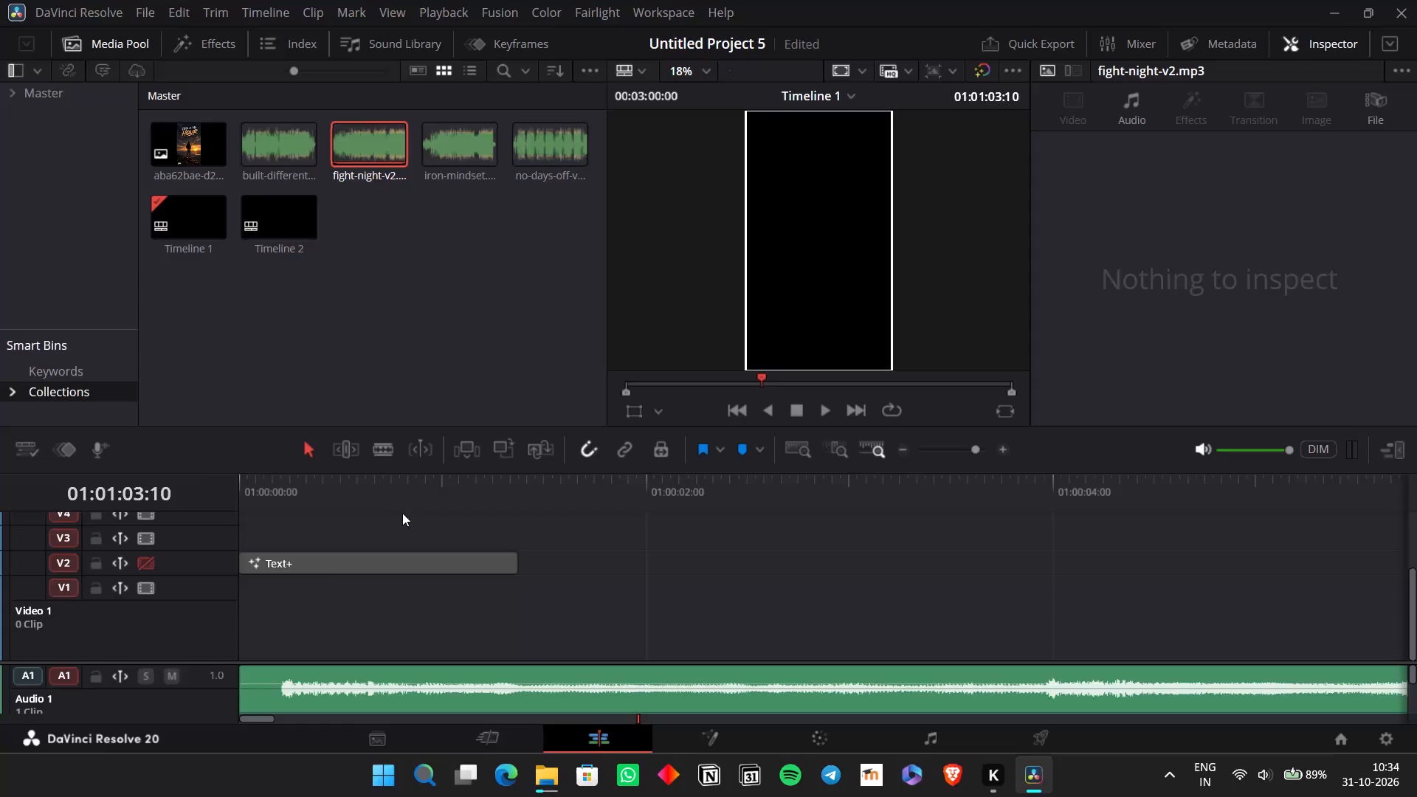
Play the opening seconds of the song on Timeline 1 from the start.
left_click_drag(382, 497, 120, 460)
key("space")
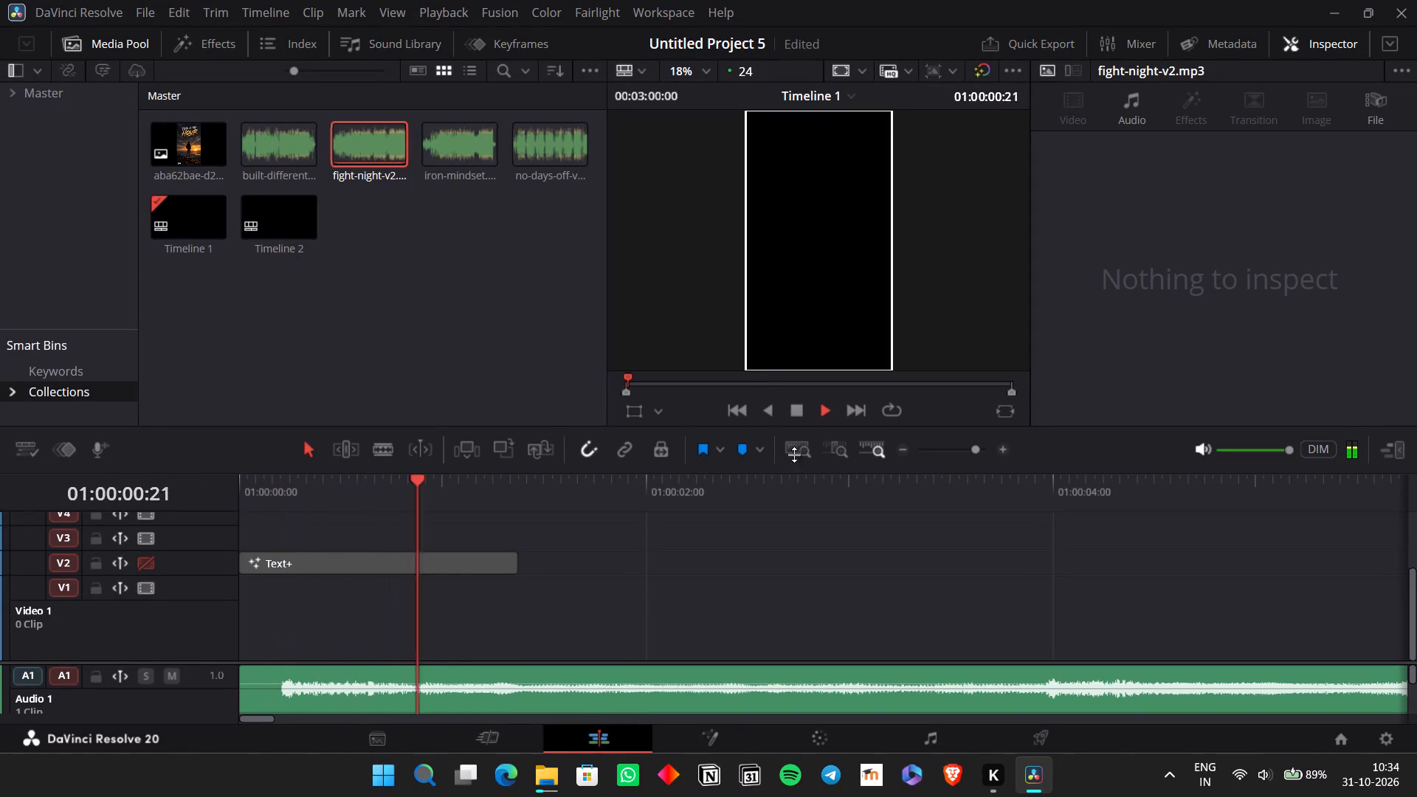
double_click(902, 444)
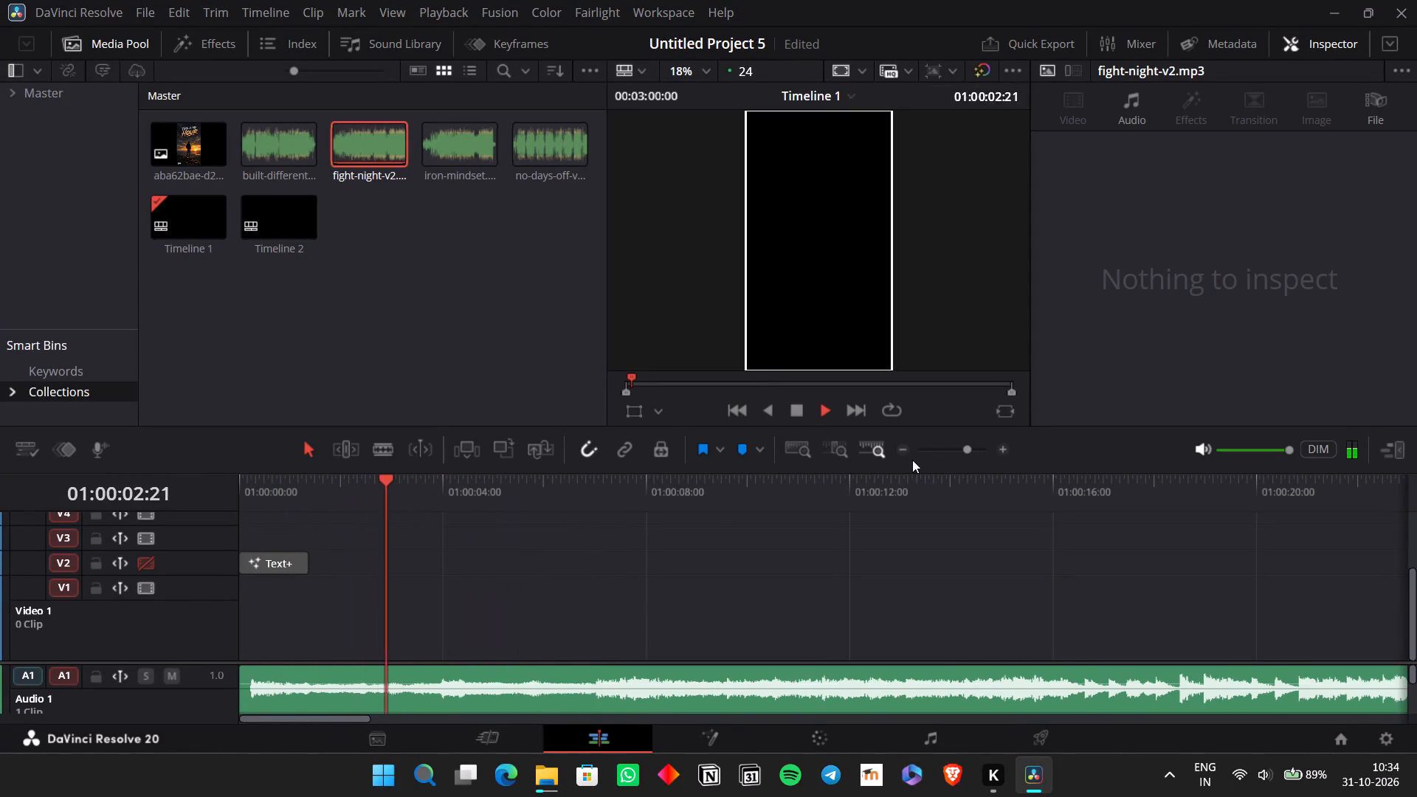
left_click(569, 495)
left_click(294, 488)
key("space")
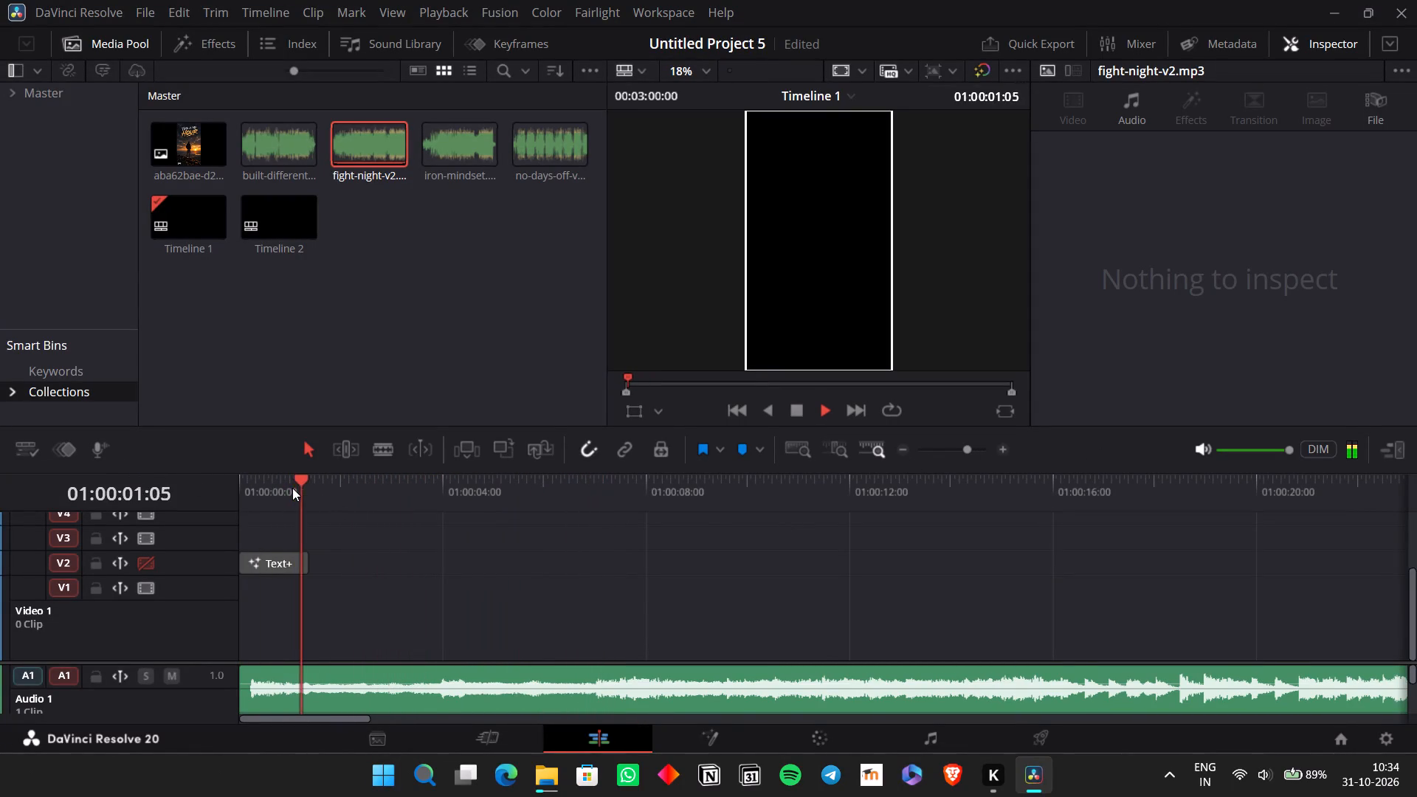
left_click(292, 484)
Replace the text of the V2 Text+ clip with the copied lyrics starting "[Verse] Tape my hands, the walk begins".
left_click(286, 565)
left_click(1299, 316)
key("ctrl+a")
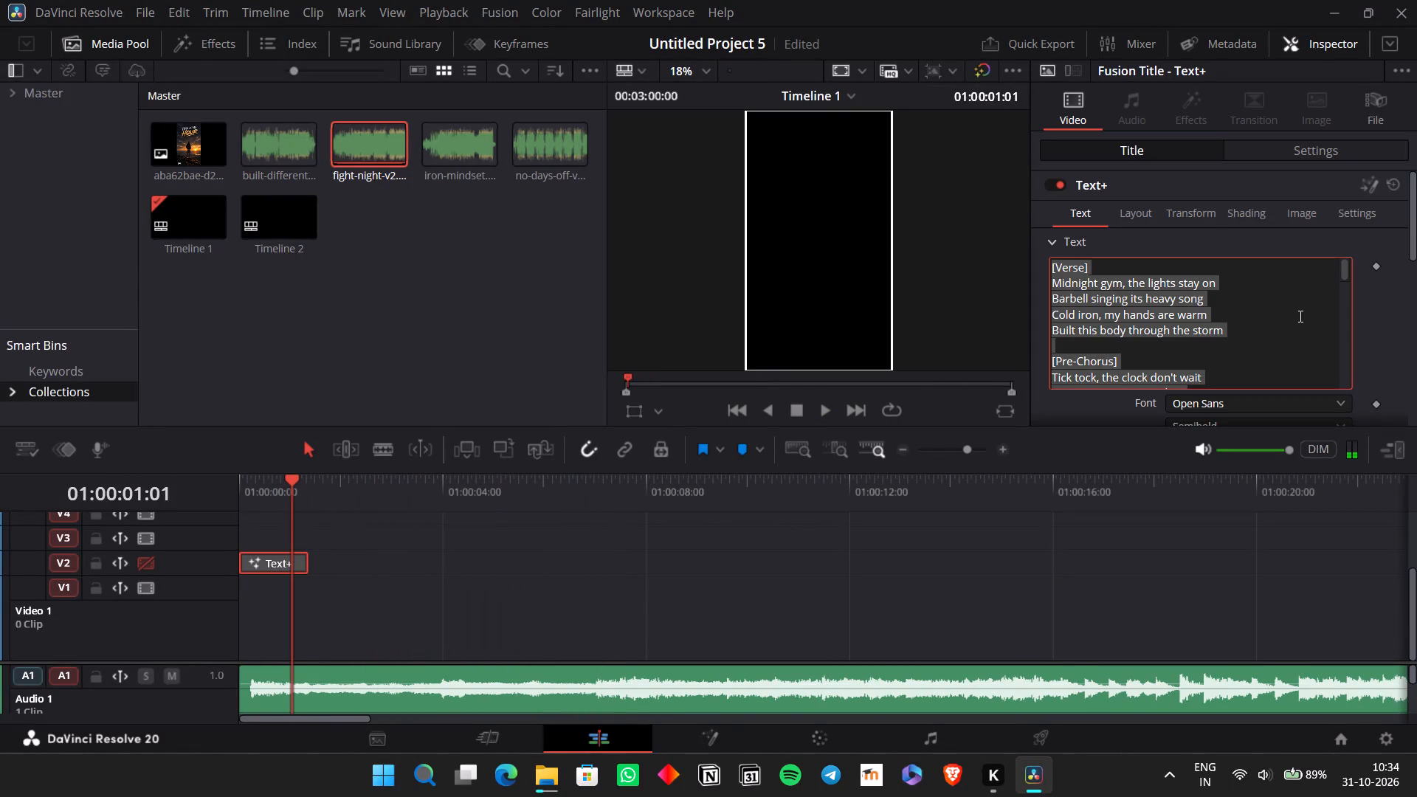
key("super+v")
scroll(1291, 527, "down", 1)
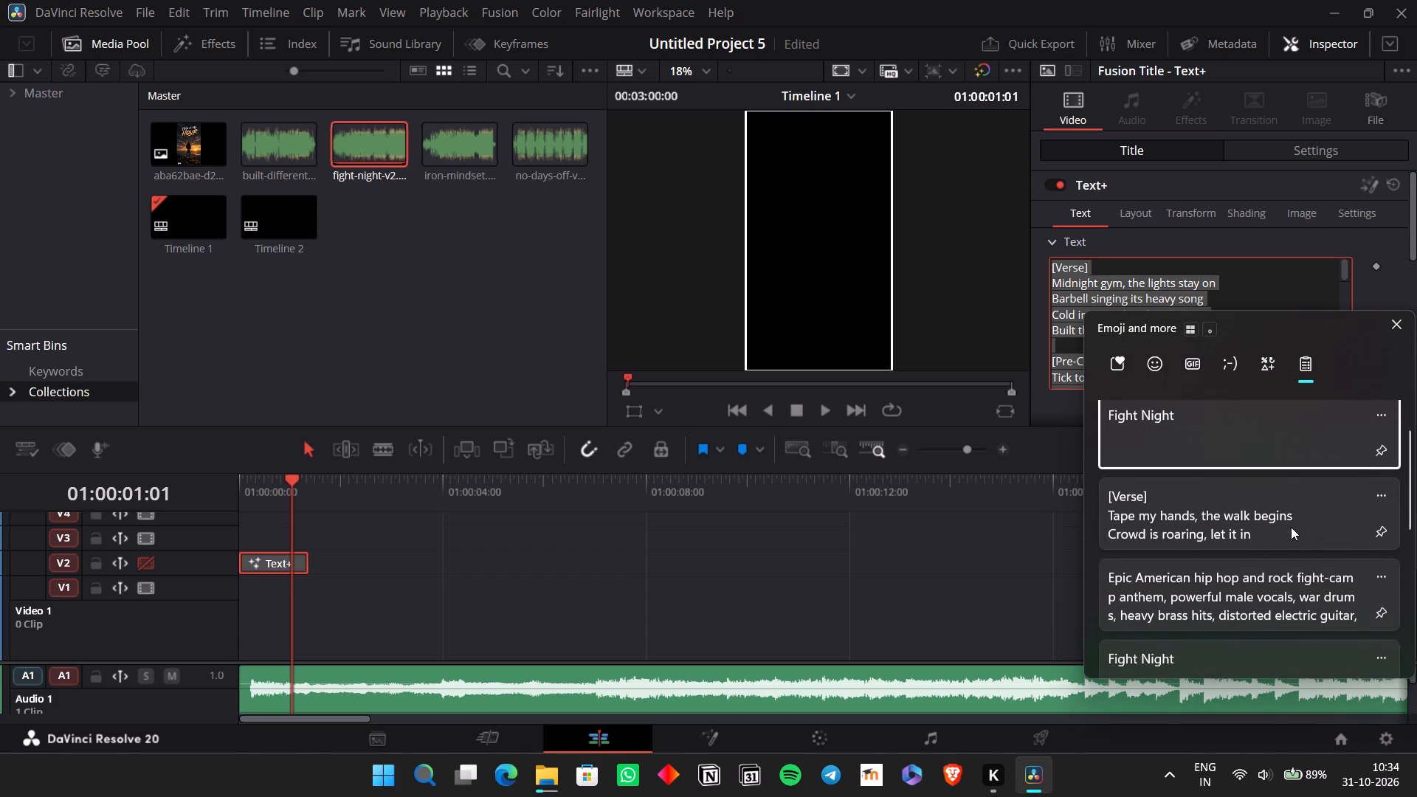
left_click(1291, 527)
key("ctrl+v")
scroll(1181, 362, "up", 5)
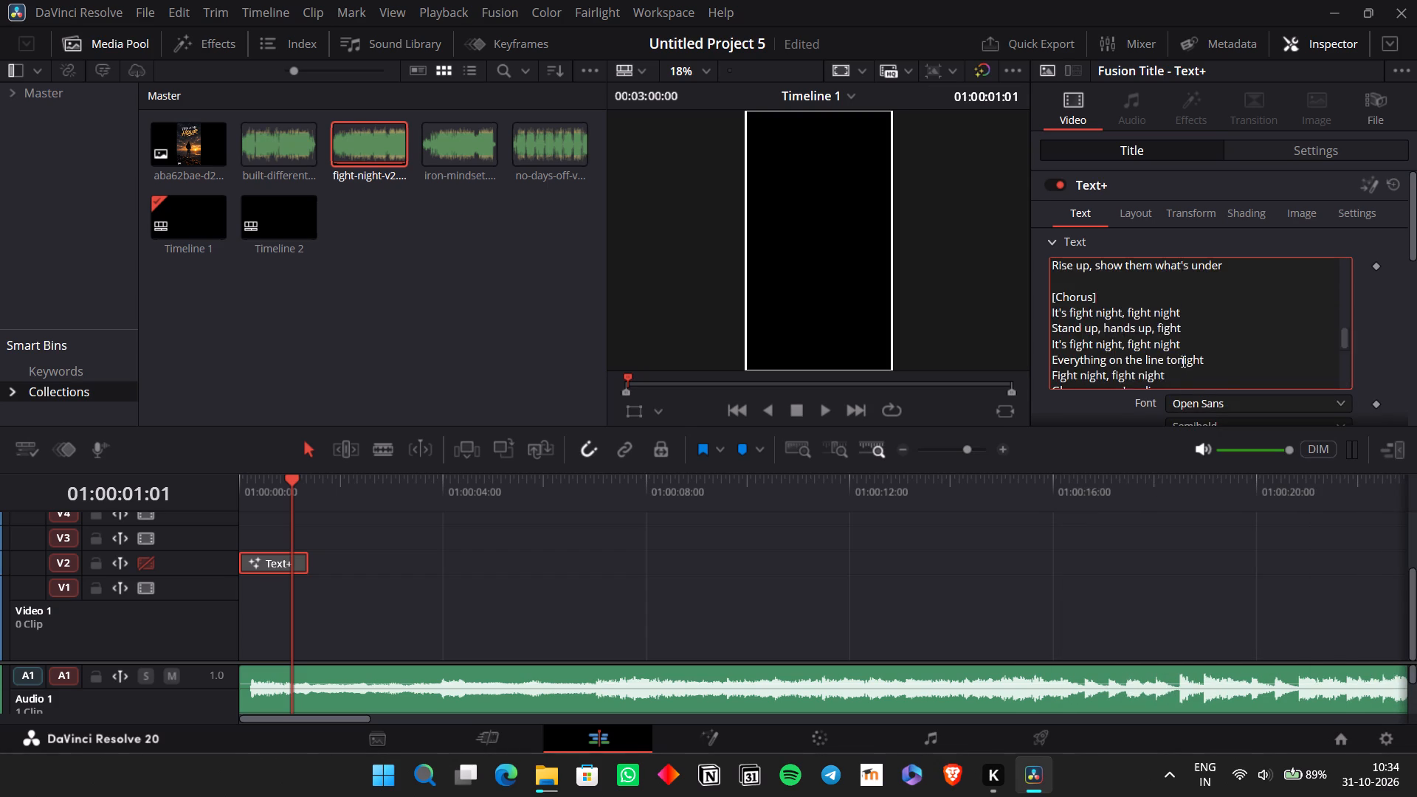
scroll(1182, 361, "up", 14)
left_click(1058, 279)
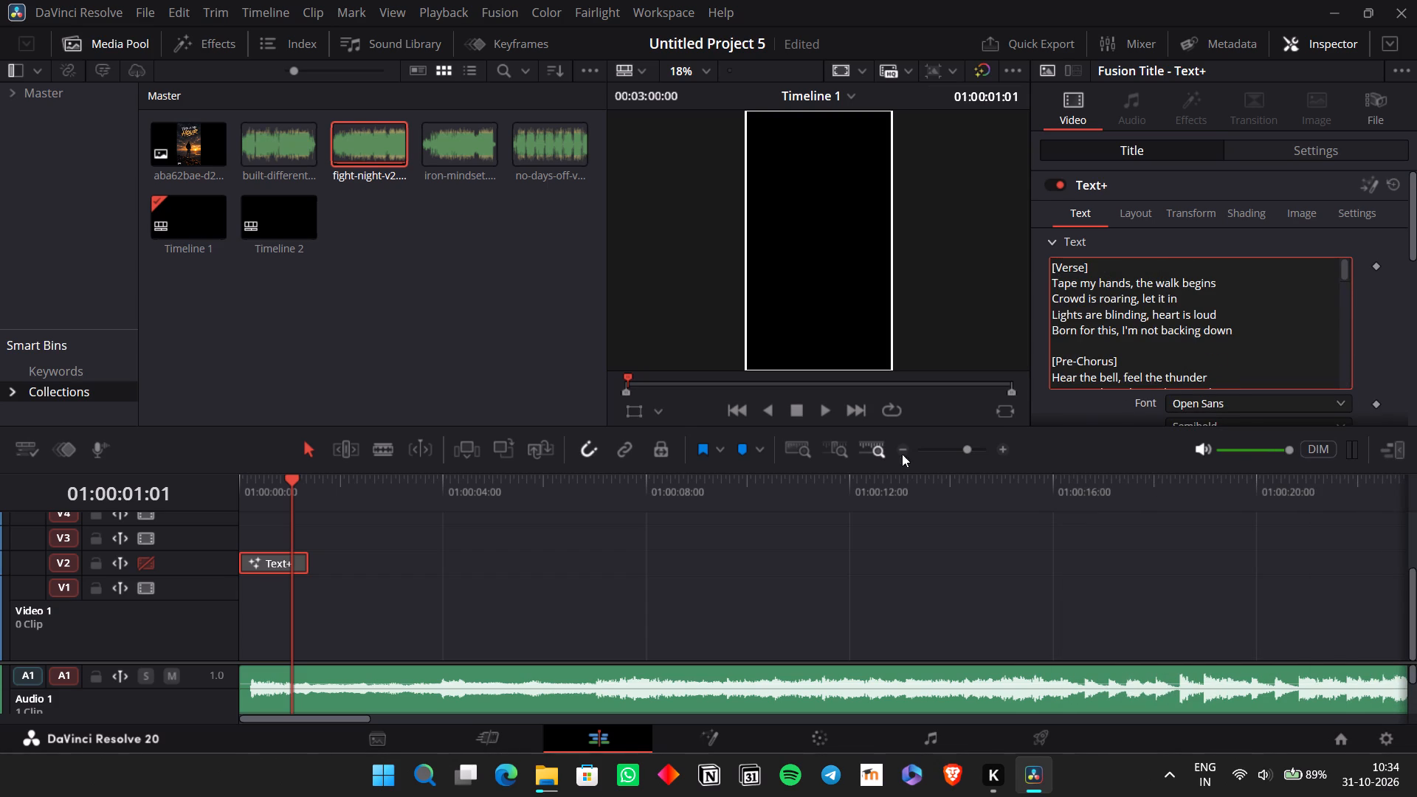
Extend the end of the lyrics Text+ clip on V2 along the length of the song.
left_click_drag(308, 559, 1416, 530)
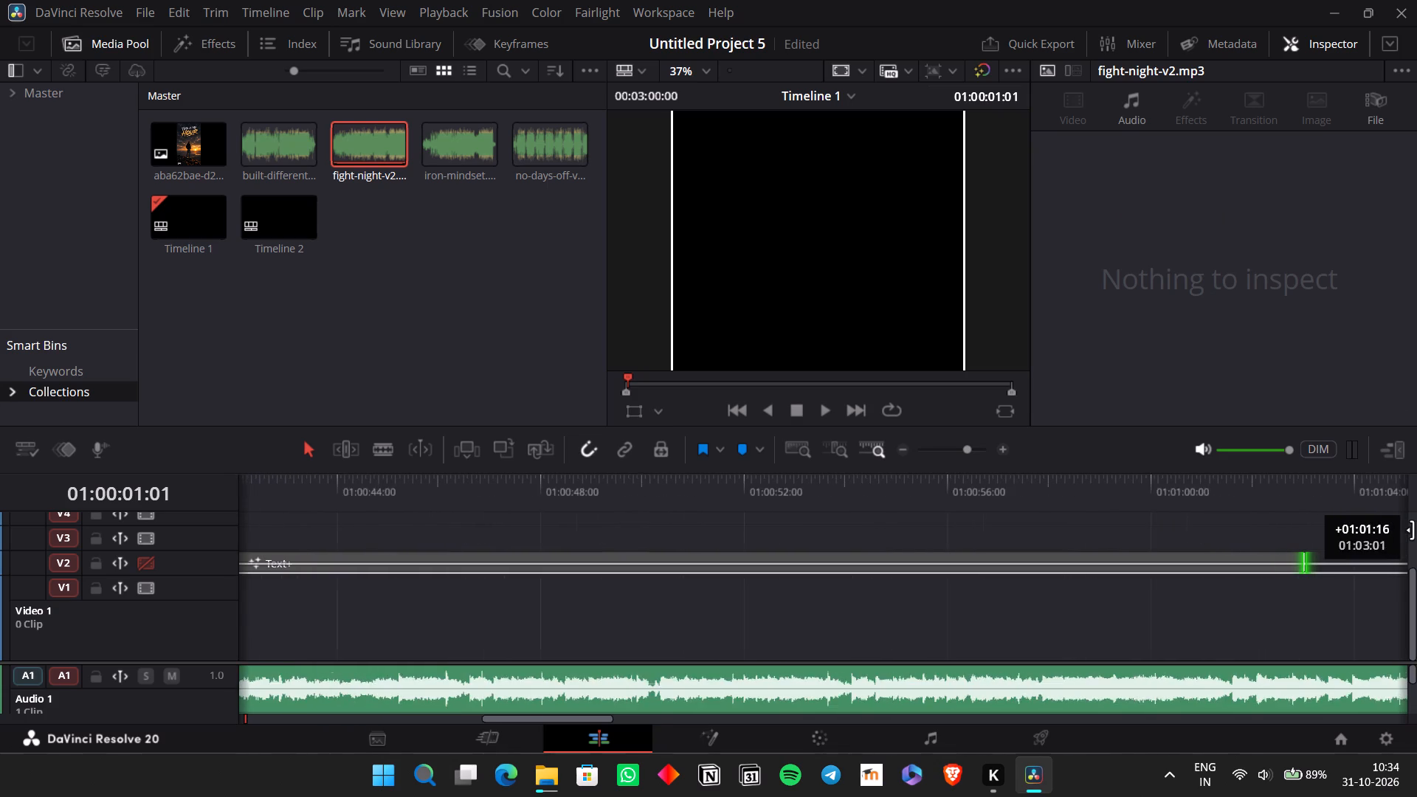
left_click_drag(1416, 530, 1416, 545)
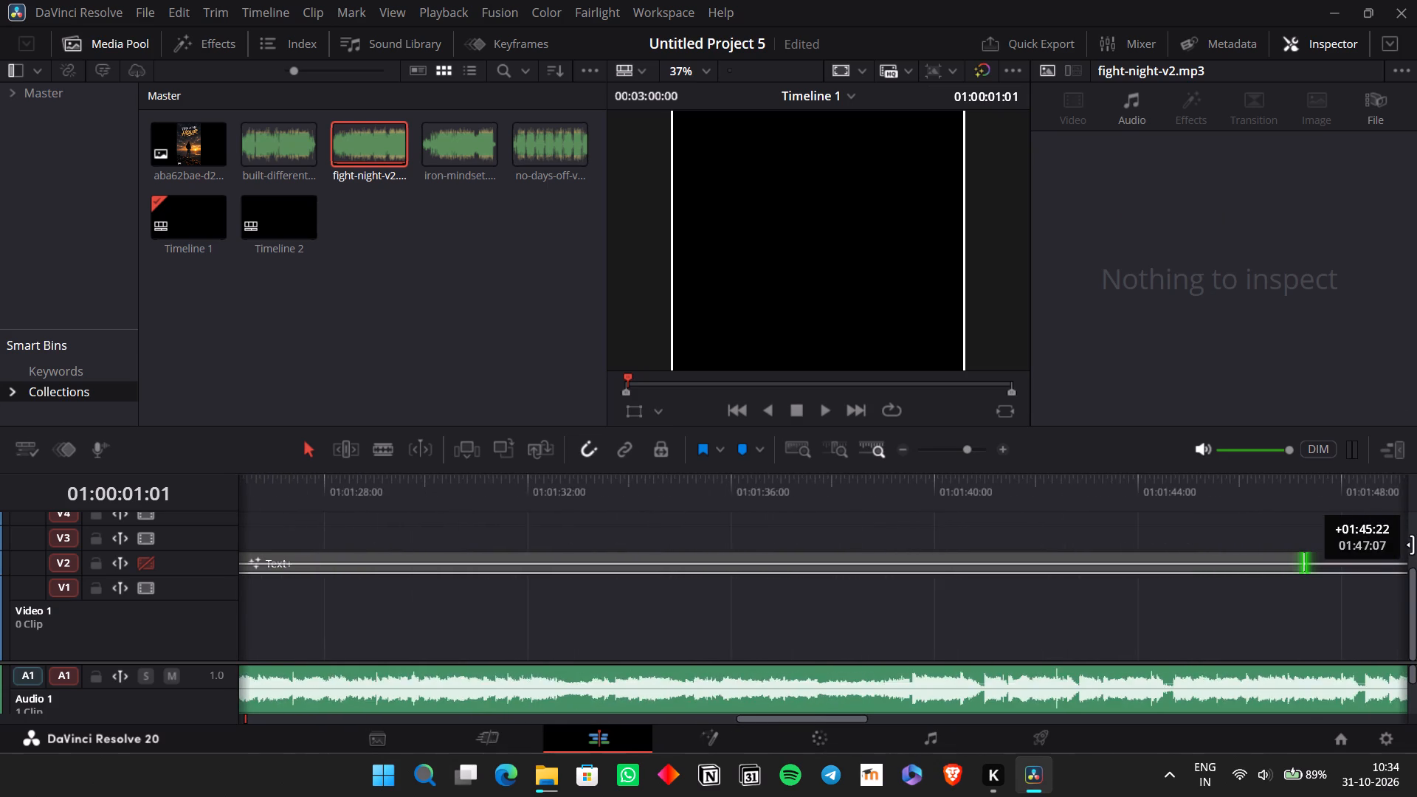
left_click_drag(1416, 545, 1402, 560)
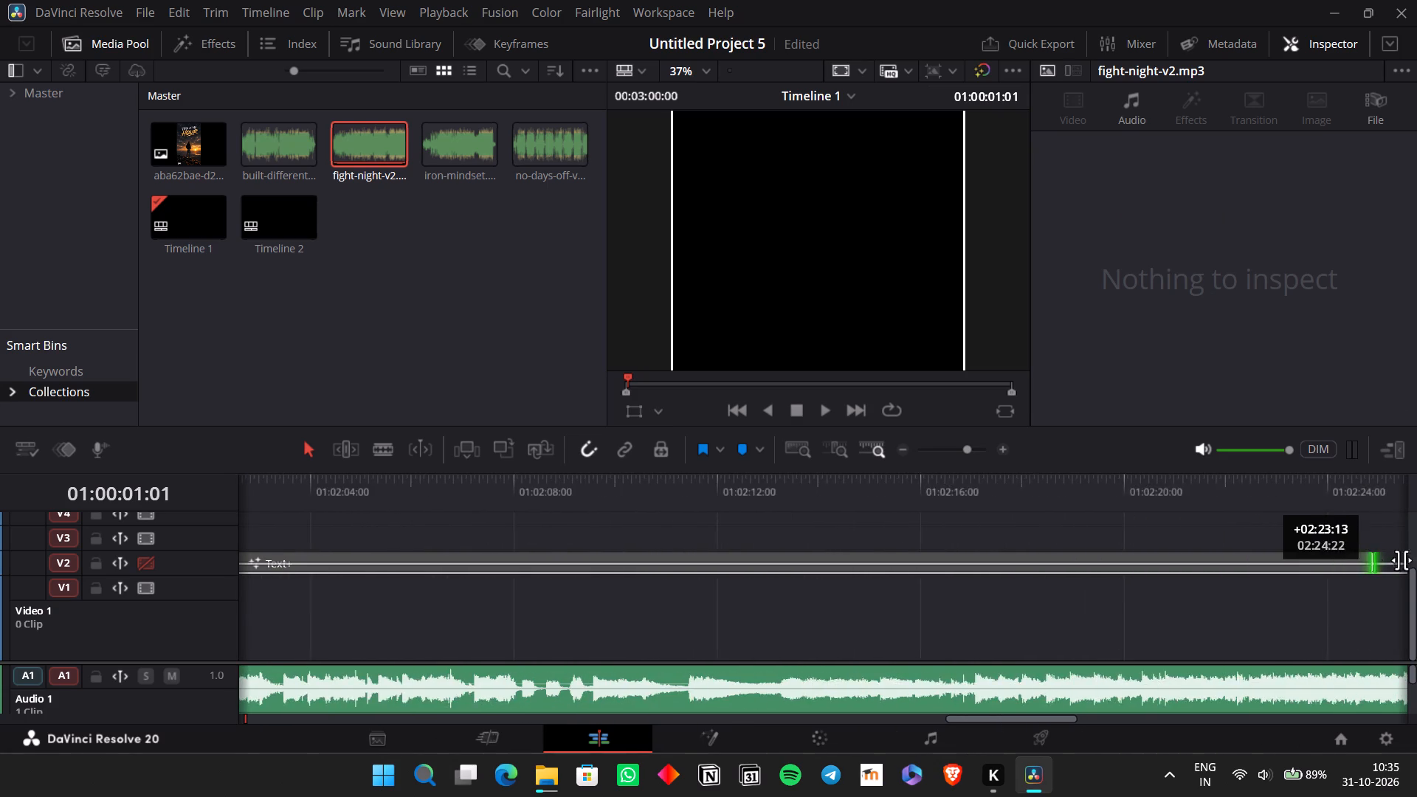
left_click_drag(1402, 560, 1156, 584)
Listen to the song from about 01:00:04:00 to locate where the lyrics begin, parking the playhead at 01:00:22:15.
scroll(1156, 584, "right", 20)
scroll(1156, 584, "right", 6)
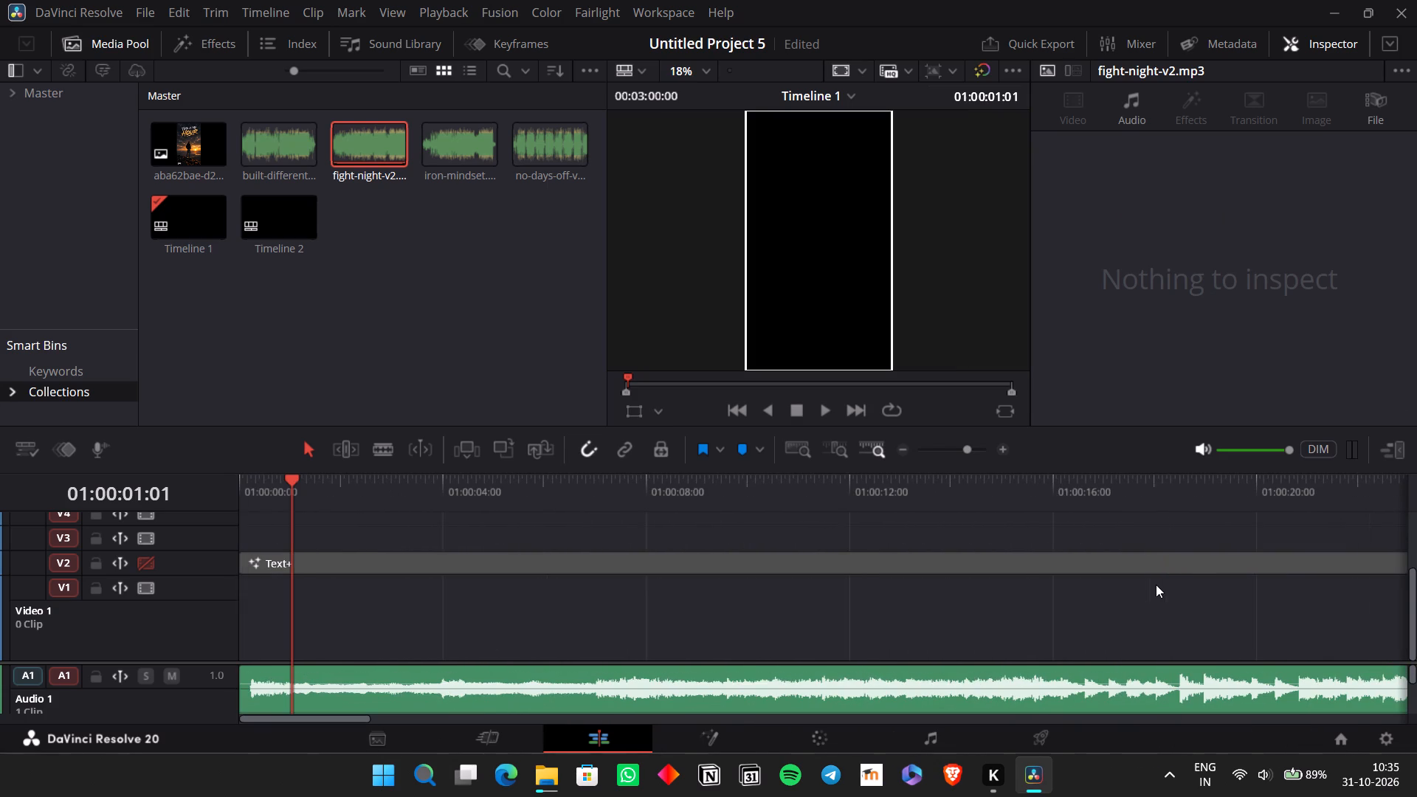
scroll(1156, 584, "right", 10)
left_click_drag(369, 487, 447, 510)
scroll(369, 487, "right", 2)
key("space")
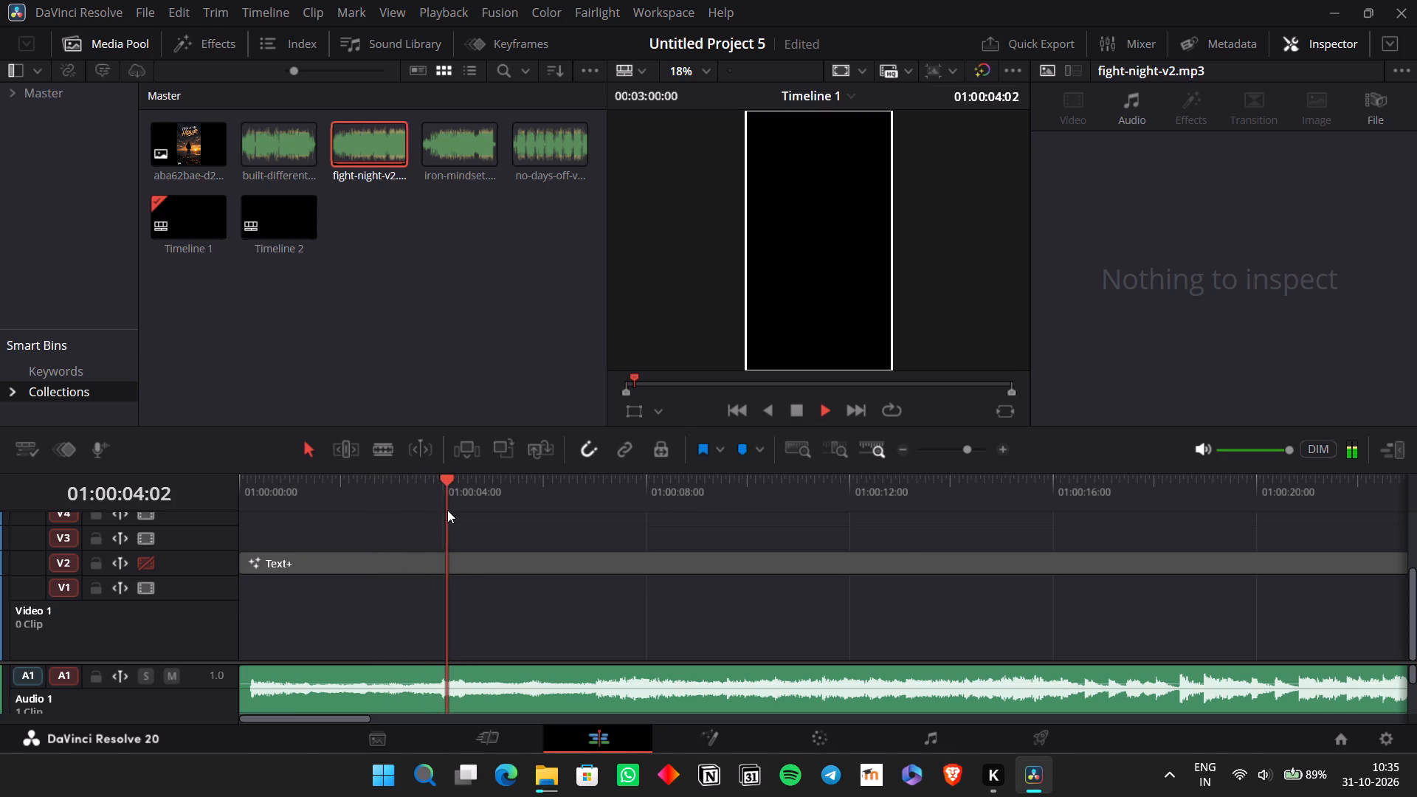
left_click(530, 503)
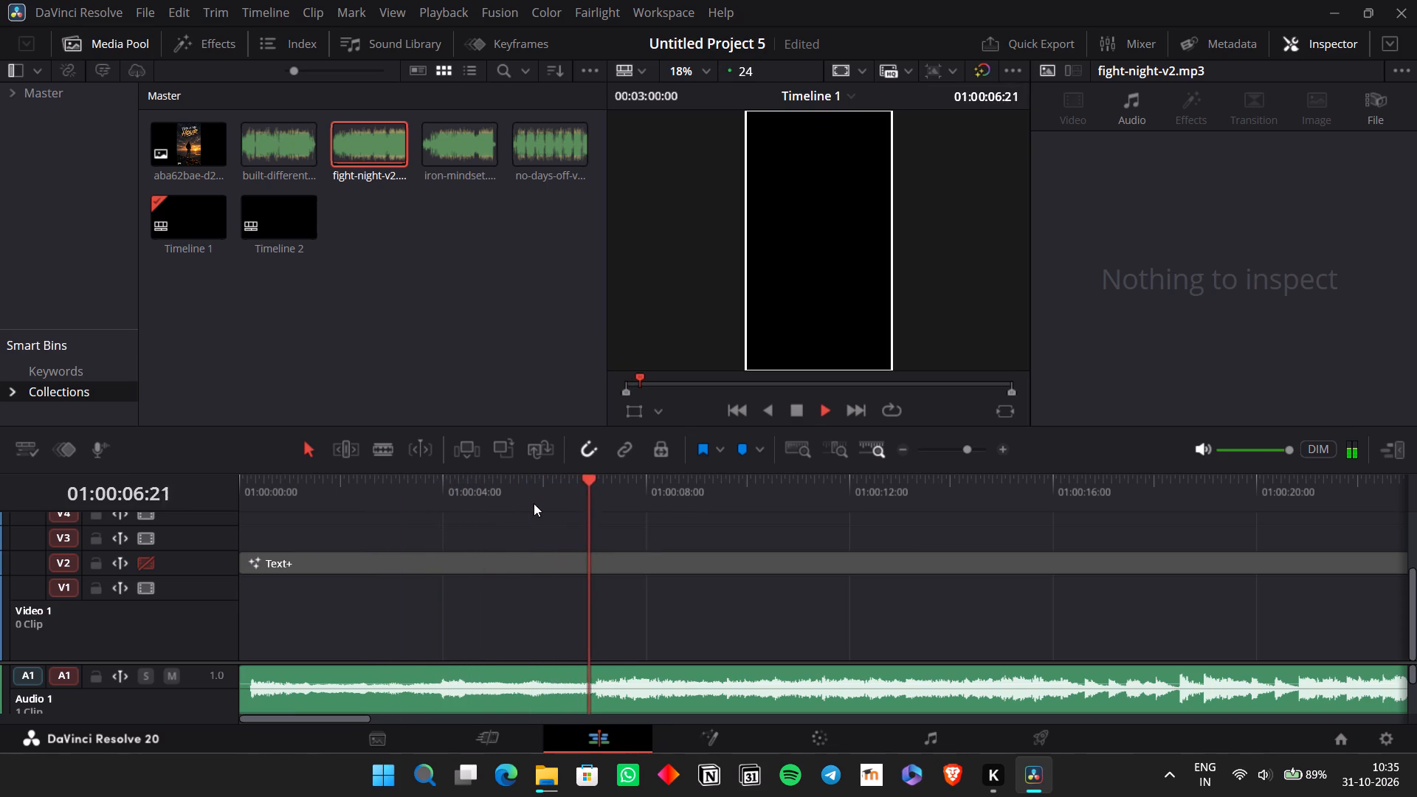
scroll(582, 496, "left", 1)
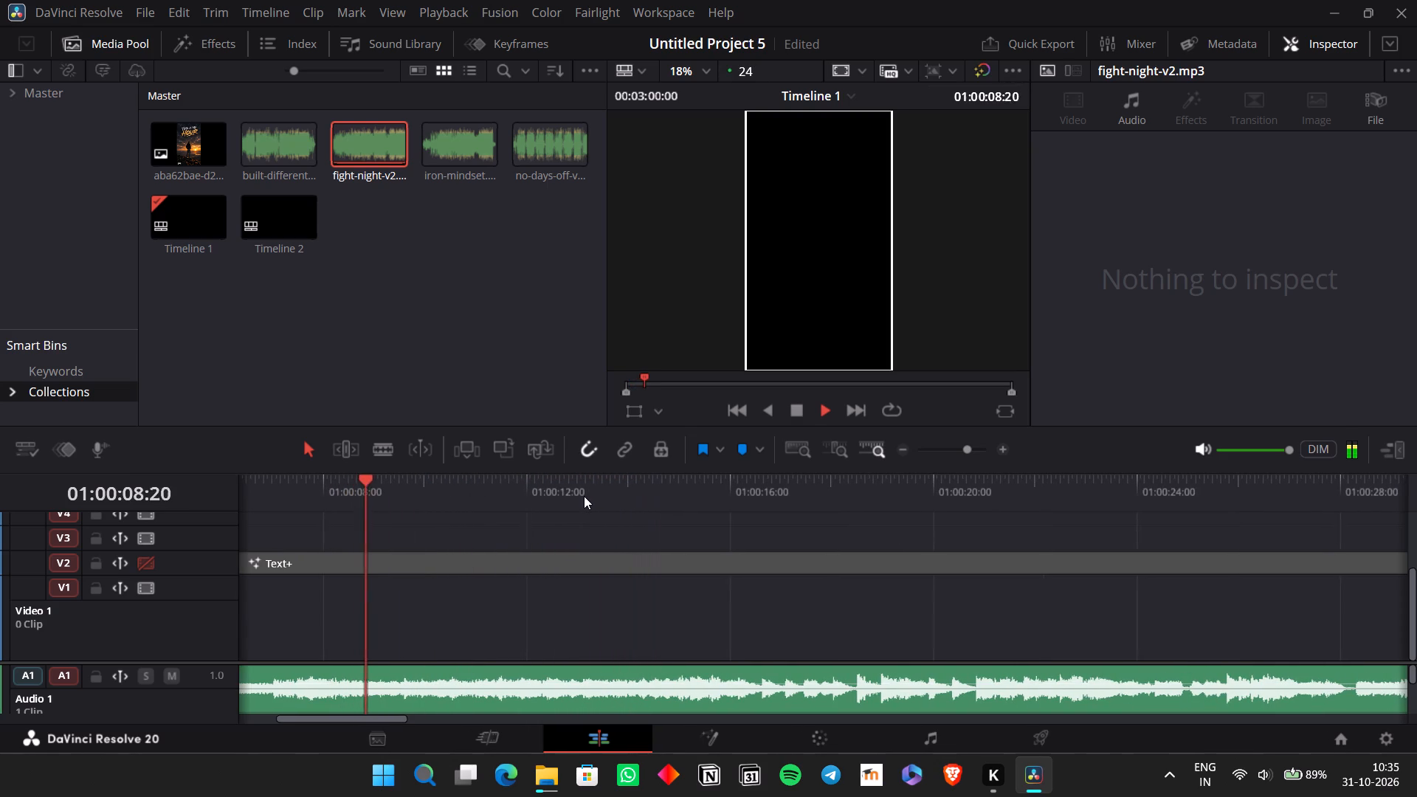
scroll(584, 496, "left", 1)
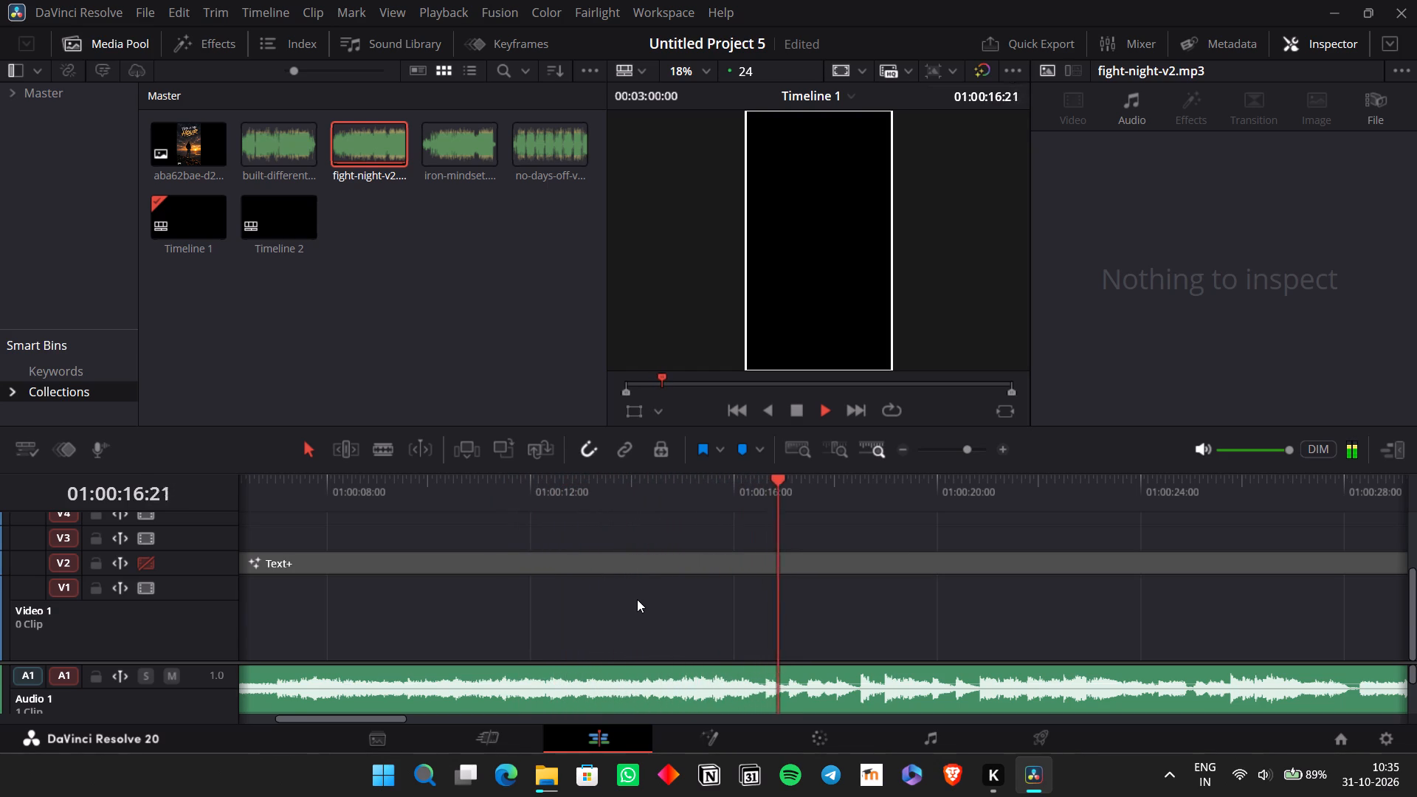
scroll(637, 599, "left", 2)
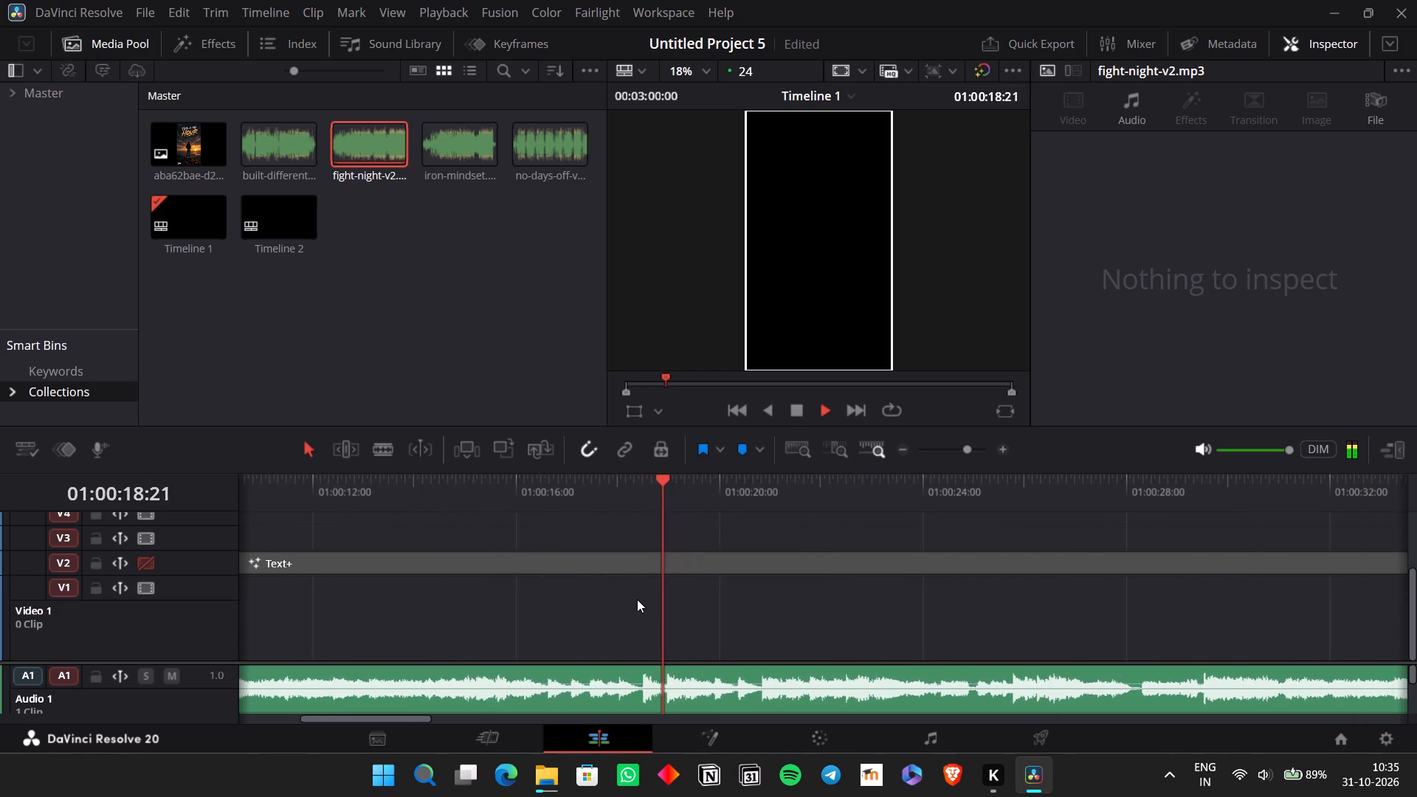
scroll(637, 599, "left", 2)
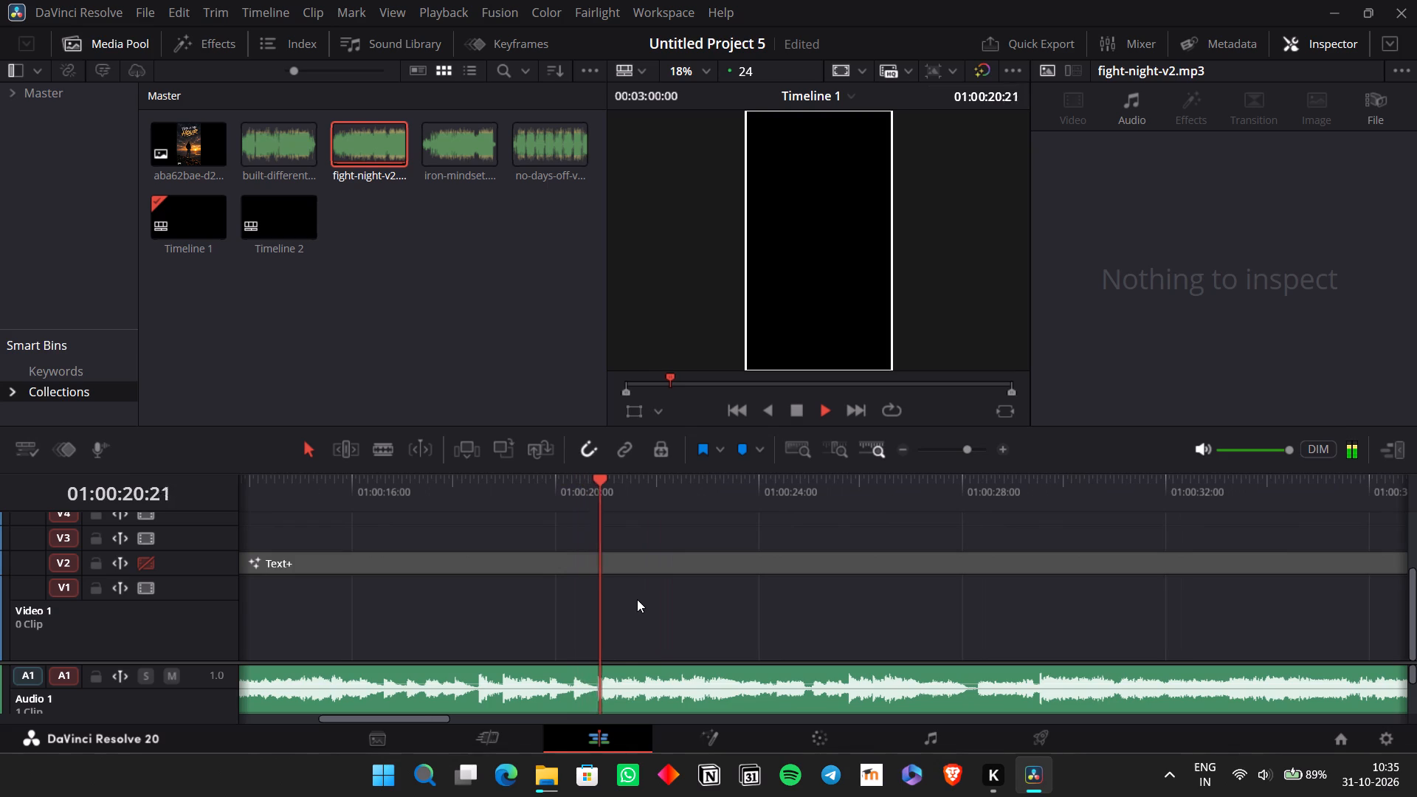
scroll(637, 599, "left", 1)
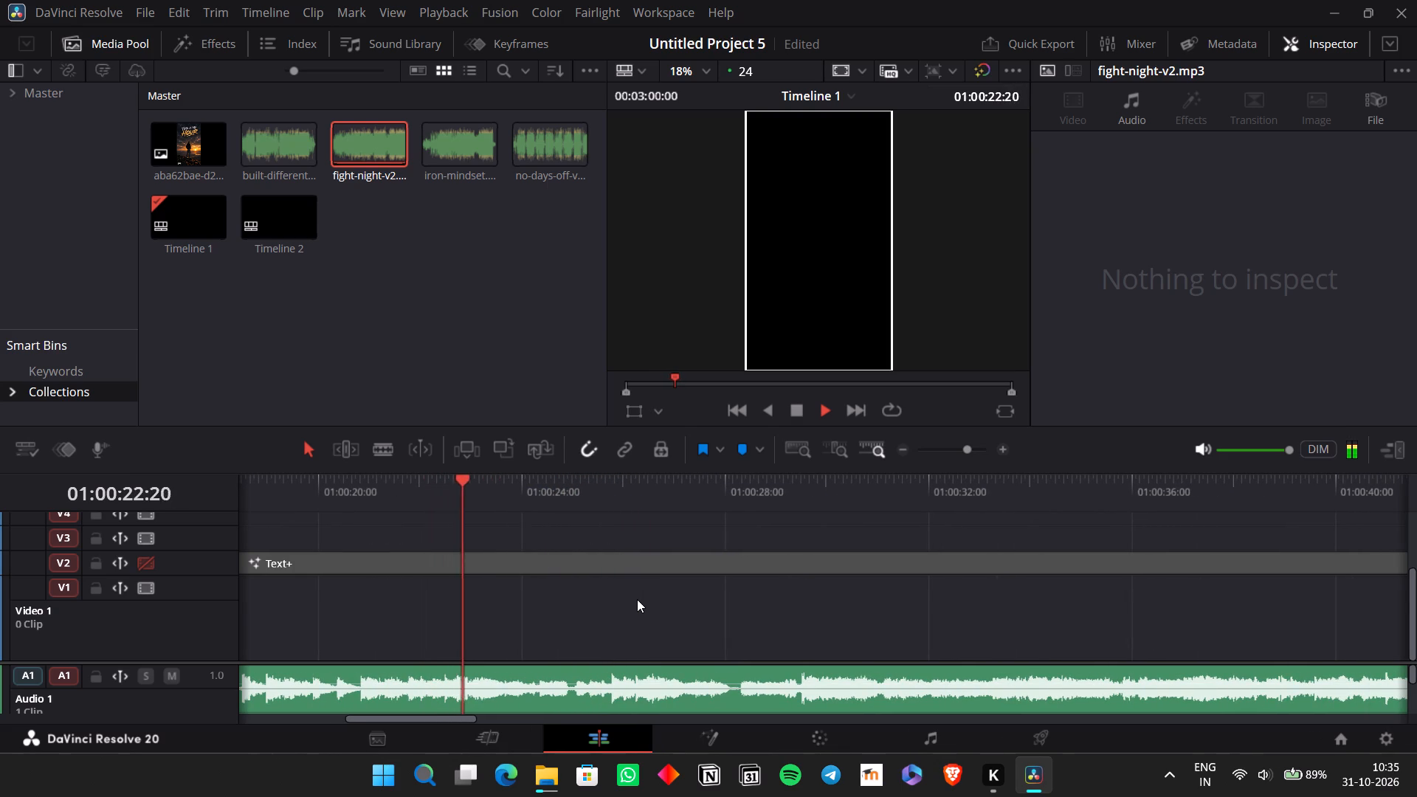
key("space")
left_click(428, 507)
key("space")
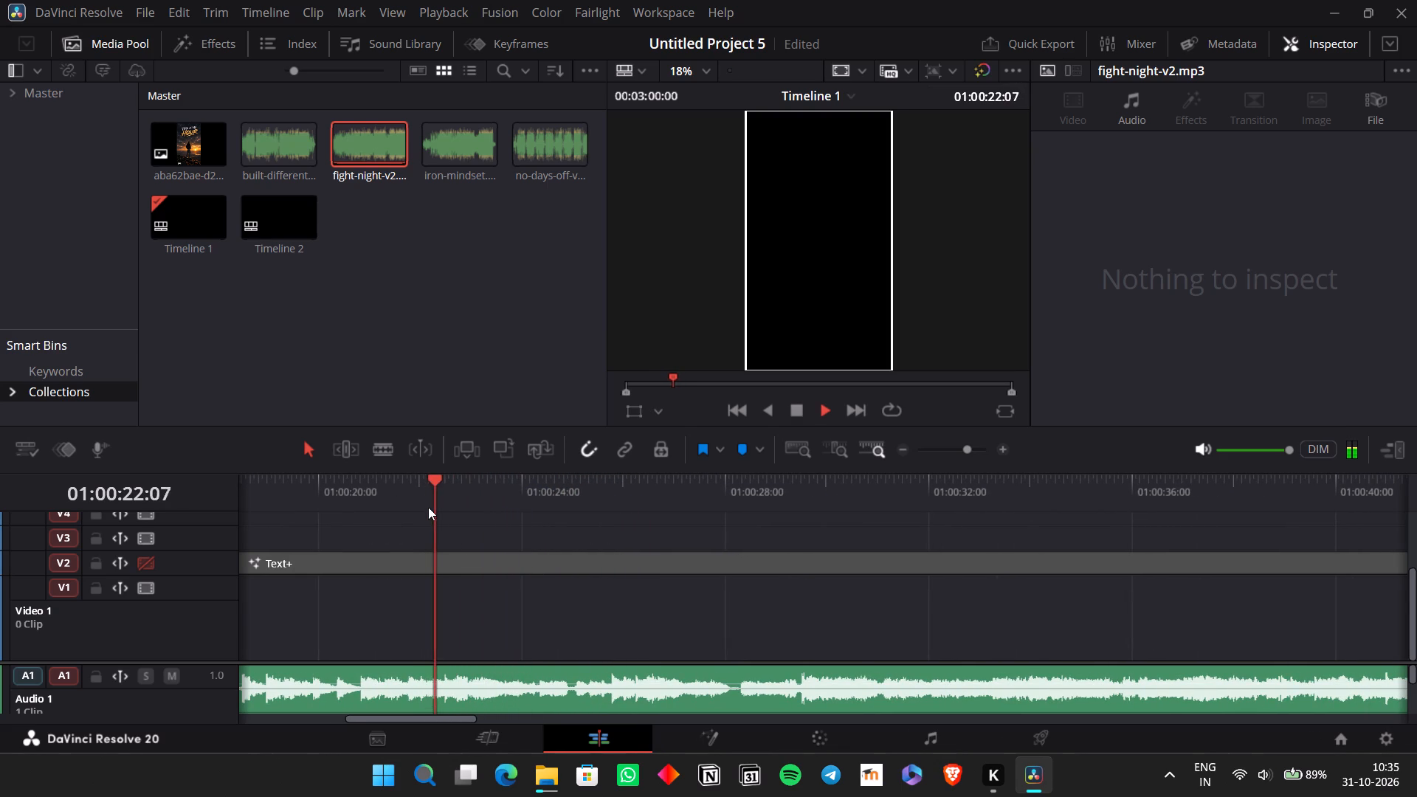
key("space")
left_click(452, 502)
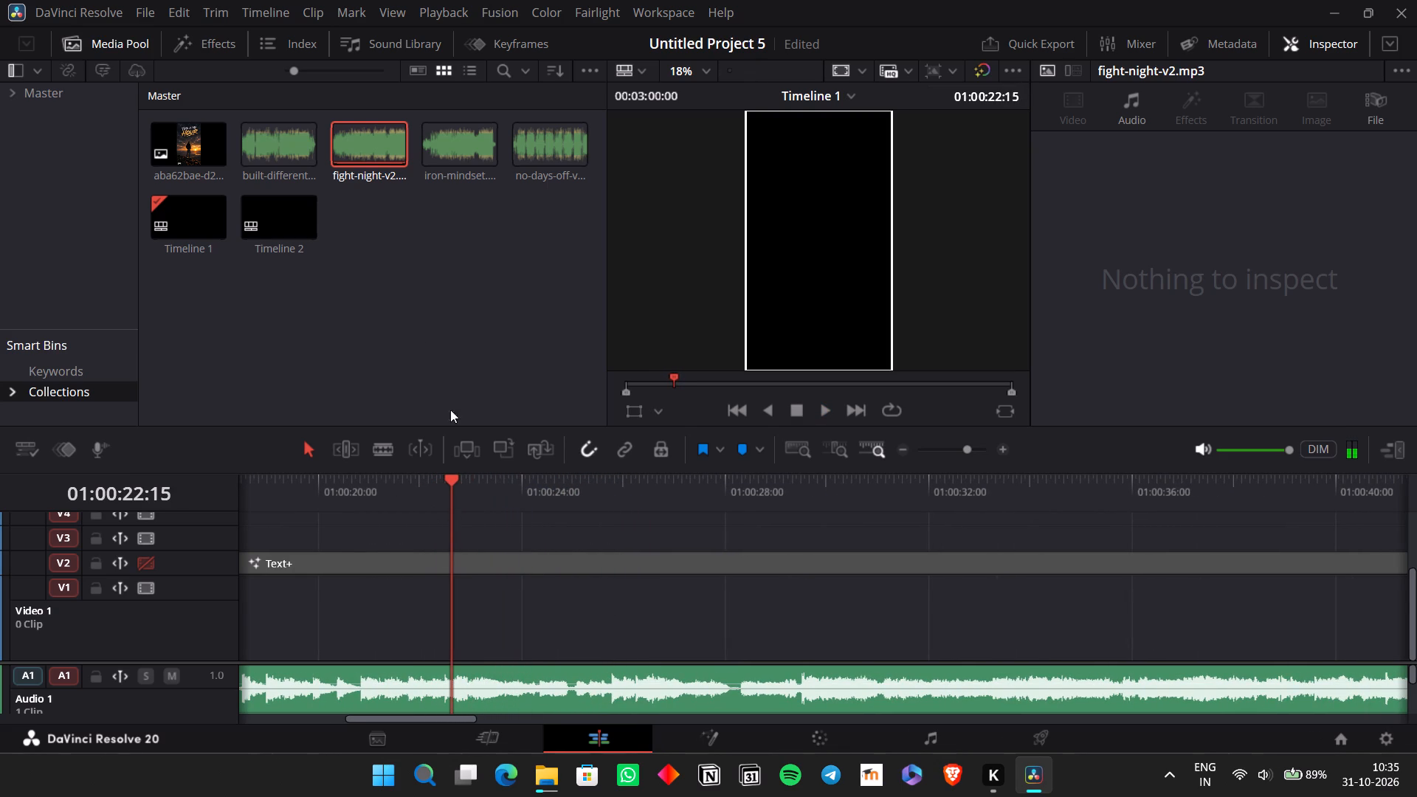
Add a Text+ title to track V1 starting at 01:00:22:15.
left_click(190, 46)
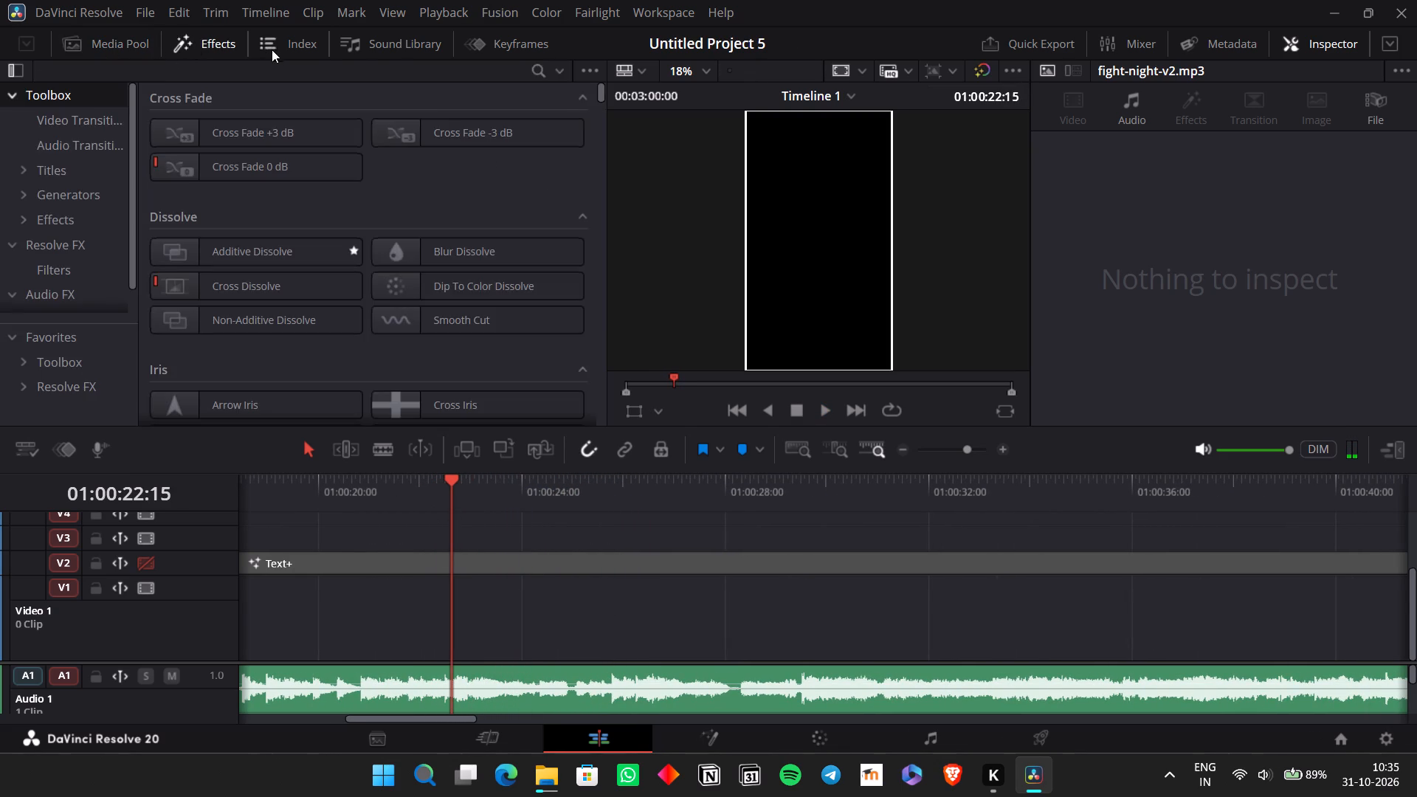
left_click(270, 49)
left_click(416, 52)
left_click(502, 41)
left_click(244, 41)
left_click(179, 43)
scroll(83, 244, "down", 2)
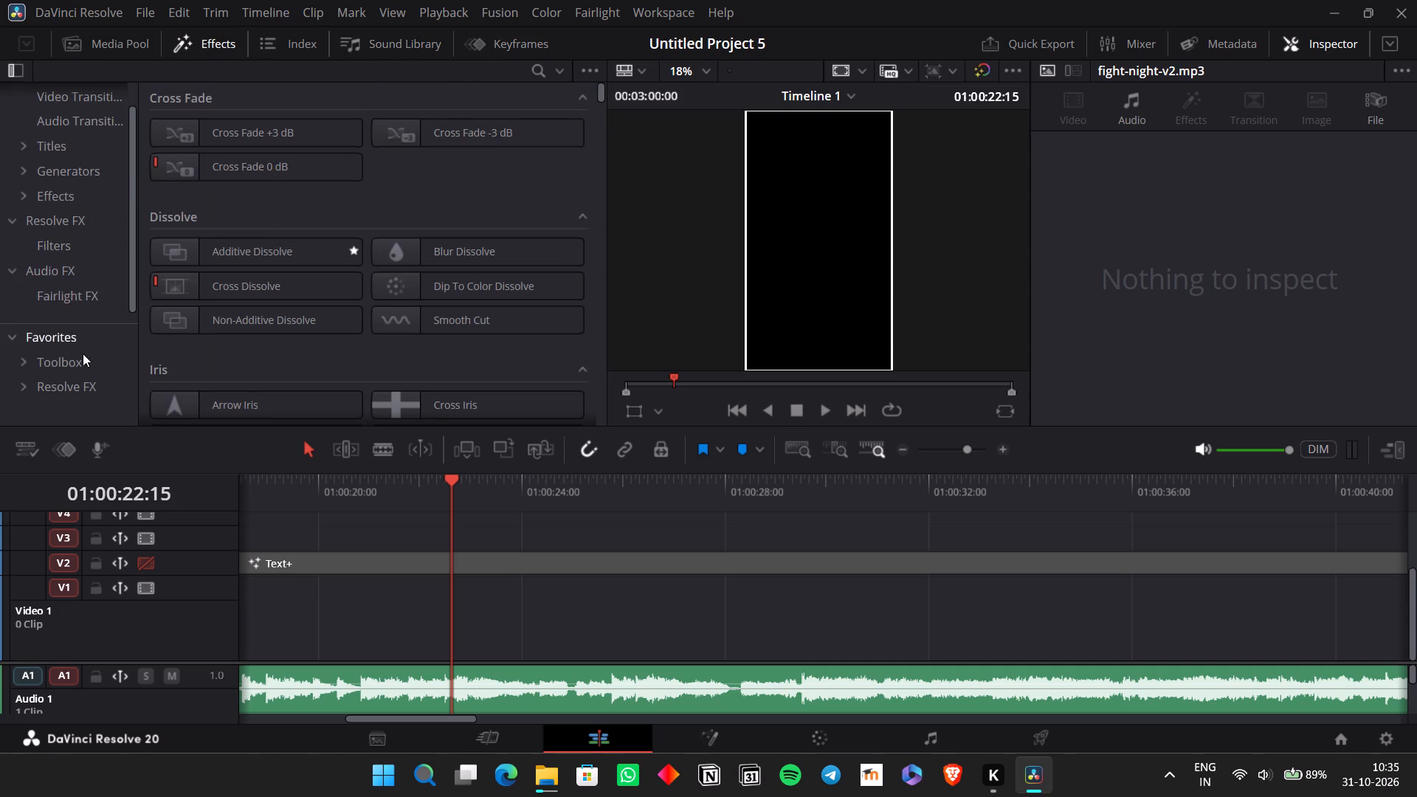
scroll(82, 240, "up", 3)
left_click(38, 117)
left_click(61, 141)
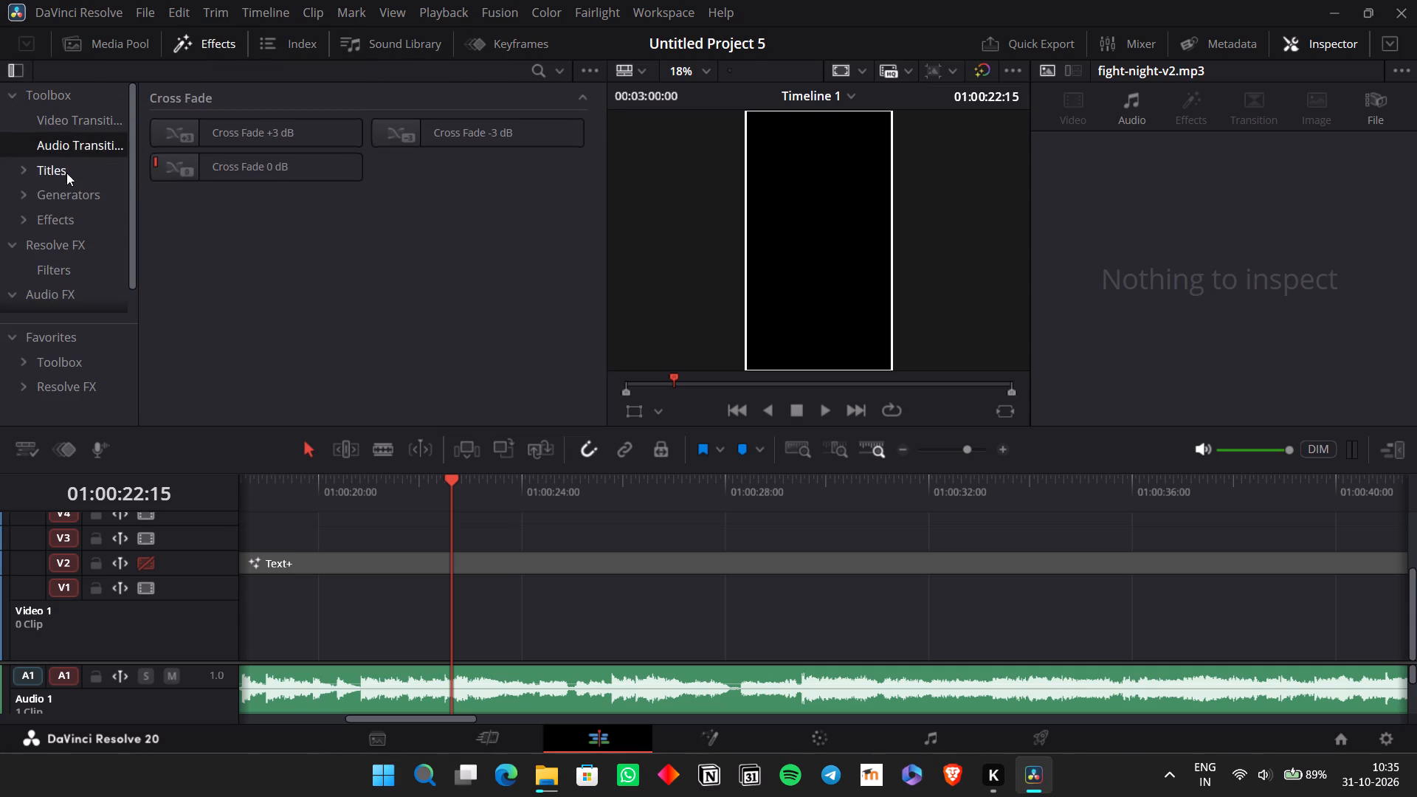
left_click(66, 173)
left_click(66, 208)
left_click(69, 192)
left_click(65, 170)
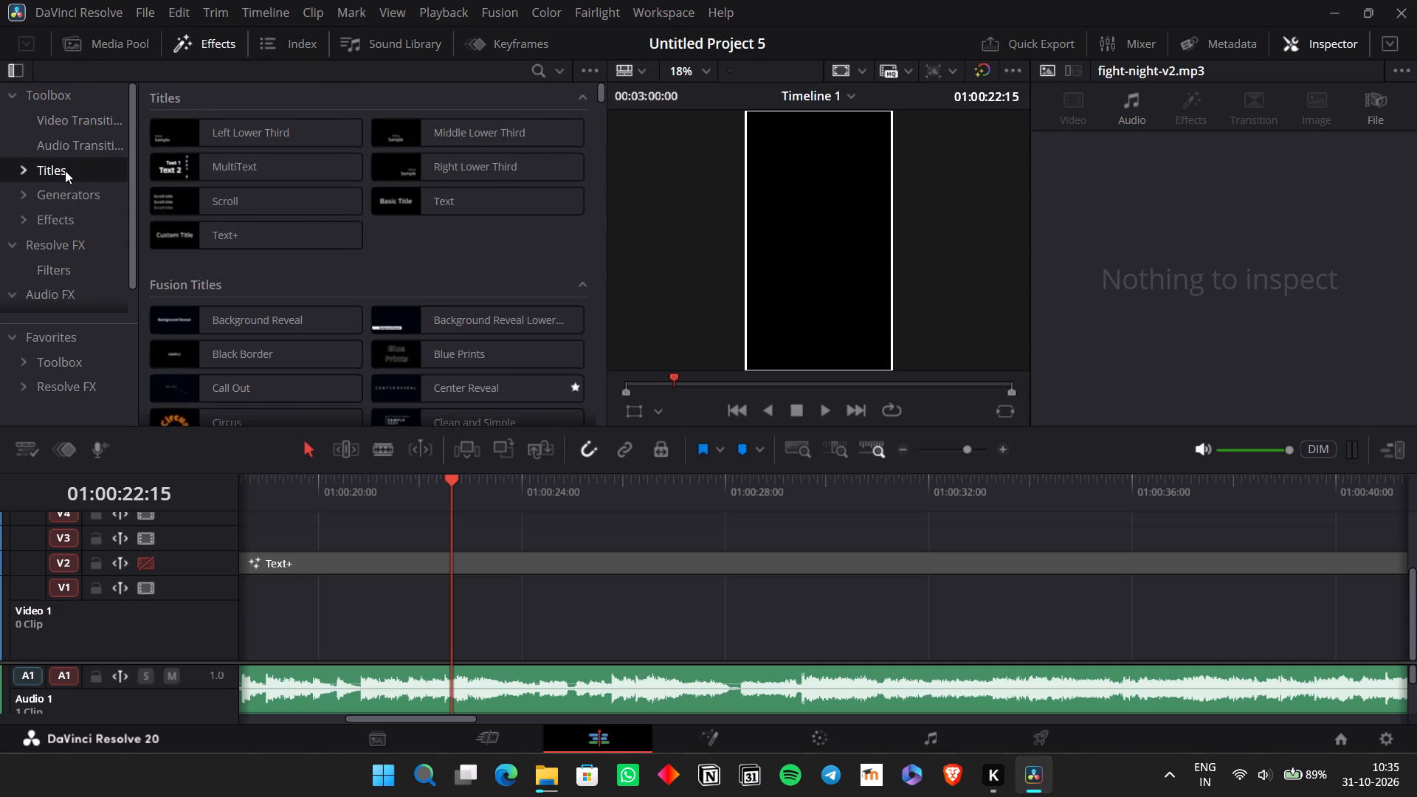
left_click_drag(209, 233, 306, 621)
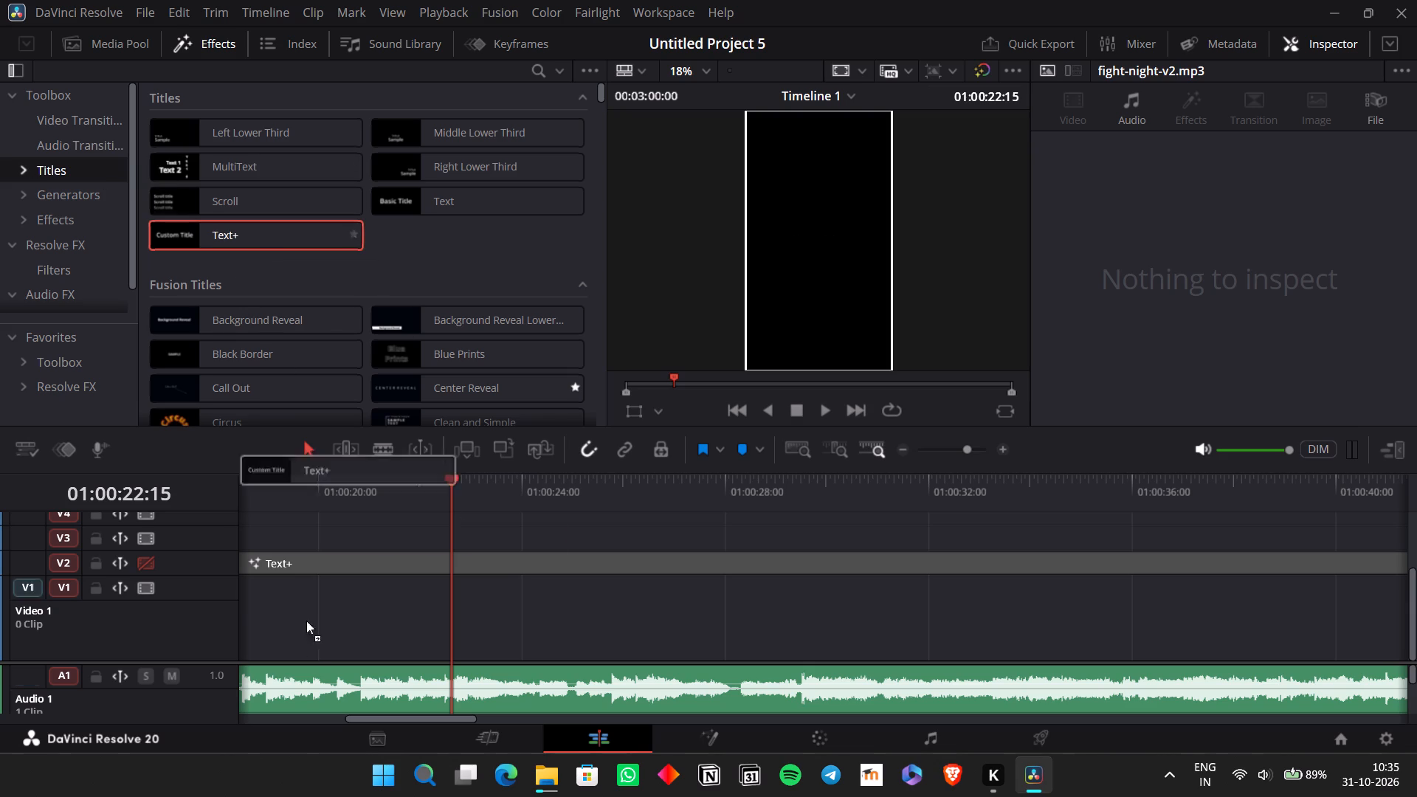
left_click_drag(306, 621, 458, 649)
Play across the start of the new V1 title while checking the V2 lyrics, then return the playhead to 01:00:22:15.
left_click(384, 487)
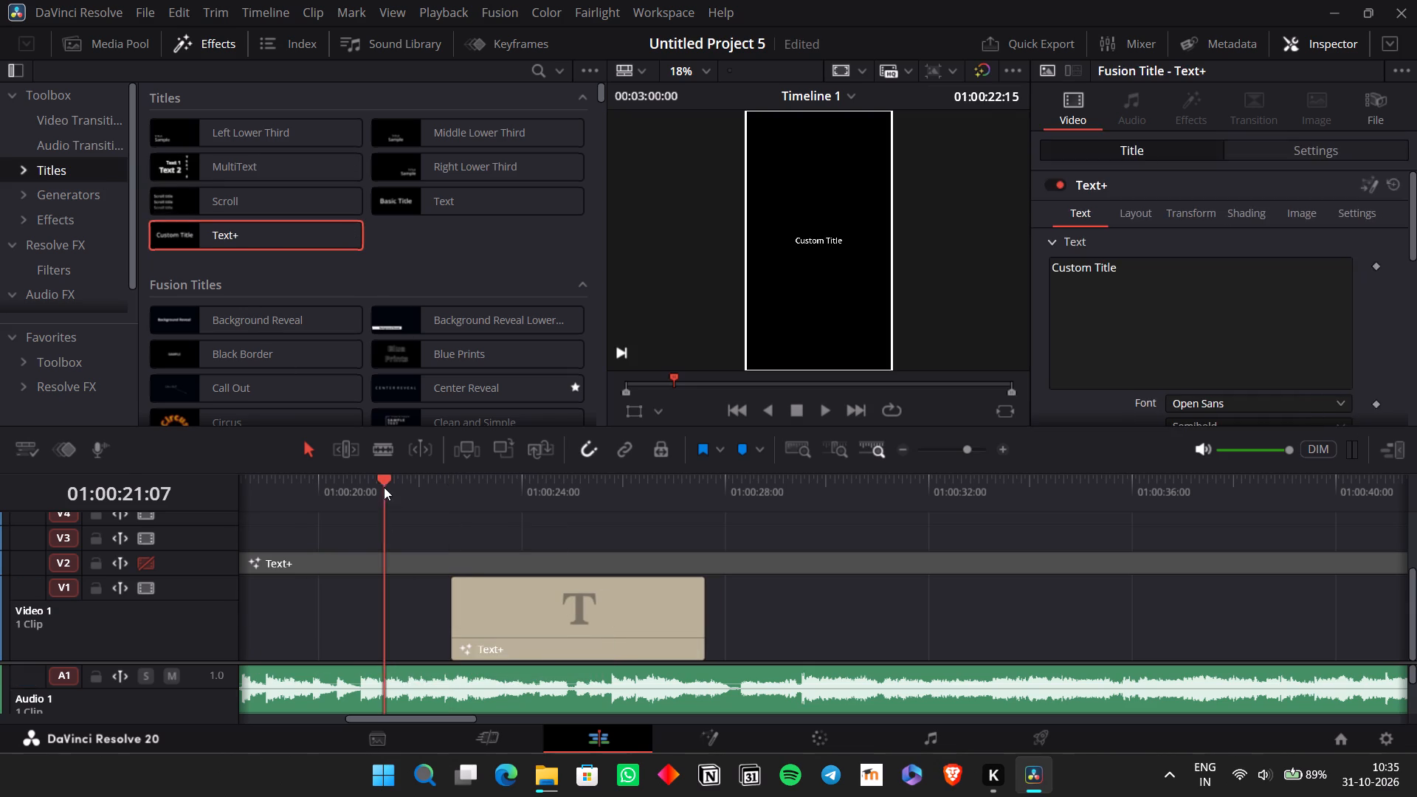
key("space")
left_click(484, 559)
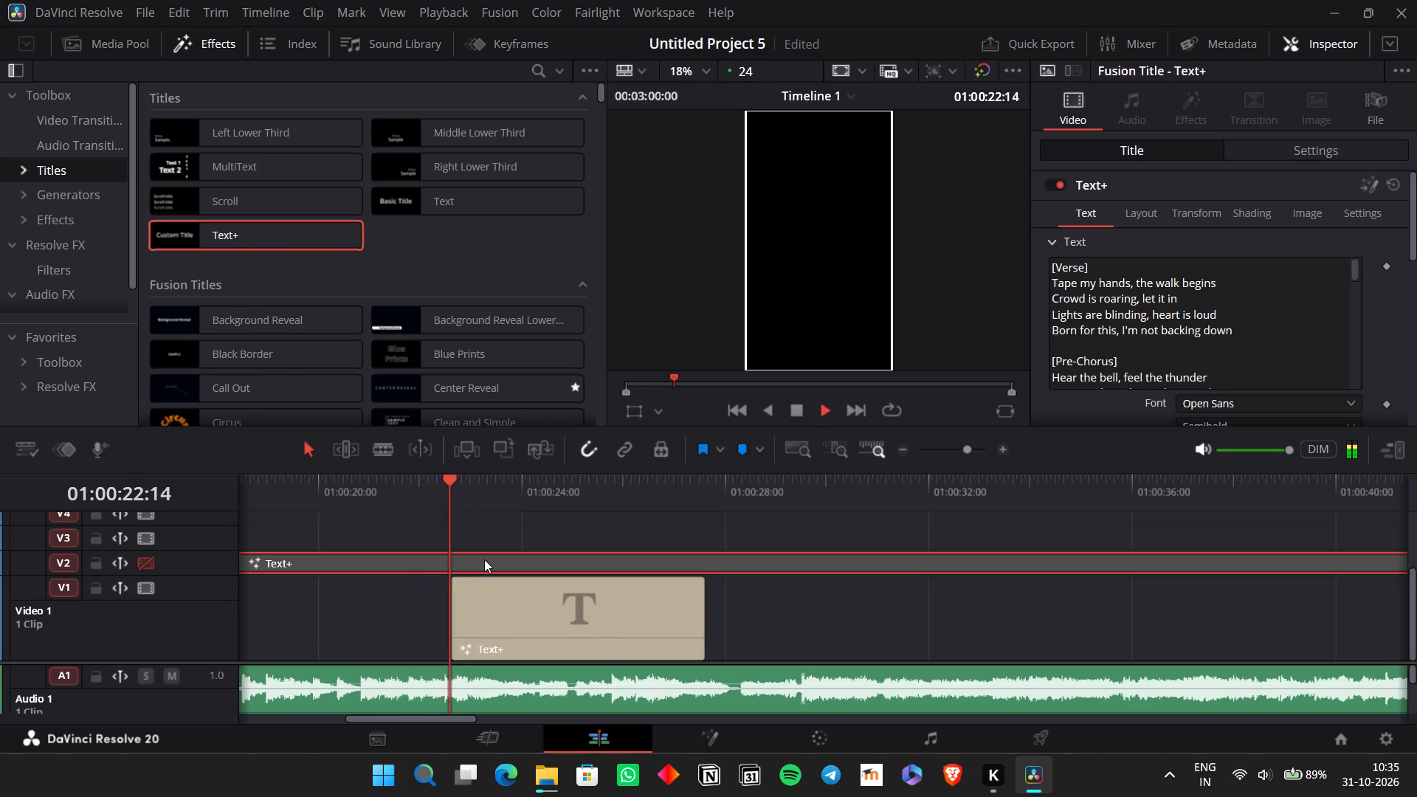
key("space")
key("space")
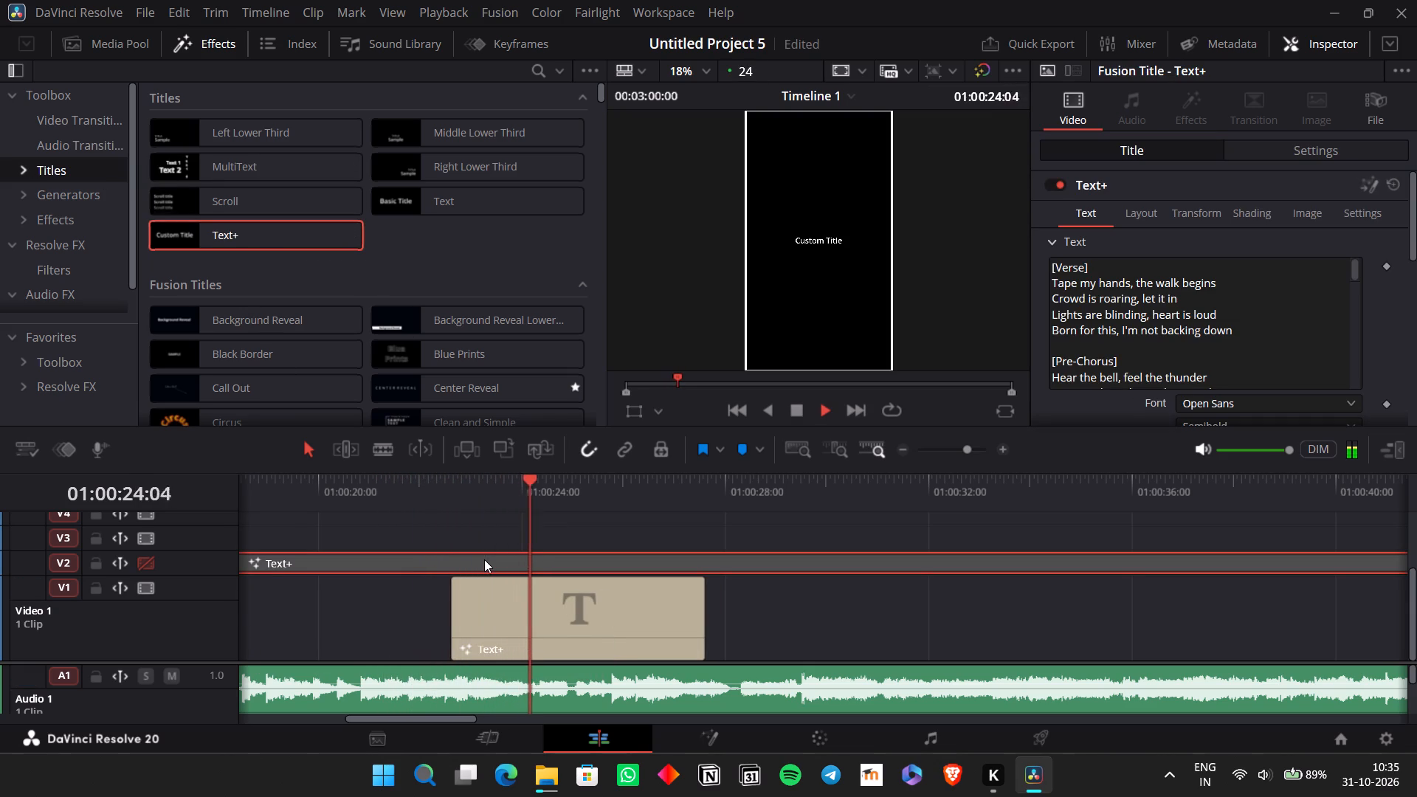
key("space")
left_click(447, 500)
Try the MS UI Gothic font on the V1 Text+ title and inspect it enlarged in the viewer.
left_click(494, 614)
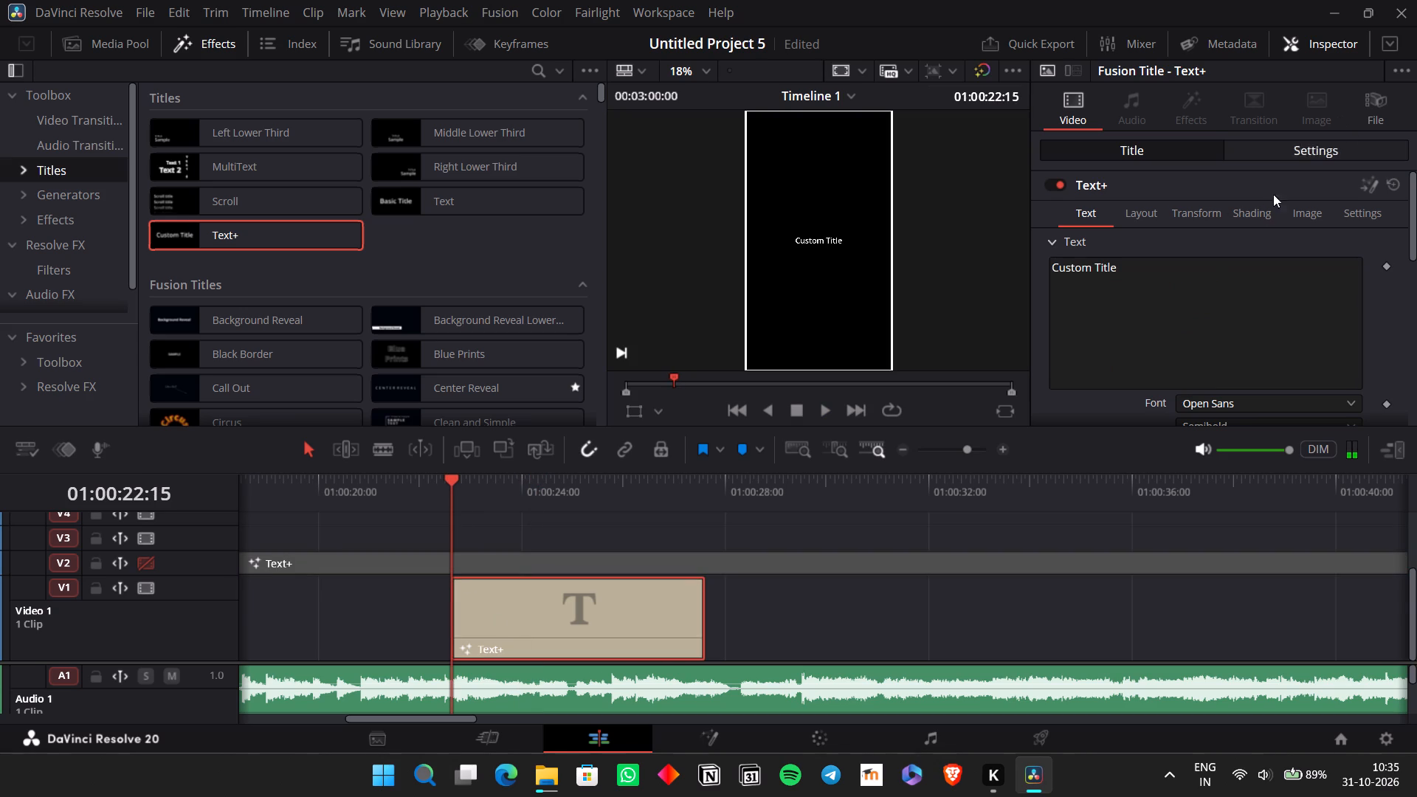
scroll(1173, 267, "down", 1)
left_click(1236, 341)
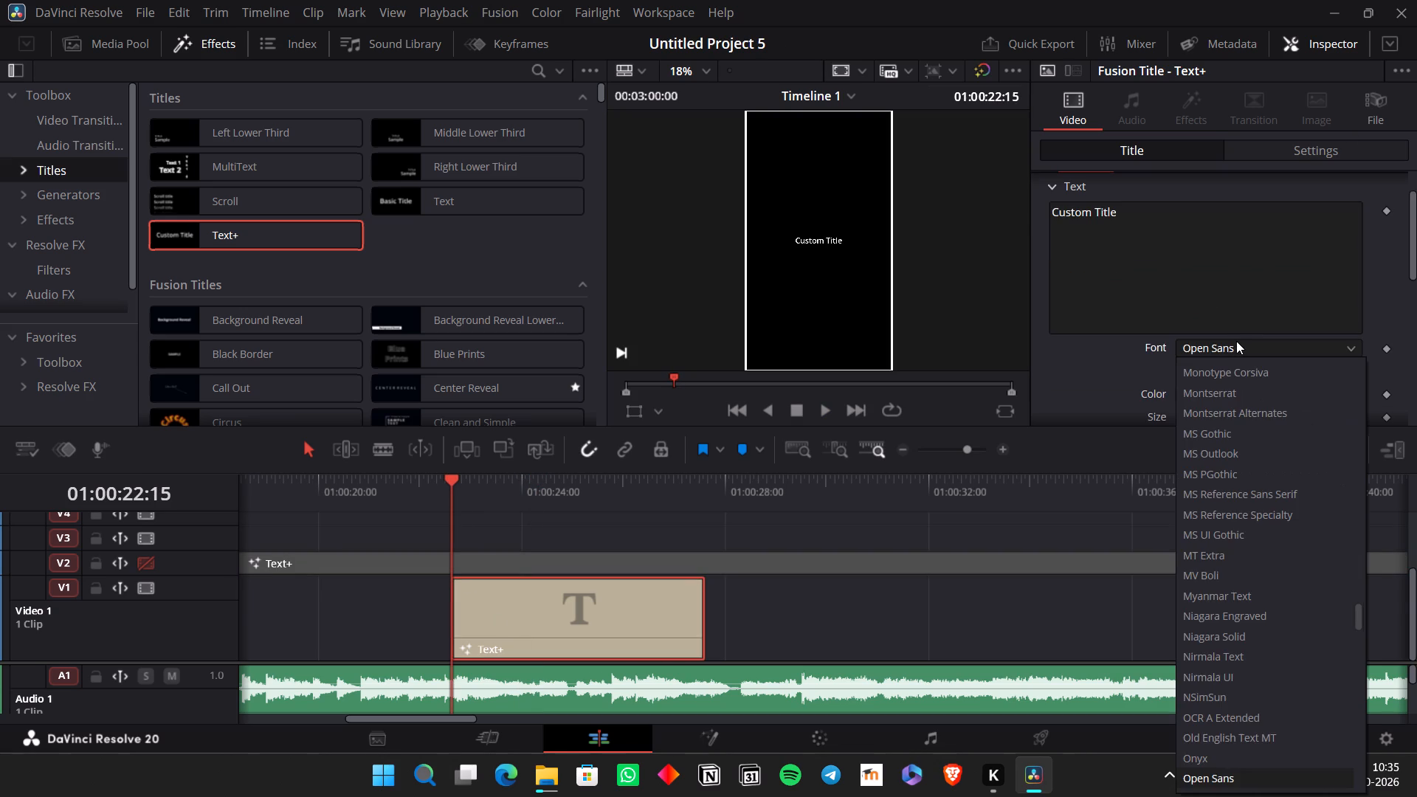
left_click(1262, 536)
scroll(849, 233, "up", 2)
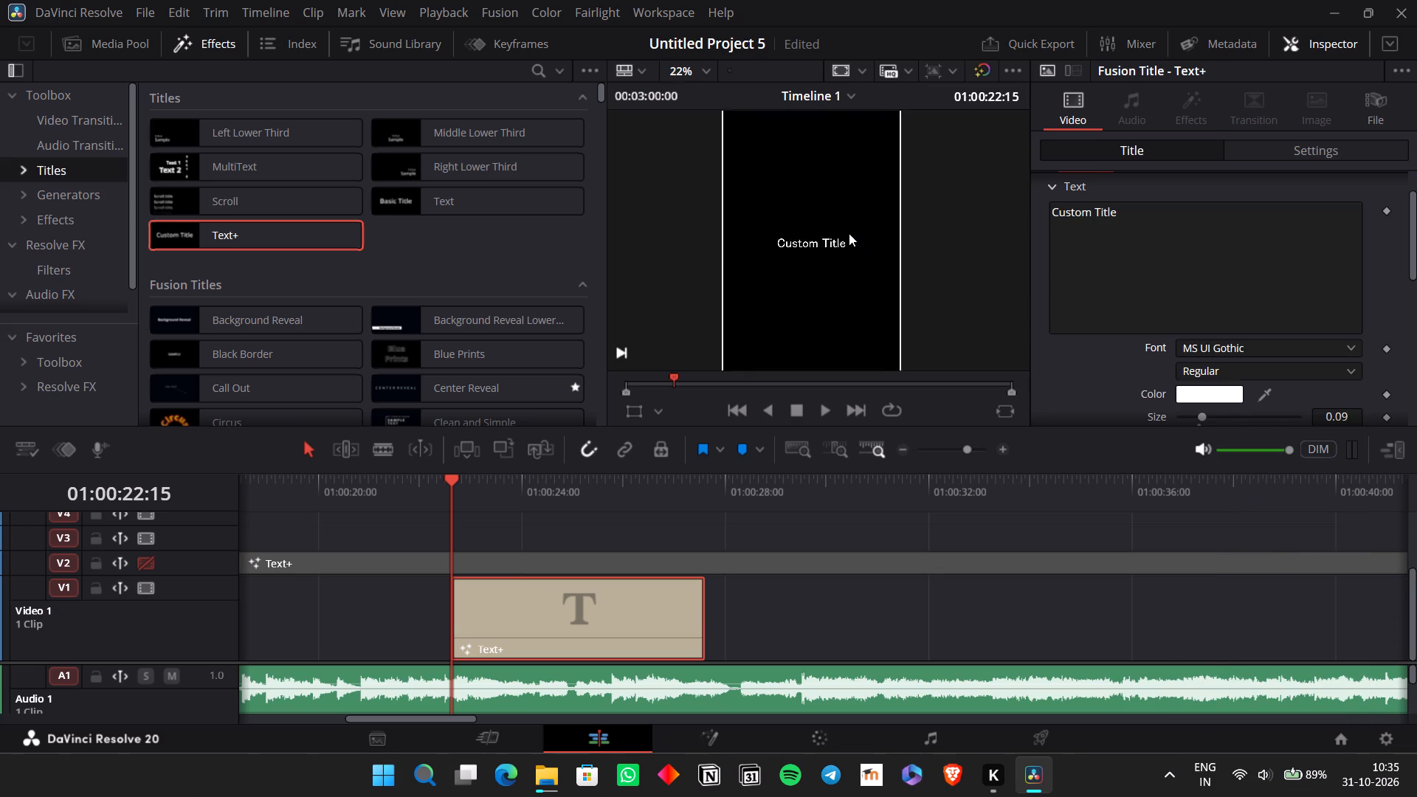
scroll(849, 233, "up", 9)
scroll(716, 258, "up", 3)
Set the V1 Text+ title's font to Perpetua Titling MT.
left_click(1261, 349)
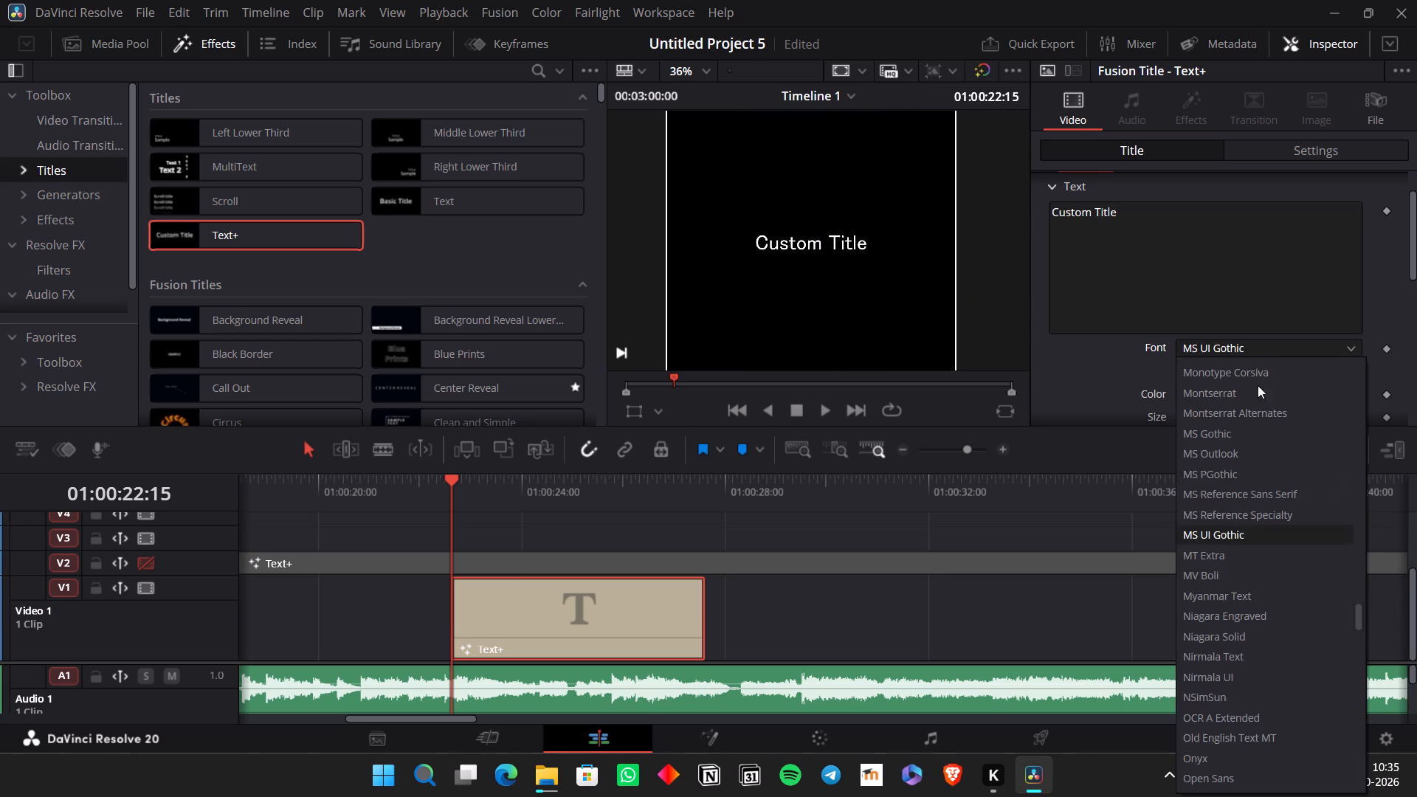
scroll(1216, 670, "down", 5)
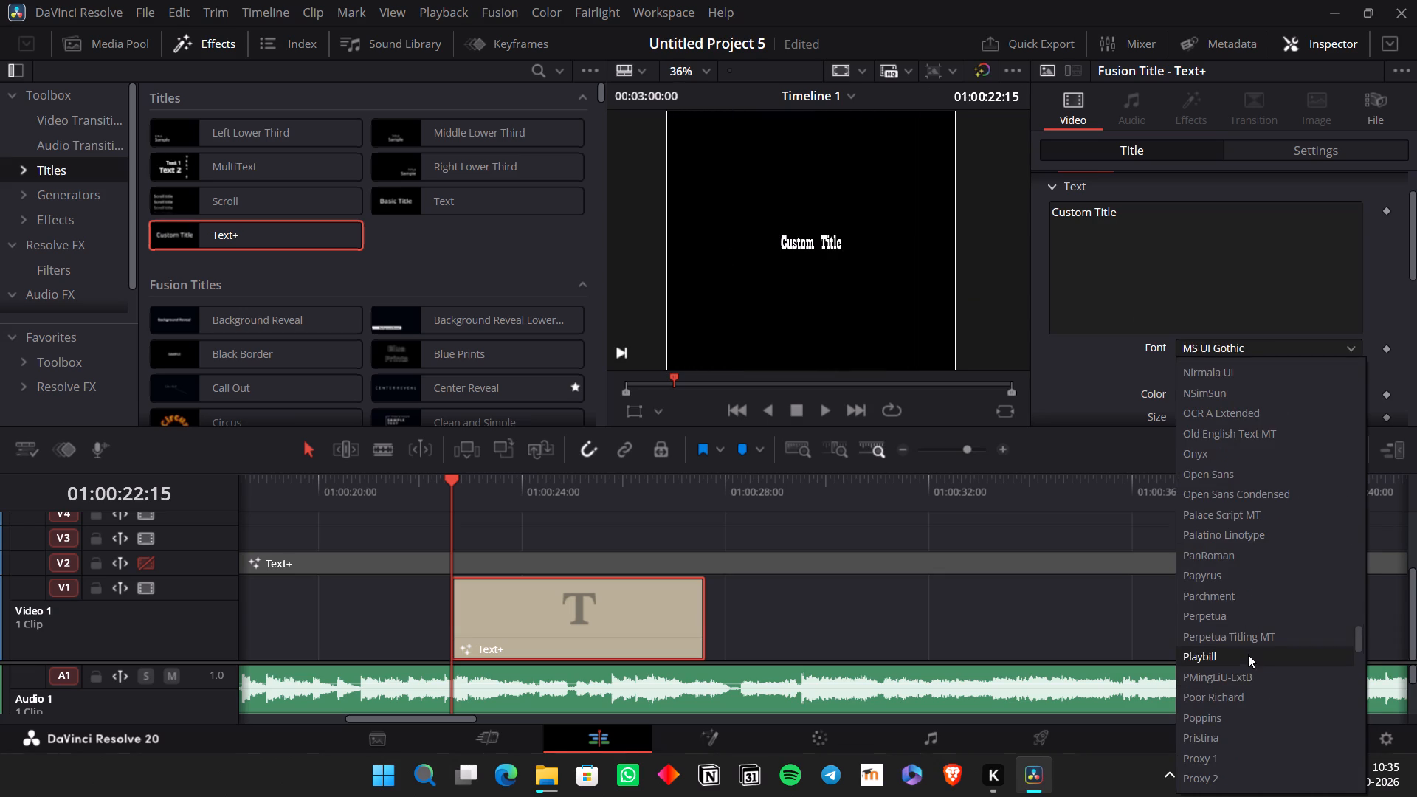
left_click(1250, 641)
scroll(849, 236, "down", 7)
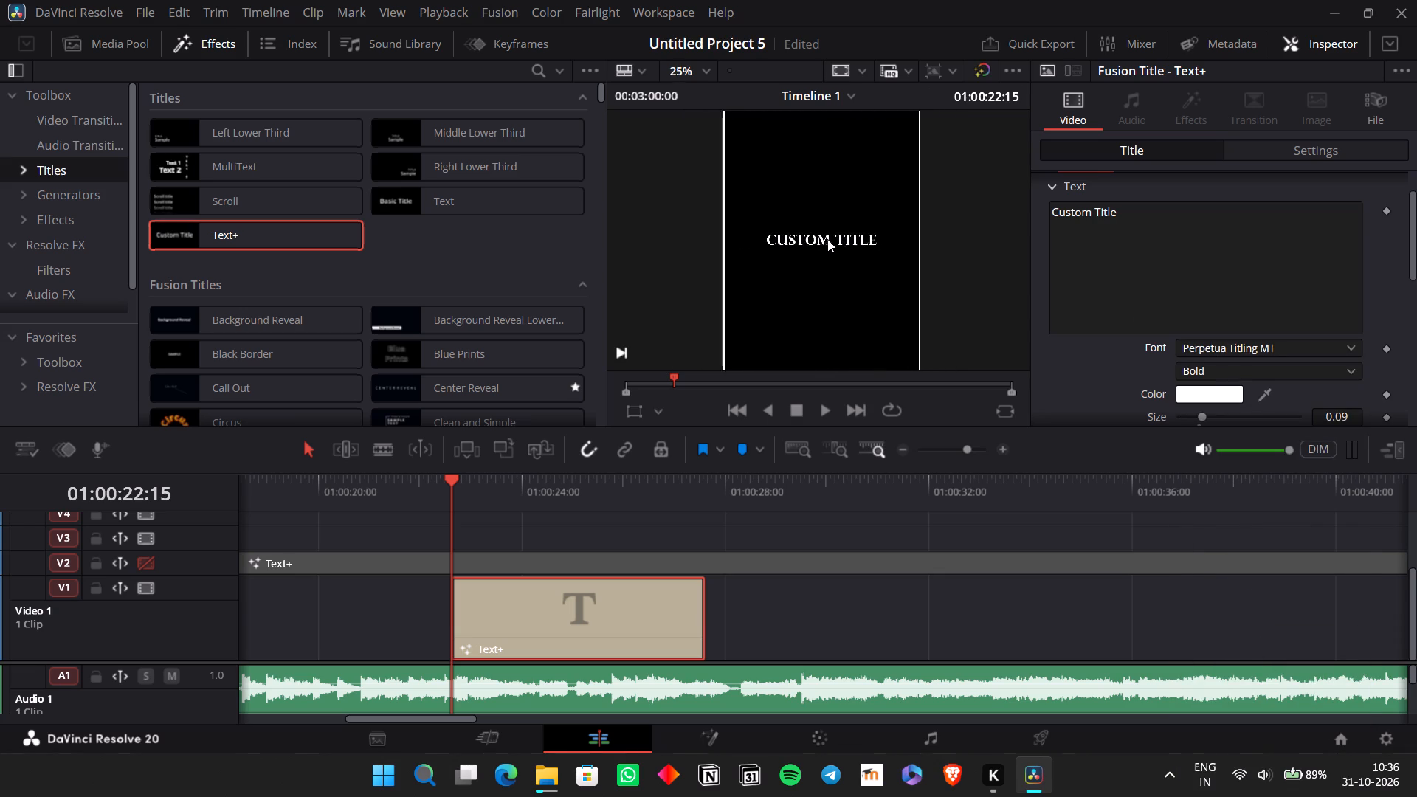
Scale the V1 Text+ title up to a zoom of 1.590 so it spans the vertical frame.
scroll(827, 239, "down", 8)
scroll(824, 240, "up", 2)
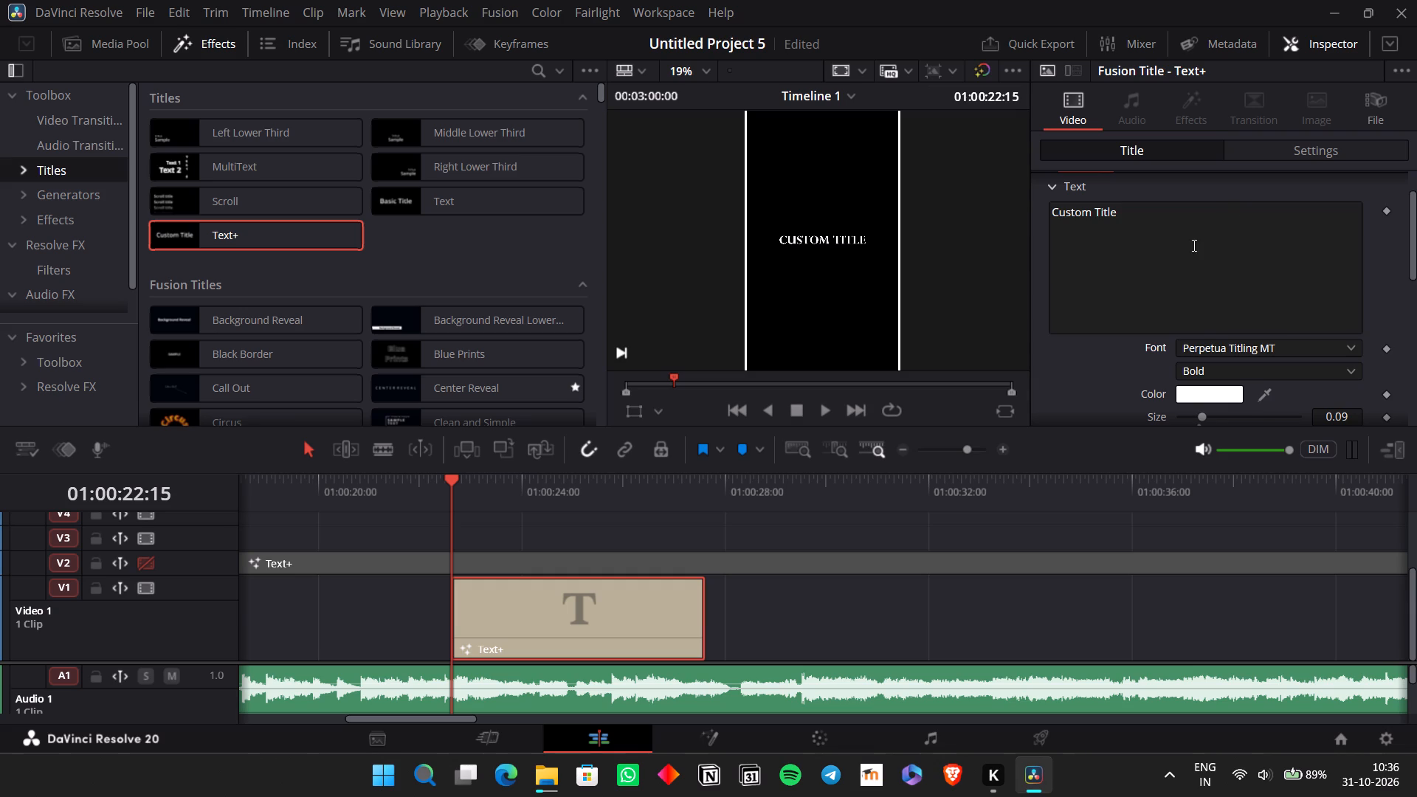
scroll(1190, 294, "up", 4)
left_click(1315, 156)
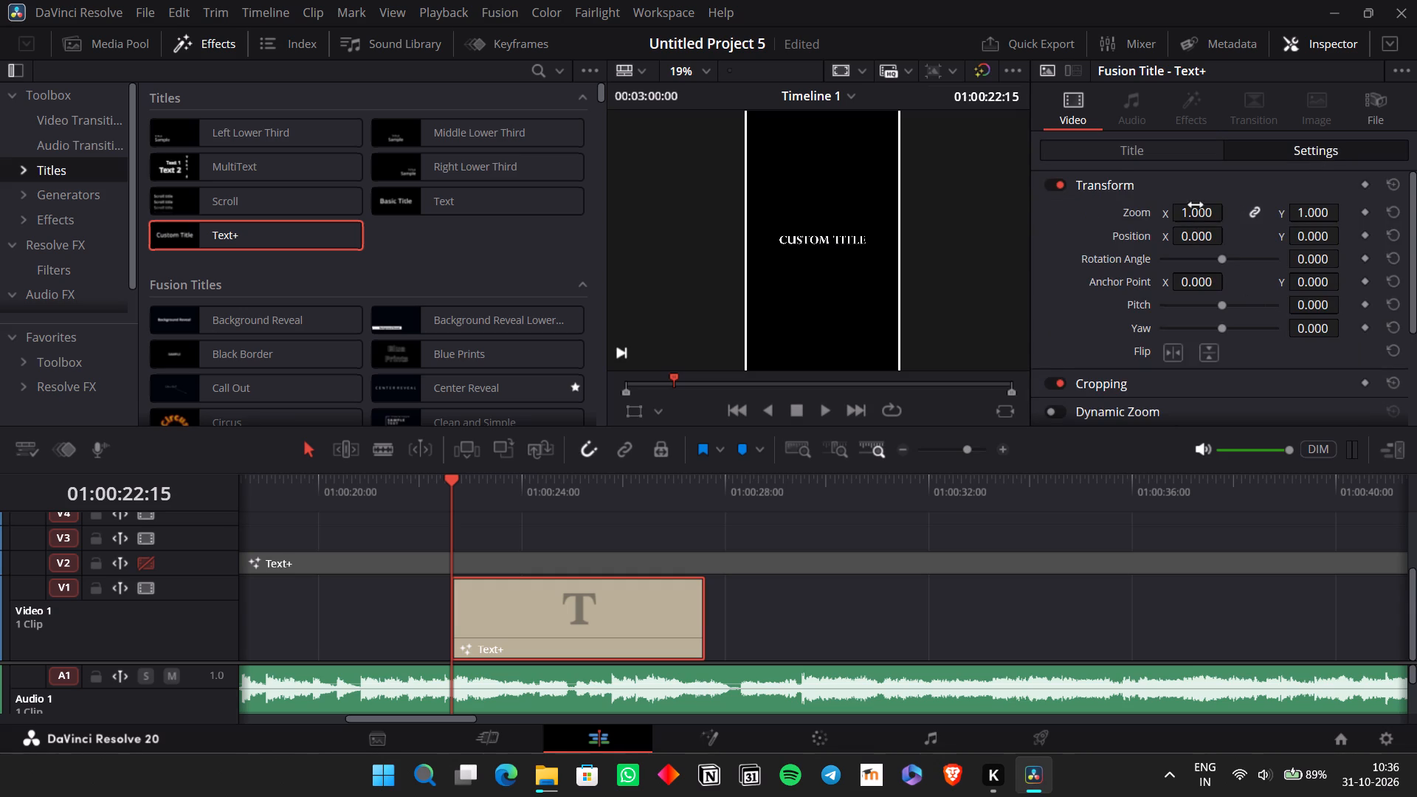
left_click(1196, 204)
left_click(1200, 205)
left_click_drag(1201, 207, 1273, 212)
left_click(1213, 241)
left_click_drag(1205, 219, 1258, 223)
Move the full-lyrics Text+ clip from track V2 up to track V4.
left_click(740, 559)
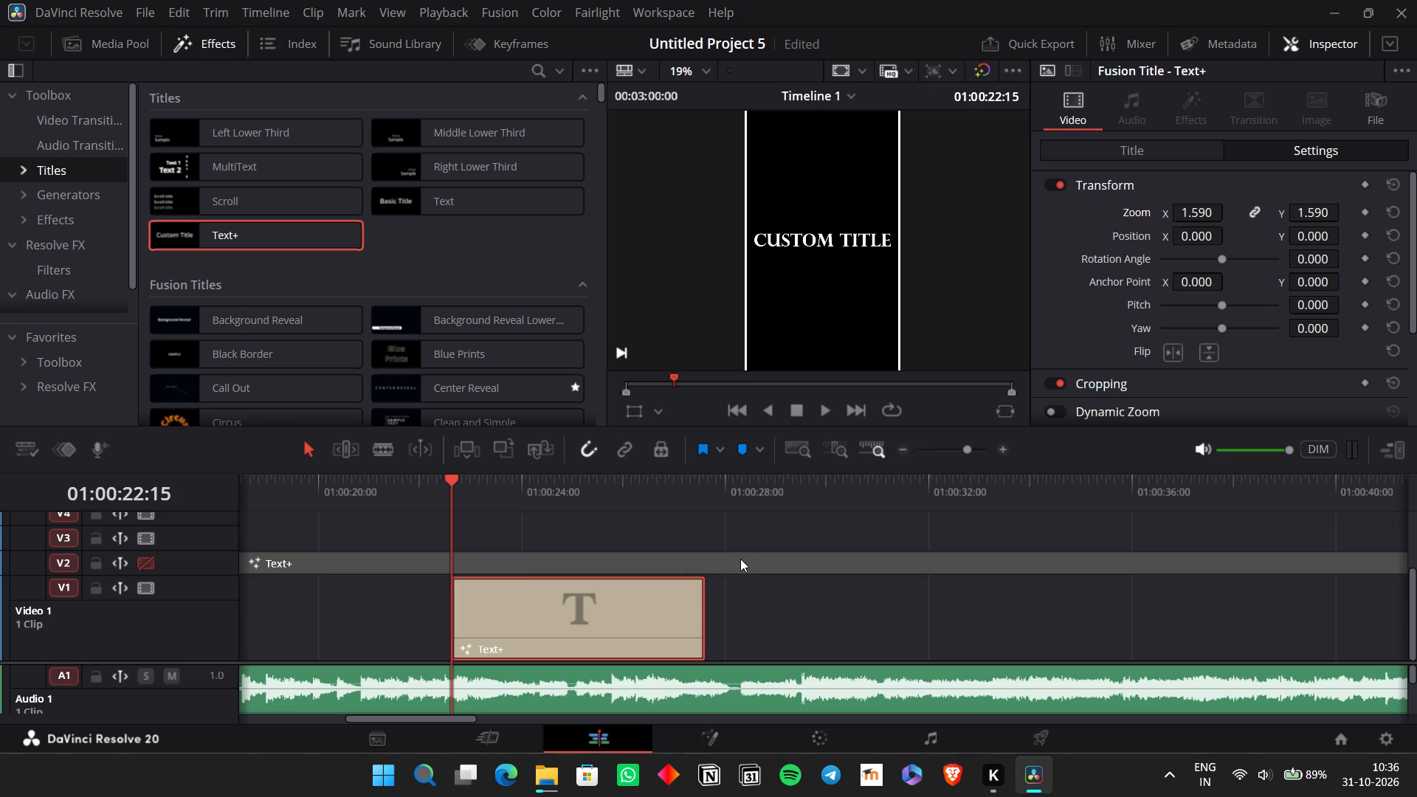
left_click_drag(720, 565, 723, 543)
scroll(721, 562, "up", 1)
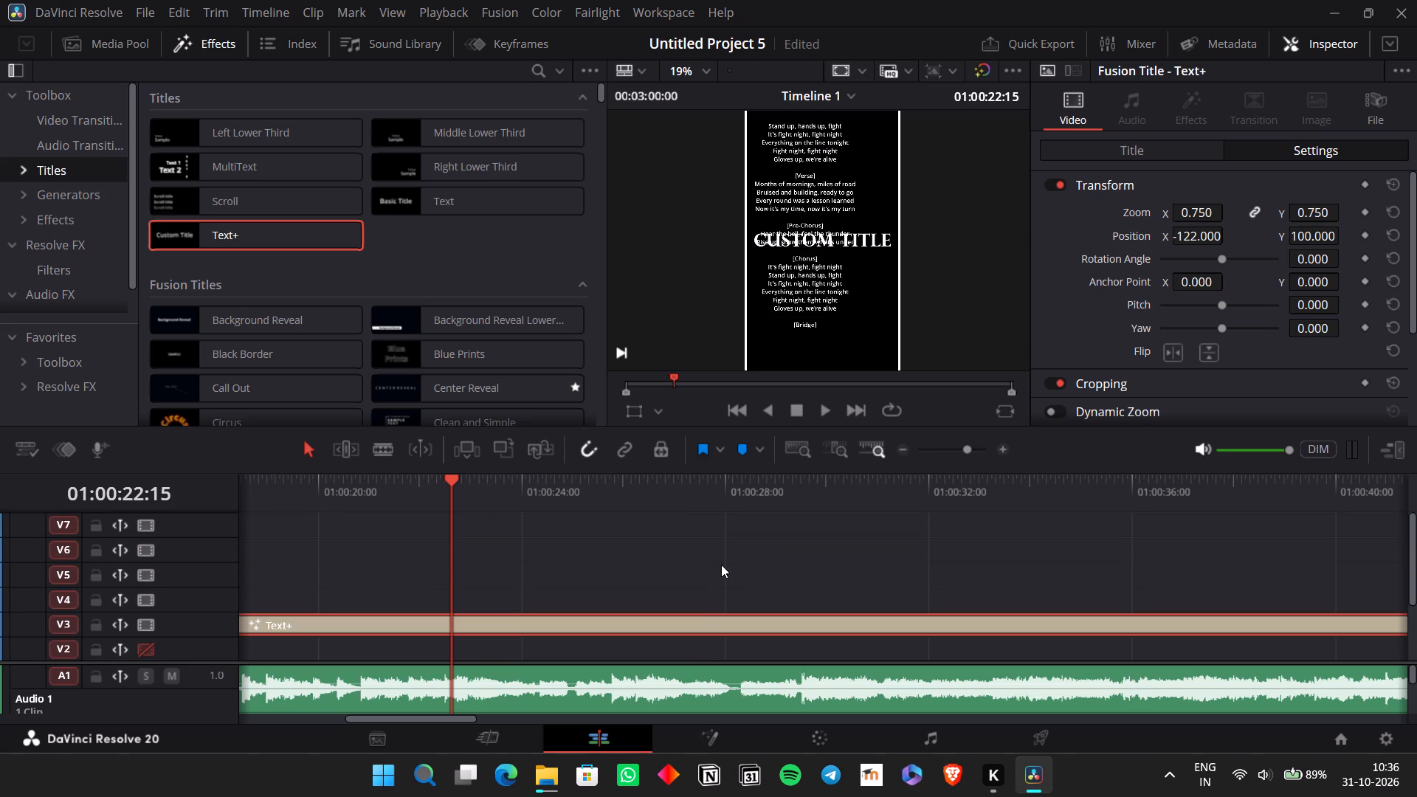
left_click_drag(704, 618, 703, 591)
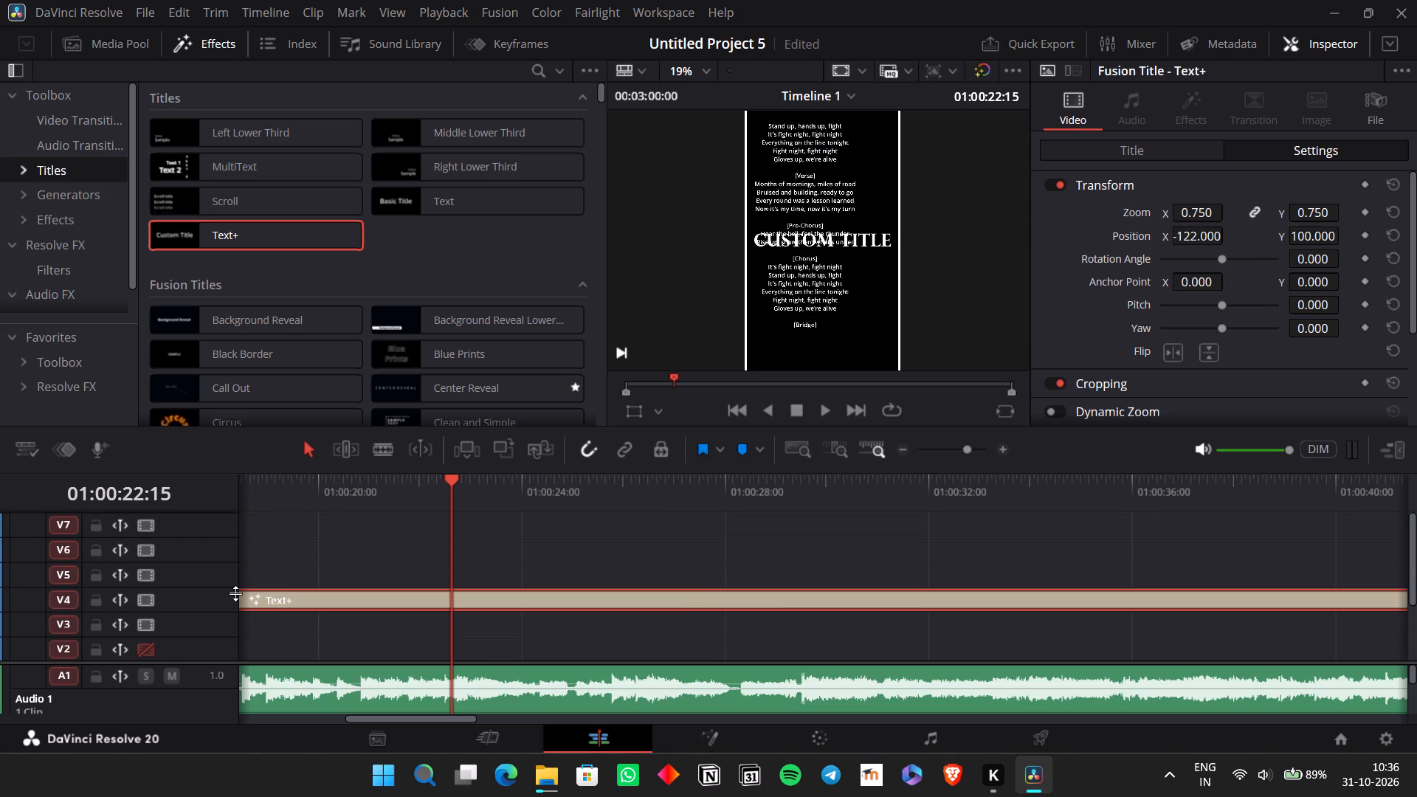
Disable video track V4 holding the full lyrics and re-enable track V2.
left_click(135, 602)
left_click(142, 603)
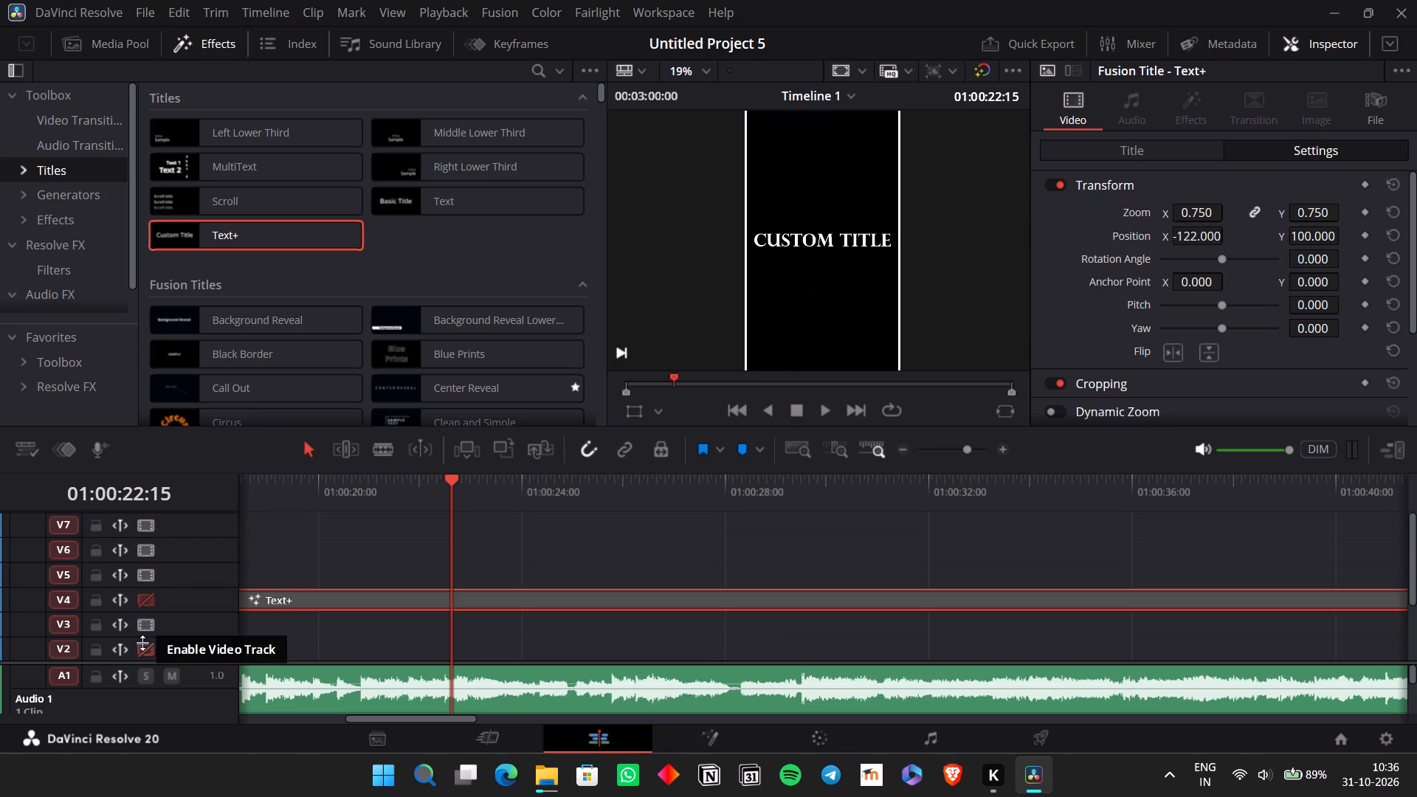
left_click(142, 643)
left_click(144, 646)
scroll(427, 588, "down", 1)
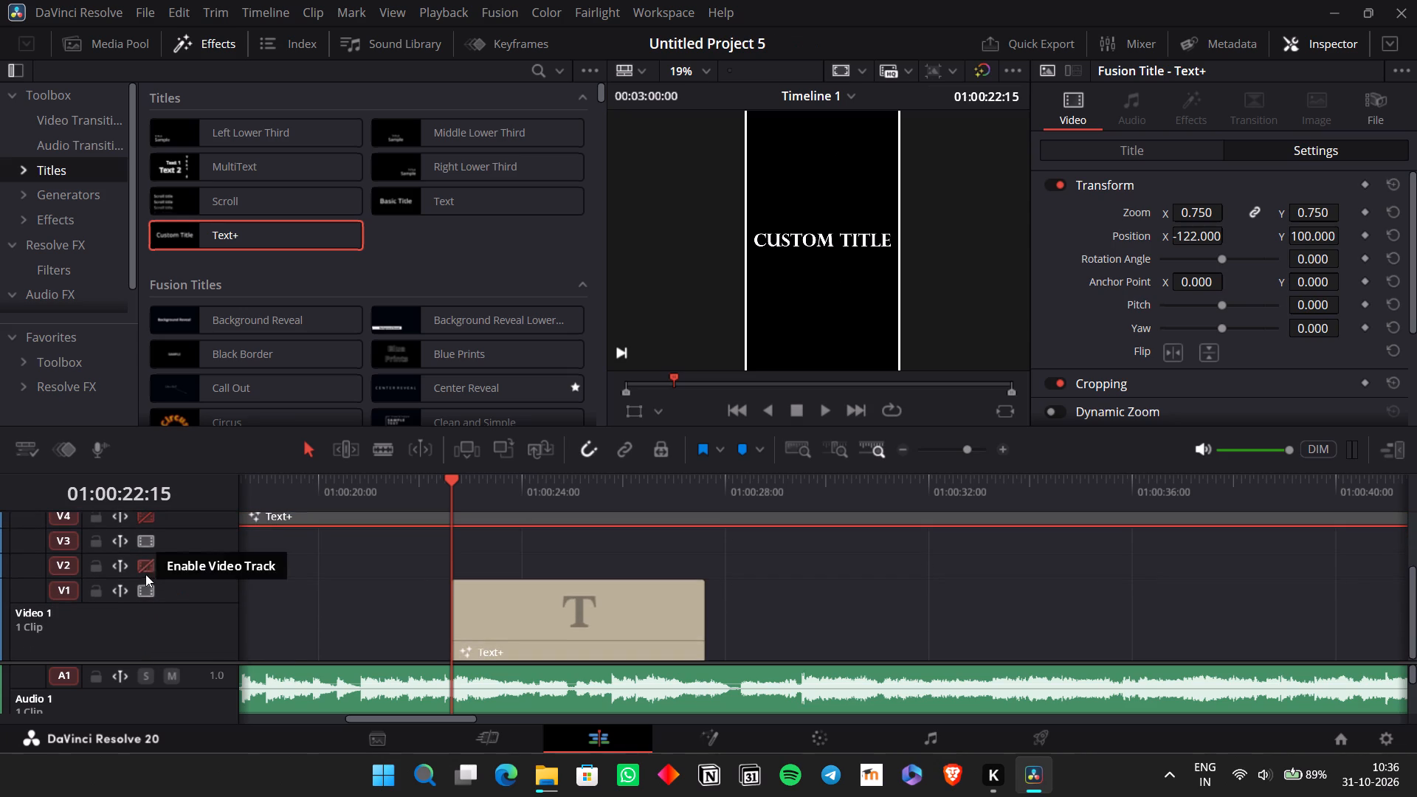
left_click(151, 563)
Reduce the height of video track V1 in the timeline.
left_click(182, 603)
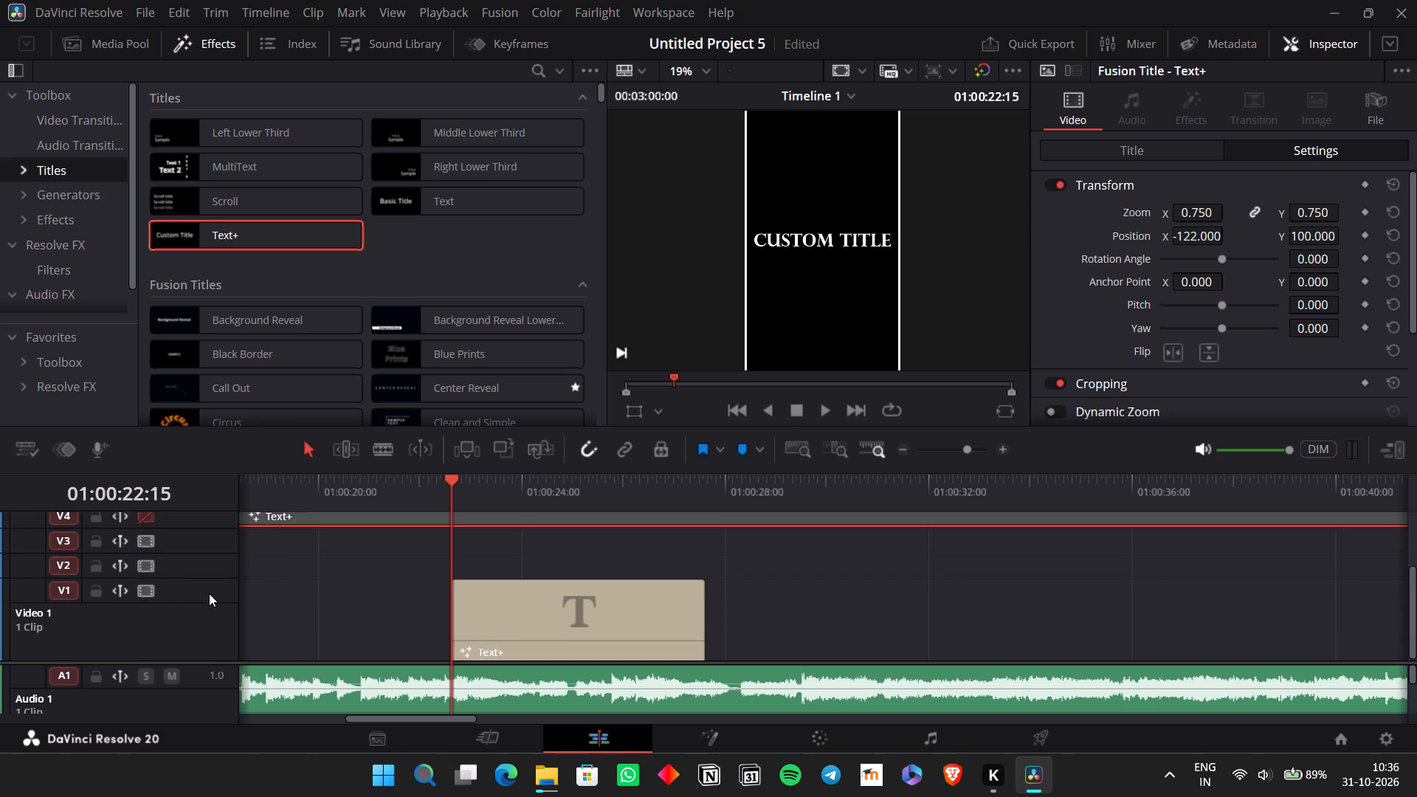
left_click(199, 576)
left_click_drag(202, 579, 202, 596)
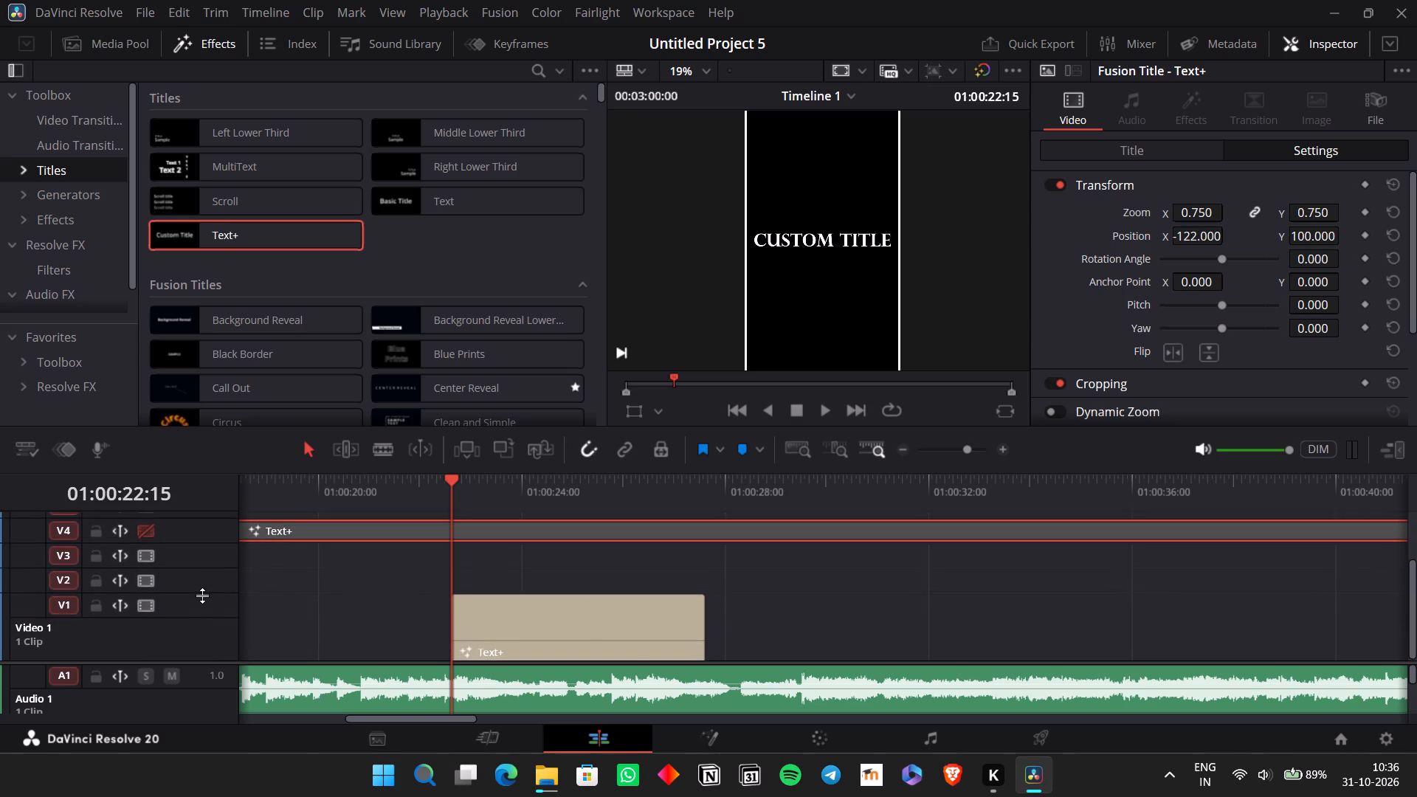
left_click_drag(202, 596, 202, 603)
Replace the V1 Text+ title's text with "Tape".
left_click(452, 606)
left_click(508, 619)
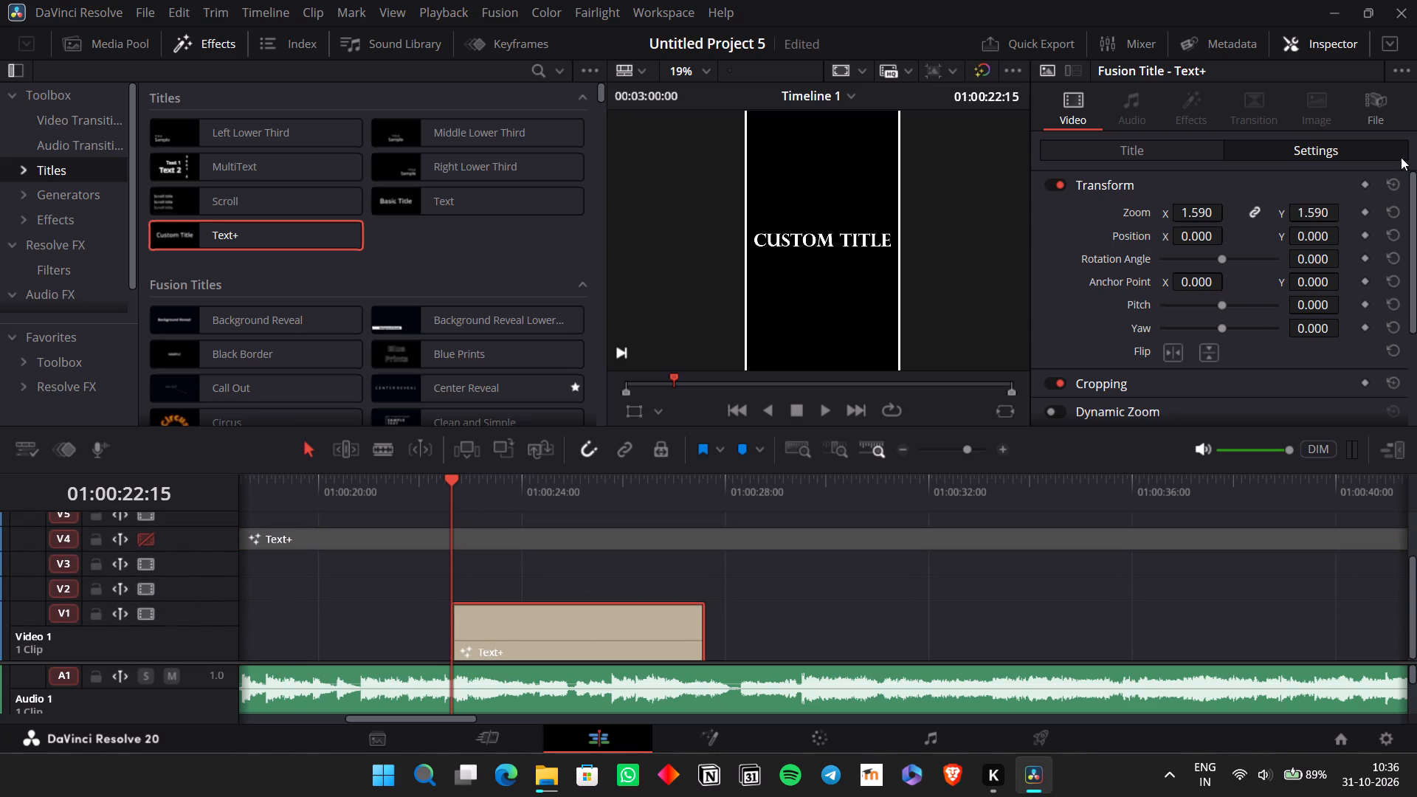
left_click(1171, 151)
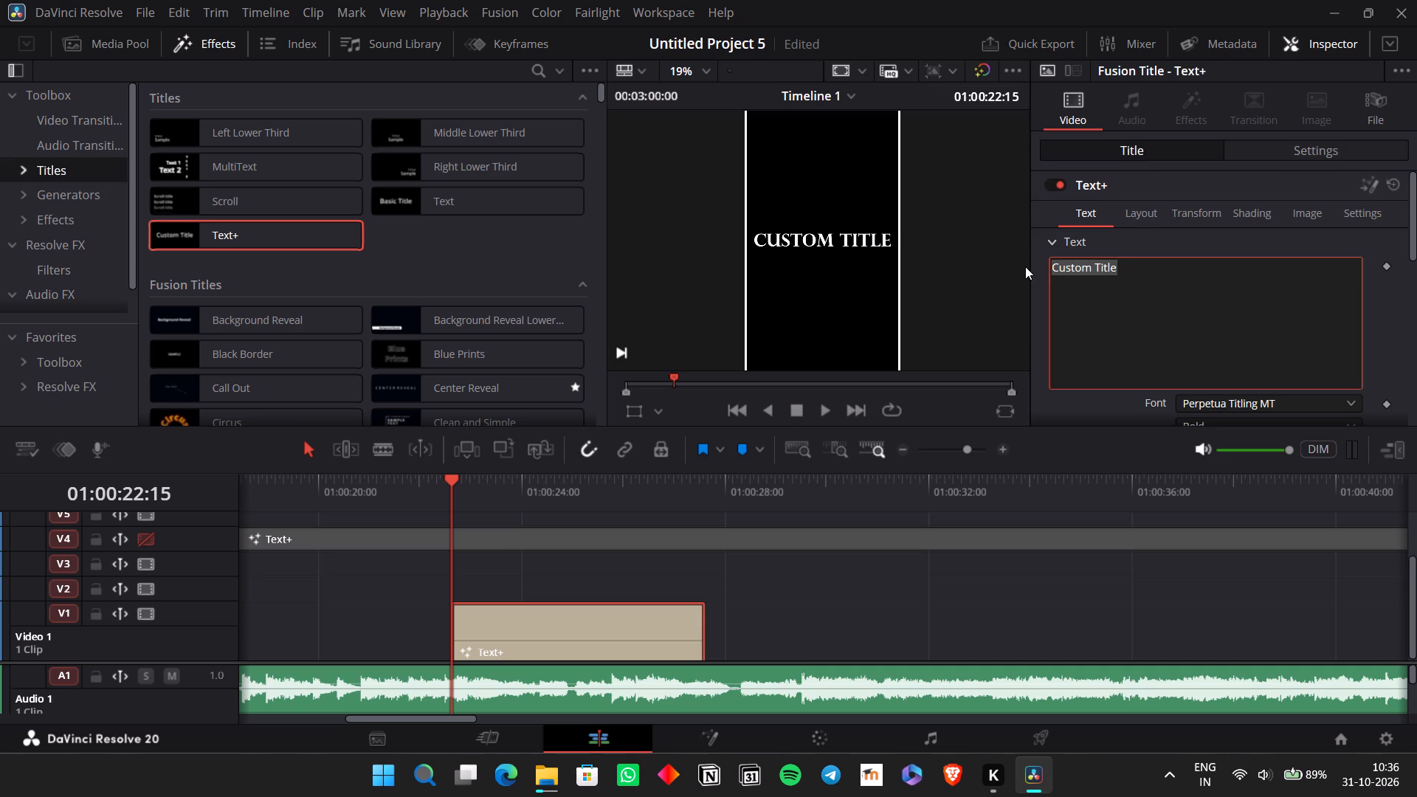
type("ape")
Play the timeline from 01:00:22:05 past the end of the Tape title to hear the vocals.
left_click(430, 487)
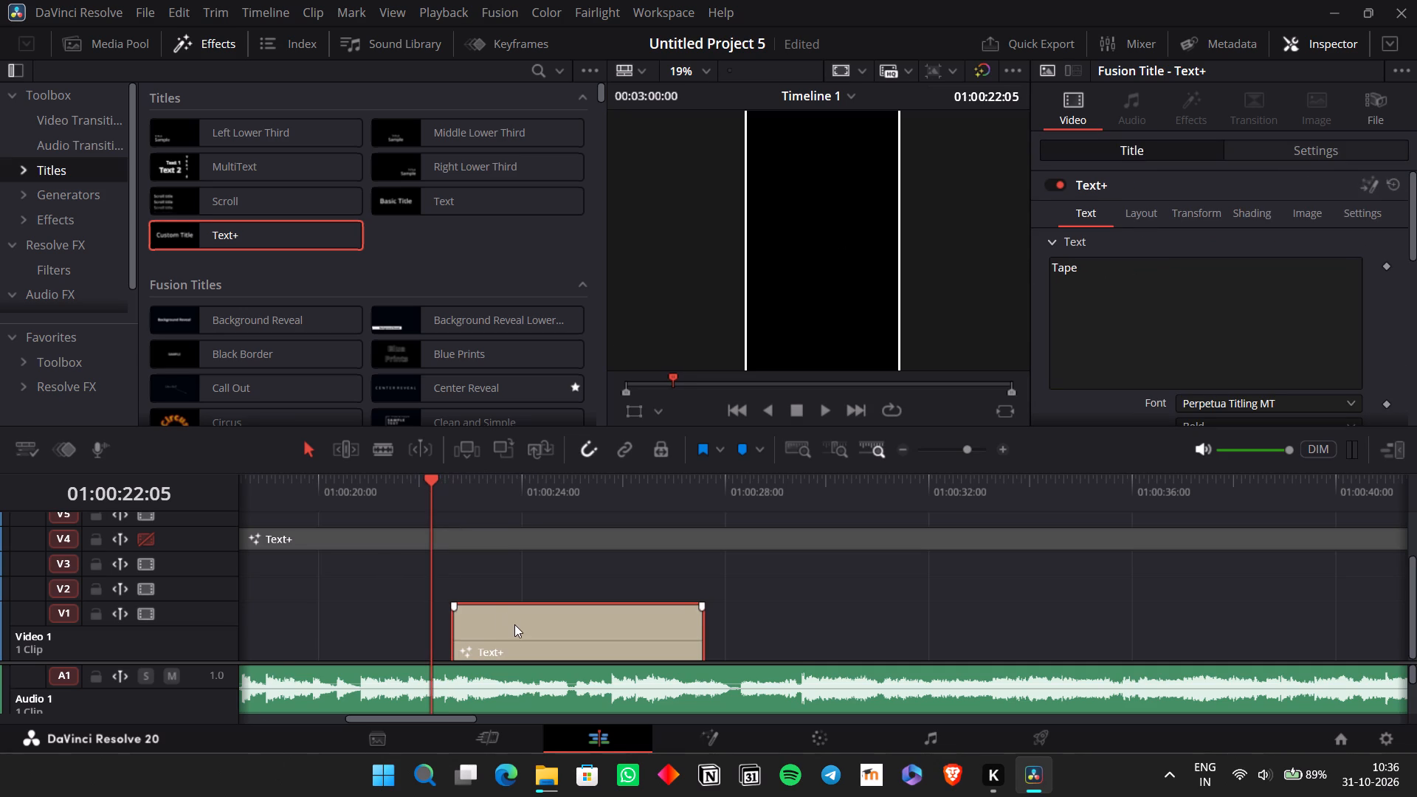
left_click(515, 626)
key("space")
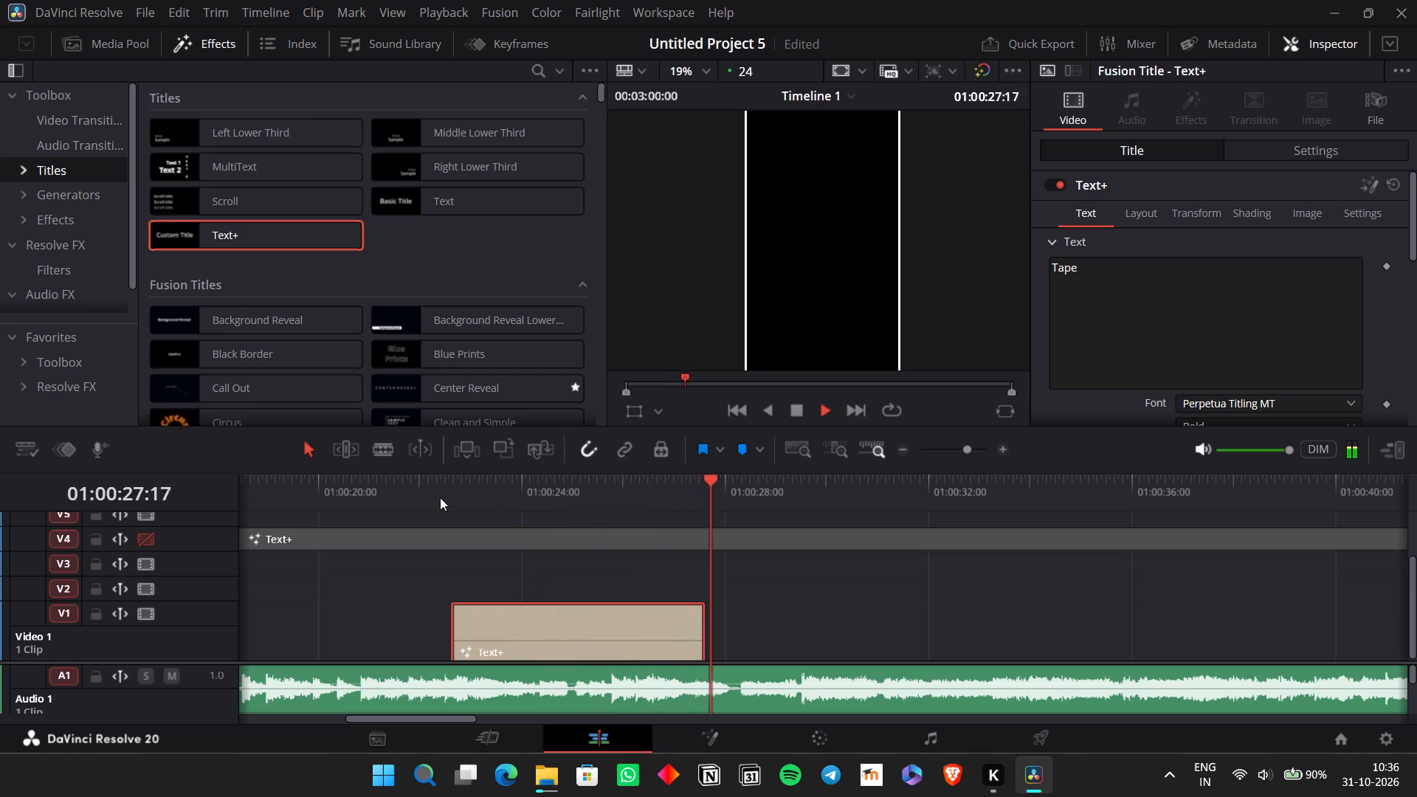
key("space")
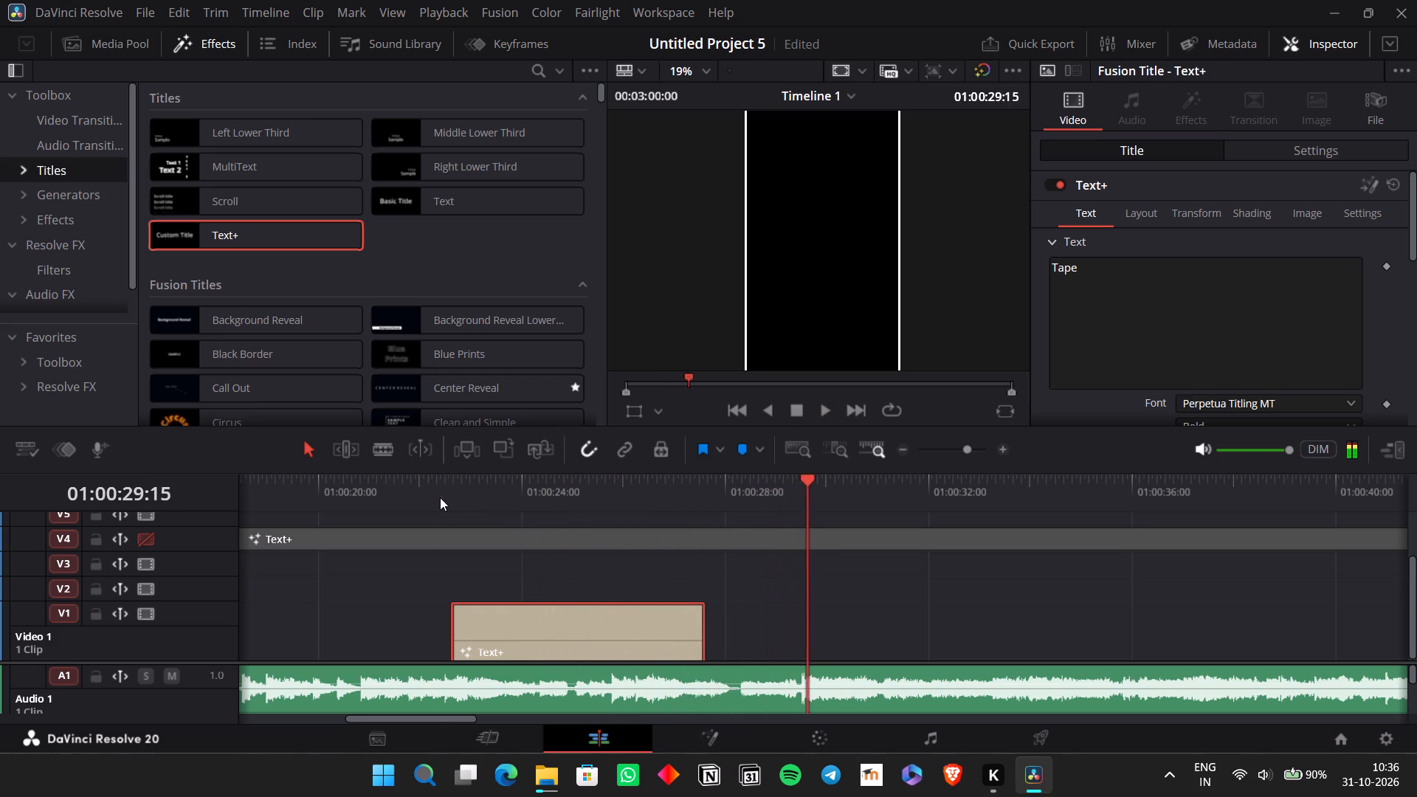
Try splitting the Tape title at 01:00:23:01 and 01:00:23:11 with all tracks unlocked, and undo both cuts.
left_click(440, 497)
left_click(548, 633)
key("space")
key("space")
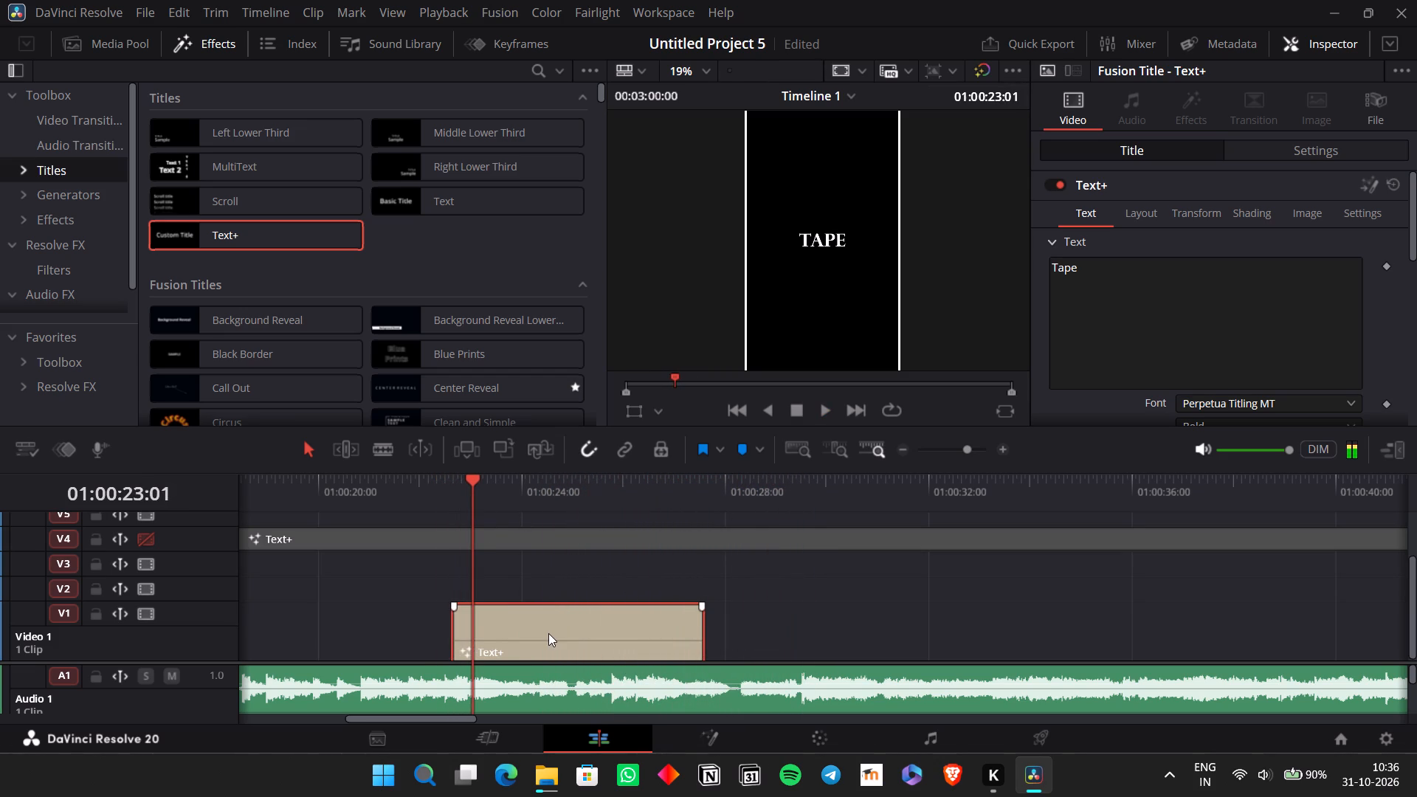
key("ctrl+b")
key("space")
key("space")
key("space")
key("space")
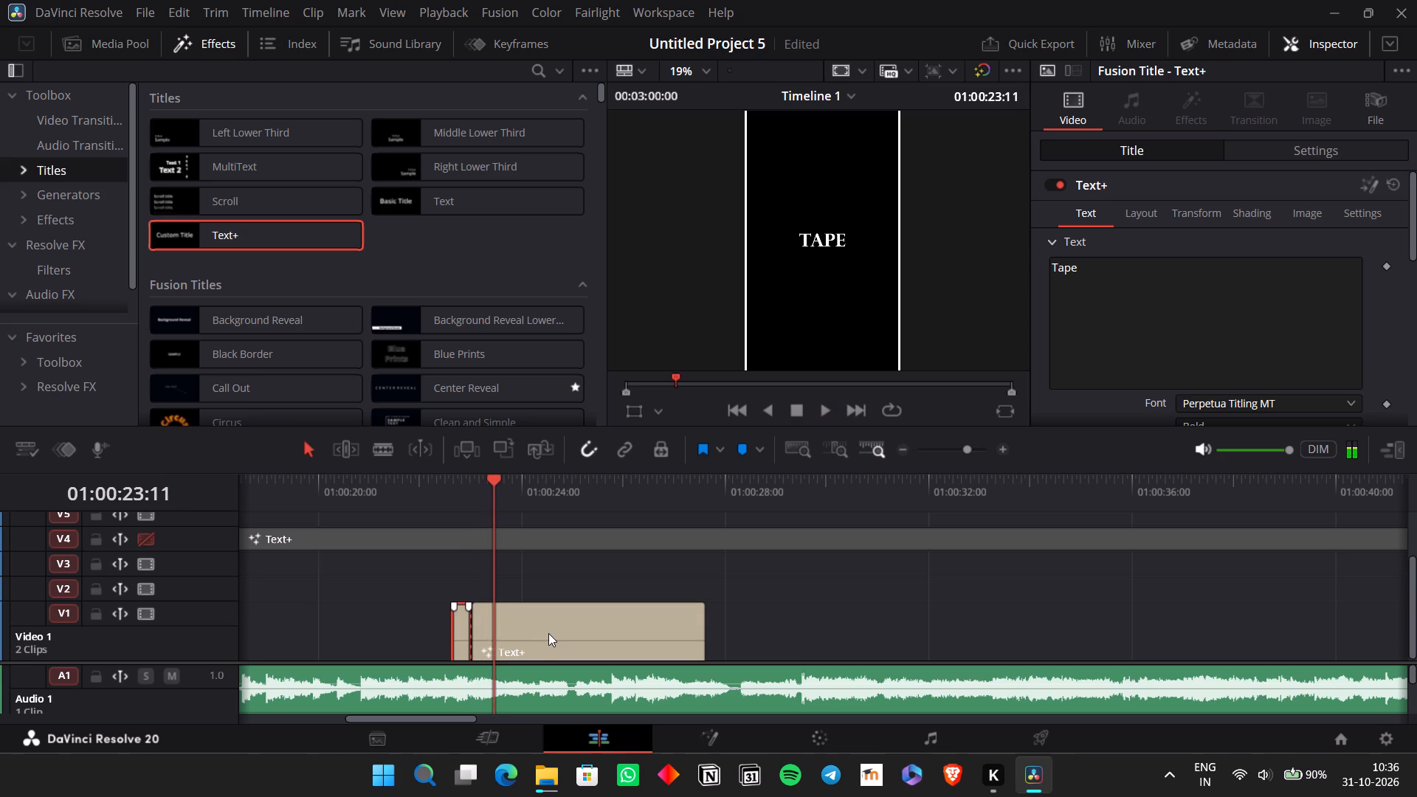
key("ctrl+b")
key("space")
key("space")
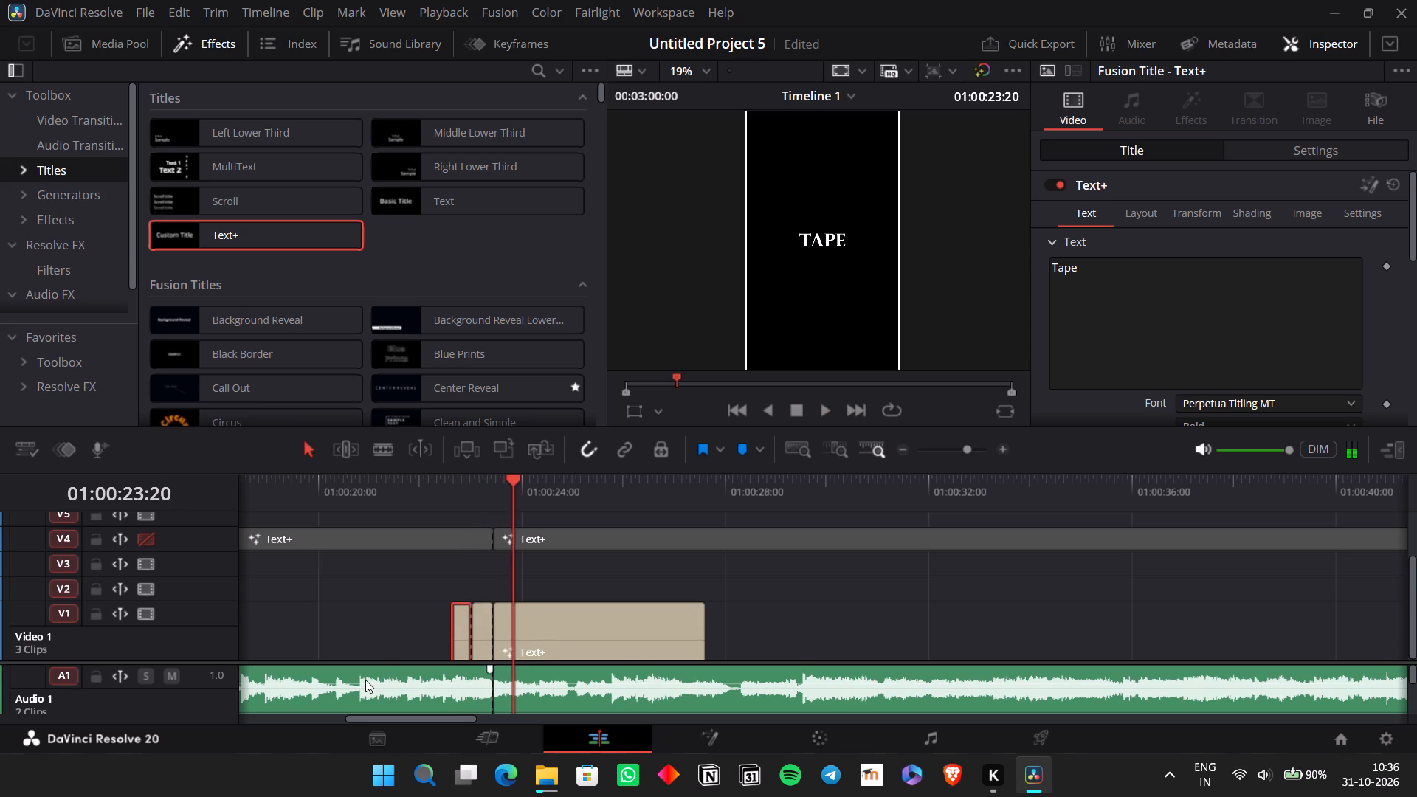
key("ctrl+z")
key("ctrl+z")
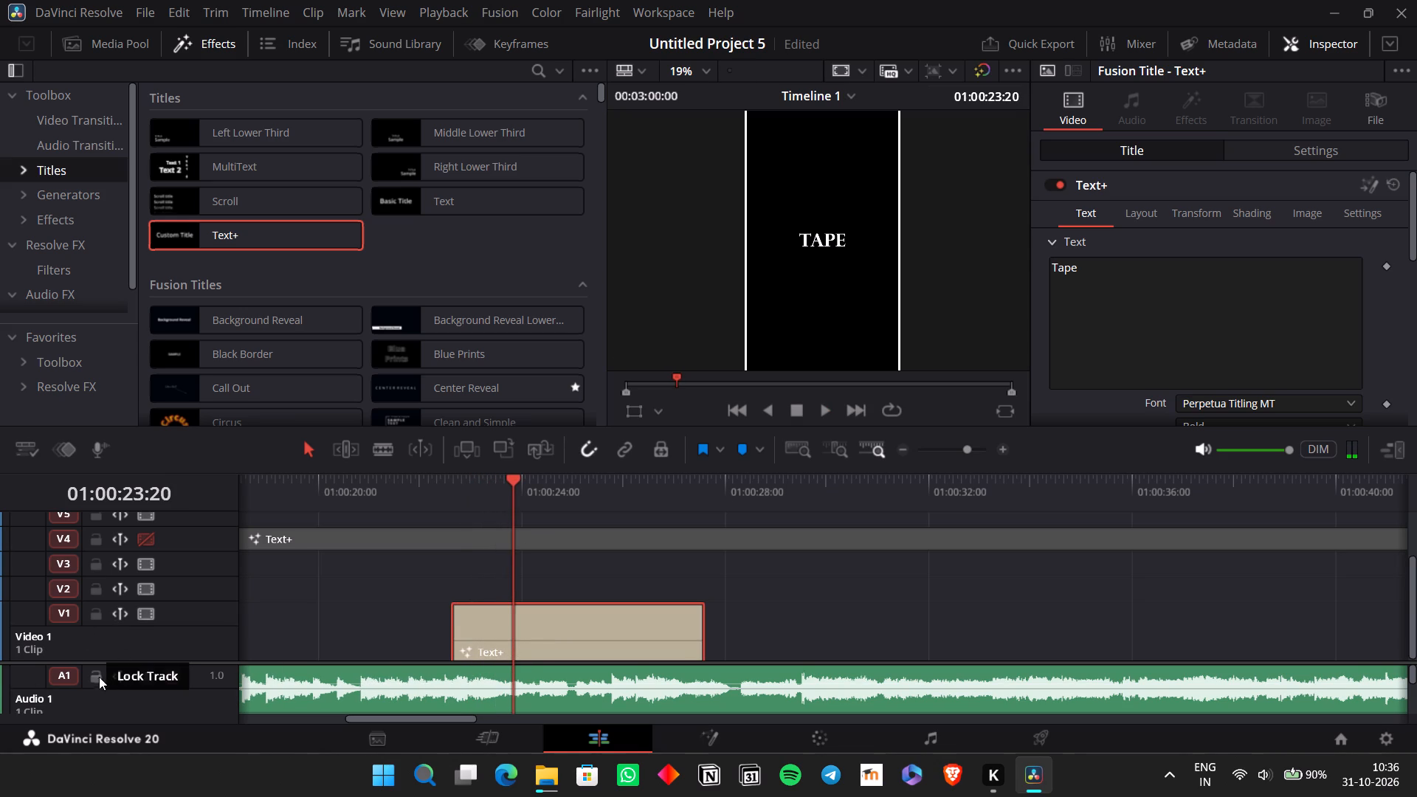
Lock audio track A1 and video track V4.
left_click(98, 678)
left_click(95, 531)
left_click(97, 540)
Split the V1 Tape title to the vocals at 01:00:23:01 and about 01:00:23:15.
left_click(424, 494)
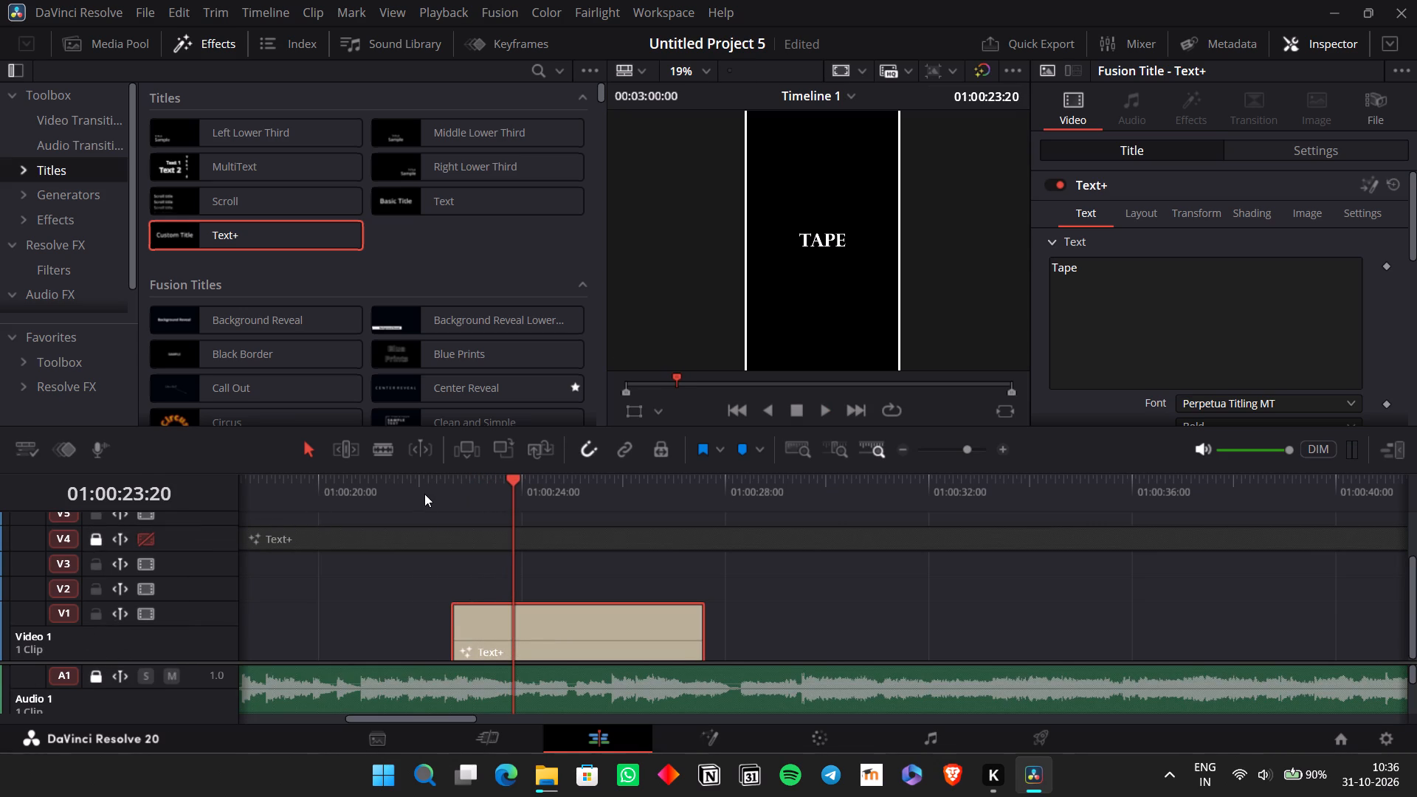
left_click(531, 566)
key("space")
key("space")
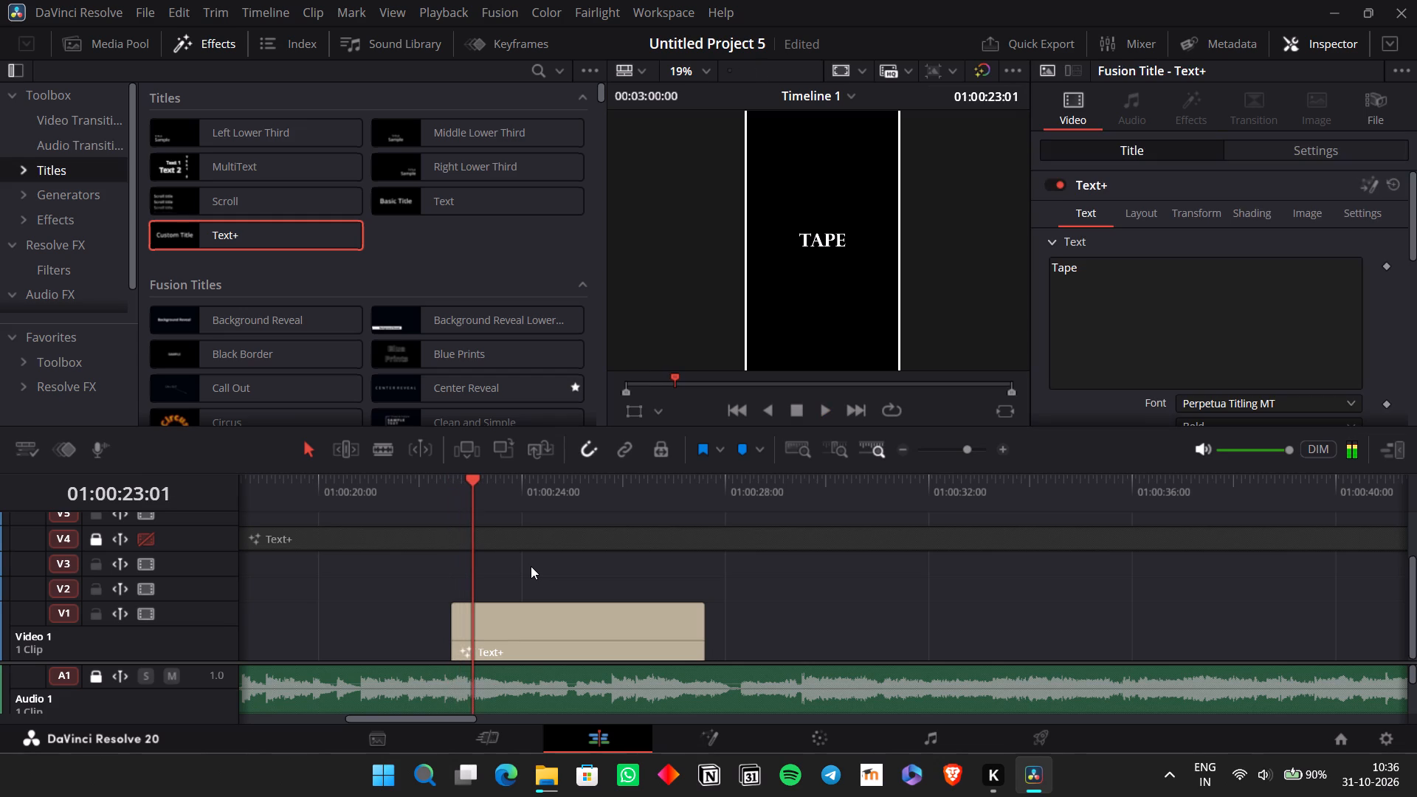
key("ctrl+b")
key("space")
key("space")
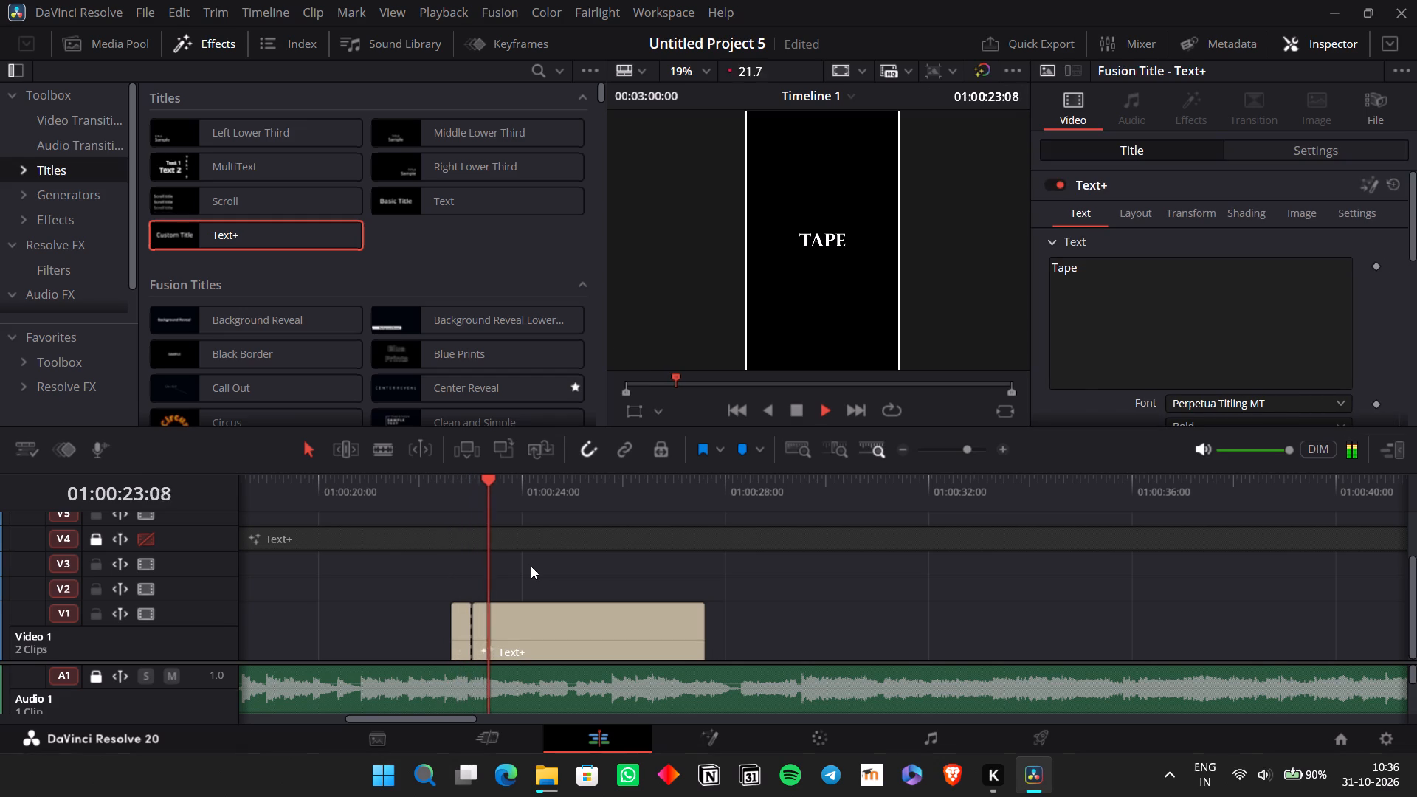
key("space")
key("space")
key("ctrl+b")
Split the remaining V1 title at the next sung word, about 01:00:24:05.
key("space")
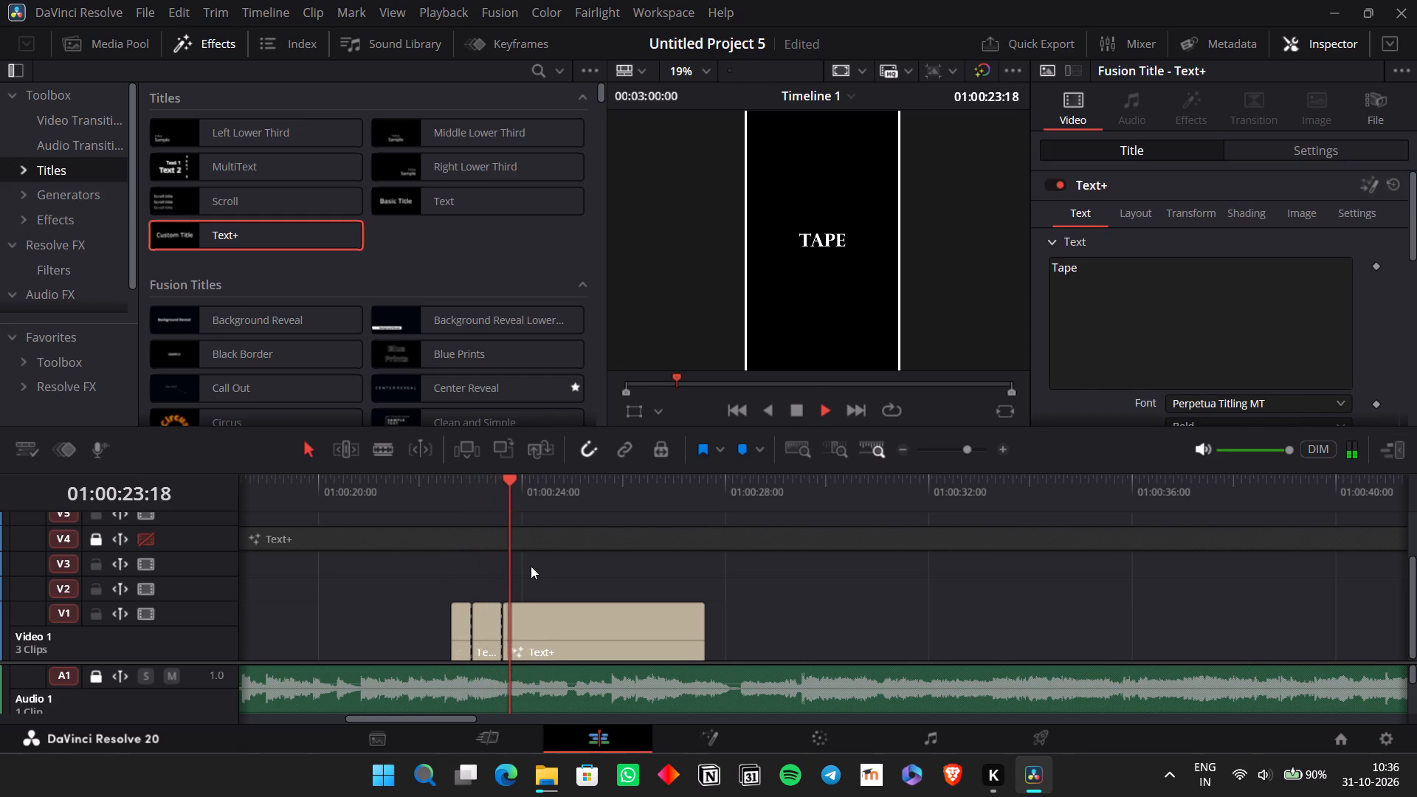
key("space")
key("space")
key("space")
key("ctrl+b")
Replay the vocals after the last cut and split the remaining V1 title at 01:00:24:13.
key("space")
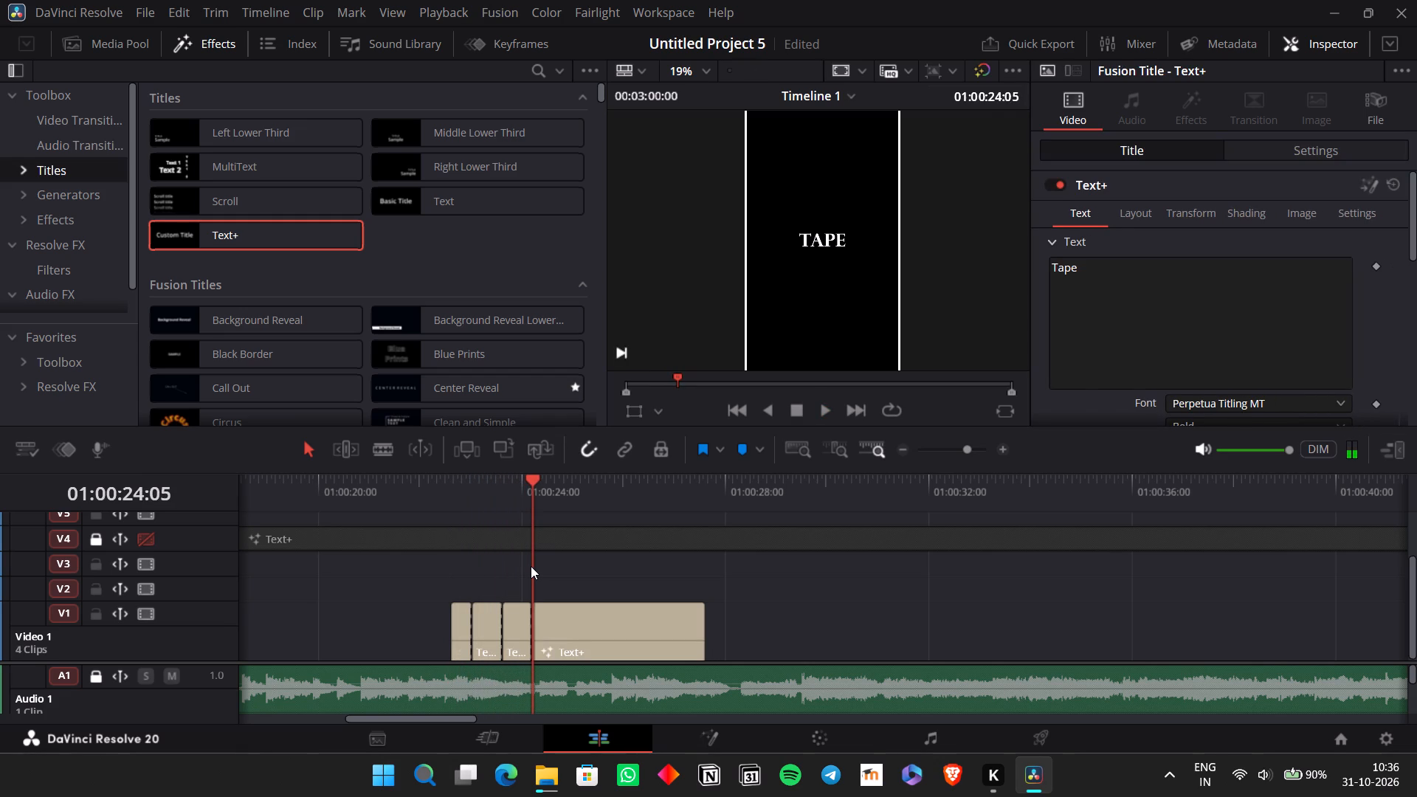
key("space")
left_click(546, 536)
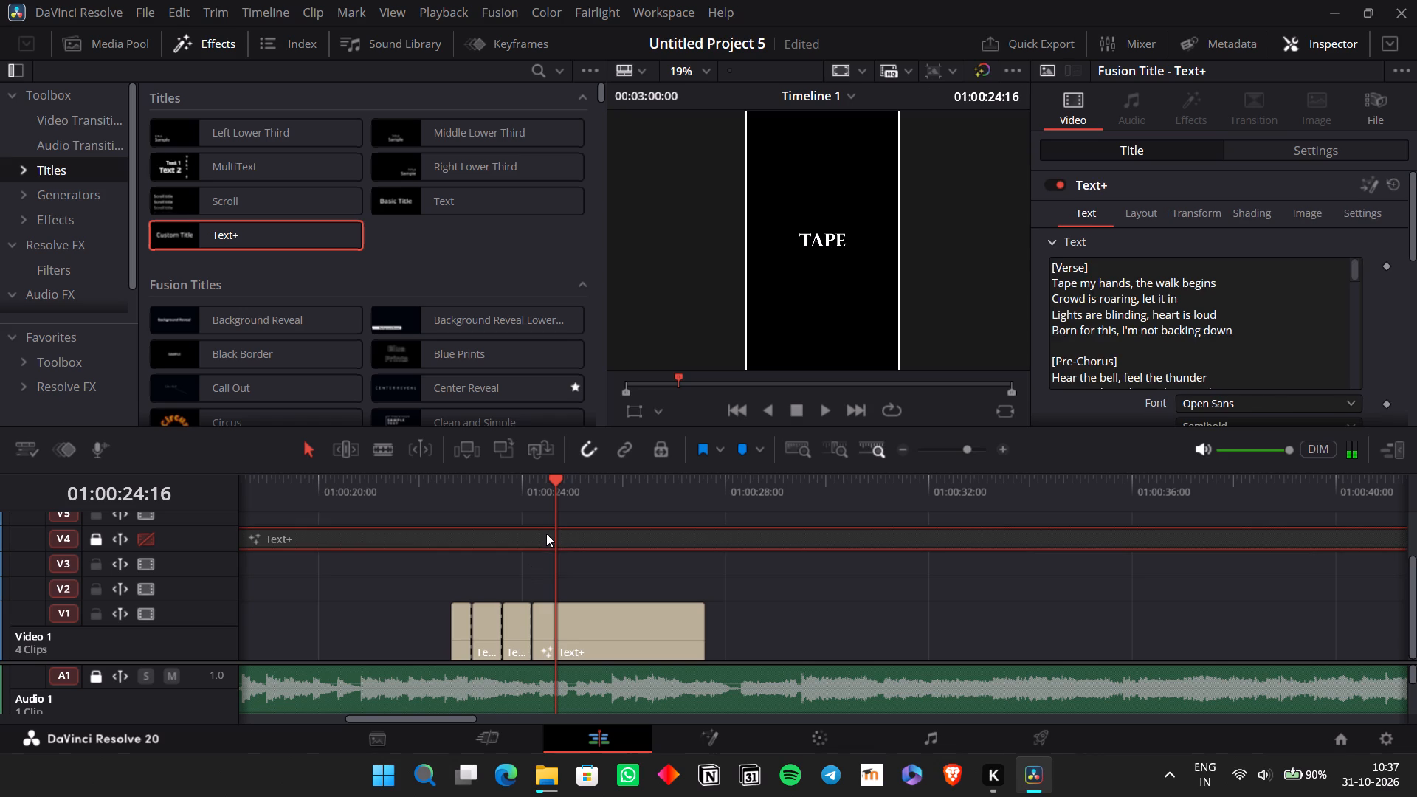
left_click(531, 501)
key("space")
key("space")
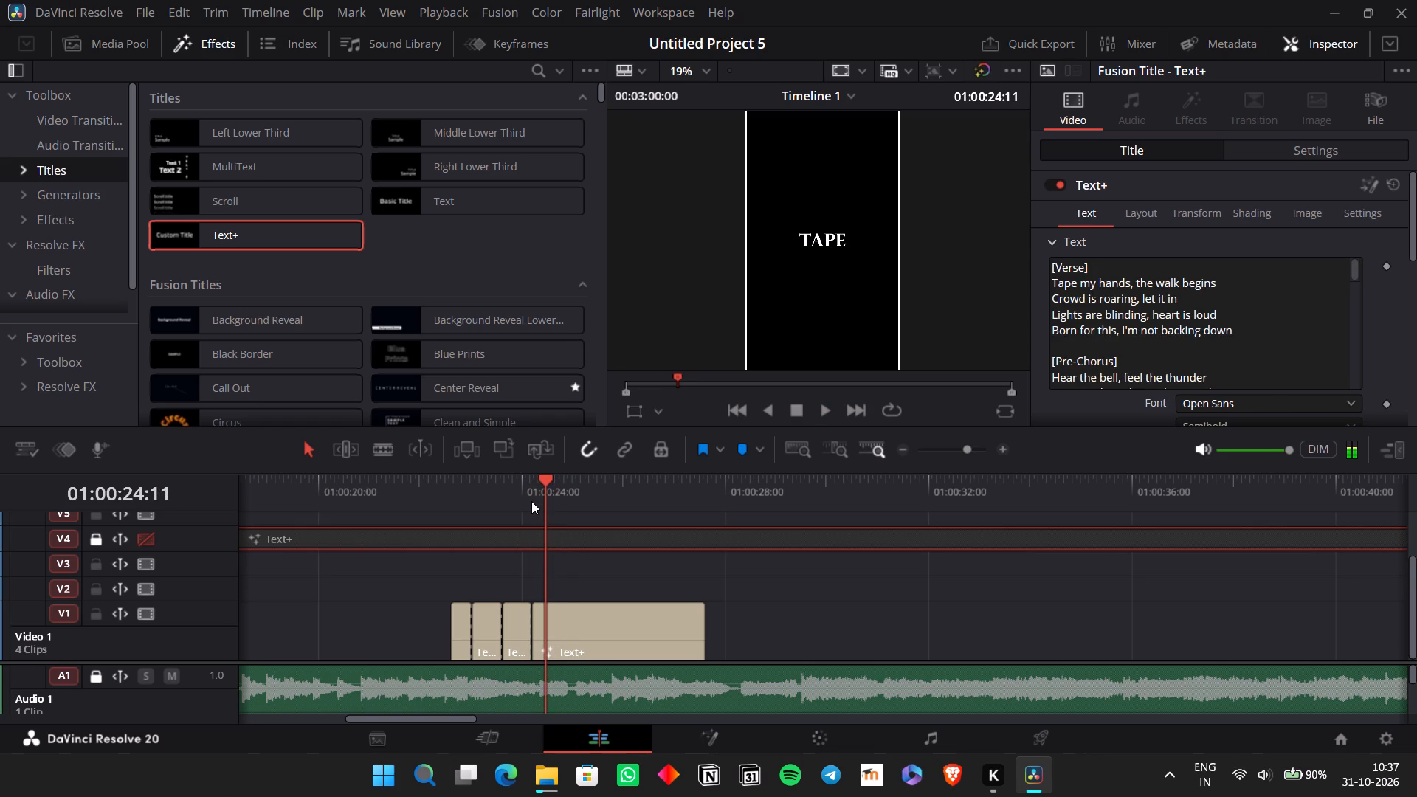
key("space")
key("space")
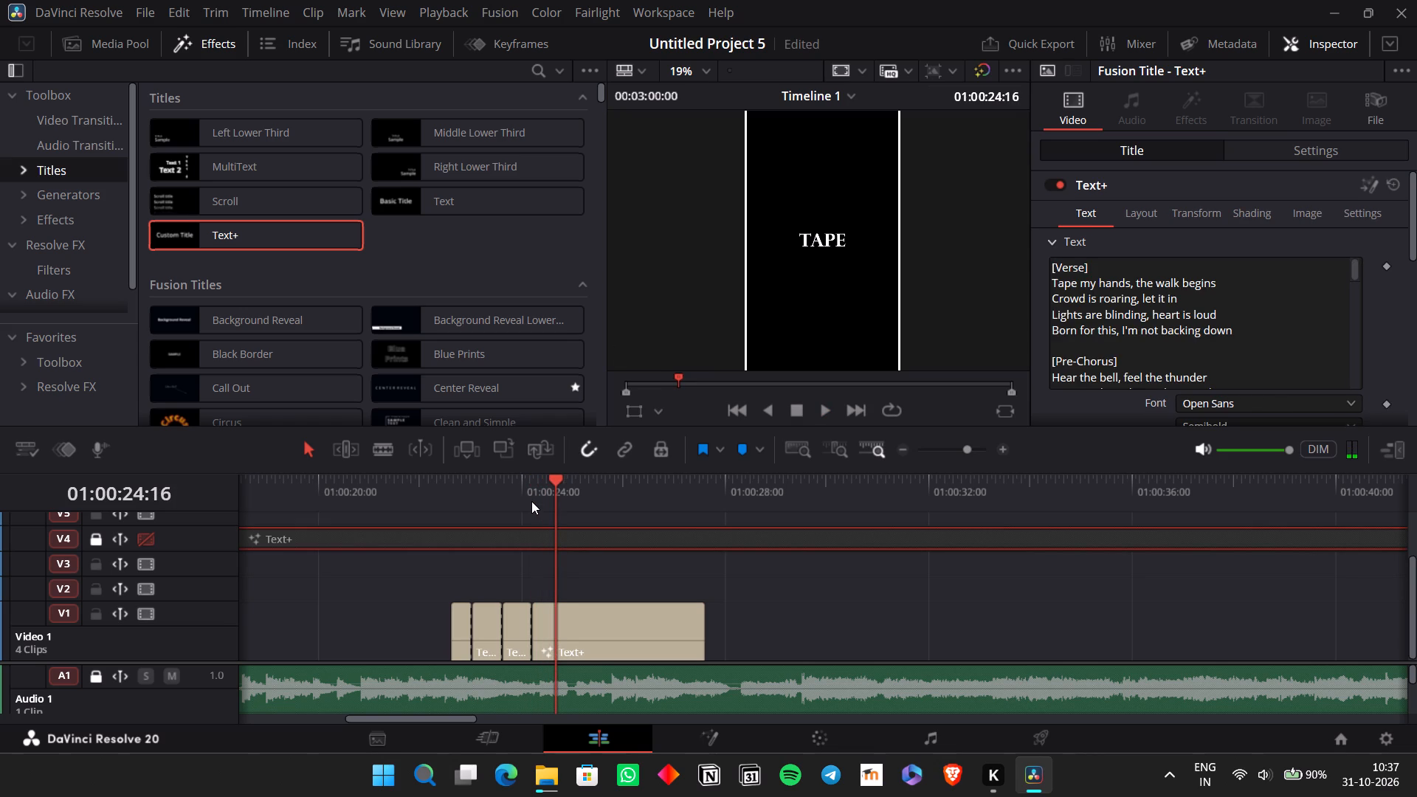
key("Left")
key("Left")
key("Left")
key("ctrl+b")
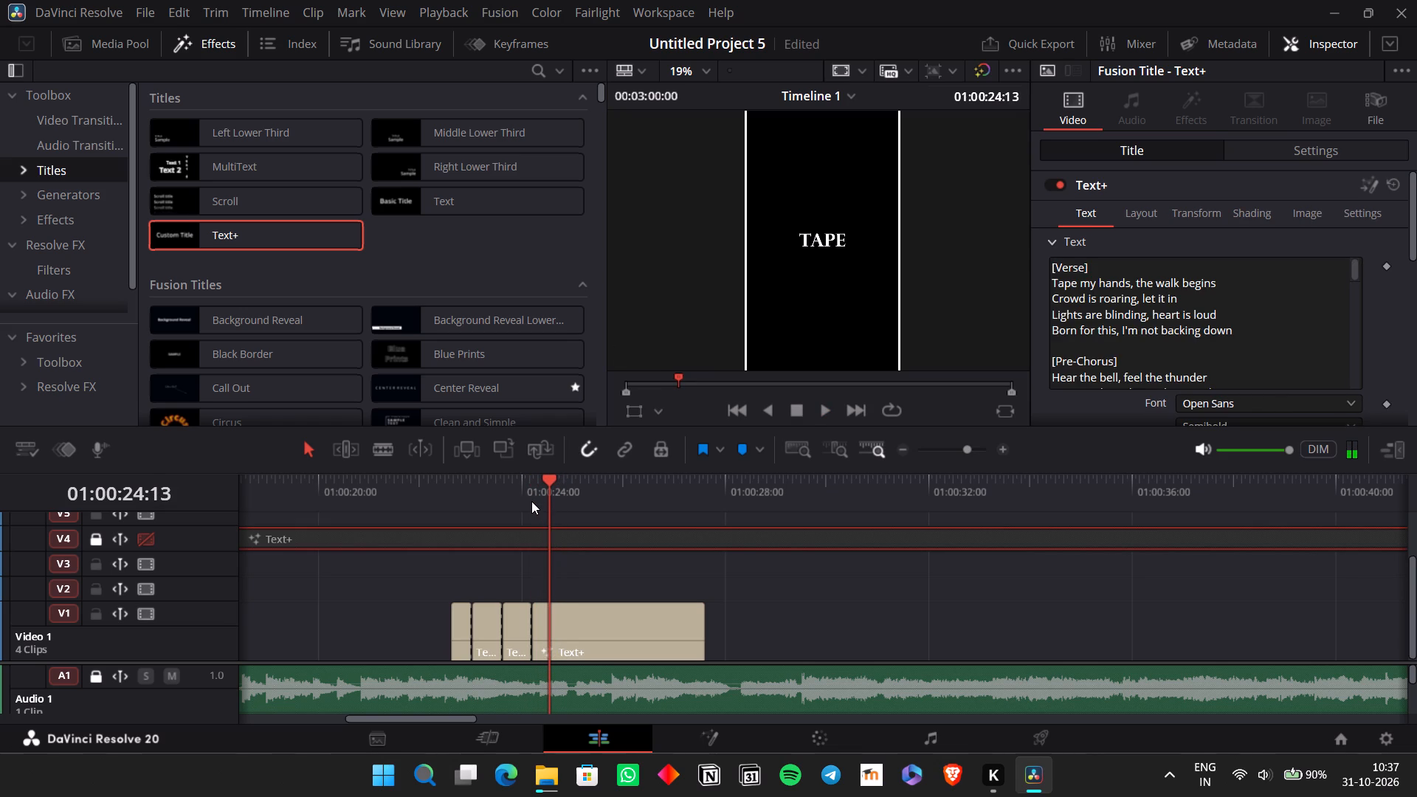
key("ctrl+b")
left_click(606, 618)
key("ctrl+b")
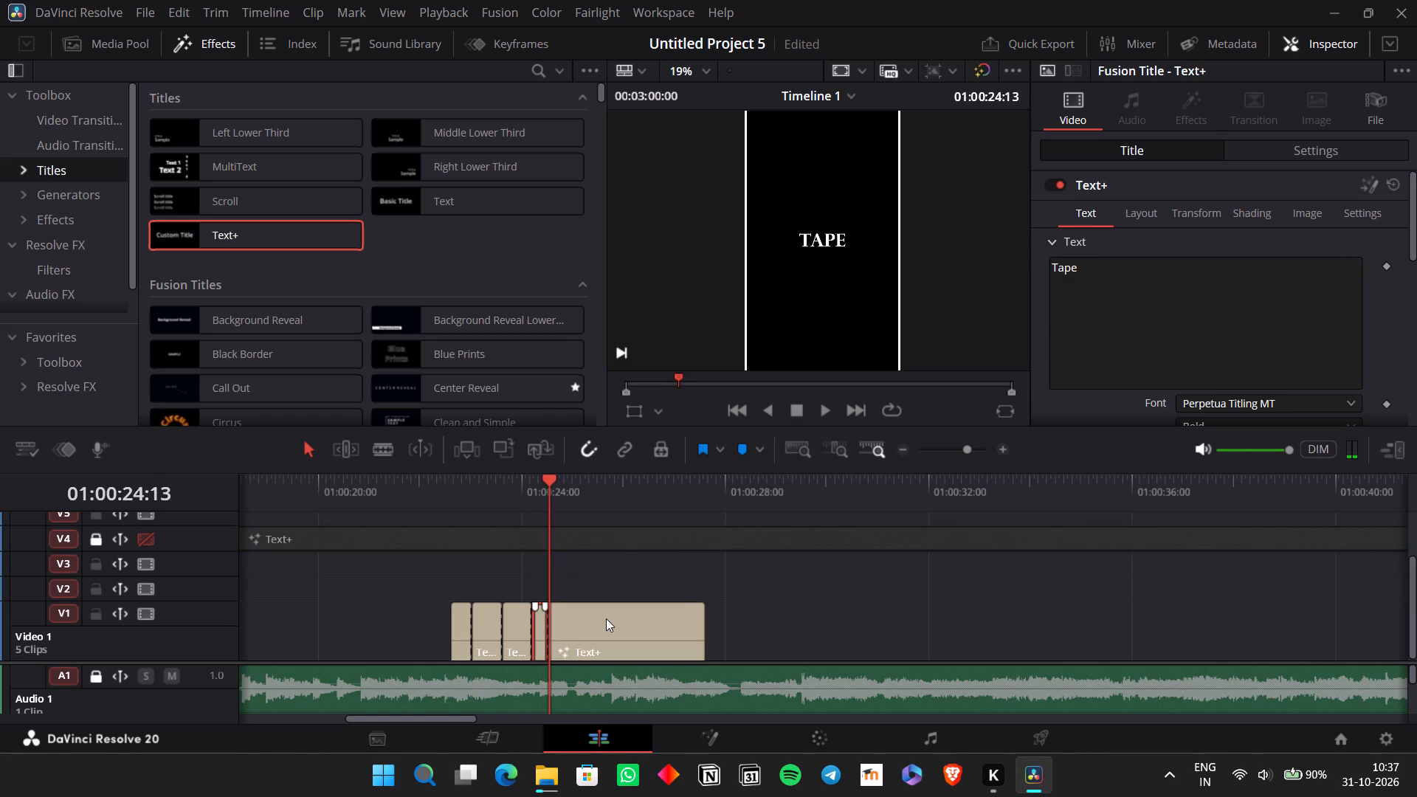
Split the remaining V1 title at the next vocal start, 01:00:25:00.
key("space")
key("space")
key("space")
key("space")
key("Left")
key("Left")
key("Left")
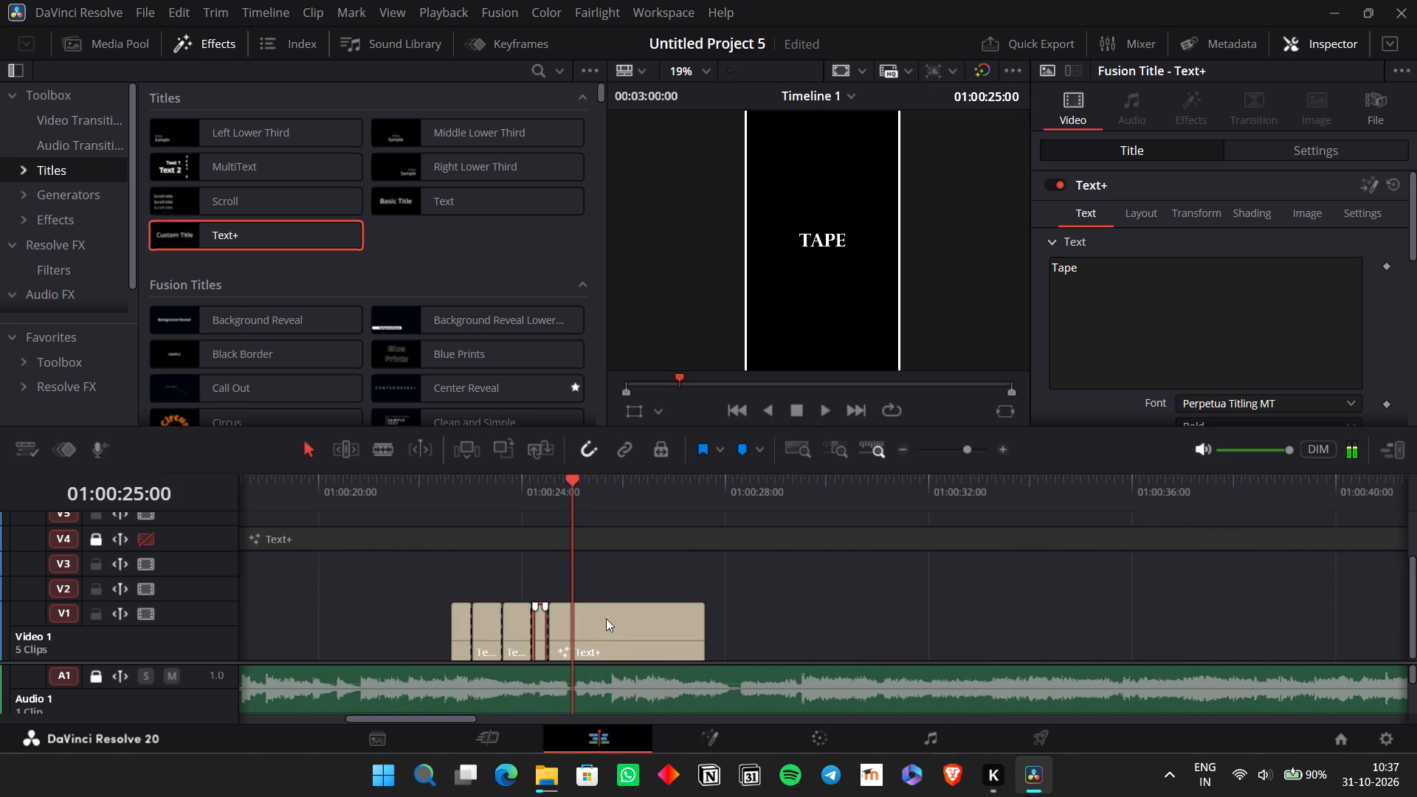
key("ctrl+b")
Play on through the vocals and split the remaining V1 title at about 01:00:26:08.
key("space")
key("space")
key("space")
key("space")
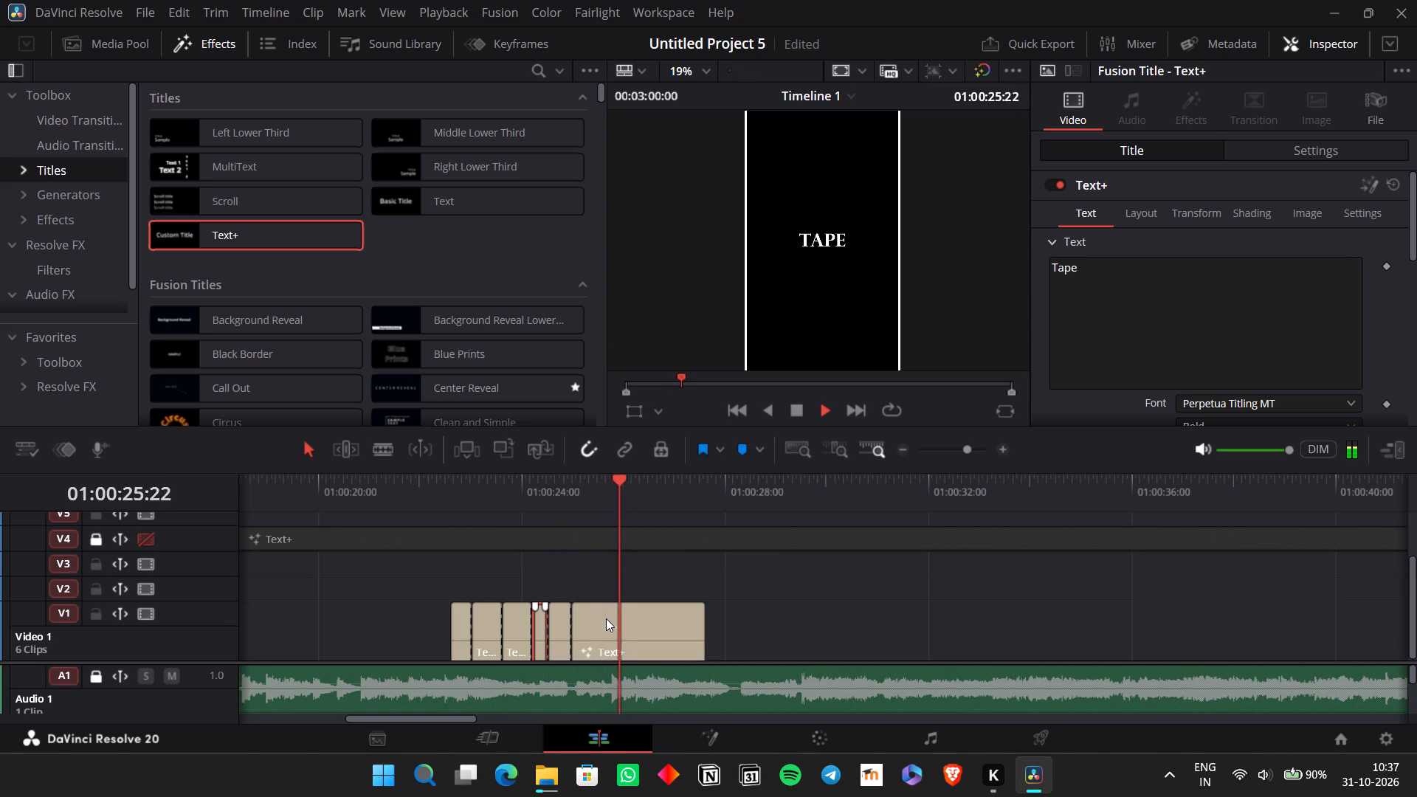
key("space")
key("space")
key("space")
key("space")
key("Left")
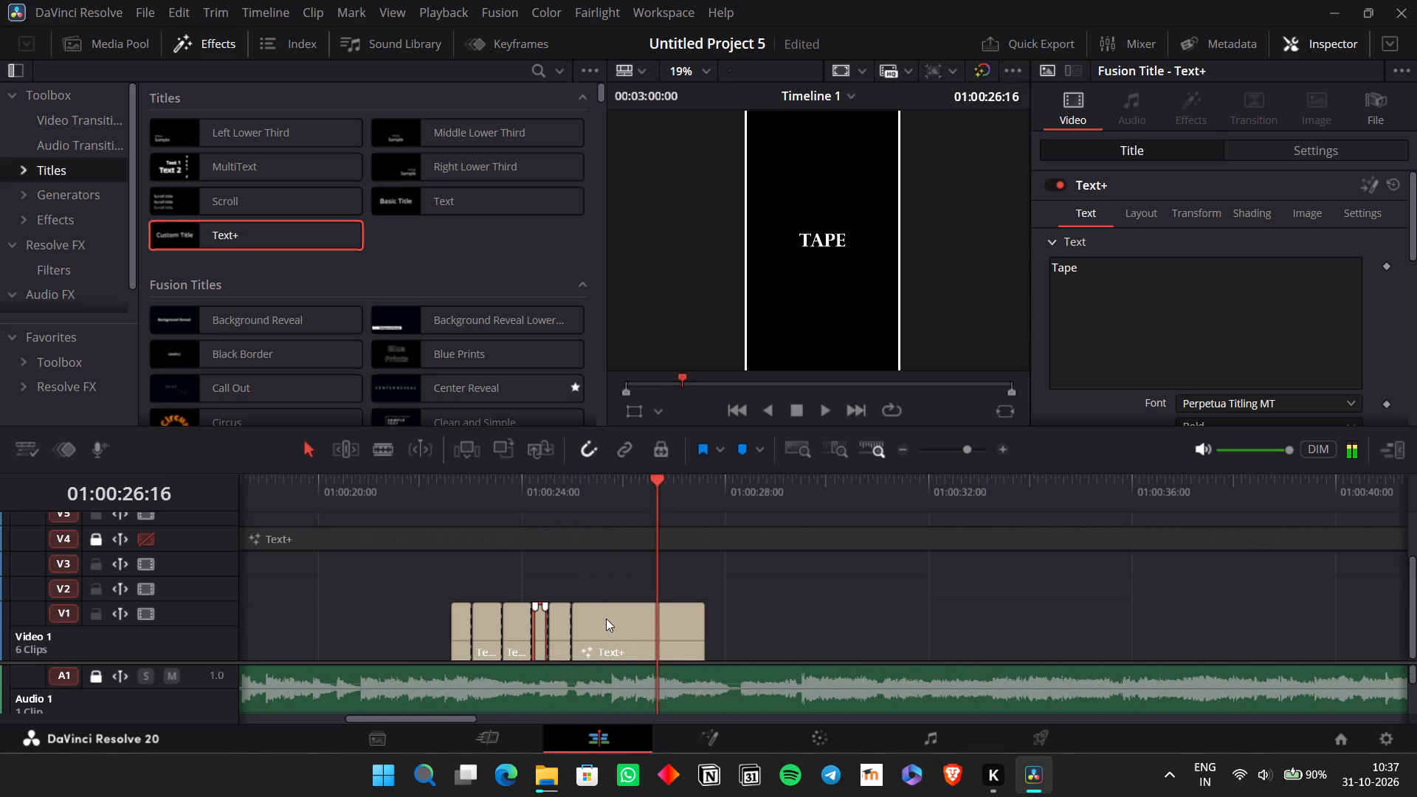
key("Left")
key("Left")
key("Left")
key("Left")
key("Left")
key("Left")
key("Left")
key("ctrl+b")
Split the remaining V1 title at the next sung word, about 01:00:26:21.
key("space")
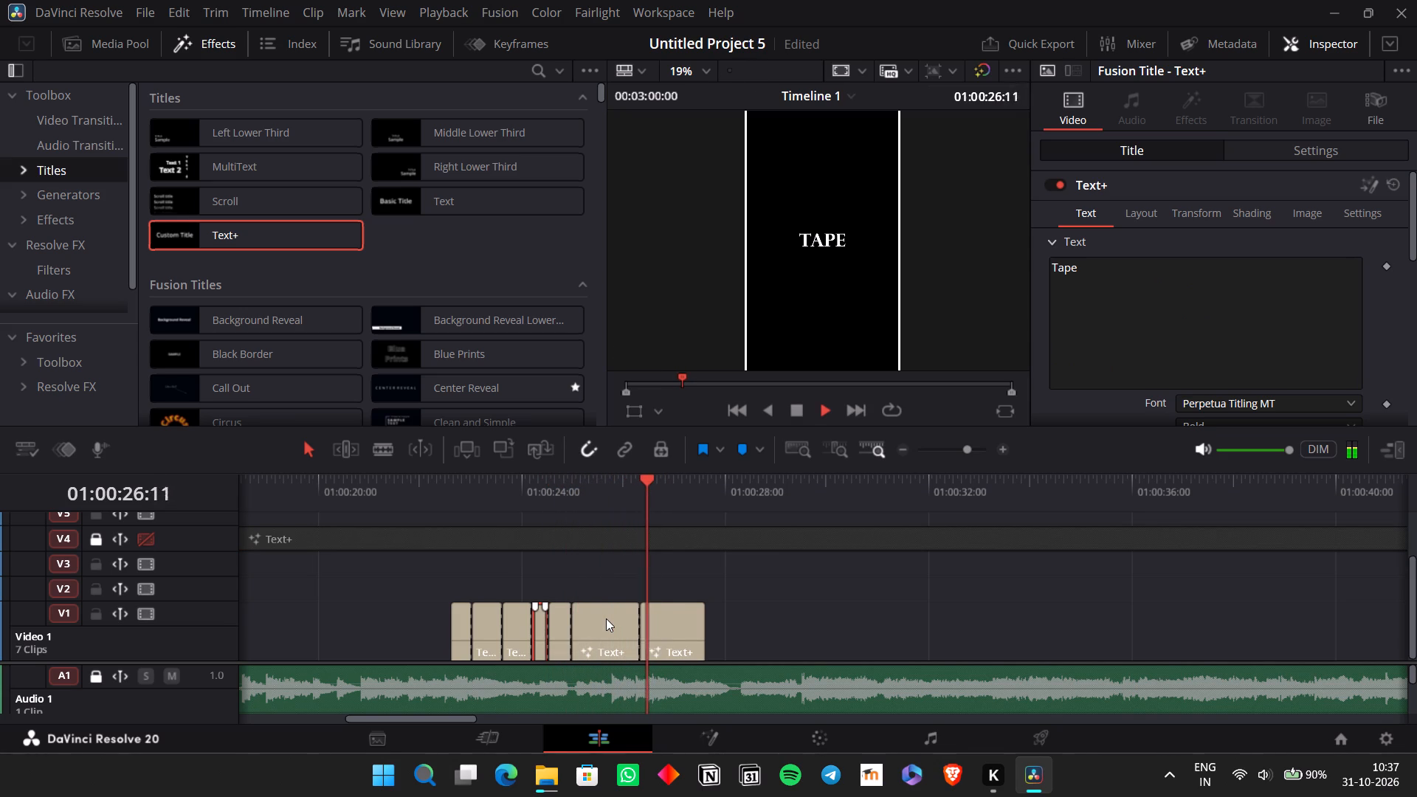
key("space")
key("space")
key("space")
key("Left")
key("Left")
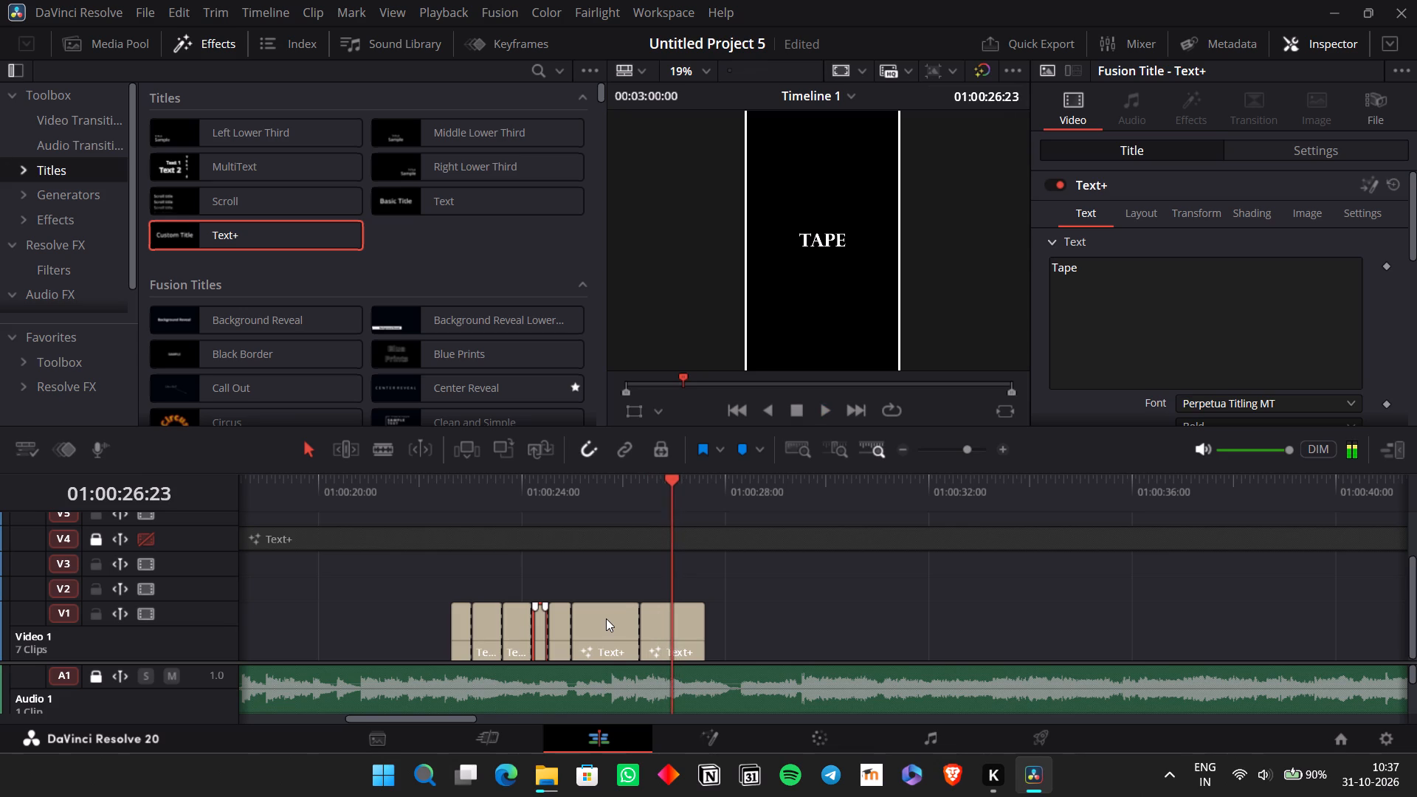
key("Left")
key("Left")
key("ctrl+b")
Play on to the next sung word and split the remaining V1 title at 01:00:27:05.
key("space")
key("space")
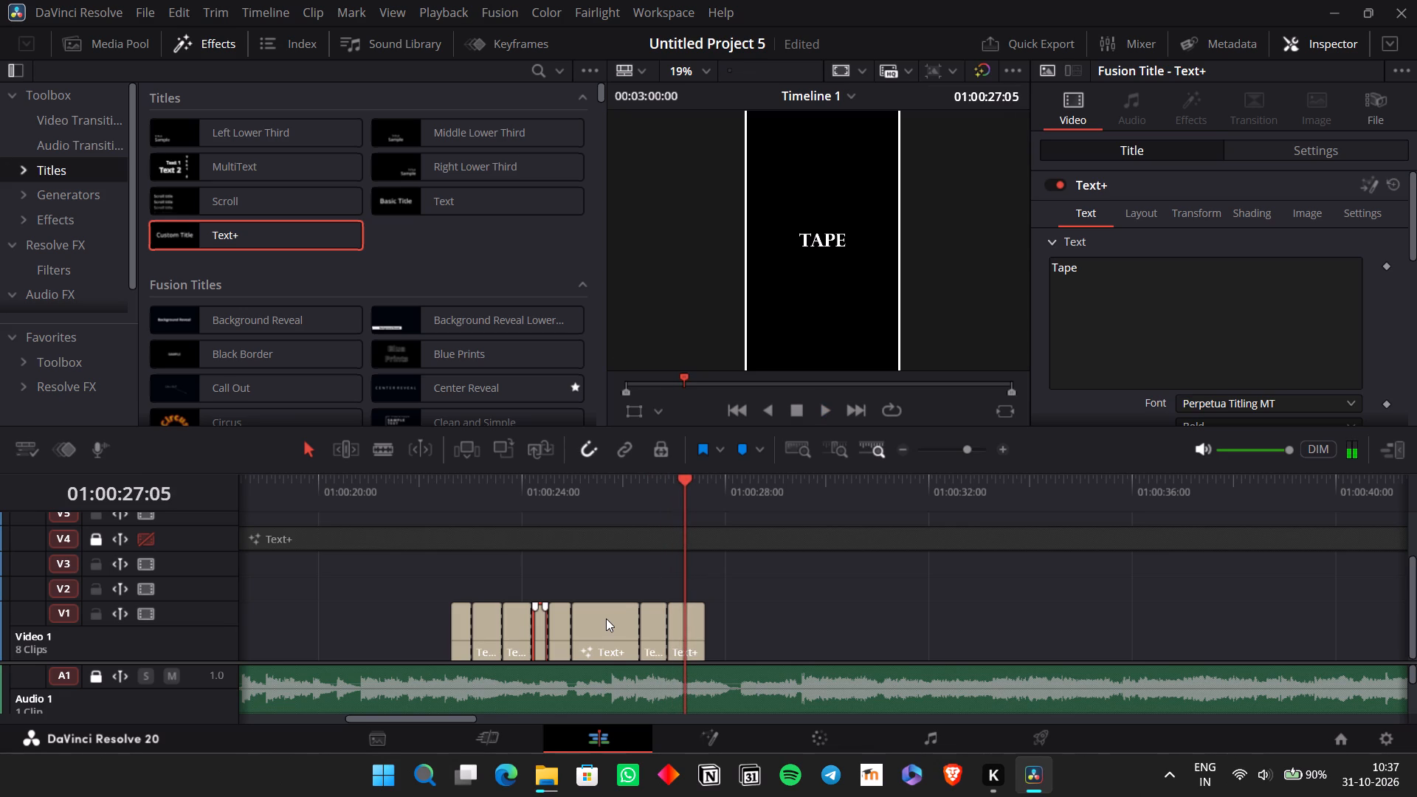
key("ctrl+b")
Play on past the final V1 title and extend that title's end beyond 01:00:30:00.
key("space")
key("space")
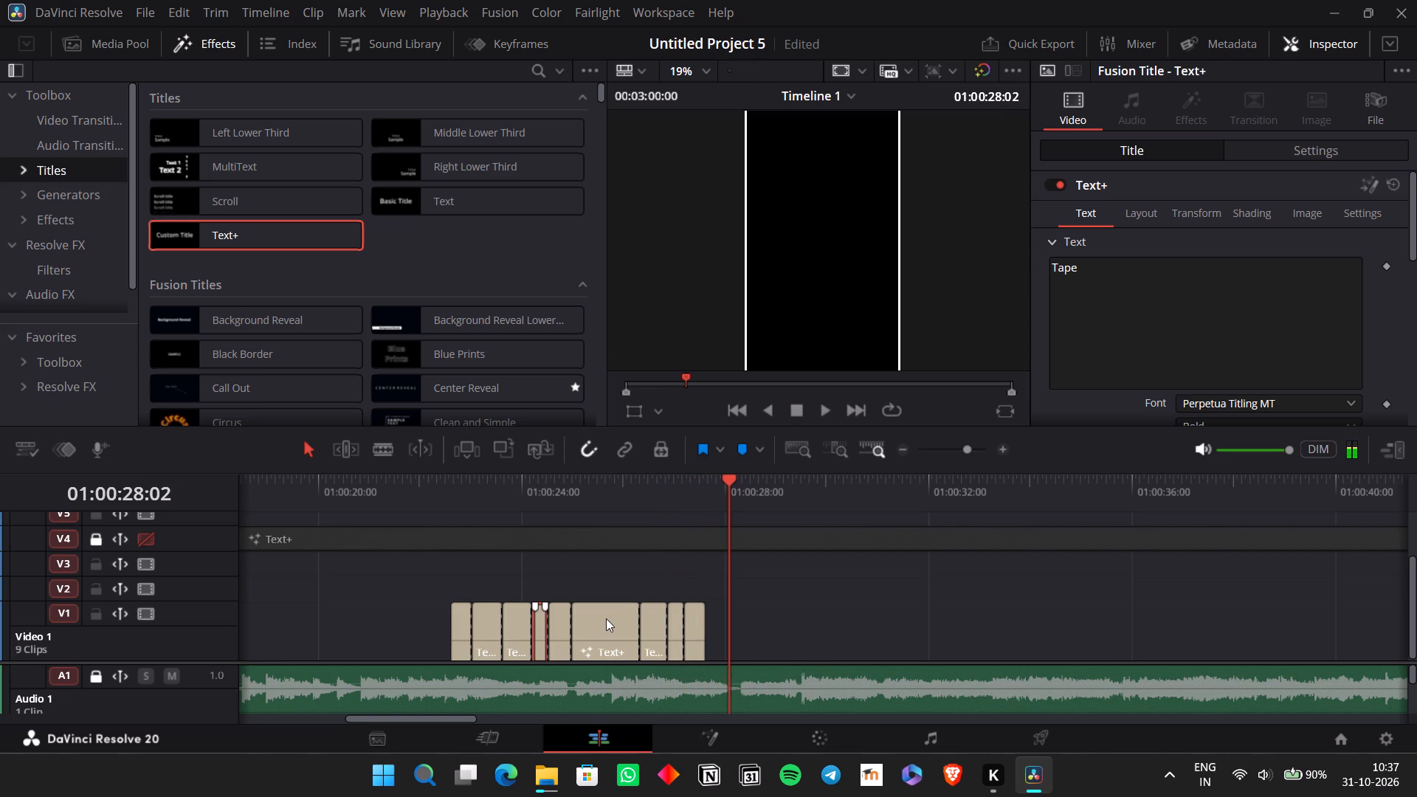
left_click(702, 621)
left_click(993, 449)
left_click(1003, 449)
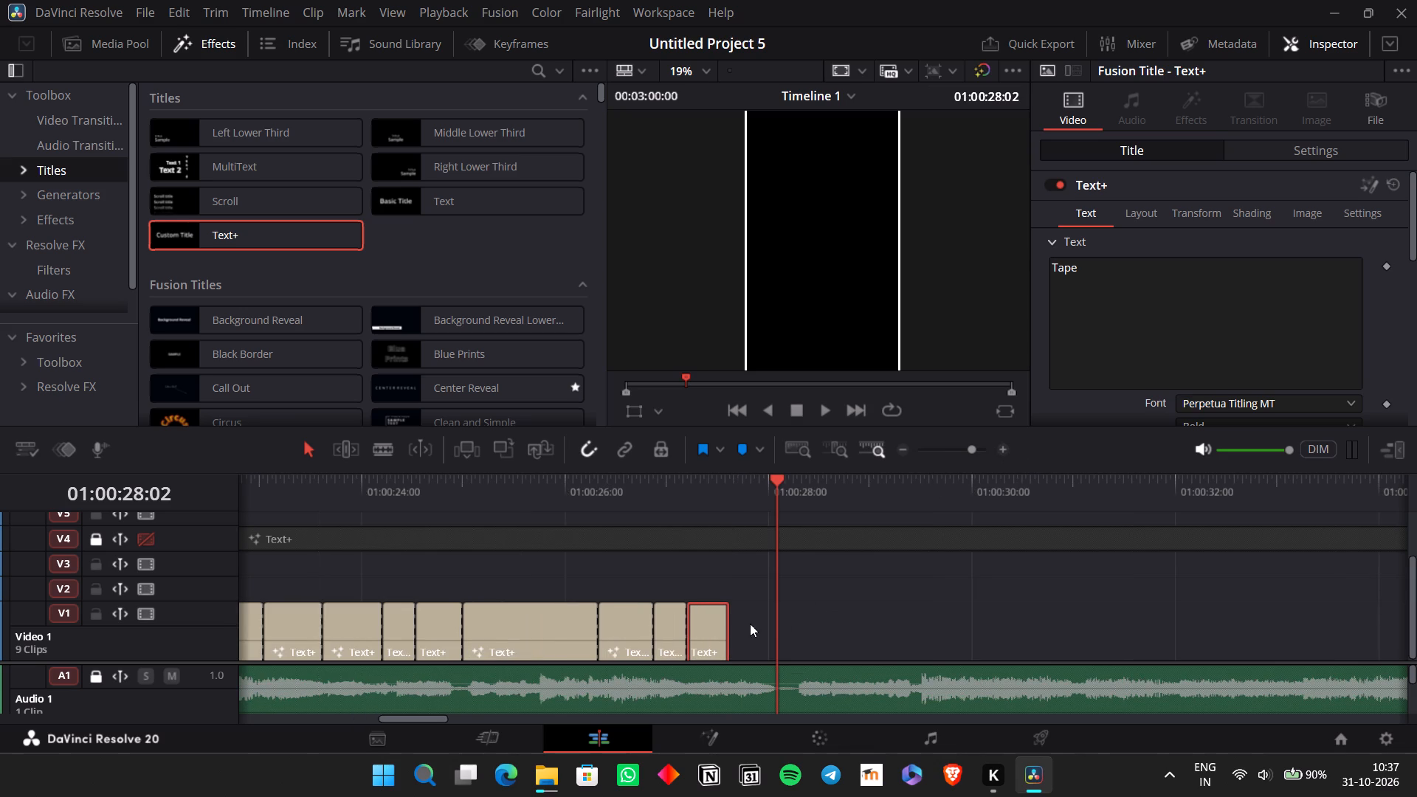
left_click_drag(728, 625, 1404, 617)
scroll(1218, 627, "right", 2)
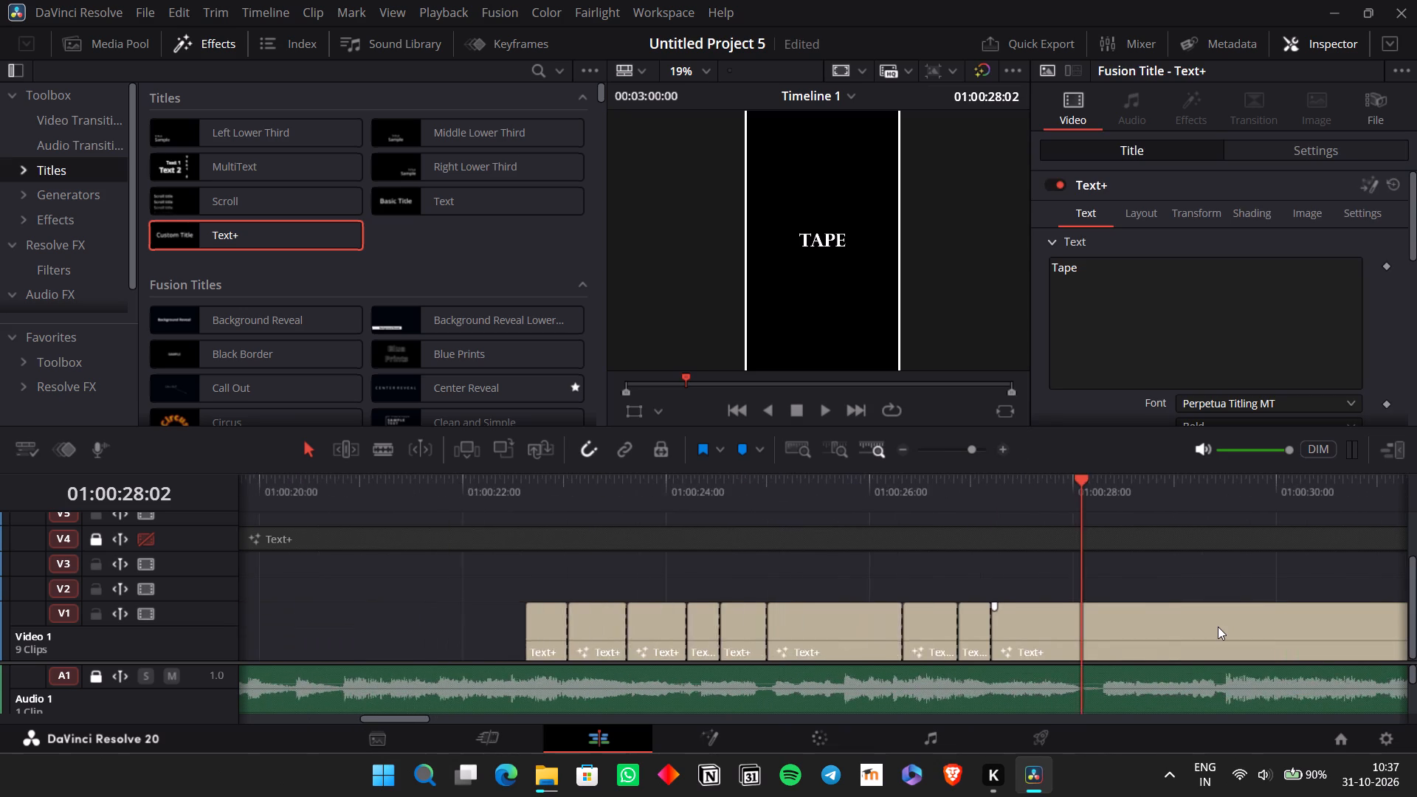
Replay the vocals from the first V1 title at 01:00:22:15 and change the second V1 title's text to "my".
left_click(613, 514)
left_click(579, 466)
left_click(628, 487)
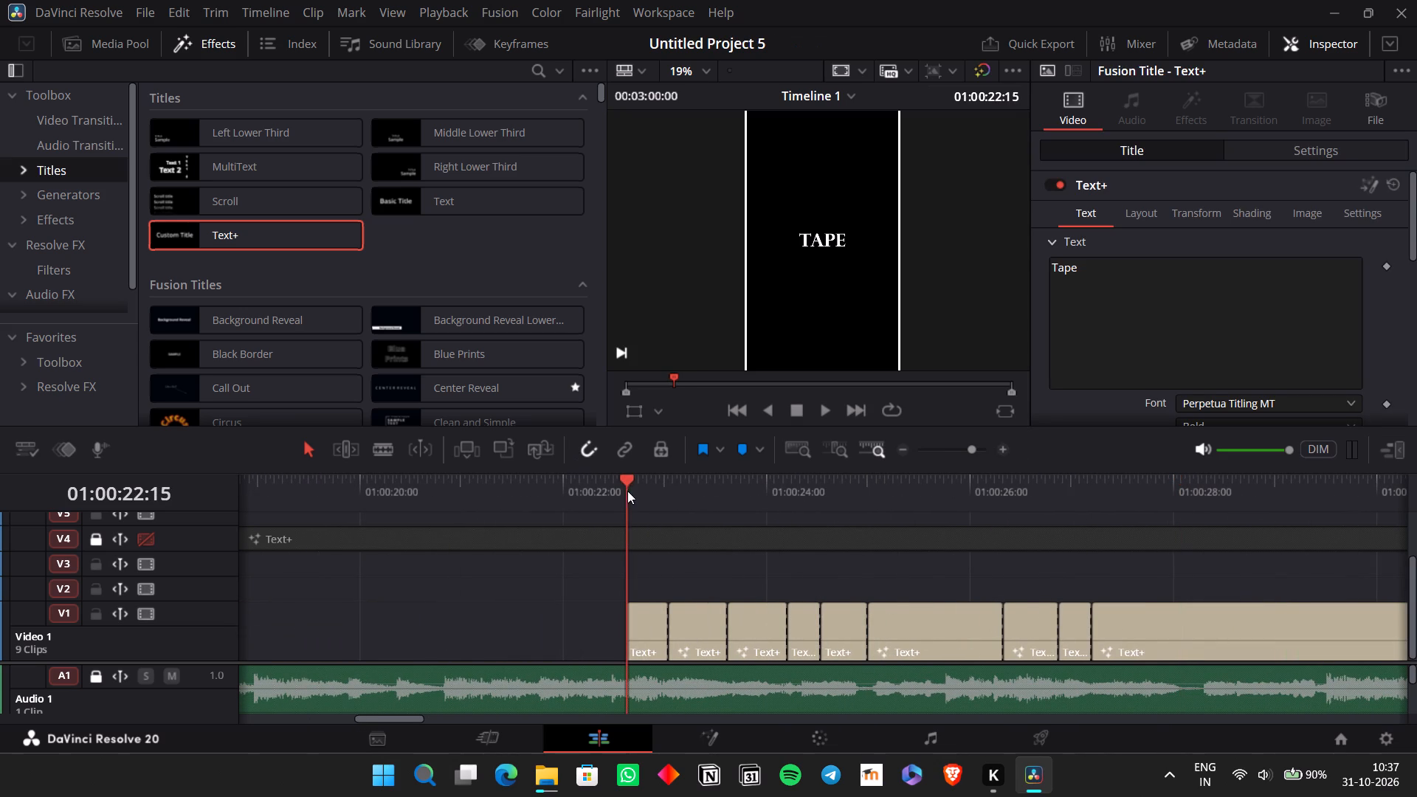
key("space")
key("space")
key("space")
key("space")
left_click(690, 643)
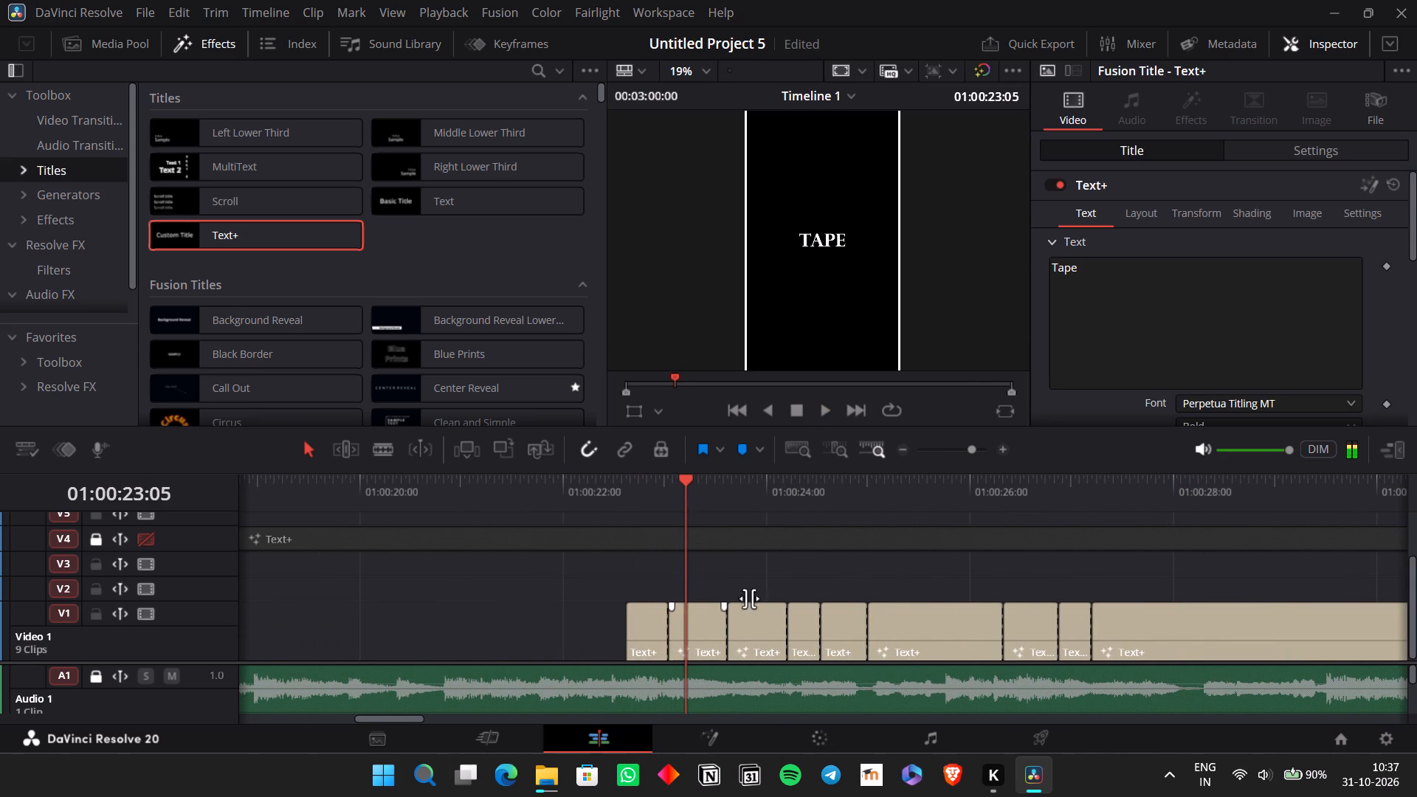
double_click(1084, 333)
type("my")
Change the third V1 title's text to "hands".
left_click(751, 627)
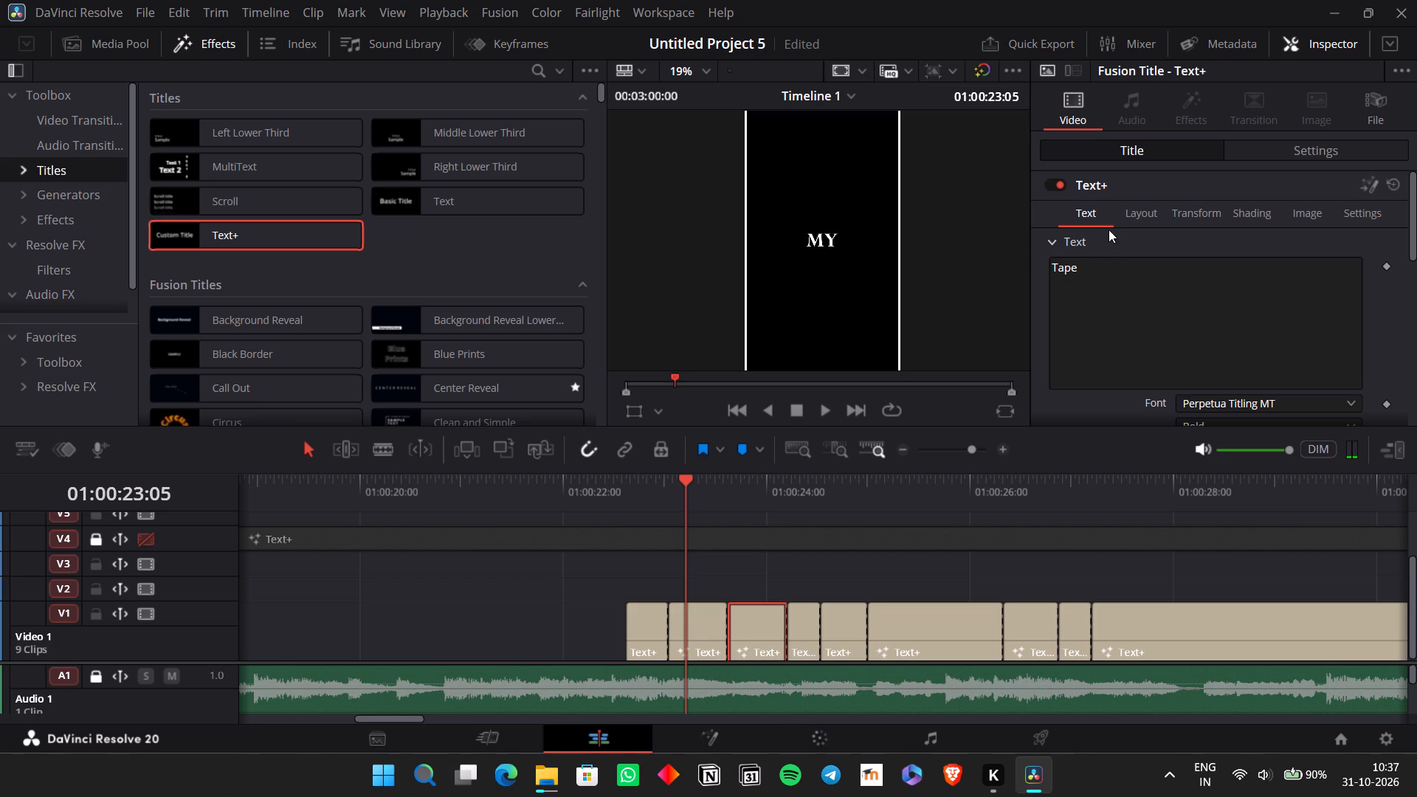
double_click(1107, 295)
type("hands")
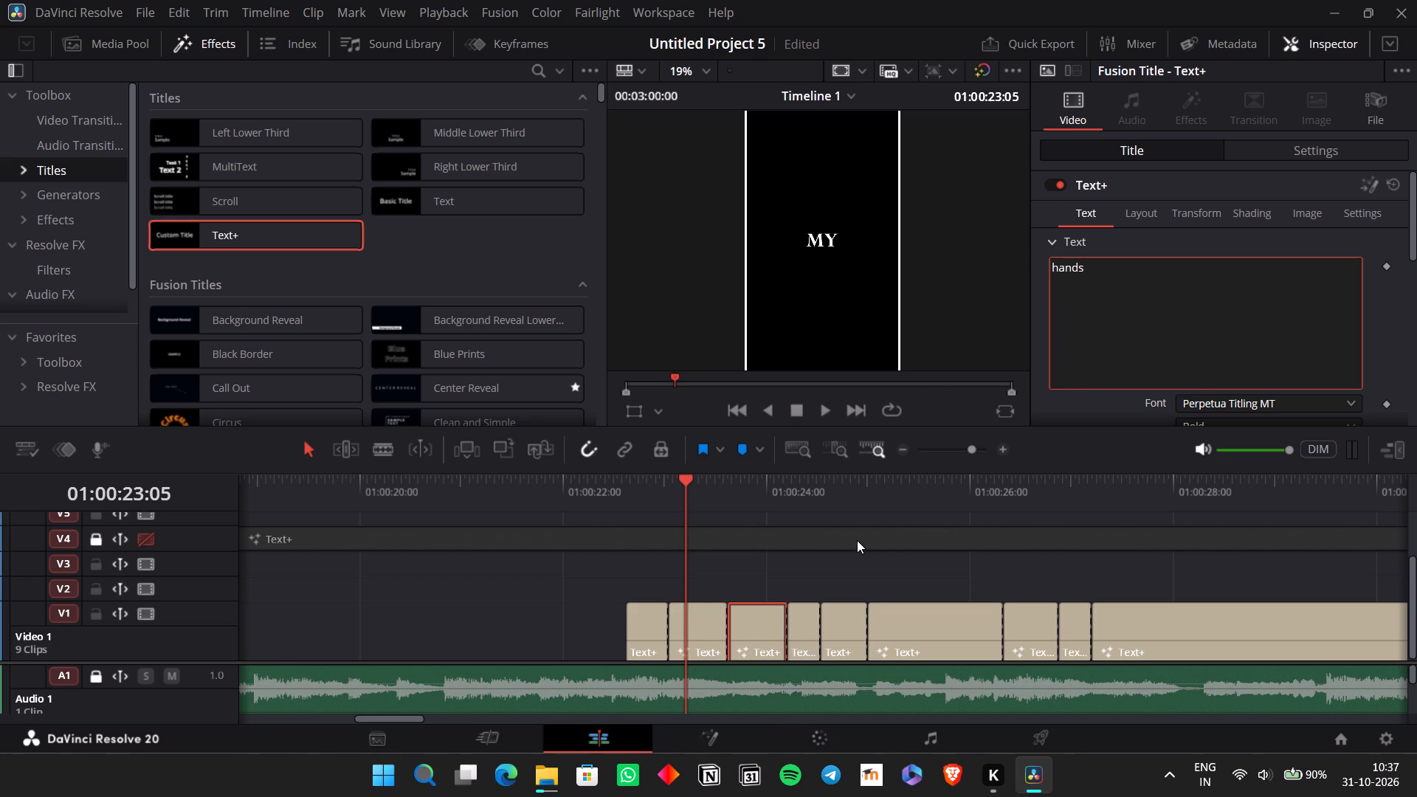
Consult the full lyrics in the V4 title and change the fourth V1 title's text to "the".
left_click(857, 540)
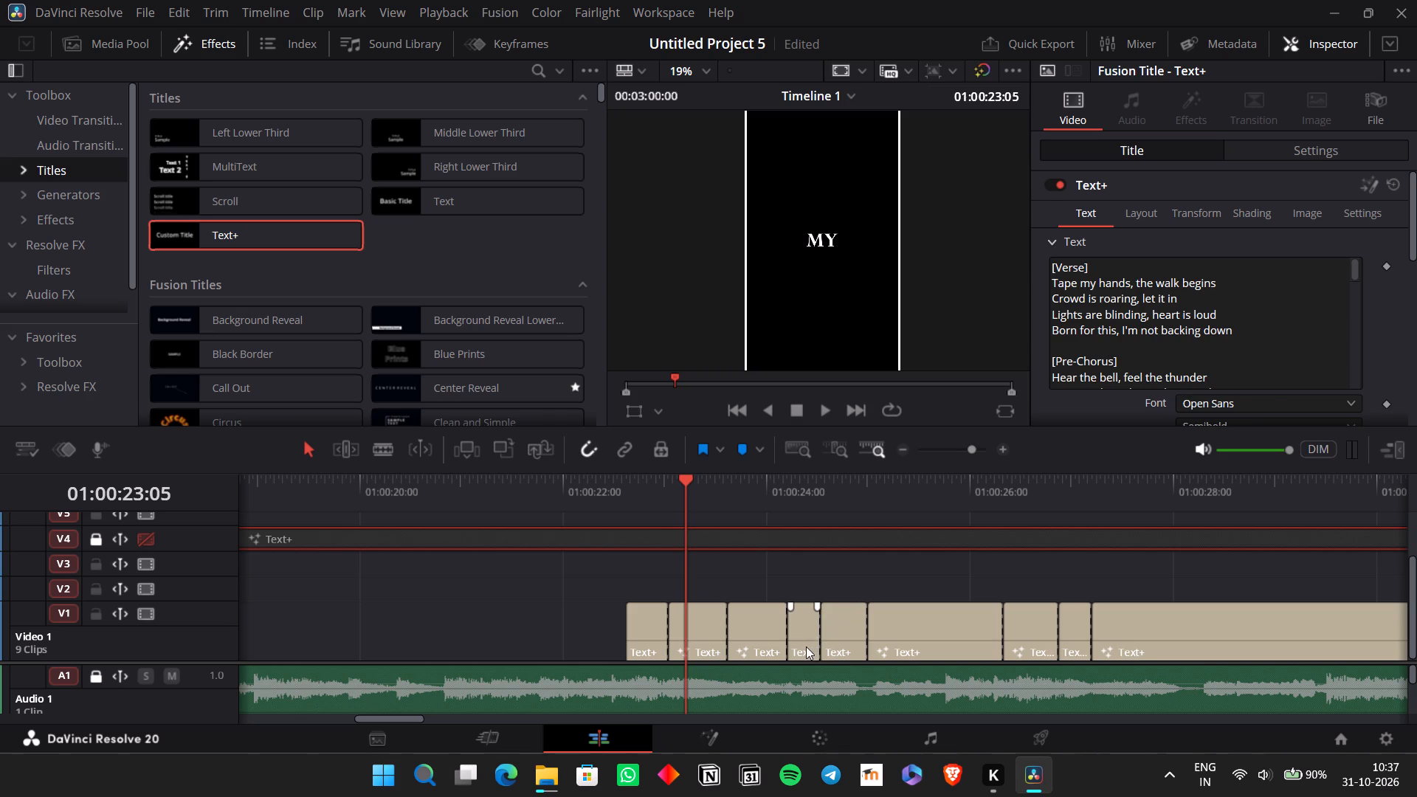
left_click(806, 646)
left_click(1078, 333)
double_click(1078, 333)
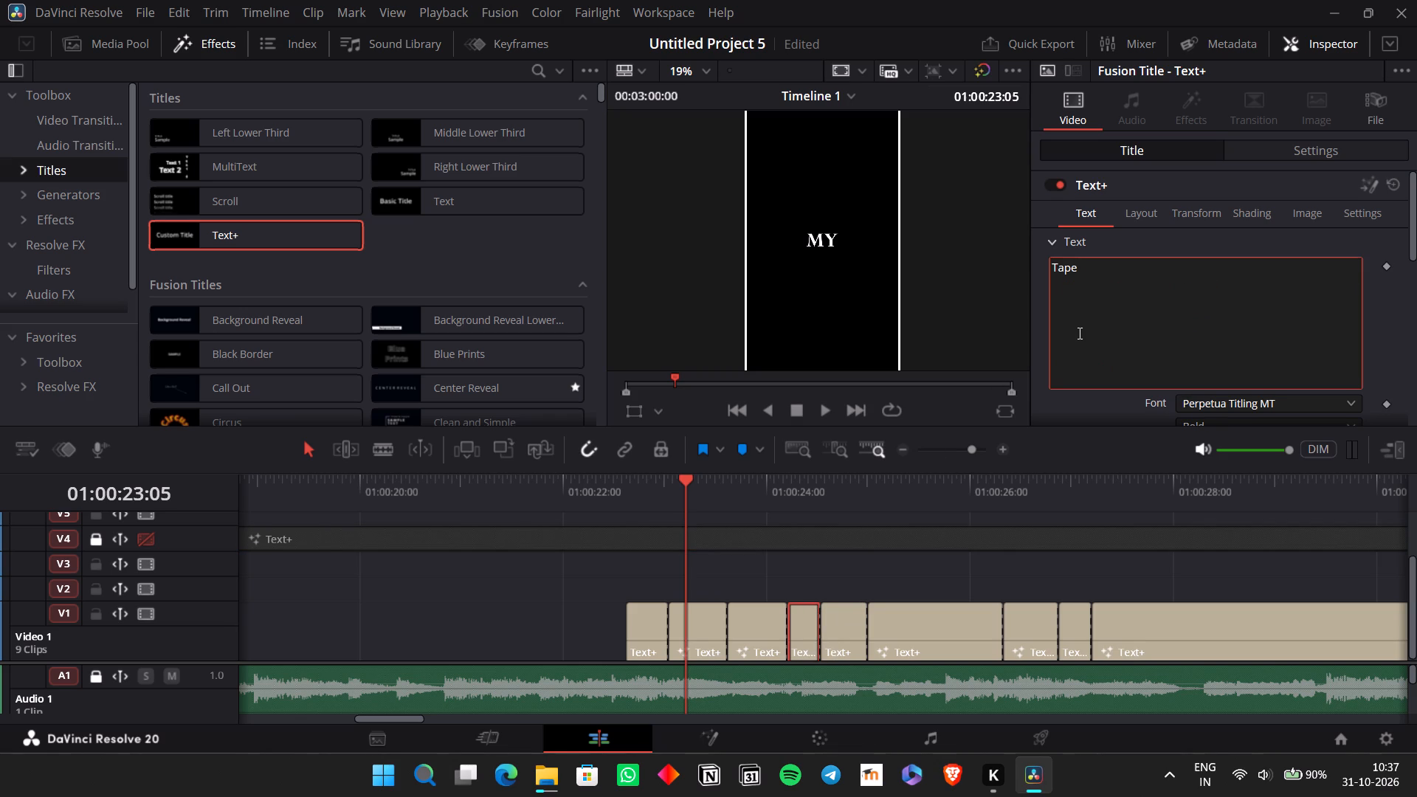
type("the")
Change the fifth V1 title's text to "walk".
left_click(847, 633)
double_click(1103, 362)
type("aw")
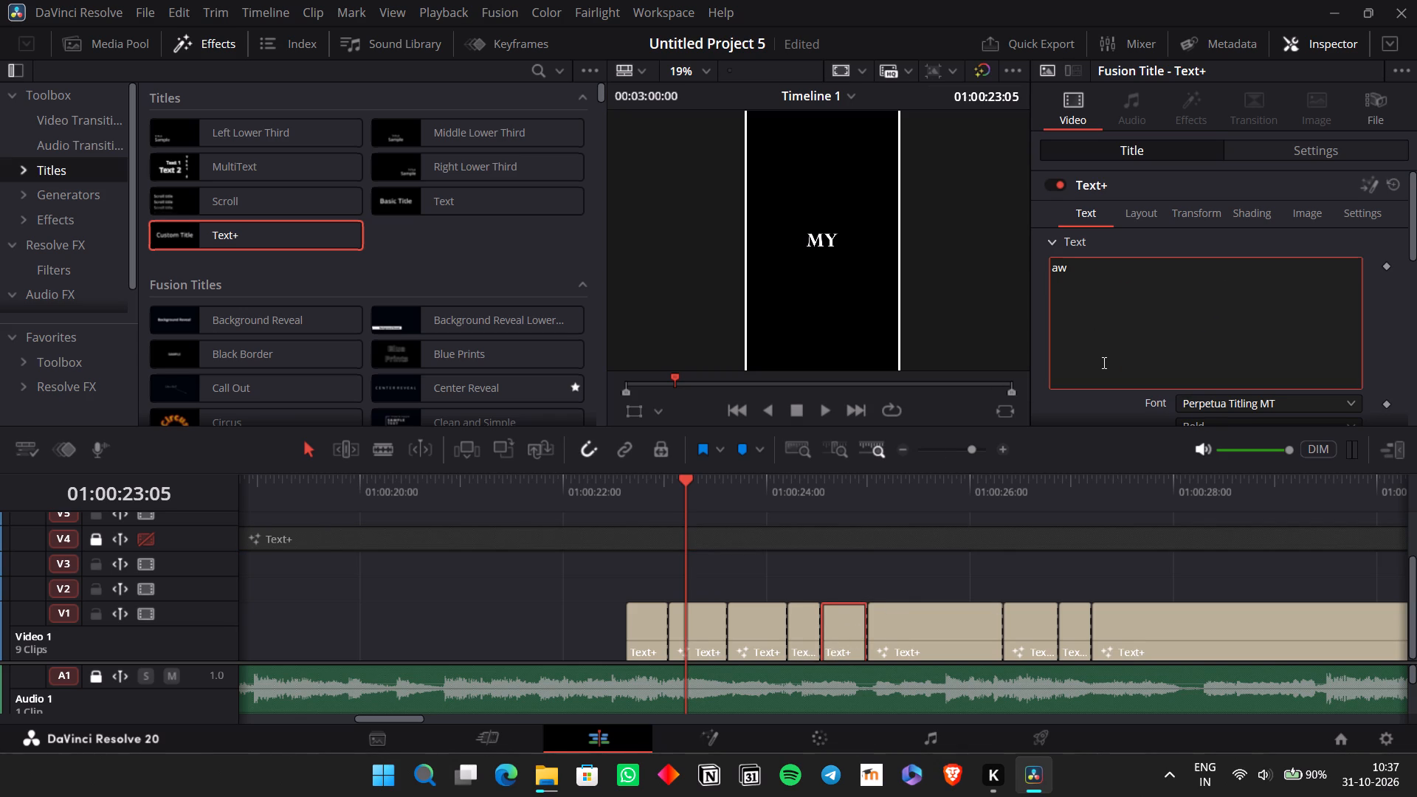
key("BackSpace")
key("BackSpace")
type("walk")
Change the sixth V1 title's text to "begins" and play back the lyric line from 01:00:22:15.
left_click(943, 629)
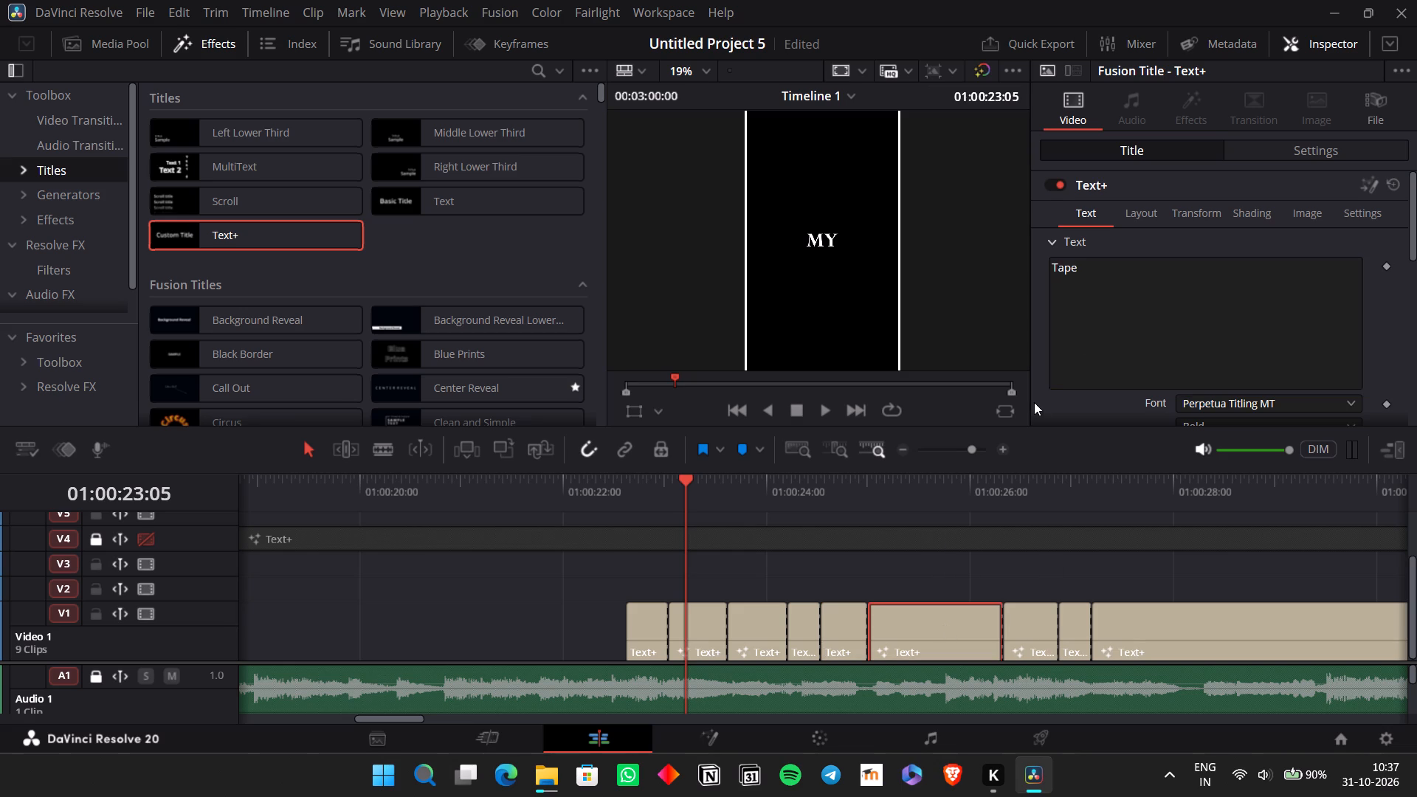
double_click(1115, 317)
type("begins")
left_click(618, 489)
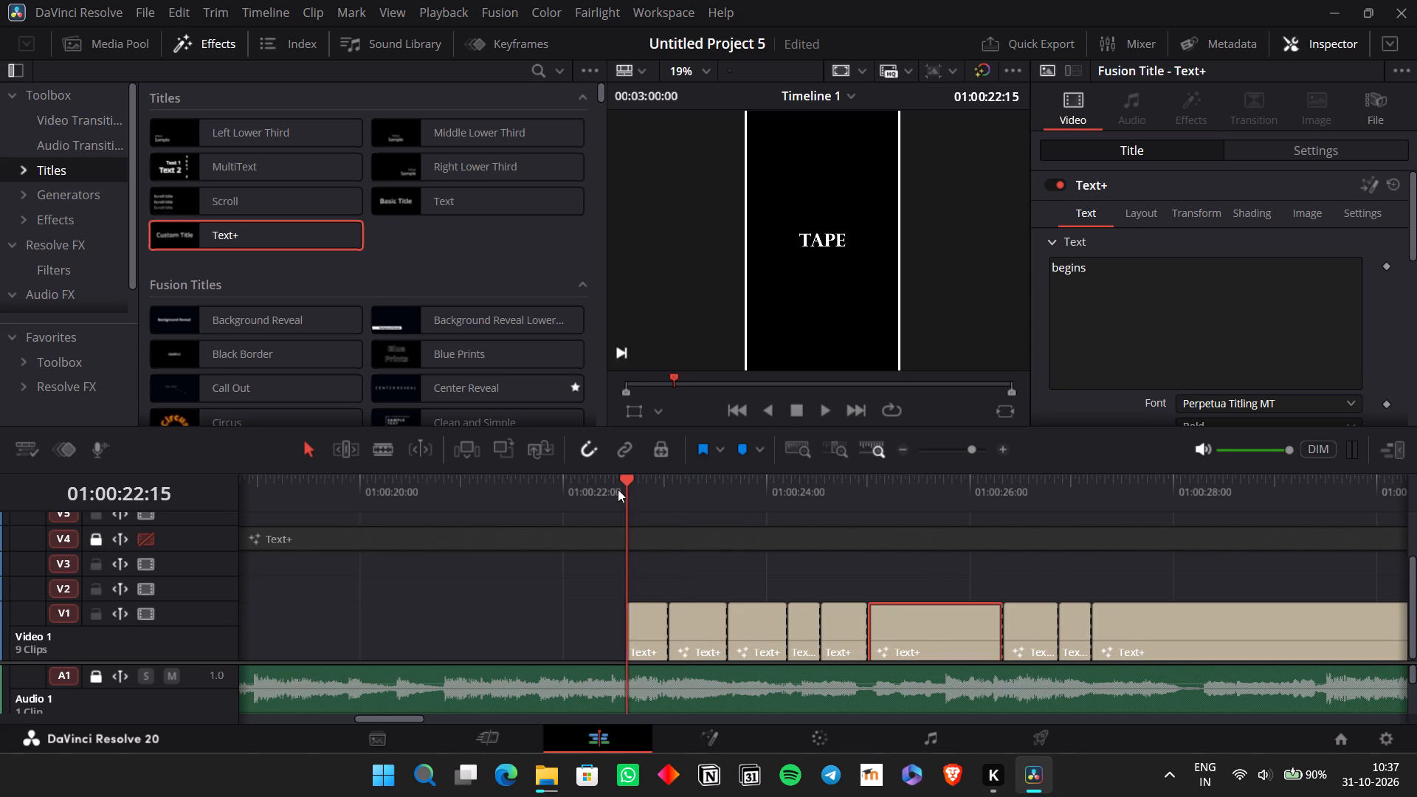
key("space")
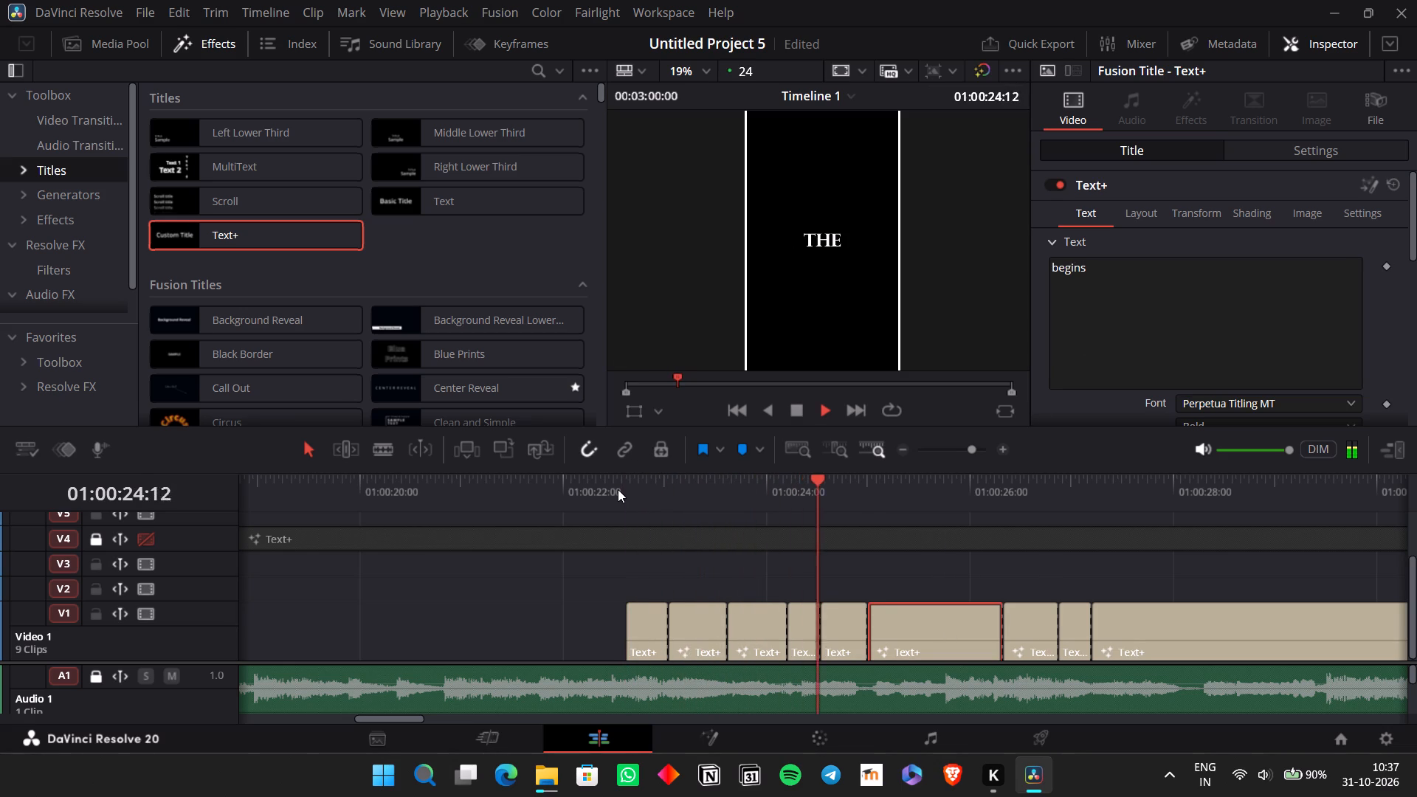
key("space")
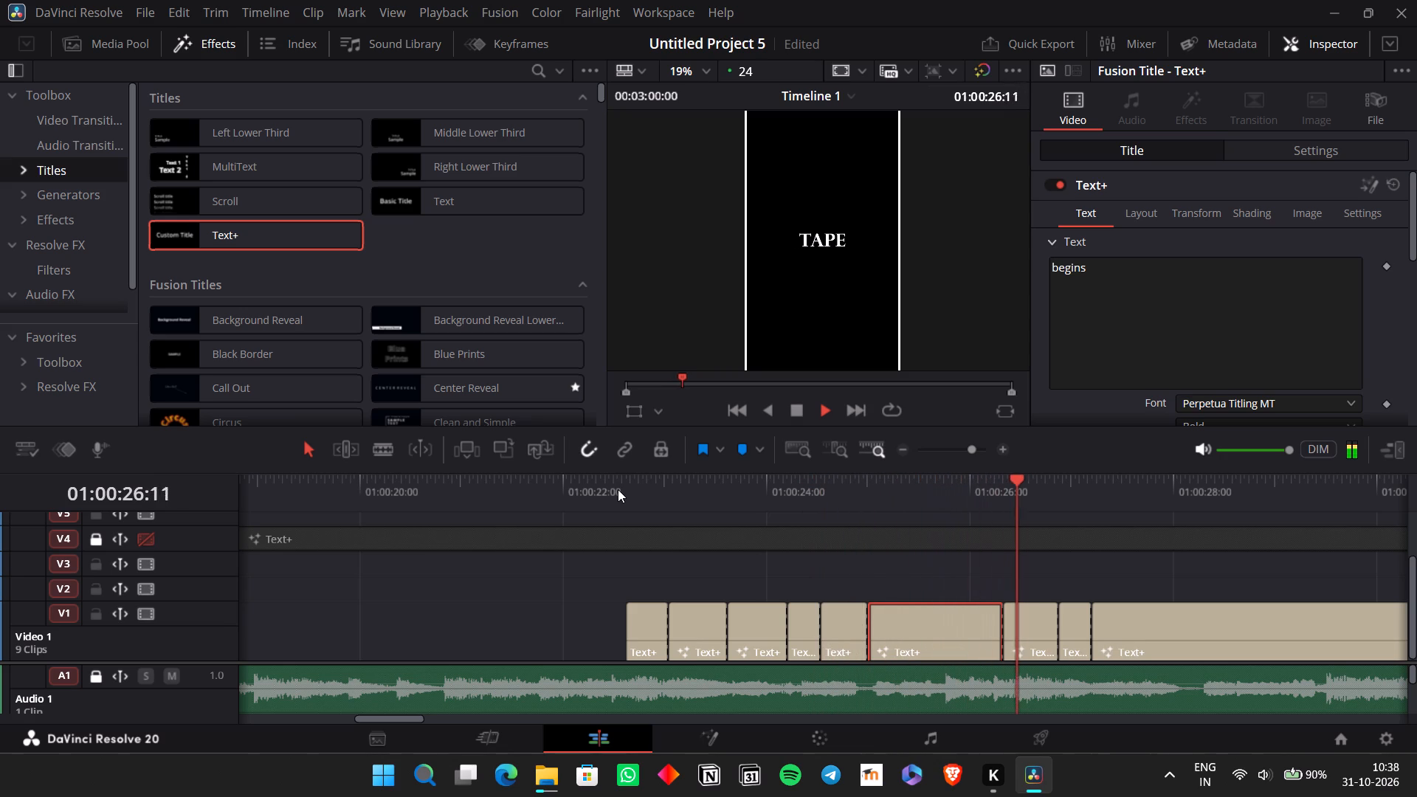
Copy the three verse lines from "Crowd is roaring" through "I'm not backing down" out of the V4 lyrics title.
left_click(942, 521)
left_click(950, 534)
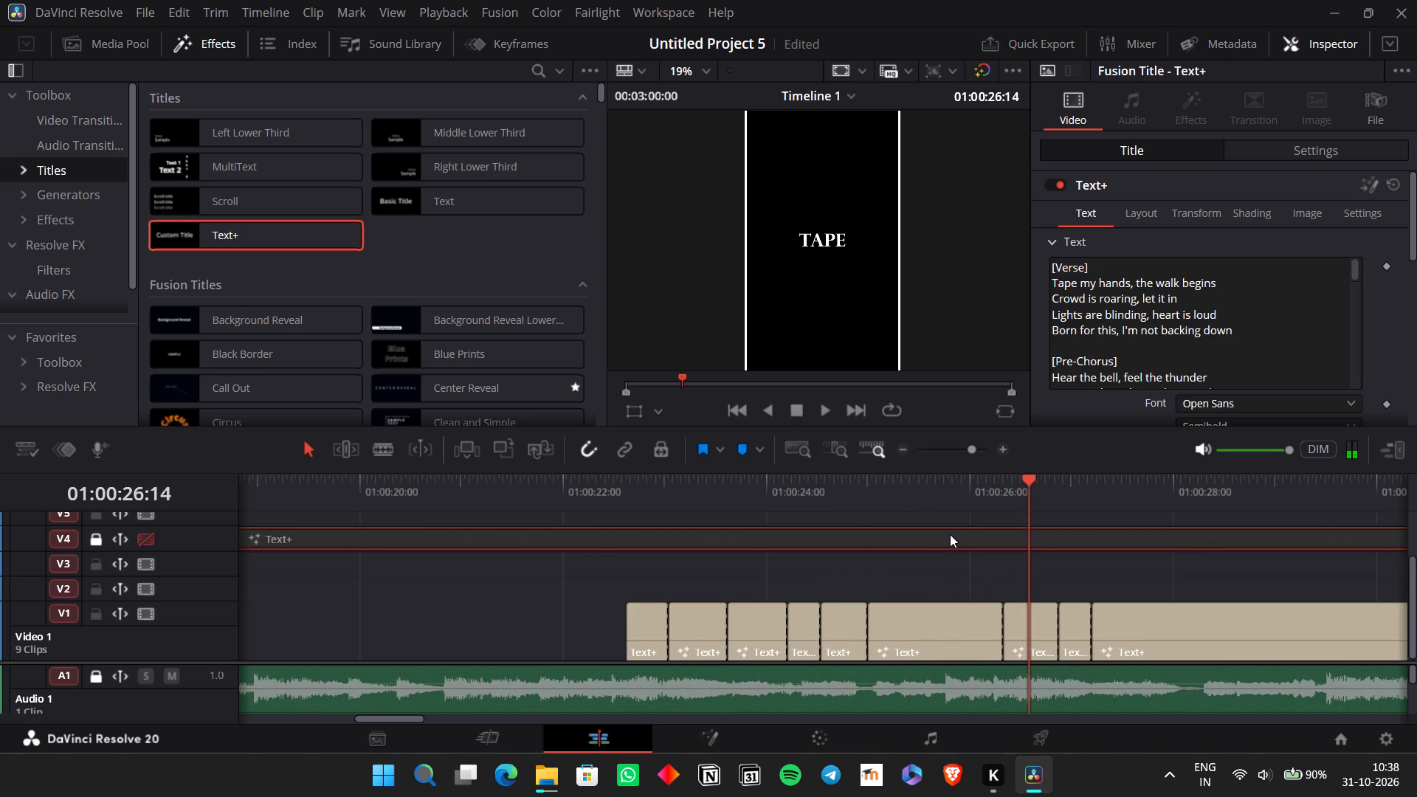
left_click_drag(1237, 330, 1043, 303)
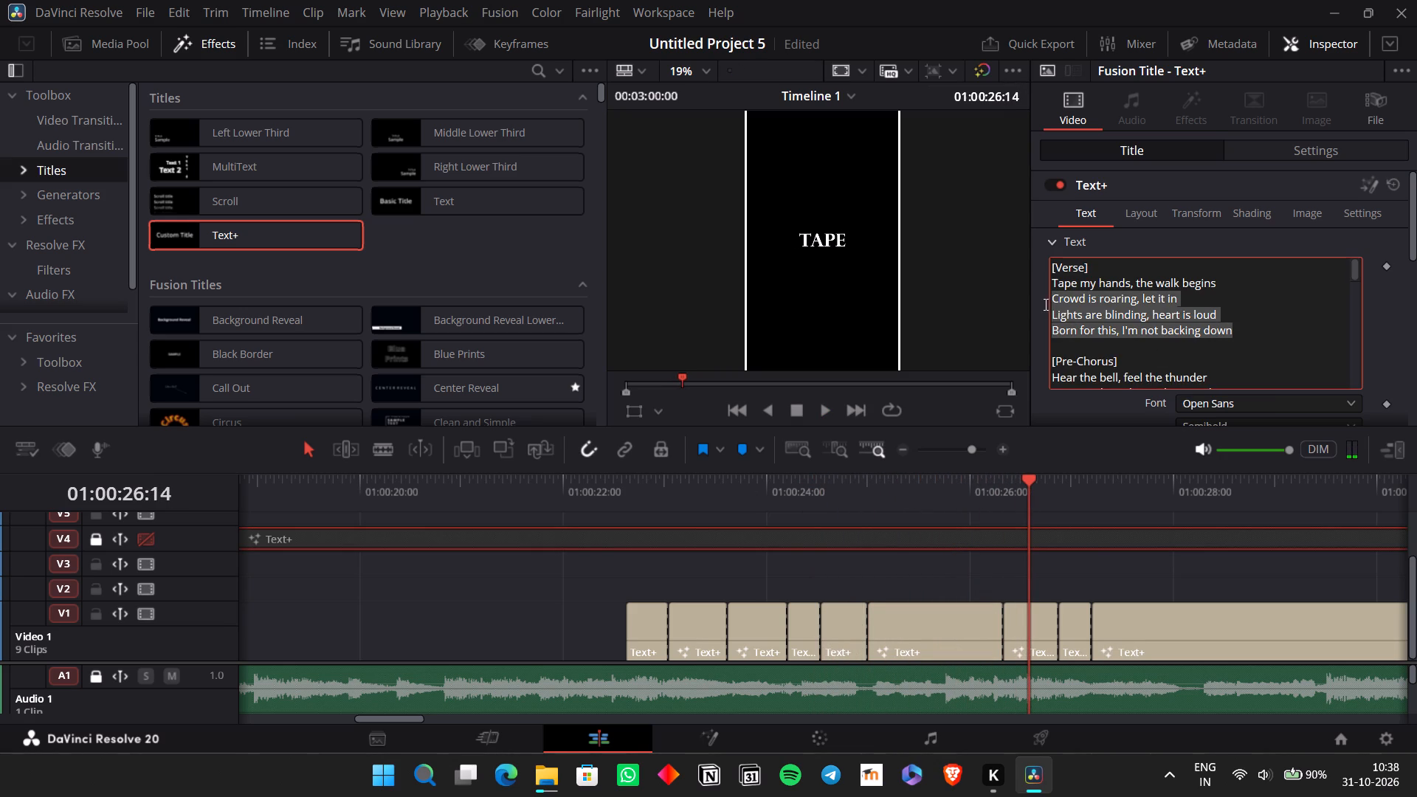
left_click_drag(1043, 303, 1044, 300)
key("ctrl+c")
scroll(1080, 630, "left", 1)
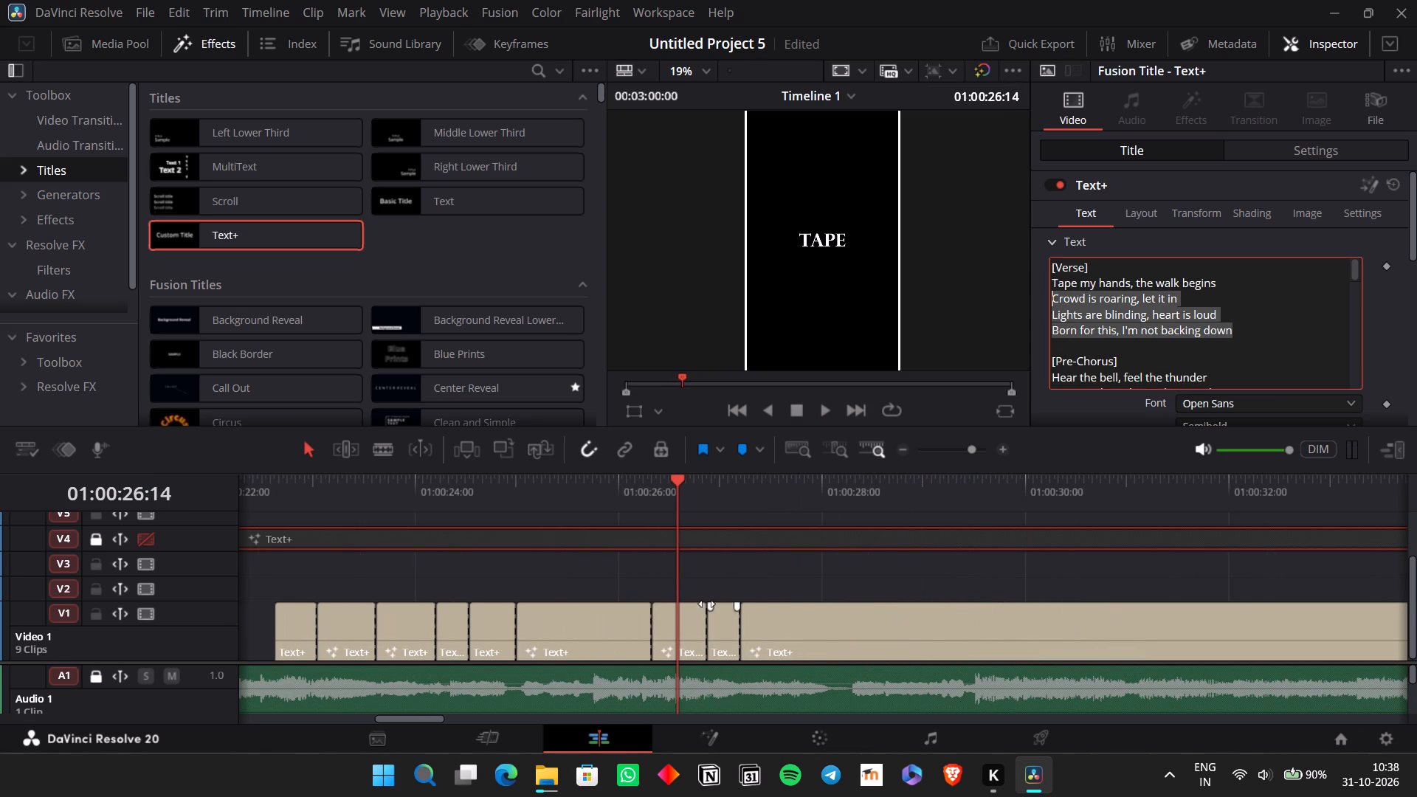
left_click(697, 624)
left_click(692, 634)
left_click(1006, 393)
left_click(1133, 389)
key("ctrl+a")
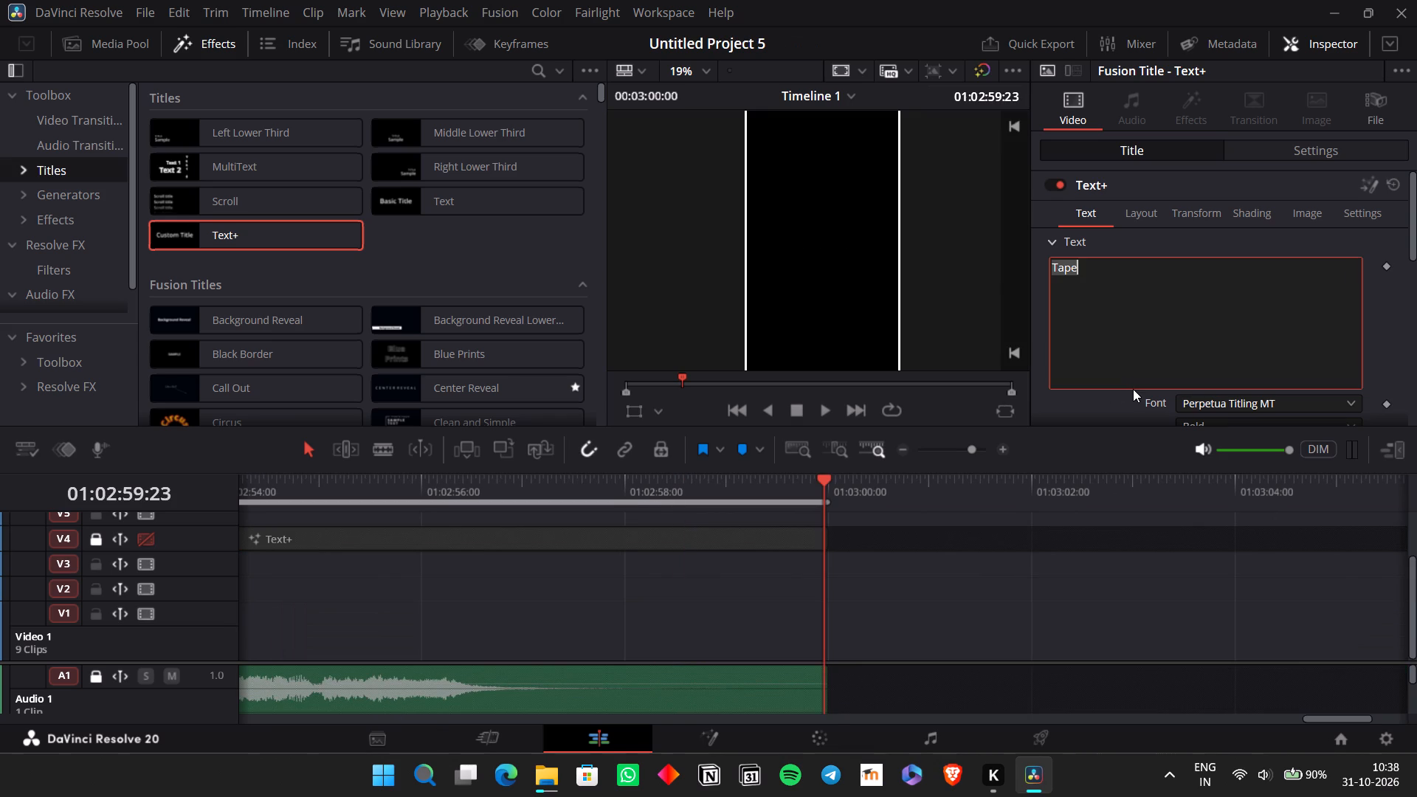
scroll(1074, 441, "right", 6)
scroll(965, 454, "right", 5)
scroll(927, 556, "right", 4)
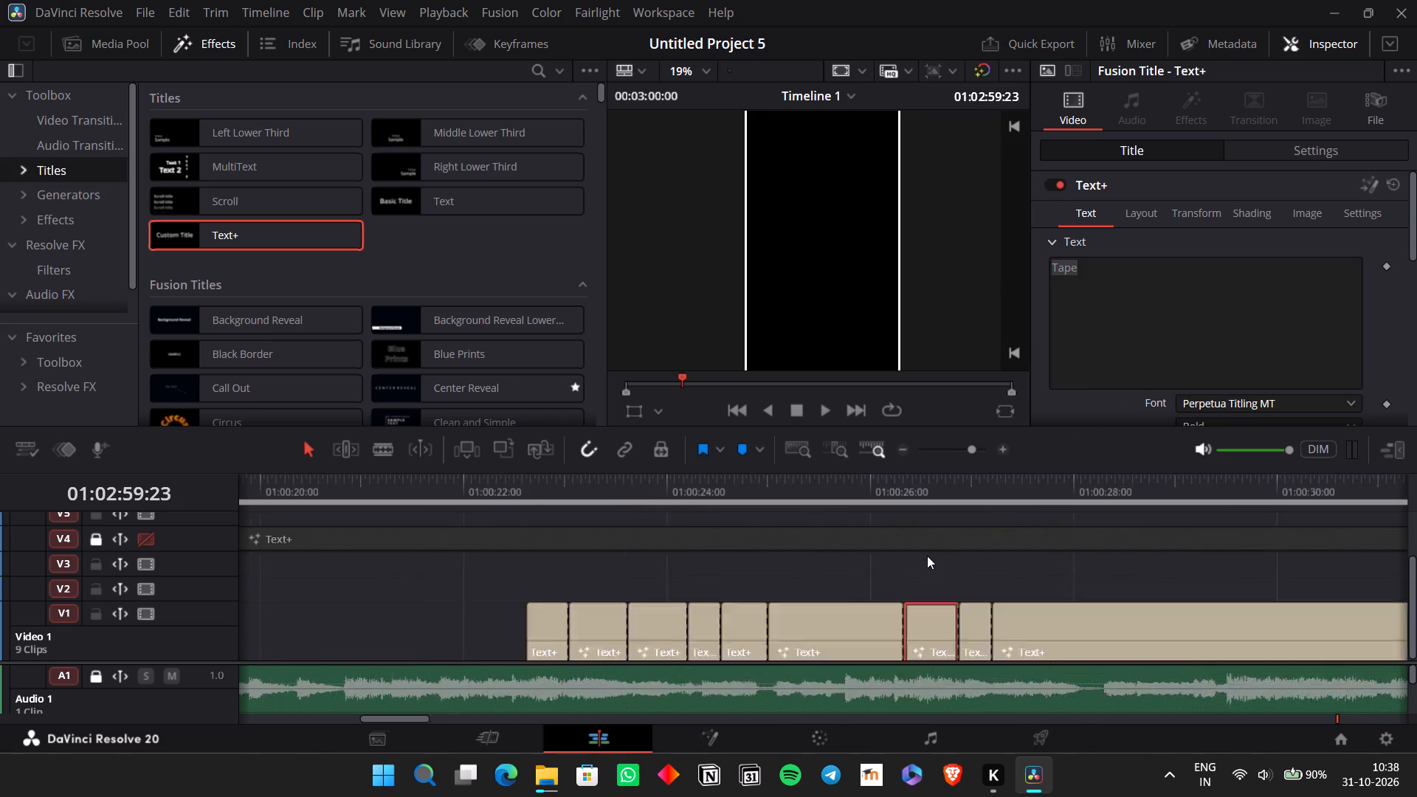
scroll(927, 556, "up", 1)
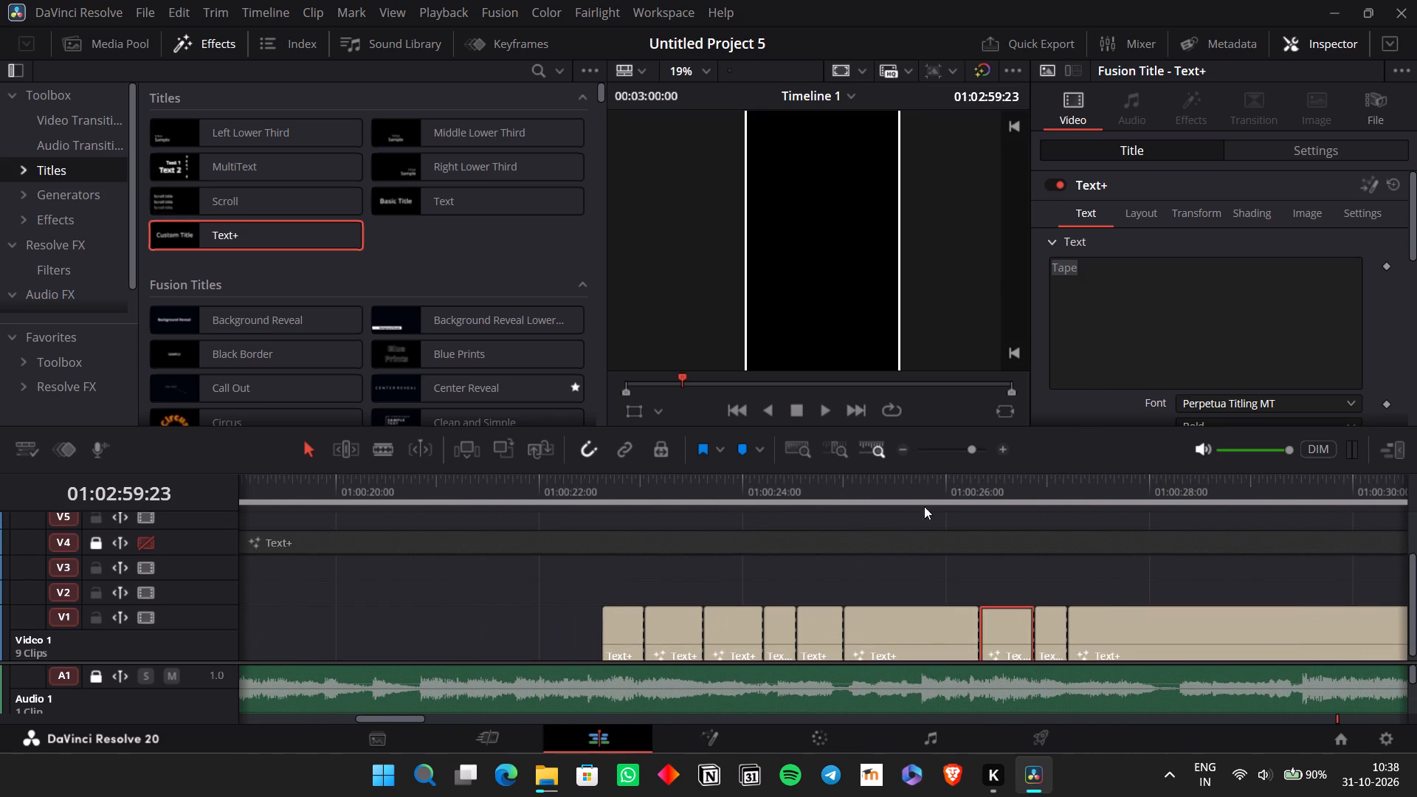
Replay the vocals around 01:00:26:00 and change the seventh V1 title's text to "crowd".
left_click(936, 508)
key("space")
key("space")
left_click(999, 638)
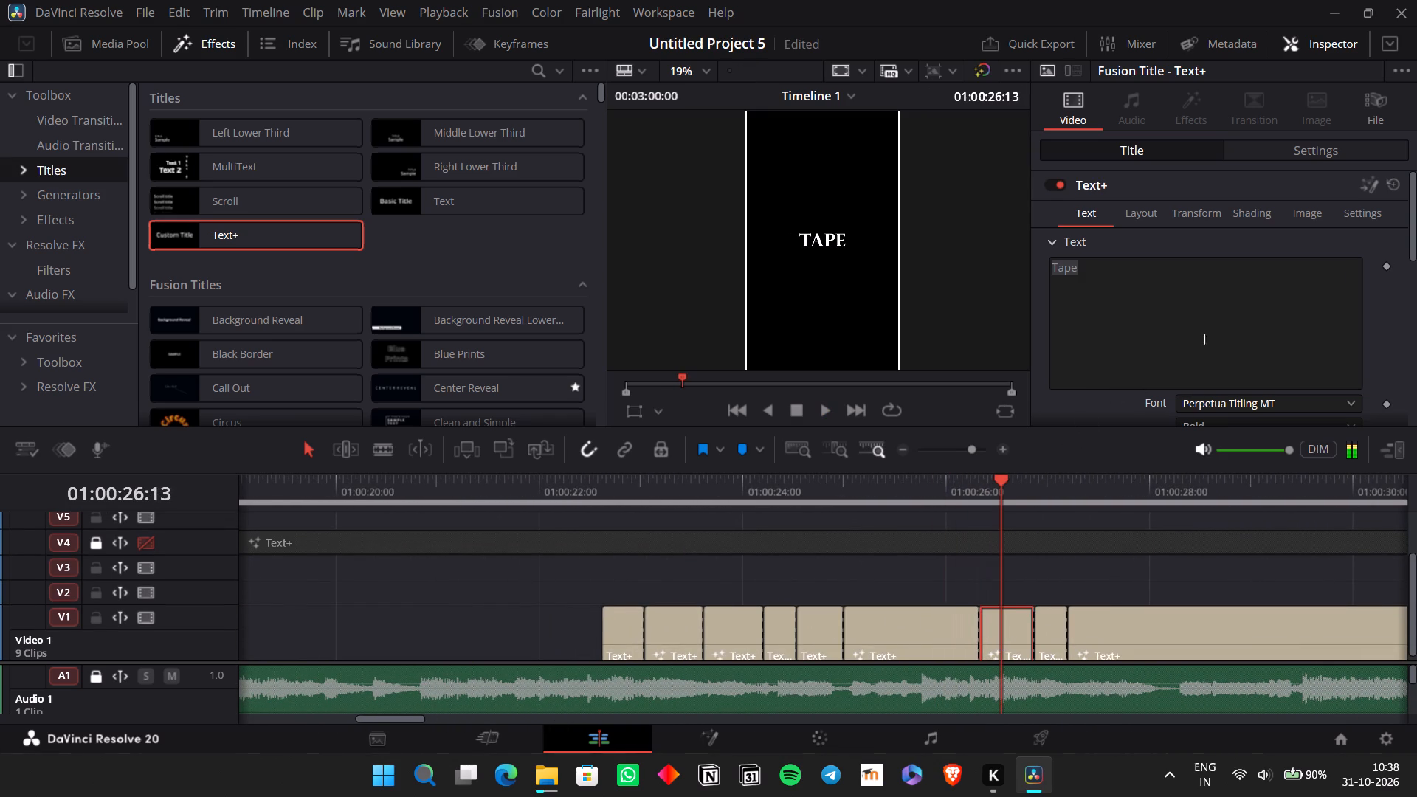
left_click(1248, 297)
key("ctrl+a")
type("cro")
type("ws")
key("BackSpace")
key("d")
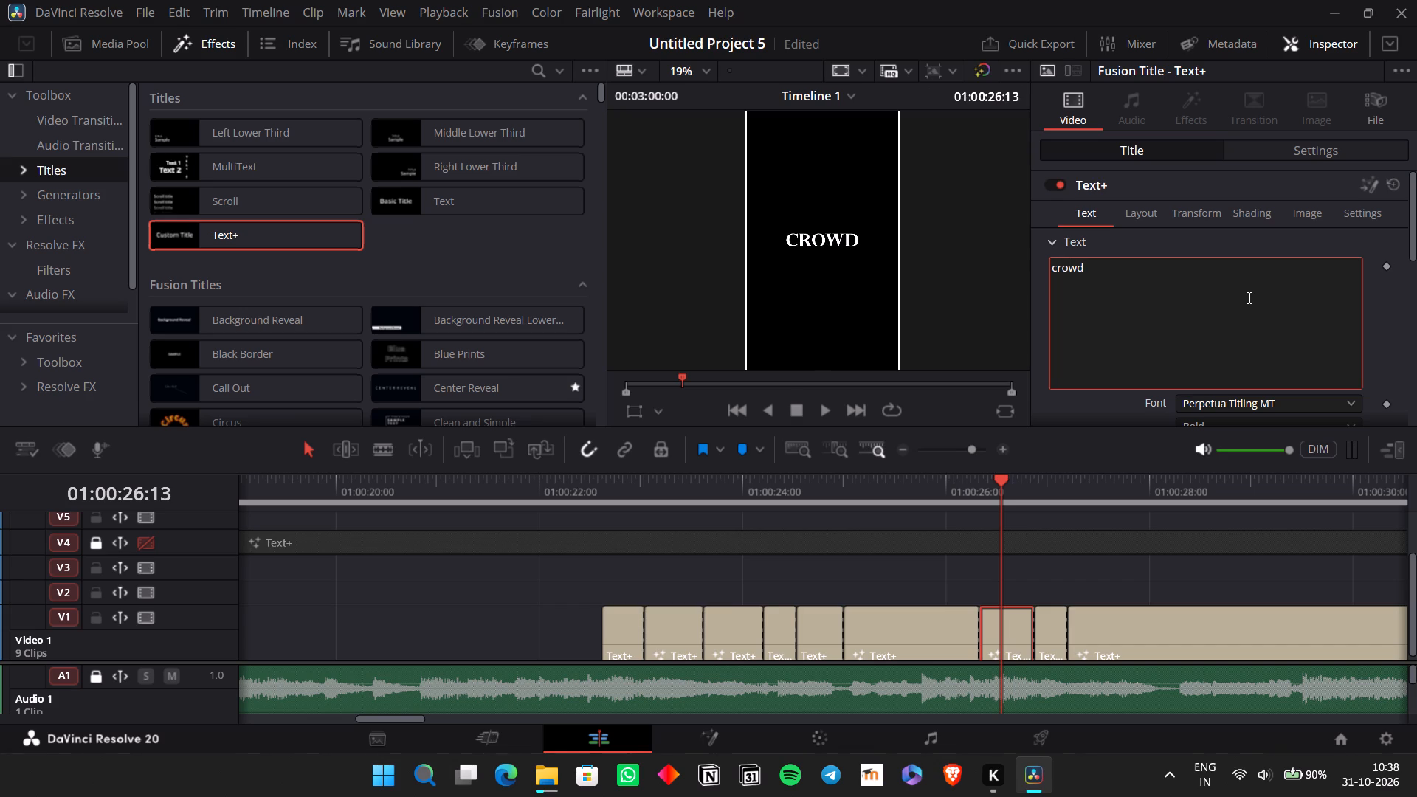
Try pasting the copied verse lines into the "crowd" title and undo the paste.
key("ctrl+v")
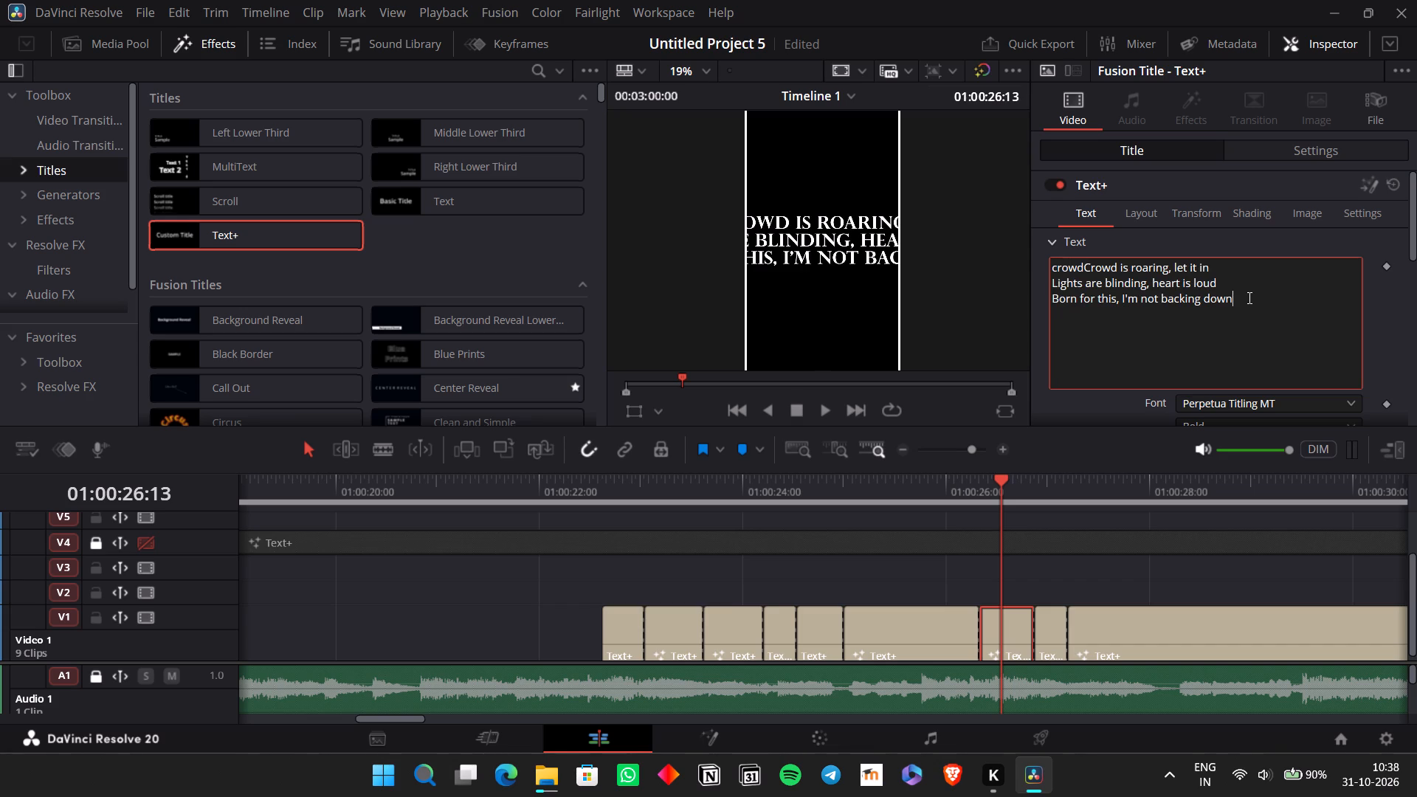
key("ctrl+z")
Change the eighth V1 title's text to "is".
left_click(1042, 629)
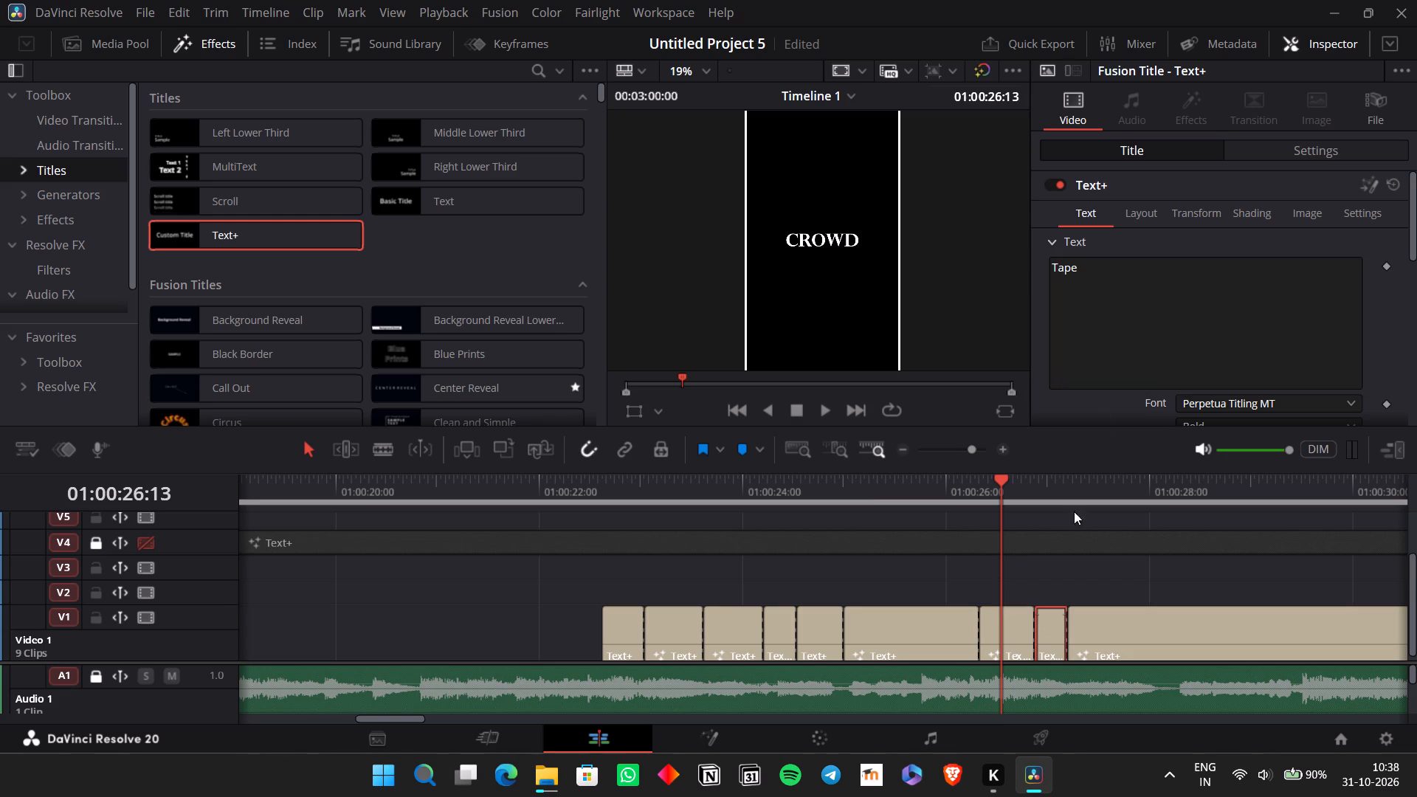
double_click(1123, 320)
type("is")
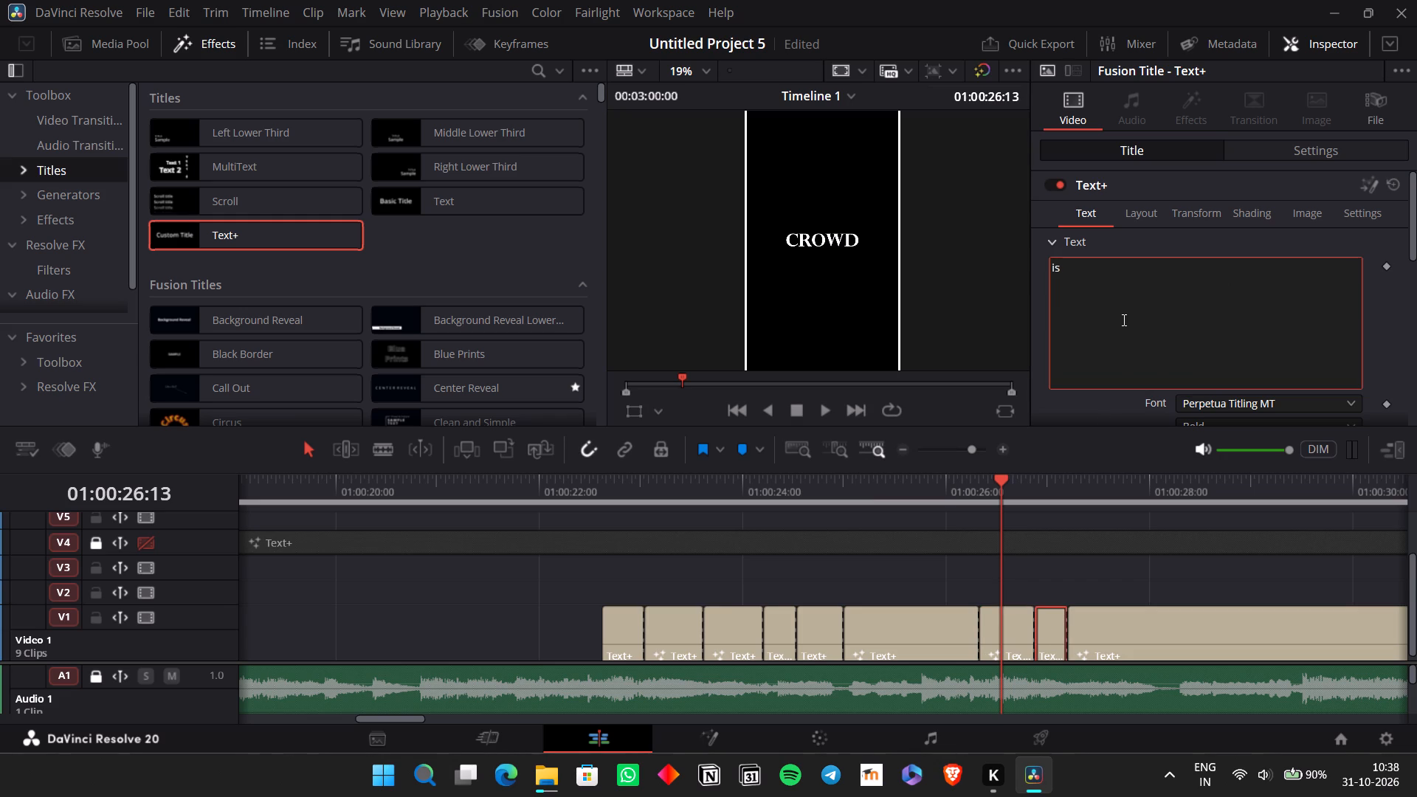
Replay the vocals through the "crowd" and "is" titles and split the remaining V1 title at 01:00:28:07.
left_click(929, 487)
key("space")
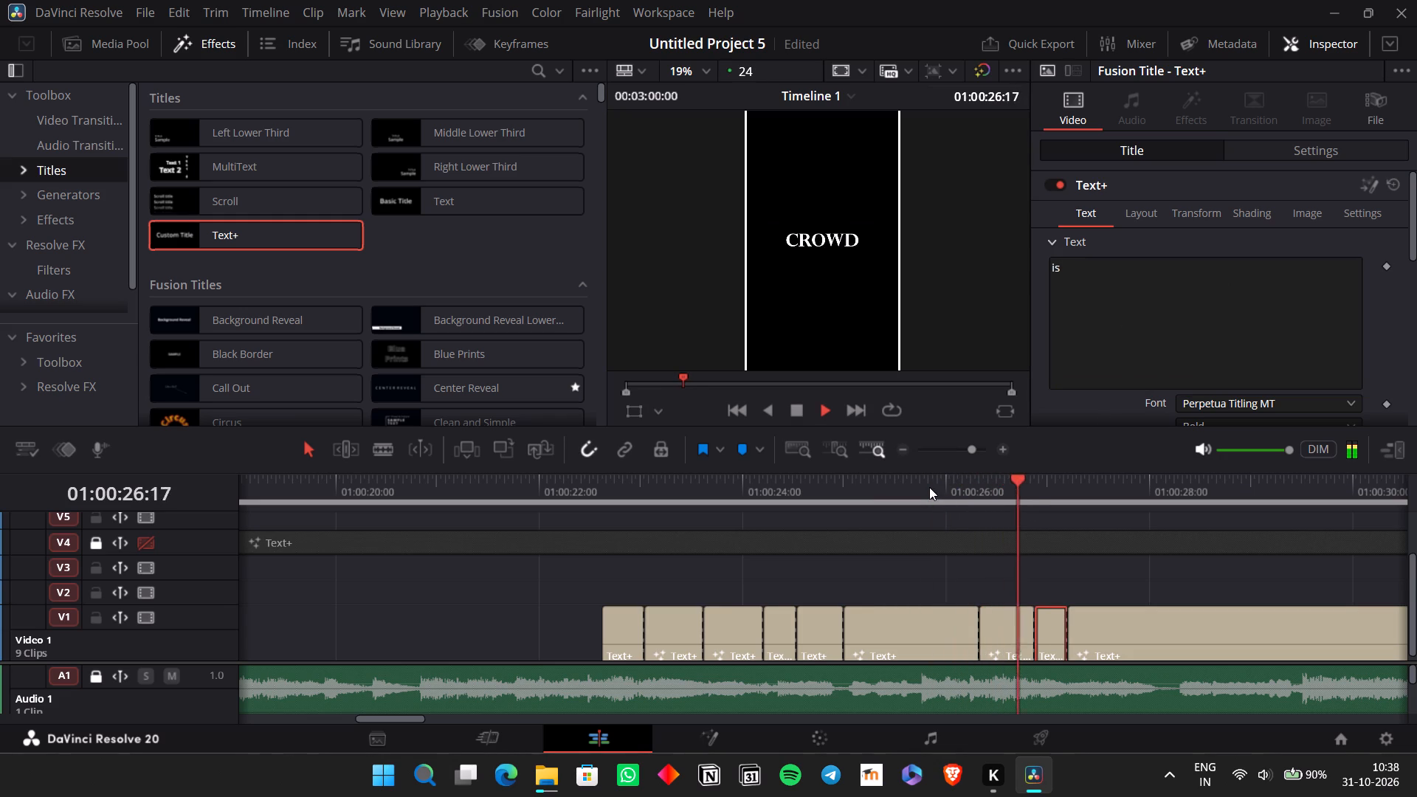
scroll(929, 487, "left", 1)
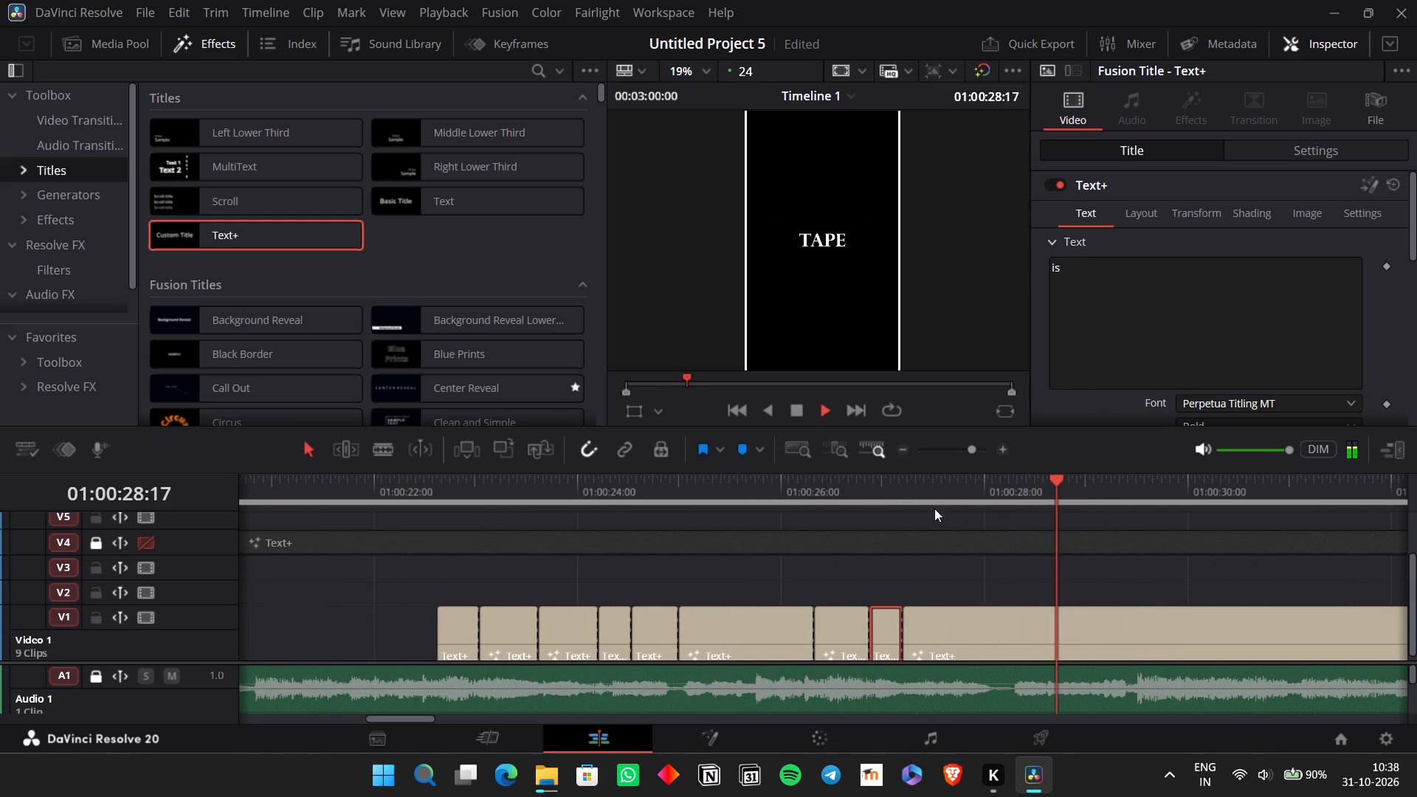
key("space")
left_click(917, 491)
key("space")
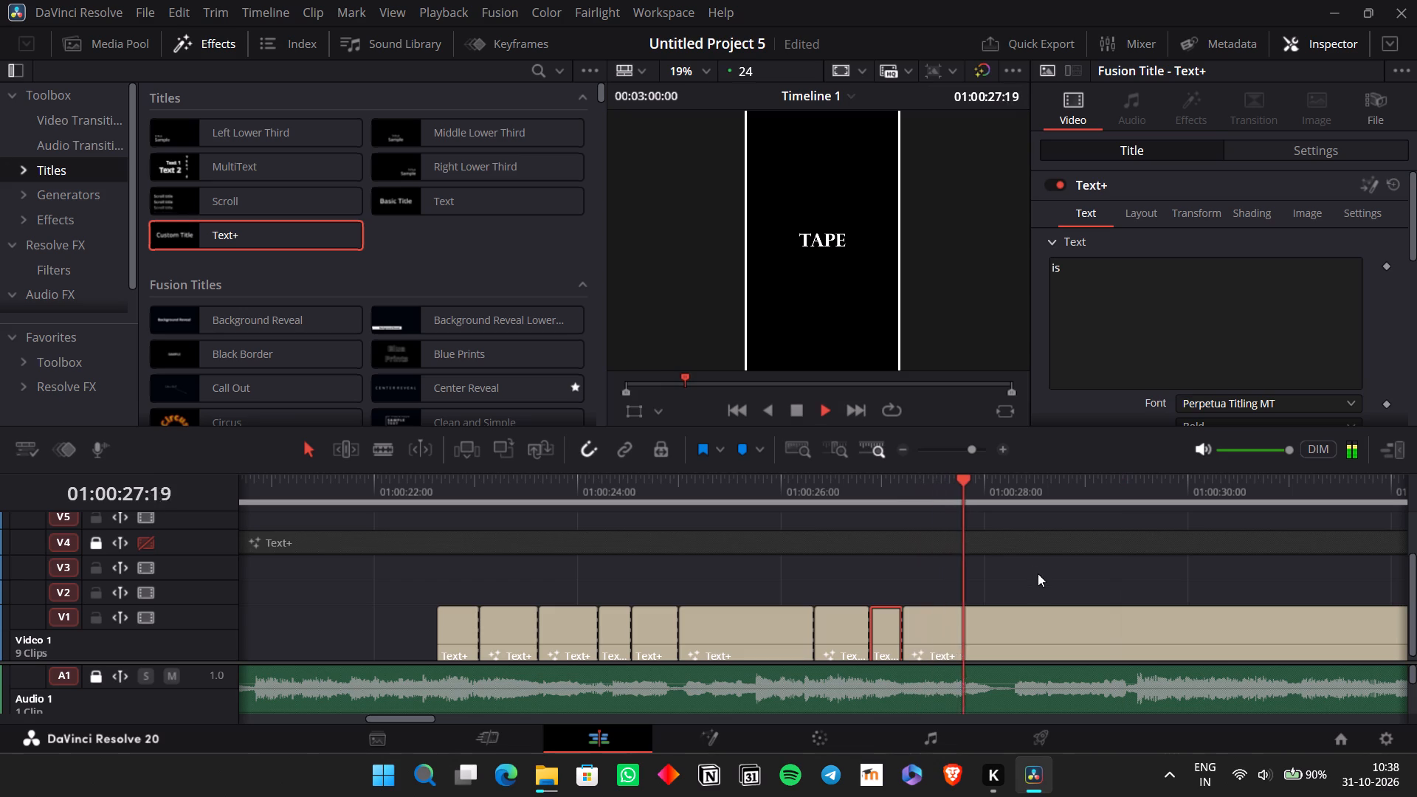
key("space")
key("Right")
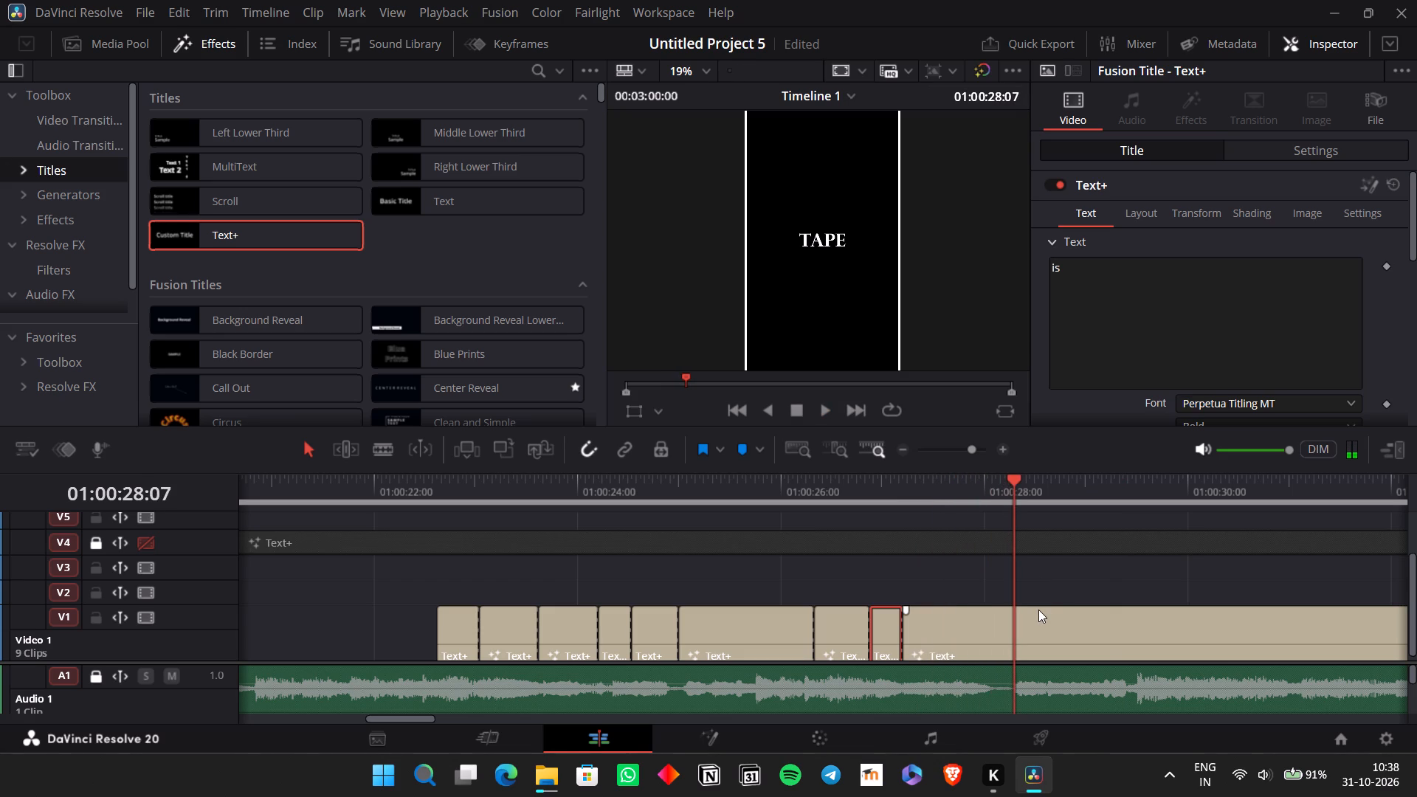
key("ctrl+b")
Change the text of the V1 title just before the 01:00:28:07 cut to "roaring".
left_click(979, 635)
double_click(1090, 298)
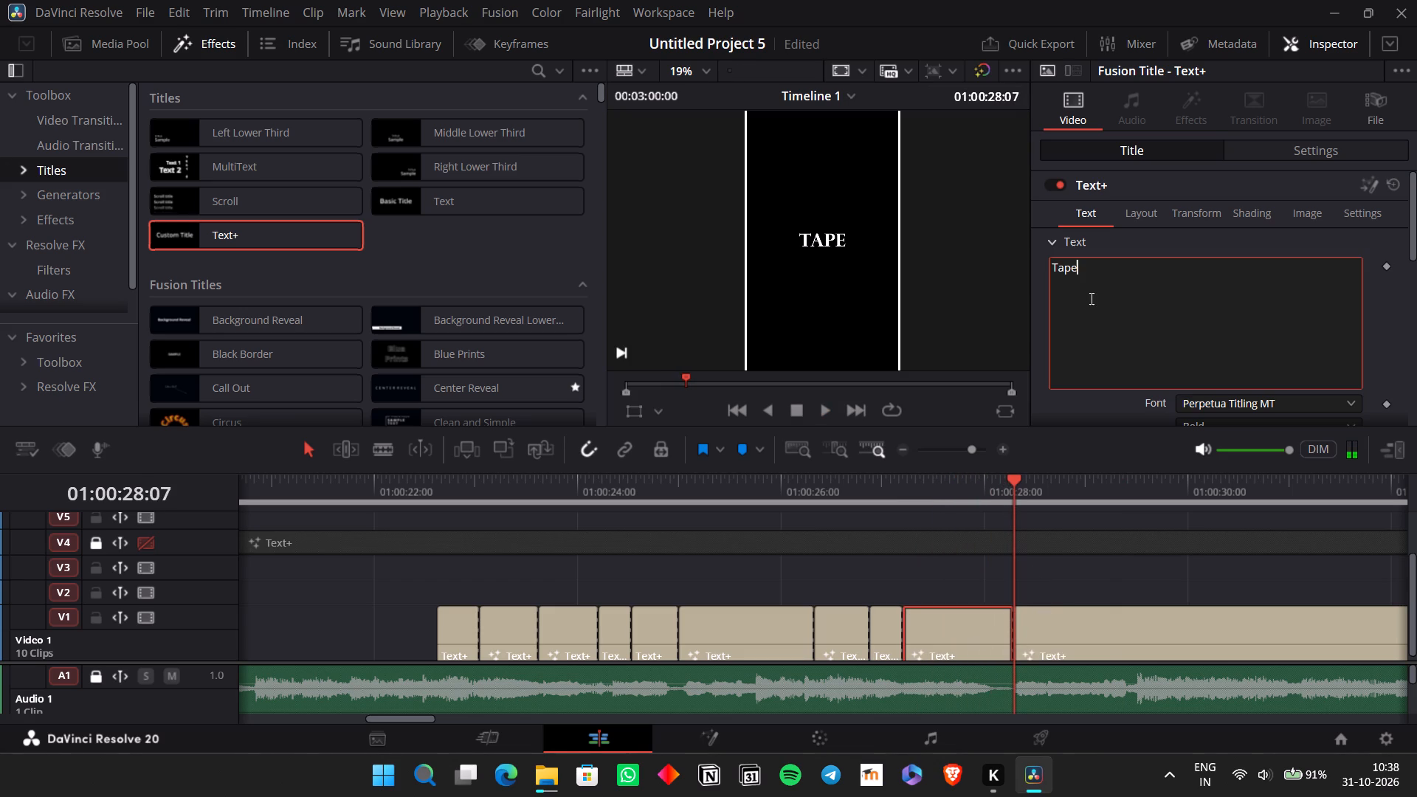
type("roaring")
Replay the vocals through the "roaring" title and split the remaining V1 title at about 01:00:28:11.
left_click(849, 512)
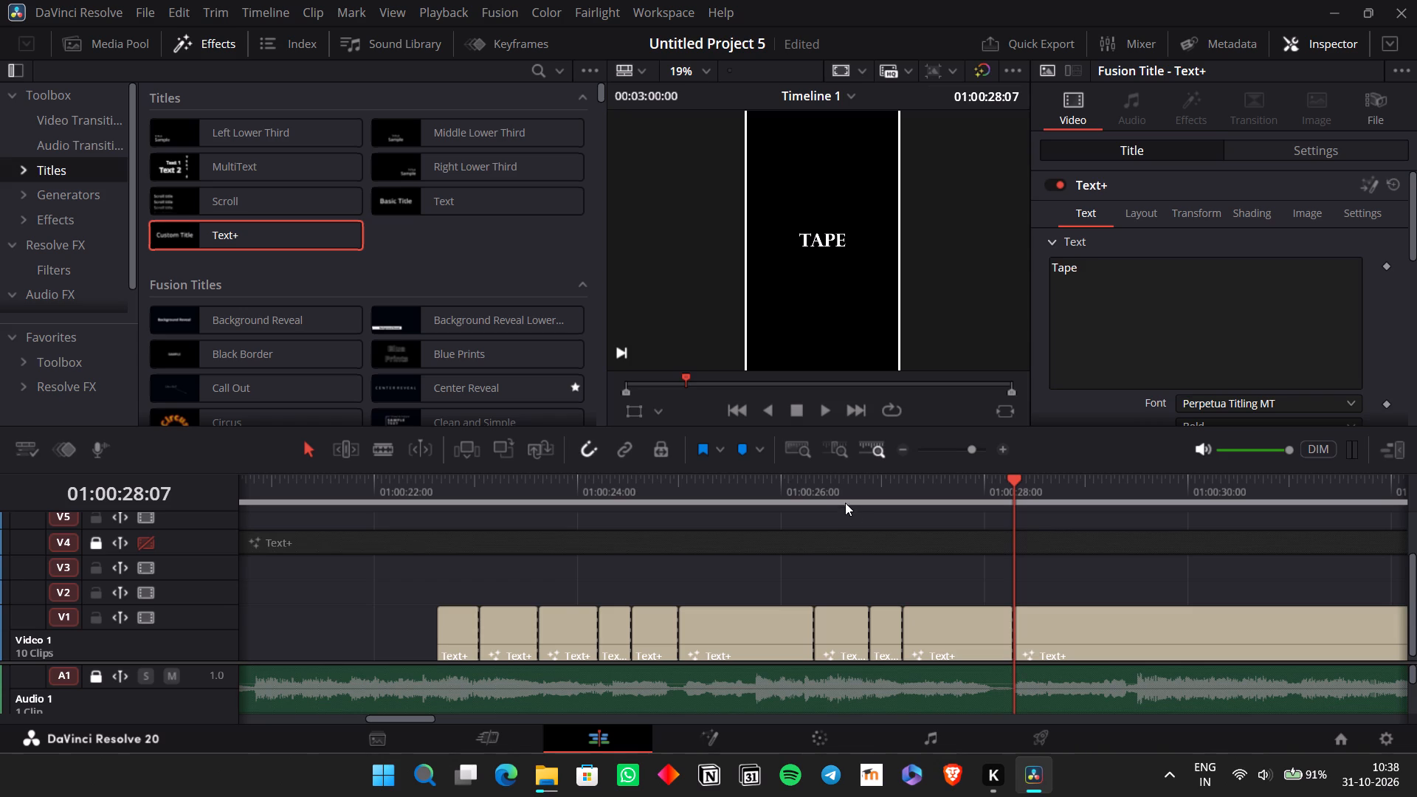
left_click(844, 498)
key("space")
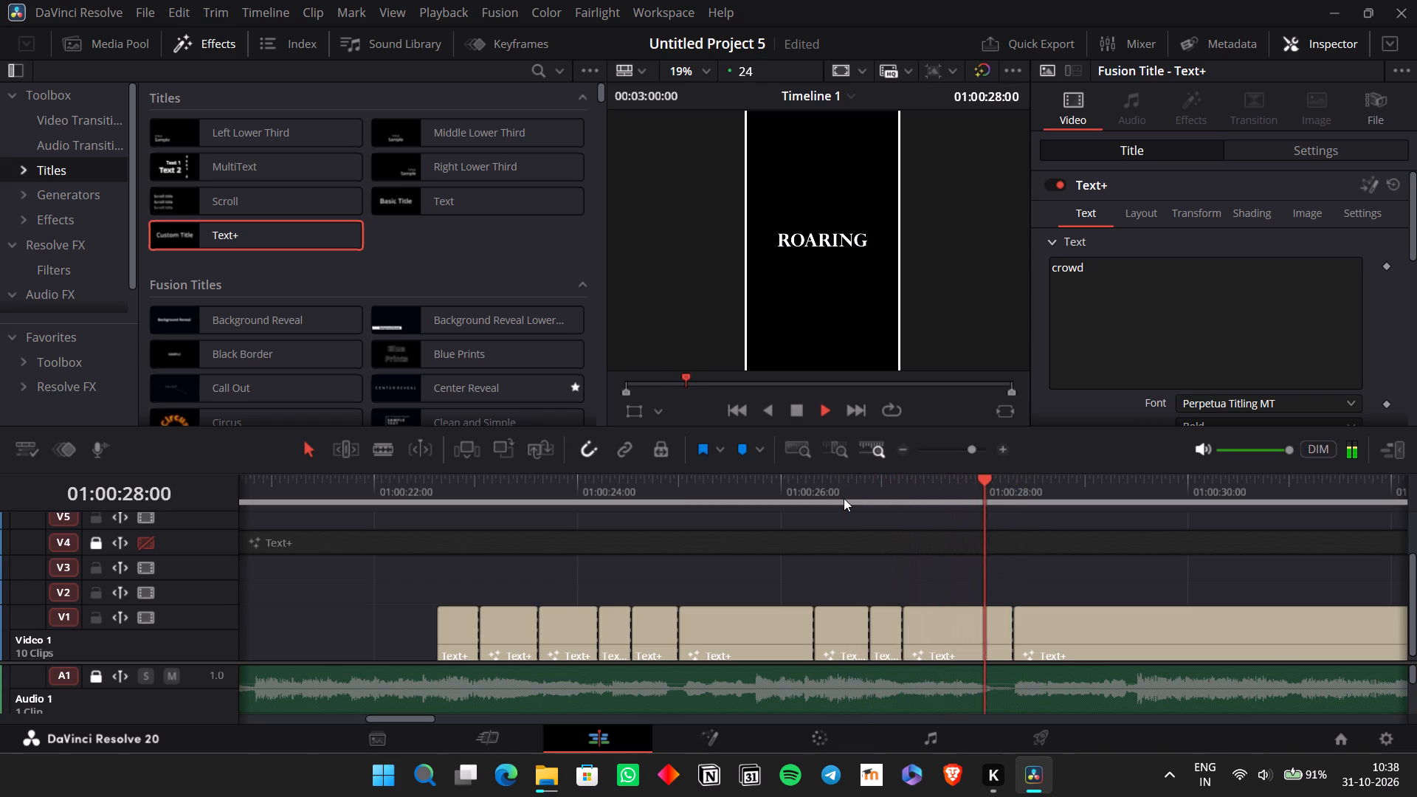
key("space")
left_click(1003, 481)
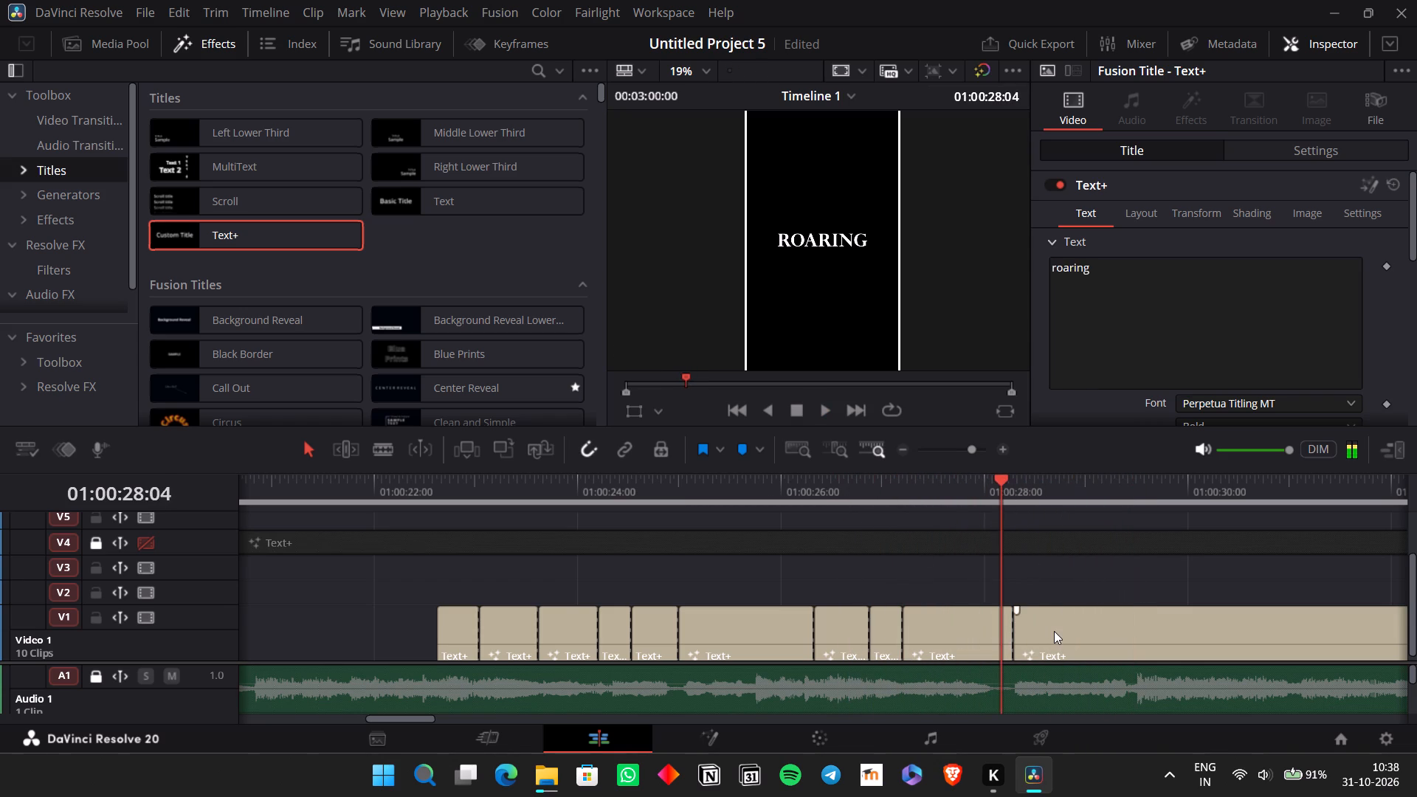
left_click(1054, 631)
key("space")
key("space")
key("Left")
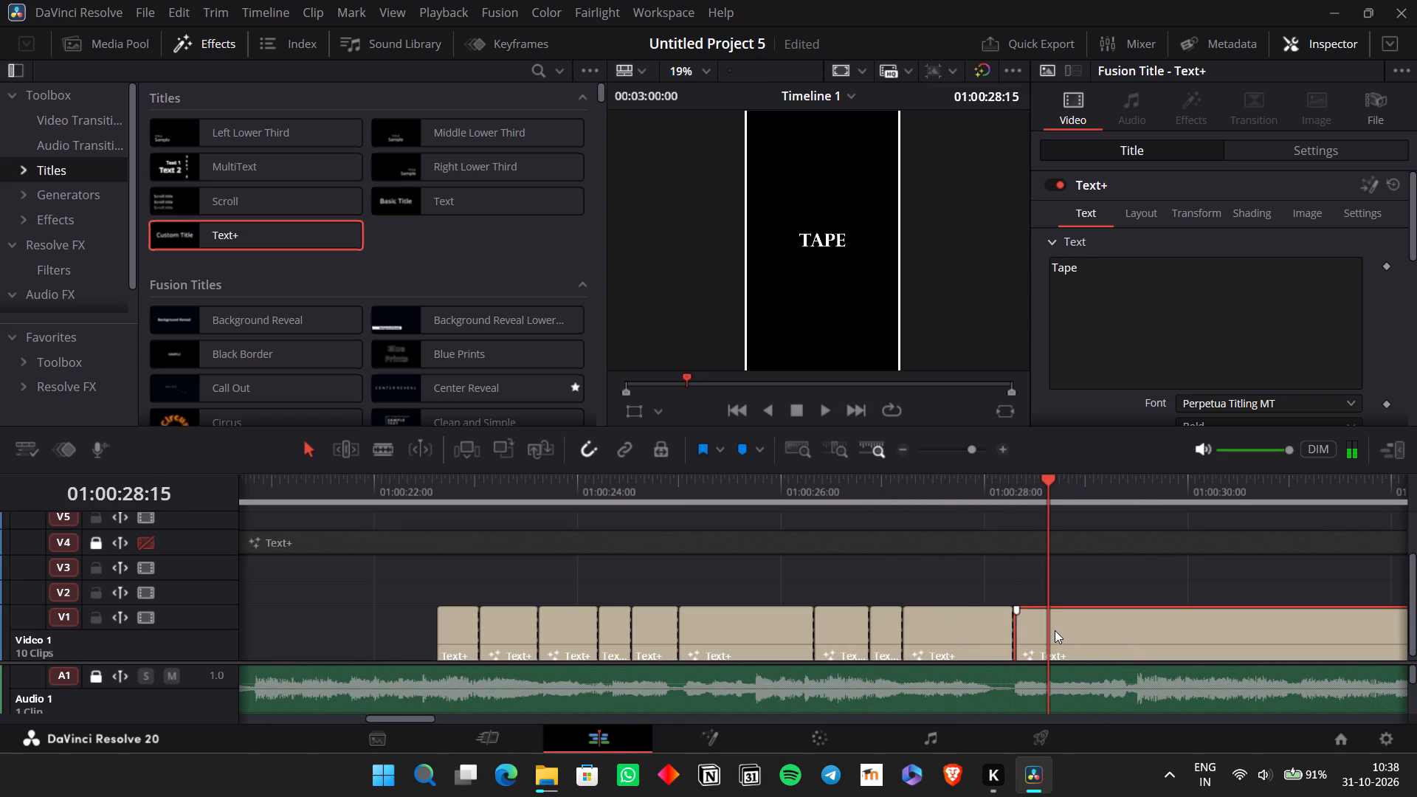
key("Left")
key("Left")
key("Left")
key("ctrl+b")
Play the vocals onward and split the remaining V1 title at about 01:00:28:23.
key("space")
key("space")
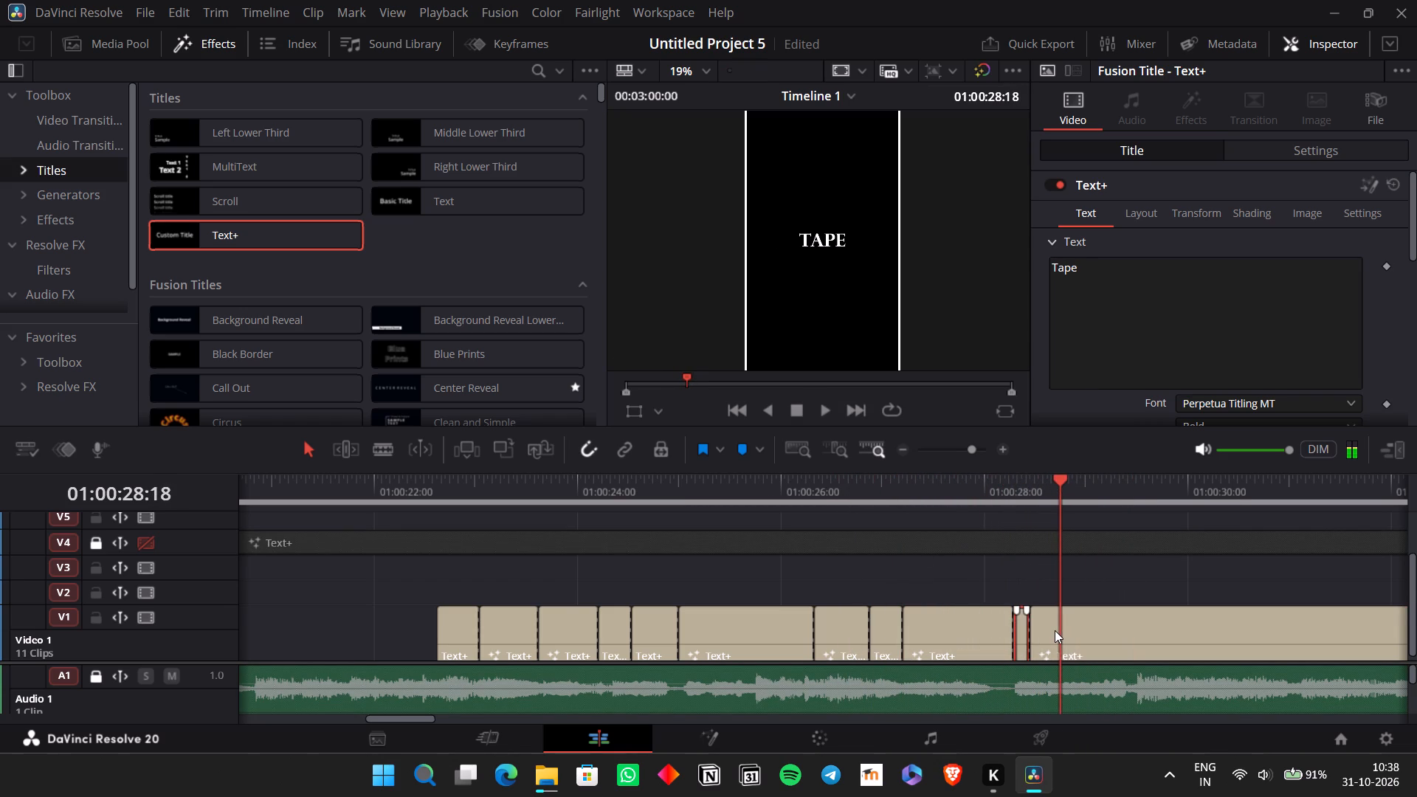
key("space")
key("space")
key("ctrl+b")
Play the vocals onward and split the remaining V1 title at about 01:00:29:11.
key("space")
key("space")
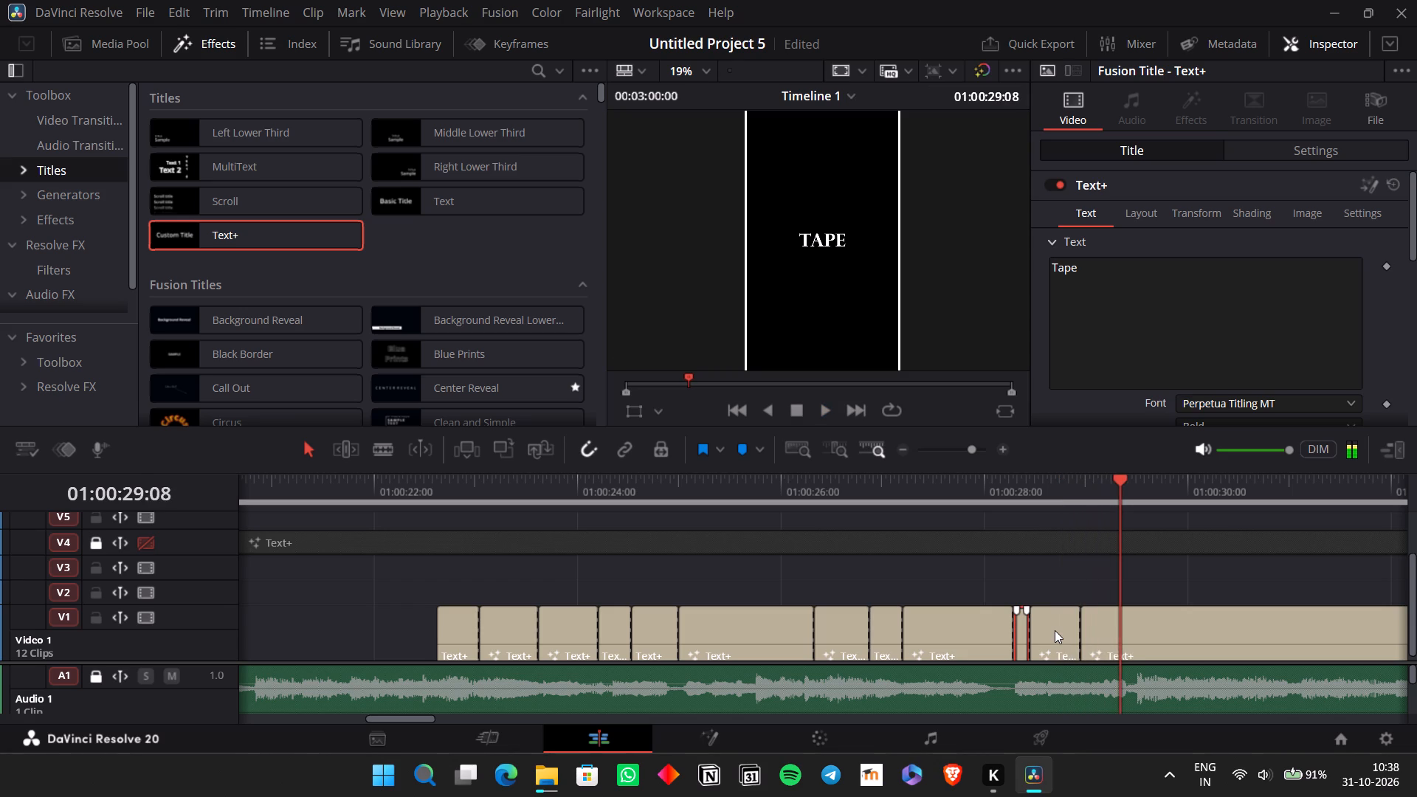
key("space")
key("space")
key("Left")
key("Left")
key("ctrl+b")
Replay the vocals after the 01:00:29:11 cut to locate where the next lyric word should be split.
key("space")
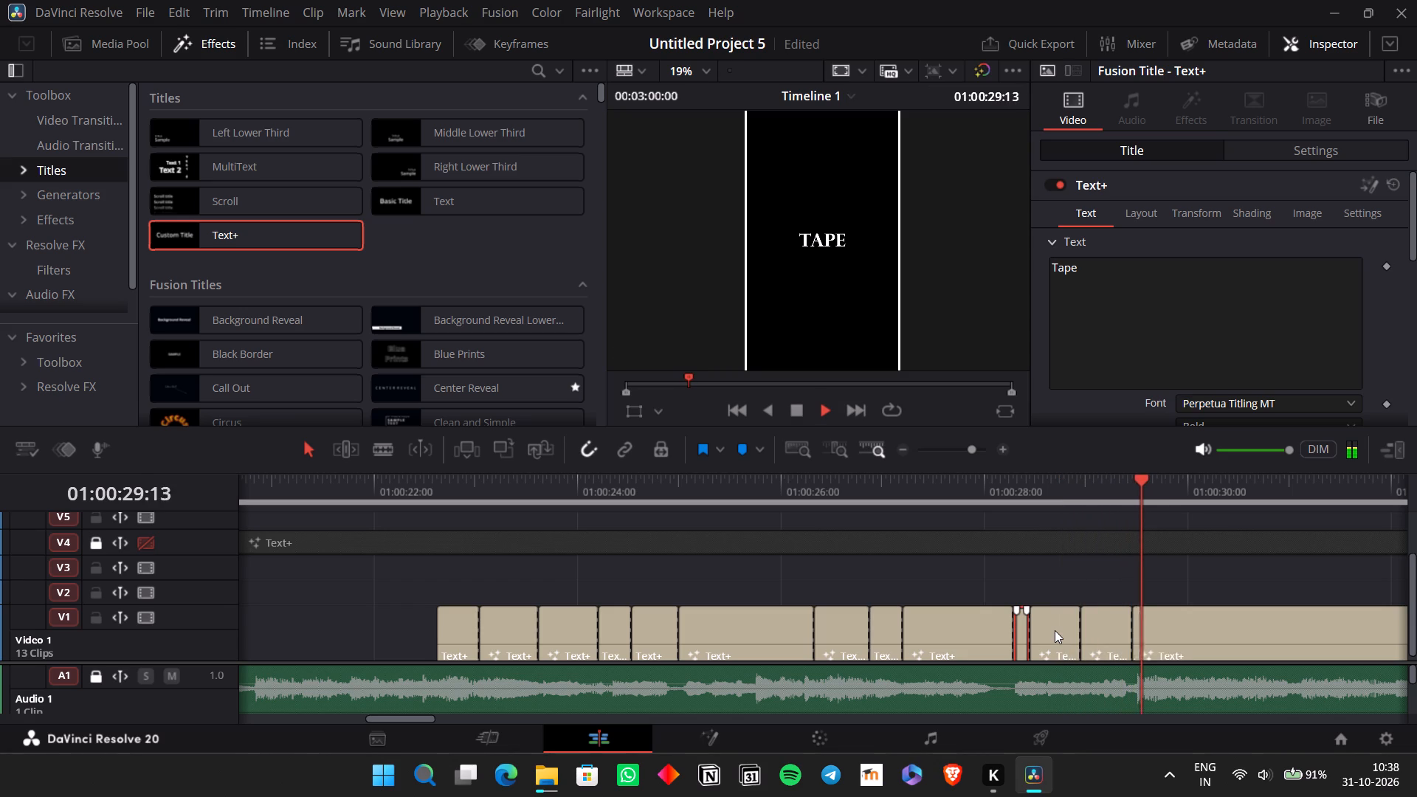
key("space")
scroll(1055, 630, "left", 2)
key("space")
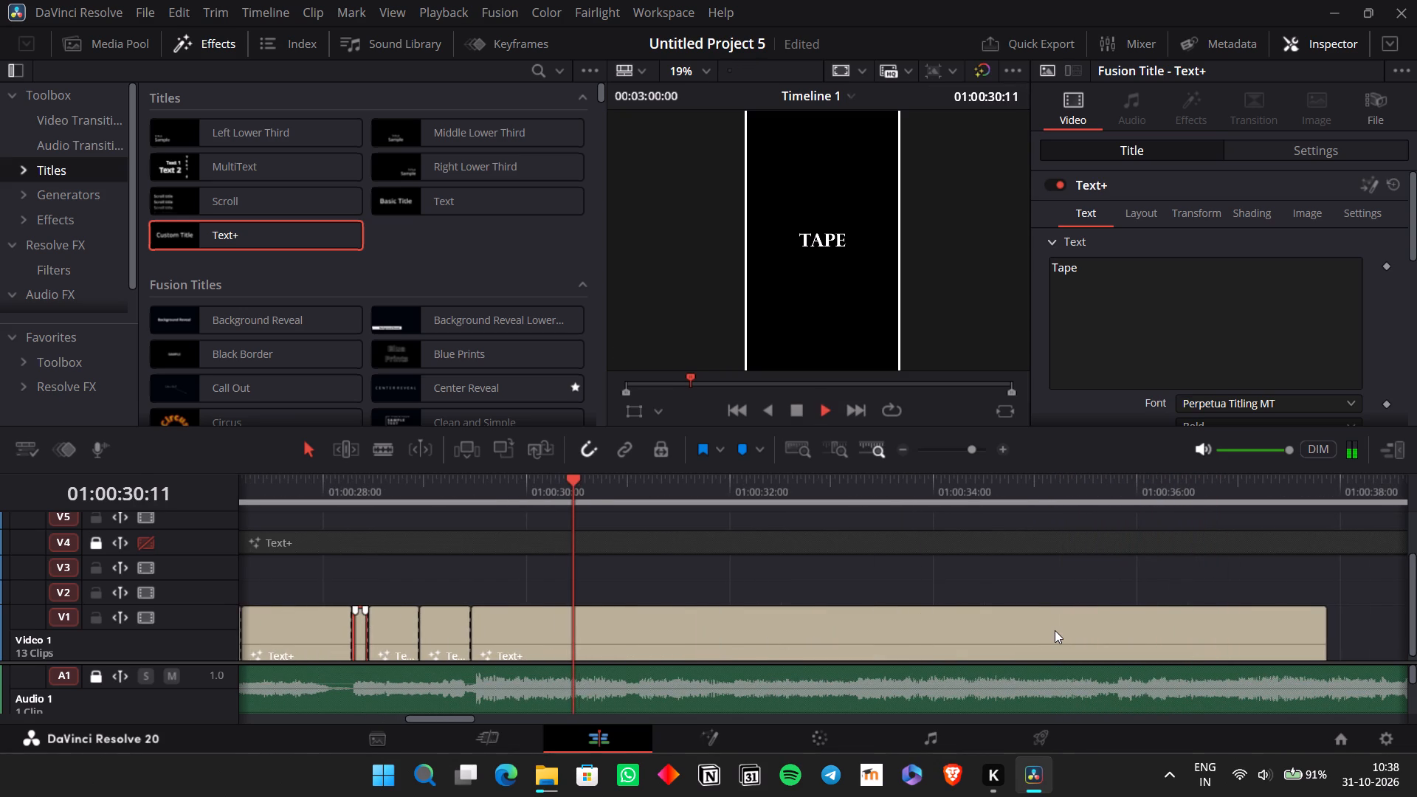
key("space")
scroll(911, 623, "right", 1)
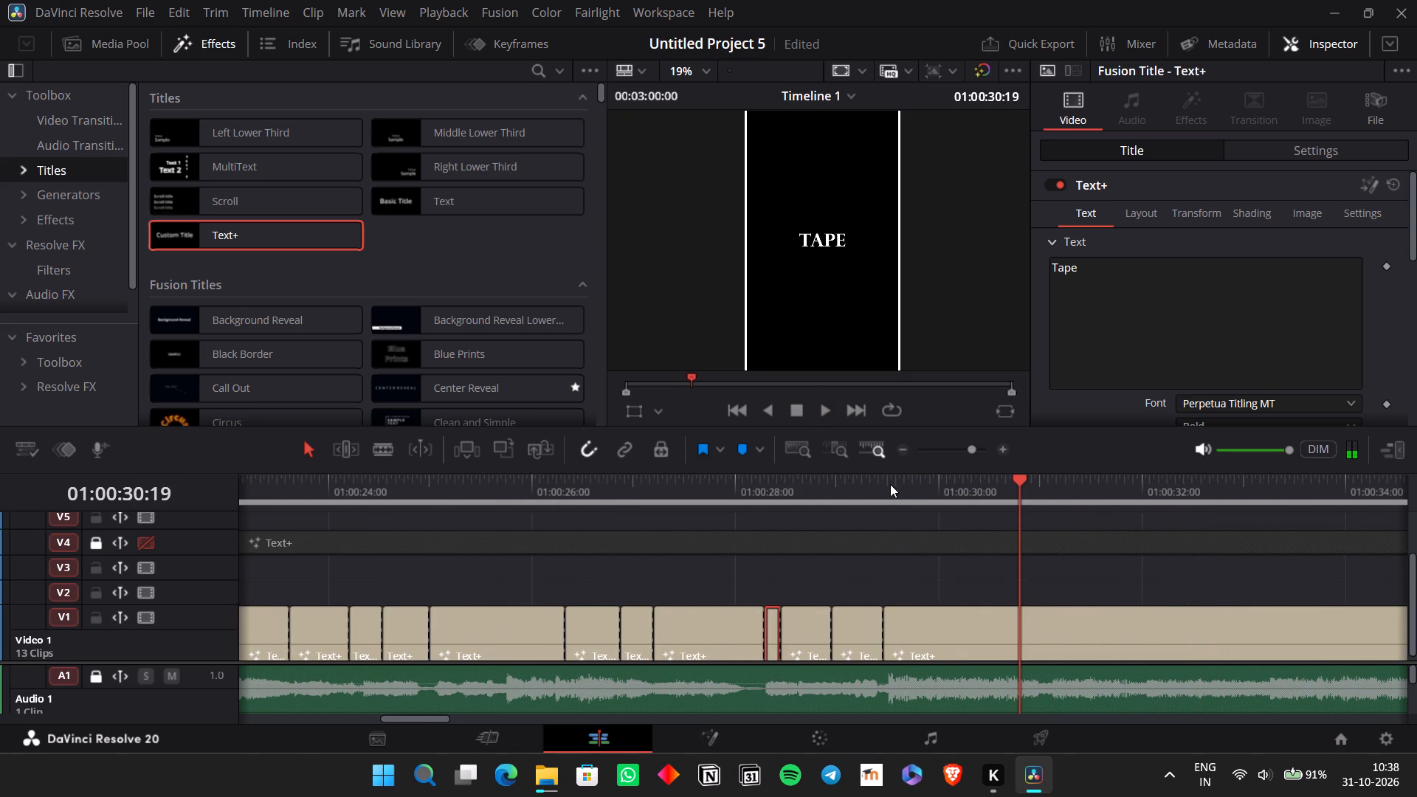
left_click(890, 479)
key("space")
key("space")
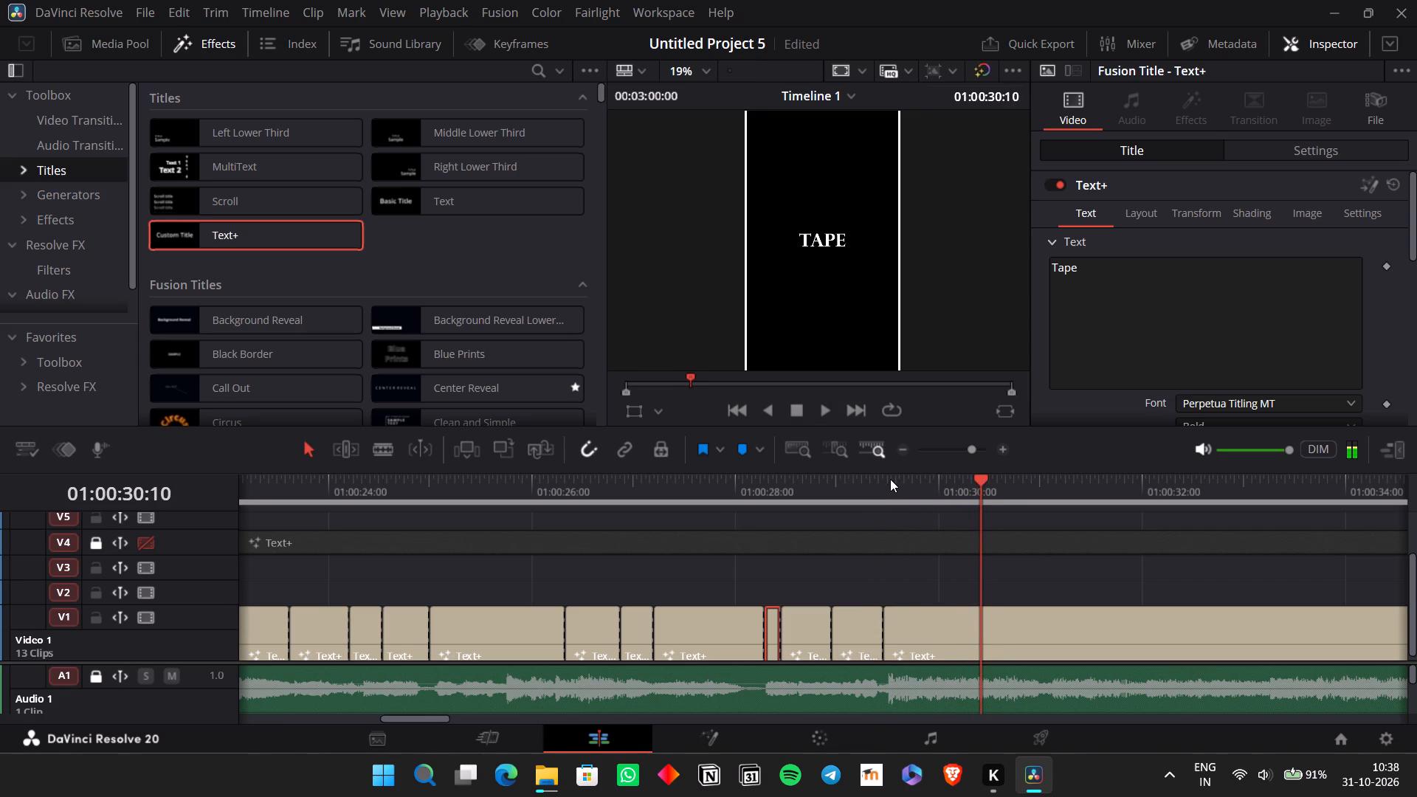
key("Left")
key("space")
key("space")
key("Left")
key("Left")
key("Left")
key("Left")
key("Left")
key("Left")
key("Left")
key("Left")
key("Left")
key("Left")
key("Left")
key("Left")
key("Left")
key("Left")
key("Left")
key("Left")
key("Left")
key("Left")
key("Left")
key("Left")
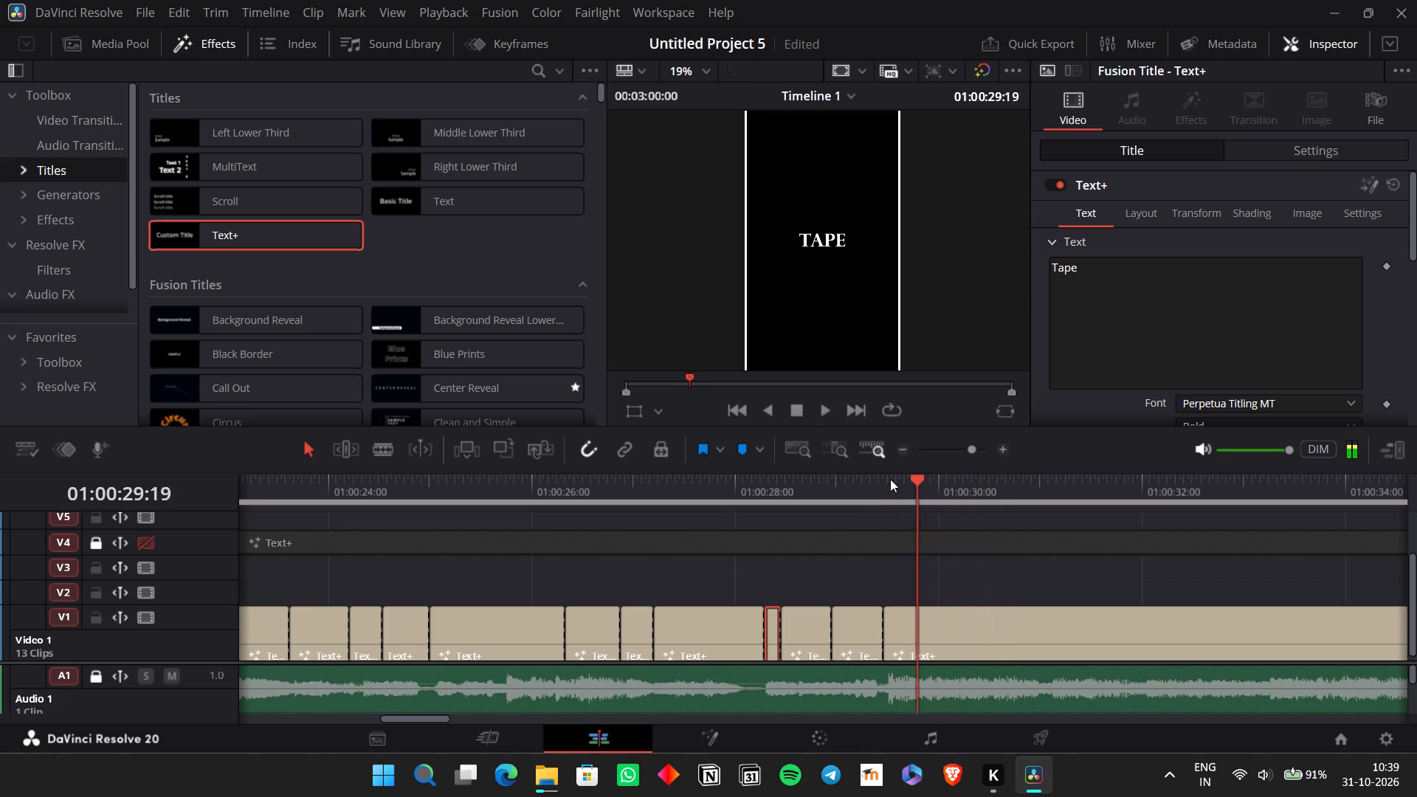
key("space")
key("space")
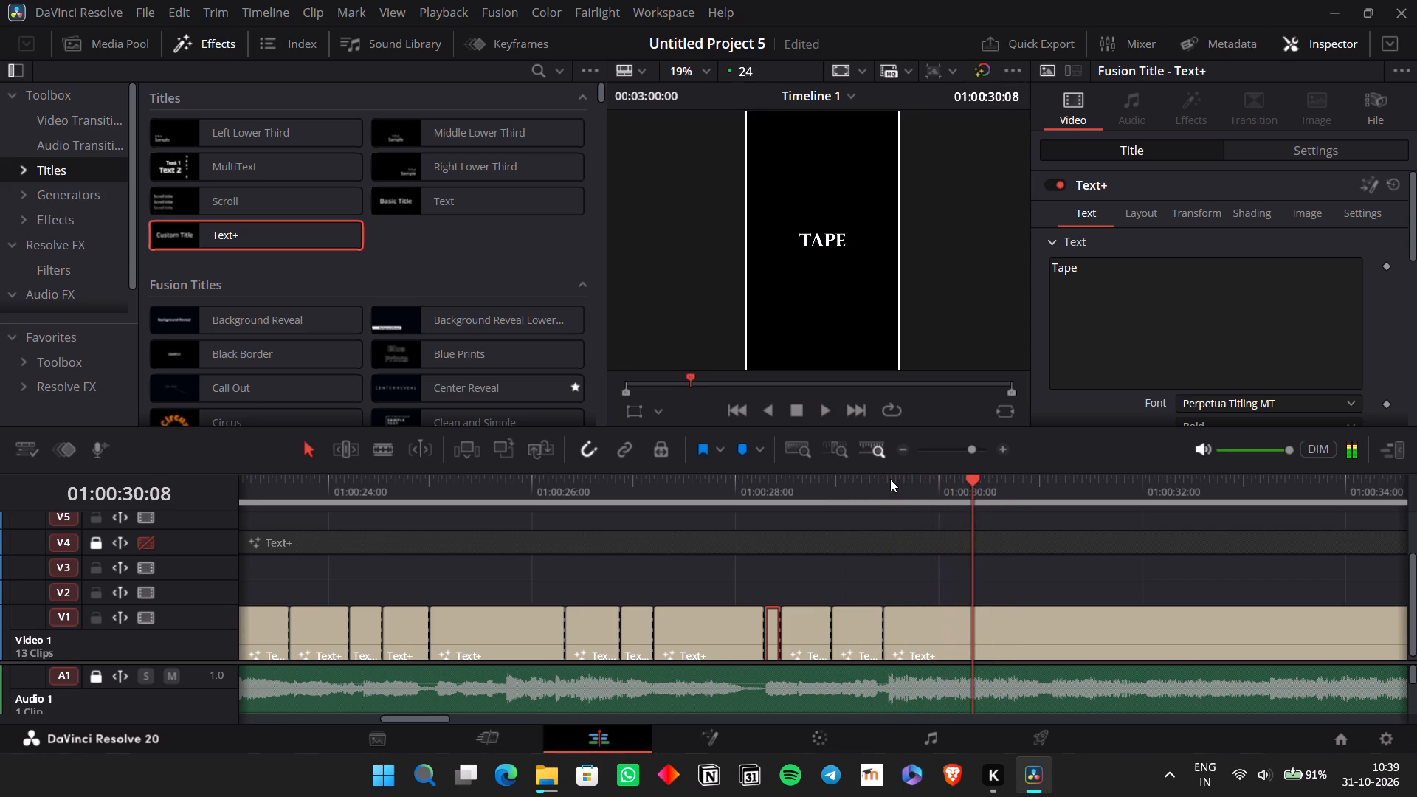
key("Left")
key("Left")
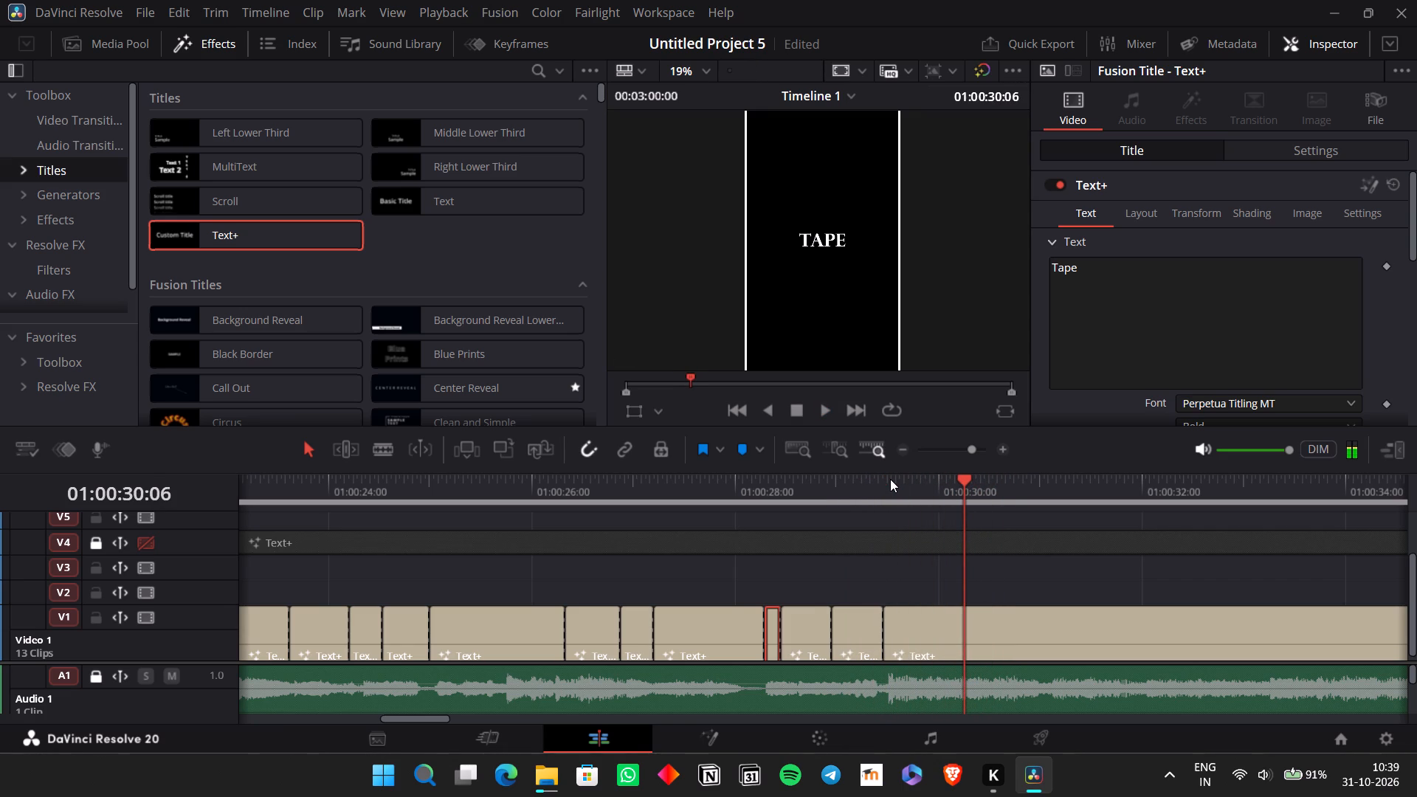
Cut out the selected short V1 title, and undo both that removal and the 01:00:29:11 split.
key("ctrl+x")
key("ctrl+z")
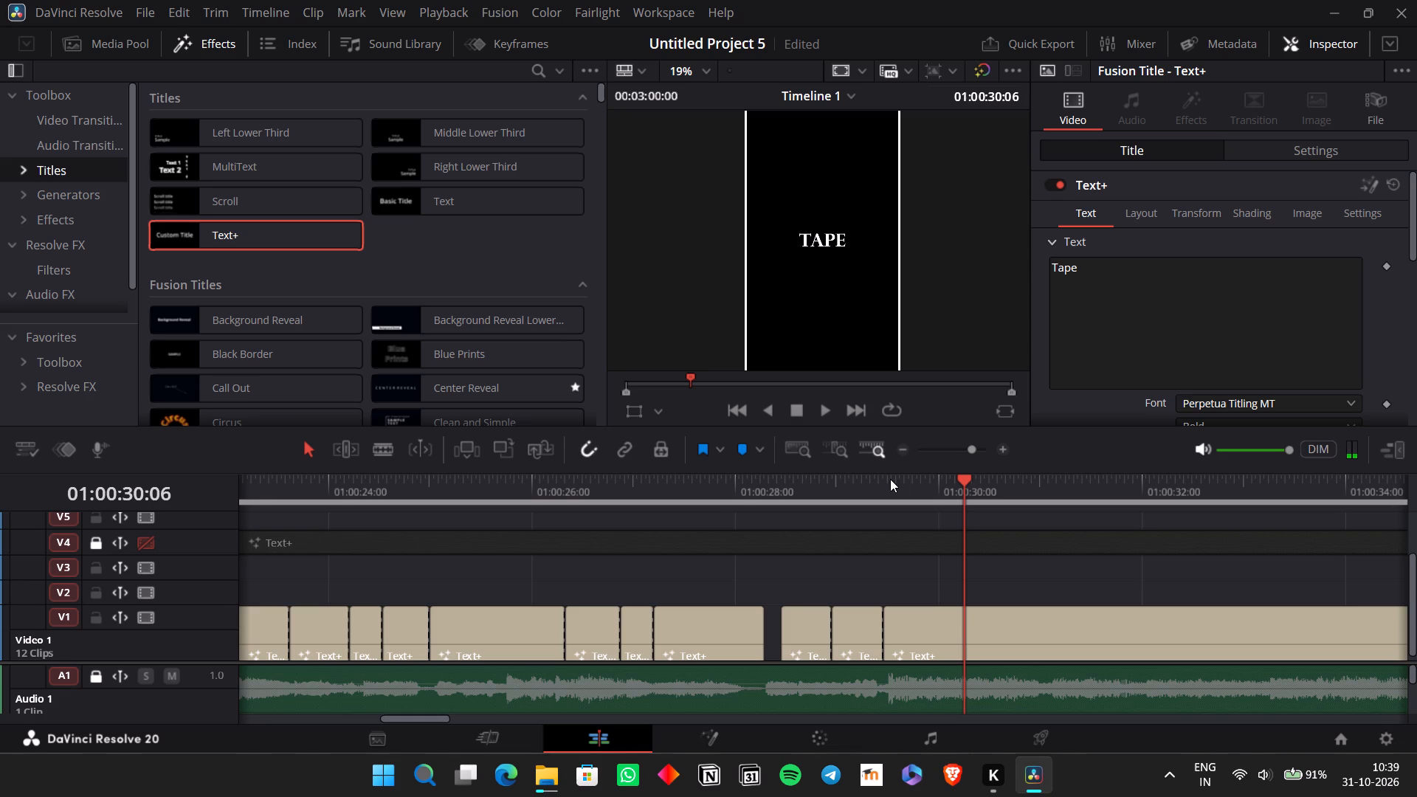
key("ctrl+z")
Split the remaining V1 title at 01:00:30:06.
key("ctrl+b")
Replay the vocals around the 01:00:30:06 cut and split the remaining V1 title at about 01:00:30:12.
key("Left")
key("Left")
key("Left")
key("Left")
key("Left")
key("Left")
key("Left")
key("Left")
key("Left")
key("Left")
key("Left")
key("Left")
key("Left")
key("Left")
key("Left")
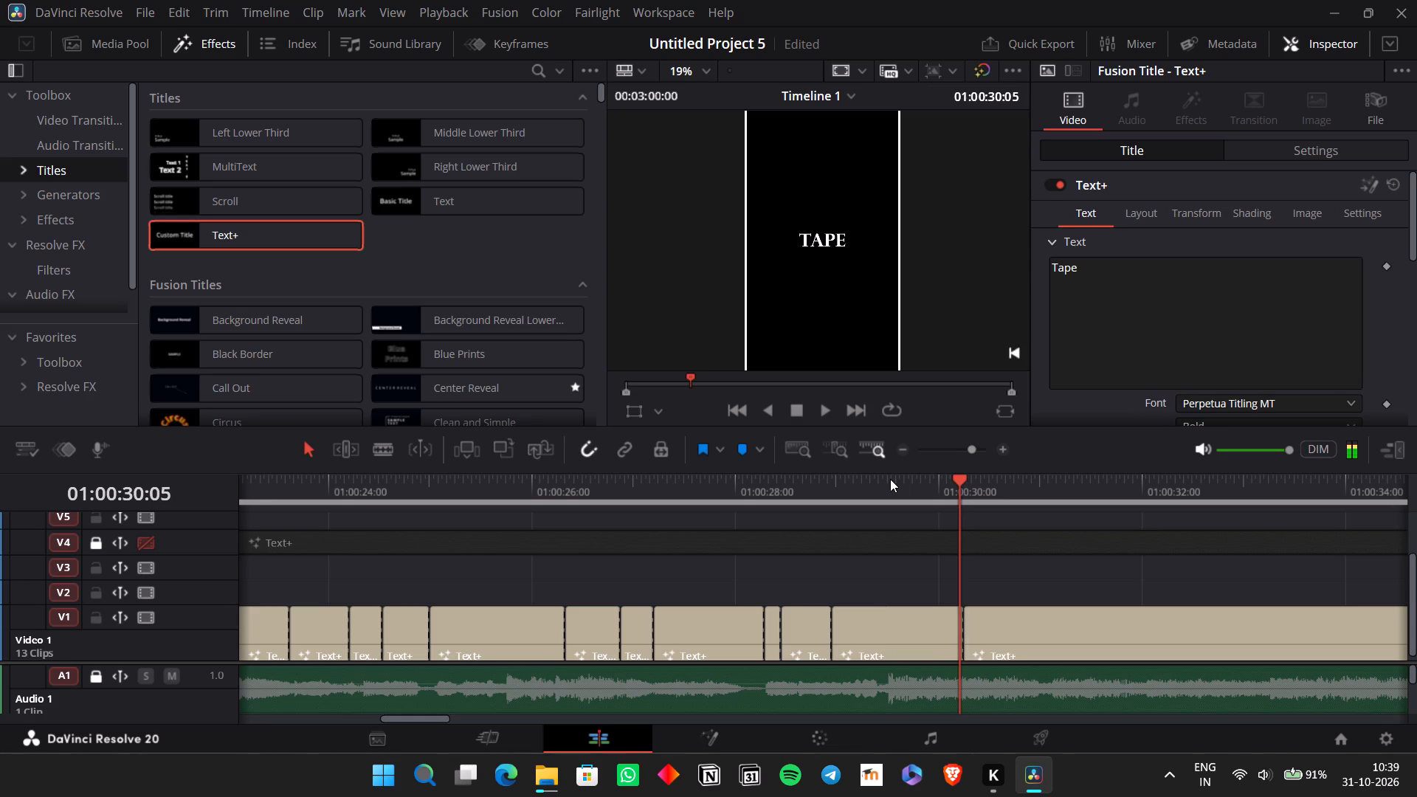
key("space")
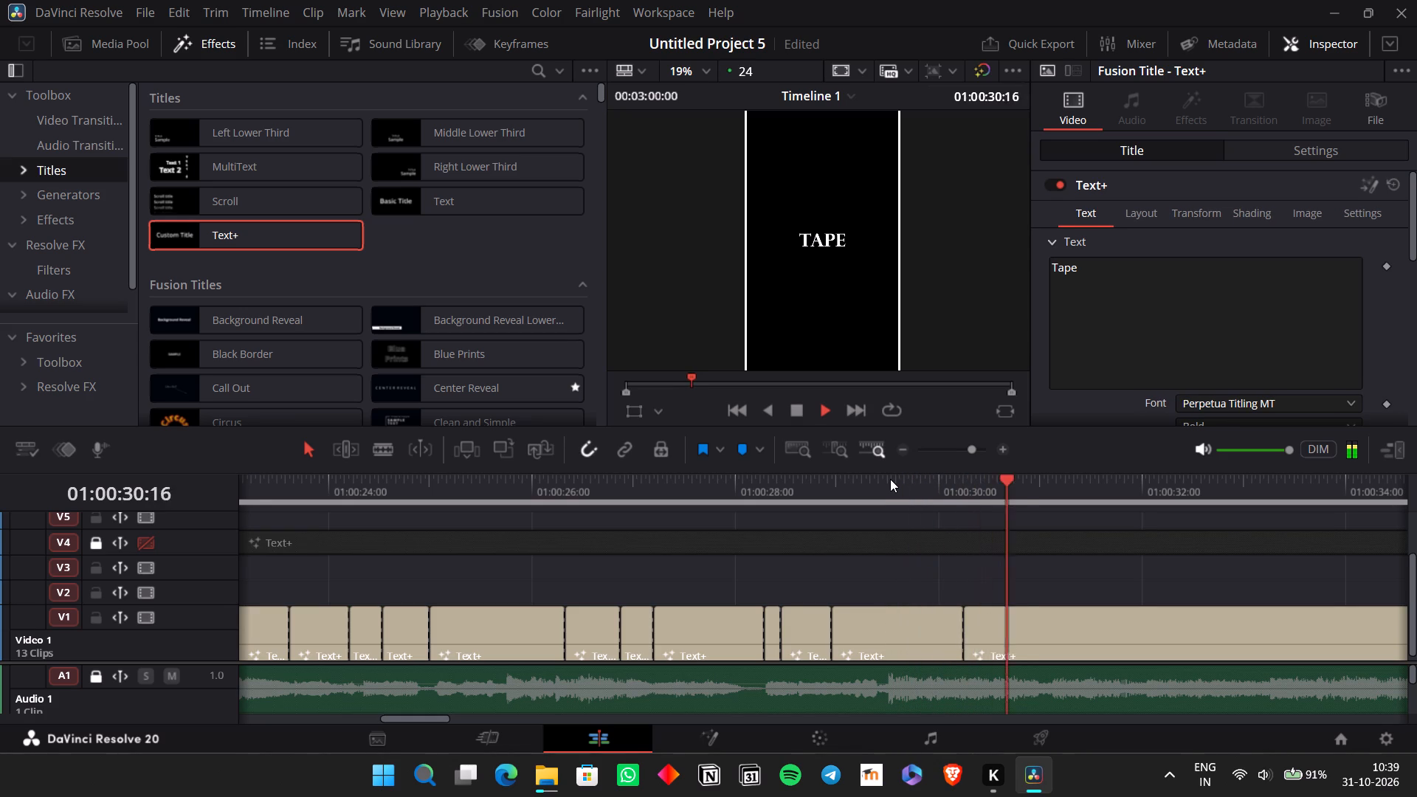
key("space")
key("Left")
key("Left")
key("Left")
key("Left")
key("Left")
key("Left")
key("Left")
key("Left")
key("Left")
key("Left")
key("Left")
key("Left")
key("Left")
key("Left")
key("Left")
key("Left")
key("Left")
key("Left")
key("Left")
key("Left")
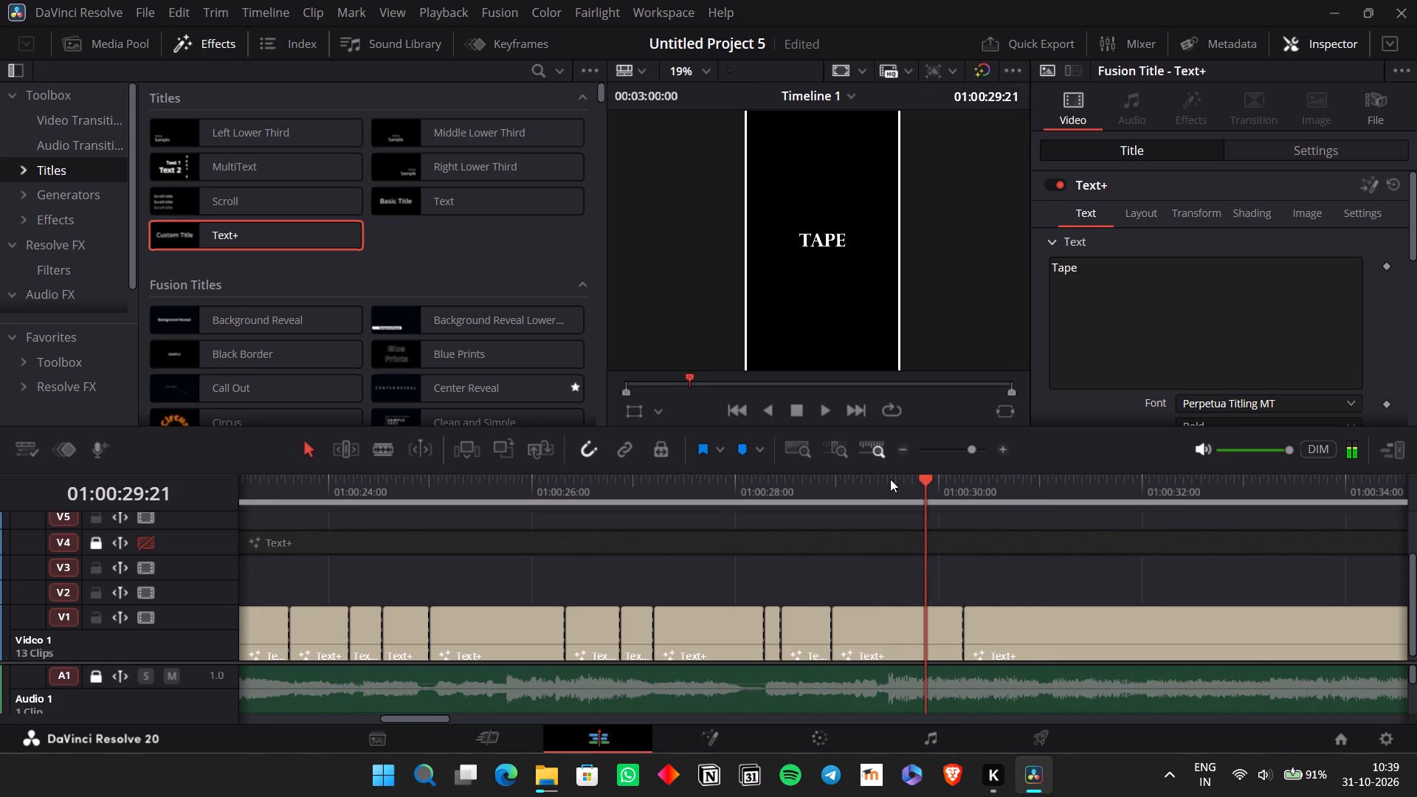
key("space")
key("space")
key("ctrl+b")
Play the vocals onward and split the remaining V1 title at 01:00:31:02 and 01:00:31:21.
key("space")
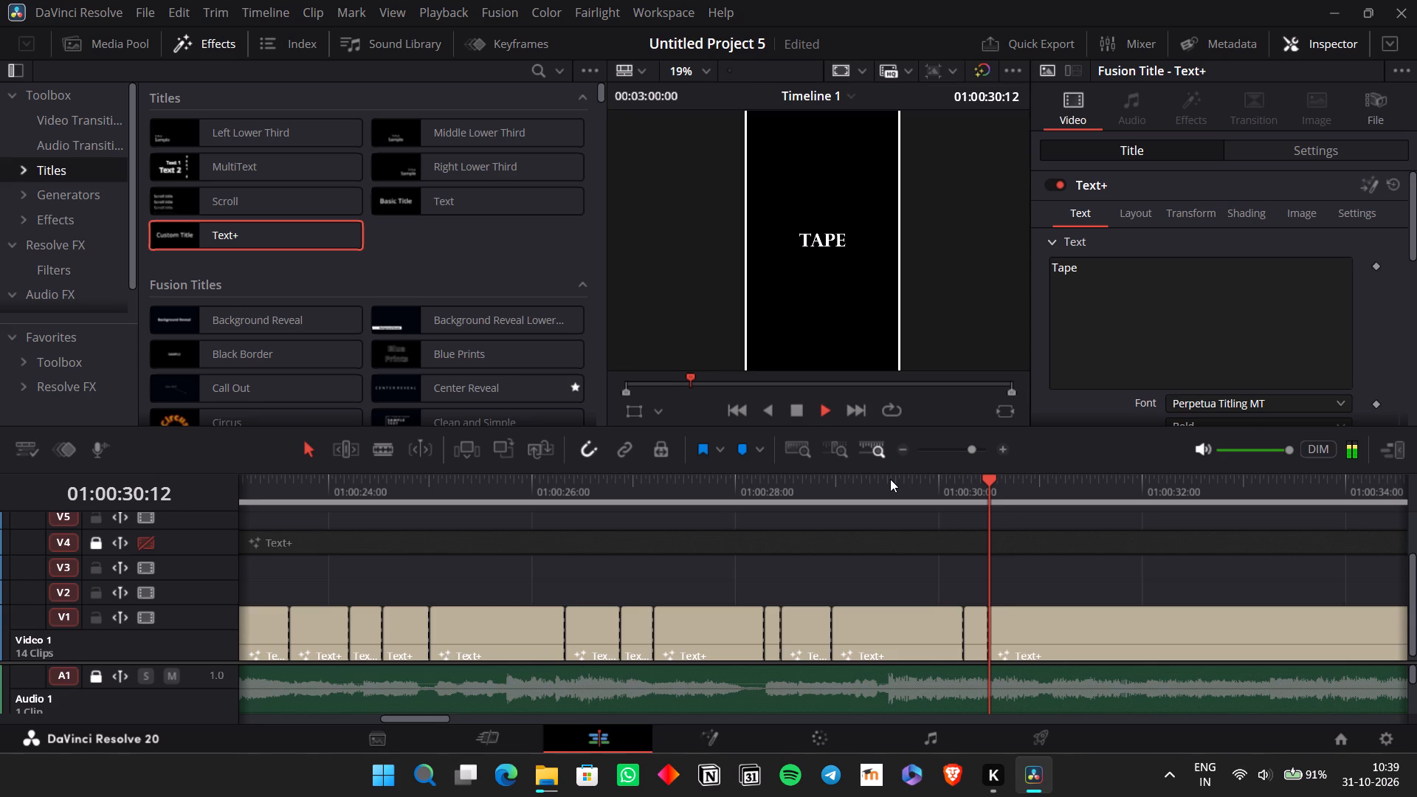
key("space")
key("space")
key("space")
key("ctrl+b")
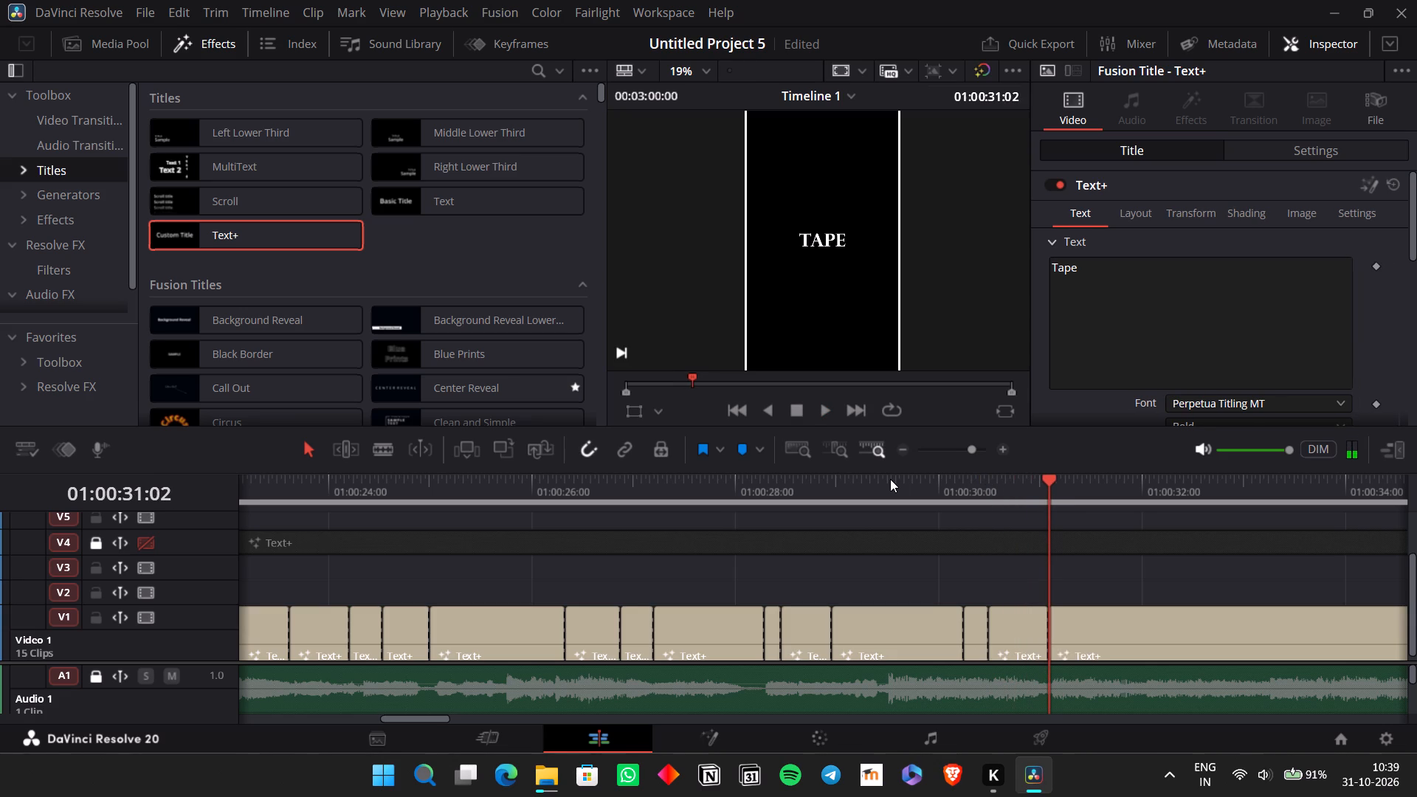
key("space")
key("space")
key("ctrl+b")
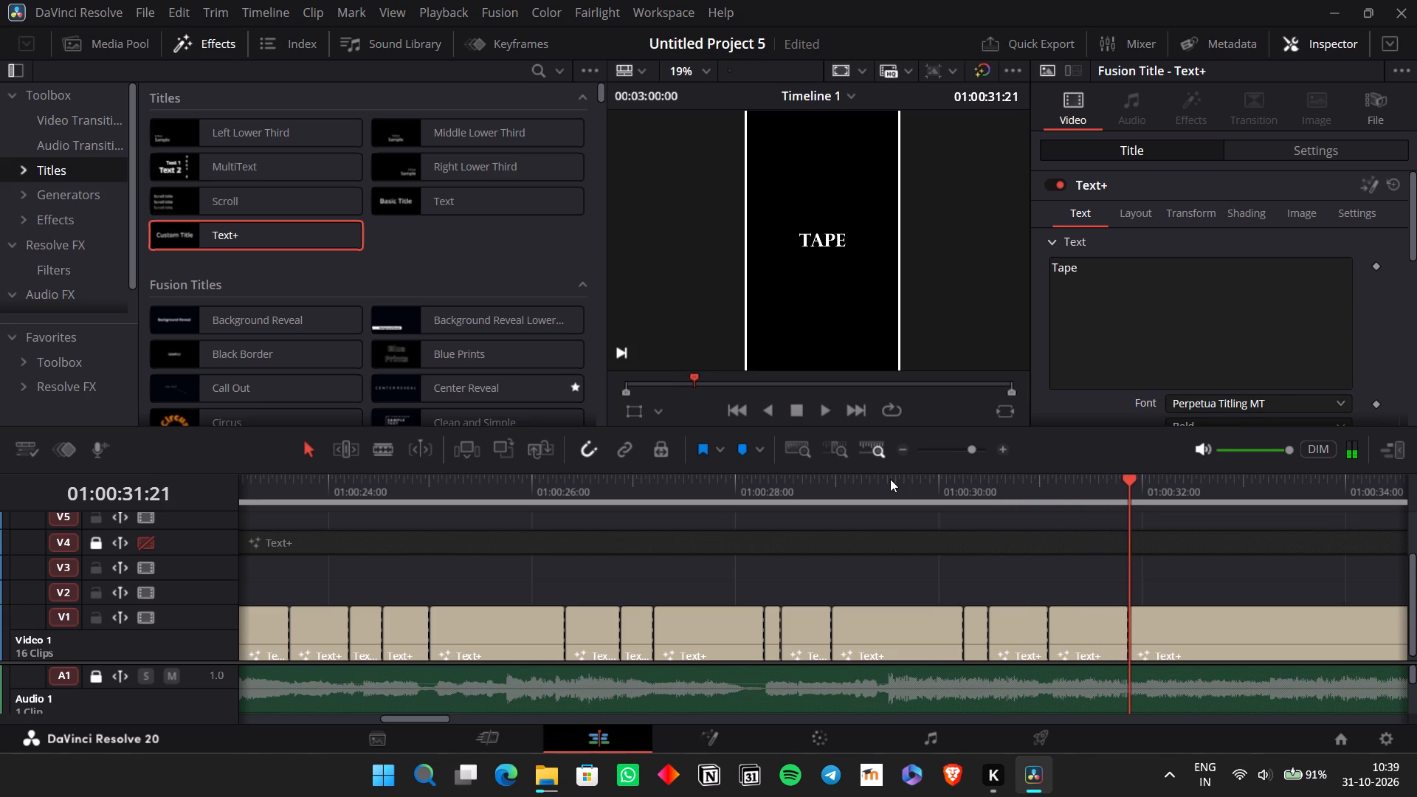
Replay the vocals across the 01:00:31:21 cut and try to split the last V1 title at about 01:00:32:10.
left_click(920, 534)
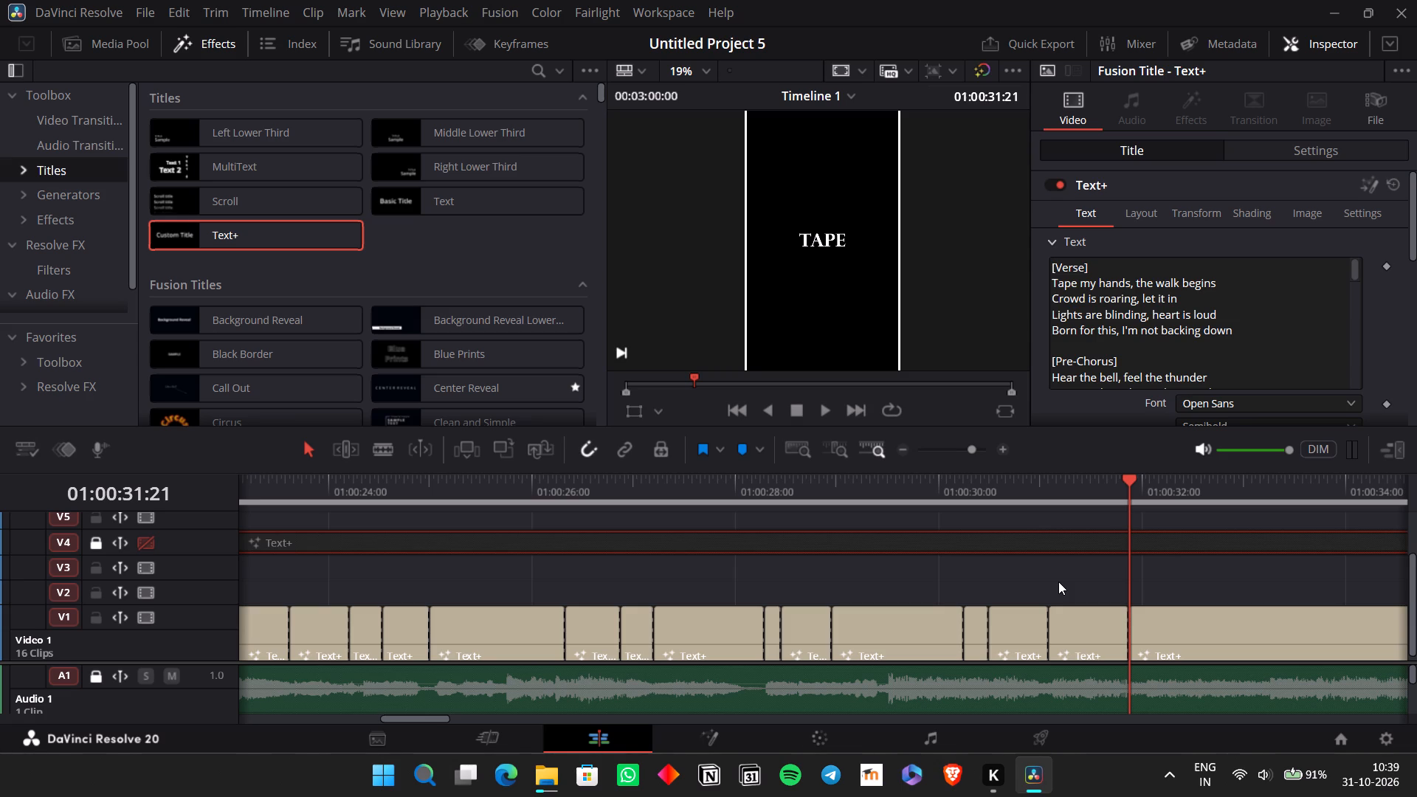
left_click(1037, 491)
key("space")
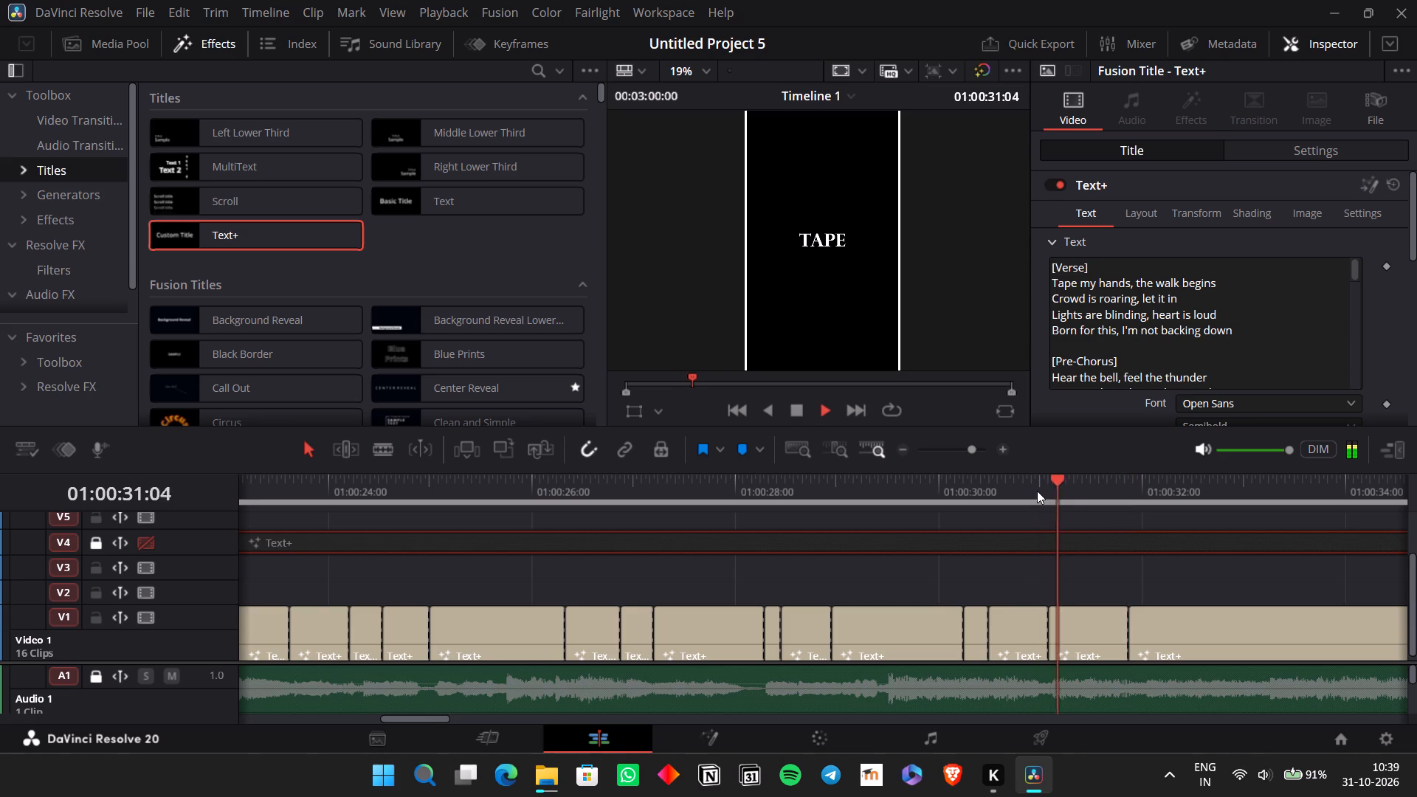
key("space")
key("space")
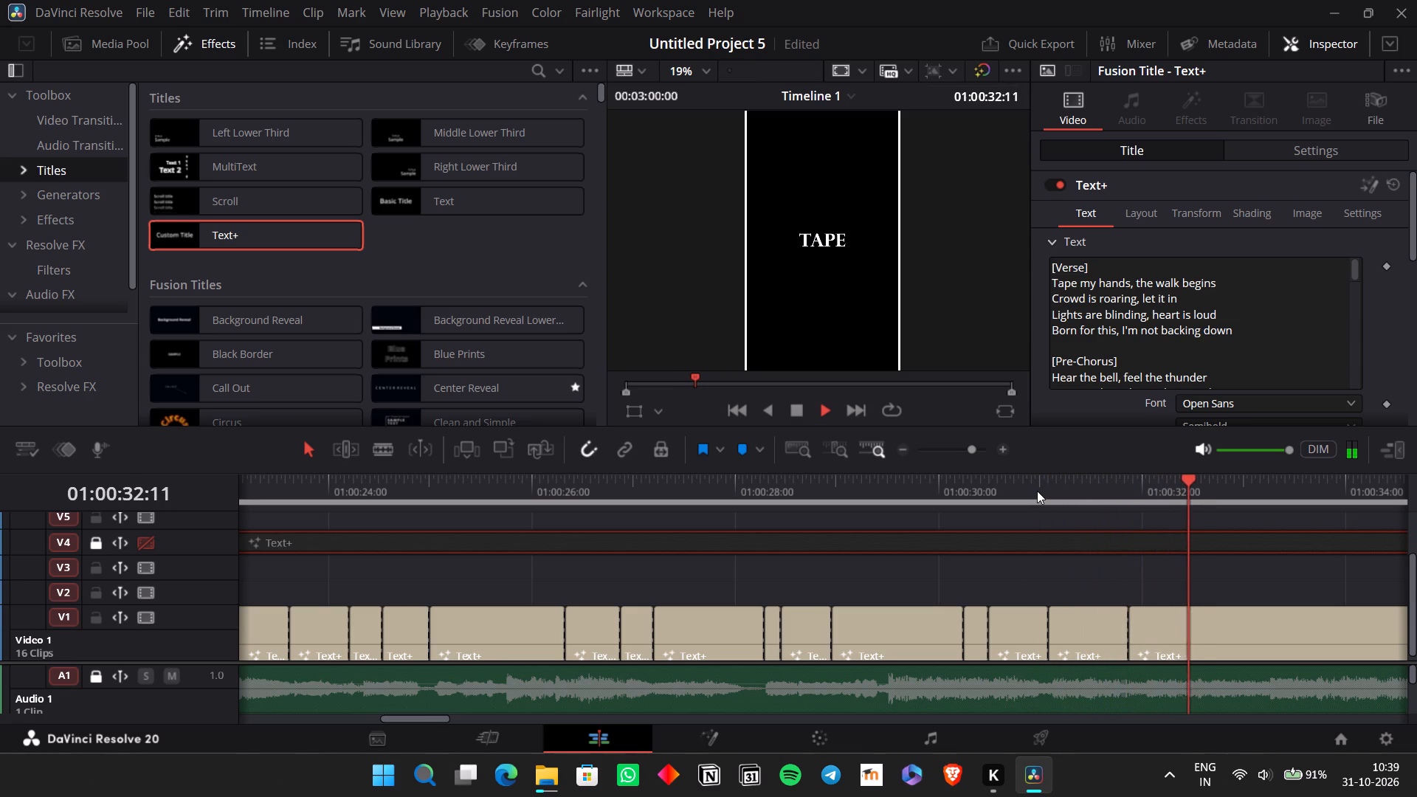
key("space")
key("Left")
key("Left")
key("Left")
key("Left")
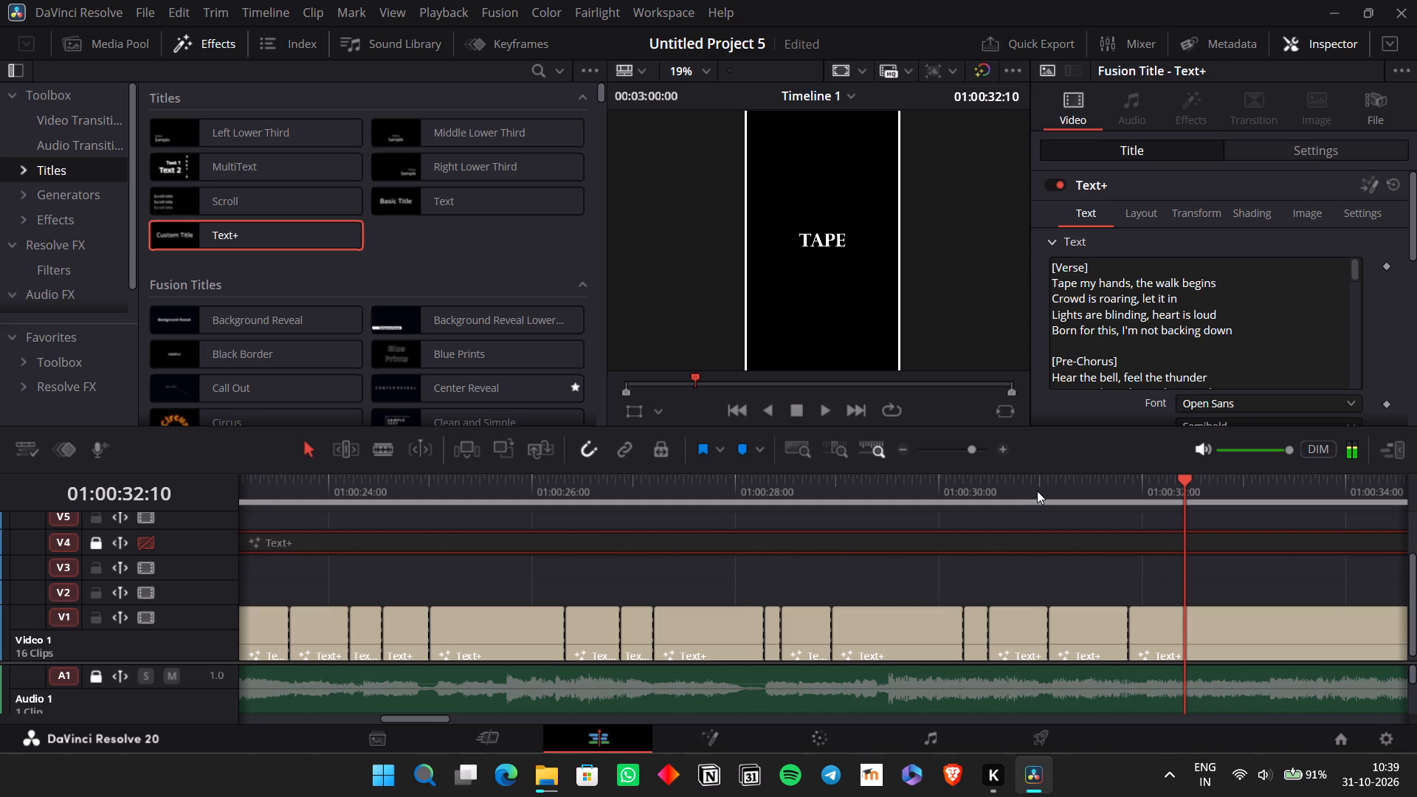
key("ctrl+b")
Replay the vocals around 01:00:32:10, clear the V4 title selection, and split the last V1 title at 01:00:32:09.
key("space")
key("space")
key("Left")
key("Left")
key("Left")
key("Left")
key("Left")
key("Left")
key("Left")
key("Left")
key("Left")
key("Left")
key("Left")
key("Left")
key("Left")
key("Left")
key("Left")
key("Left")
key("Left")
key("Left")
key("Left")
key("Left")
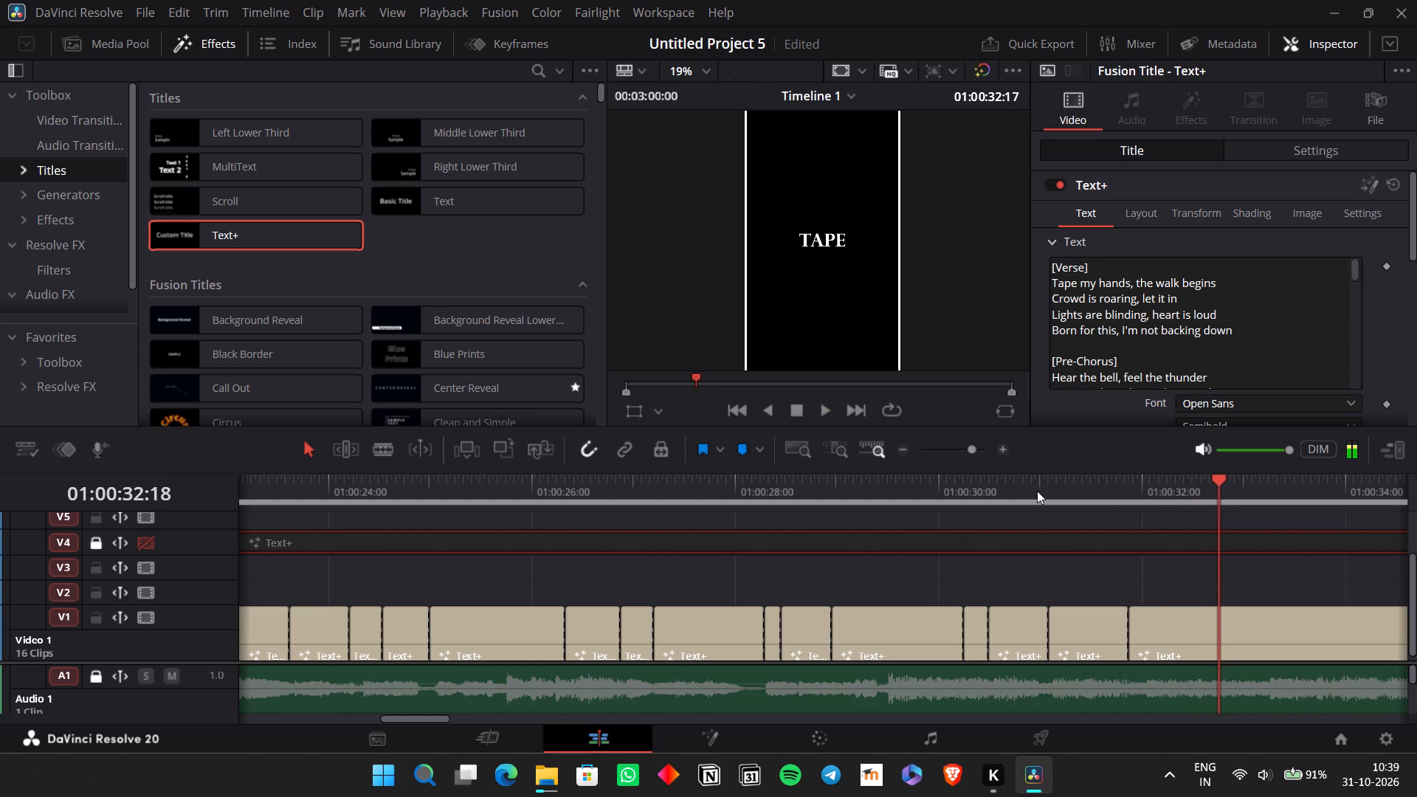
key("space")
key("space")
key("space")
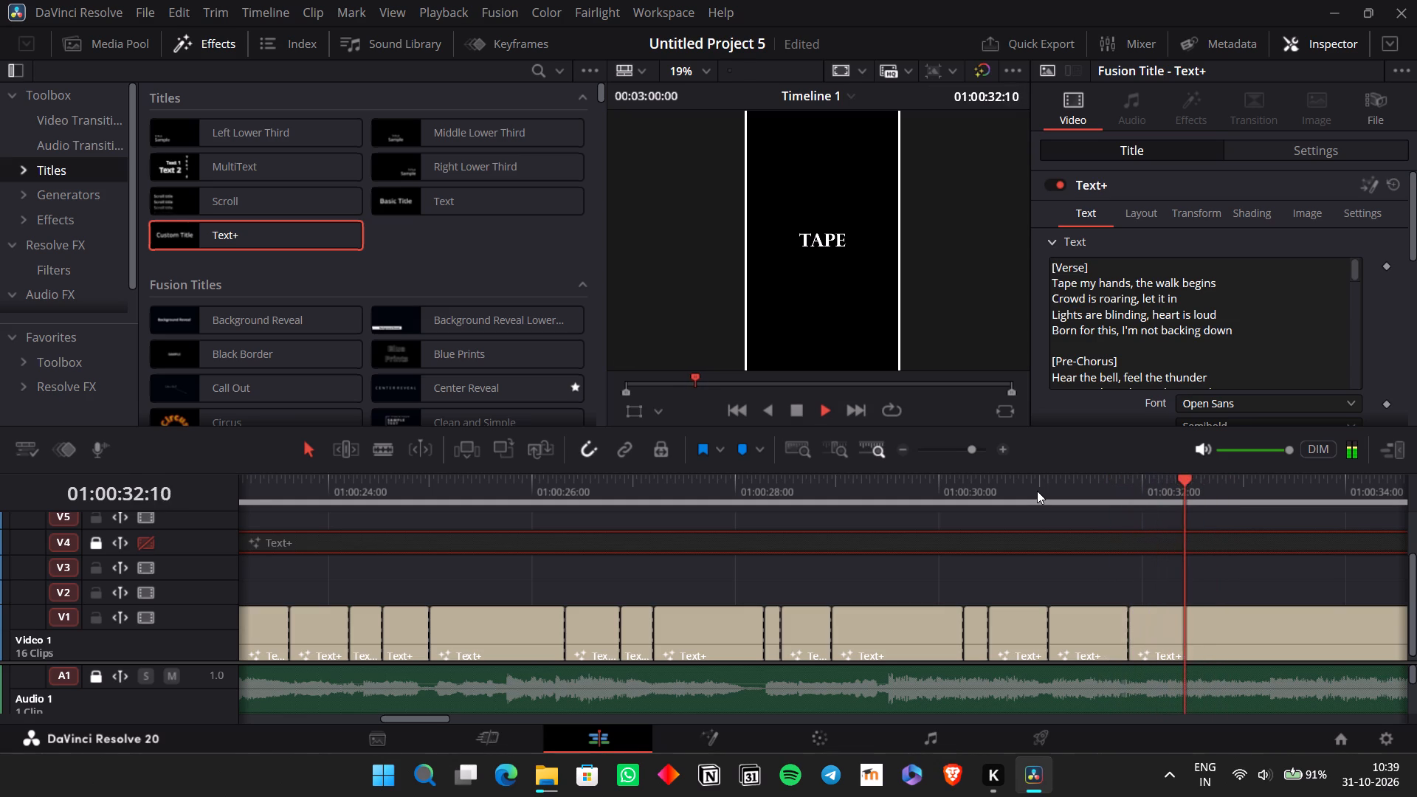
key("space")
key("Left")
key("Left")
key("Left")
key("Left")
key("Left")
key("ctrl+b")
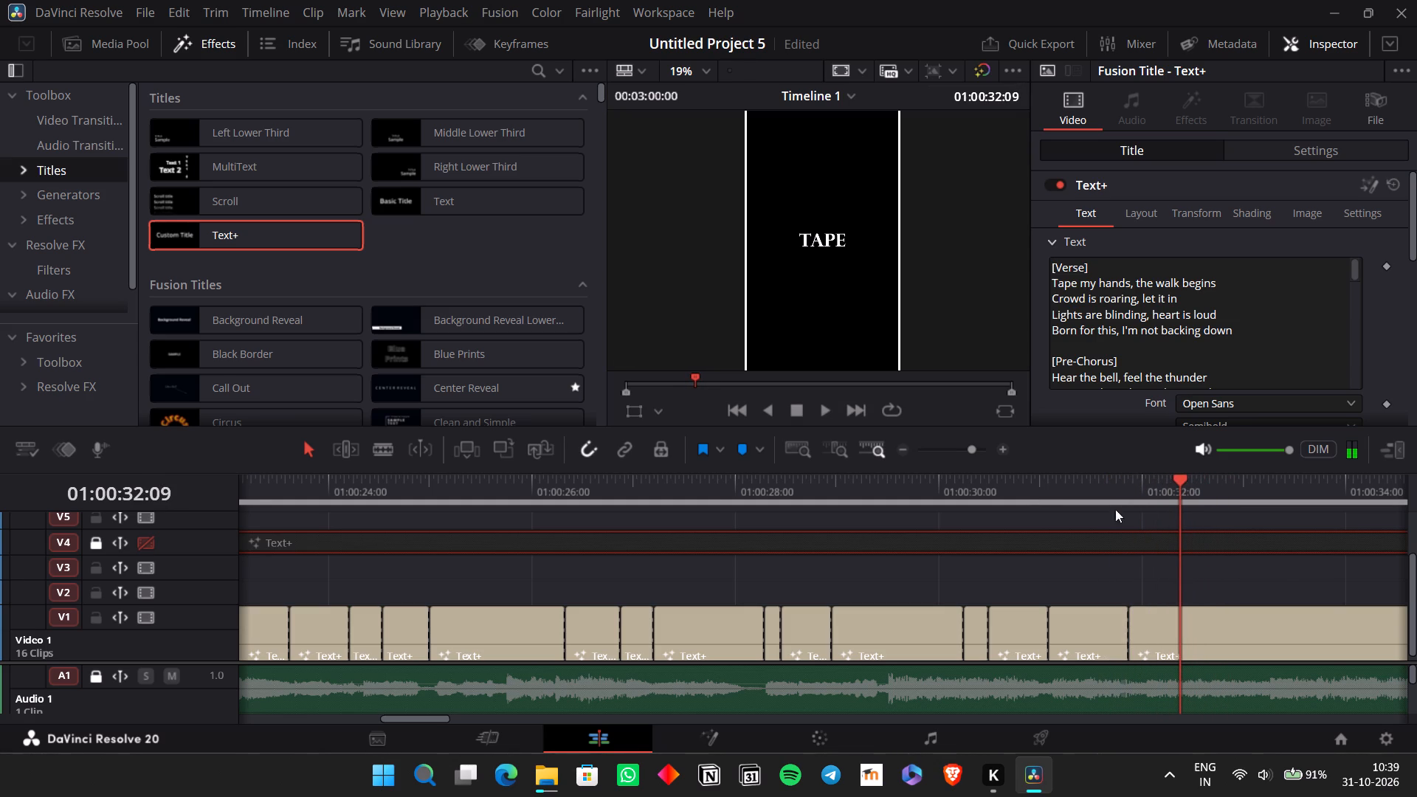
left_click(1247, 569)
key("ctrl+b")
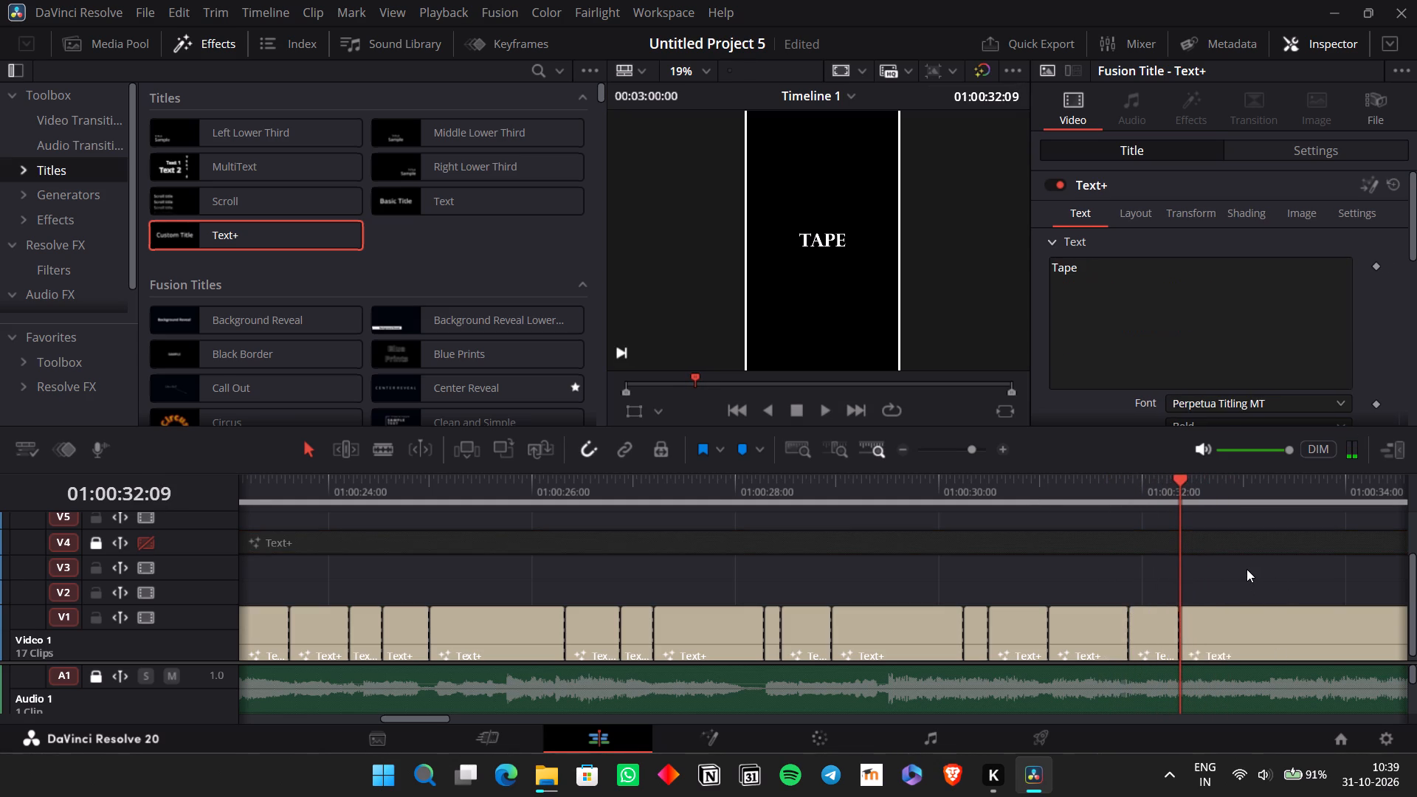
Play the vocals onward and split the remaining V1 title at 01:00:32:16 and 01:00:34:01.
key("space")
key("space")
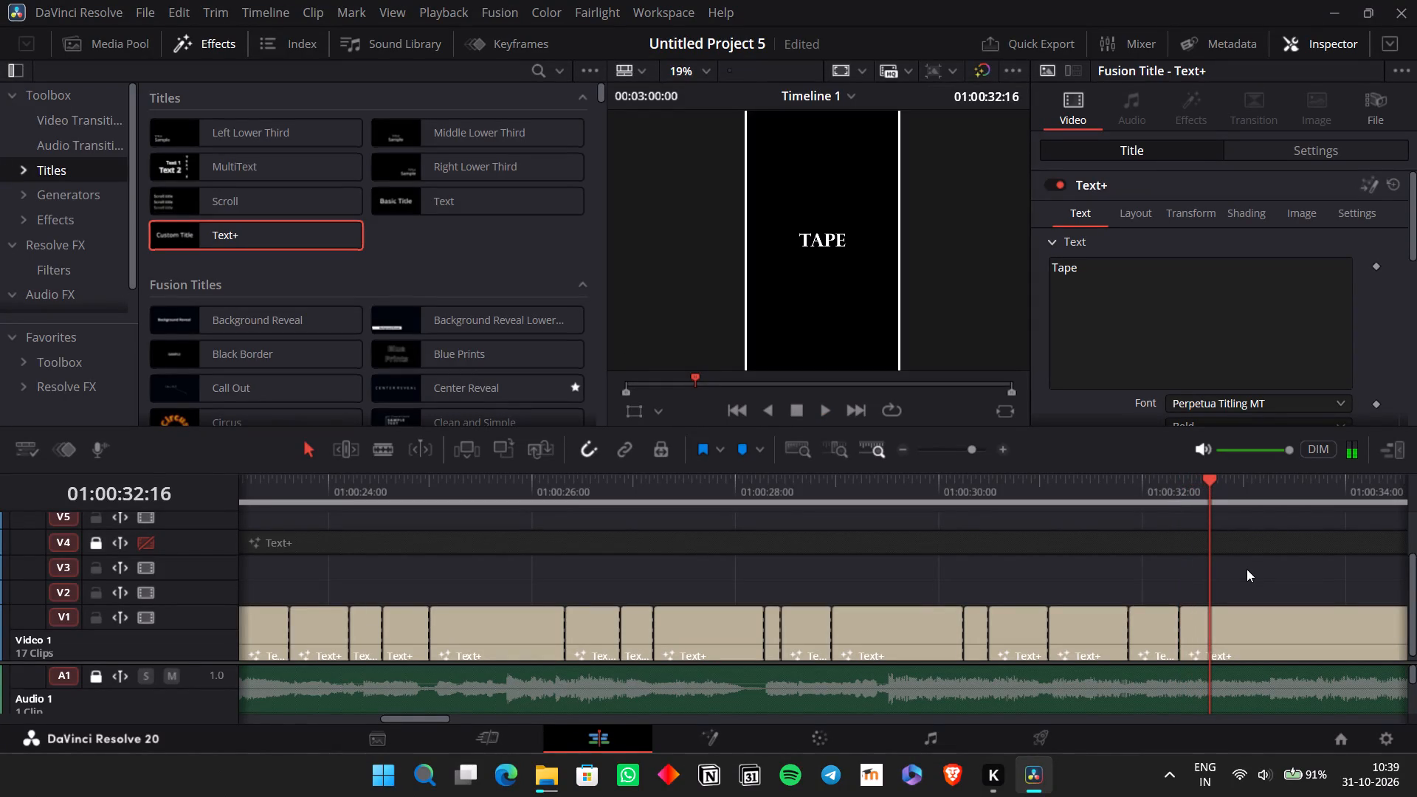
key("ctrl+b")
key("space")
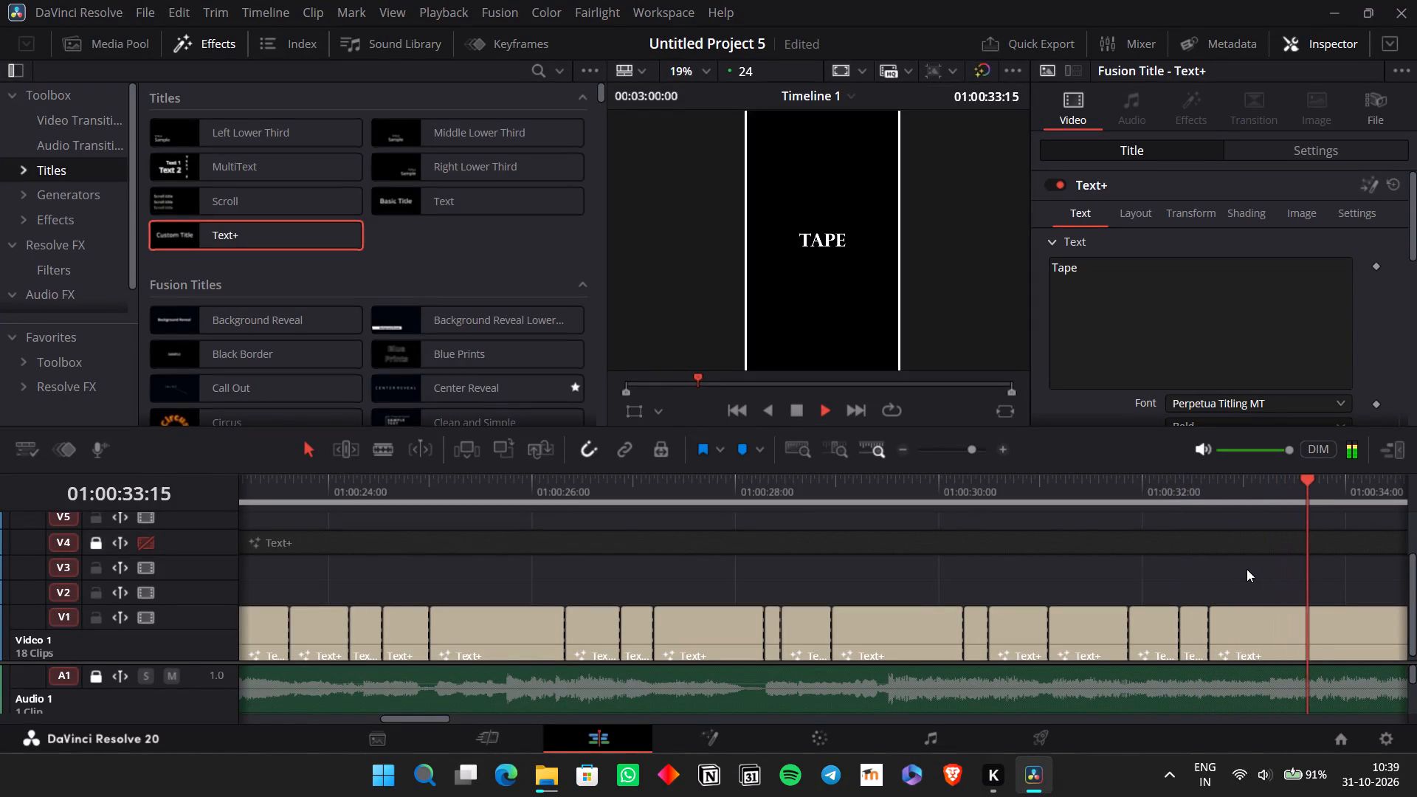
key("space")
key("space")
key("space")
key("Left")
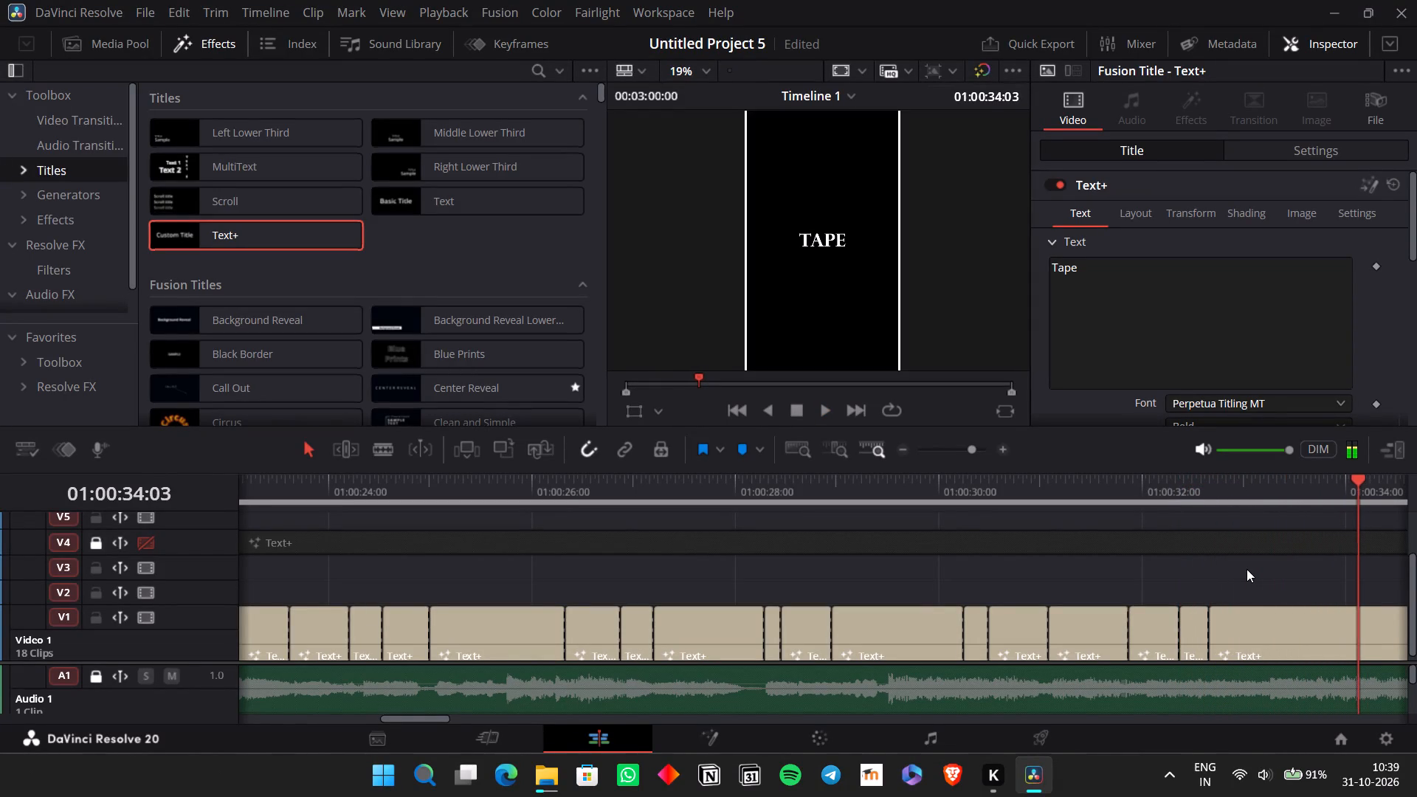
key("Left")
key("Left")
key("ctrl+b")
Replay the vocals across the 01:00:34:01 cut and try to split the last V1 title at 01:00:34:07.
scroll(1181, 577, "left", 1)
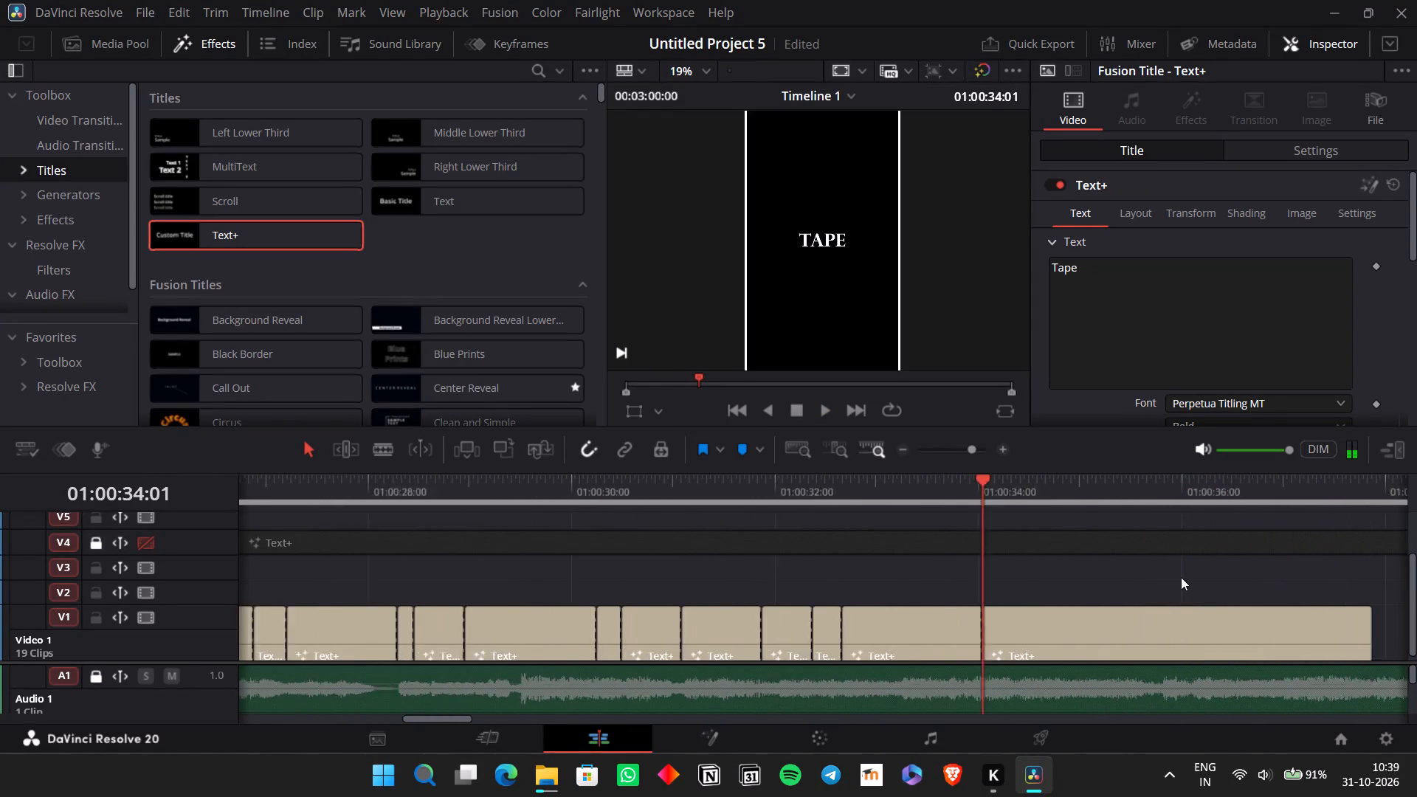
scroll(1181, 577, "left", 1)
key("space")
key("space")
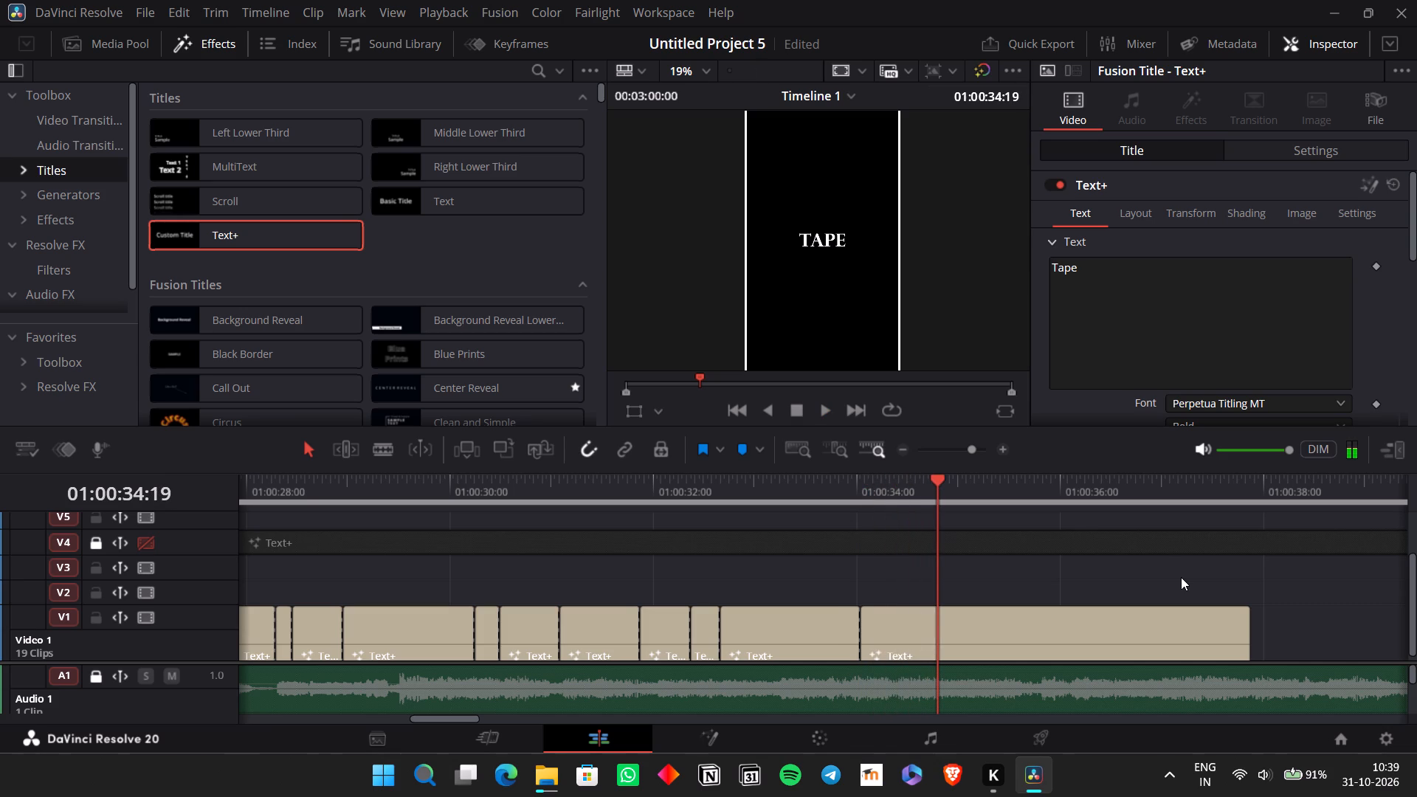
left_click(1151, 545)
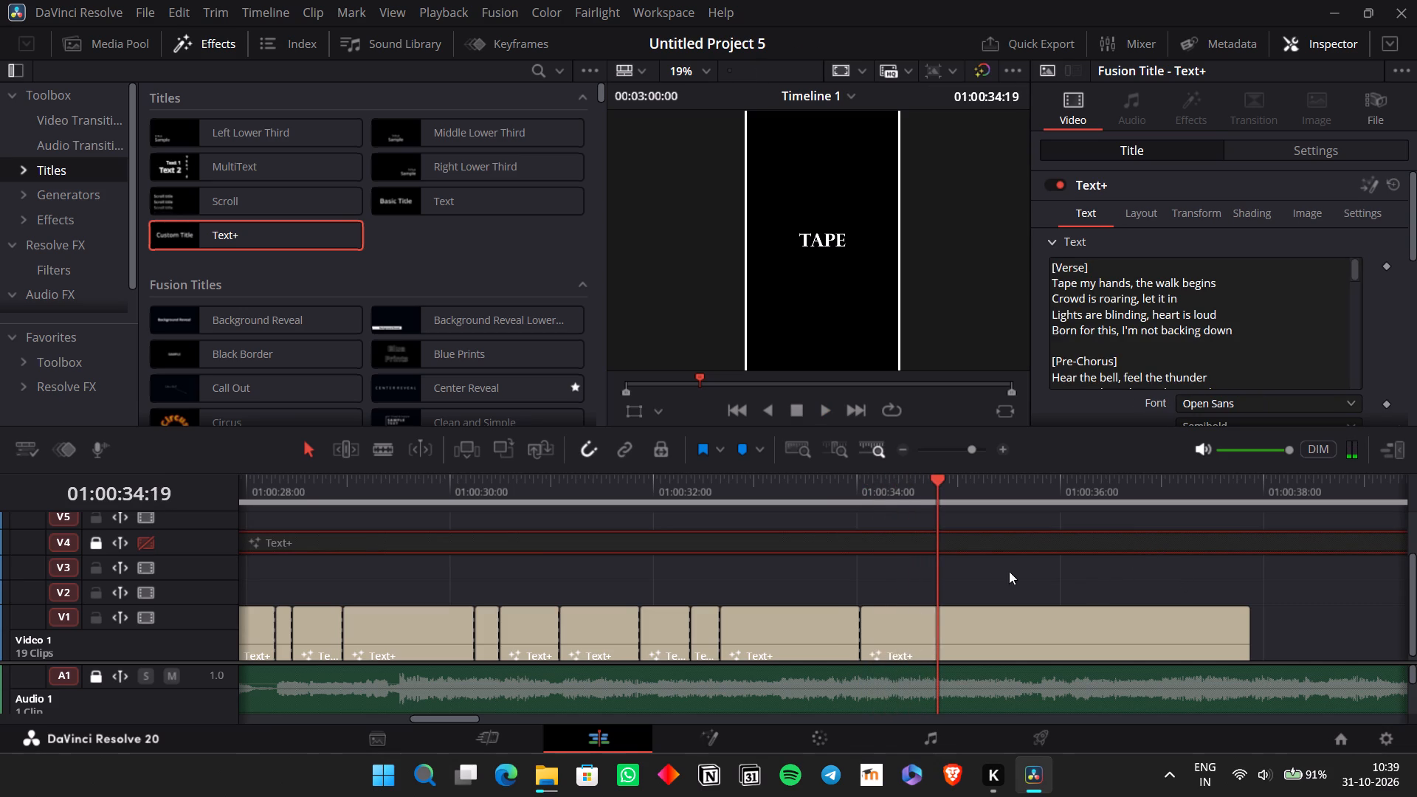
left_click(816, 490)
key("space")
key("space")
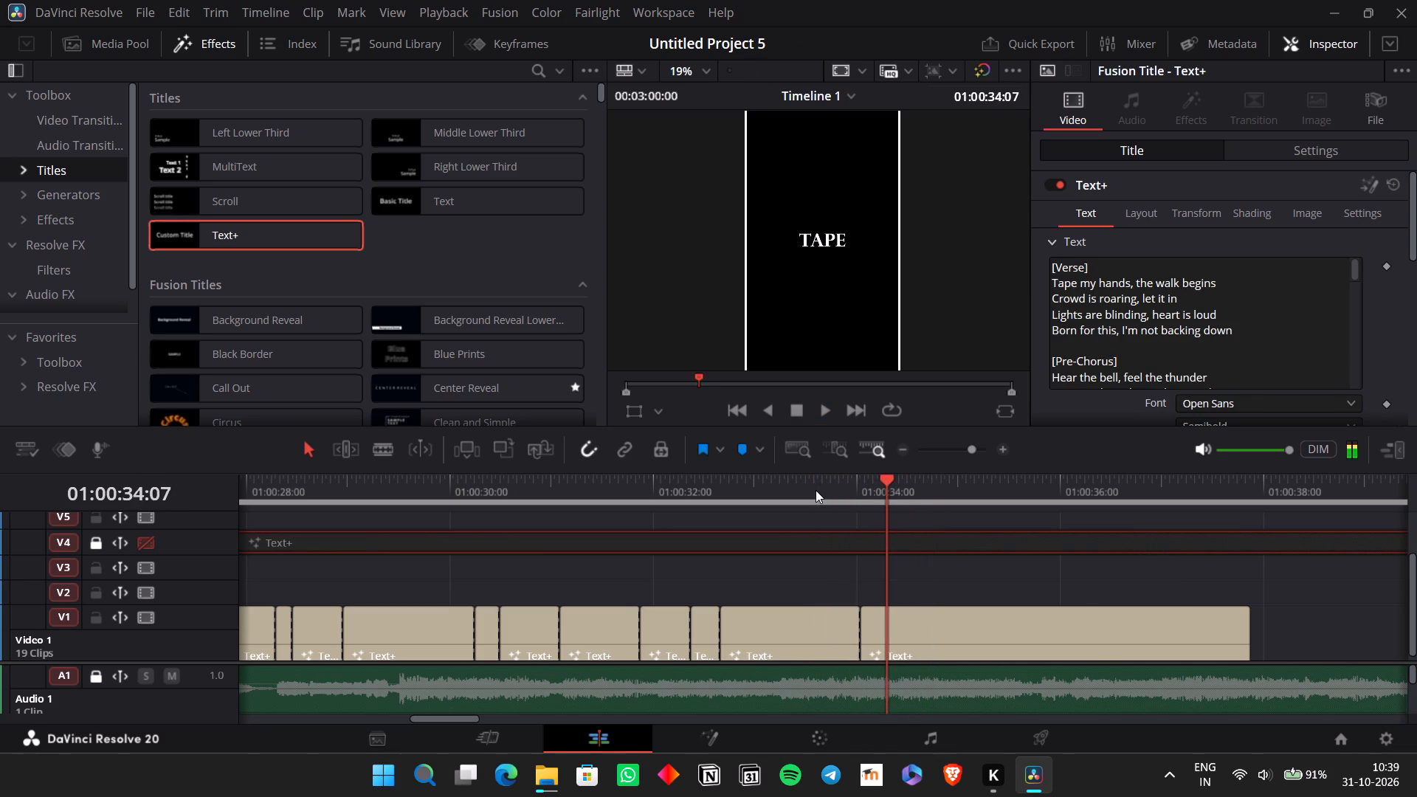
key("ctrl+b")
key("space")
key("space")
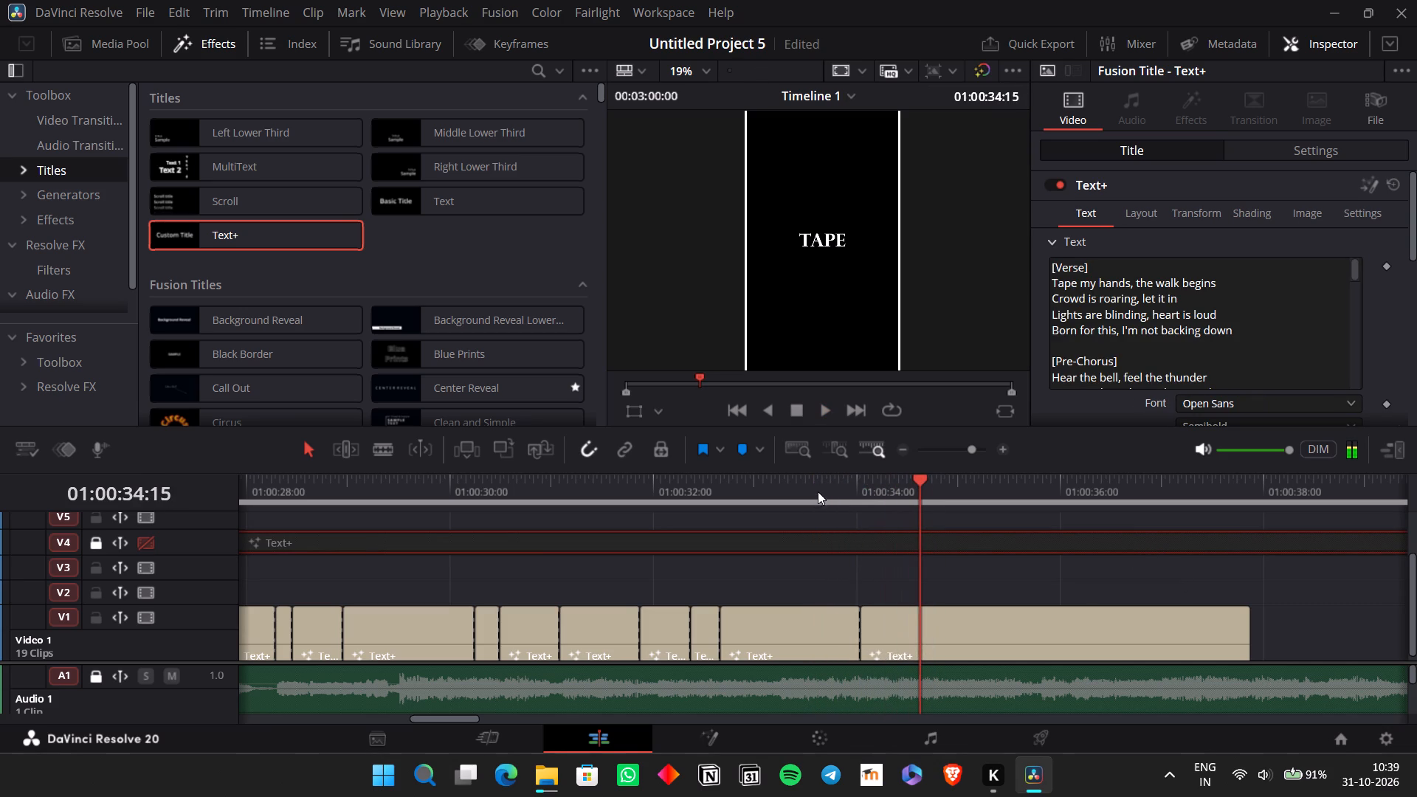
Clear the V4 title selection, replay from the 01:00:34:01 cut, and split the last V1 title at 01:00:34:09 and 01:00:34:14.
left_click(852, 487)
left_click(893, 575)
key("space")
key("space")
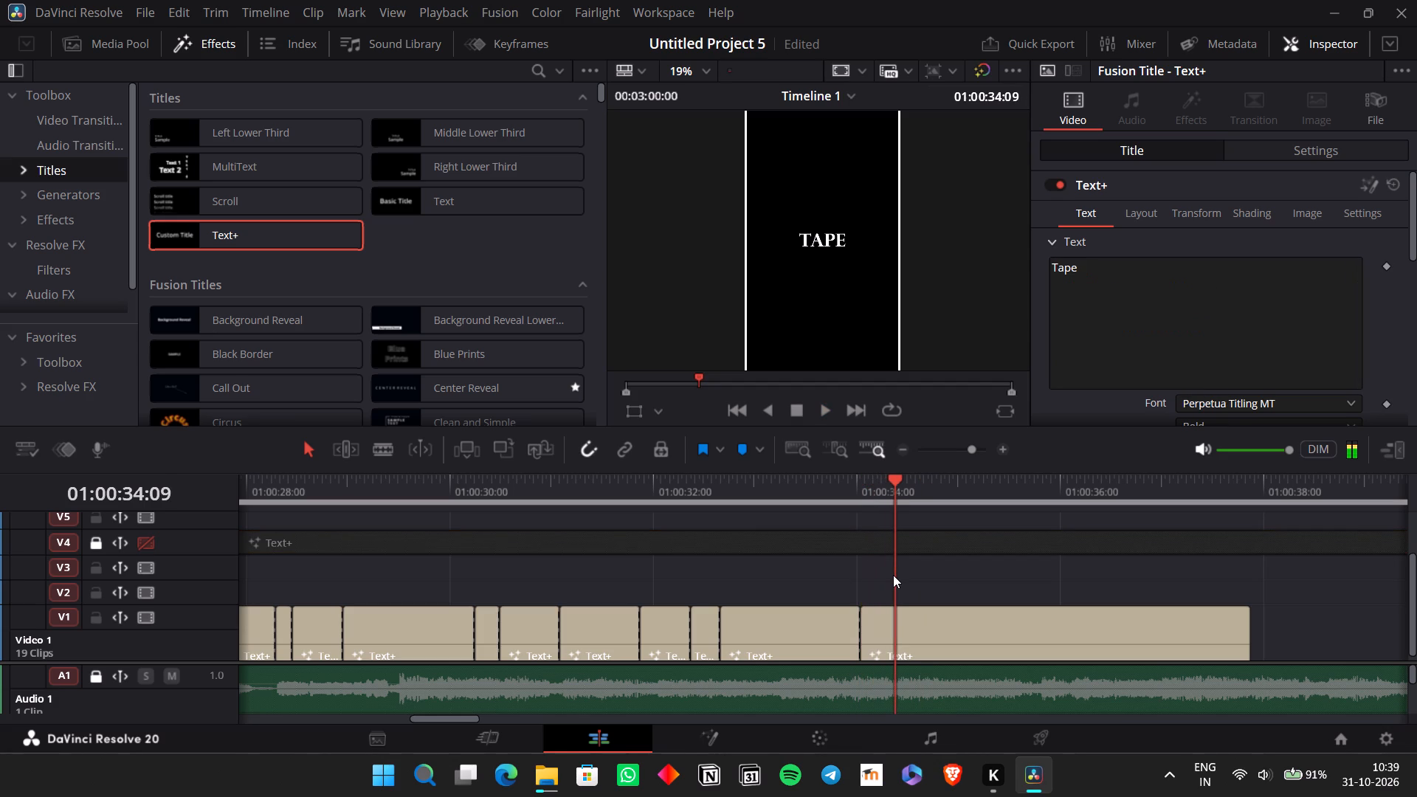
key("ctrl+b")
key("space")
key("space")
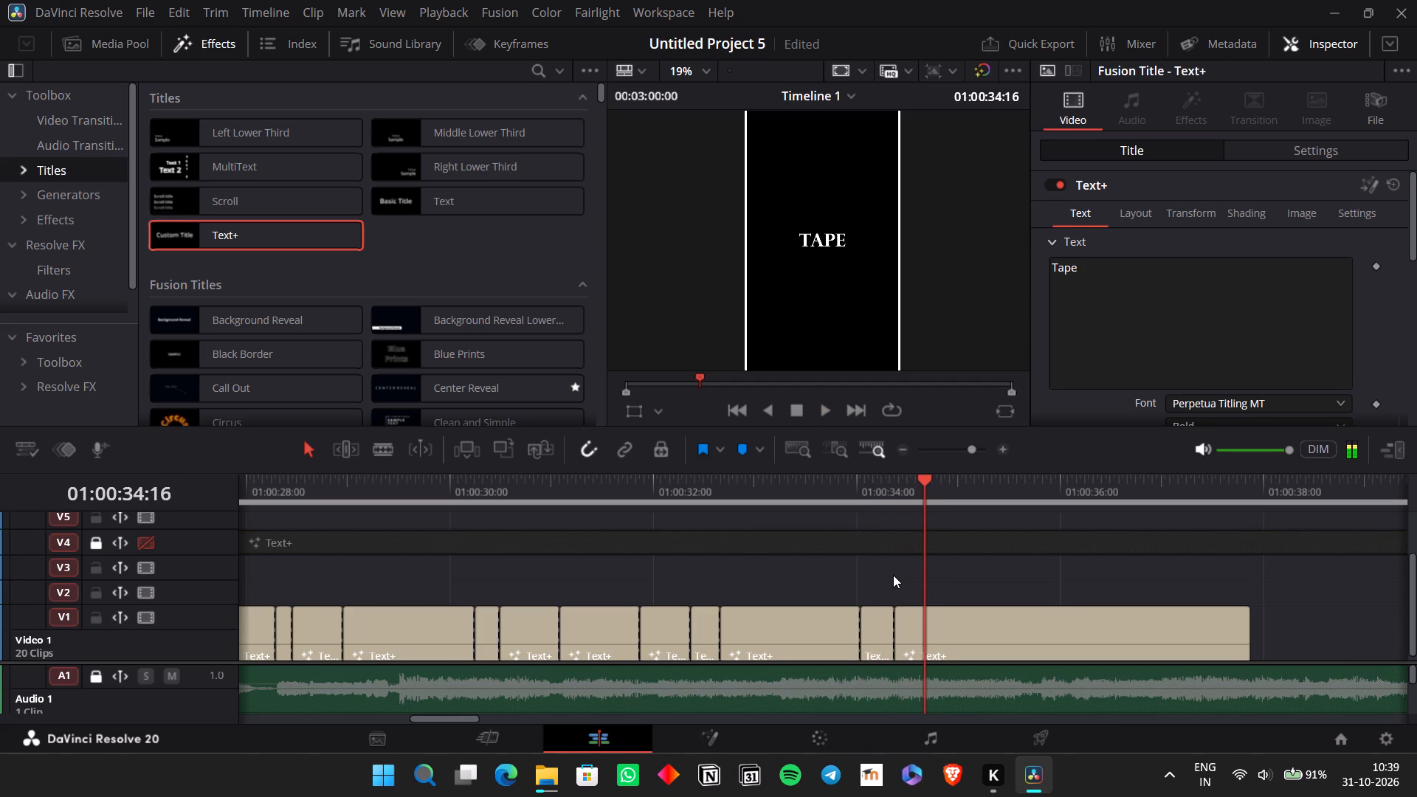
key("Left")
key("Left")
key("ctrl+b")
Play the vocals onward and split the last V1 title at 01:00:35:02.
key("space")
key("space")
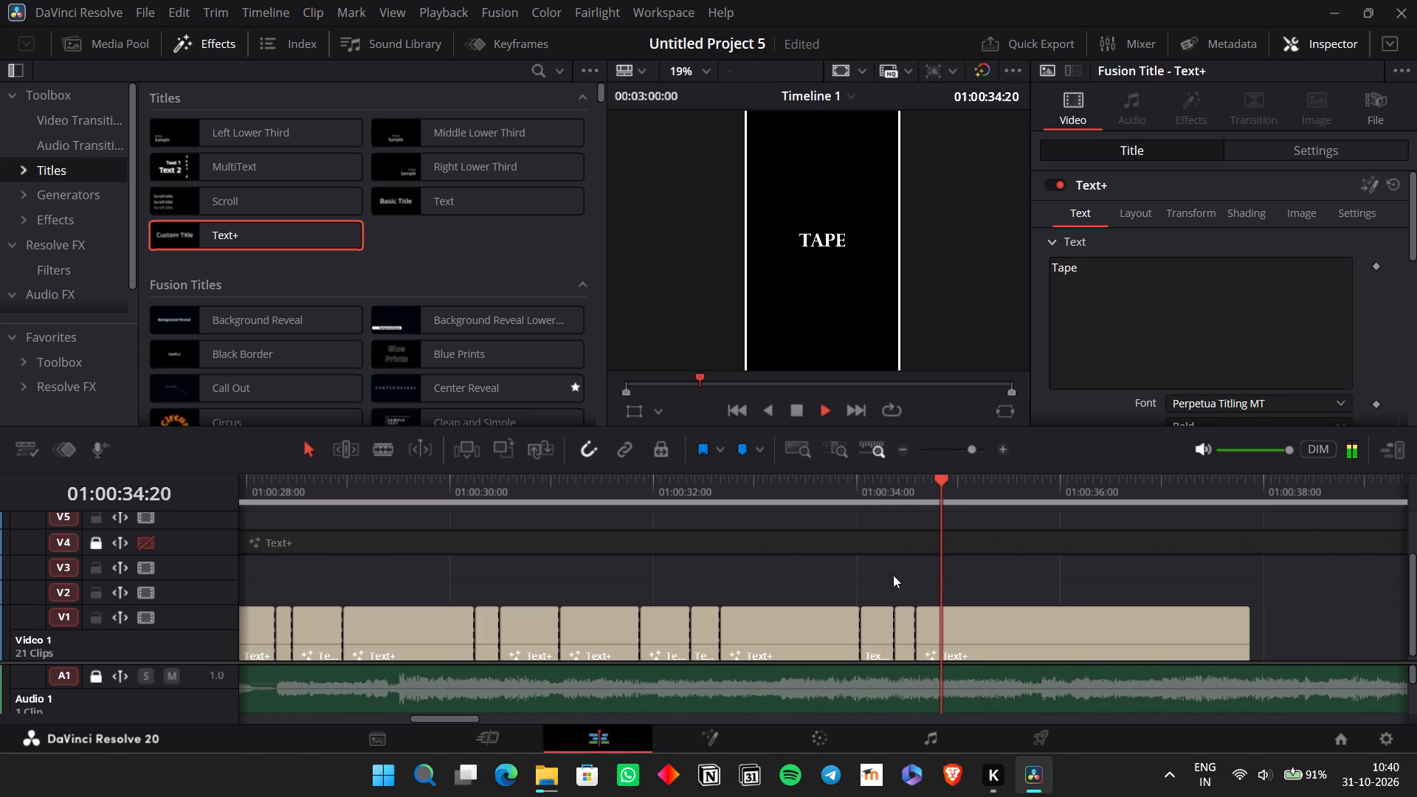
key("space")
key("space")
key("Left")
key("ctrl+b")
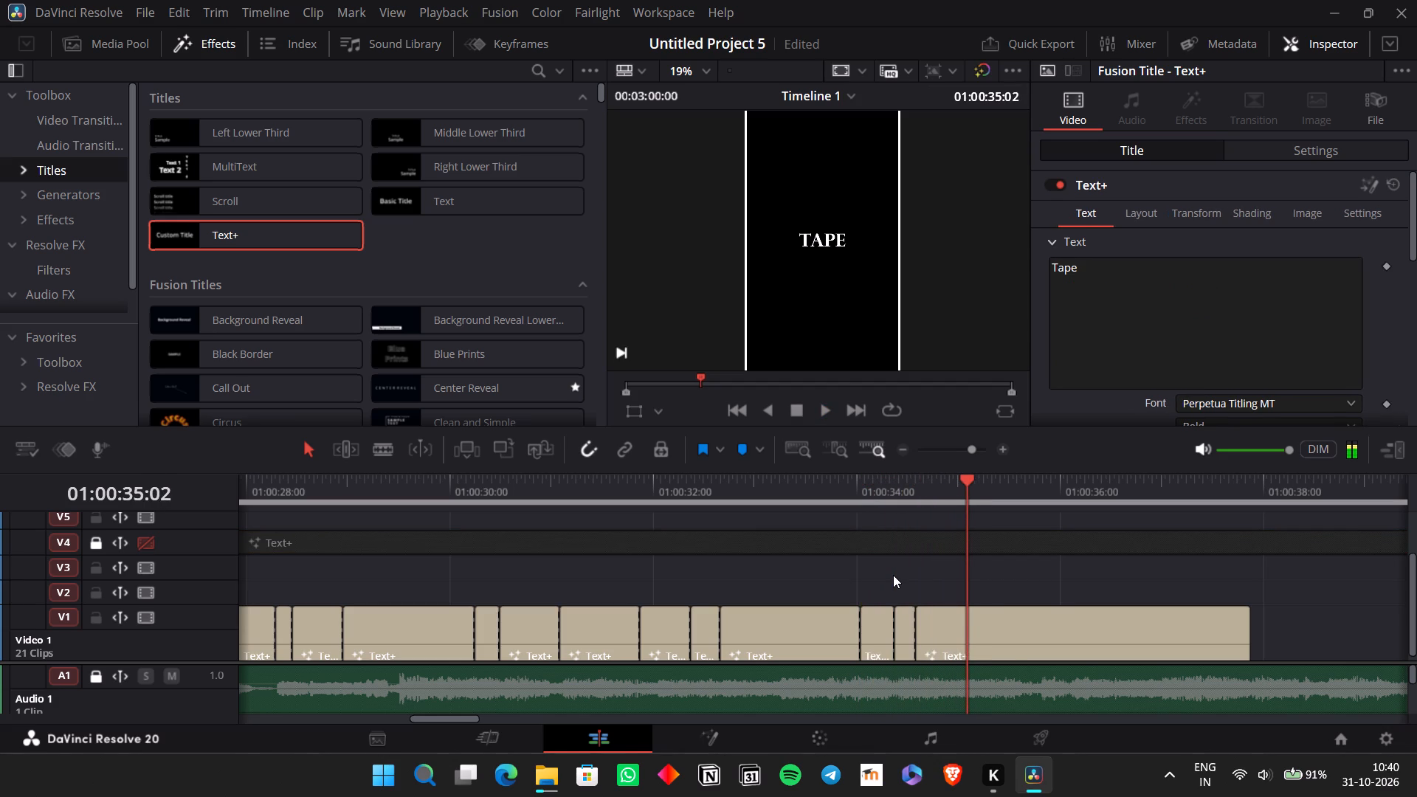
Replay the vocals after the 01:00:35:02 cut and split the last V1 title at 01:00:35:05.
key("space")
key("space")
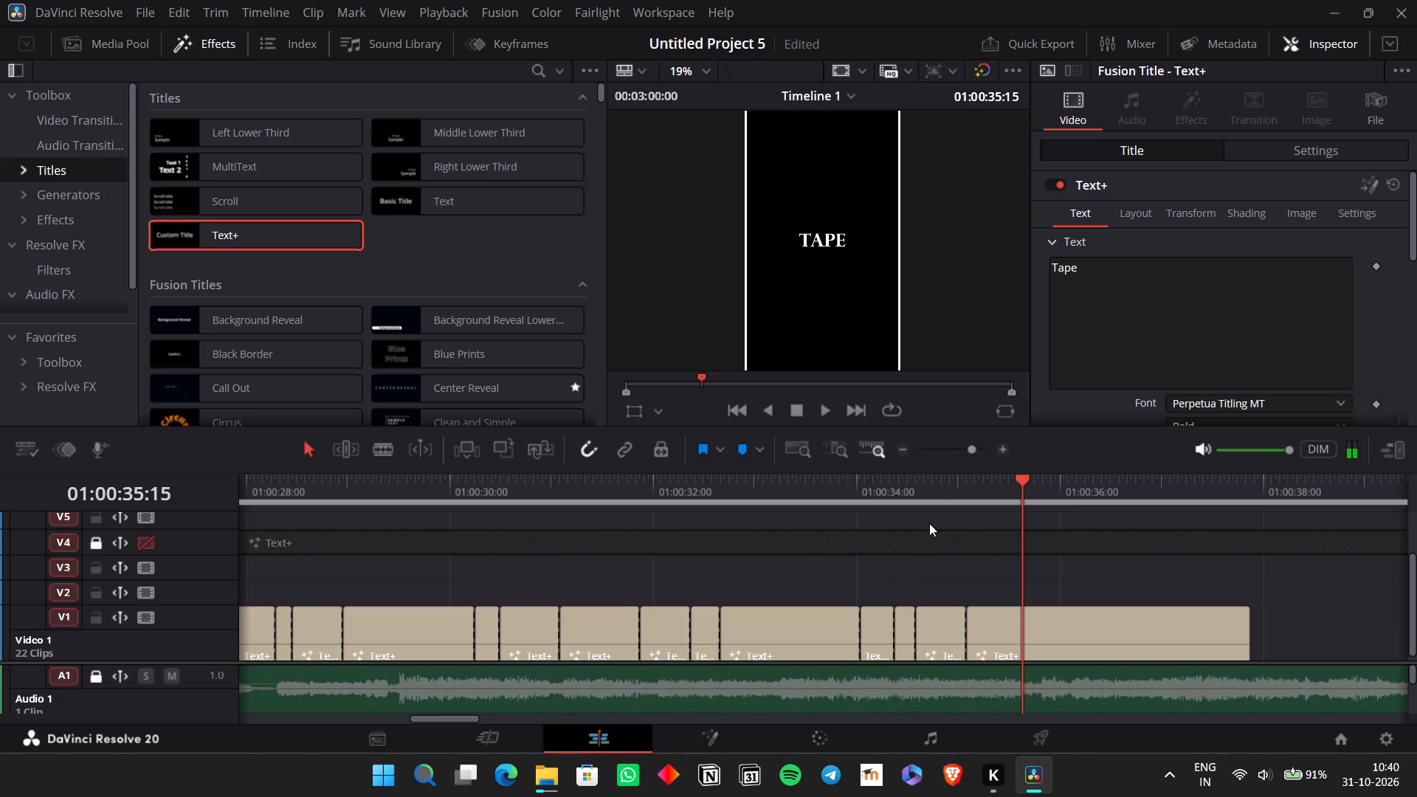
left_click(929, 539)
scroll(990, 576, "left", 1)
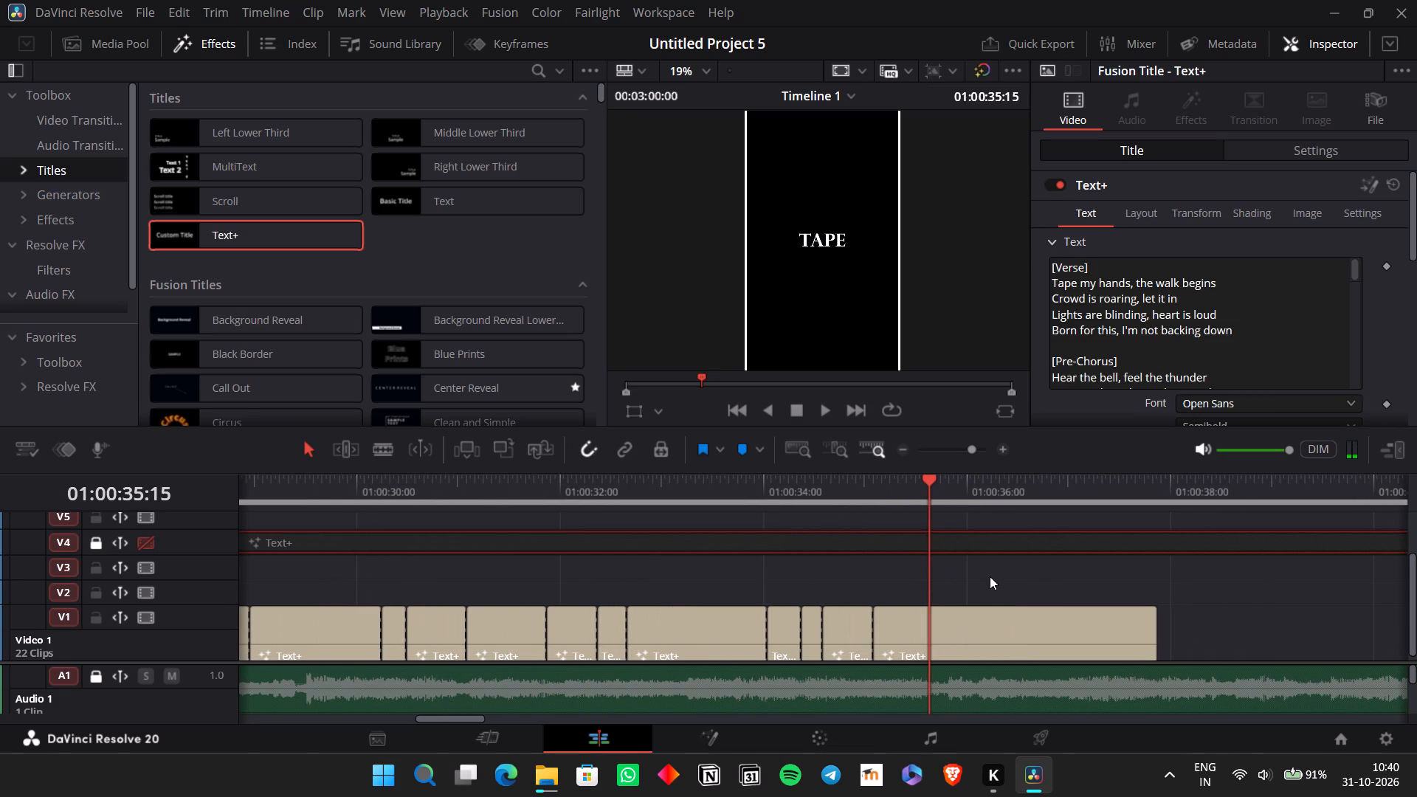
left_click(870, 496)
key("space")
key("space")
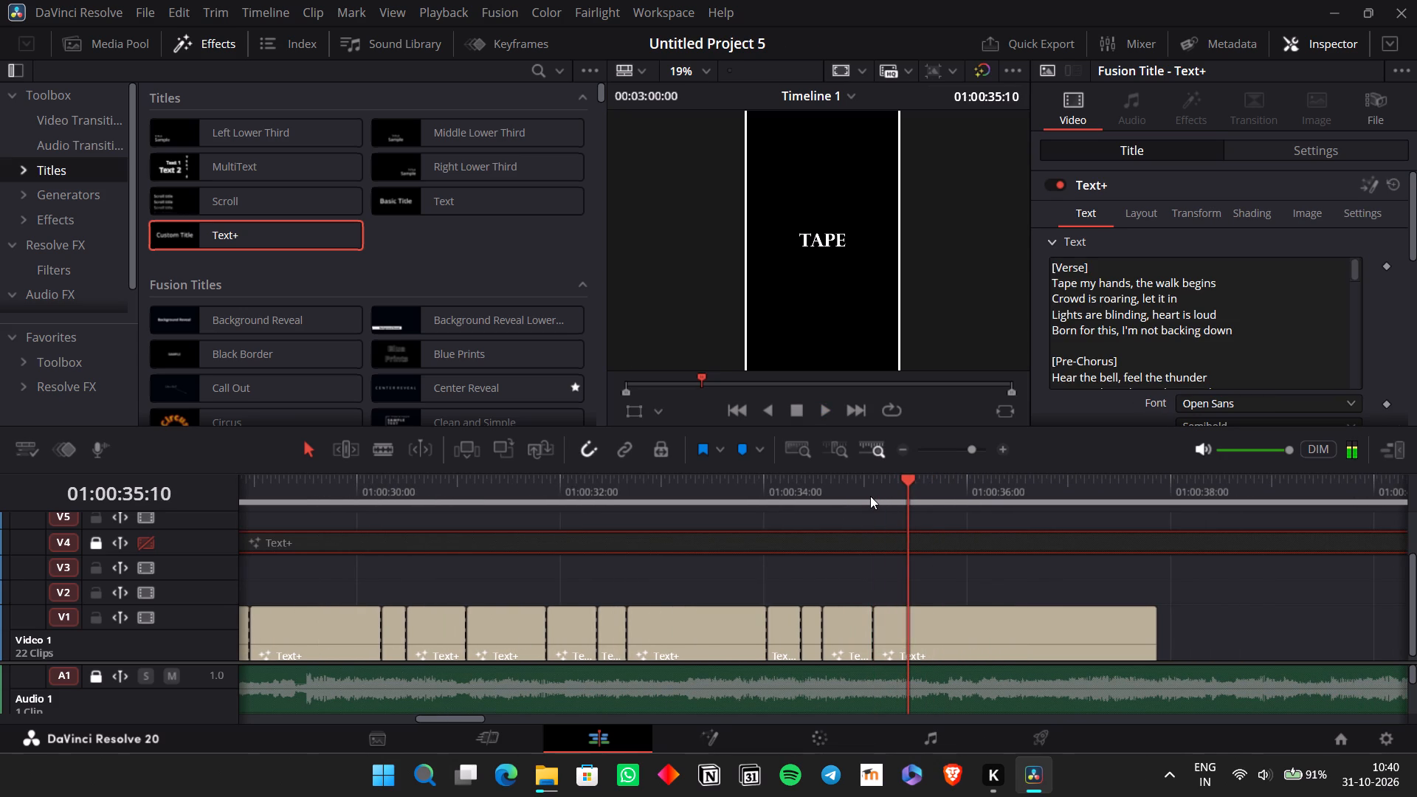
key("Left")
key("Left")
key("Left")
key("Left")
key("Left")
key("ctrl+b")
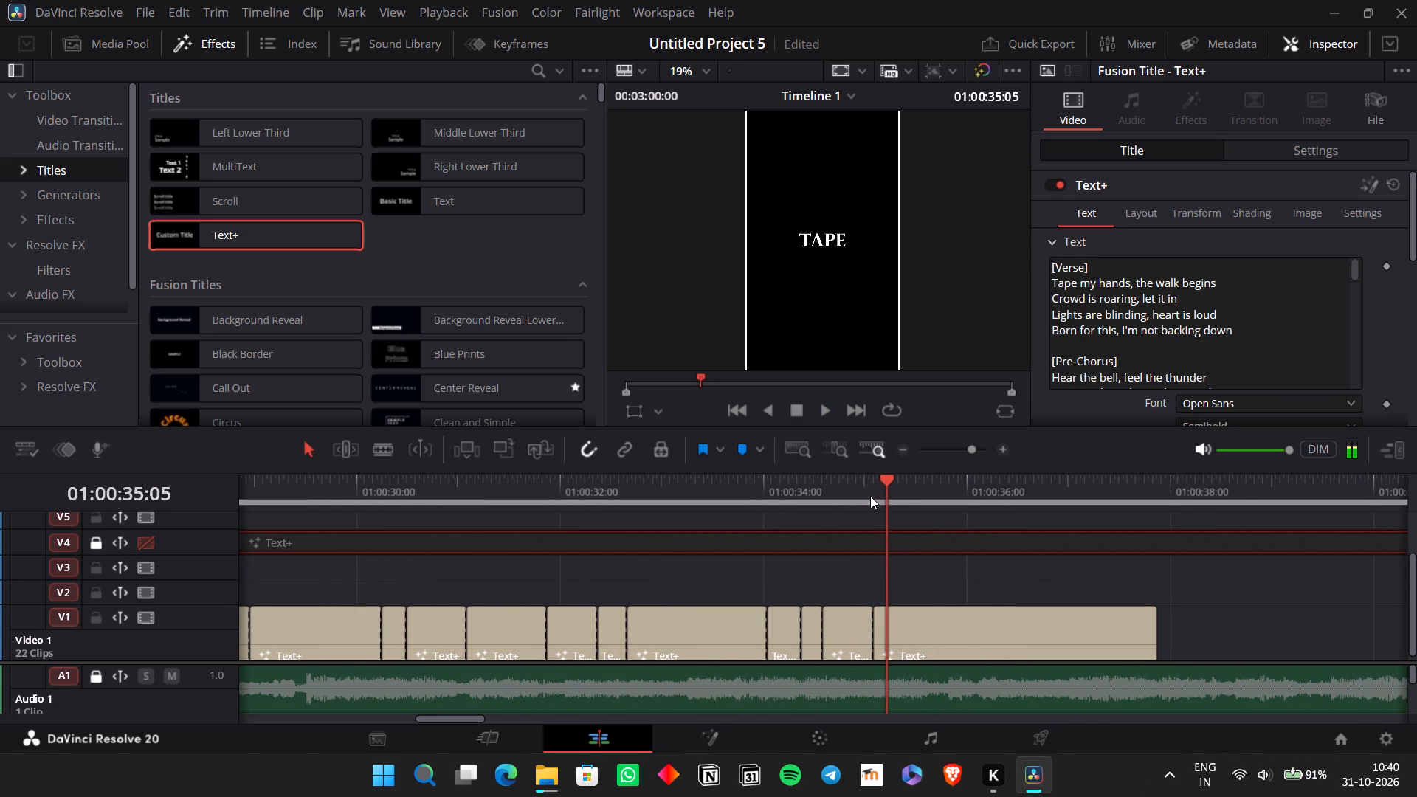
left_click(951, 630)
key("ctrl+b")
Play the vocals onward and split the last V1 title at about 01:00:35:17 and 01:00:36:12.
key("space")
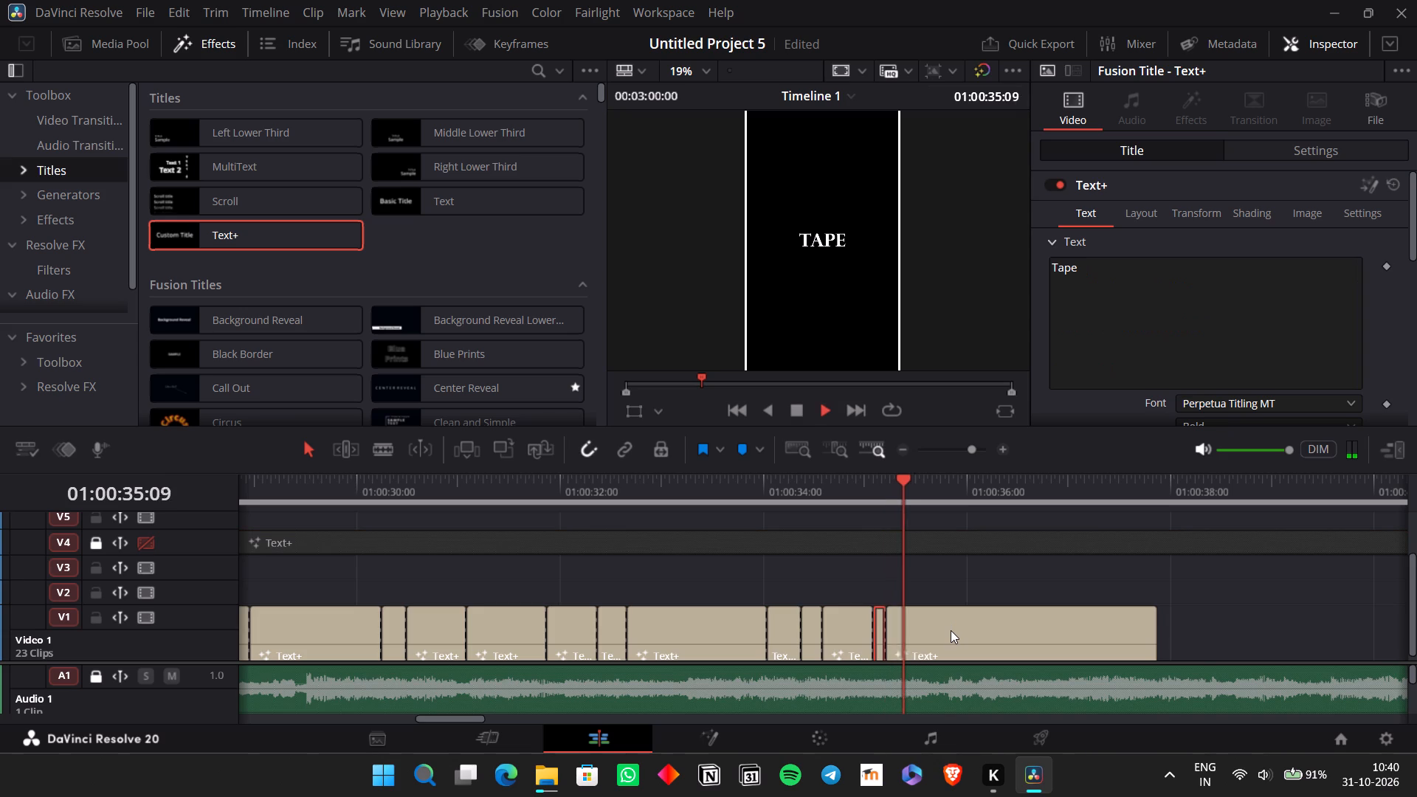
key("space")
key("space")
key("space")
key("ctrl+b")
key("space")
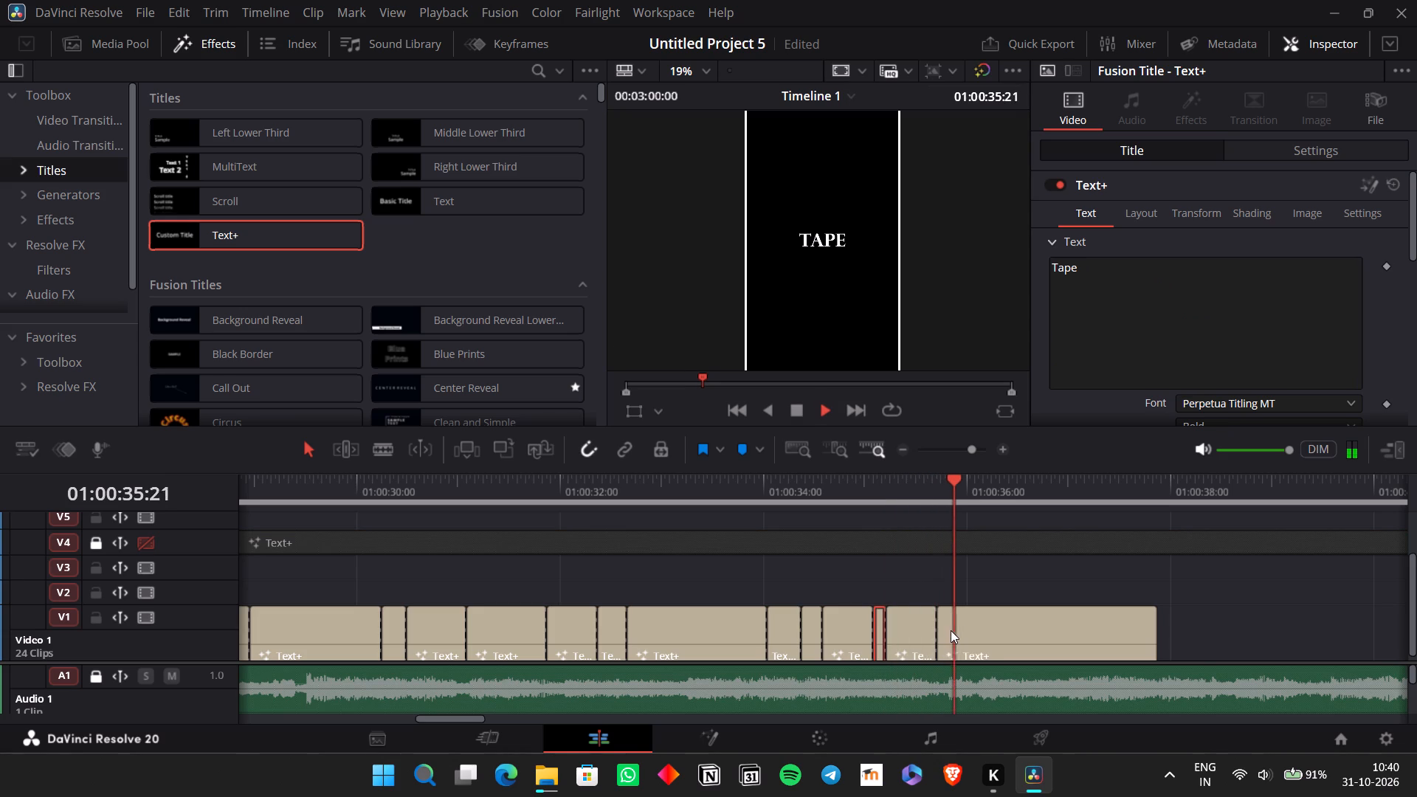
key("space")
key("space")
key("space")
key("Left")
key("Left")
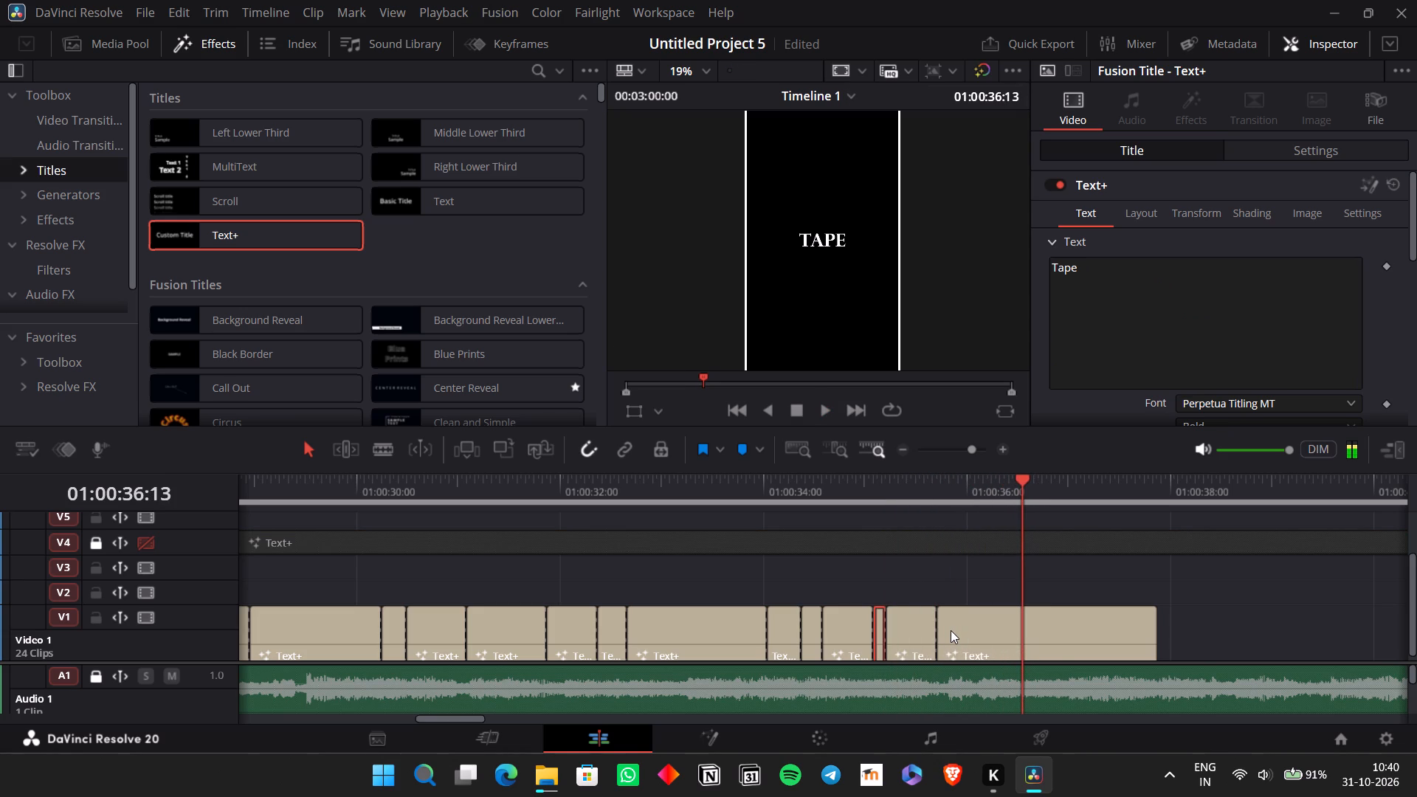
key("ctrl+b")
Play past the last V1 title, and replay the vocals from 01:00:26:08 to match words to the clips following "Roaring".
key("space")
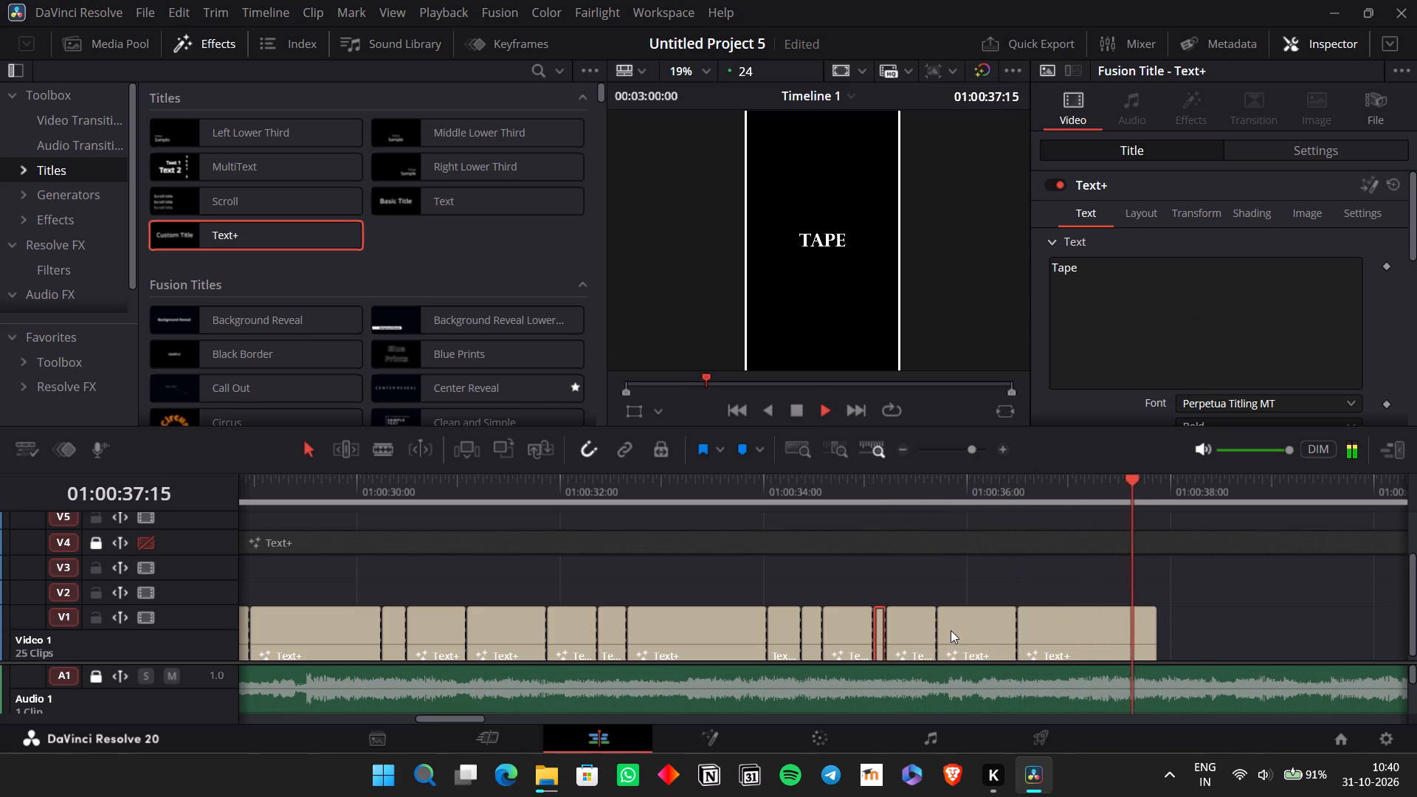
key("space")
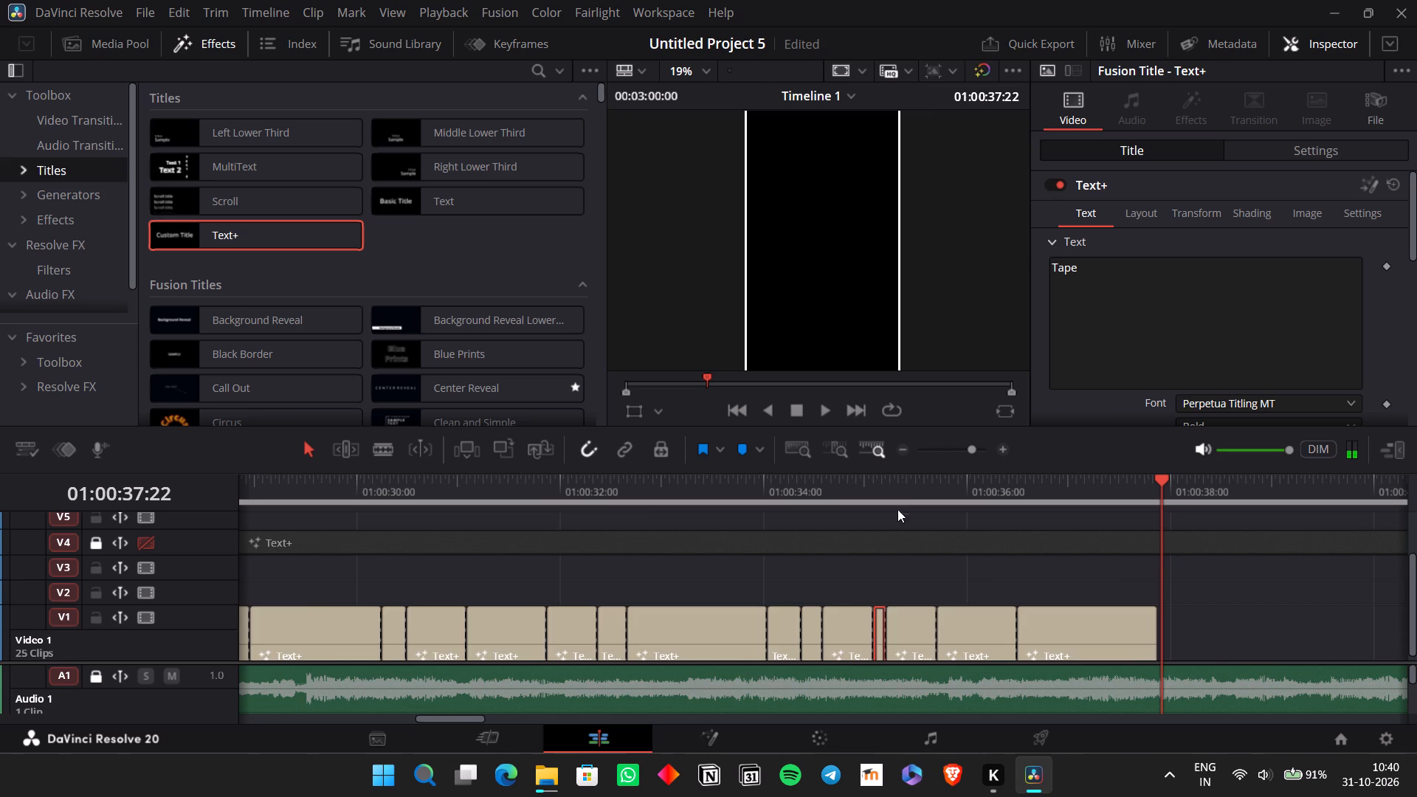
scroll(901, 534, "right", 3)
left_click(719, 505)
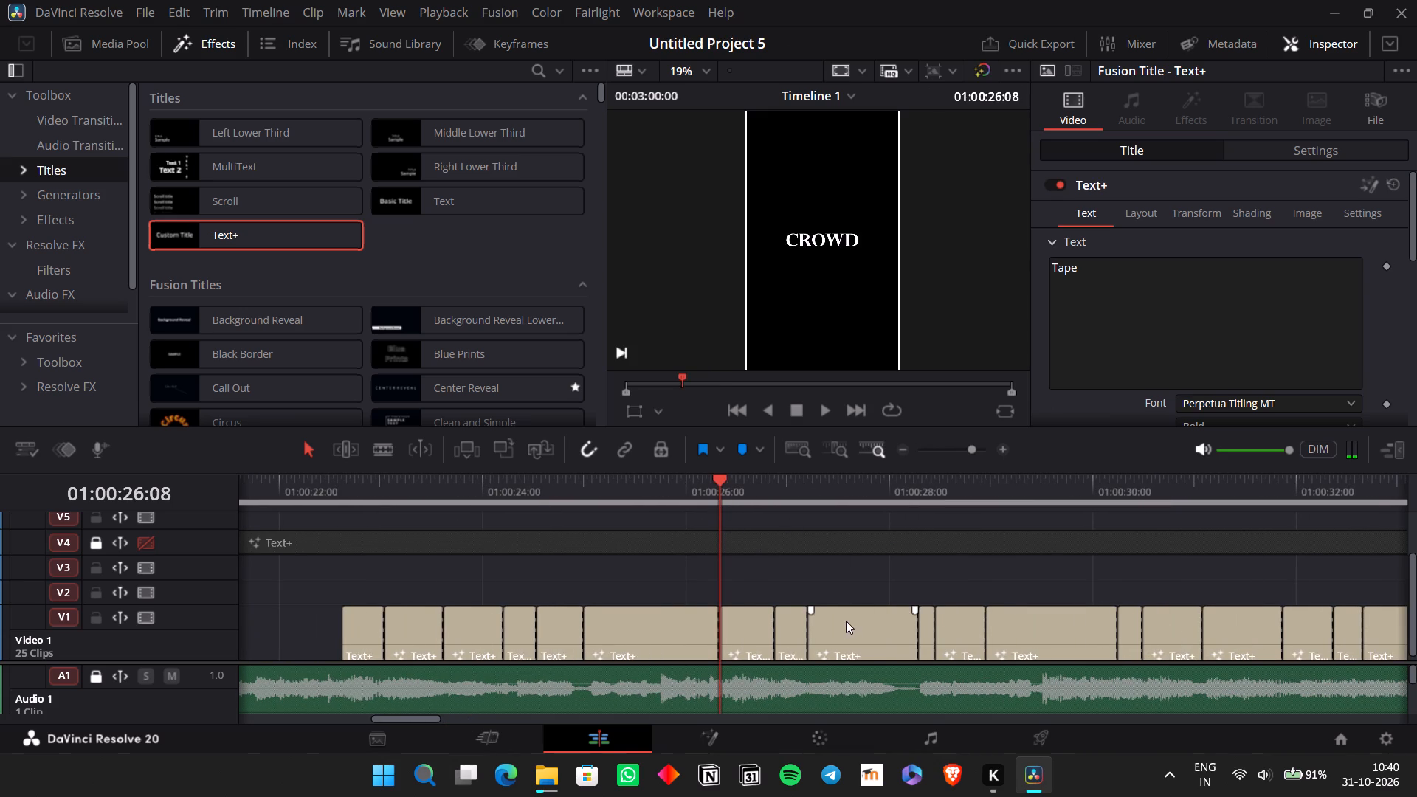
left_click(832, 642)
key("space")
left_click(944, 567)
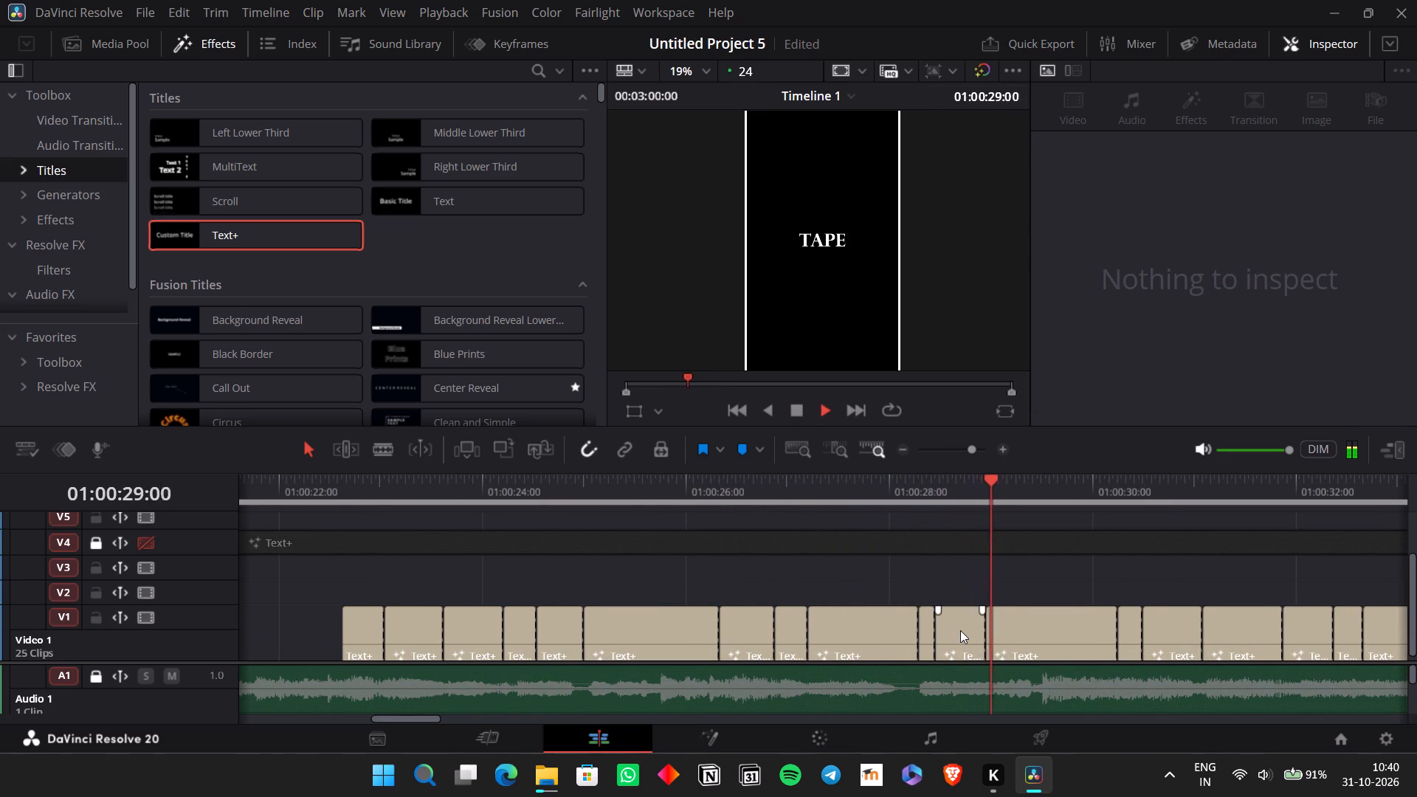
key("space")
left_click(929, 486)
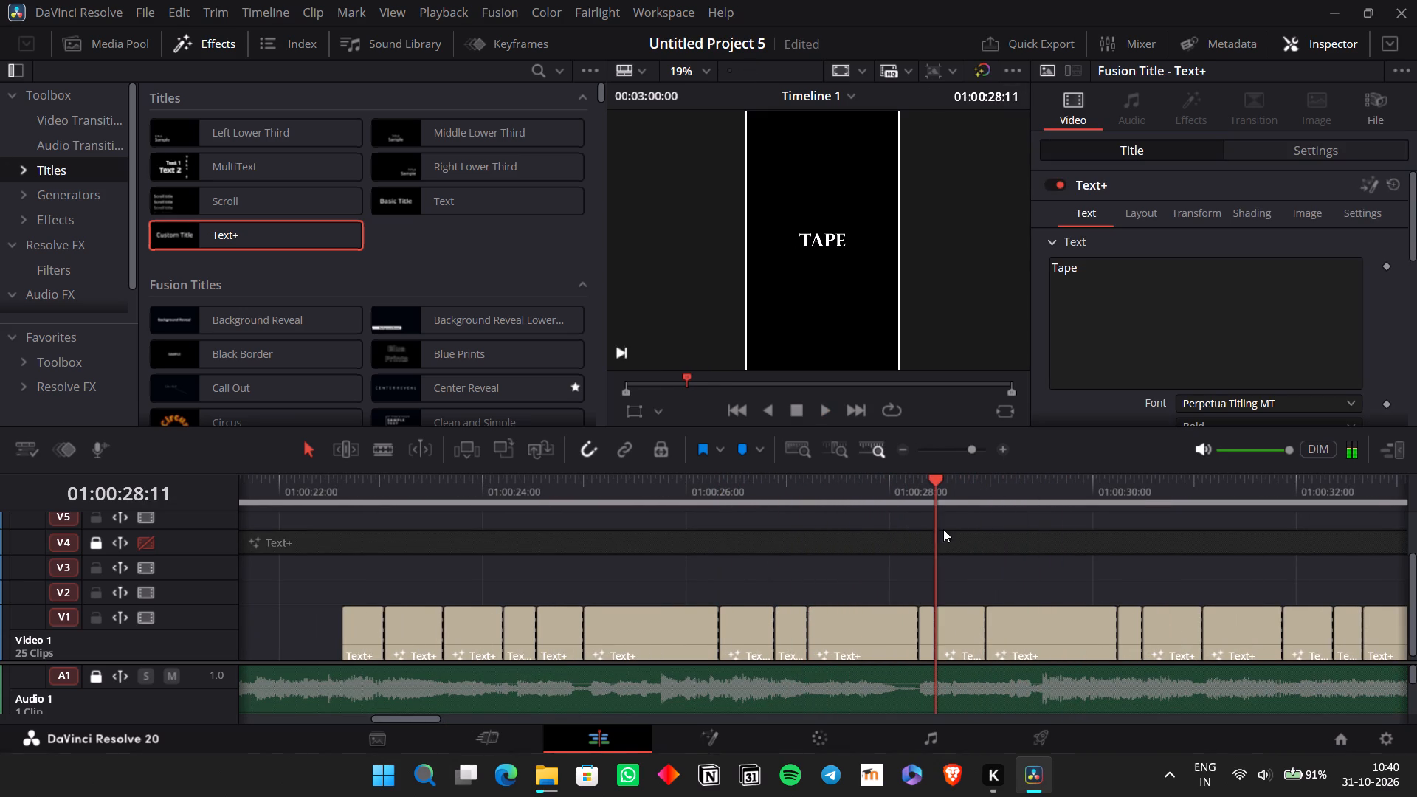
key("space")
key("space")
left_click(897, 480)
key("space")
key("space")
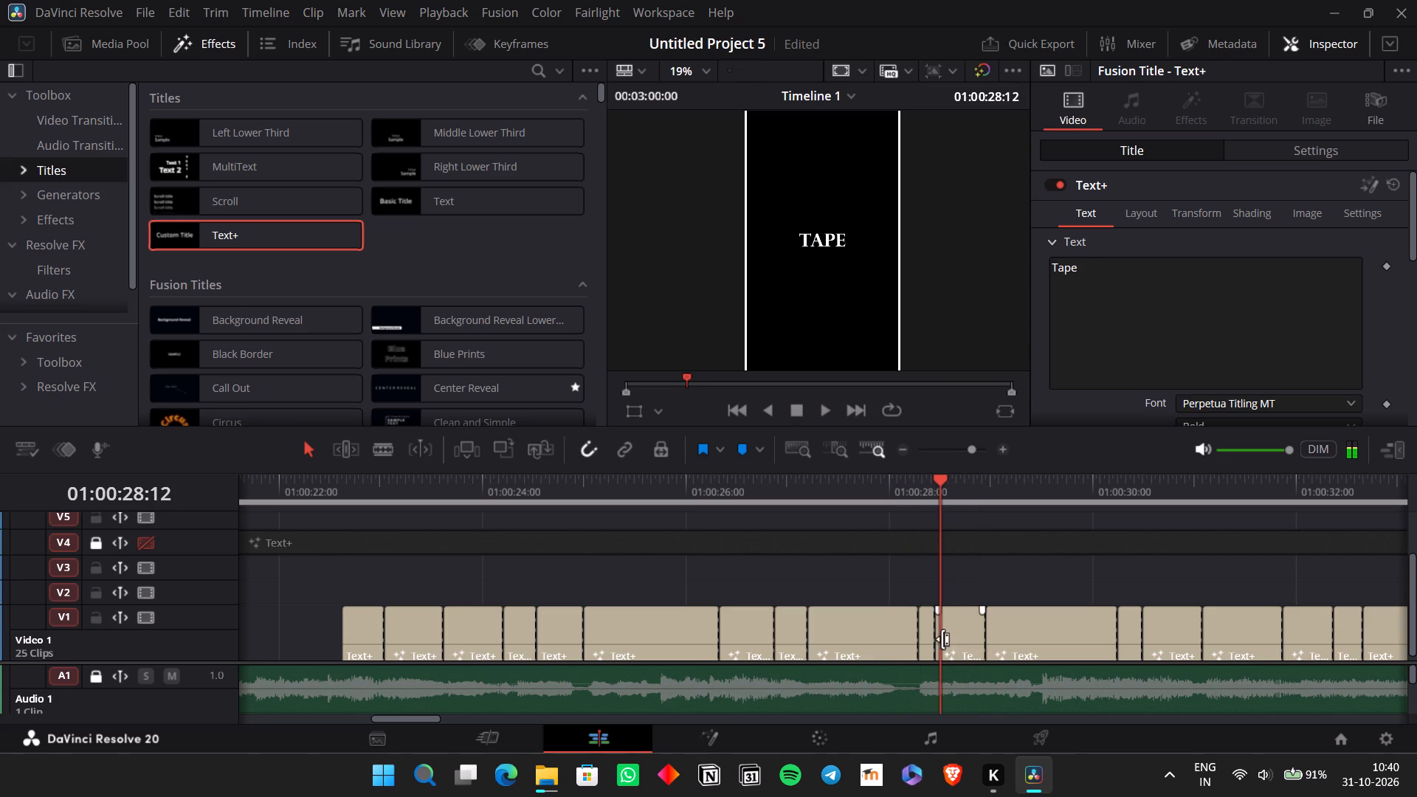
Set the text of the three V1 titles following "Roaring" to "let", "it" and "in", in that order.
left_click(931, 636)
left_click_drag(1129, 283, 1025, 255)
type("le")
key("t")
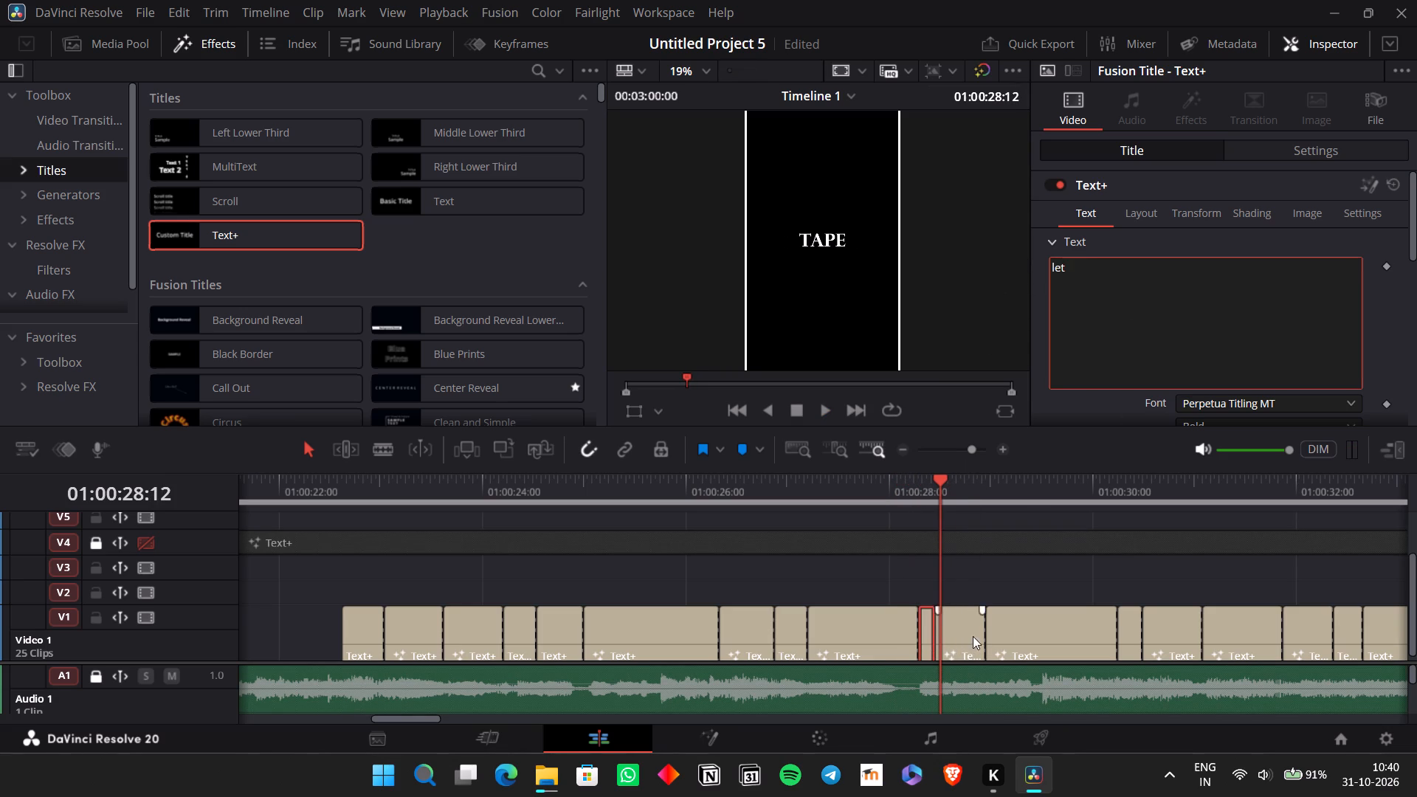
left_click(975, 649)
left_click_drag(1123, 275, 979, 273)
type("it")
left_click(1064, 638)
left_click_drag(1103, 259, 1016, 268)
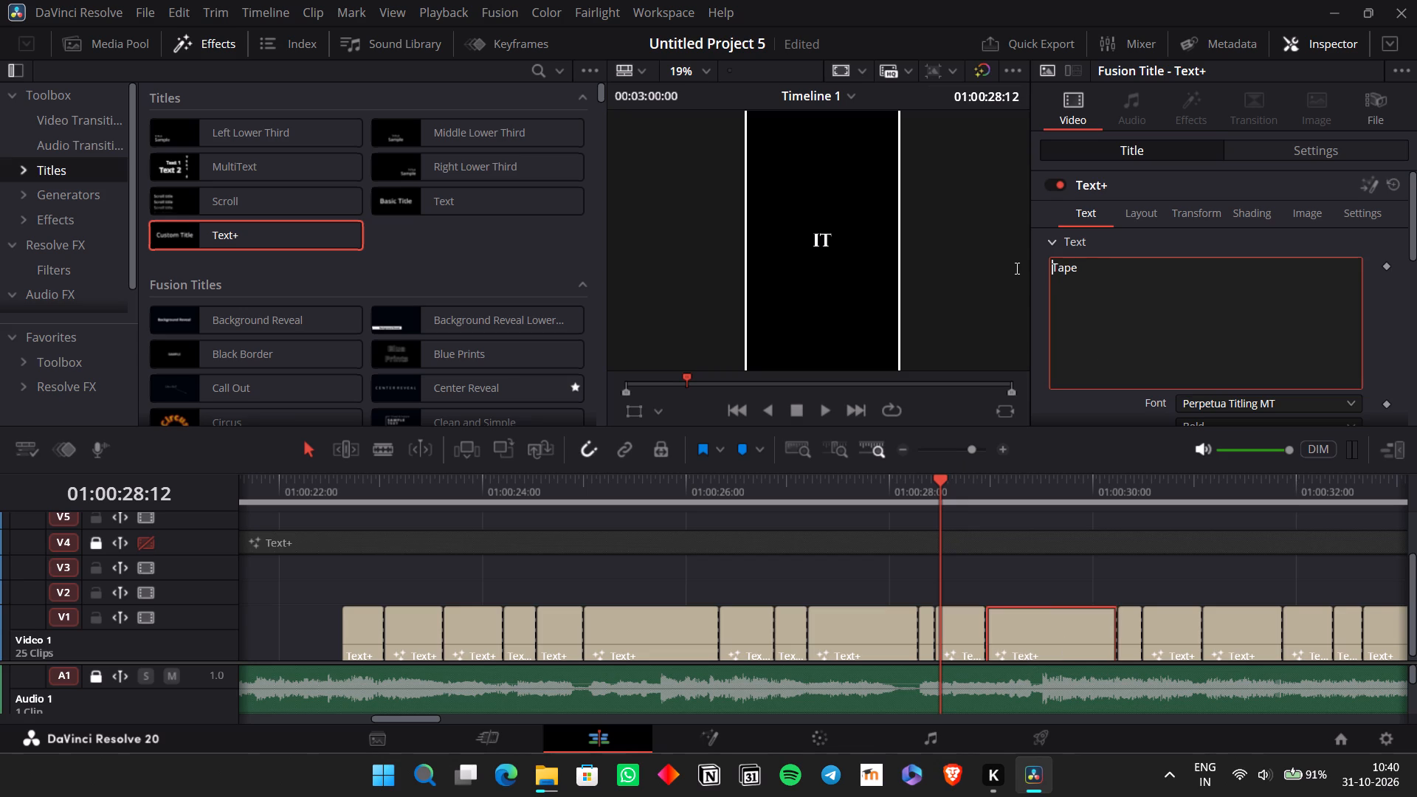
left_click_drag(1016, 268, 1107, 268)
key("i")
key("n")
Replay the "Roaring let it in" clips from about 01:00:27:01 and check the full lyrics in the V4 title.
left_click(792, 489)
key("space")
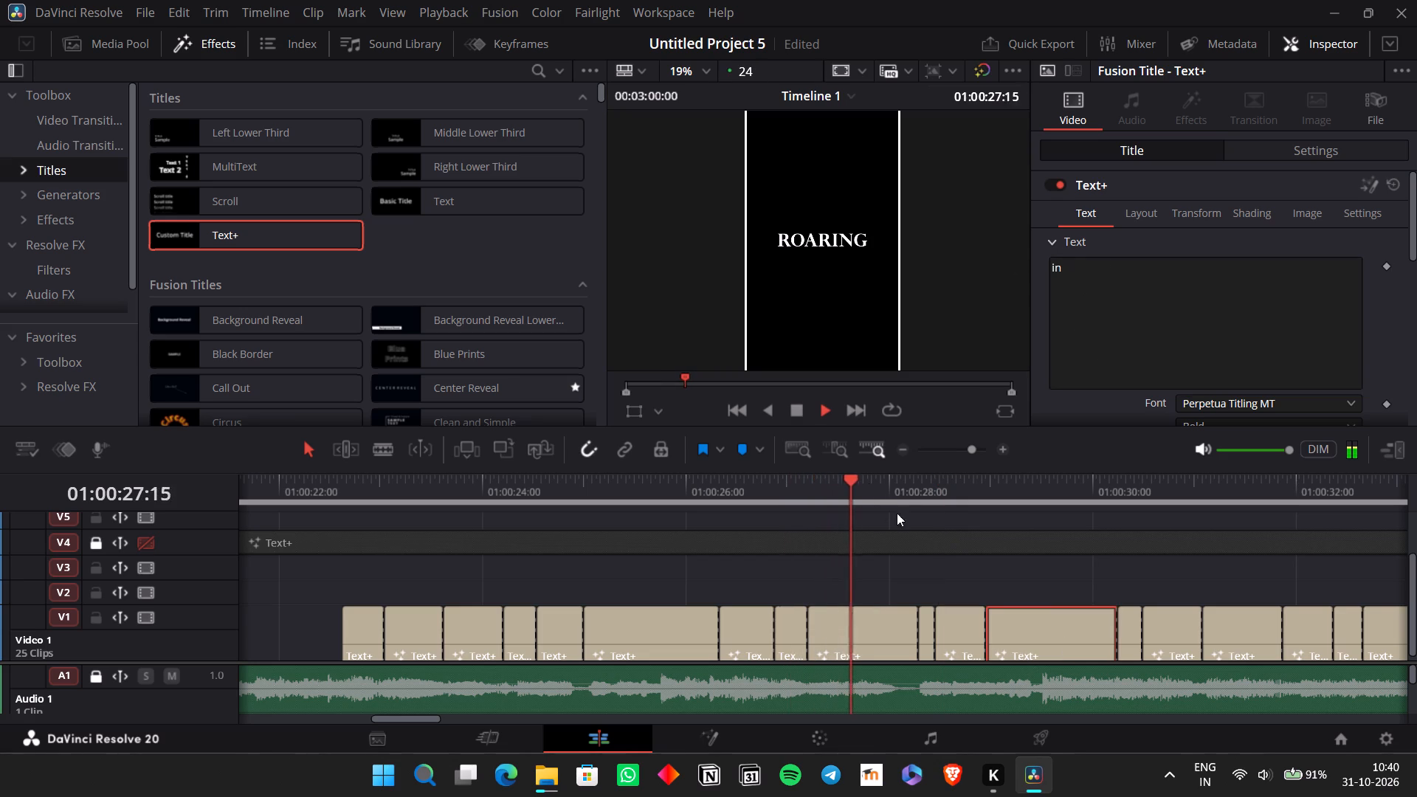
key("space")
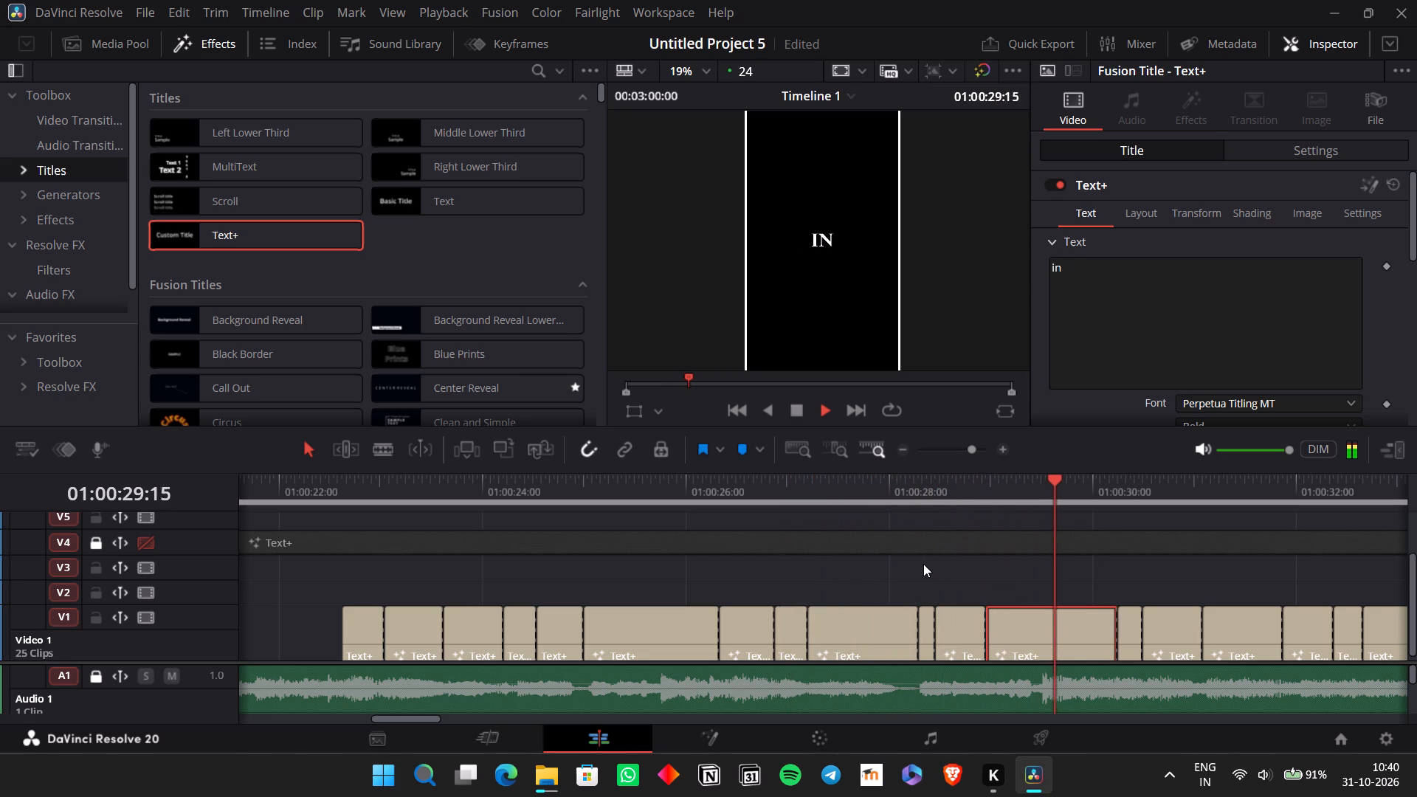
left_click(949, 533)
scroll(949, 533, "left", 1)
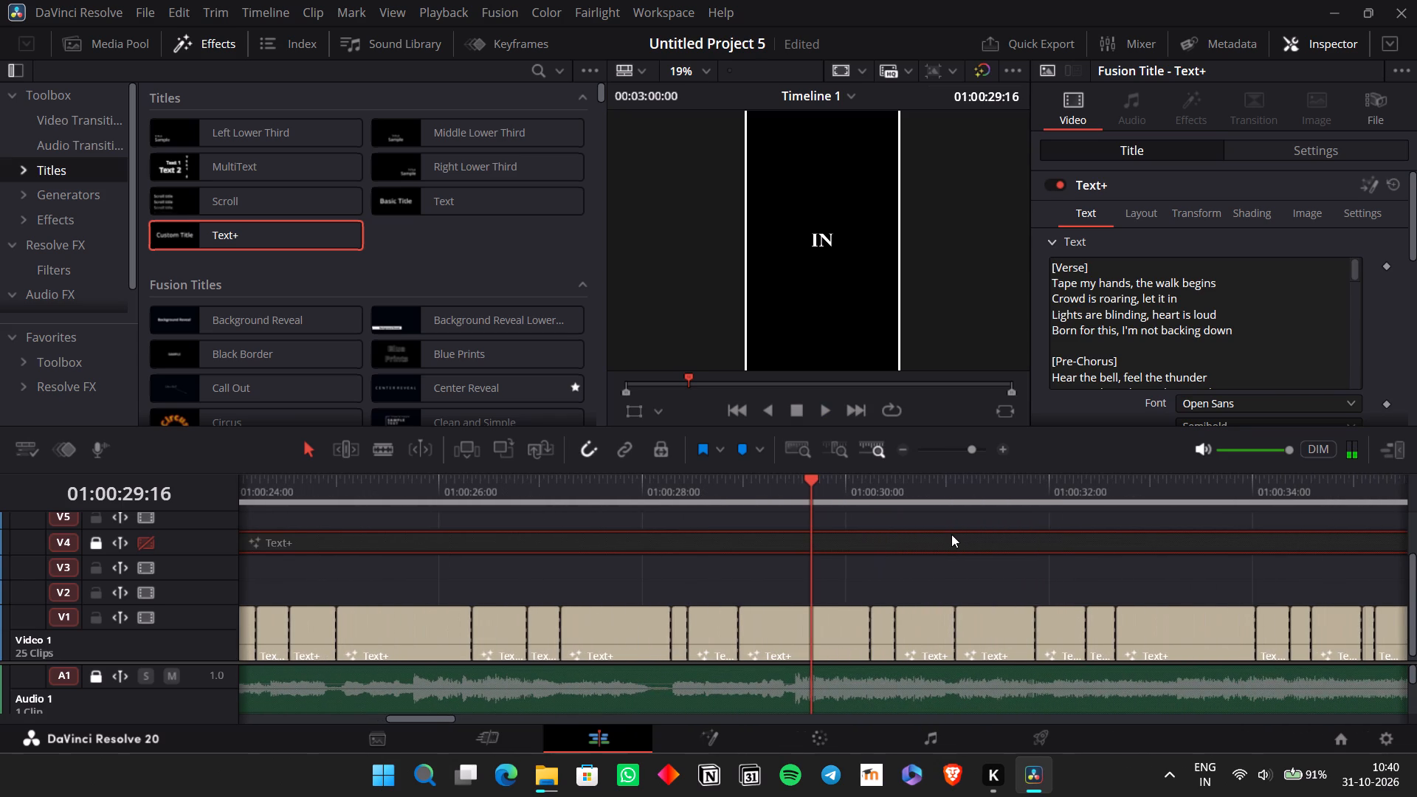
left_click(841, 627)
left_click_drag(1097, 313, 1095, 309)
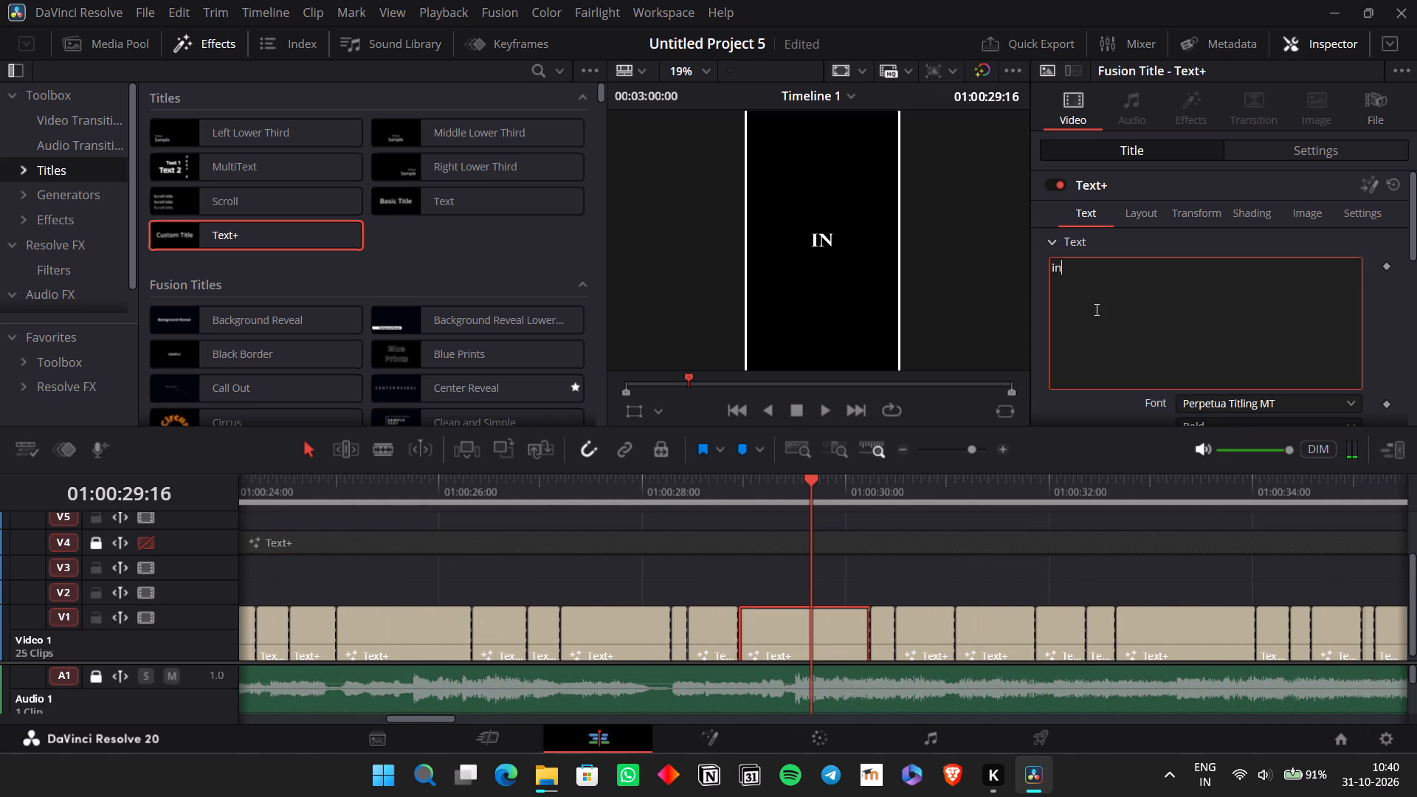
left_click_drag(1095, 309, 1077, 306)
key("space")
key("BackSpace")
Play the vocals past the "in" title and set the text of the V1 title following it to "lights".
left_click(886, 587)
key("space")
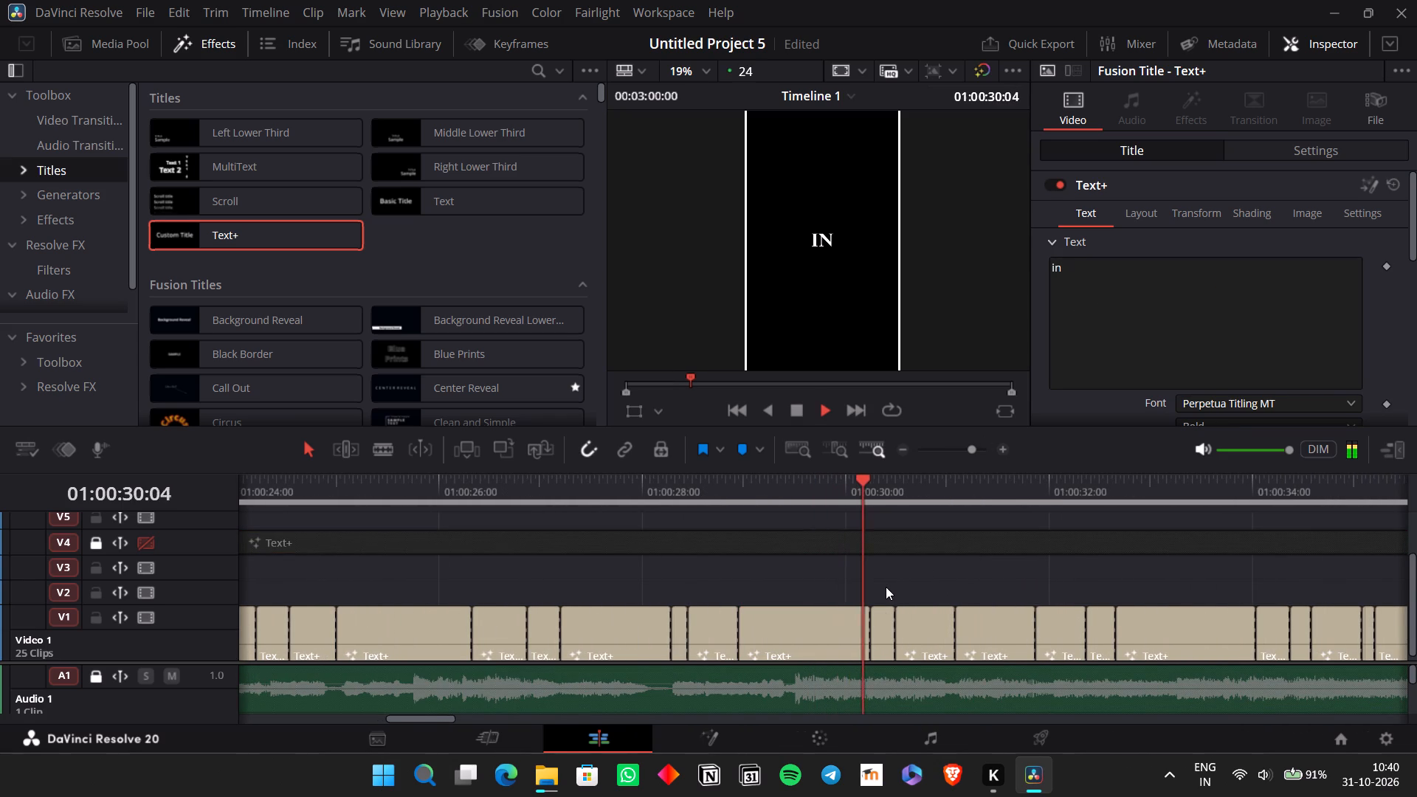
key("space")
left_click(886, 622)
double_click(1051, 344)
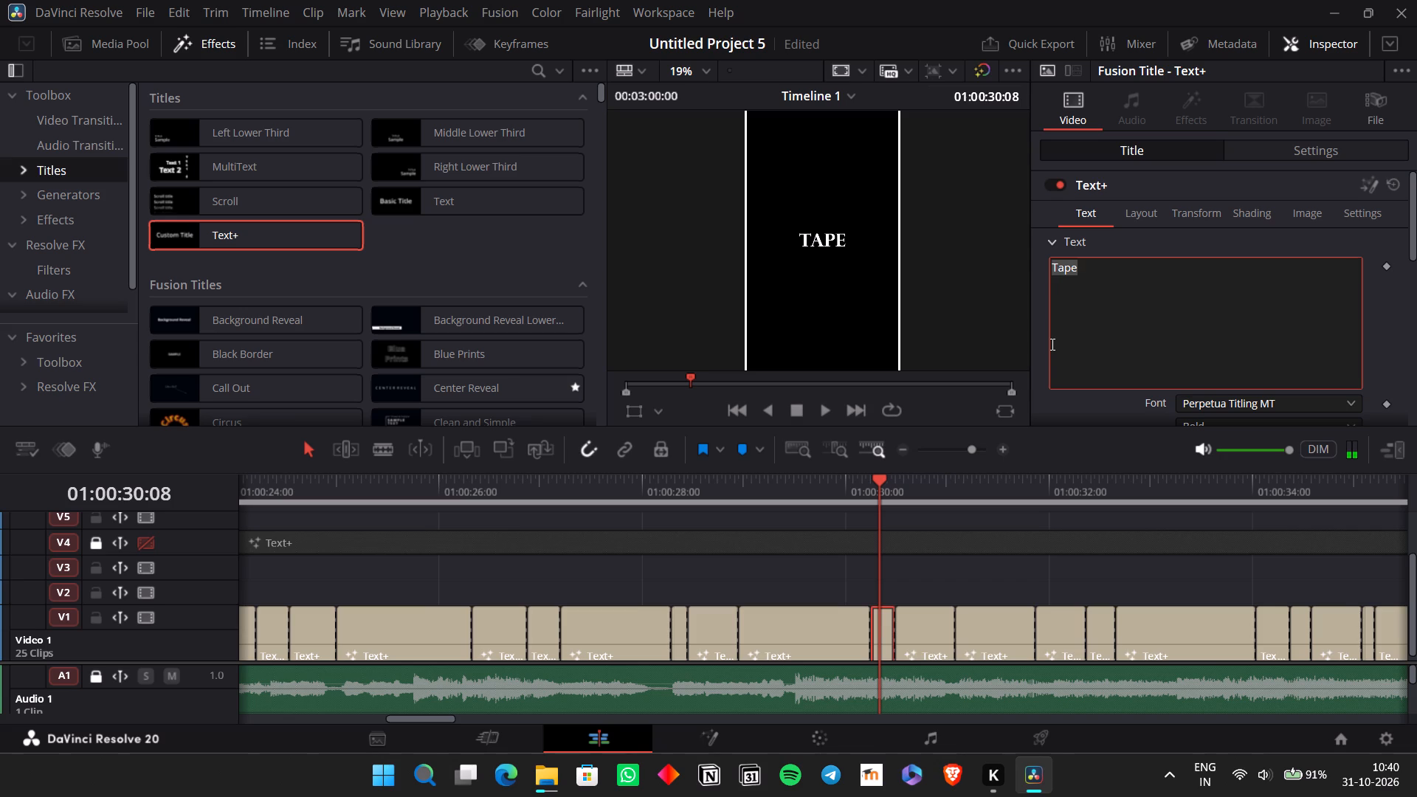
type("li")
type("ght")
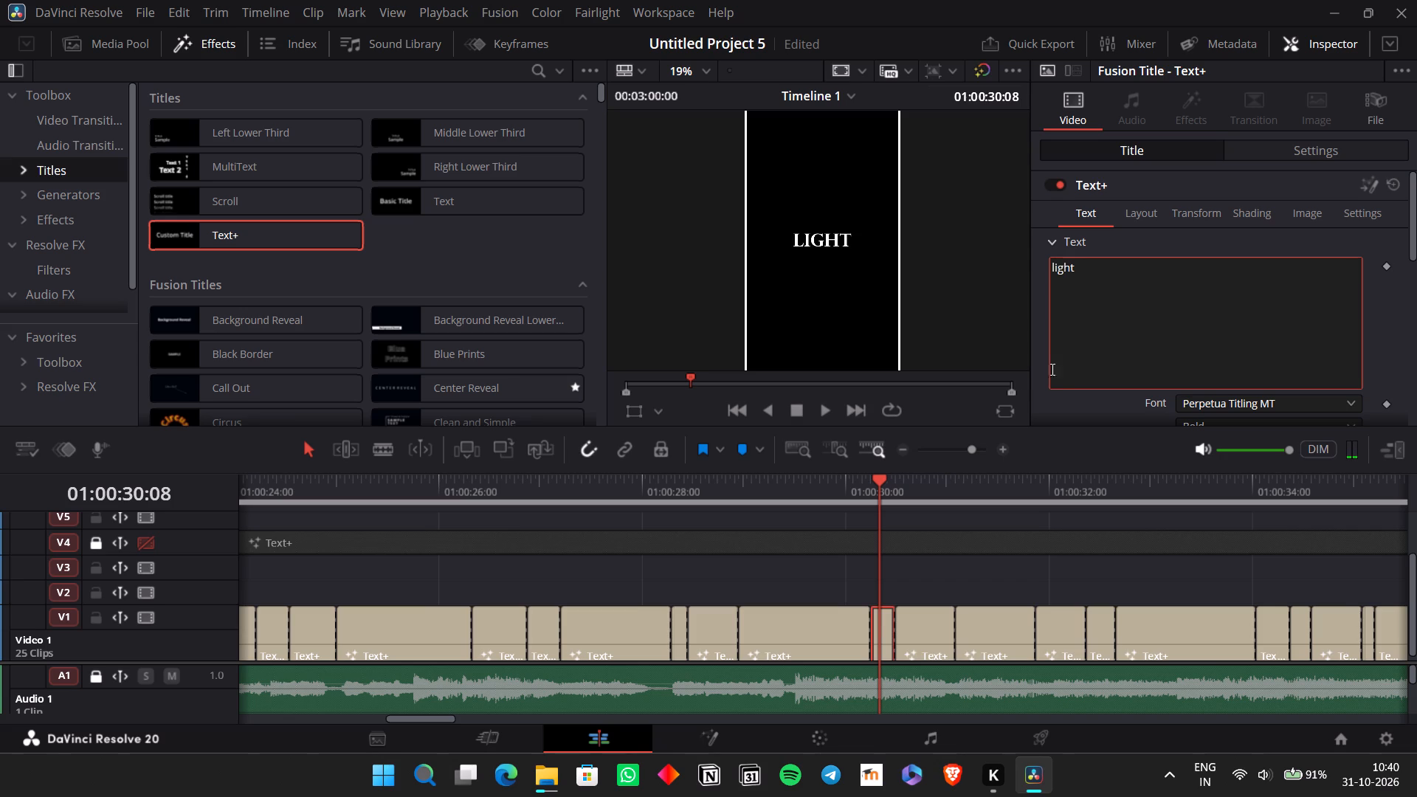
key("s")
Check the lyrics in the V4 title and set the two V1 titles following "lights" to "are" and "binding".
left_click(923, 627)
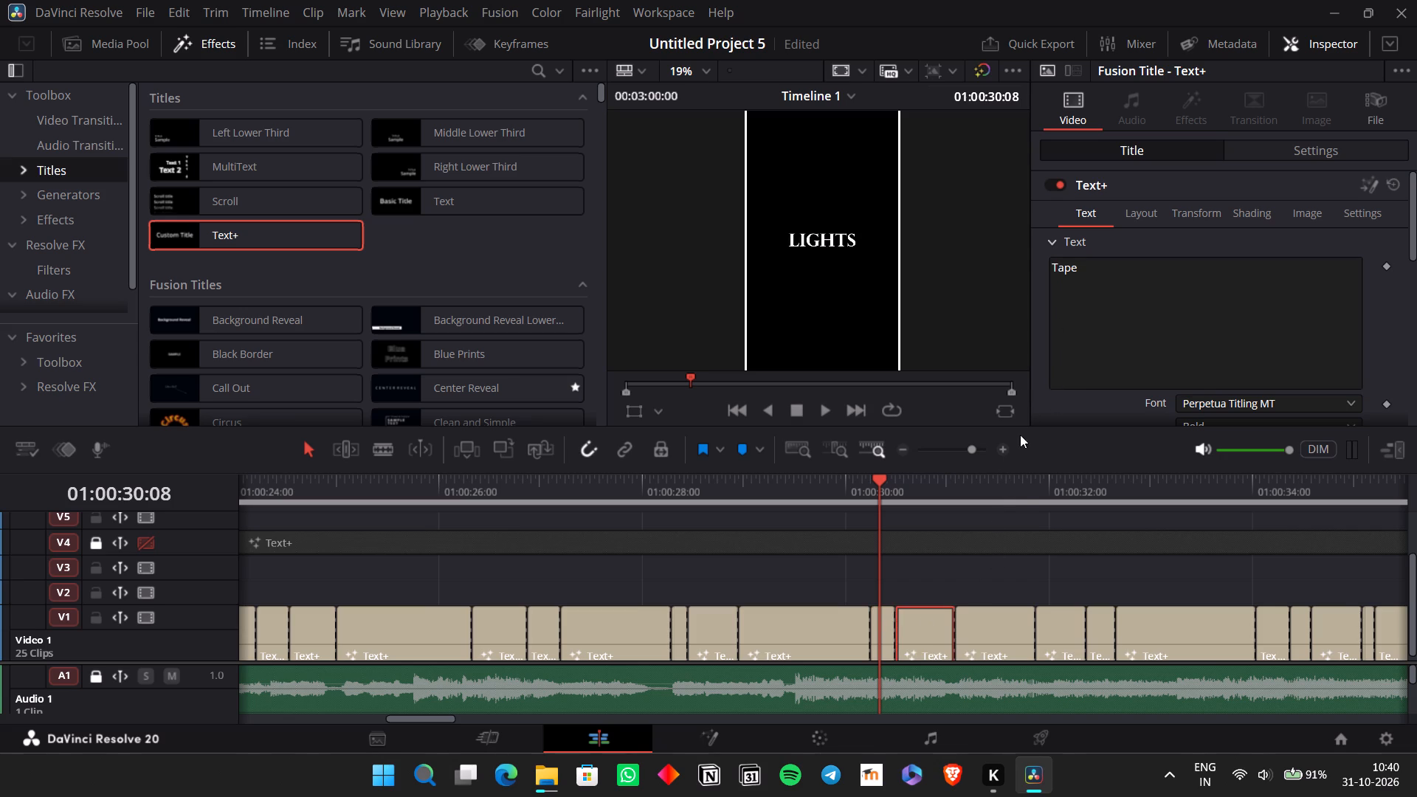
left_click(971, 534)
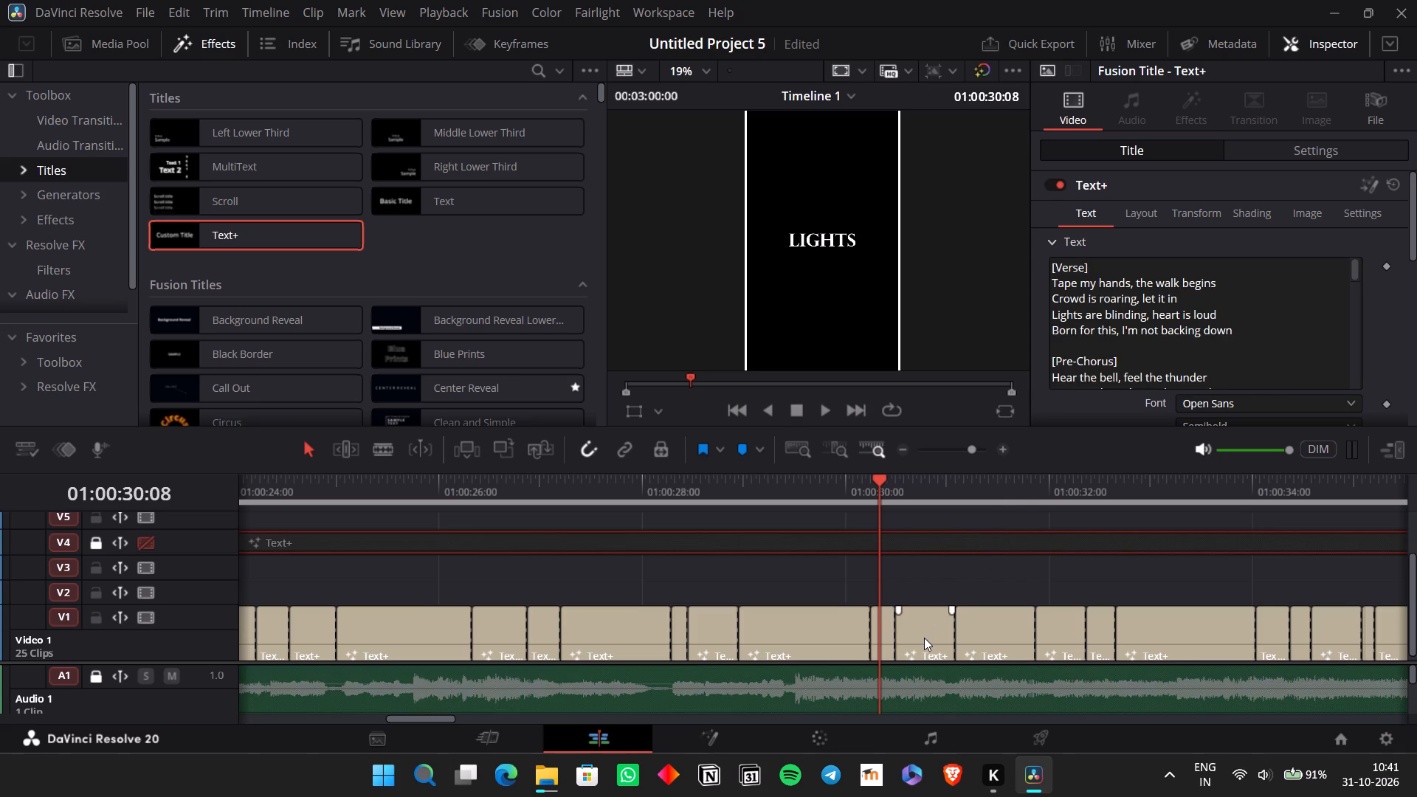
left_click(924, 638)
double_click(1083, 343)
key("a")
key("r")
key("e")
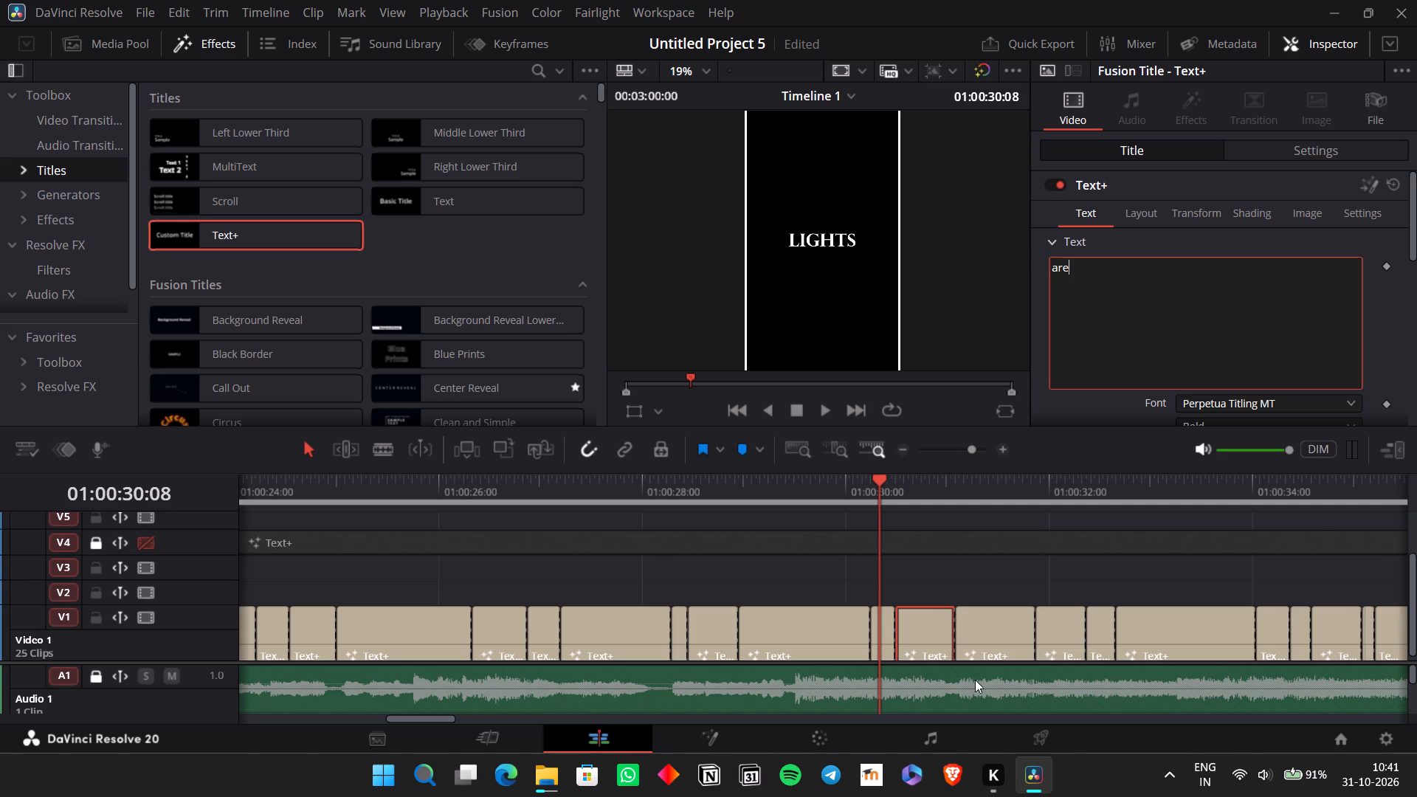
left_click(971, 638)
left_click(1117, 402)
double_click(1120, 372)
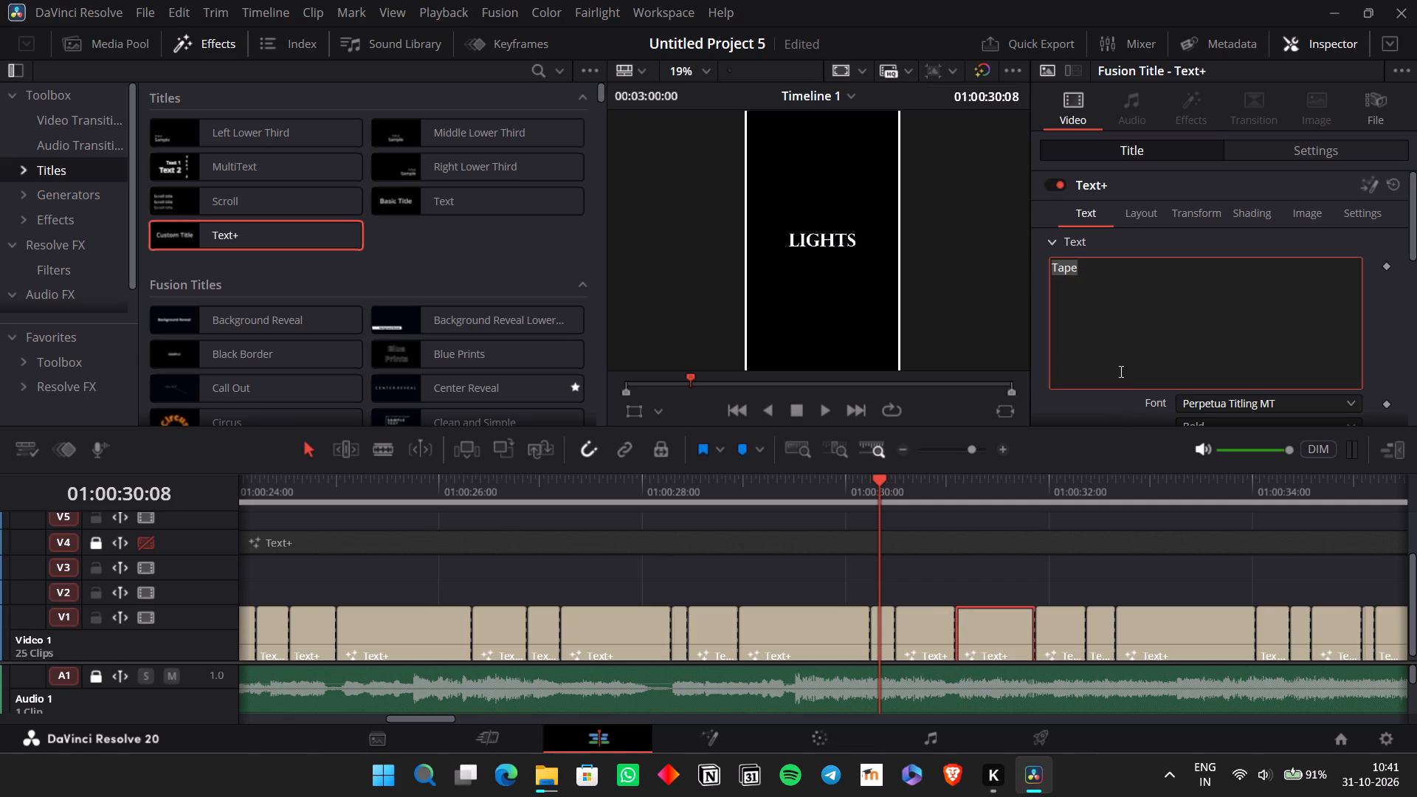
type("bin")
type("din")
key("d")
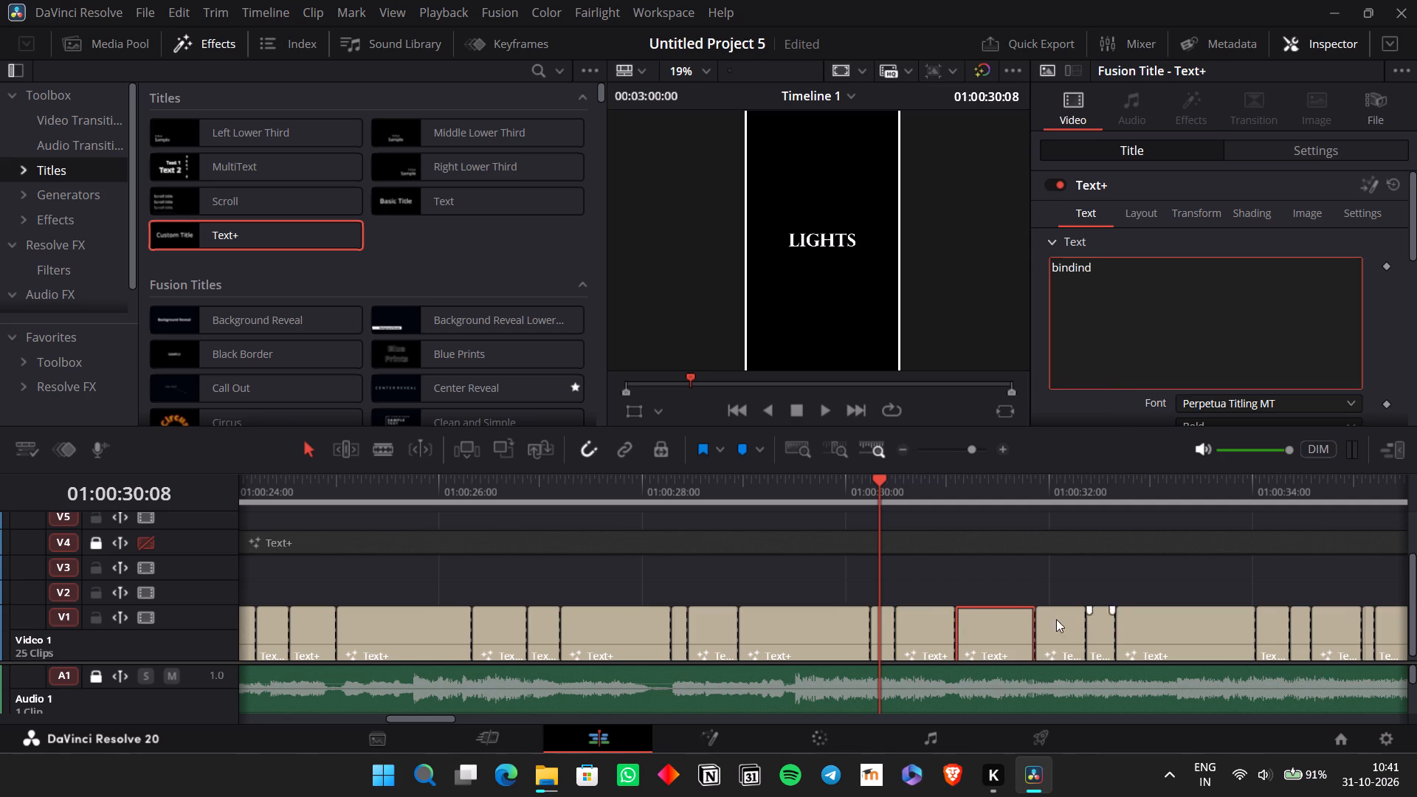
key("BackSpace")
key("g")
Set the text of the three V1 titles following "binding" to "heart", "is" and "loud", in that order, checking against the V4 lyrics.
left_click(1056, 525)
left_click(1058, 541)
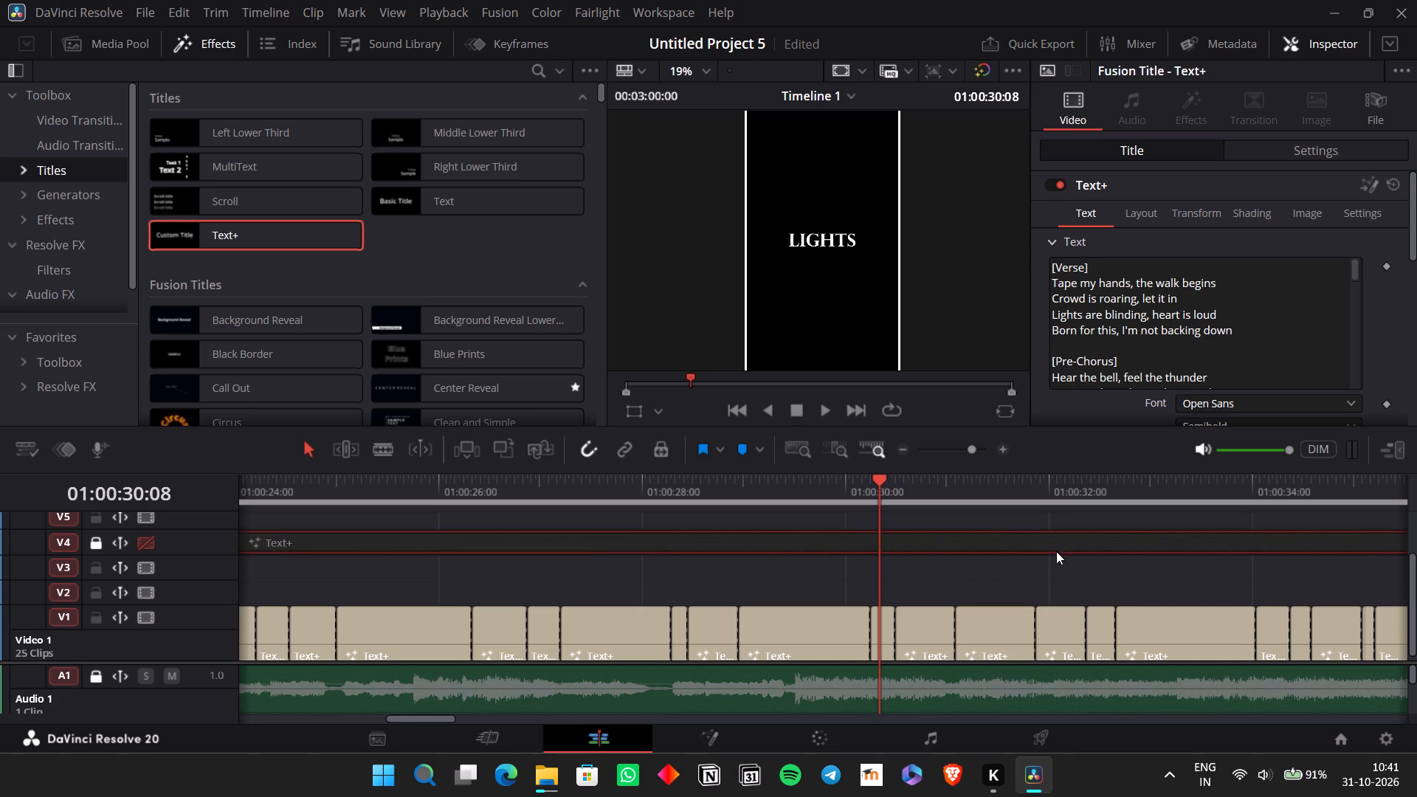
left_click(1066, 618)
double_click(1108, 329)
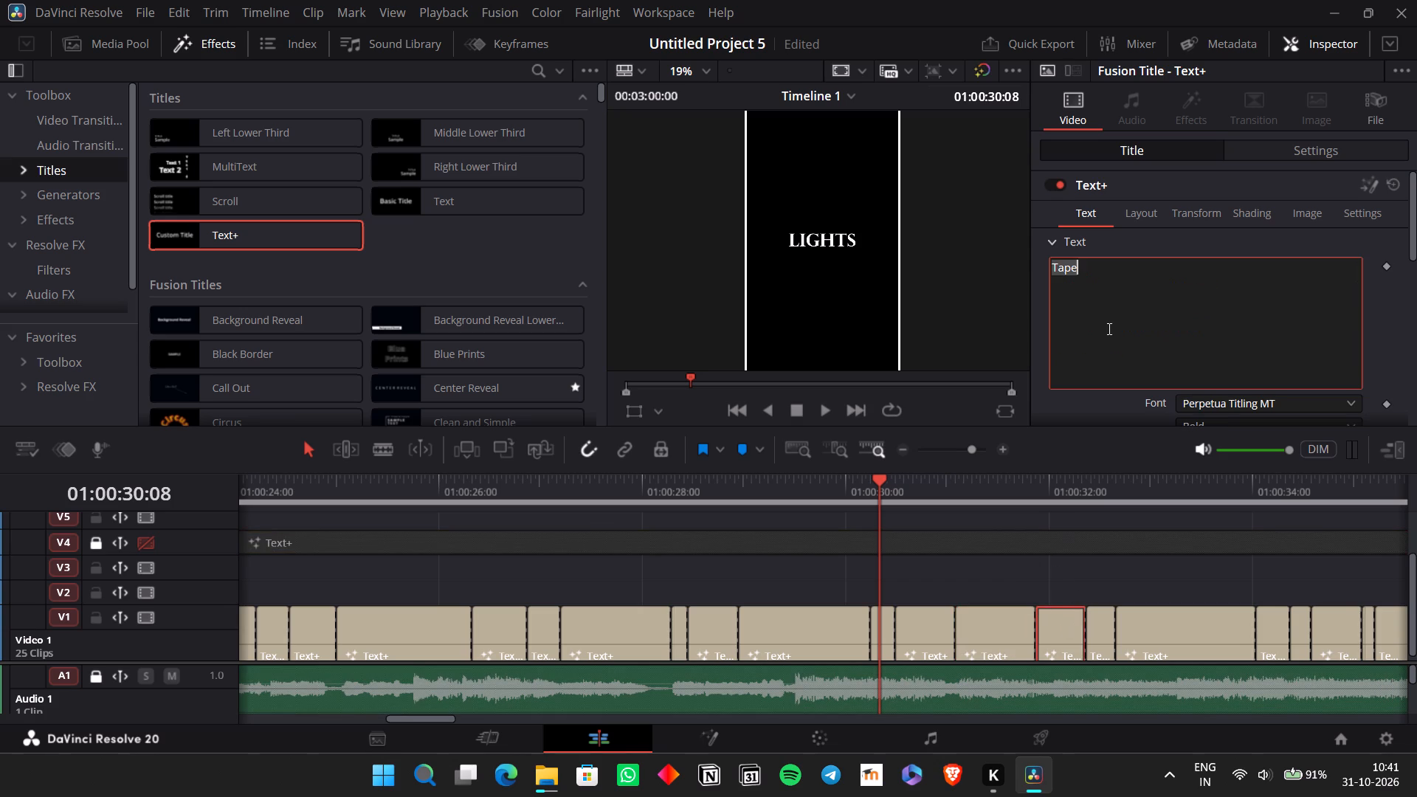
type("heart")
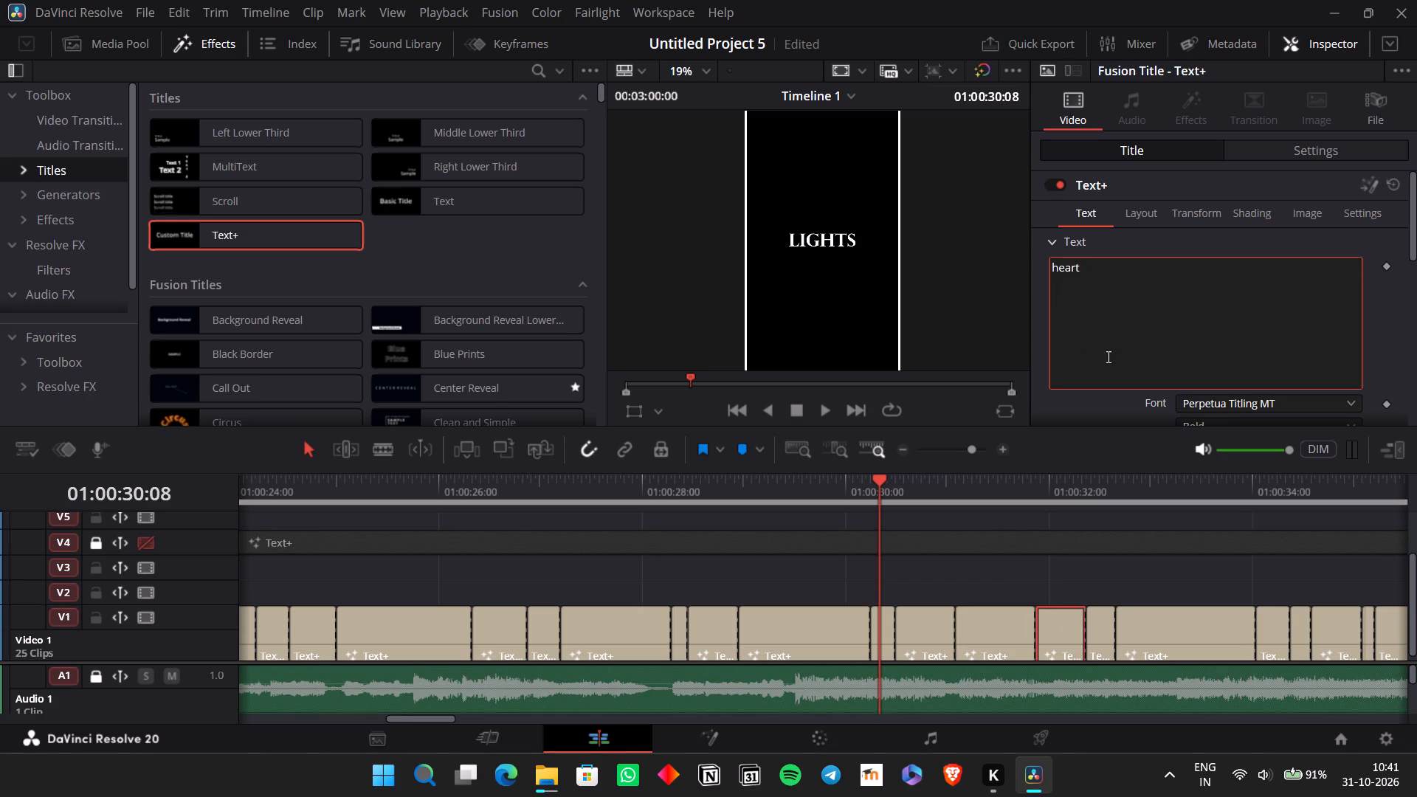
left_click(1102, 660)
left_click(1104, 630)
double_click(1114, 343)
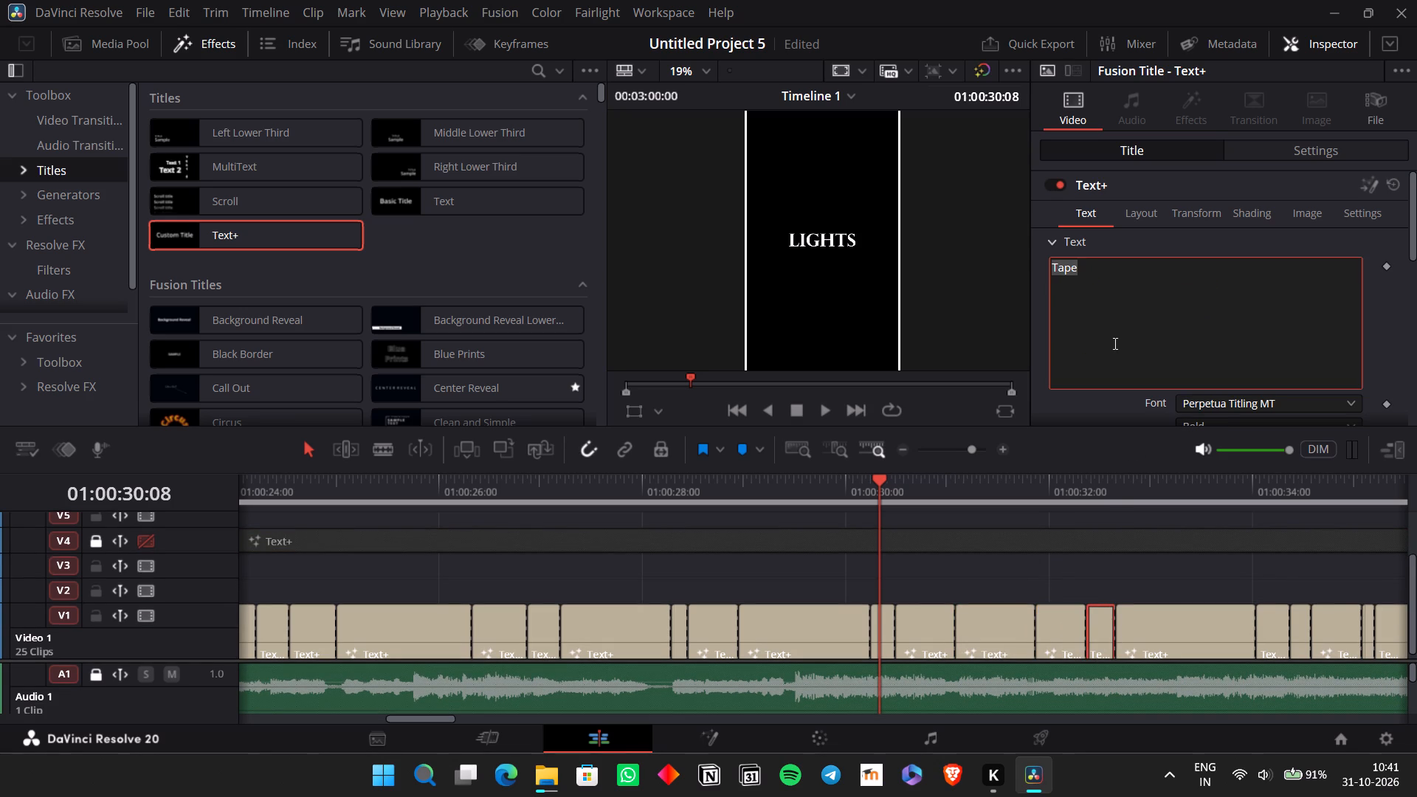
key("i")
key("s")
left_click(1192, 643)
double_click(1123, 306)
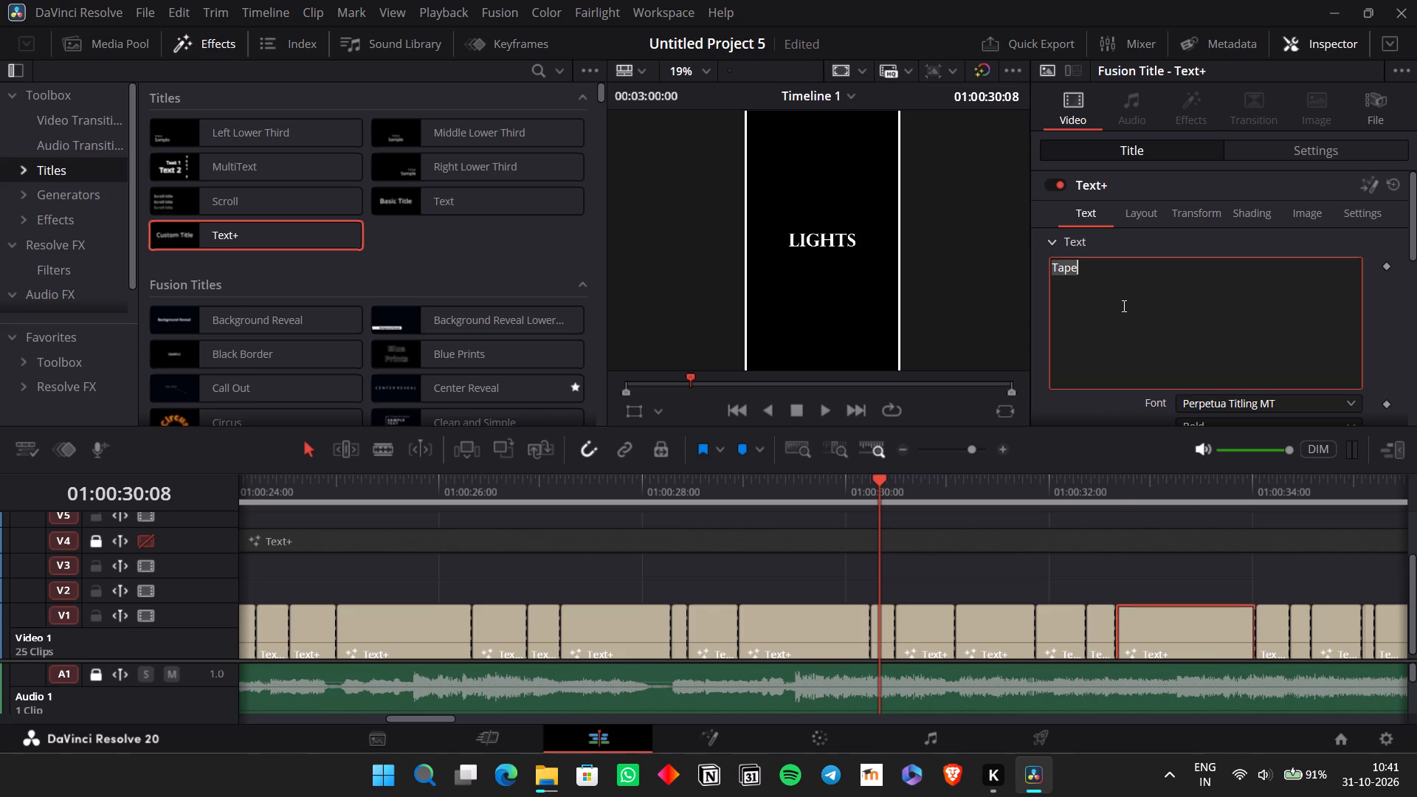
type("lo")
key("u")
key("d")
Set the text of the three V1 titles following "loud" to "born", "for" and "this", in that order, checking against the V4 lyrics.
scroll(1173, 667, "left", 1)
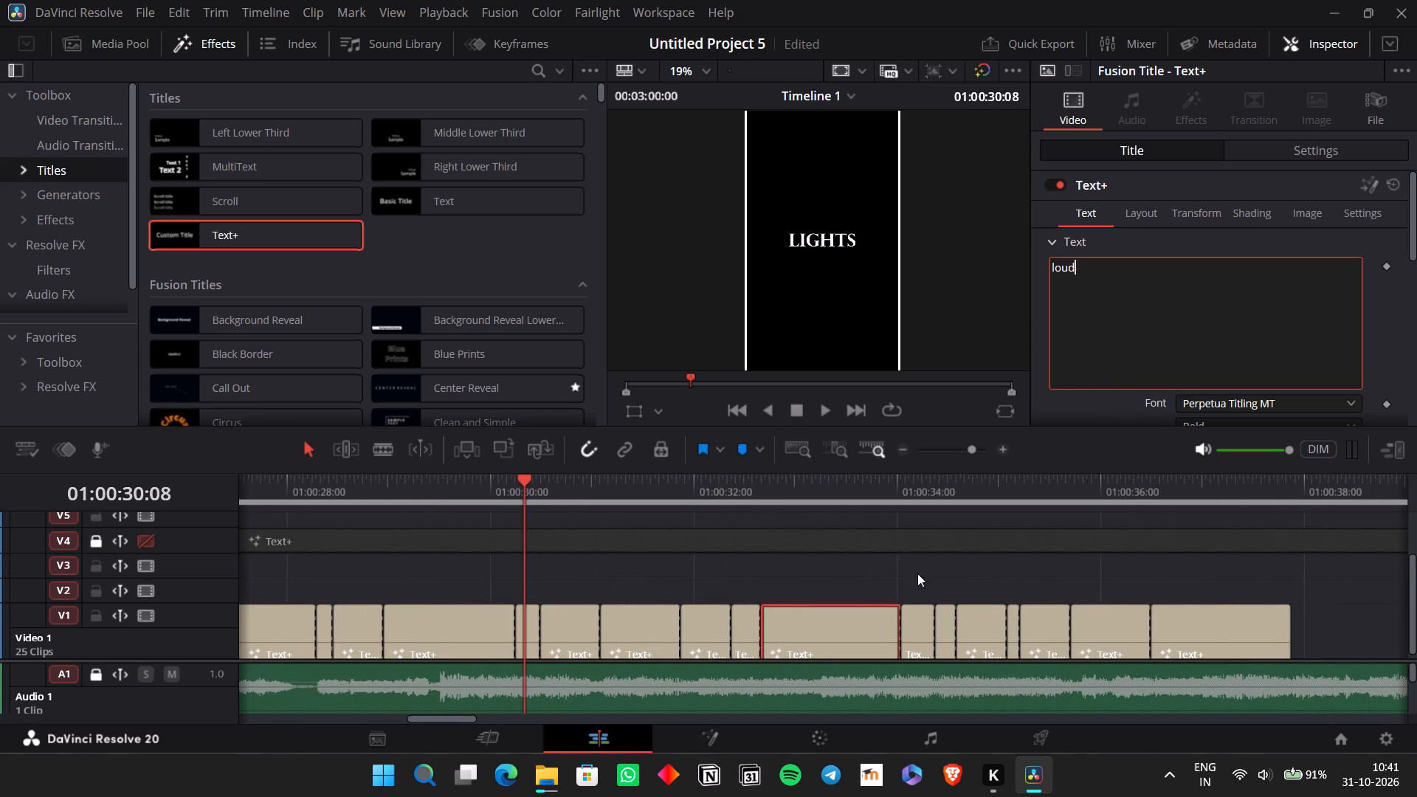
left_click(915, 600)
left_click(920, 545)
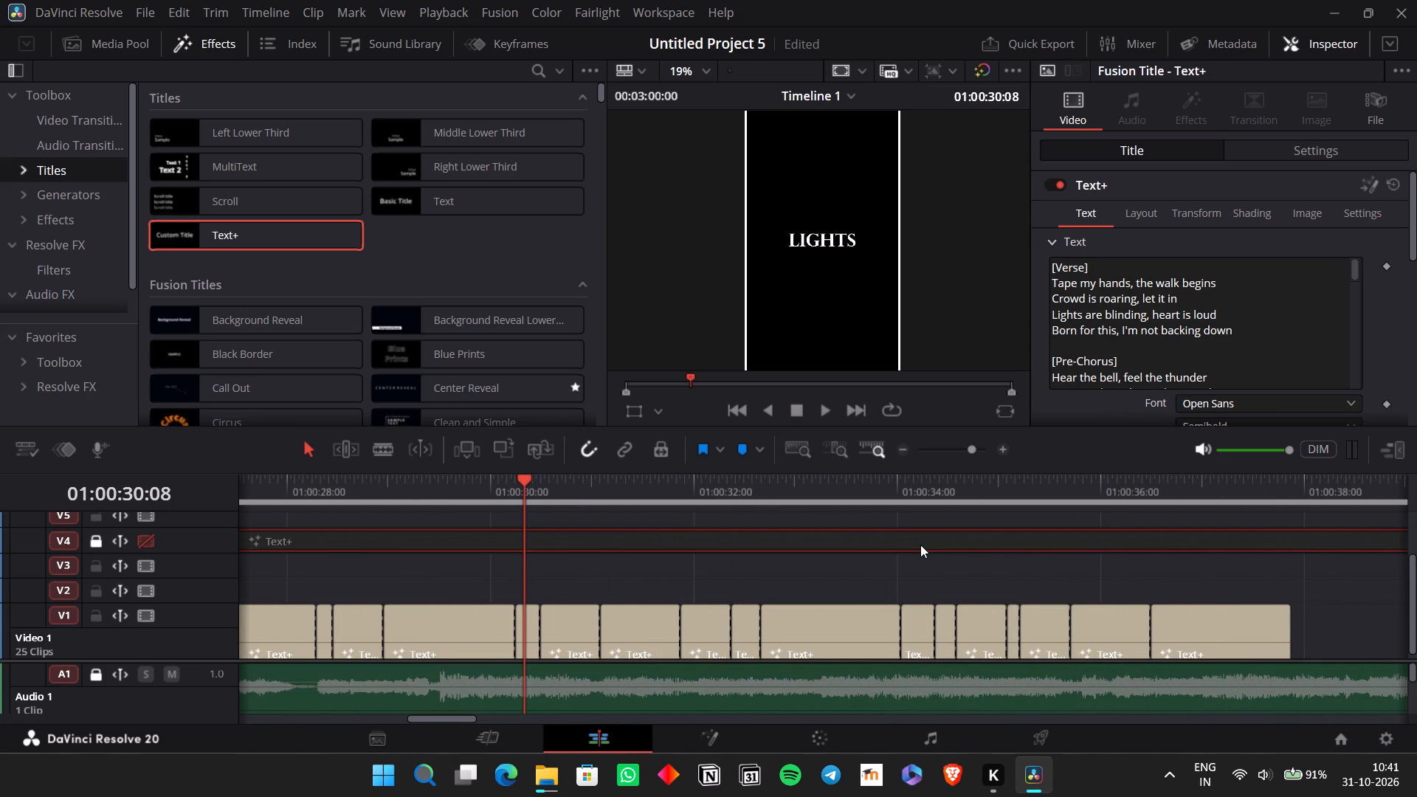
left_click(914, 620)
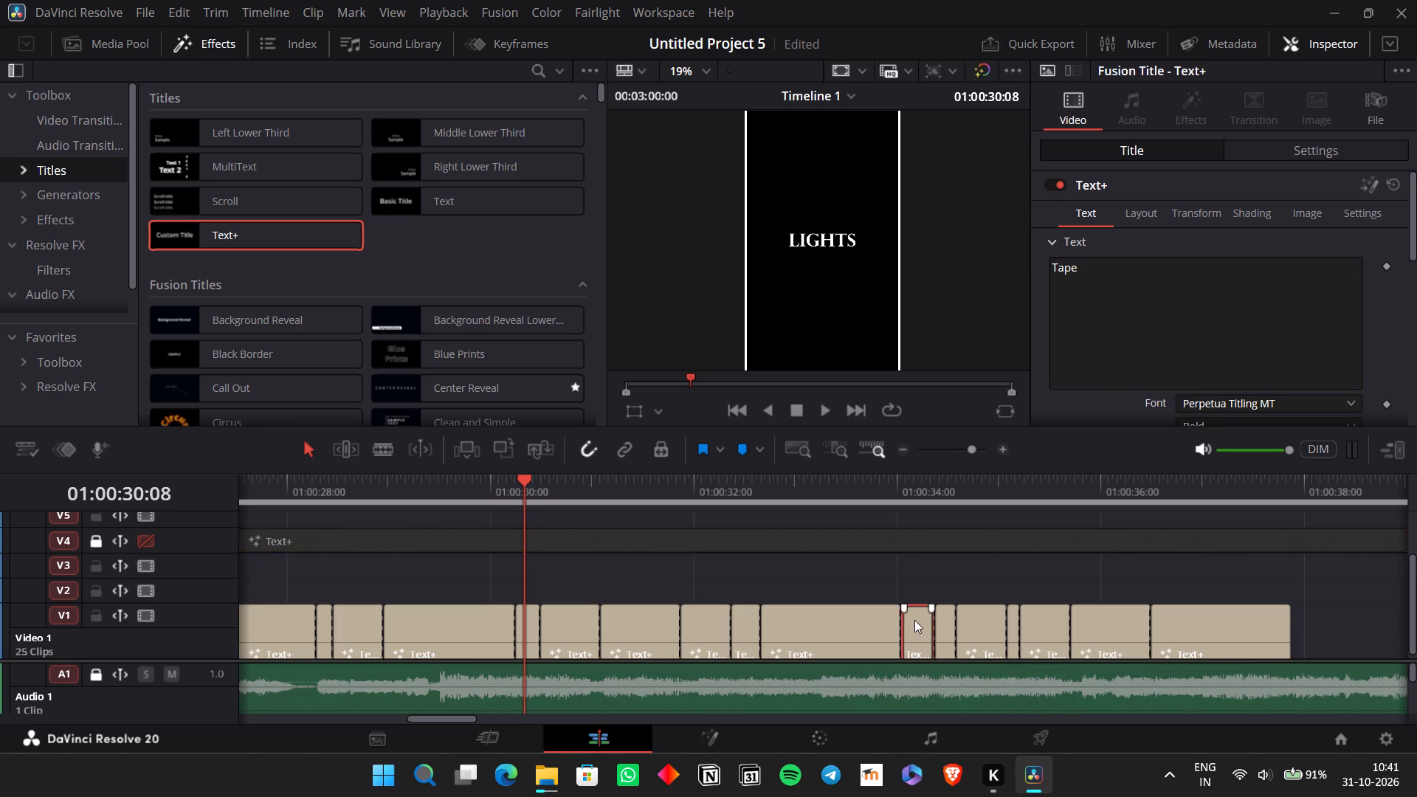
double_click(1083, 326)
key("b")
type("or")
key("n")
left_click(944, 634)
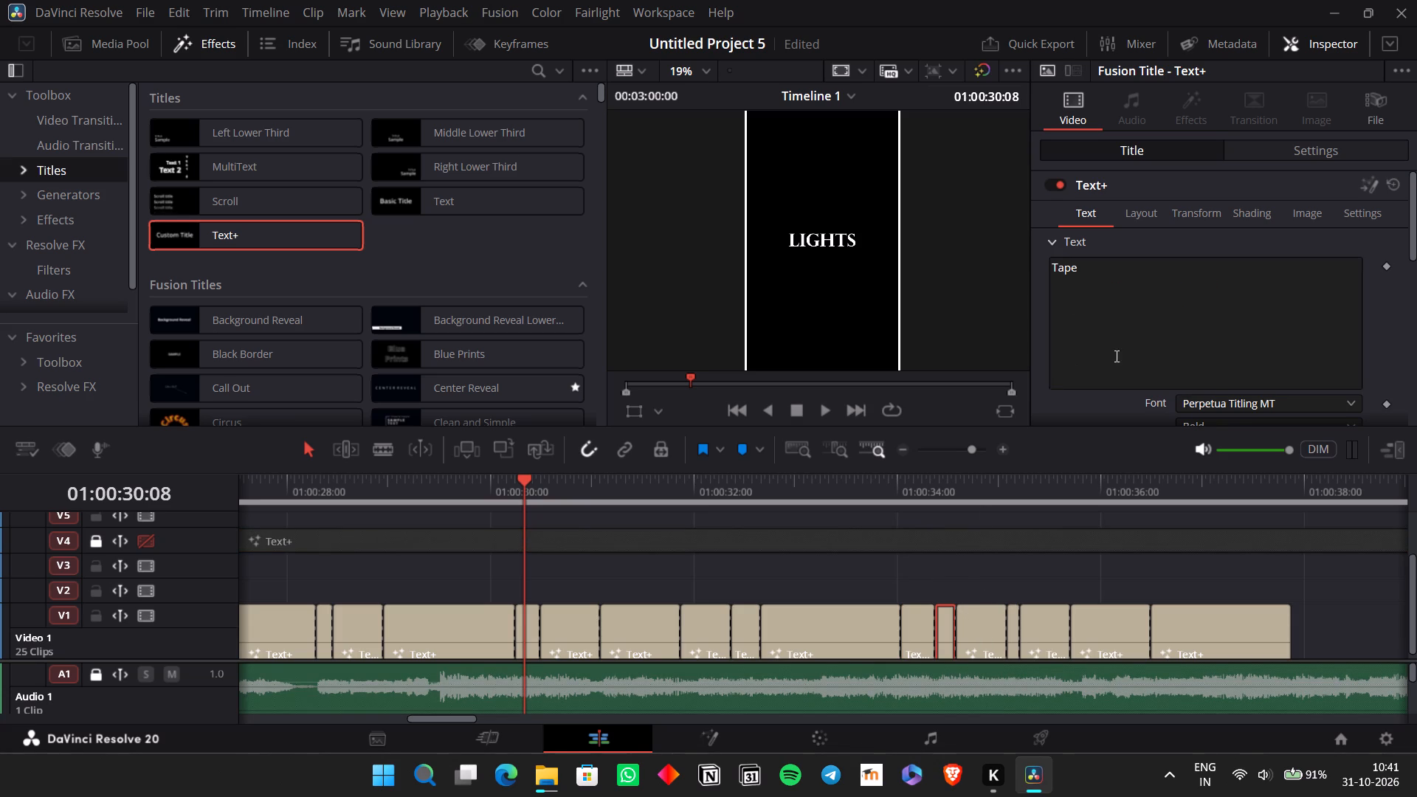
double_click(1134, 342)
type("fo")
key("r")
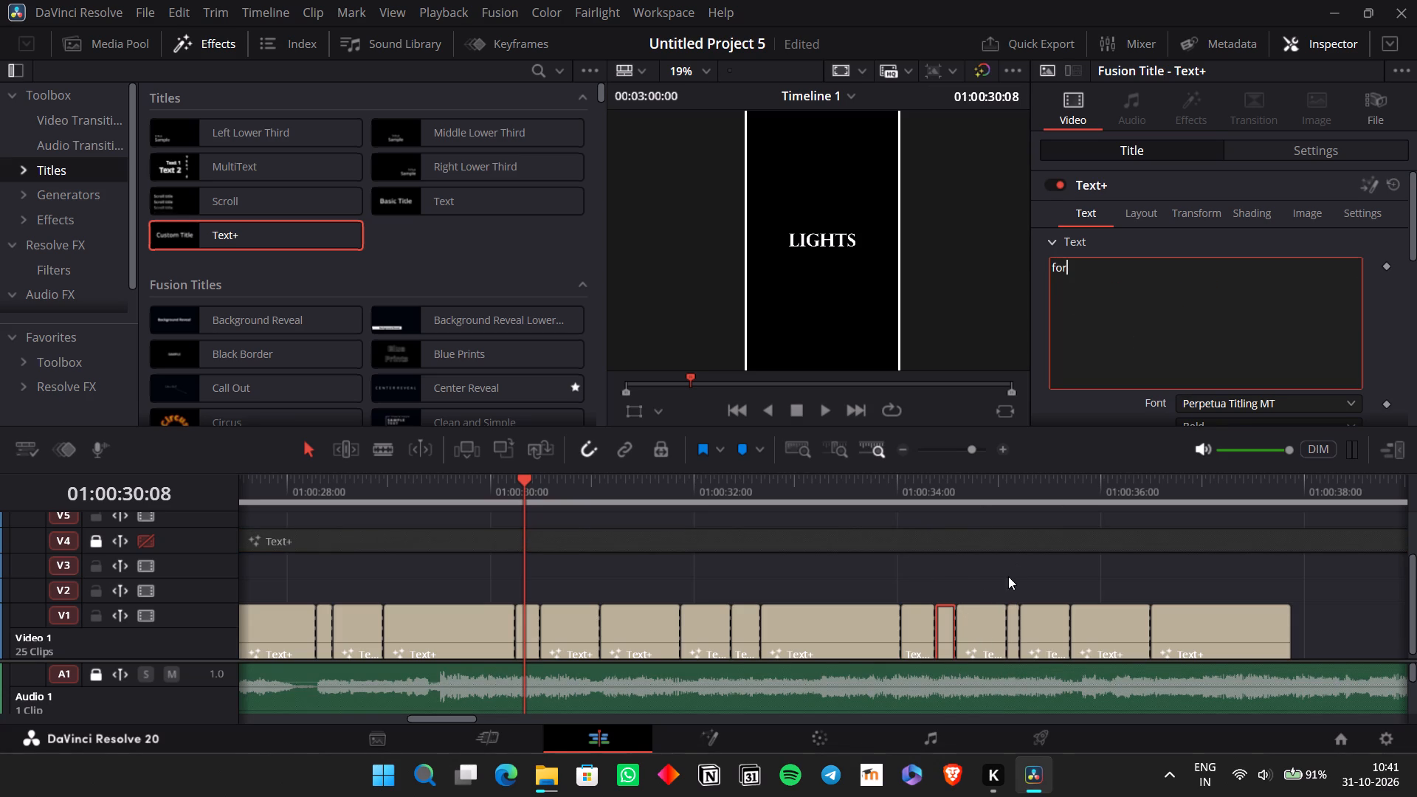
left_click(995, 632)
double_click(1111, 378)
type("thi")
key("s")
Check the lyrics in the V4 title and set the two V1 titles following "this" to "i'm" and "not".
left_click(1017, 632)
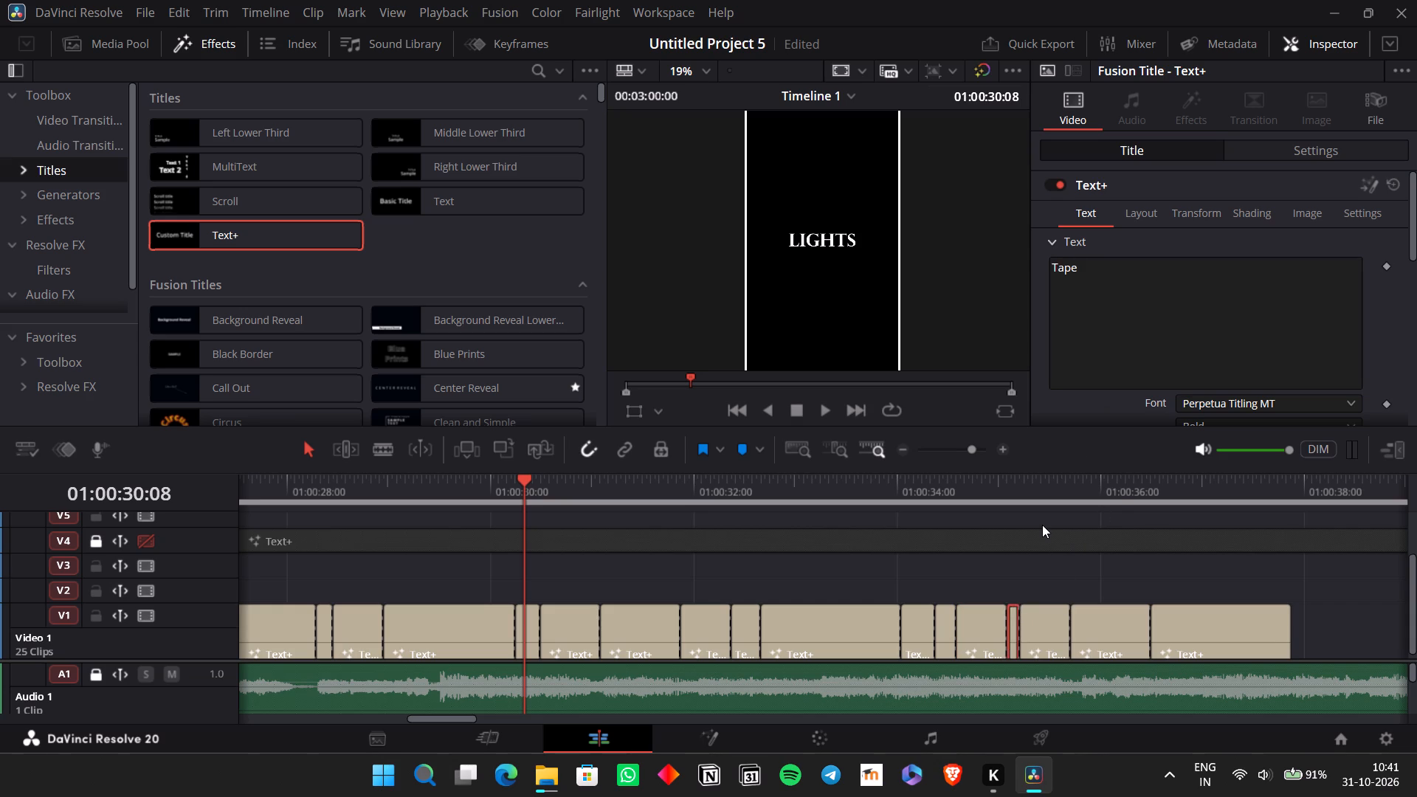
left_click(1042, 525)
left_click(1033, 546)
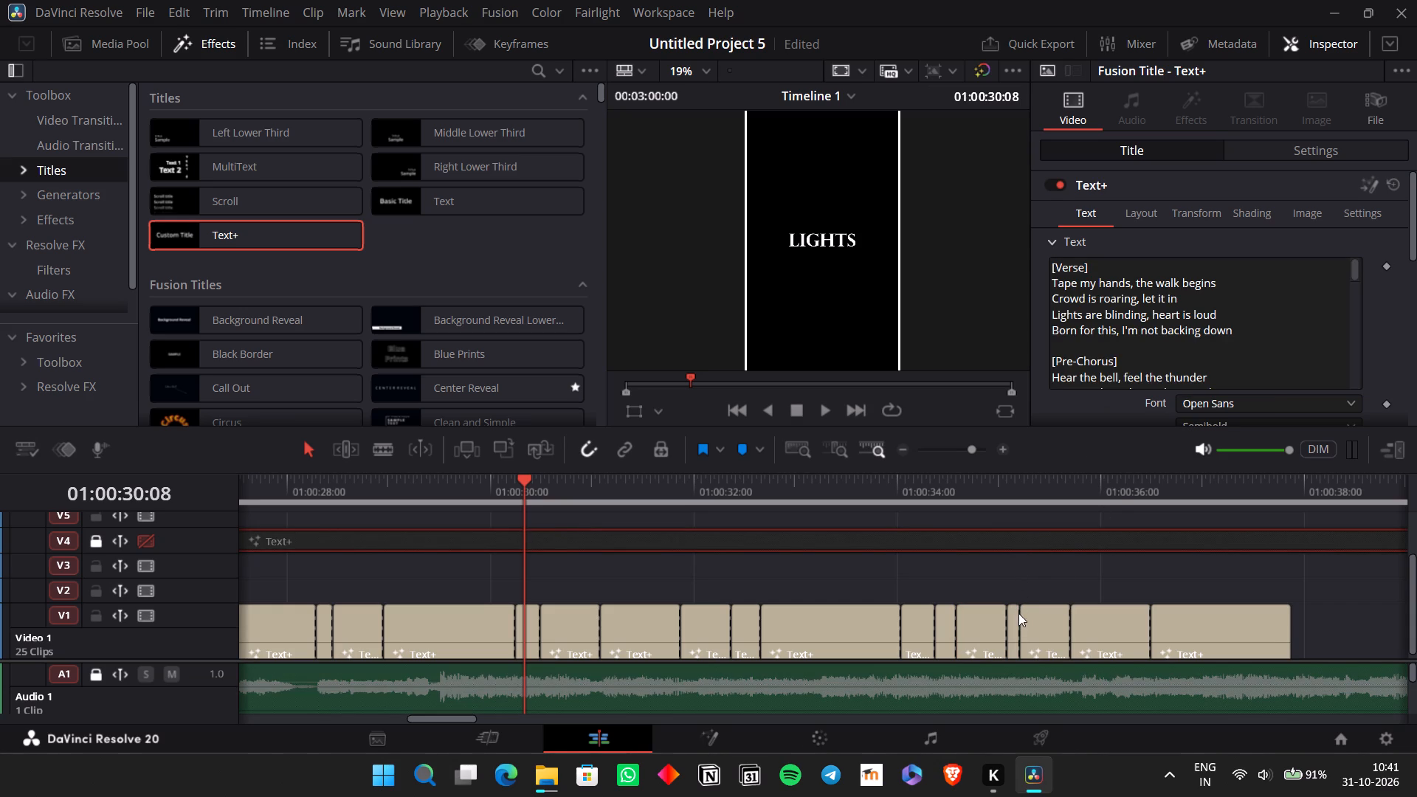
left_click(1012, 635)
double_click(1145, 342)
key("i")
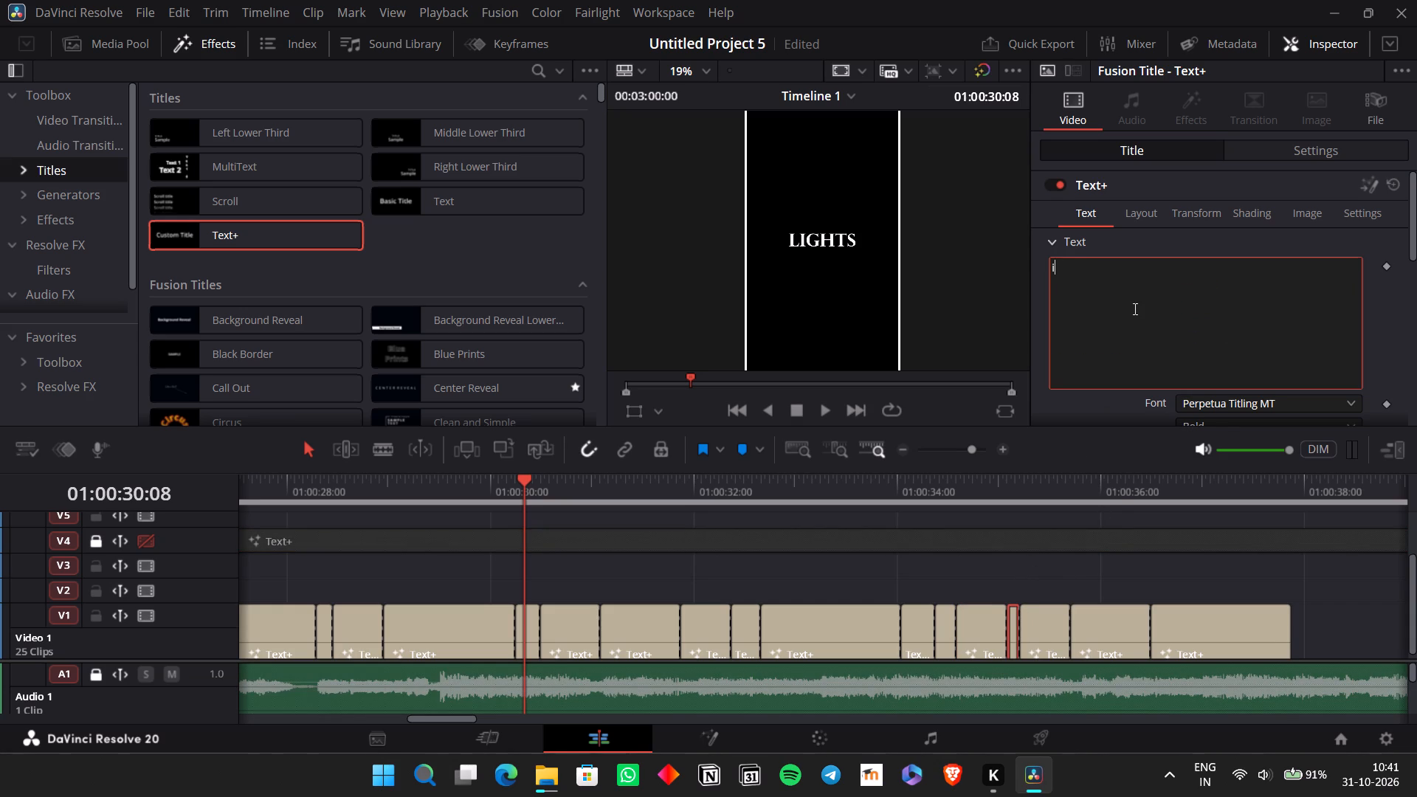
key("apostrophe")
key("m")
left_click(1041, 632)
double_click(1136, 325)
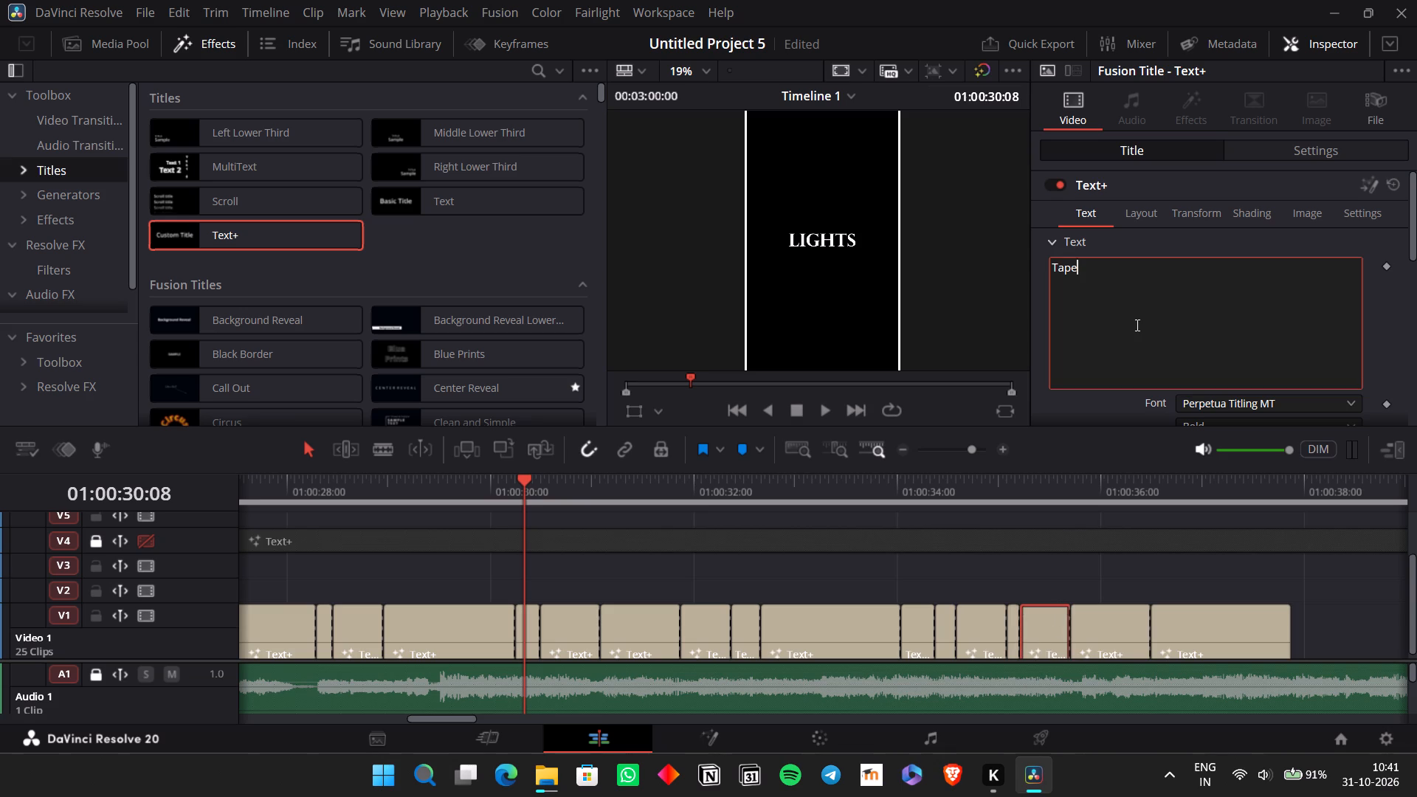
key("n")
key("o")
key("t")
Set the text of the last two V1 titles, following "not", to "backing" and "down".
left_click(1107, 644)
double_click(1147, 369)
key("b")
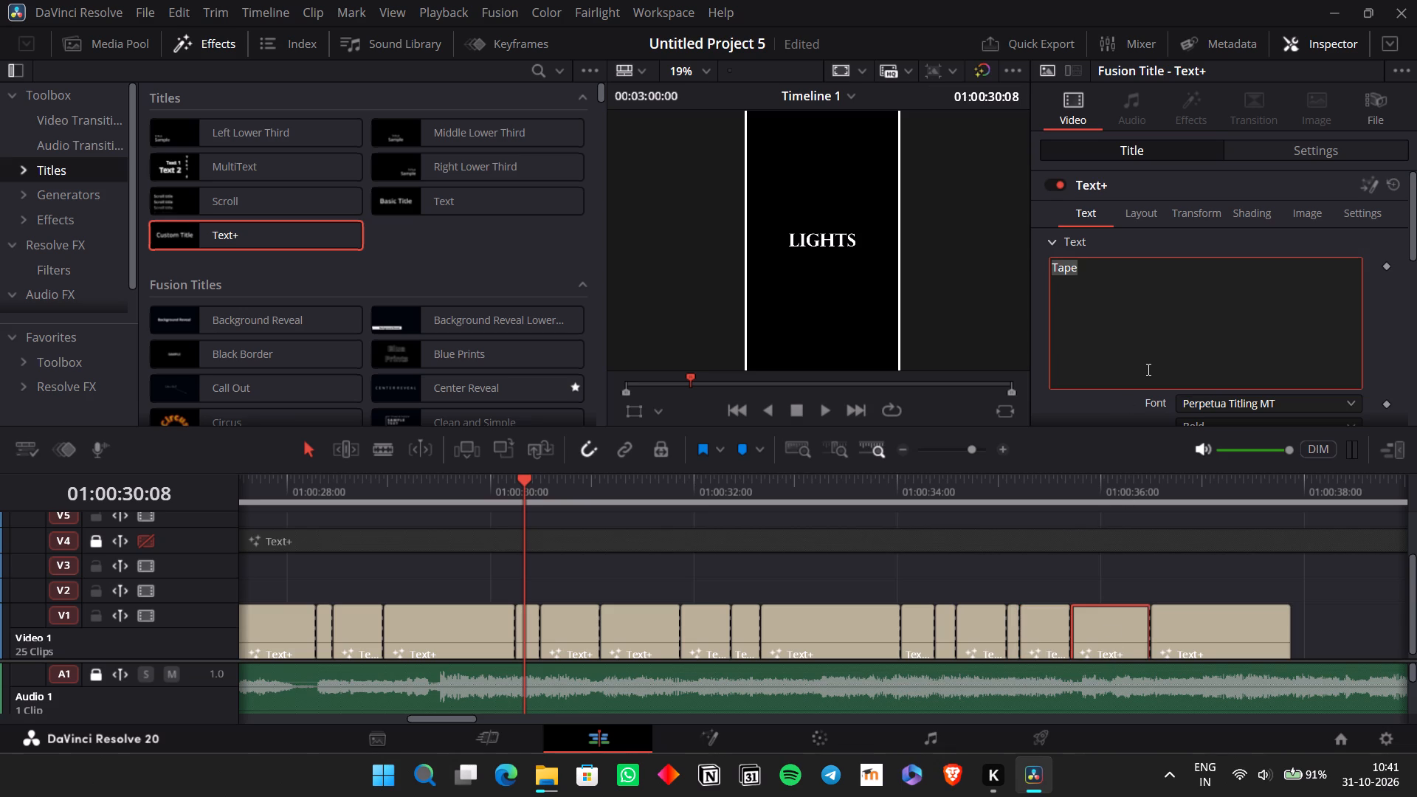
type("ac")
key("k")
type("in")
key("g")
left_click(1225, 613)
double_click(1126, 343)
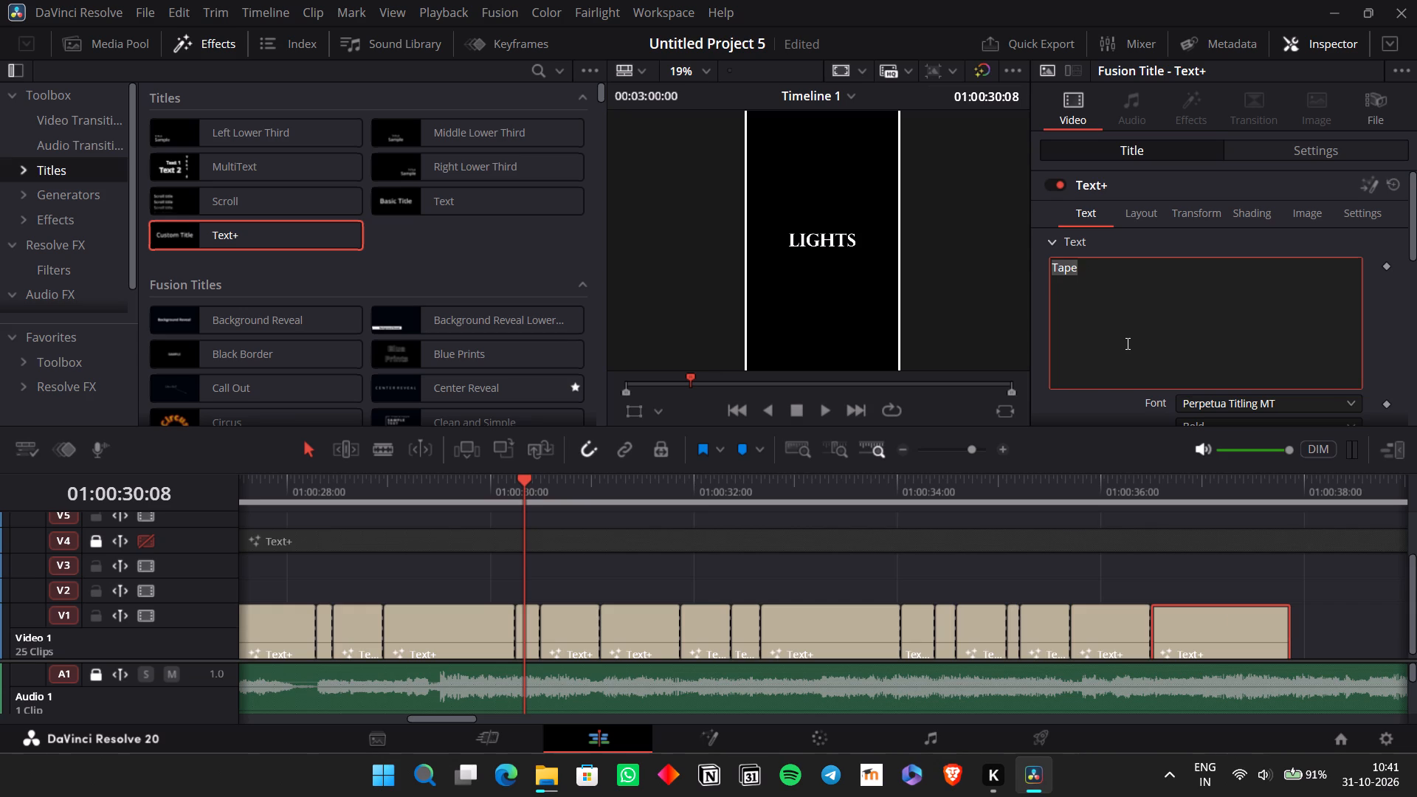
key("d")
key("o")
key("w")
key("n")
Replay the newly worded clips, repeating from about 01:00:30:12, to check the words against the vocals around "binding".
left_click(416, 493)
key("space")
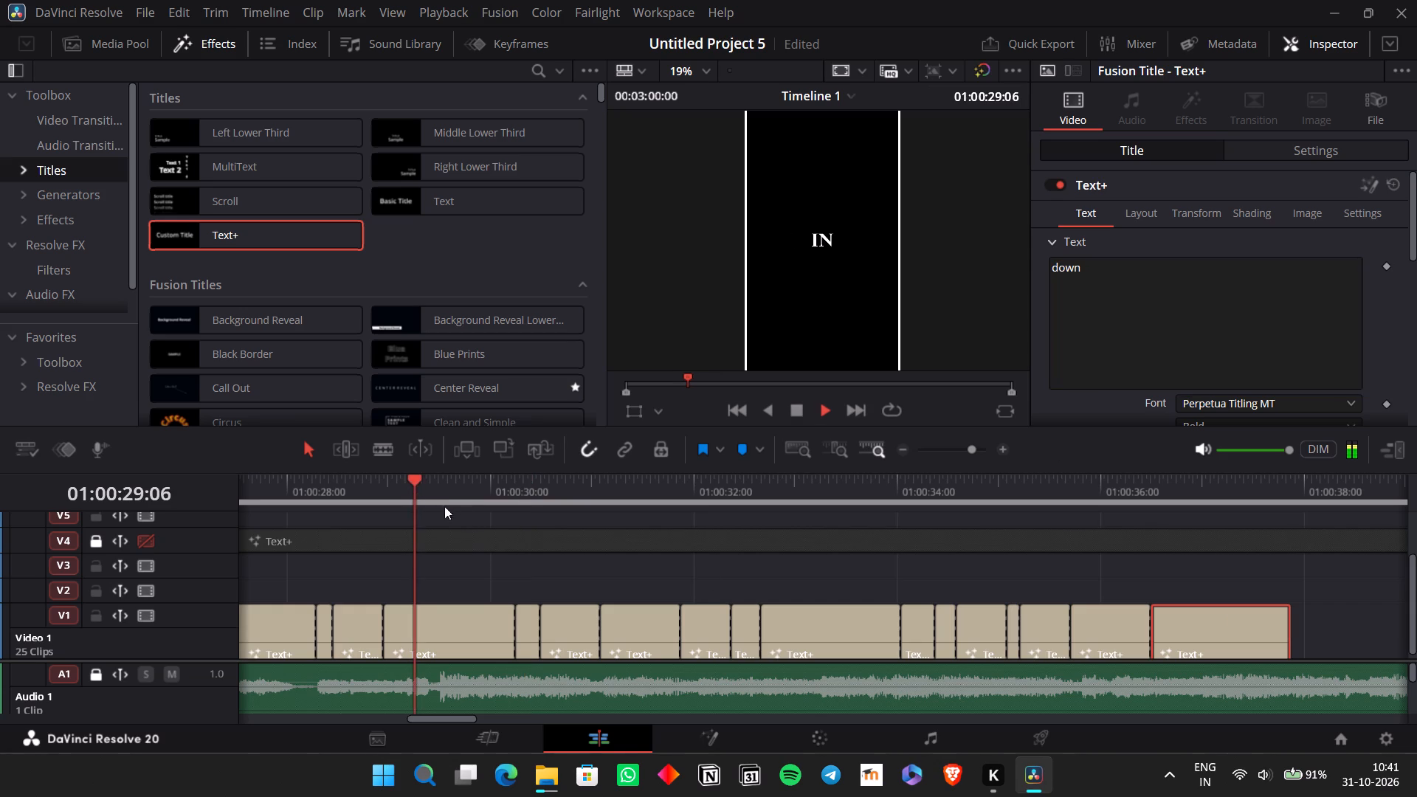
left_click(541, 511)
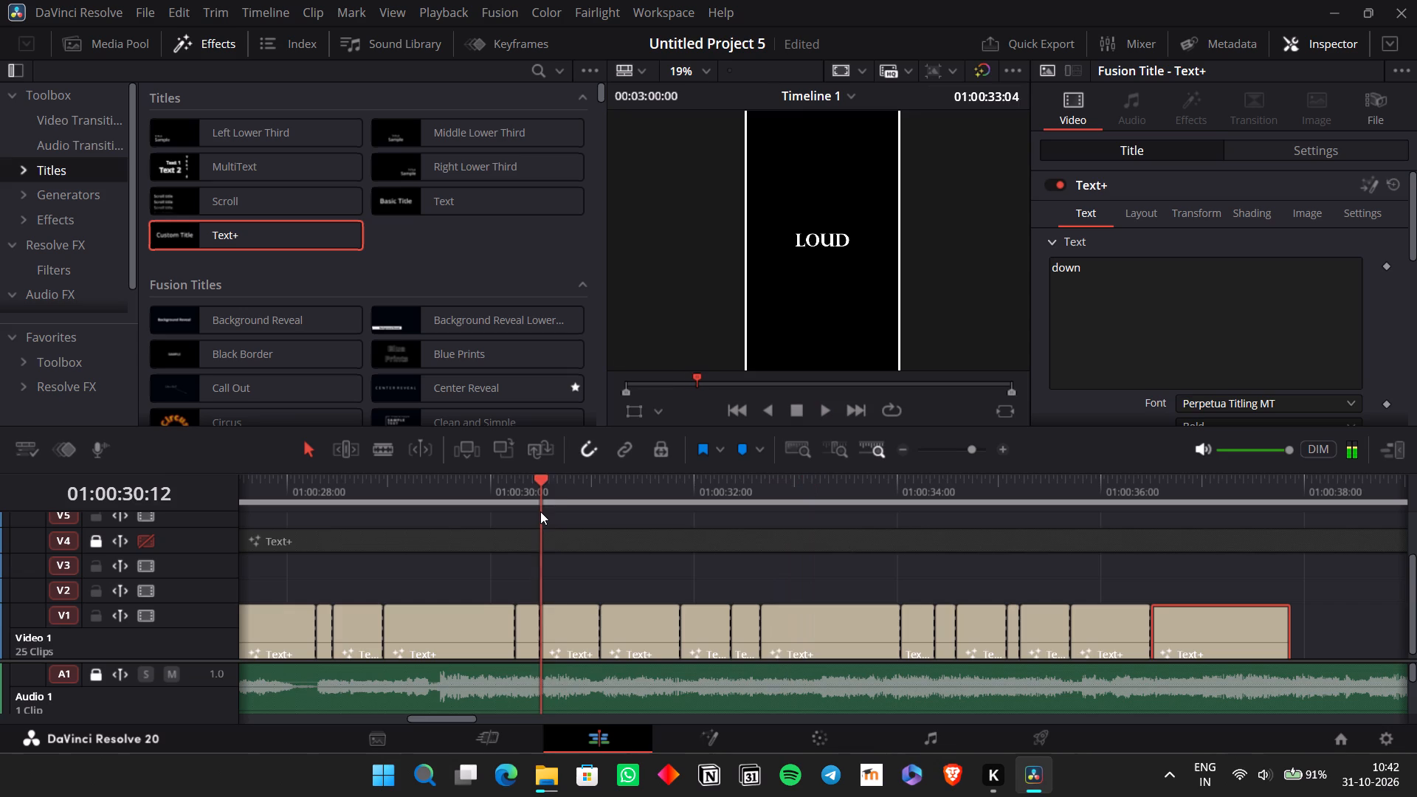
key("space")
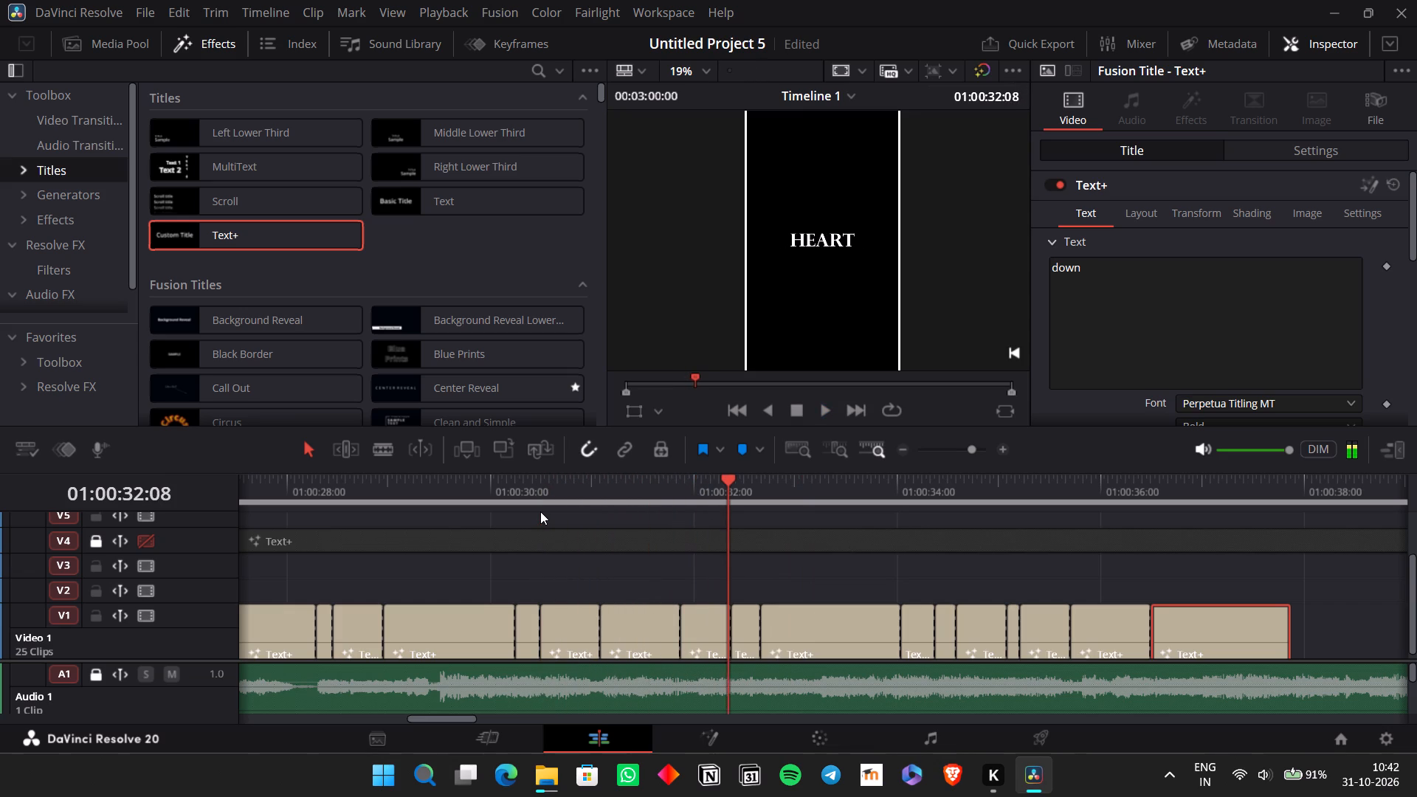
left_click(540, 511)
left_click(545, 492)
key("space")
key("space")
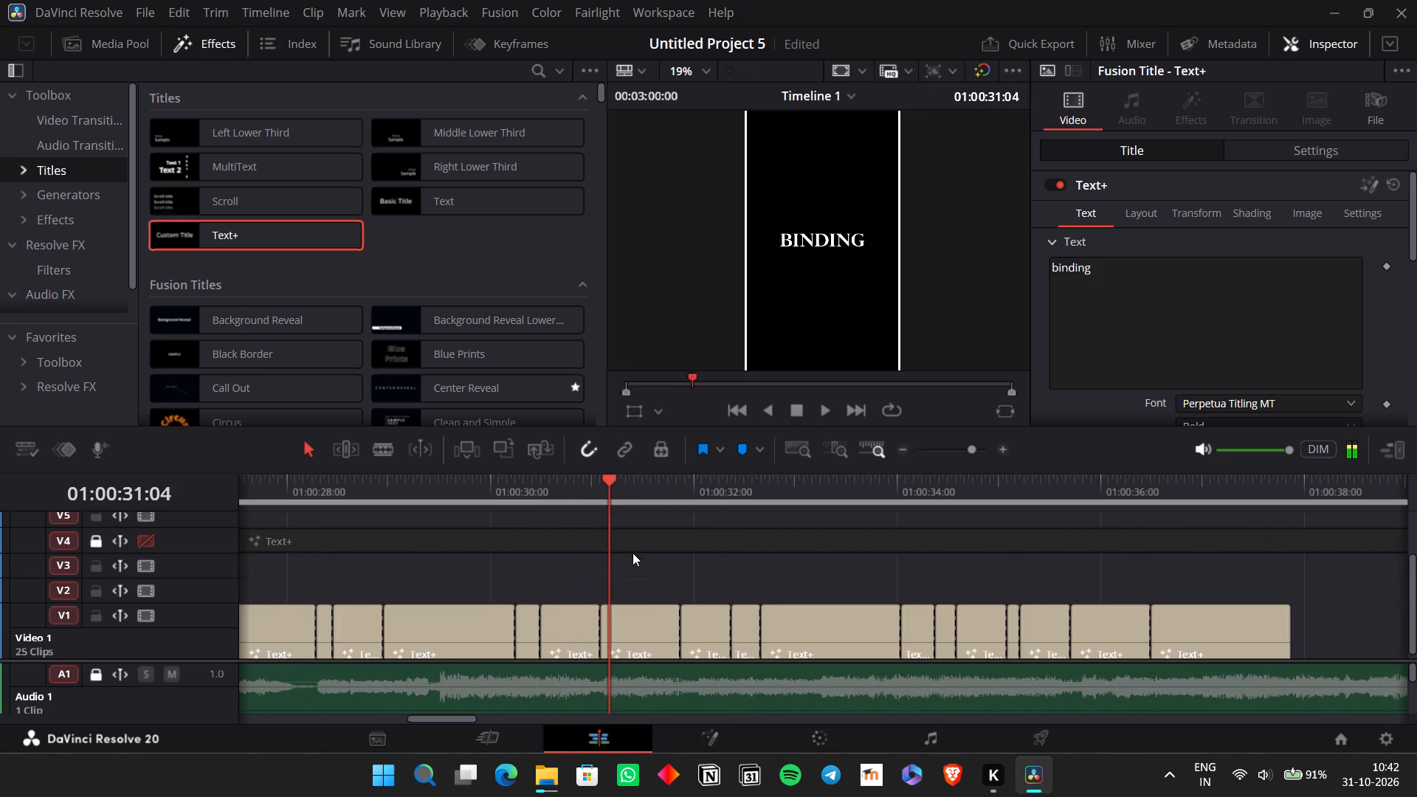
Check the V4 lyrics and correct the V1 title "binding" to read "blinding".
left_click(635, 538)
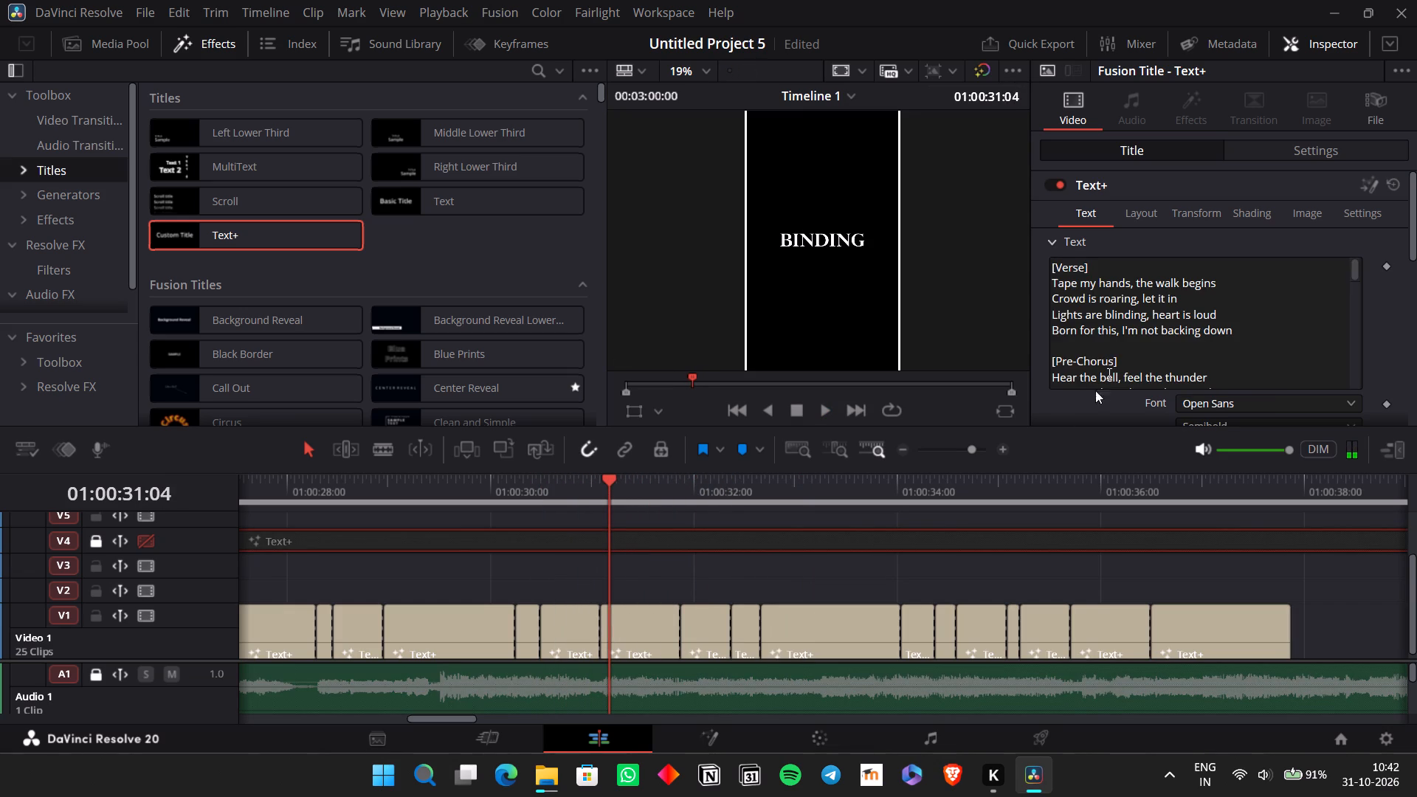
left_click(672, 610)
left_click(653, 619)
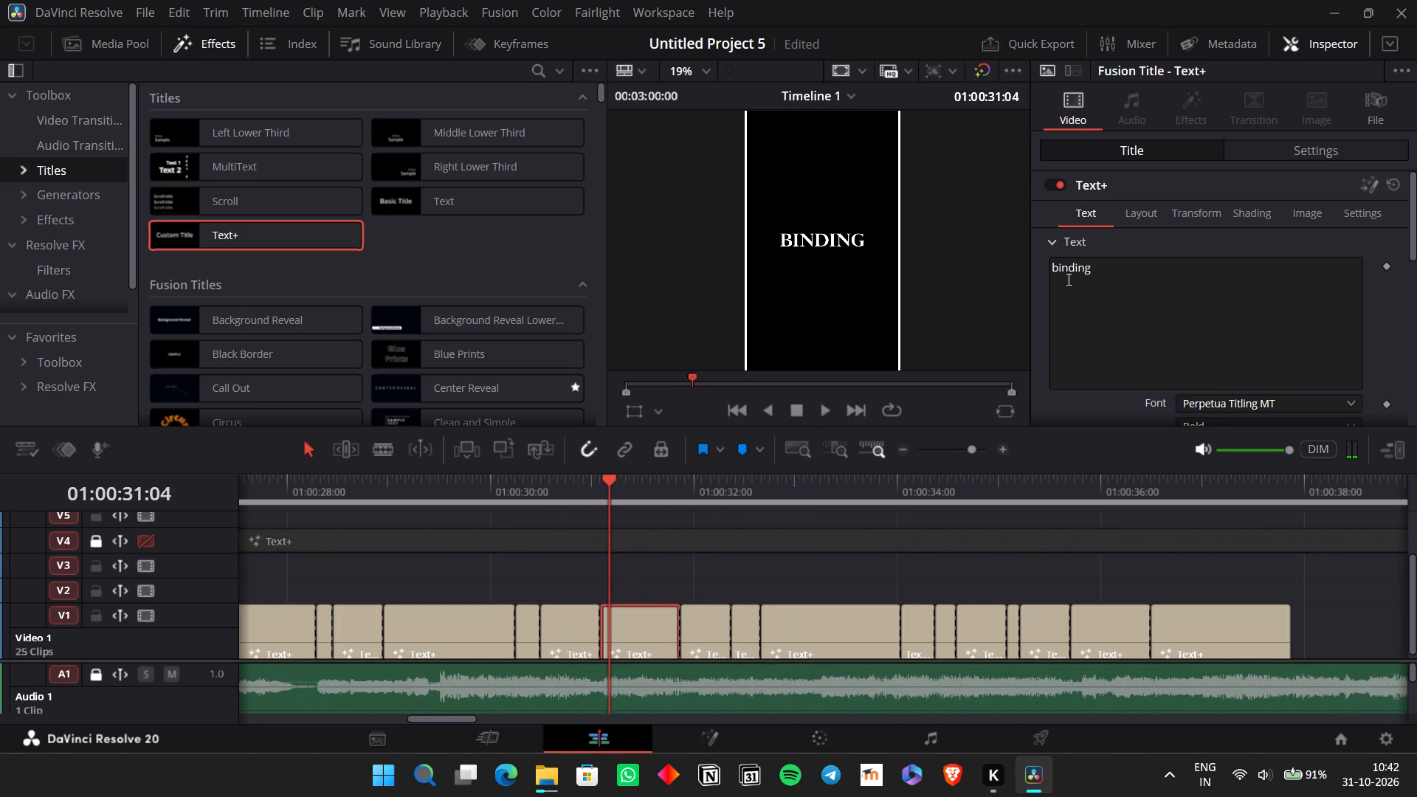
left_click(1063, 272)
key("BackSpace")
type("li")
Replay from about 01:00:30 through to about 01:00:46:16, checking the worded titles and listening to the vocals that follow "down".
left_click(549, 472)
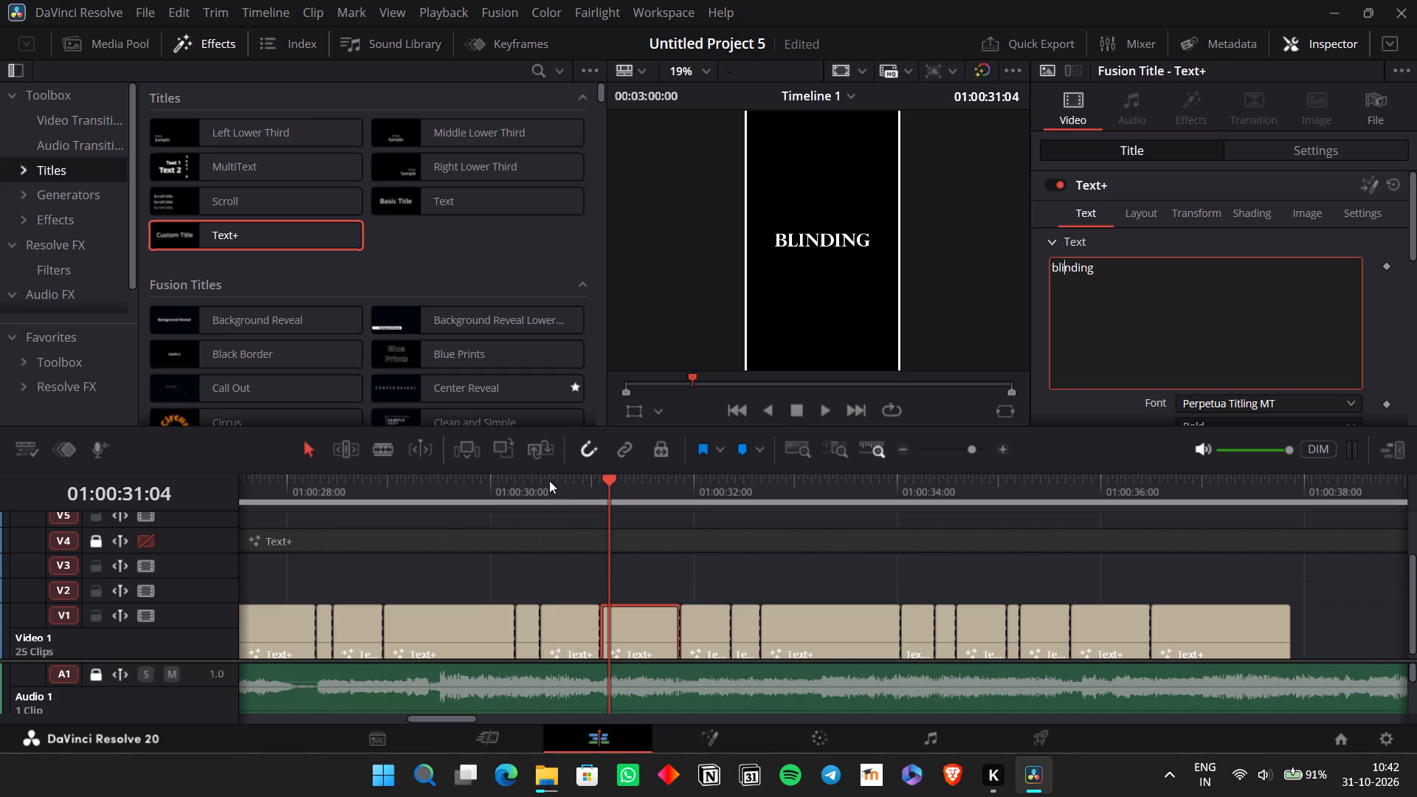
left_click(549, 480)
key("space")
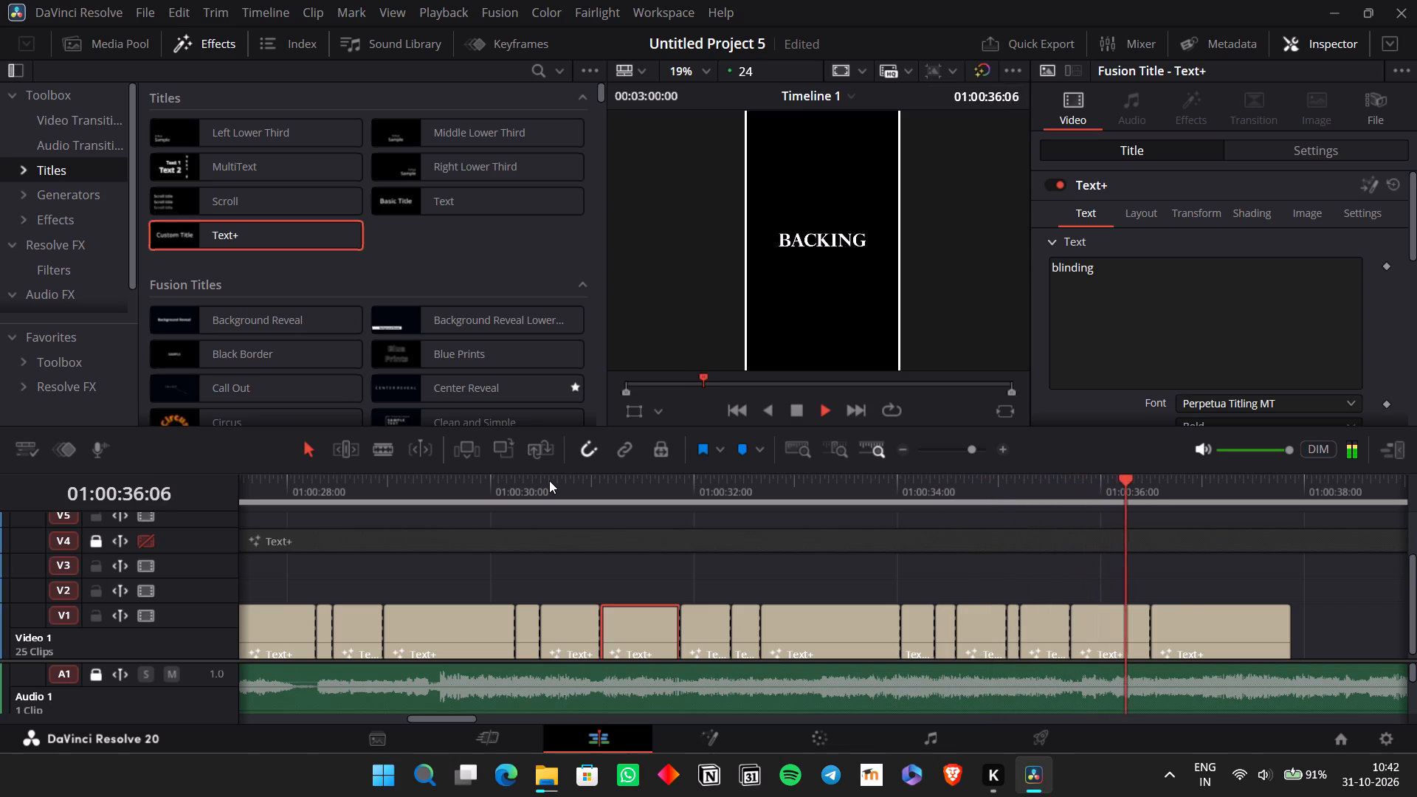
key("space")
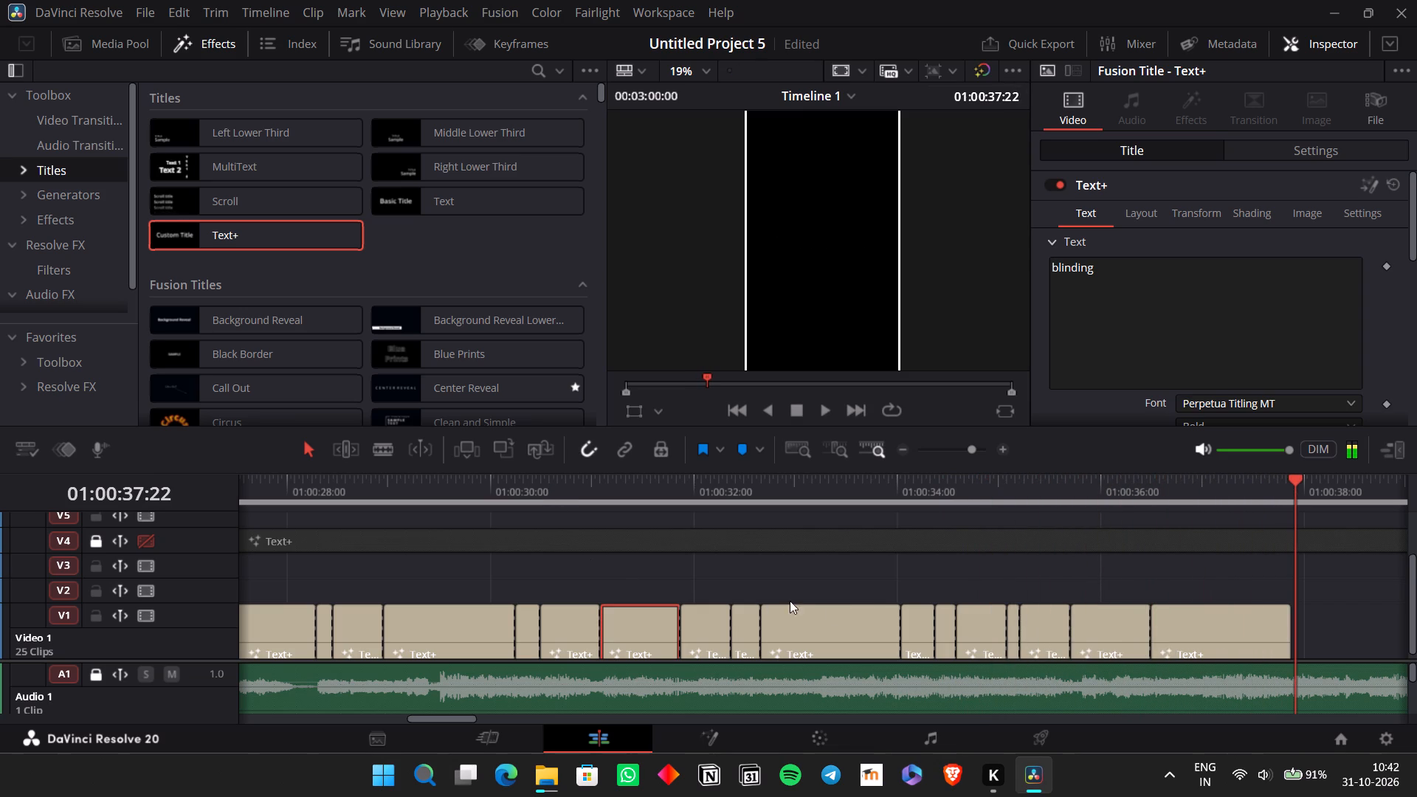
scroll(886, 612, "left", 1)
key("space")
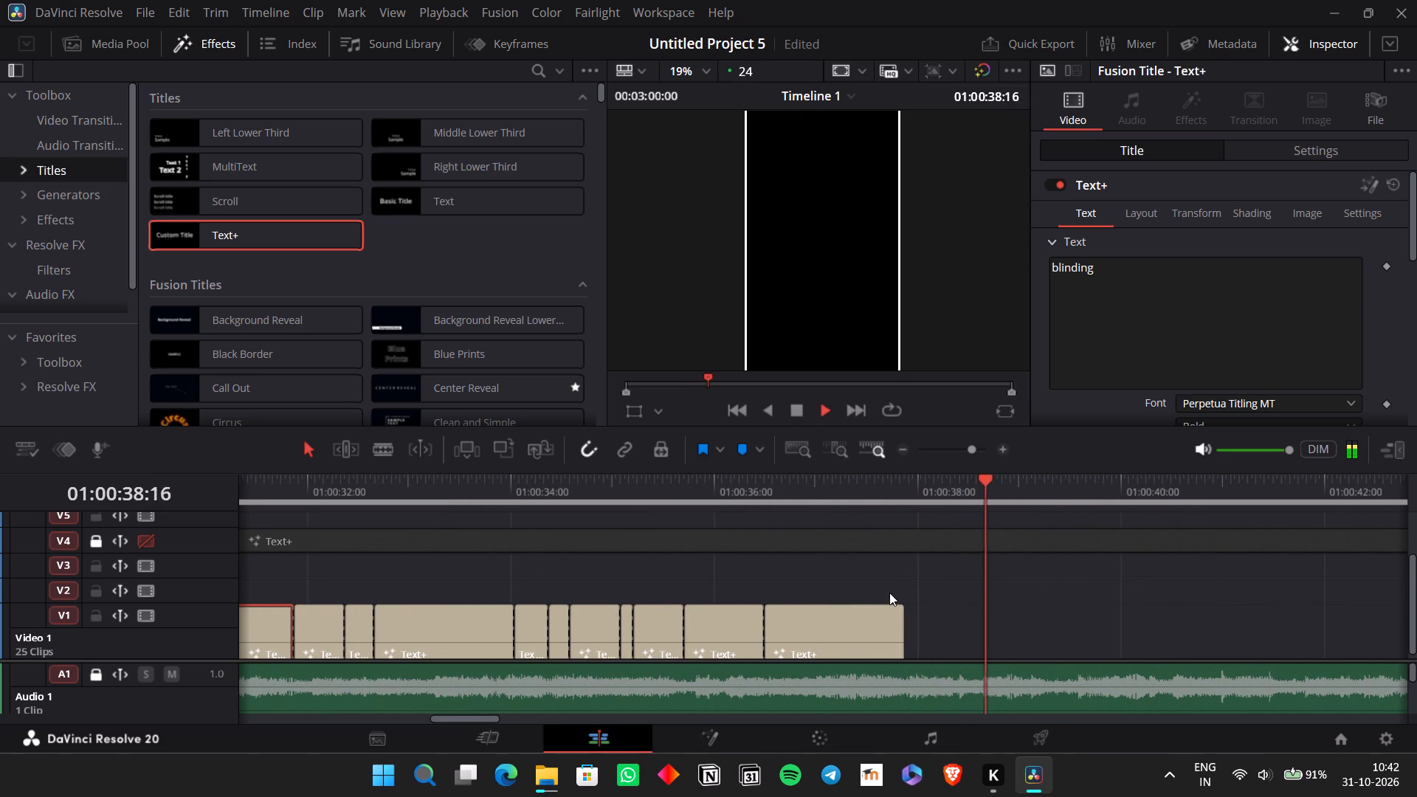
scroll(889, 593, "left", 2)
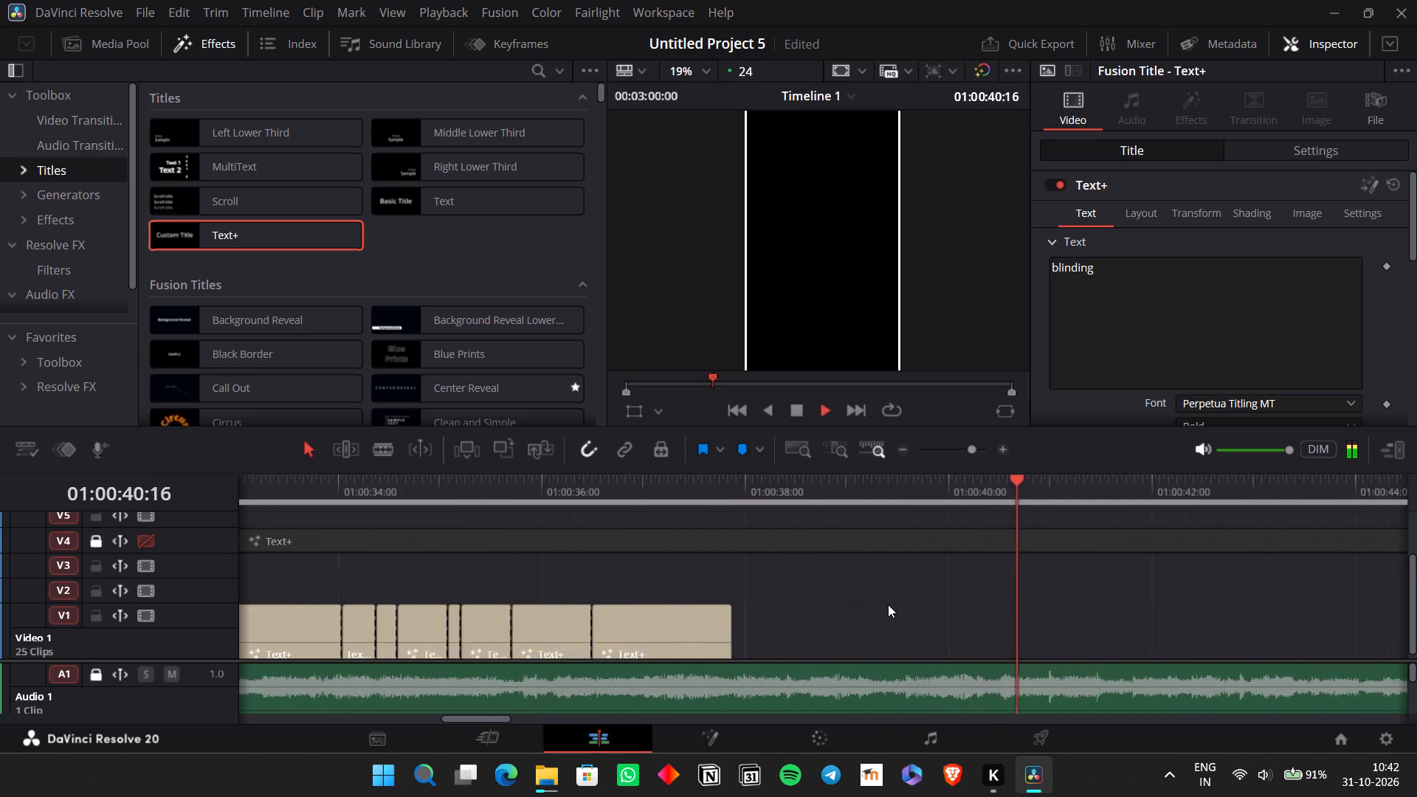
scroll(888, 604, "left", 1)
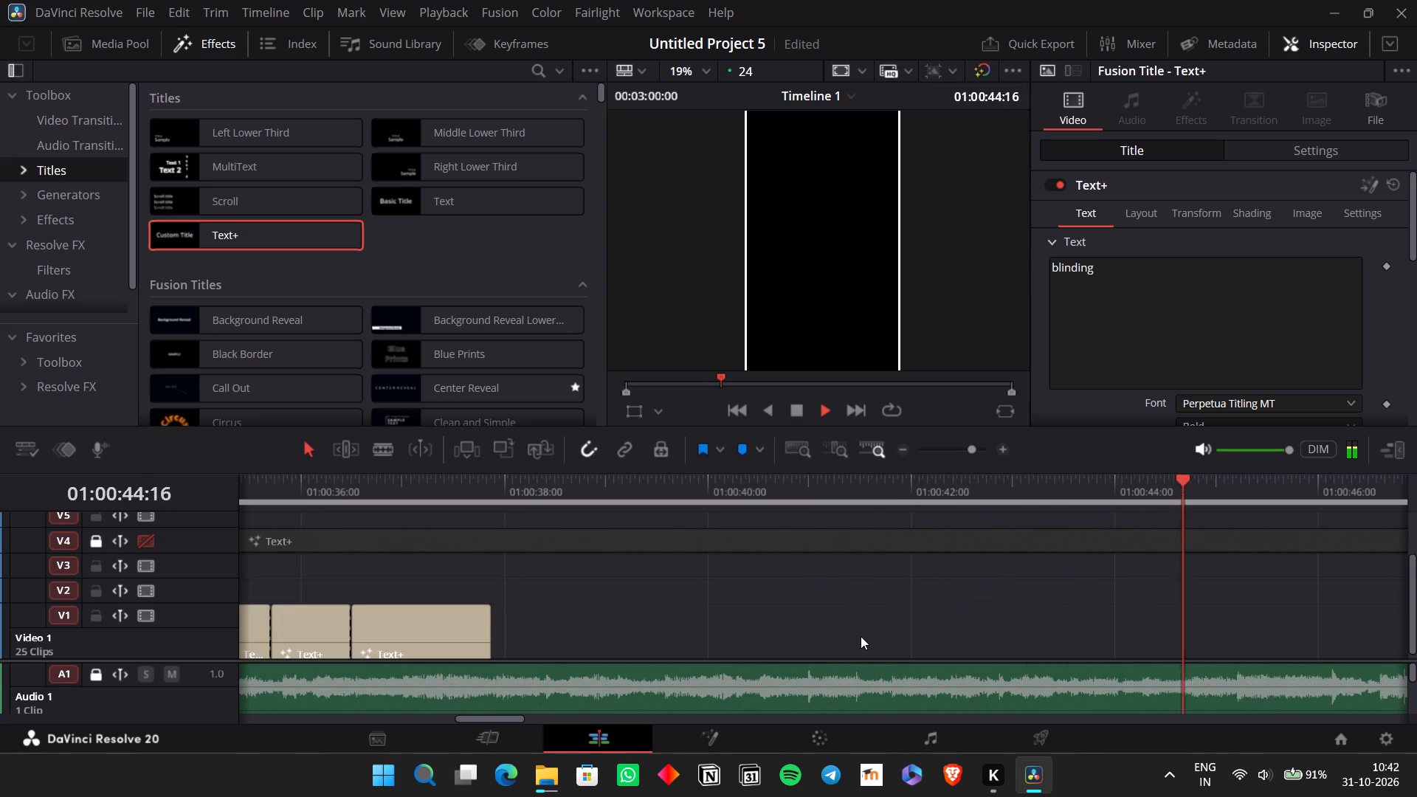
key("space")
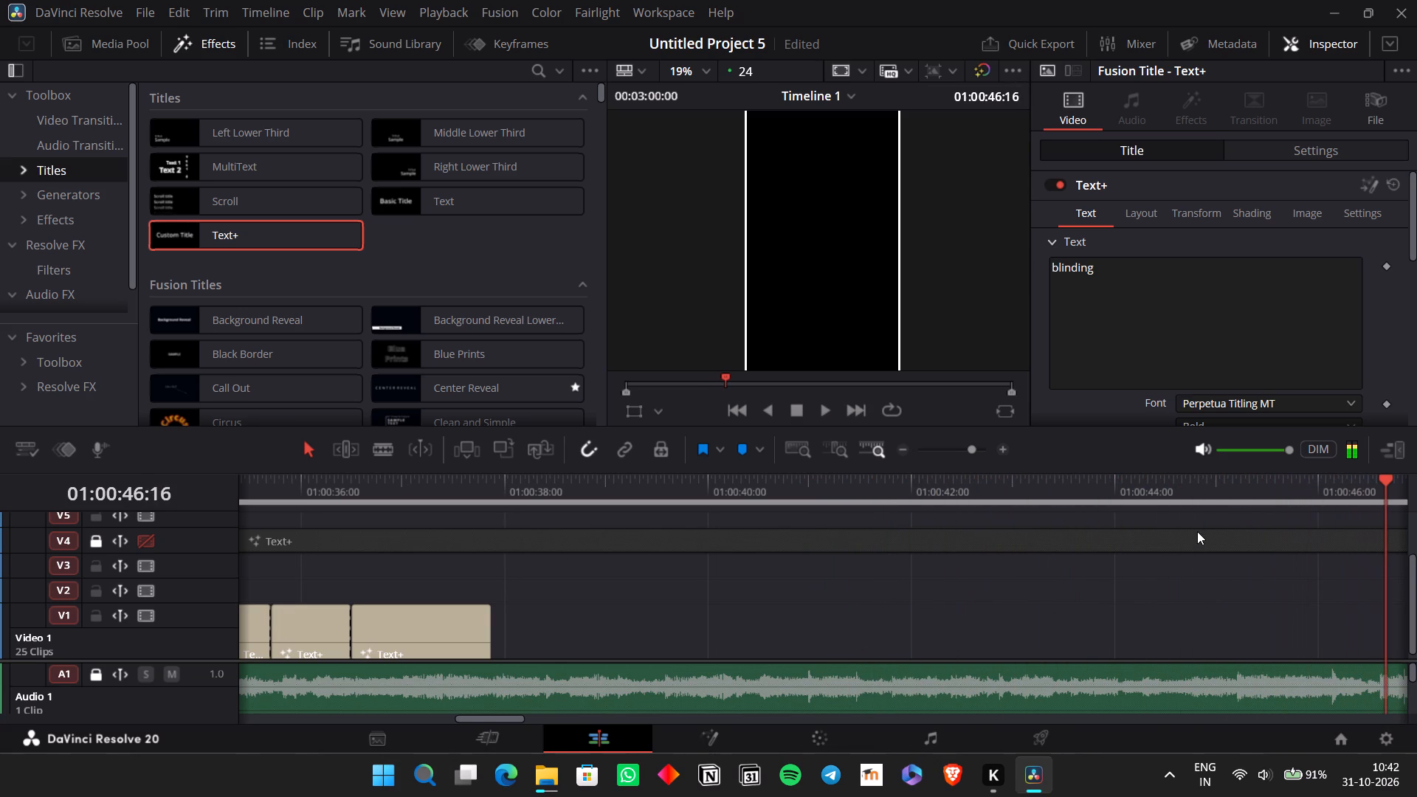
Extend the end of the last V1 title, "down", to about 01:00:46:16.
left_click(1227, 480)
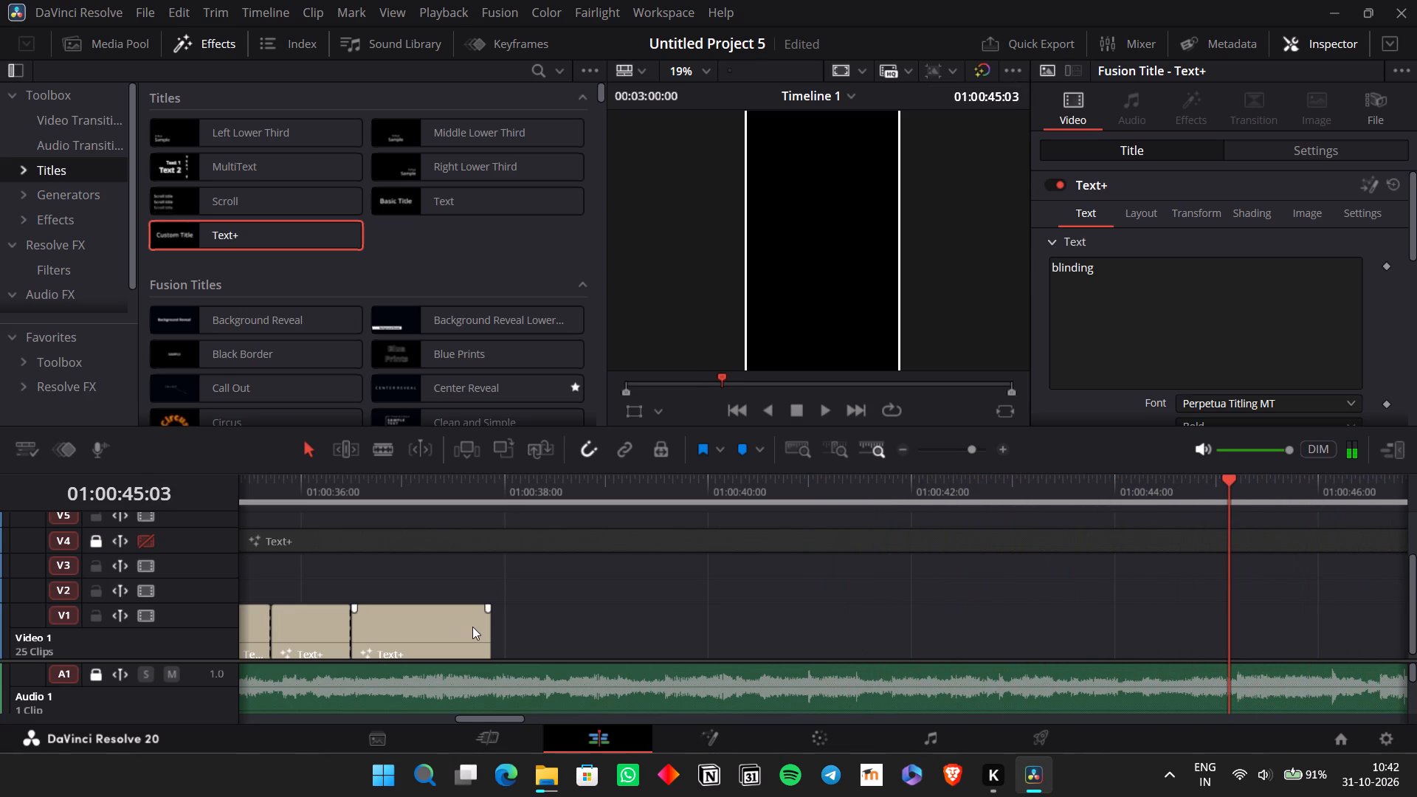
left_click_drag(483, 625, 1377, 620)
Replay the end of "down" against the vocals and split the extended V1 title at about 01:00:37:22.
left_click(365, 495)
left_click(482, 633)
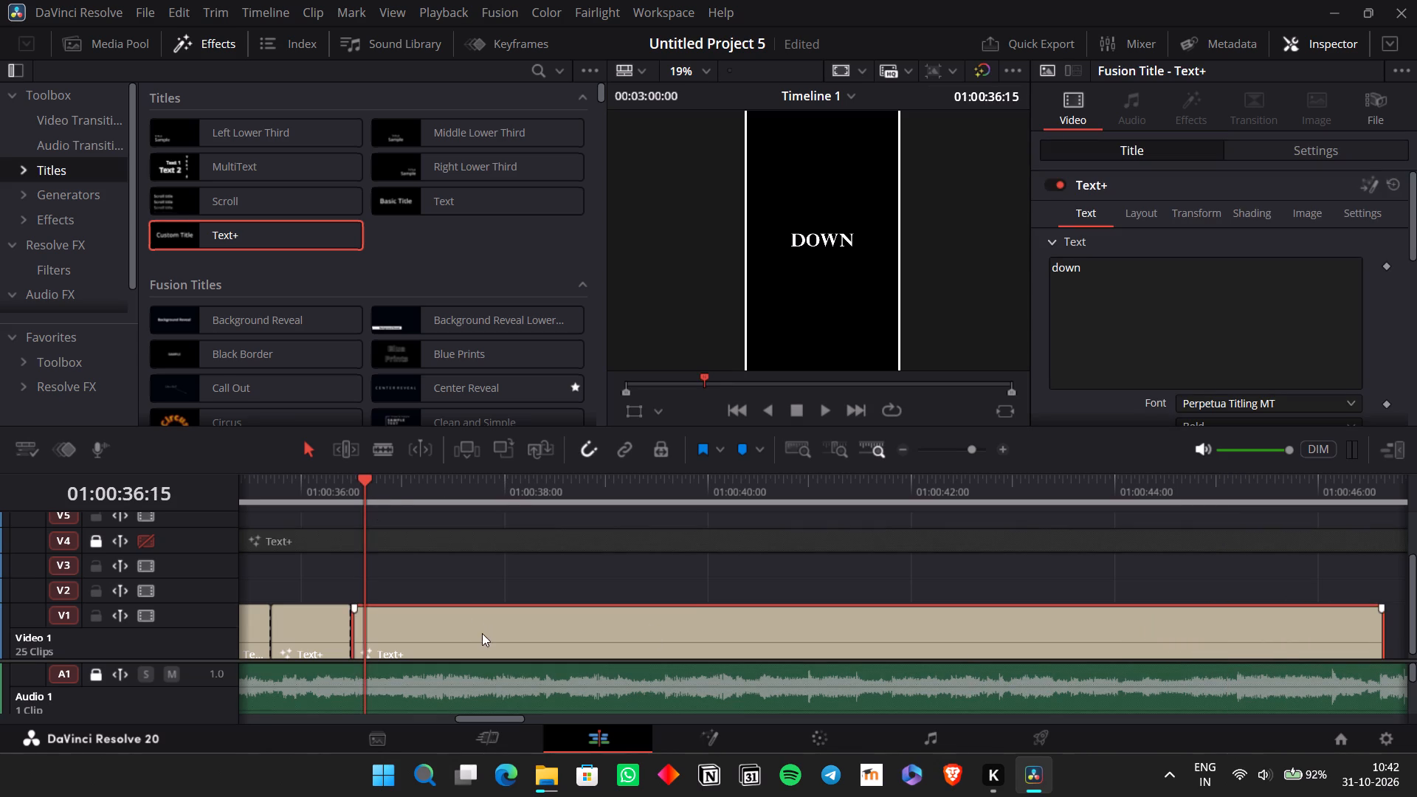
key("space")
key("space")
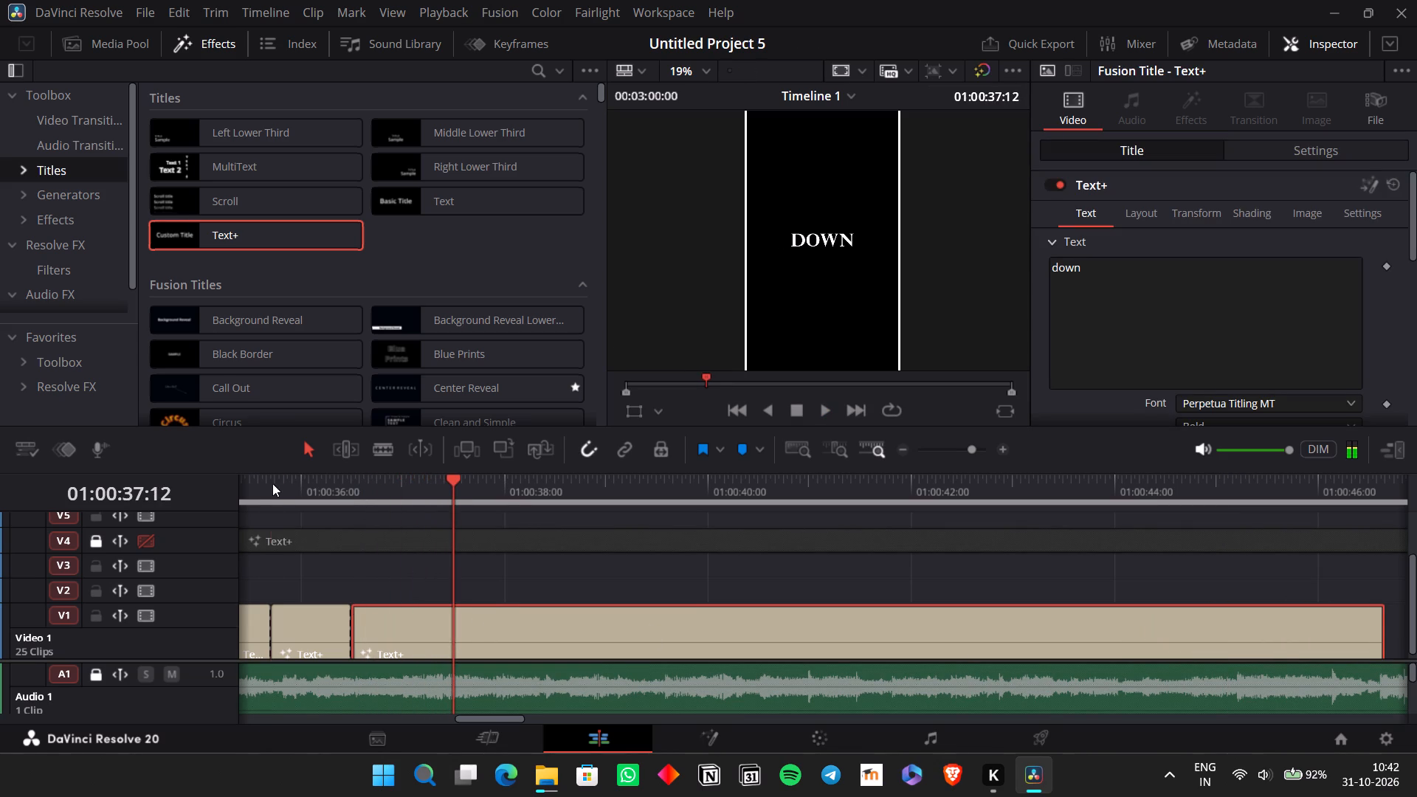
left_click(272, 483)
key("space")
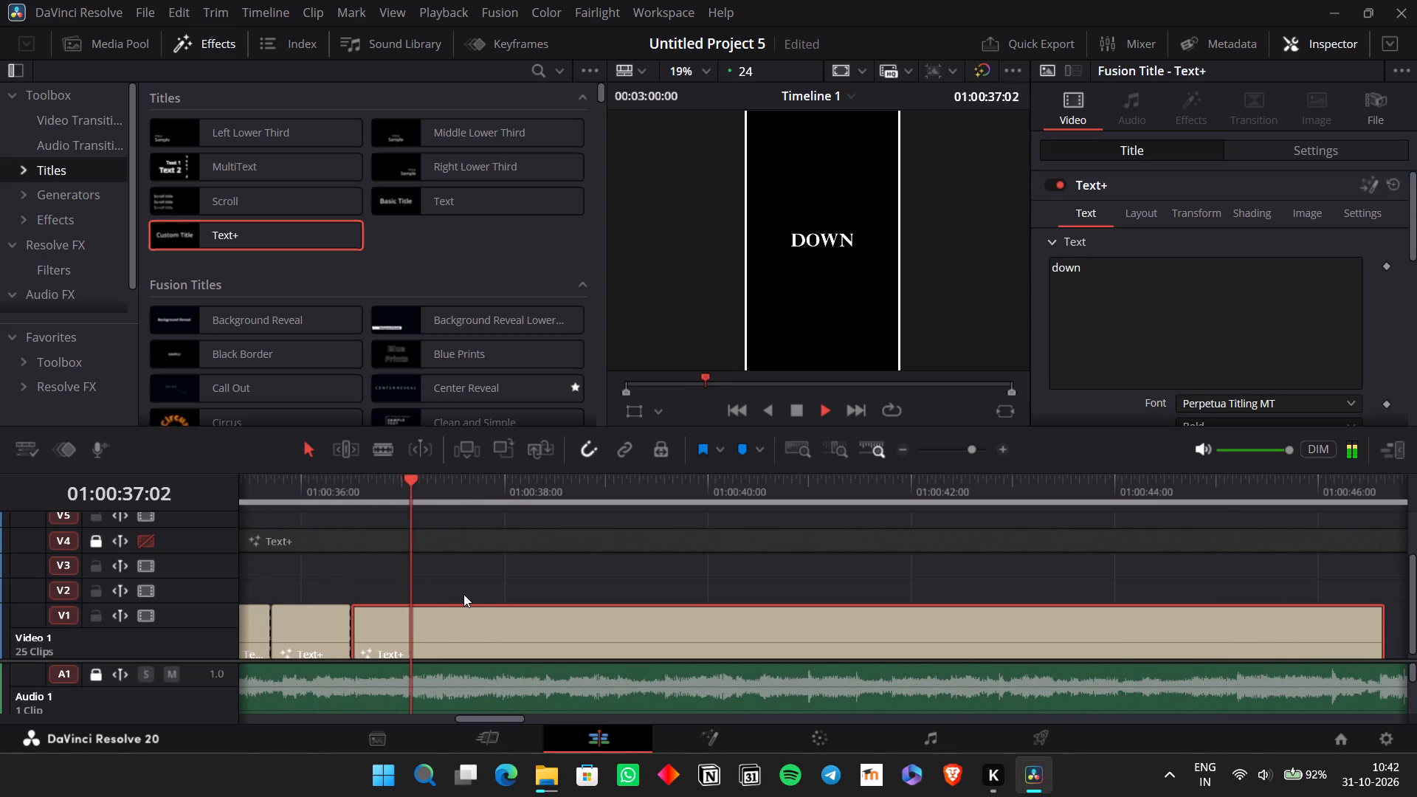
key("space")
key("space")
key("space")
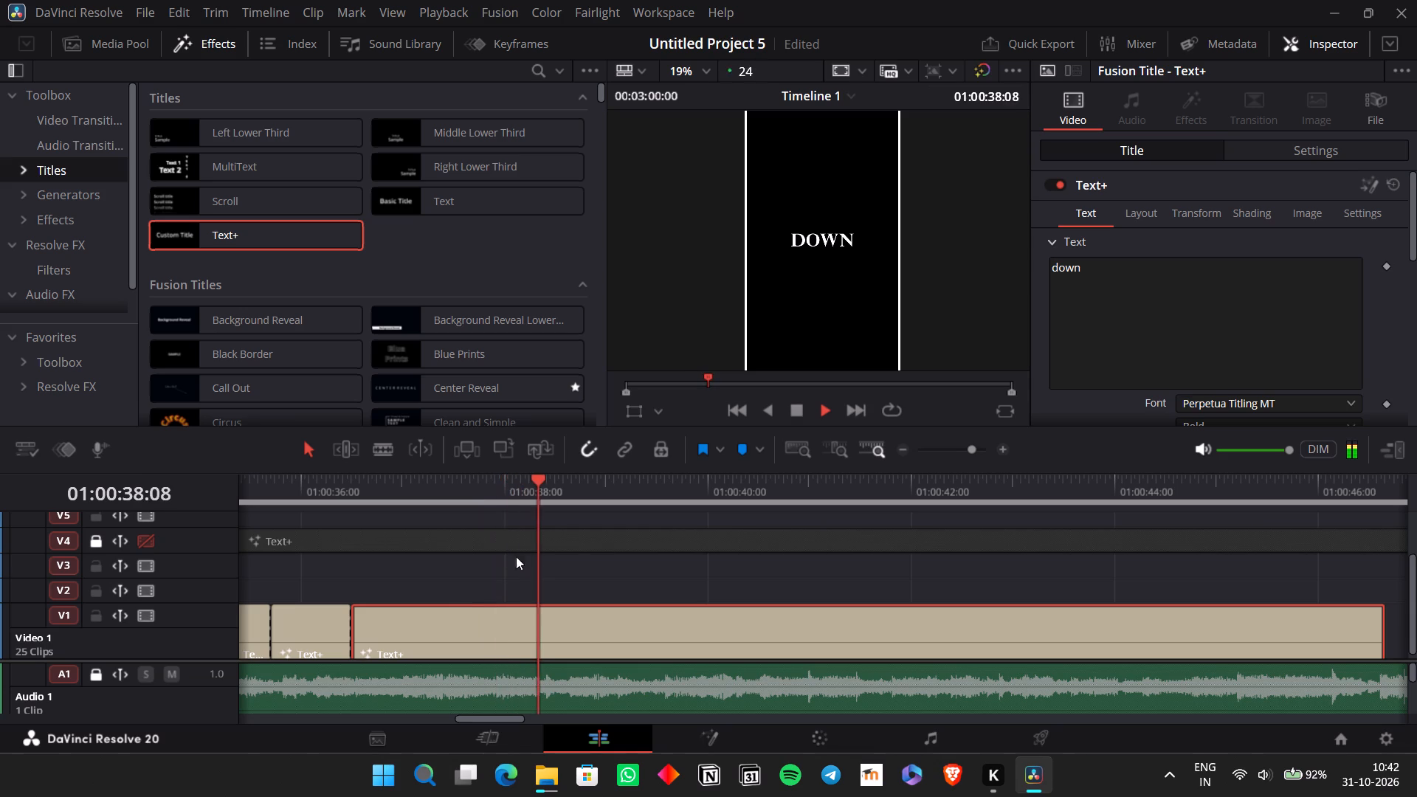
left_click(504, 485)
key("space")
key("space")
left_click(504, 485)
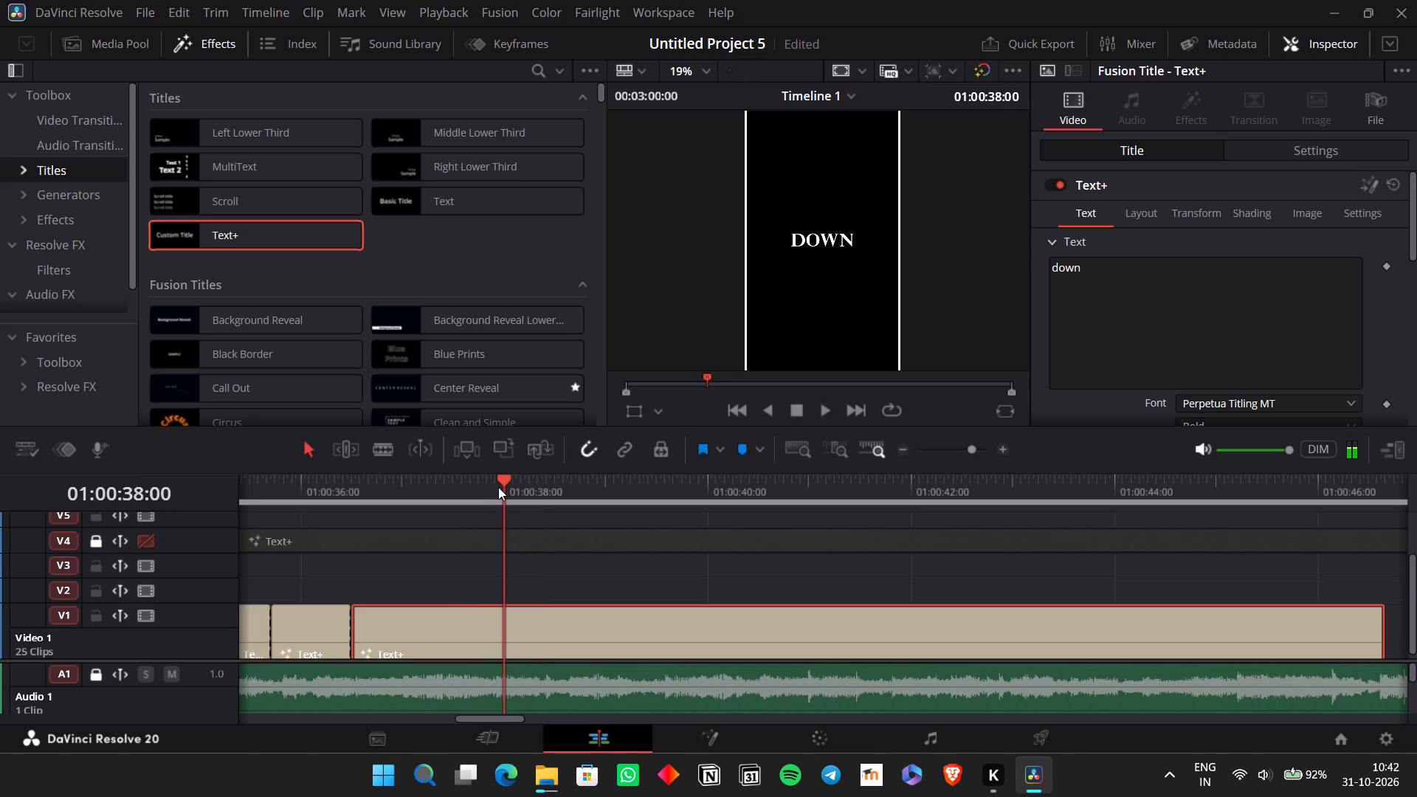
left_click(494, 487)
key("ctrl+b")
Split the remaining V1 title at 01:00:38:09 and 01:00:38:14 to match the sung words.
left_click(588, 621)
key("space")
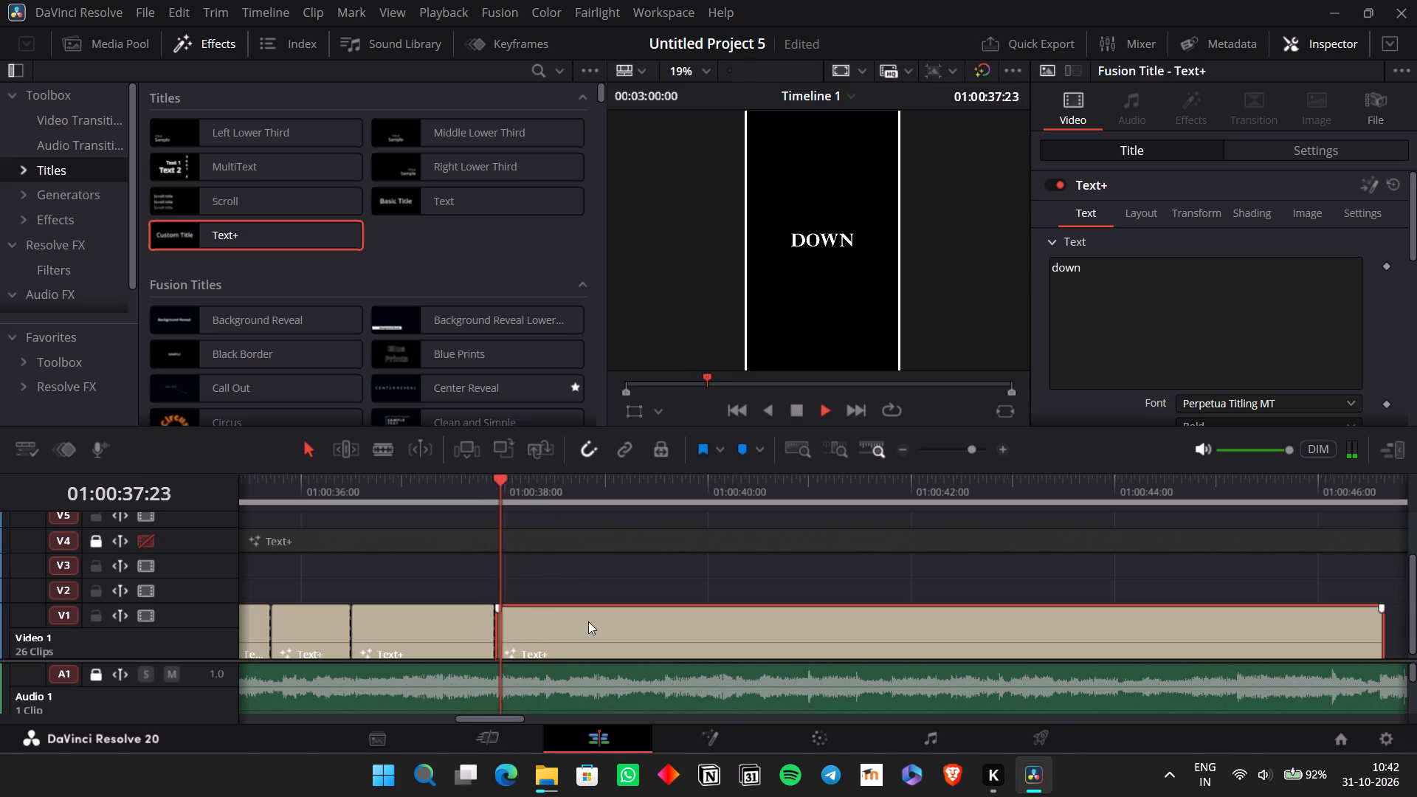
key("space")
left_click(542, 491)
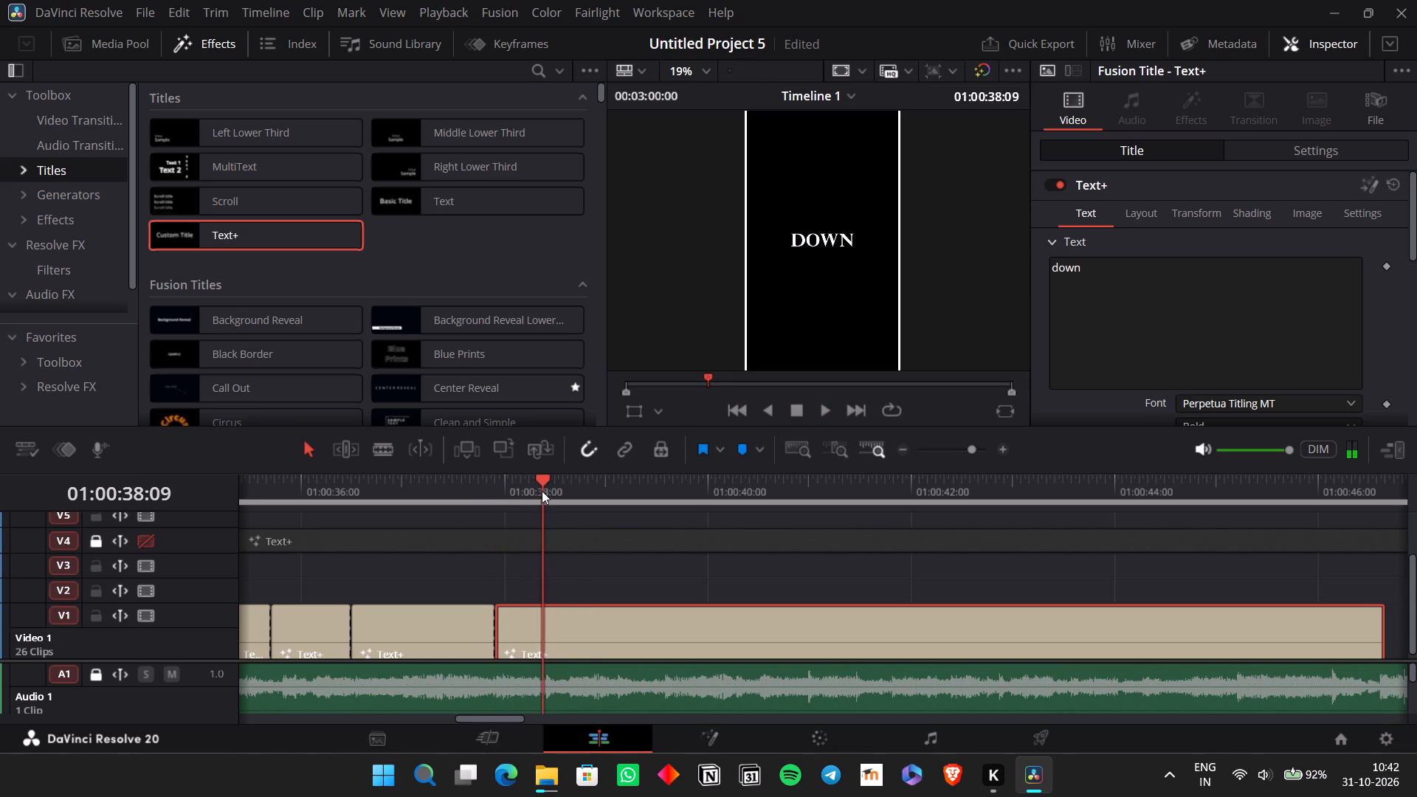
key("ctrl+b")
key("space")
key("space")
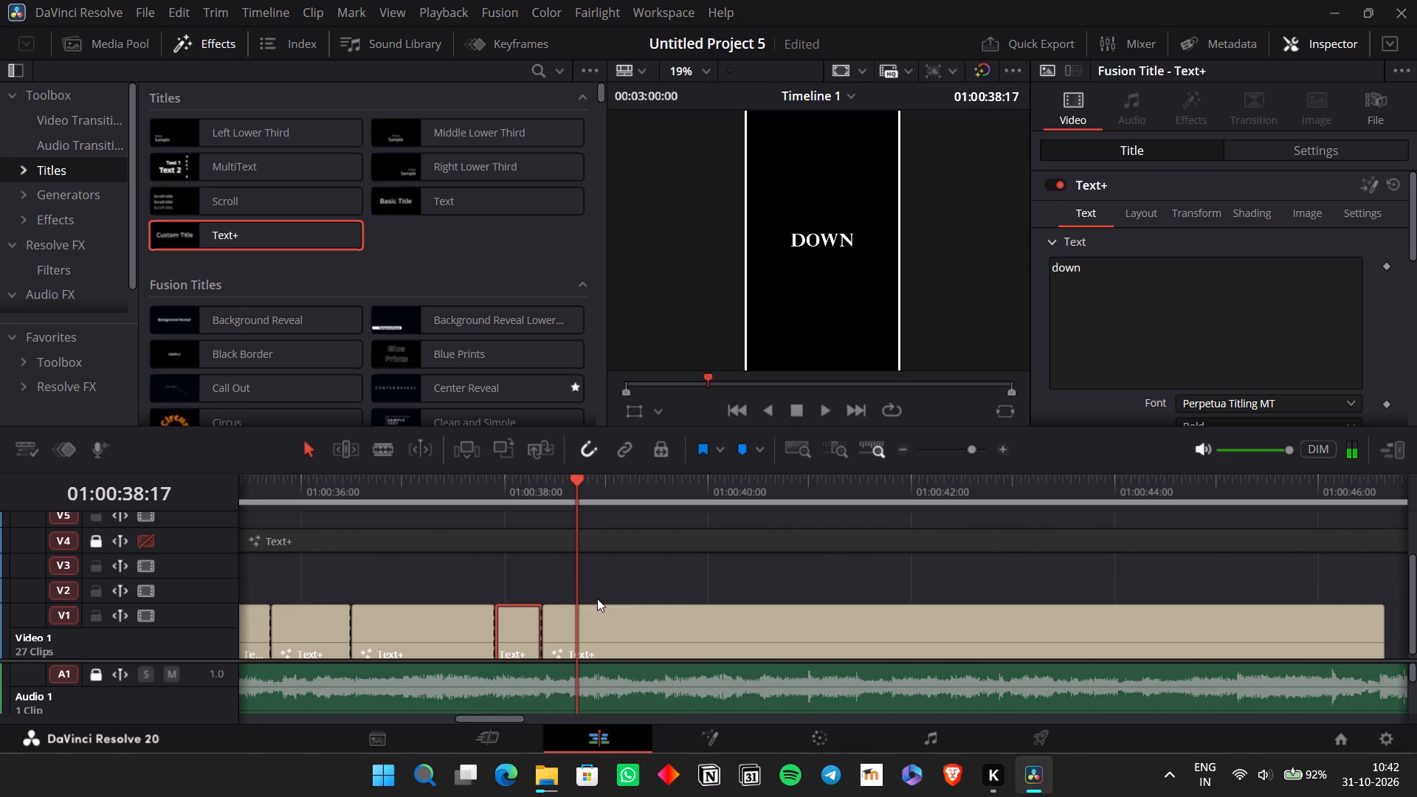
key("Left")
key("Left")
key("Left")
key("ctrl+b")
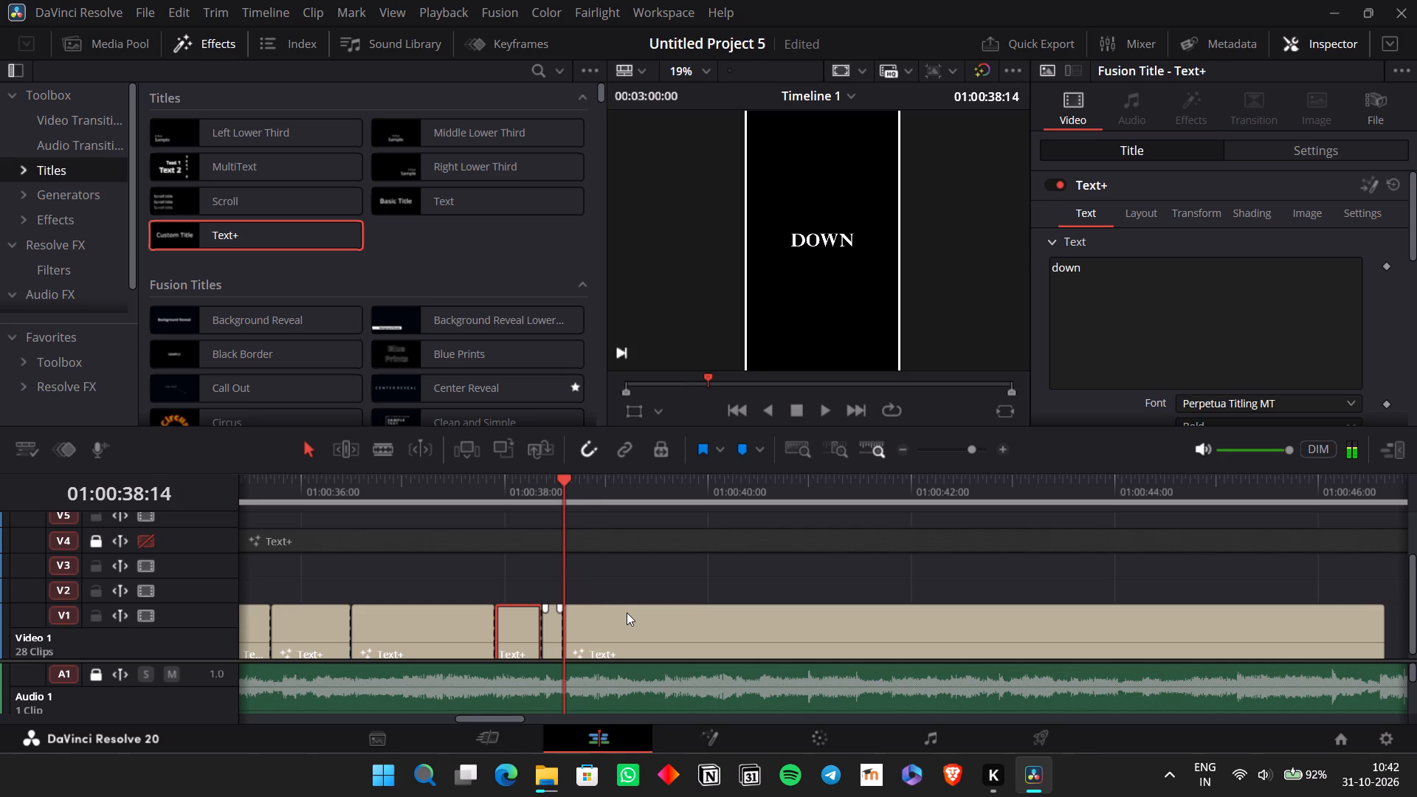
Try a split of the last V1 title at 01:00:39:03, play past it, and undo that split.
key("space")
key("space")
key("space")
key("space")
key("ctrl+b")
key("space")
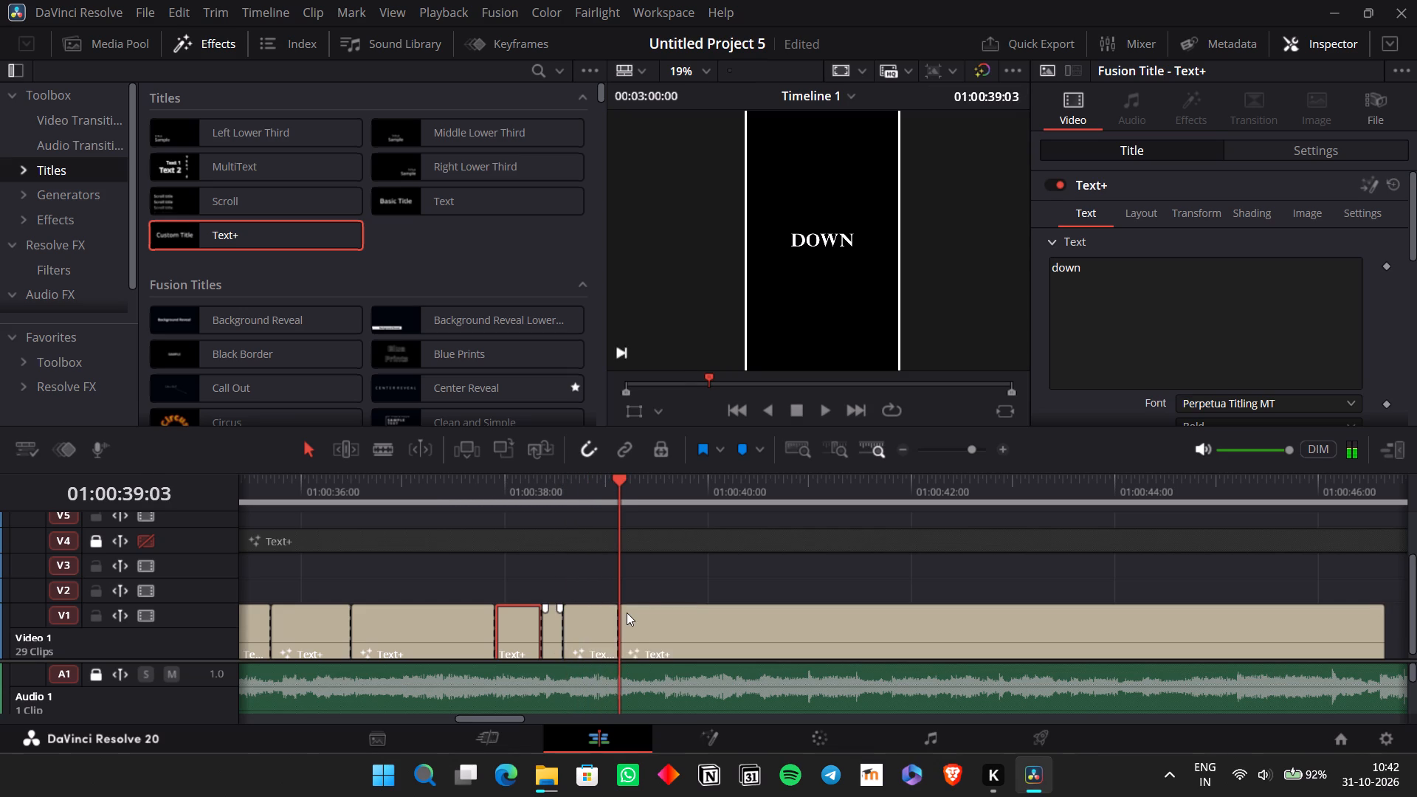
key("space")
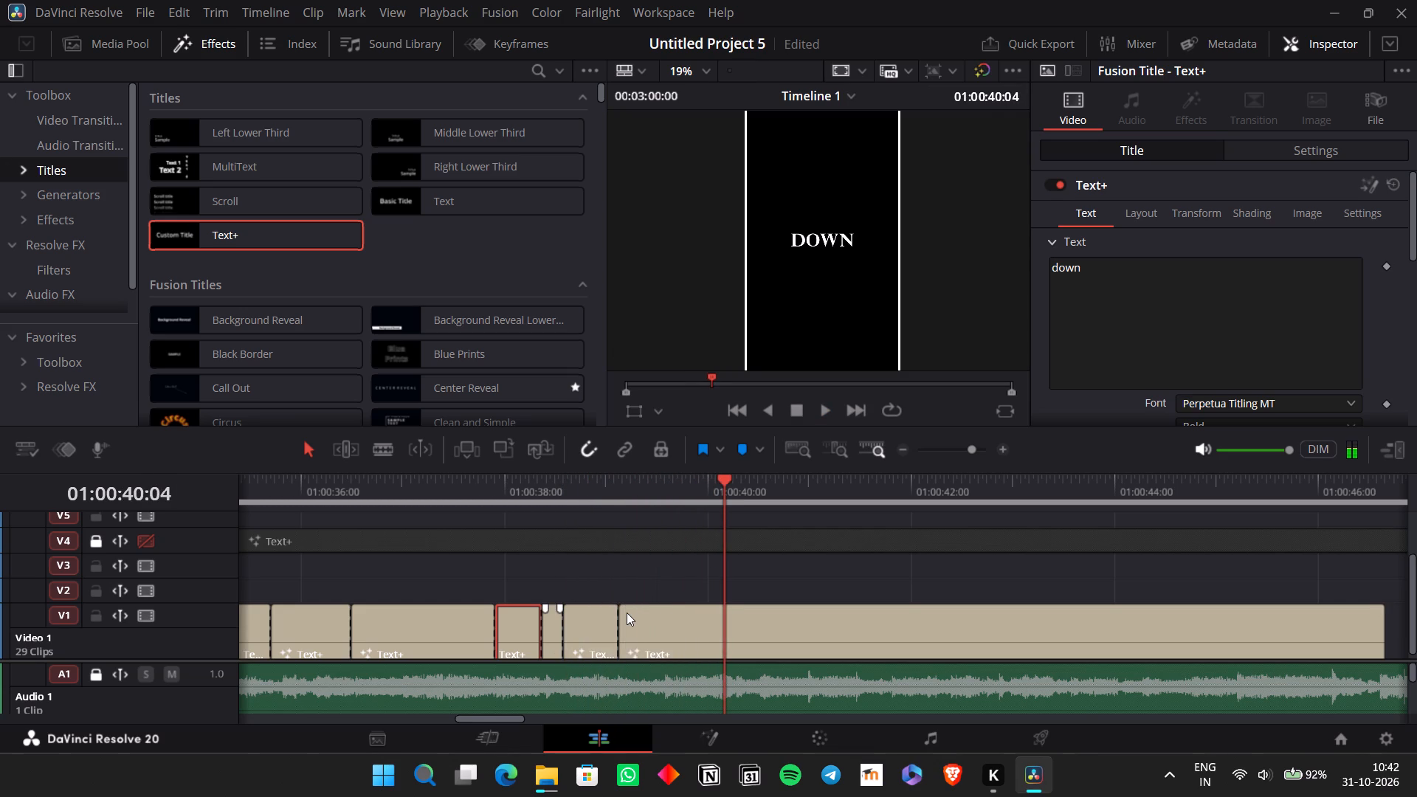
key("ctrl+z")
Split the last V1 title at 01:00:39:15, where the next word begins.
key("Left")
key("Left")
key("Left")
key("Left")
key("Left")
key("Left")
key("Left")
key("Left")
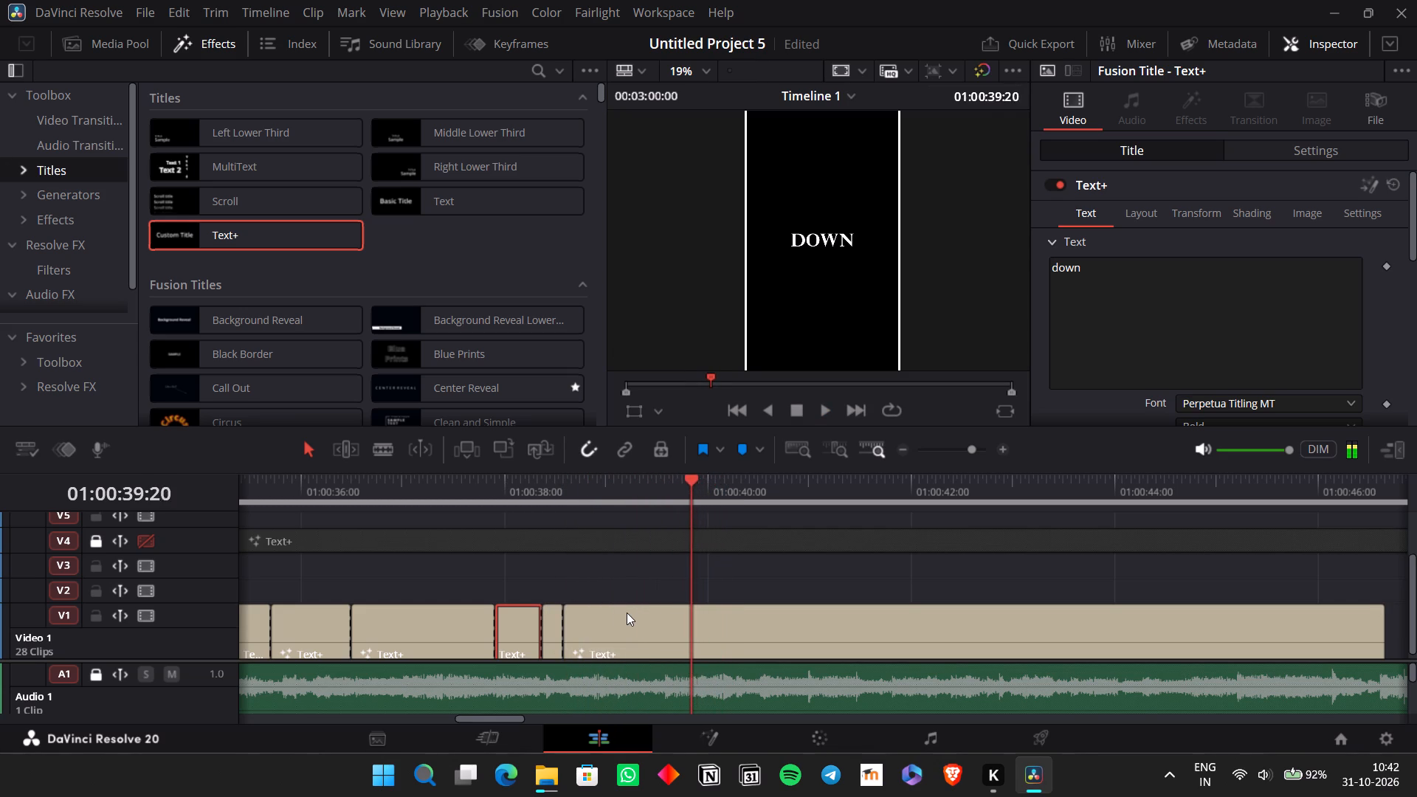
key("Left")
key("Left")
key("Left")
key("Left")
key("Left")
key("ctrl+b")
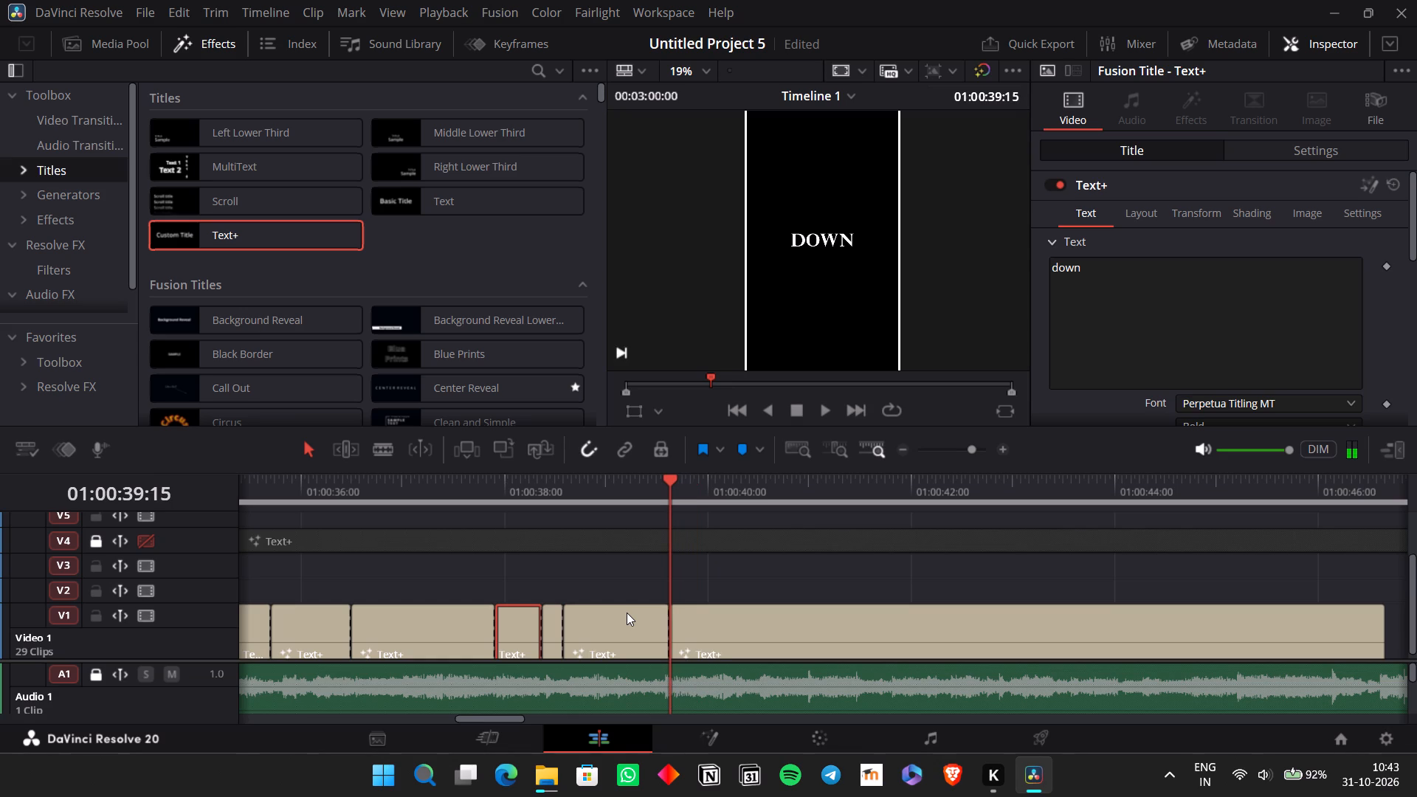
Listen on for the next word and split the last V1 title at 01:00:40:05.
key("space")
key("space")
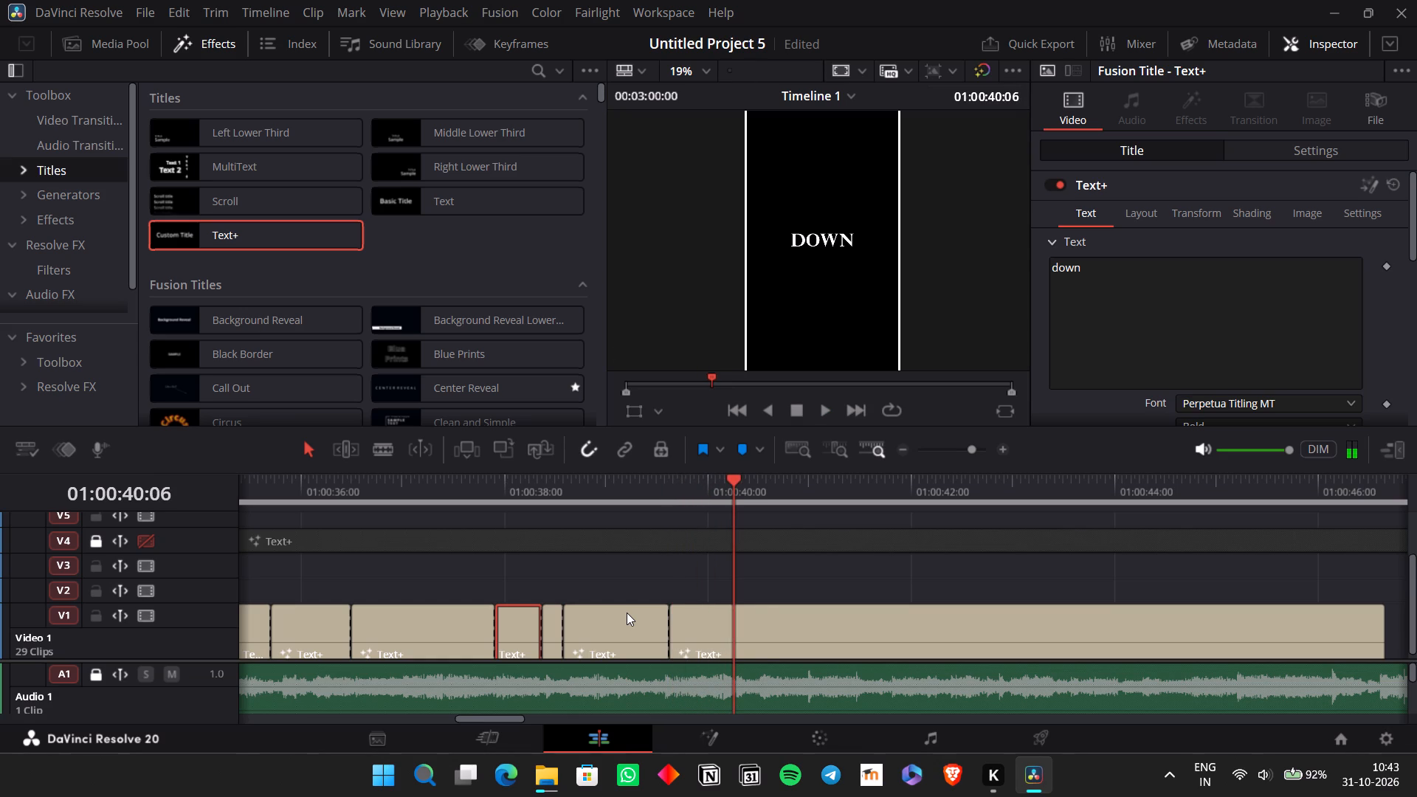
key("space")
key("space")
key("Left")
key("Left")
key("Left")
key("Left")
key("Left")
key("Left")
key("Left")
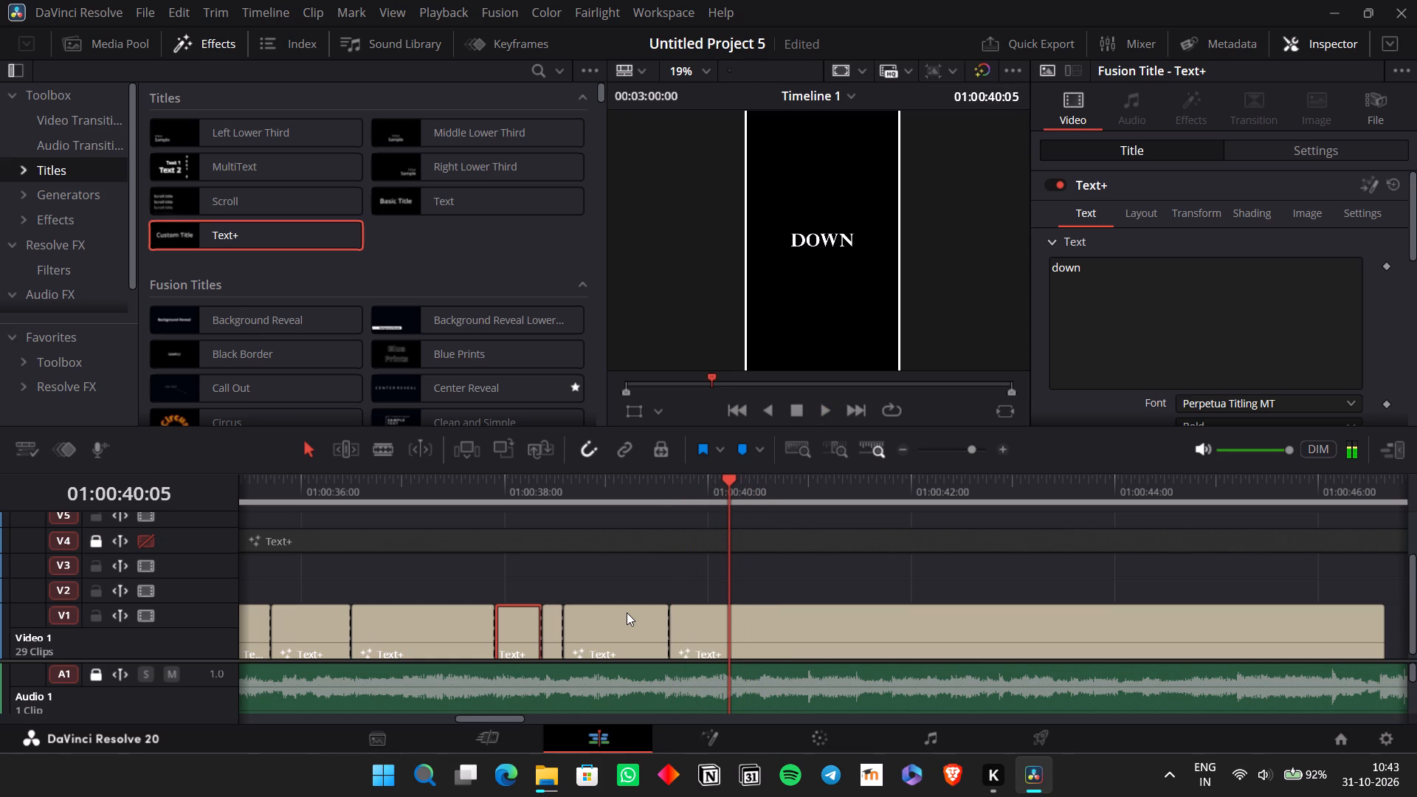
key("ctrl+b")
Split the last V1 title at about 01:00:40:10 for the next sung word.
key("space")
key("space")
key("Left")
key("Left")
key("Left")
key("Left")
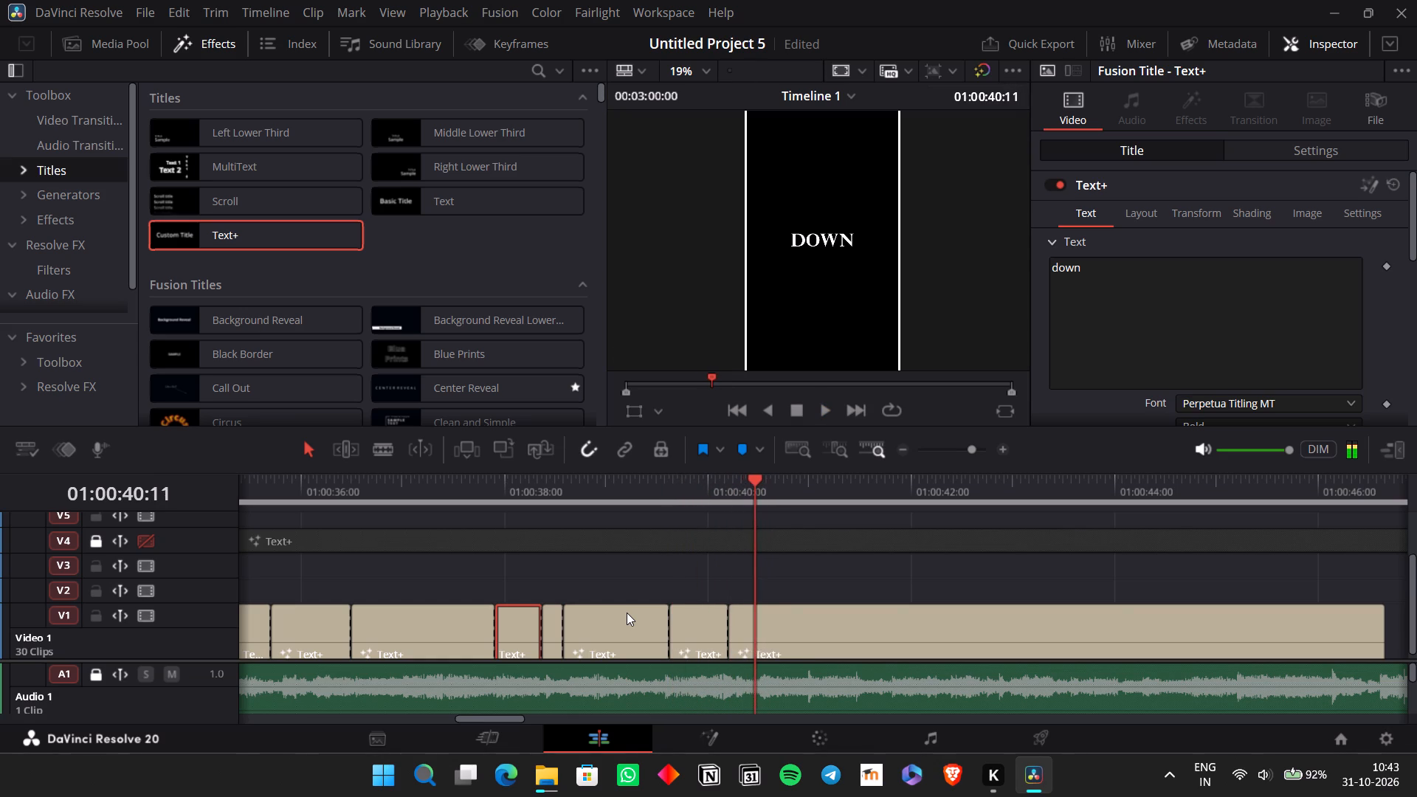
key("ctrl+b")
Play on to the next word and split the last V1 title at about 01:00:41:18.
key("space")
key("space")
key("space")
key("space")
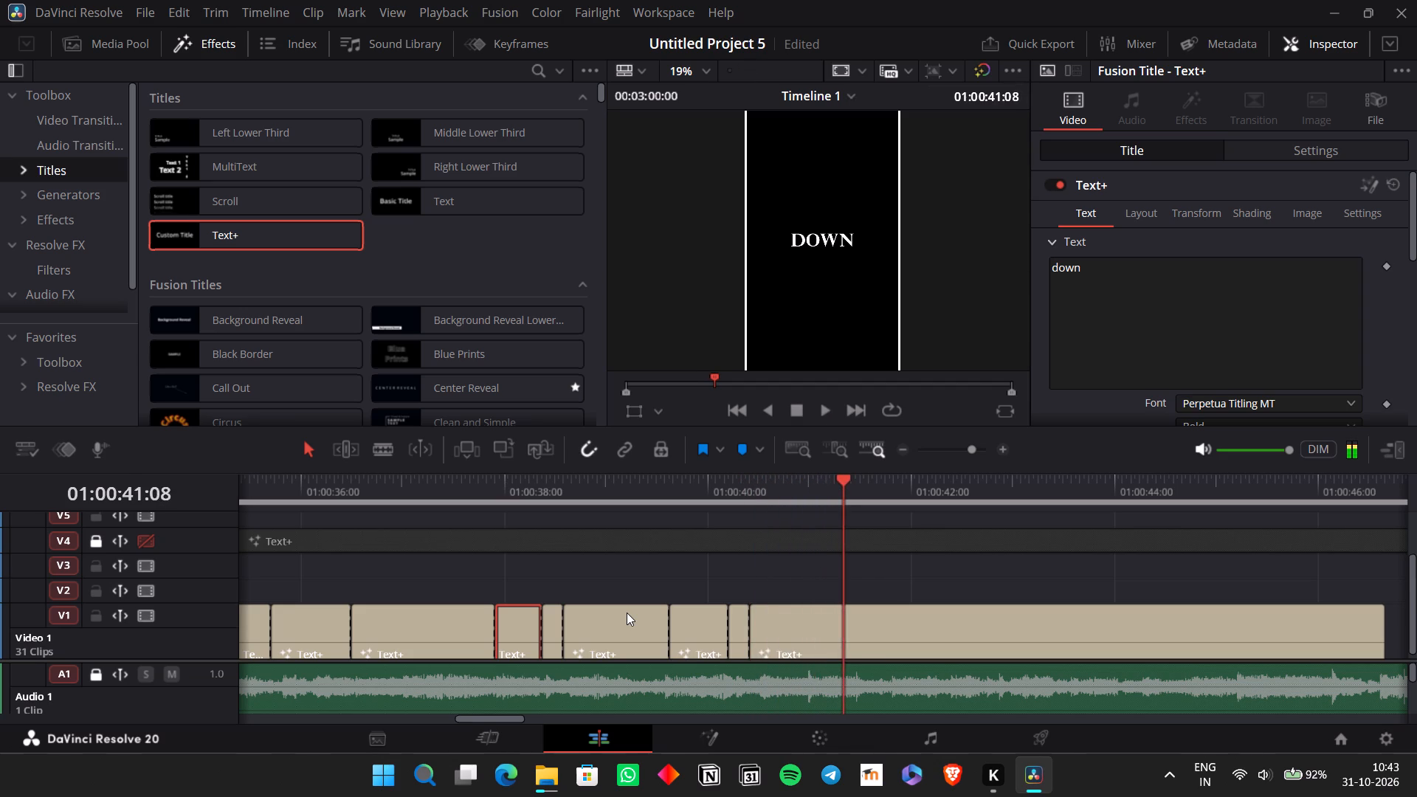
key("space")
key("space")
key("space")
key("space")
key("Left")
key("Left")
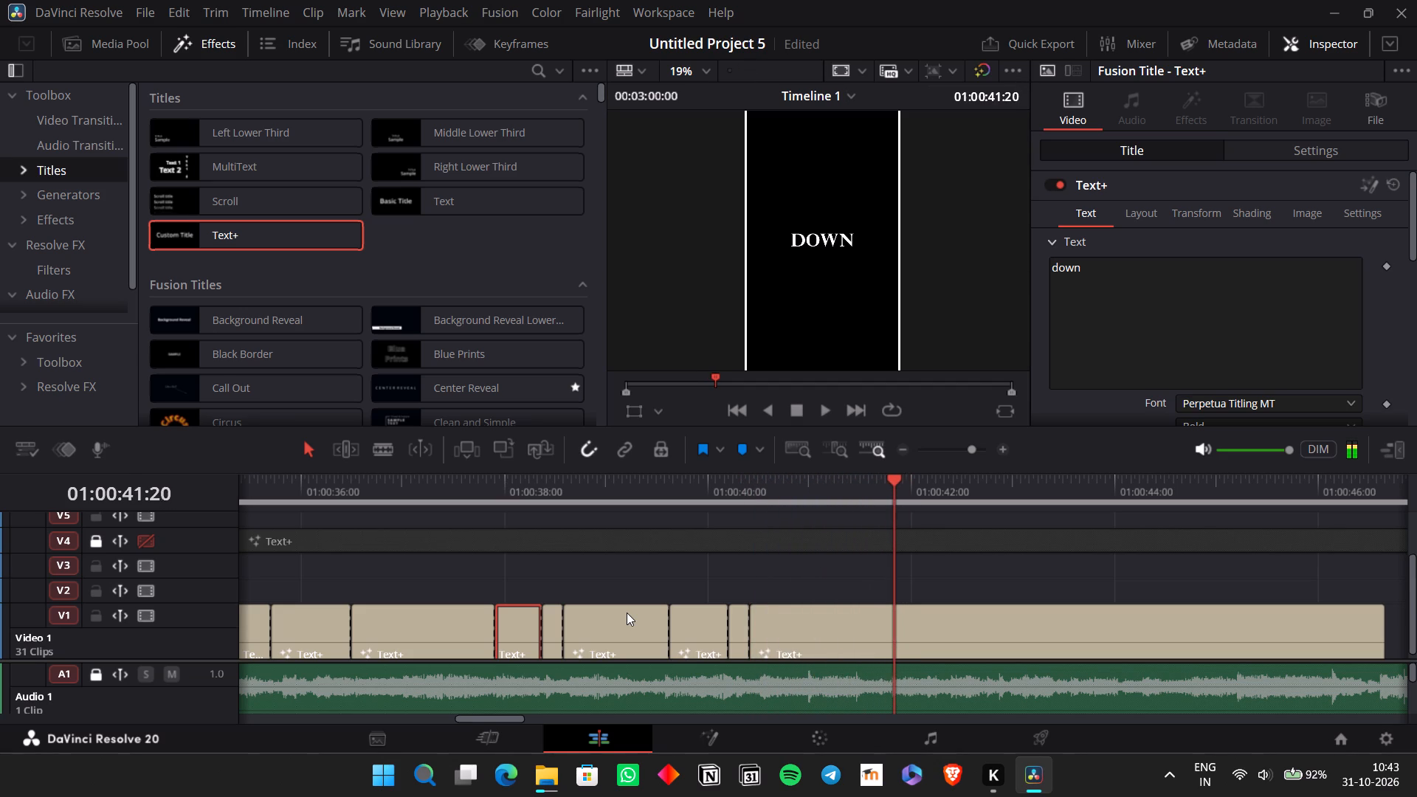
key("Left")
key("Left")
key("ctrl+b")
Listen ahead past 01:00:44:18, go back to replay from 01:00:41:17, and split the last V1 title at 01:00:42:07.
key("space")
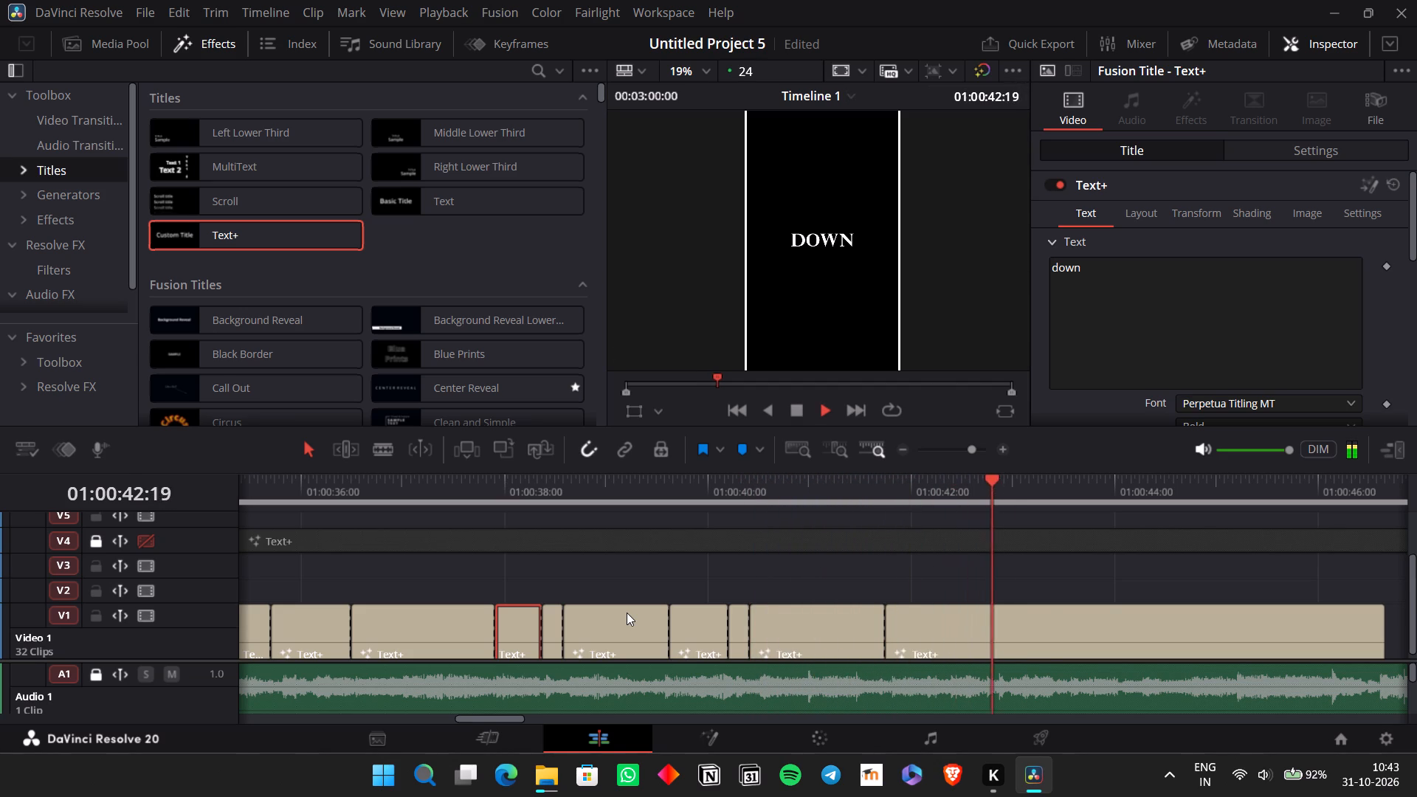
key("space")
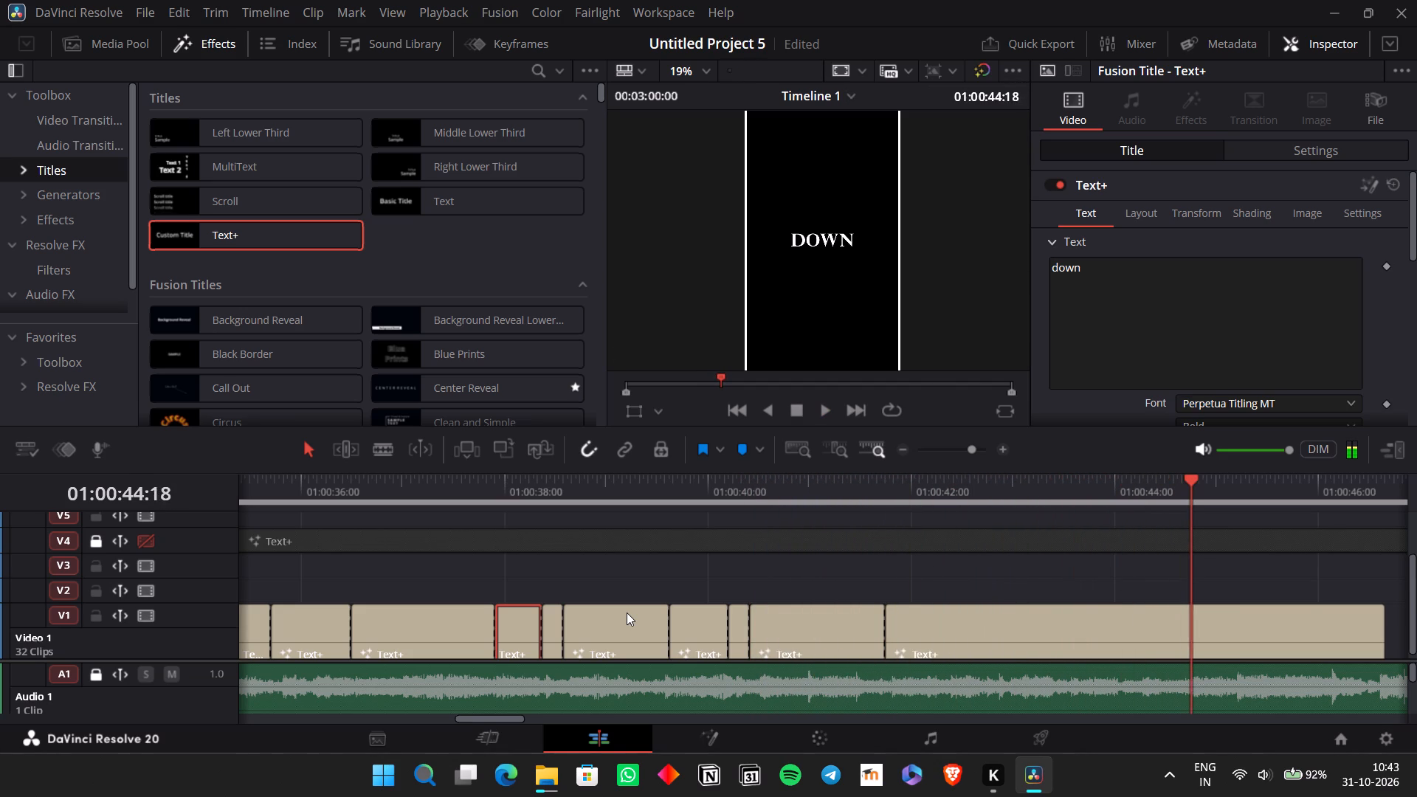
key("space")
key("space")
key("Left")
key("Left")
key("Left")
key("Left")
key("Left")
key("Left")
key("Left")
key("Left")
key("Left")
key("Left")
key("Left")
key("Left")
key("Left")
key("Left")
key("Left")
key("Left")
key("Left")
key("Left")
key("Left")
key("Left")
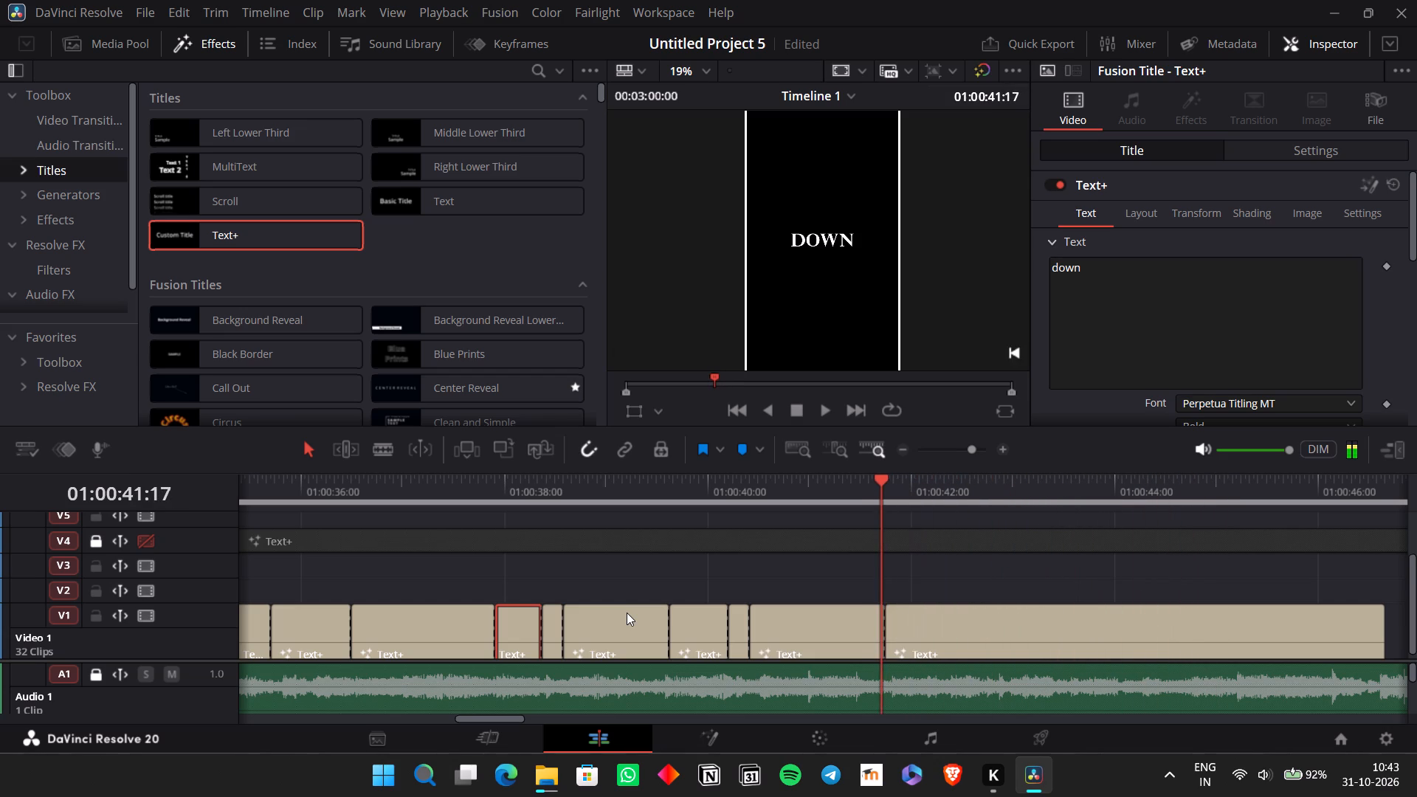
key("space")
key("space")
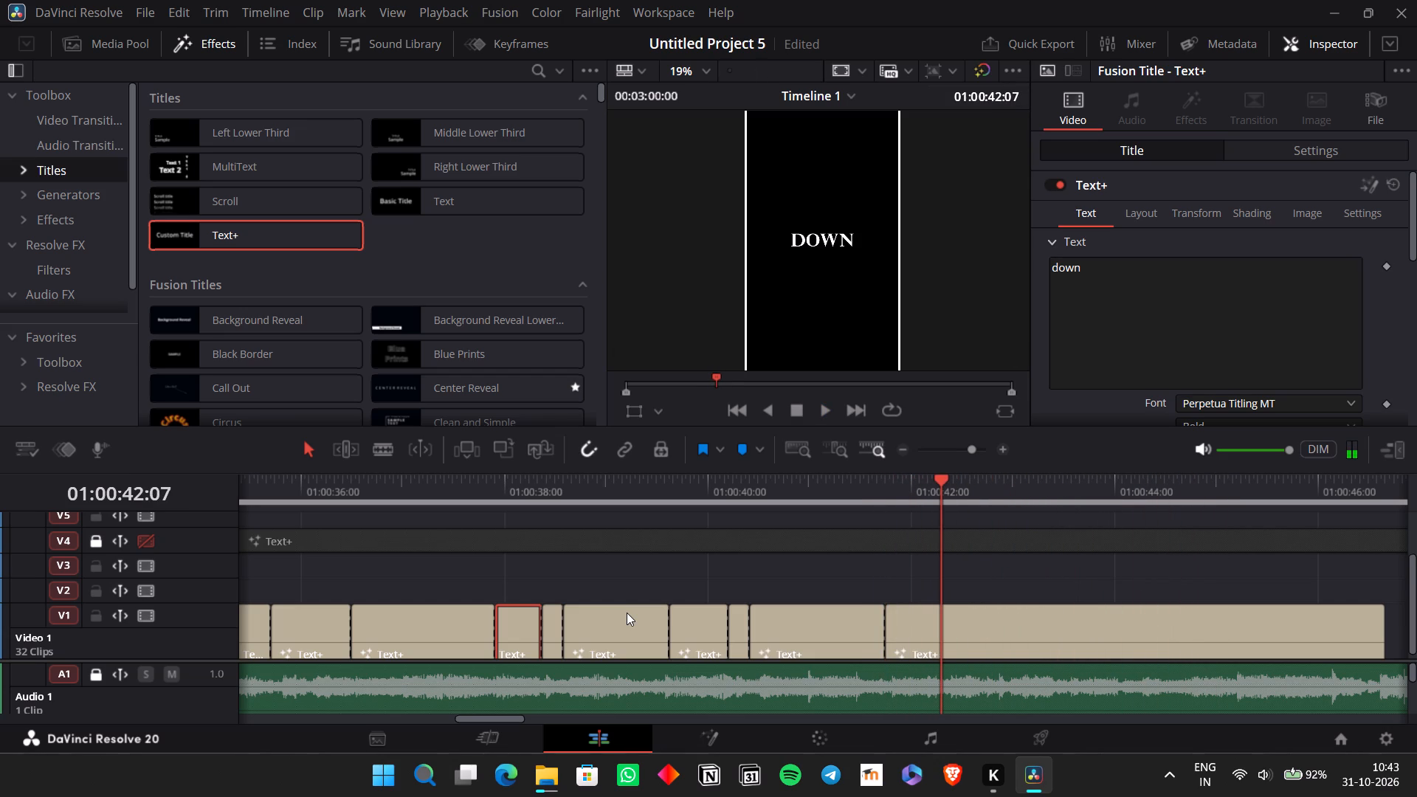
key("ctrl+b")
Split the last V1 title at 01:00:42:23, matching the next word in the vocals.
key("space")
key("space")
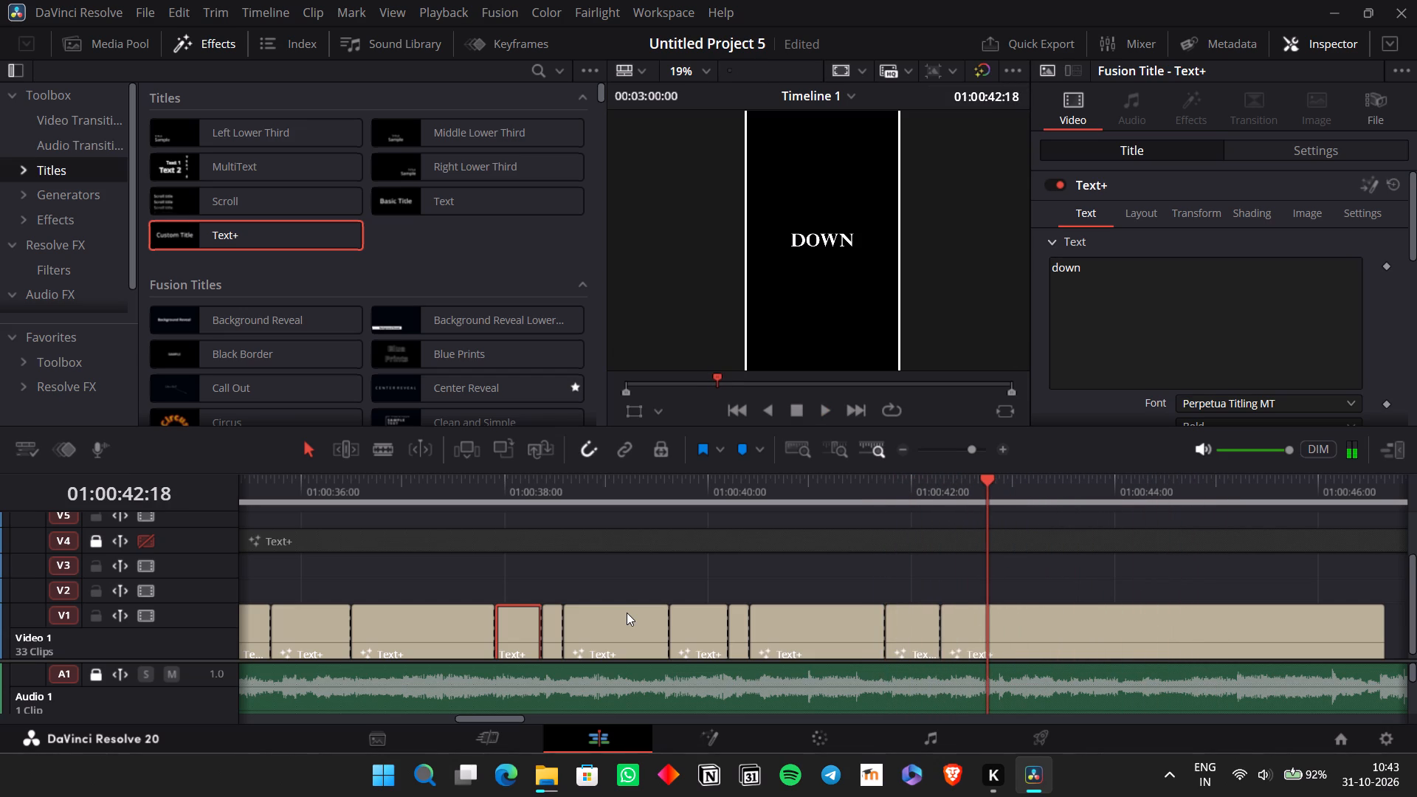
key("space")
key("space")
key("Left")
key("Left")
key("Right")
key("Right")
key("ctrl+b")
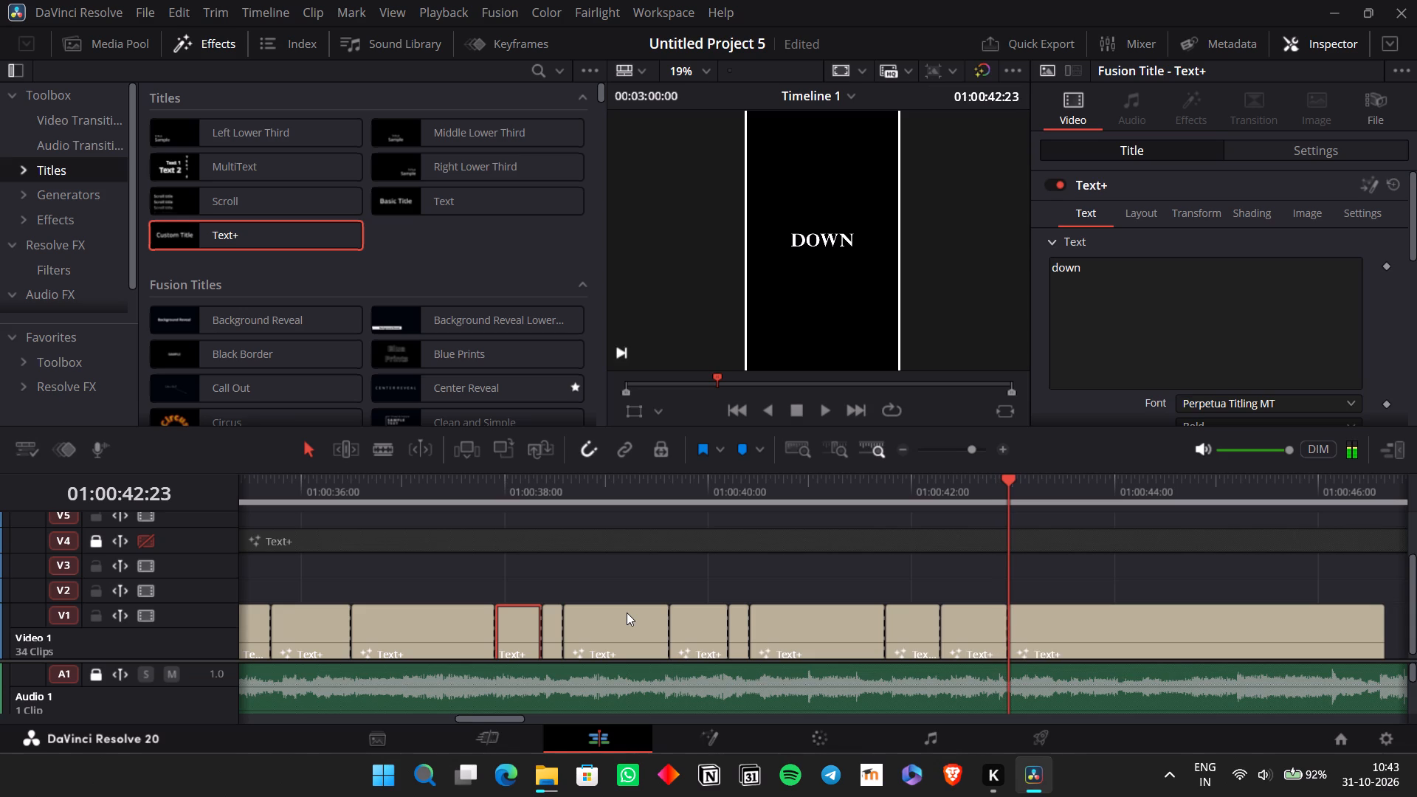
Play on to the next sung word and split the last V1 title at about 01:00:43:10.
key("space")
key("space")
key("Left")
key("Left")
key("Left")
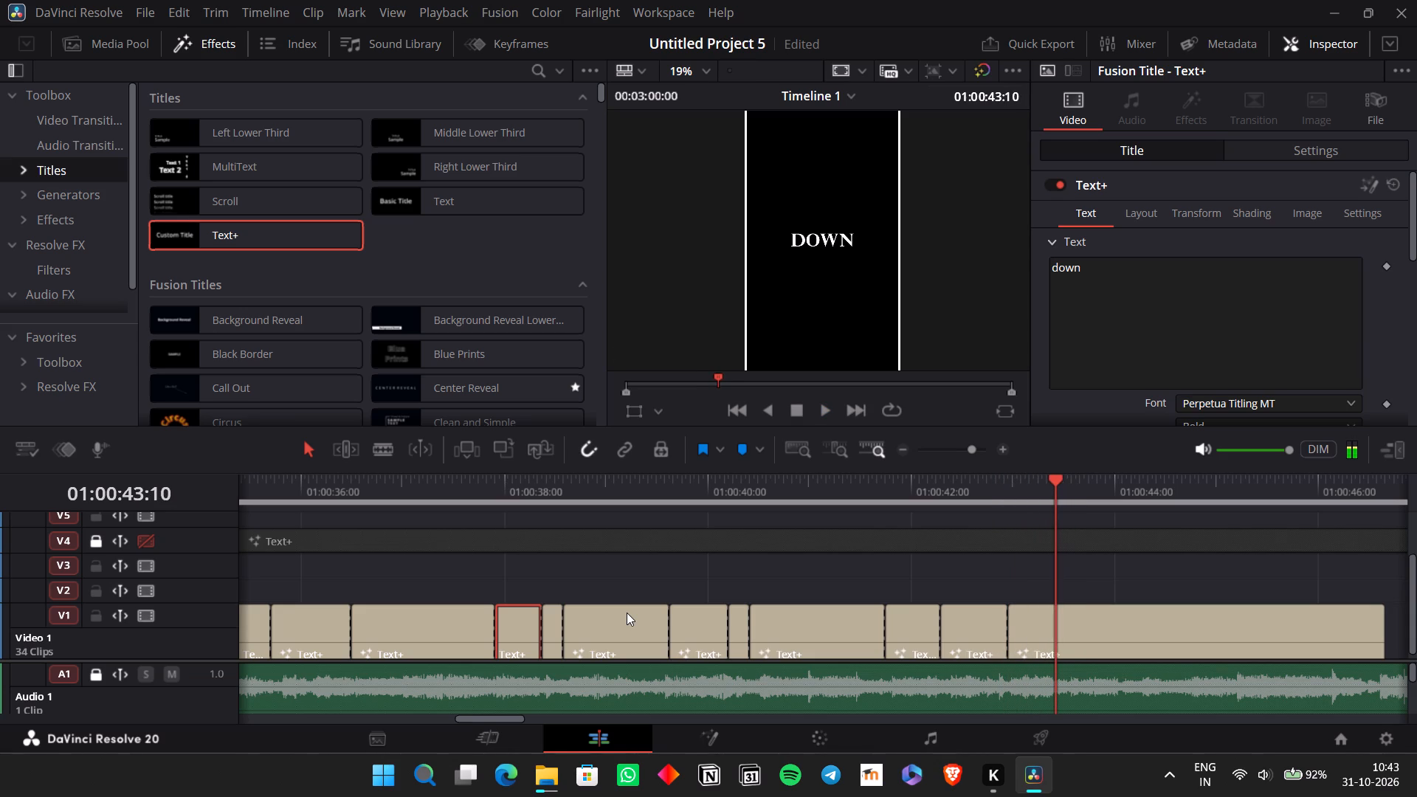
key("ctrl+b")
Play on to the following word and split the last V1 title at about 01:00:43:17.
key("space")
key("space")
key("Left")
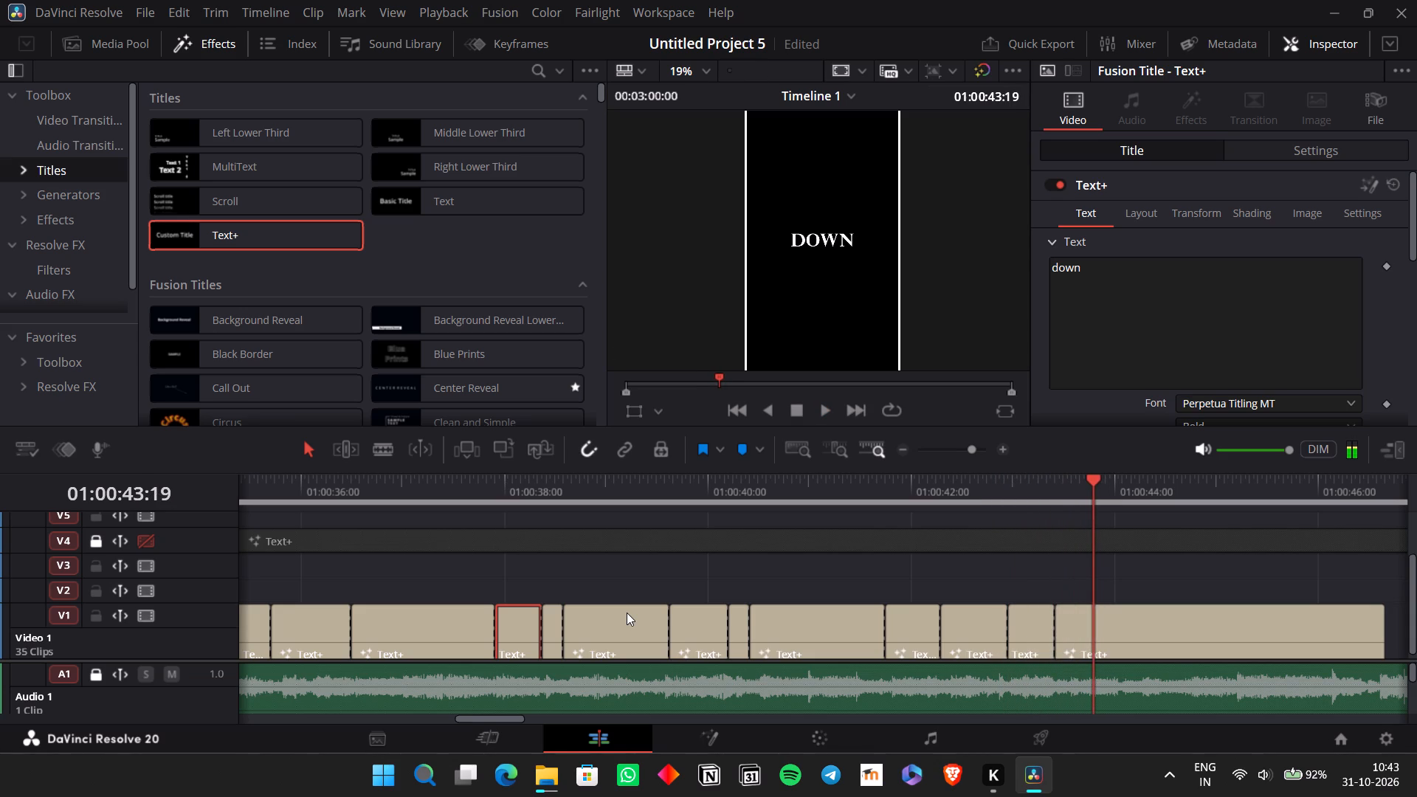
key("Left")
key("Left")
key("ctrl+b")
Play on in short bursts and split the last V1 title at about 01:00:44:05 for the next word.
key("space")
key("space")
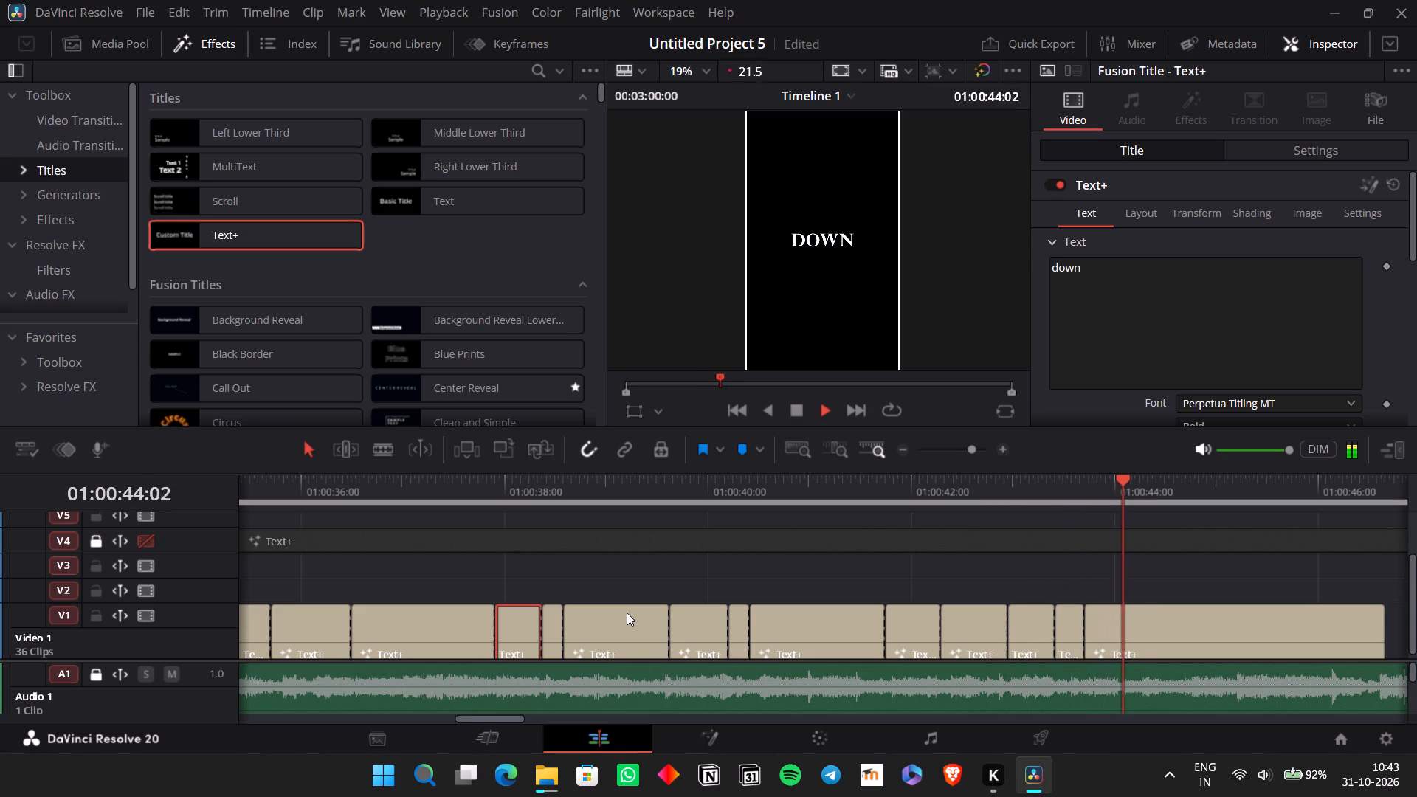
key("space")
key("space")
key("Left")
key("Left")
key("ctrl+b")
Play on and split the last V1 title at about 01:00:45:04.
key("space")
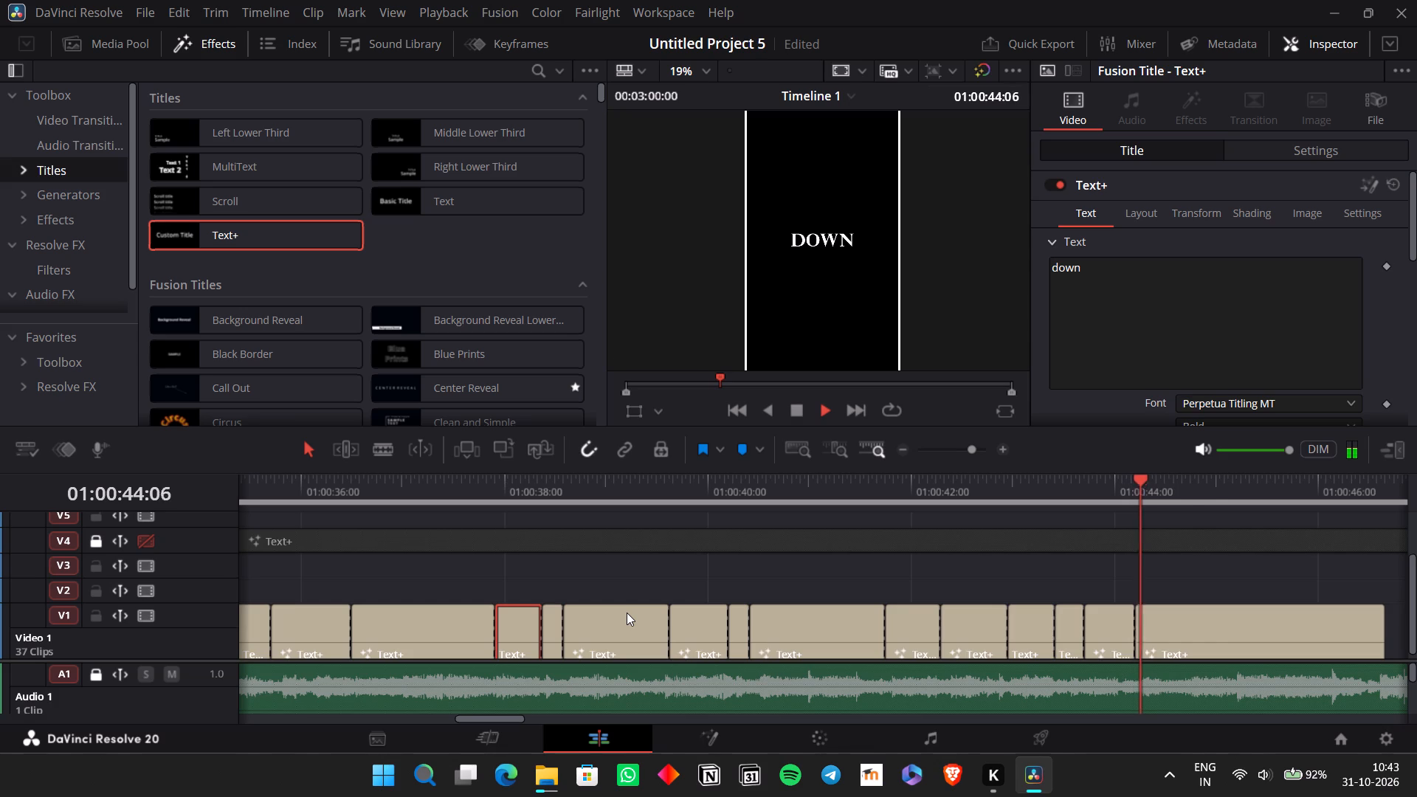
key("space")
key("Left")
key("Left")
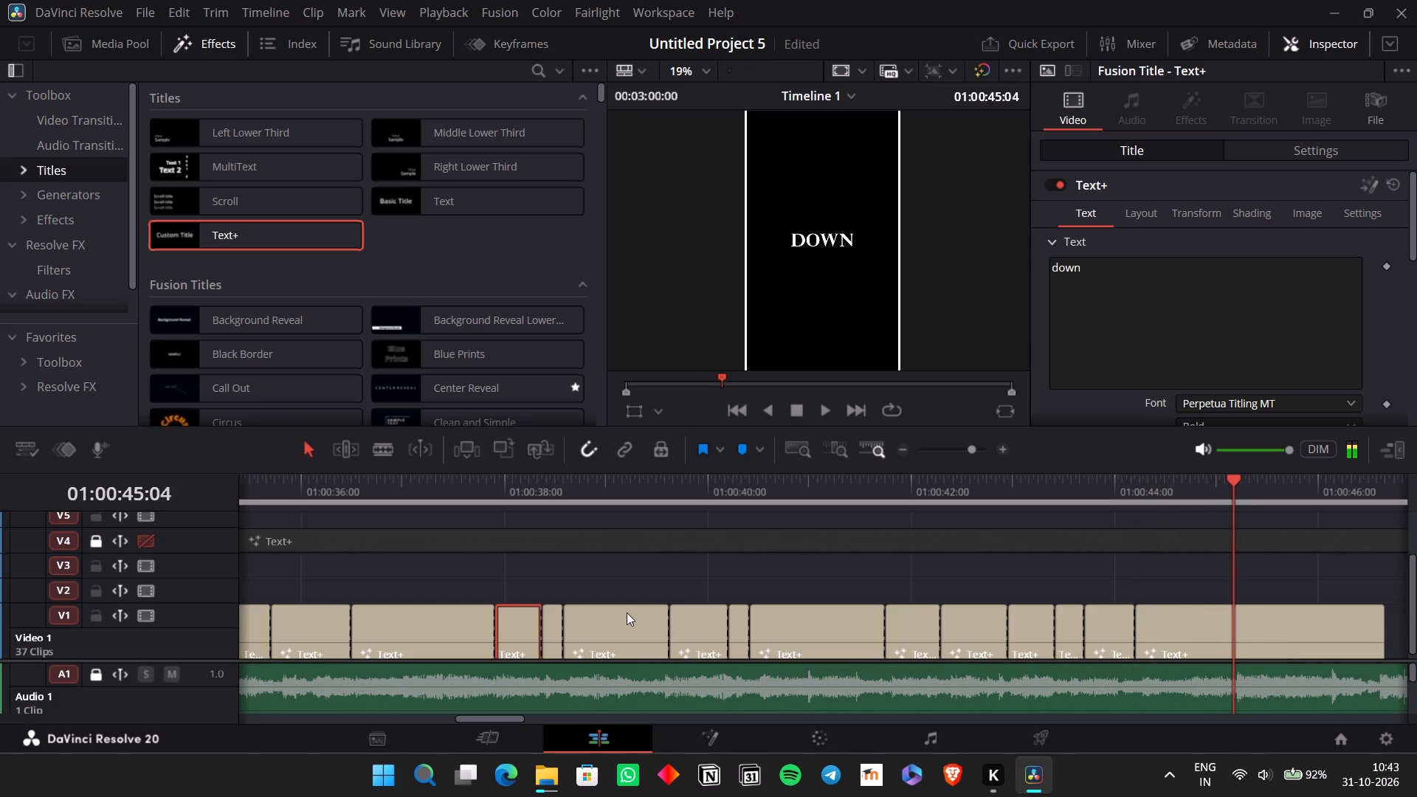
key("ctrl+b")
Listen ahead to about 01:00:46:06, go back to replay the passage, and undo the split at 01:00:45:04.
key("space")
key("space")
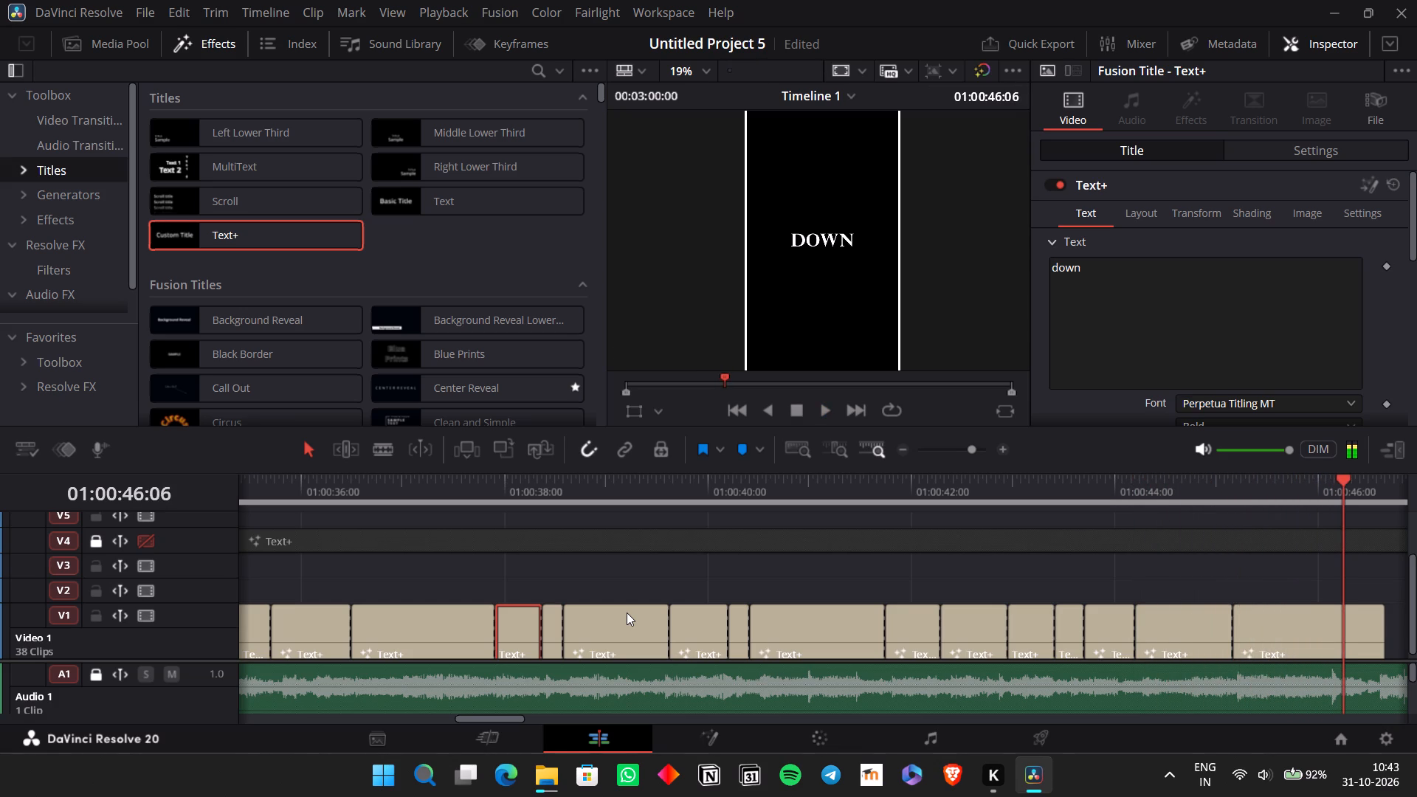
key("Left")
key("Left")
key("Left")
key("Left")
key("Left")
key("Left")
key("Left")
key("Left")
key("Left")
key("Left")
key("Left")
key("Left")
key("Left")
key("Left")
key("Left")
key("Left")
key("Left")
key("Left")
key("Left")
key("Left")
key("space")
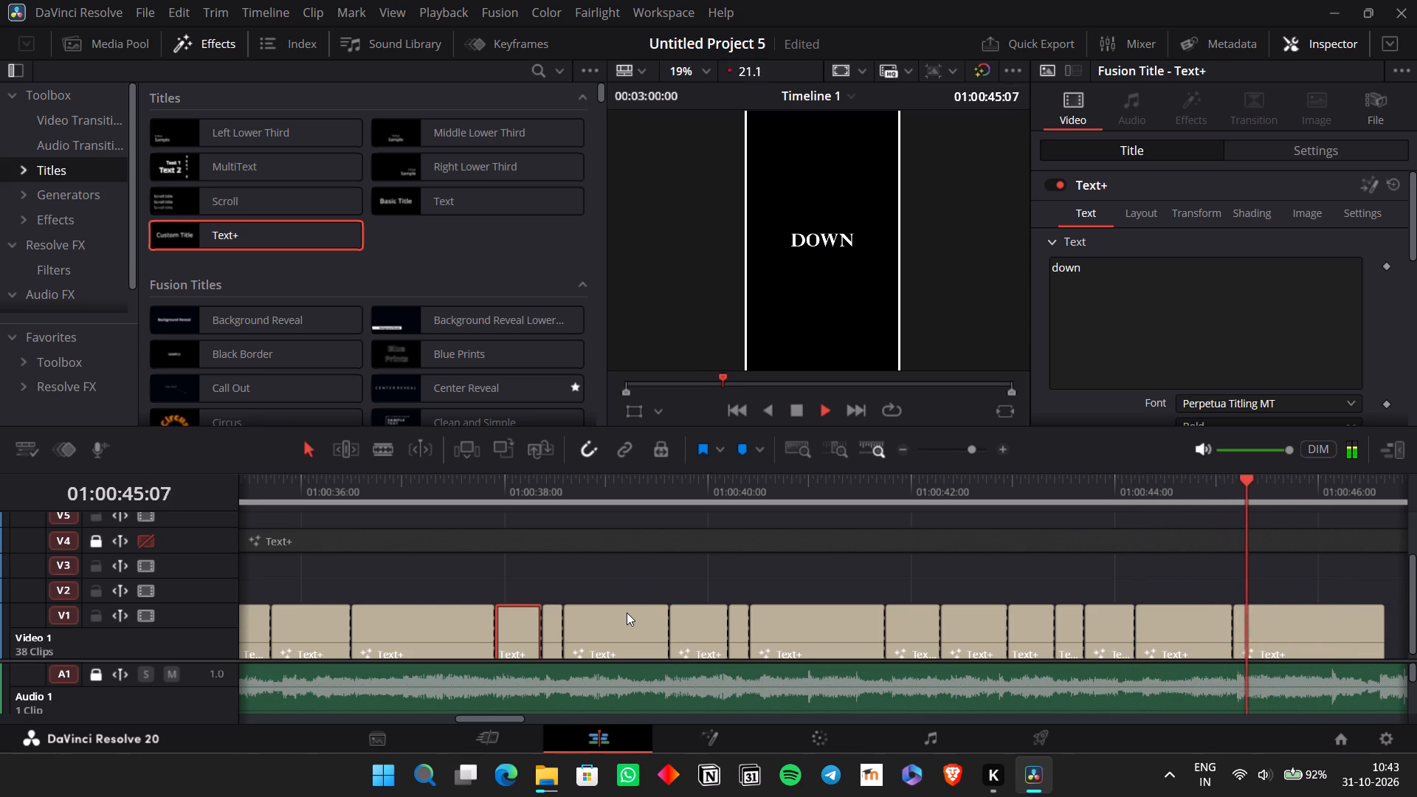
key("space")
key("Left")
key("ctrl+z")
Step back a few frames and split the last V1 title at about 01:00:45:06 instead.
key("Left")
key("Left")
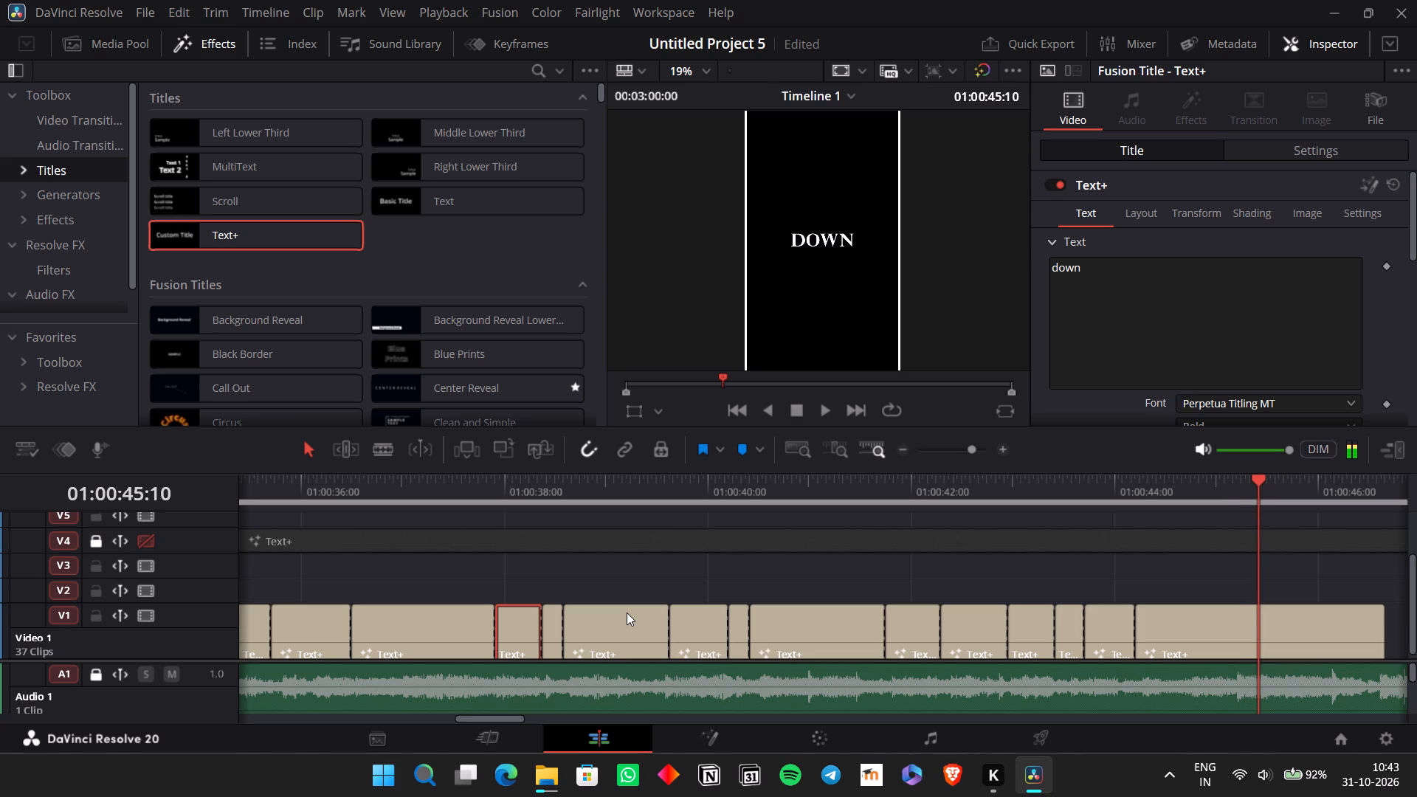
key("Left")
key("Left")
key("Left")
key("Left")
key("ctrl+v")
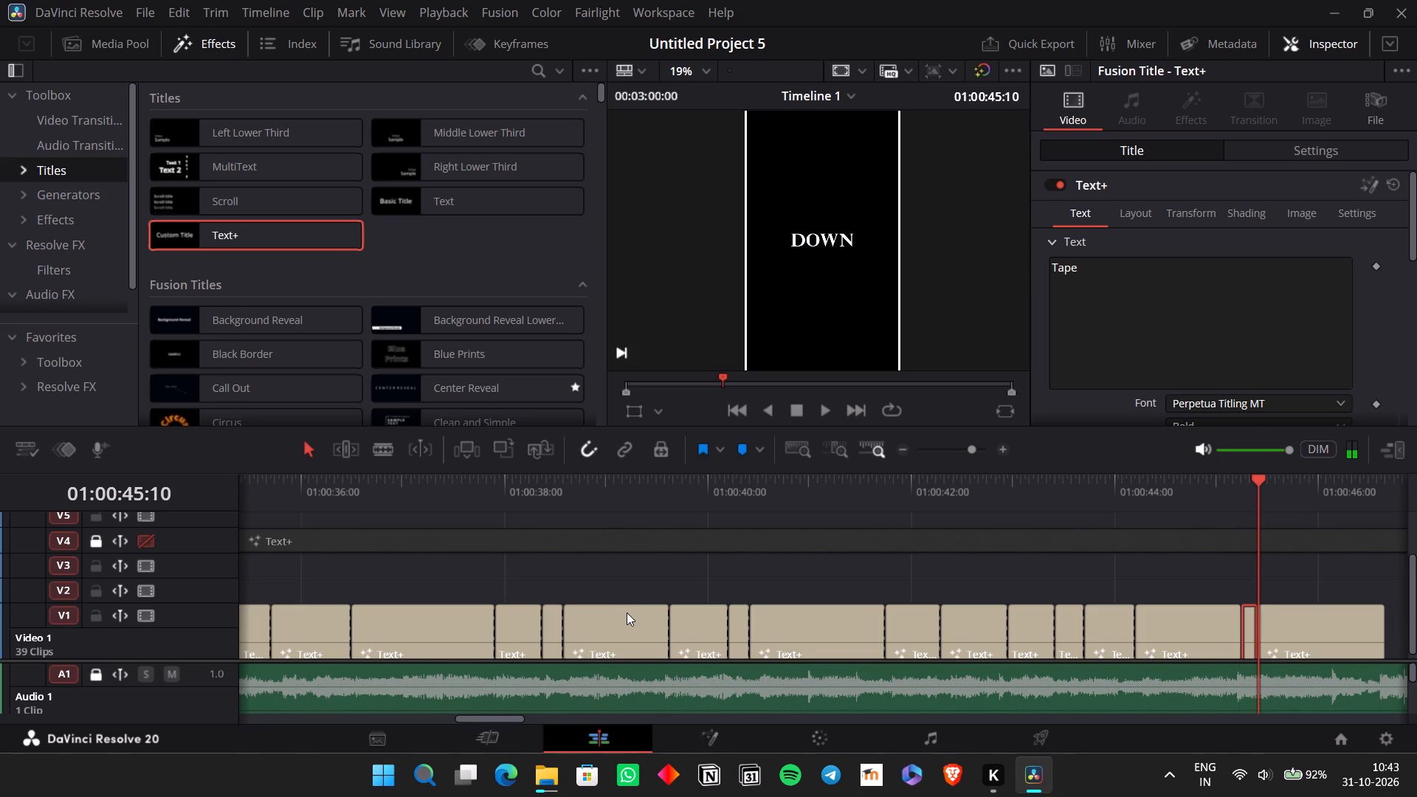
key("ctrl+z")
key("ctrl+b")
Play on to the next word and split the last V1 title at 01:00:45:15.
key("space")
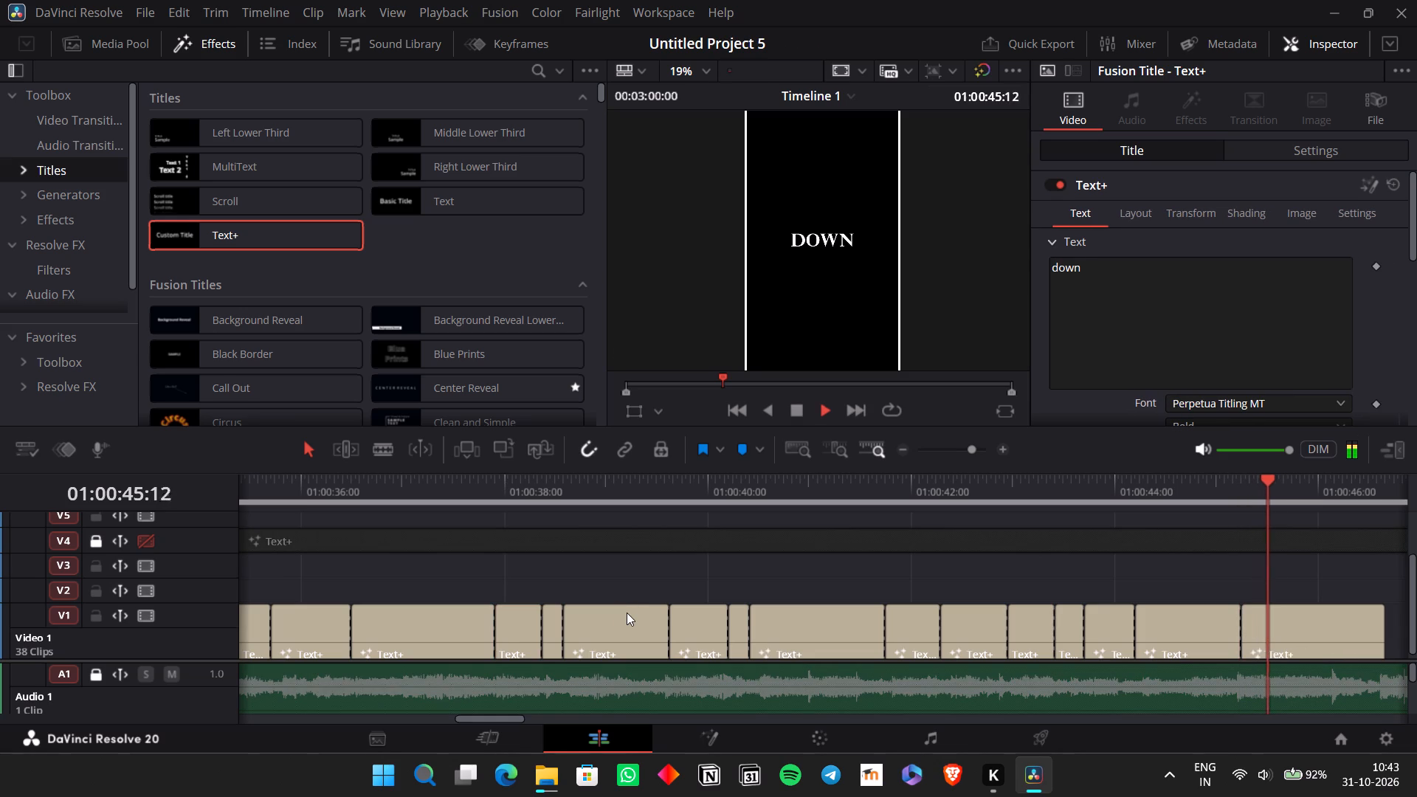
key("space")
key("ctrl+b")
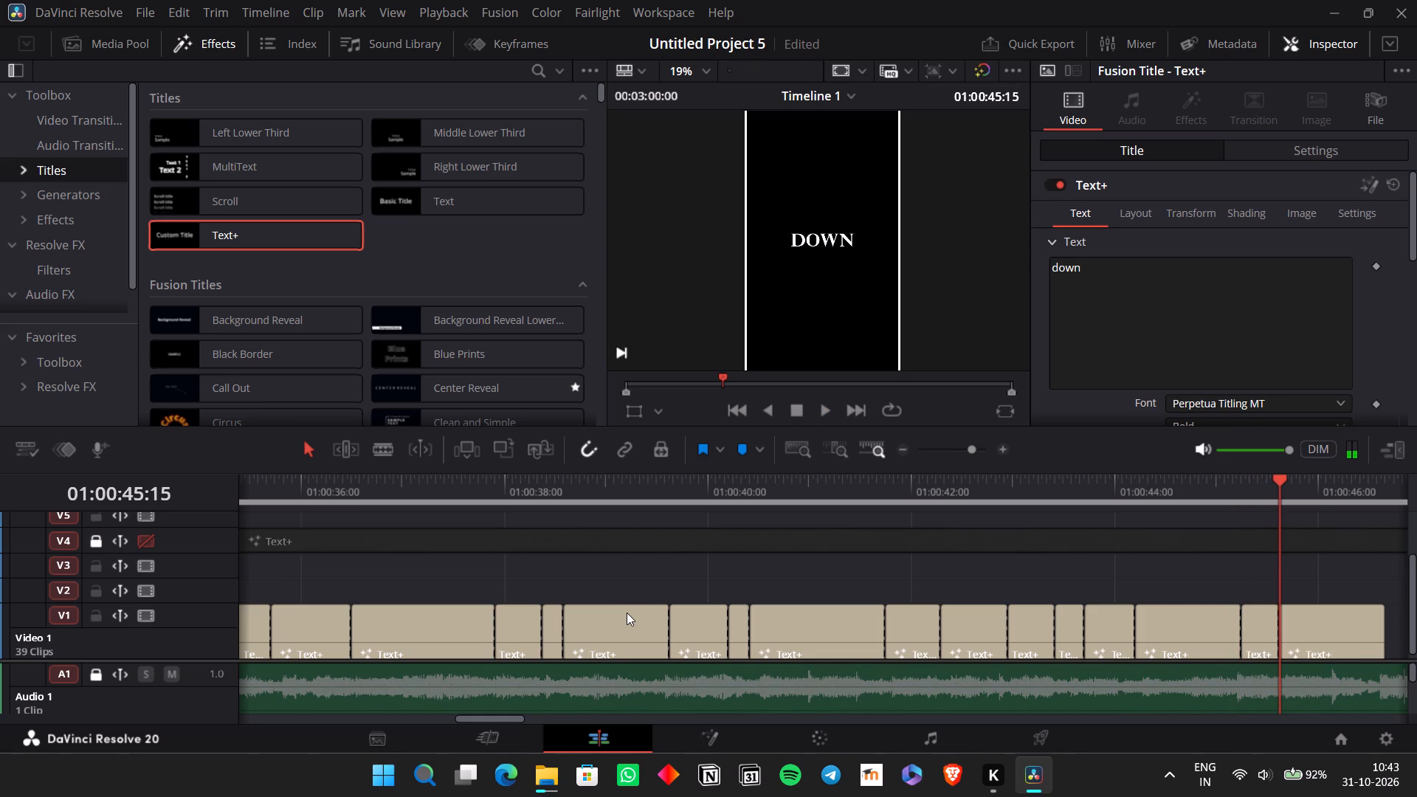
Split the last V1 title at 01:00:46:01 and play on to about 01:00:46:12.
key("space")
key("space")
key("Left")
key("Left")
key("ctrl+b")
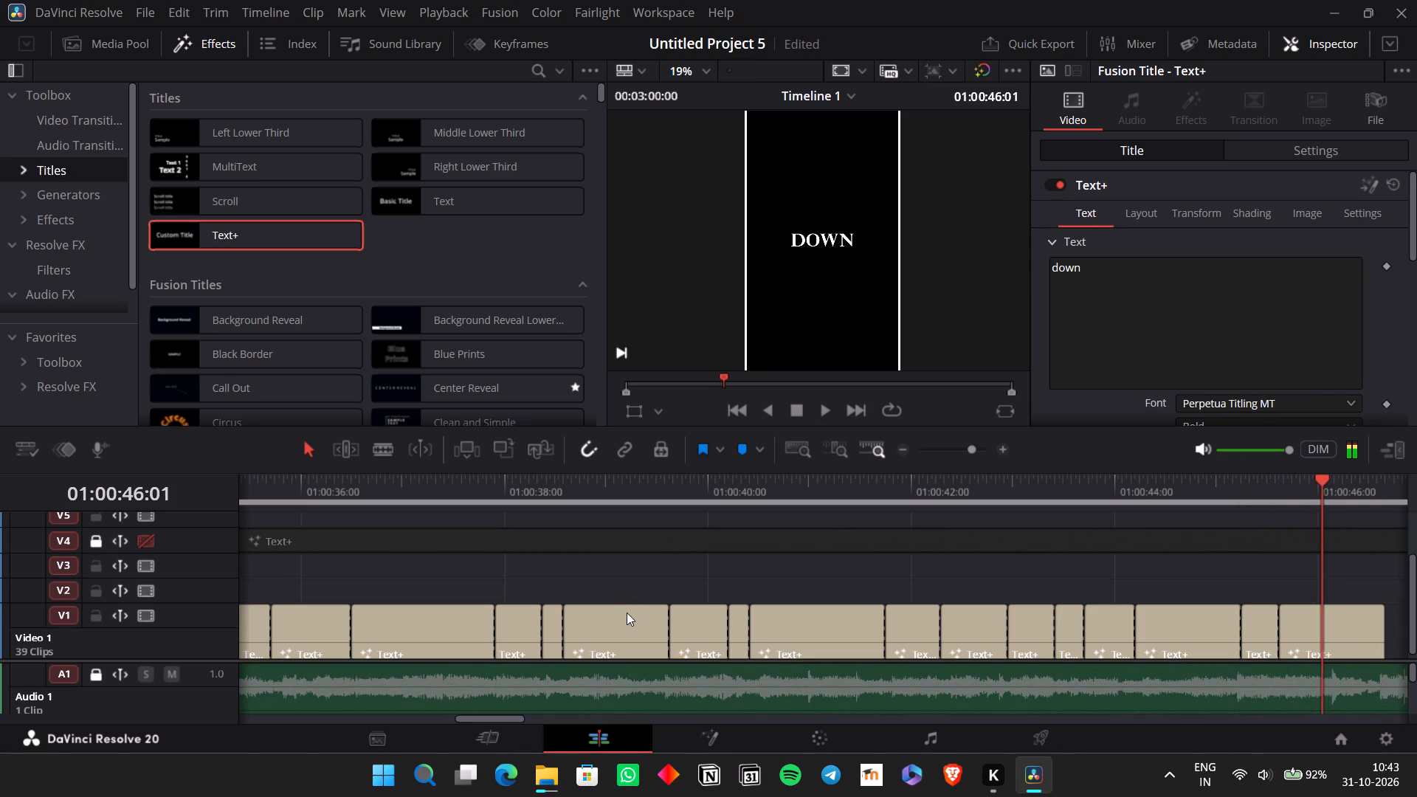
key("space")
key("space")
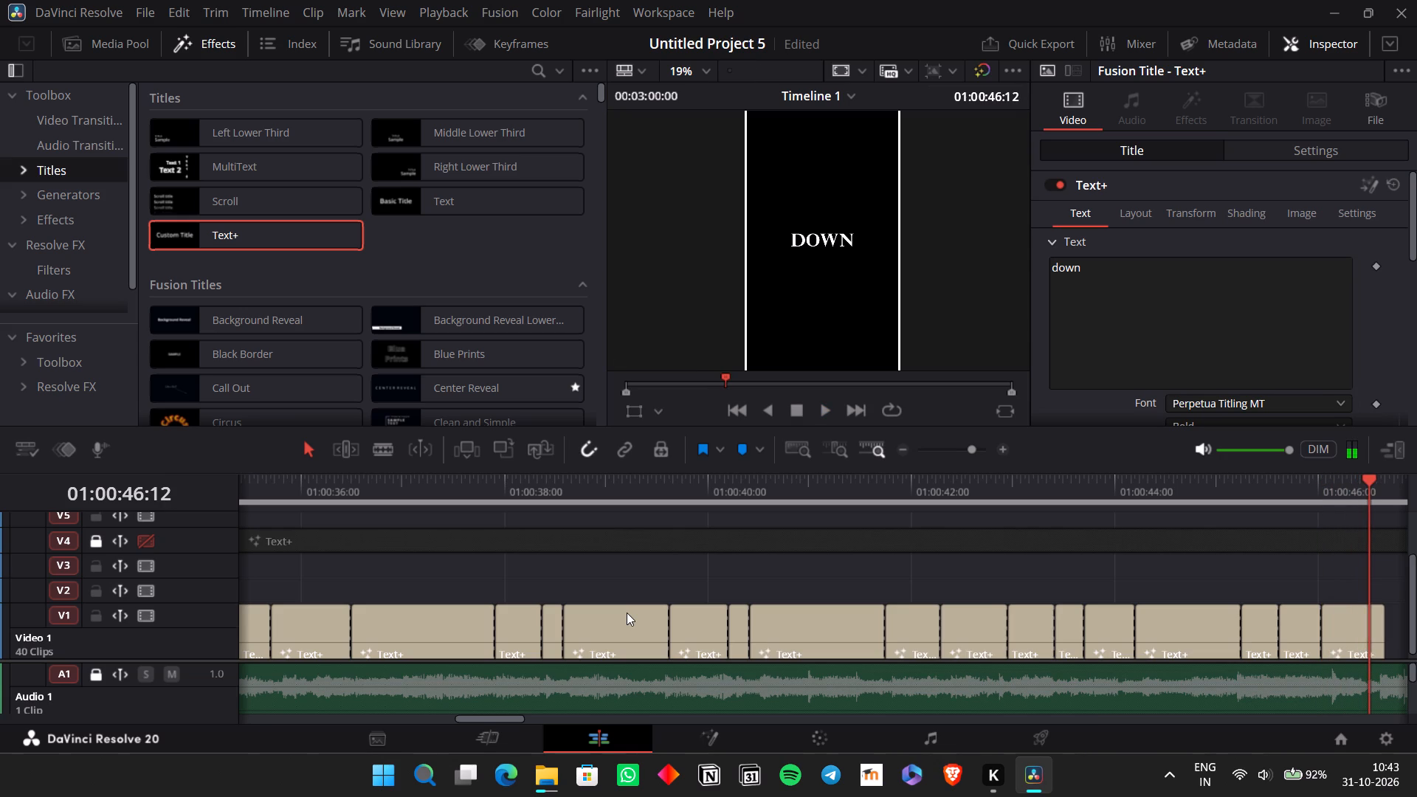
Copy the two pre-chorus lines, "Hear the bell, feel the thunder / Rise up, show them what's under", from the V4 lyrics title.
left_click(261, 629)
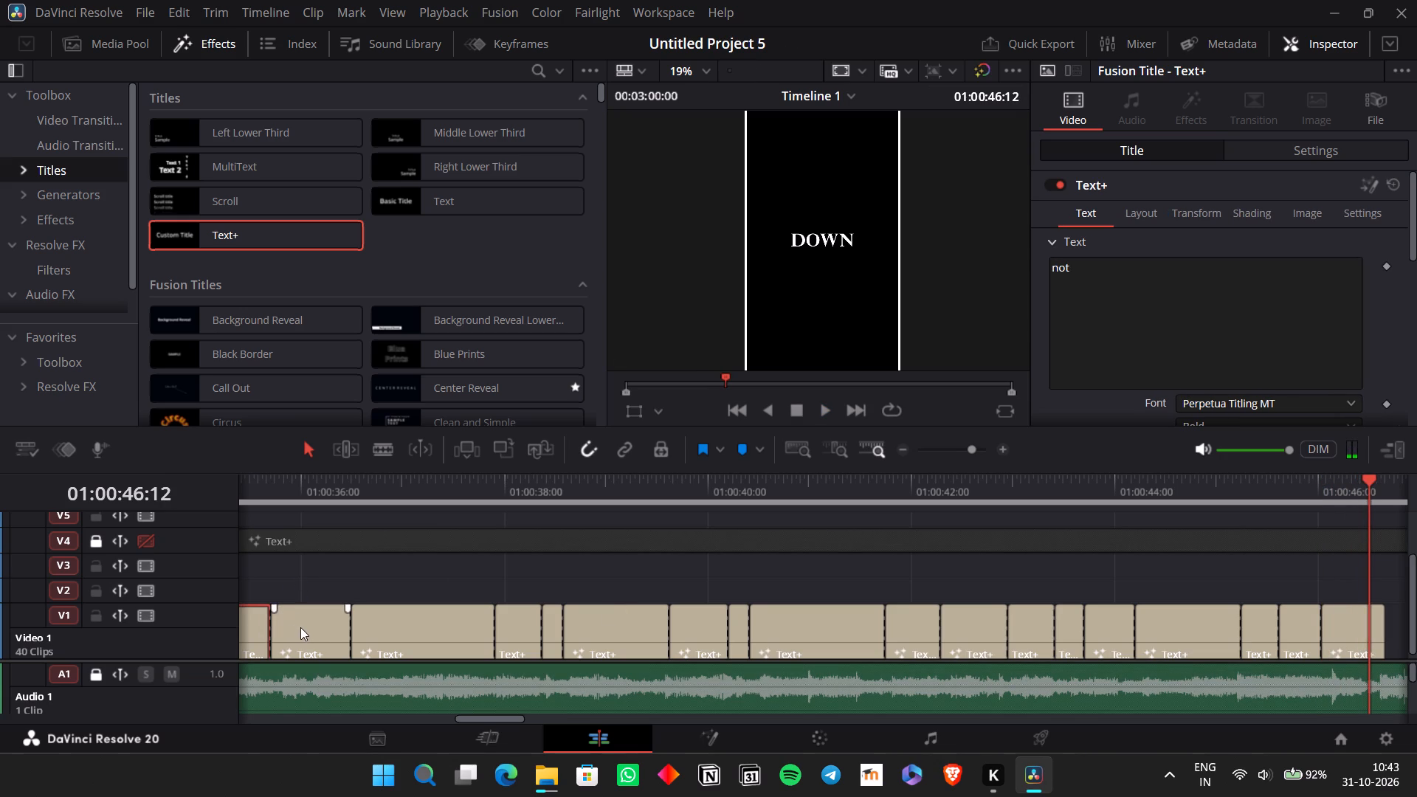
left_click(302, 627)
left_click(419, 618)
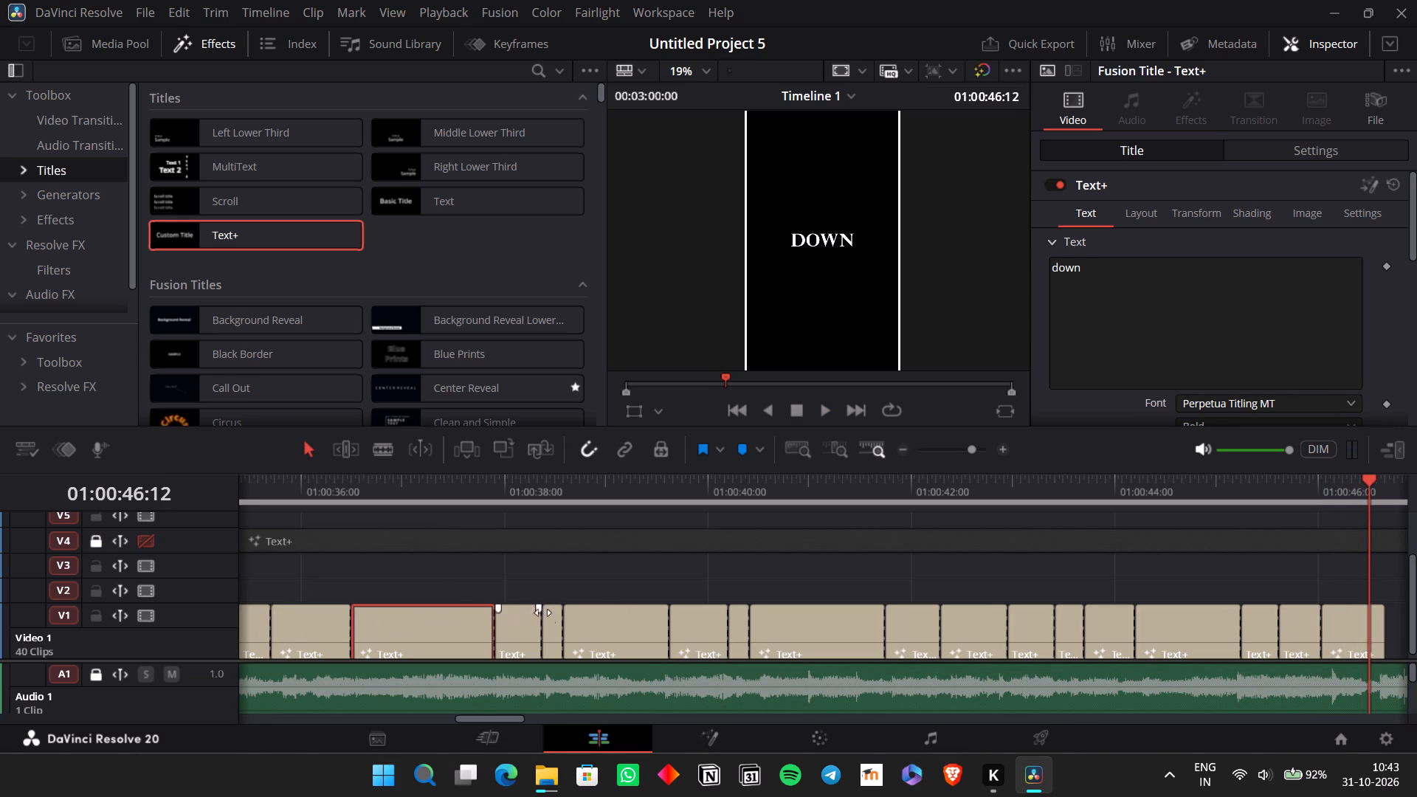
left_click(518, 636)
left_click(524, 535)
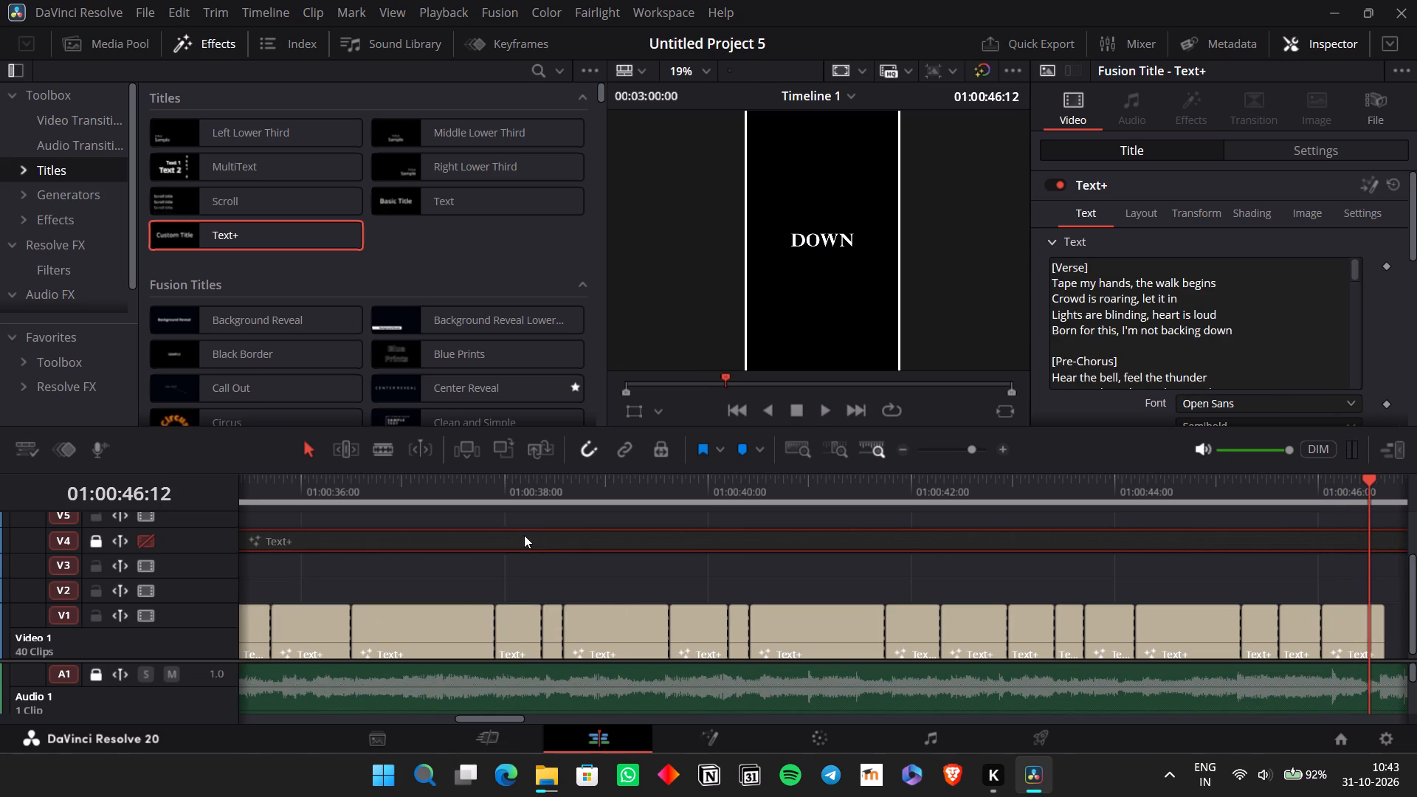
scroll(1107, 319, "down", 1)
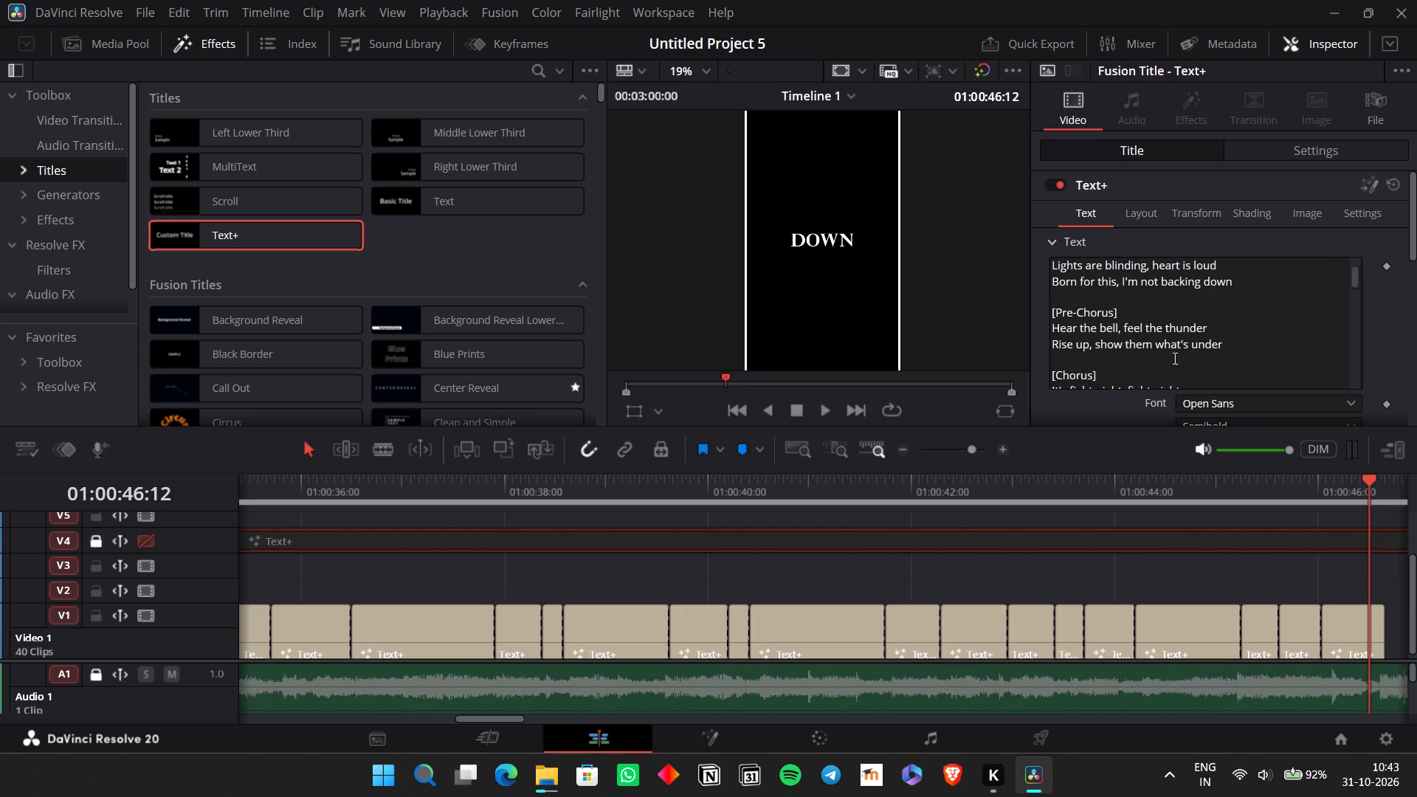
left_click_drag(1231, 349, 1033, 331)
key("ctrl+c")
Replace the text of the V1 clip at about 01:00:38:00 with the copied lines and cut everything after "Hear".
left_click(435, 618)
left_click(410, 531)
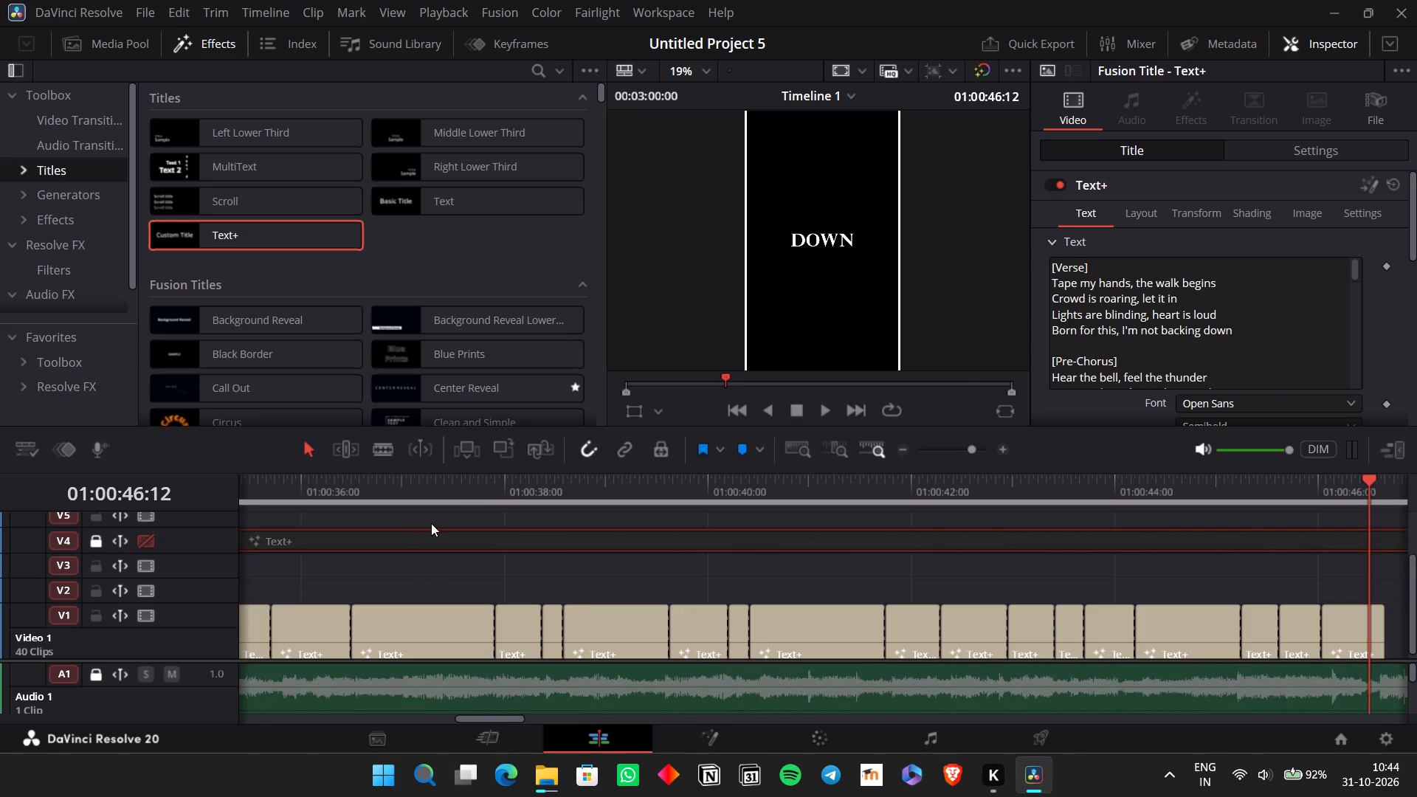
left_click(511, 621)
left_click(1114, 331)
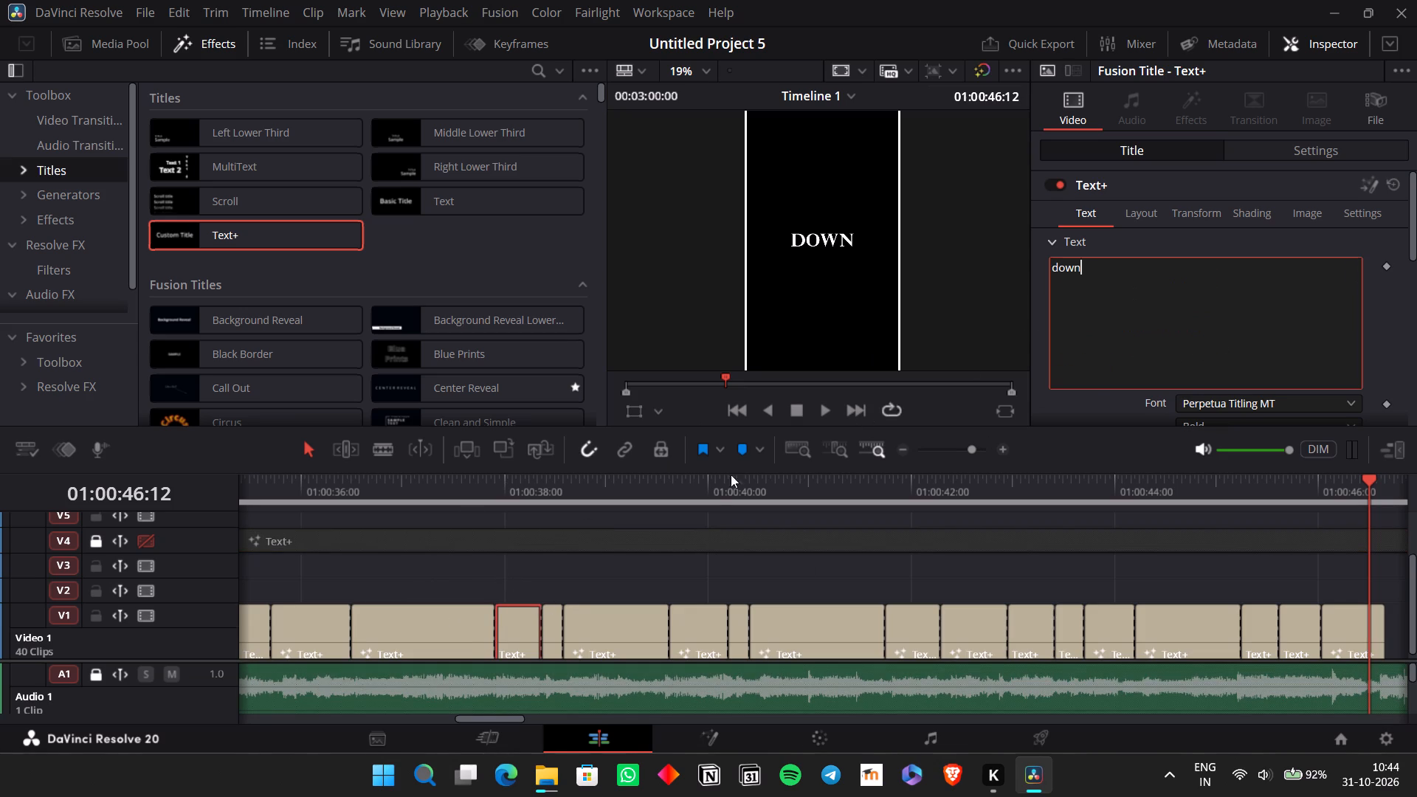
left_click(323, 626)
left_click(423, 617)
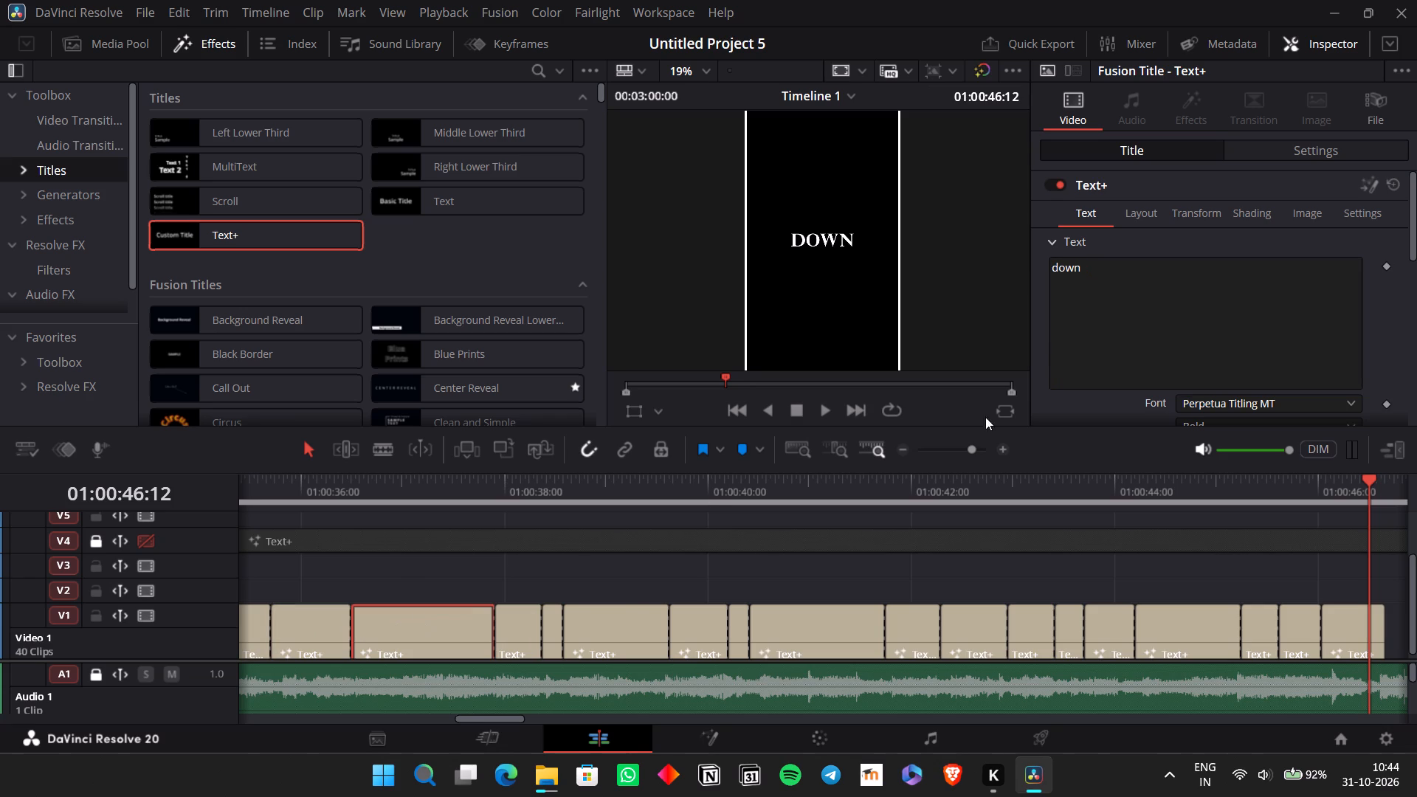
left_click(534, 629)
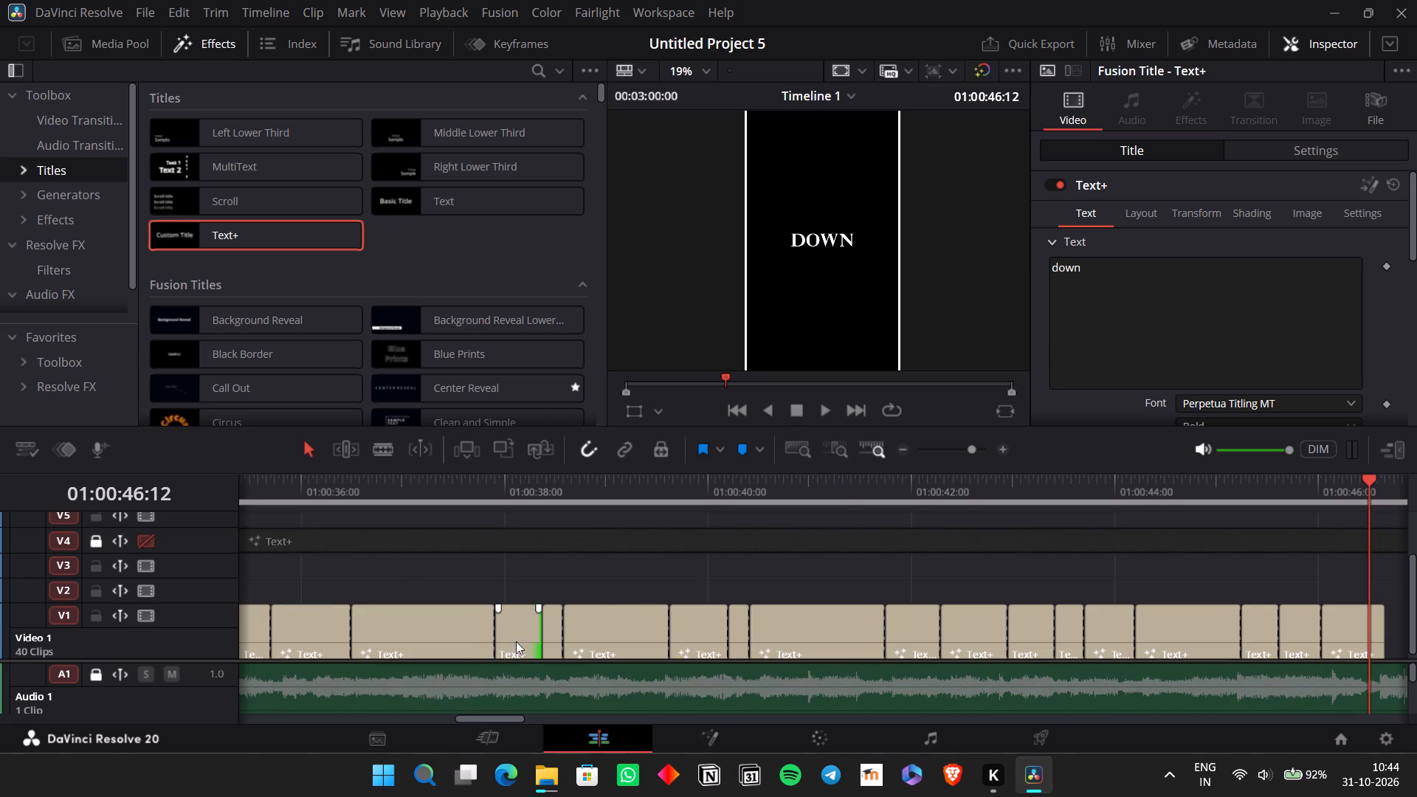
left_click(516, 641)
left_click(1093, 334)
key("ctrl+a")
key("ctrl+v")
left_click_drag(1261, 287, 1258, 287)
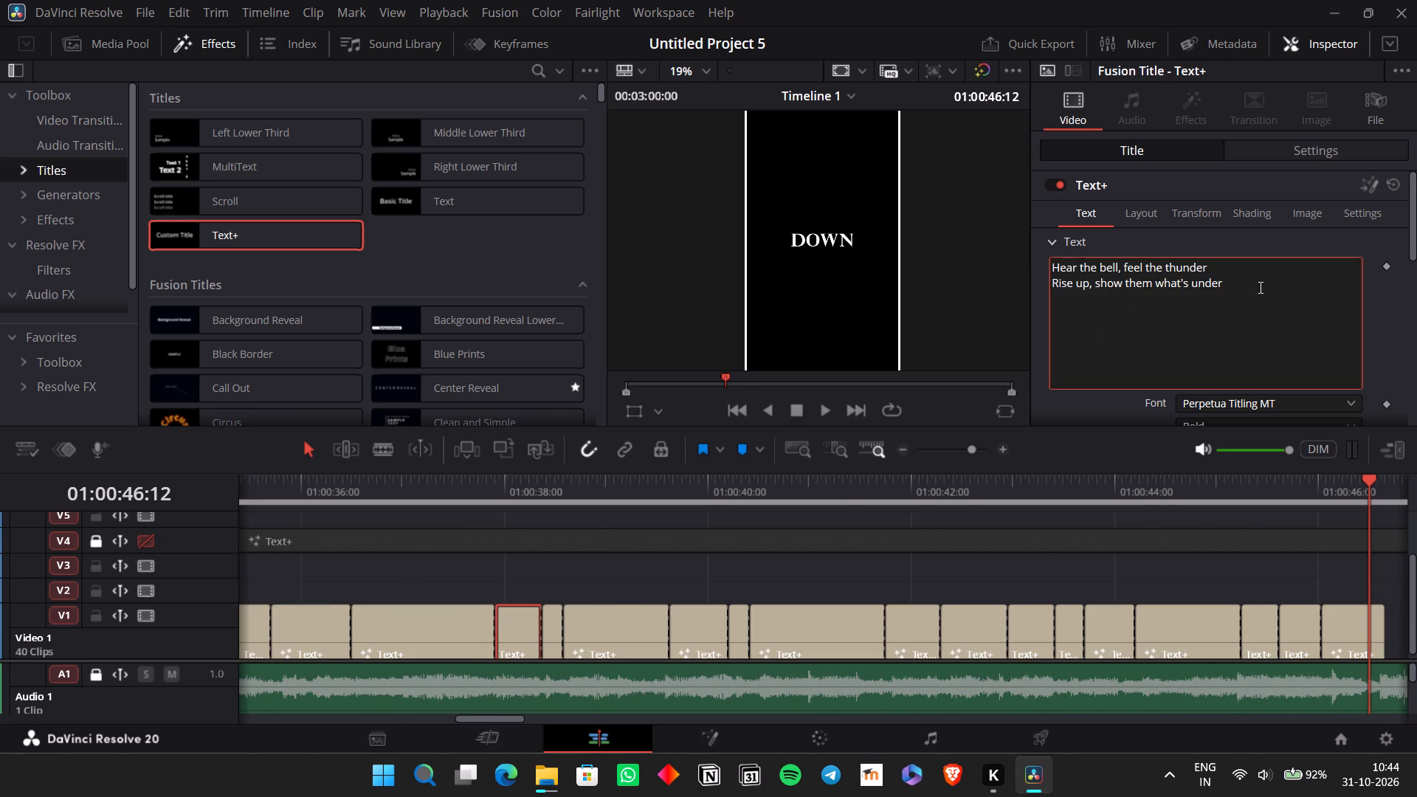
left_click_drag(1258, 287, 1082, 269)
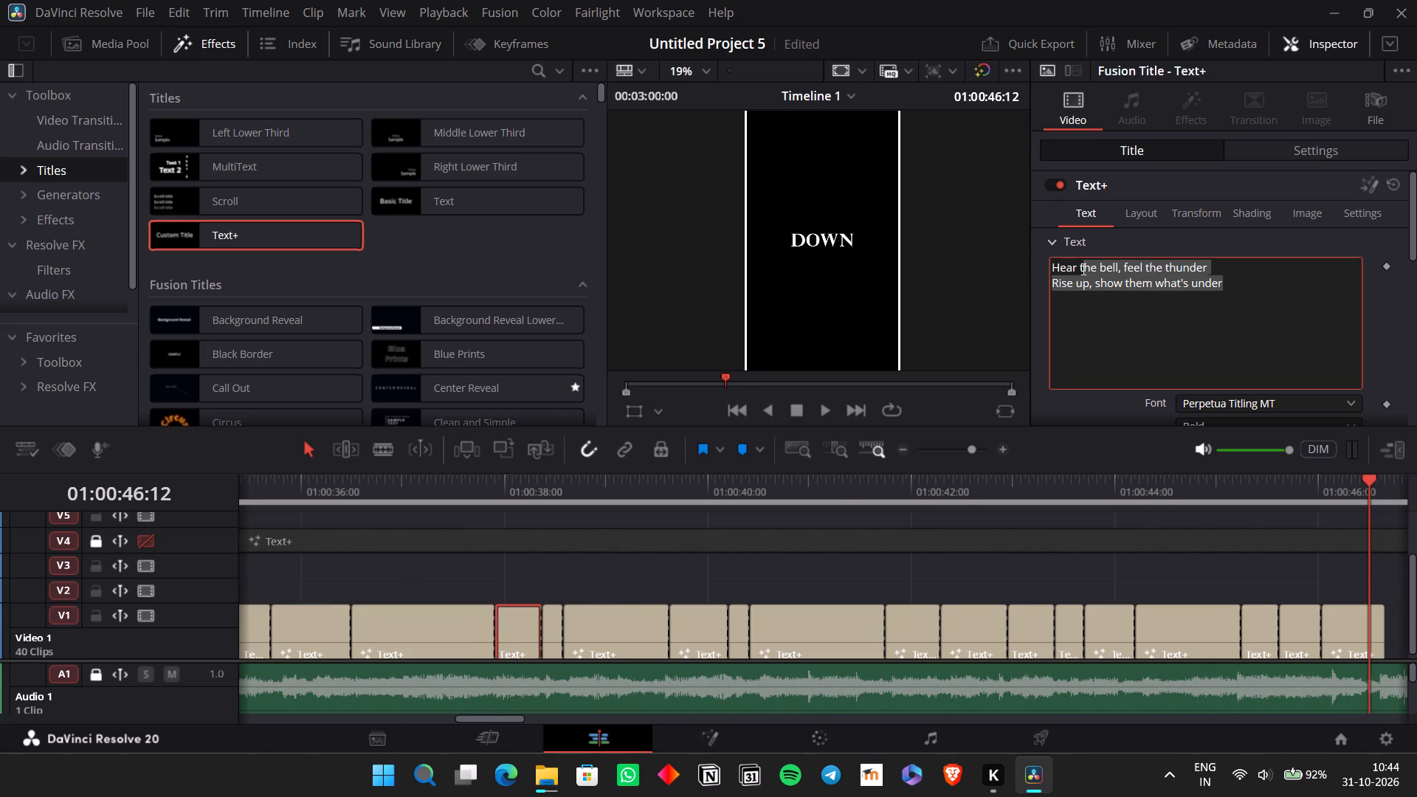
left_click_drag(1082, 269, 1078, 270)
key("ctrl+x")
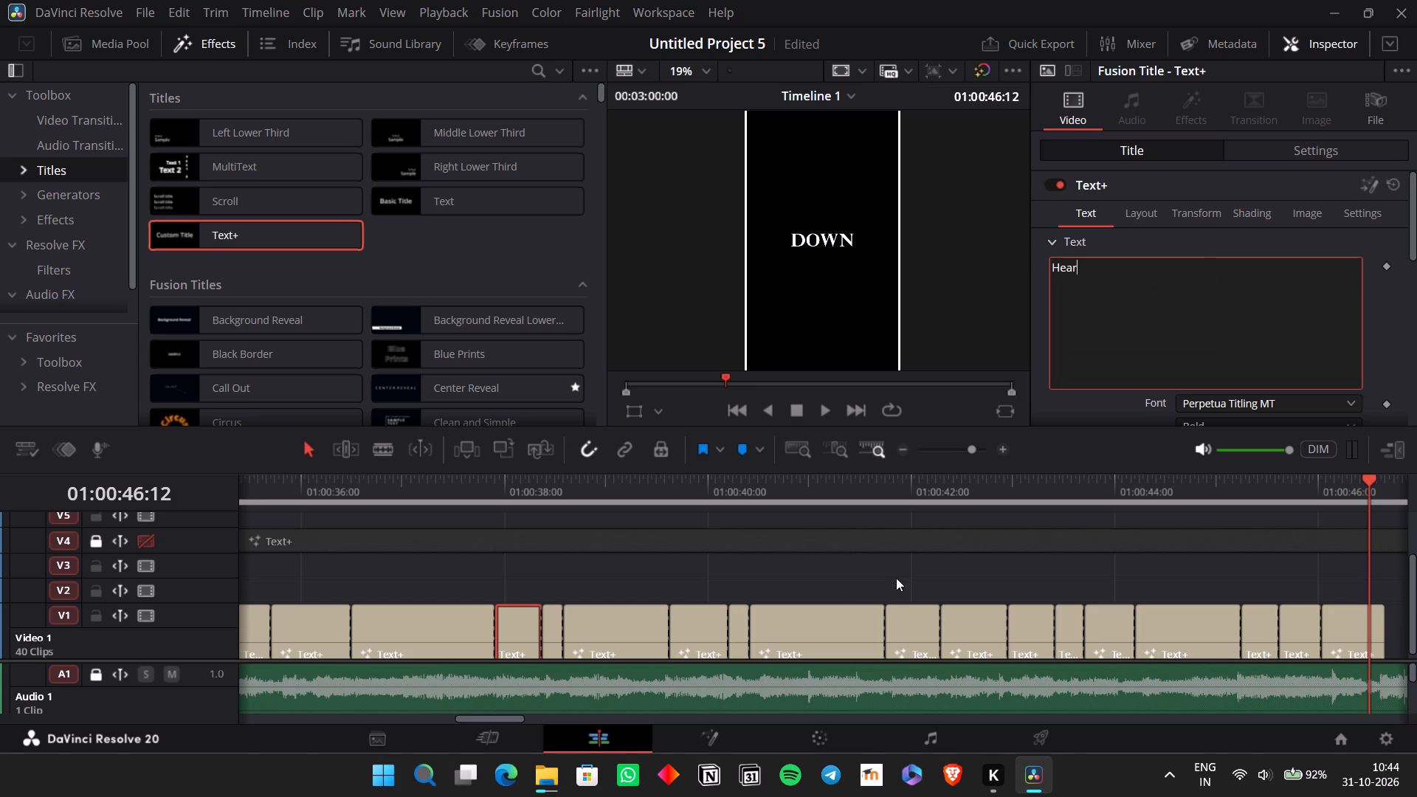
Paste the remaining lyrics over the text of the short V1 clip after "Hear" and cut everything after "the".
left_click(551, 636)
left_click(1039, 376)
left_click(1091, 350)
key("ctrl+a")
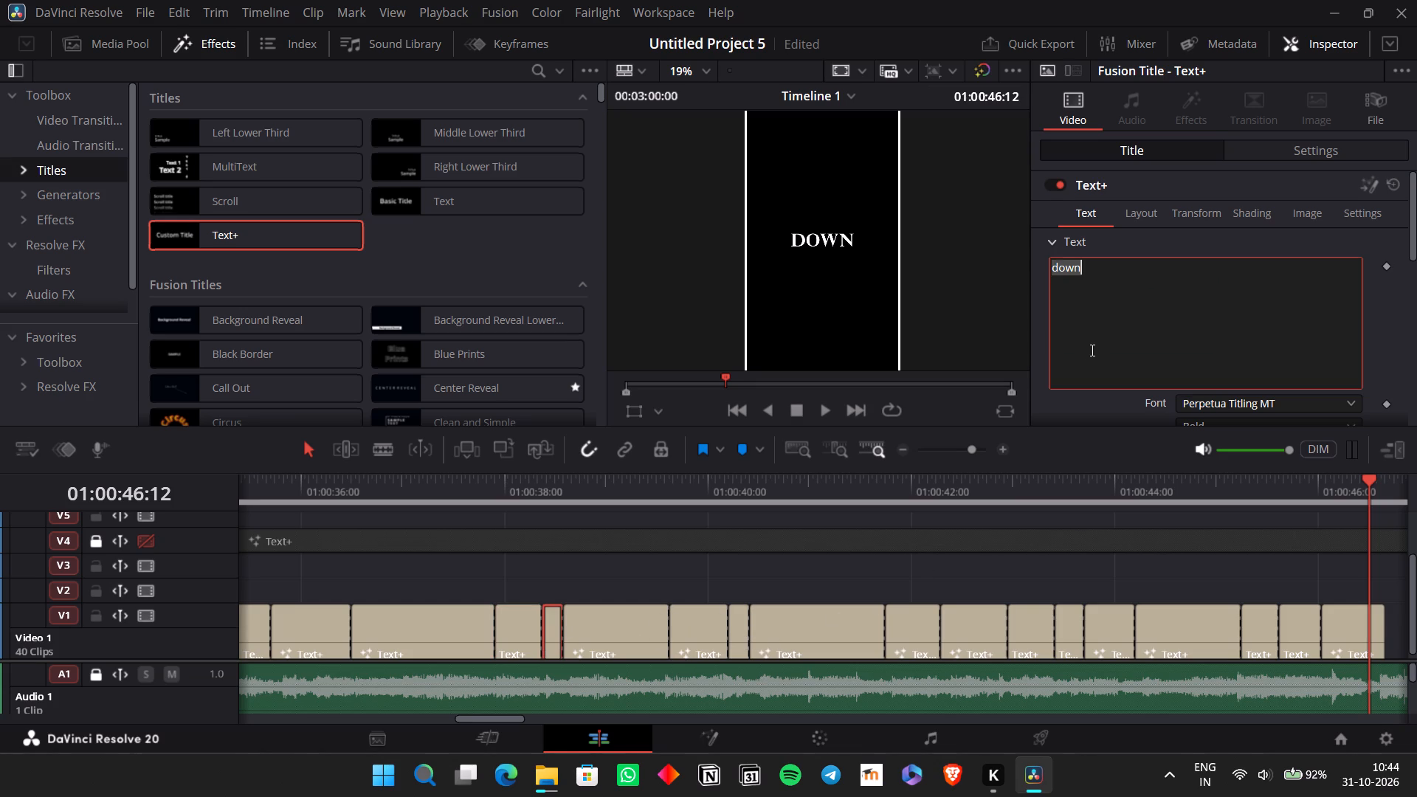
key("ctrl+v")
left_click_drag(1253, 299, 1079, 263)
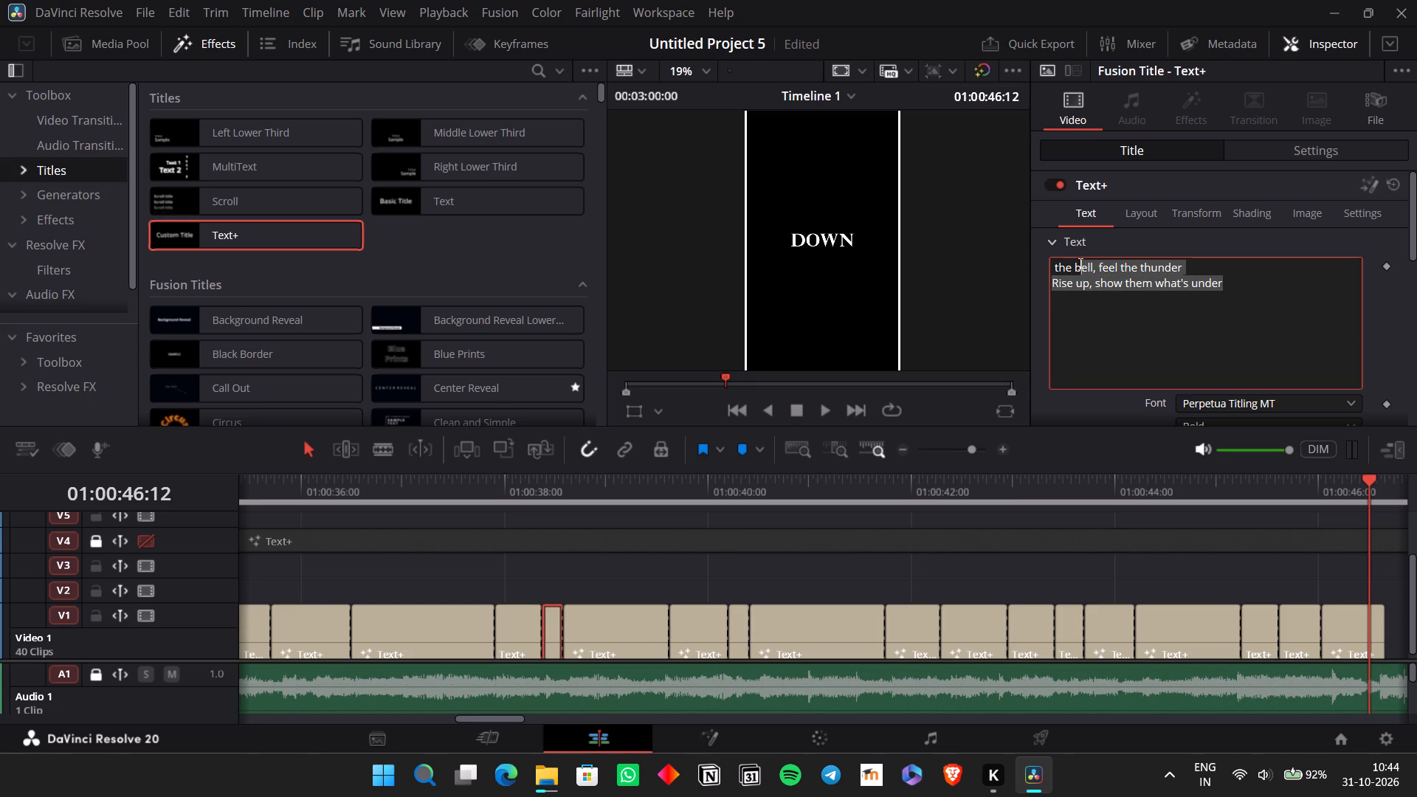
left_click_drag(1079, 263, 1075, 263)
key("ctrl+x")
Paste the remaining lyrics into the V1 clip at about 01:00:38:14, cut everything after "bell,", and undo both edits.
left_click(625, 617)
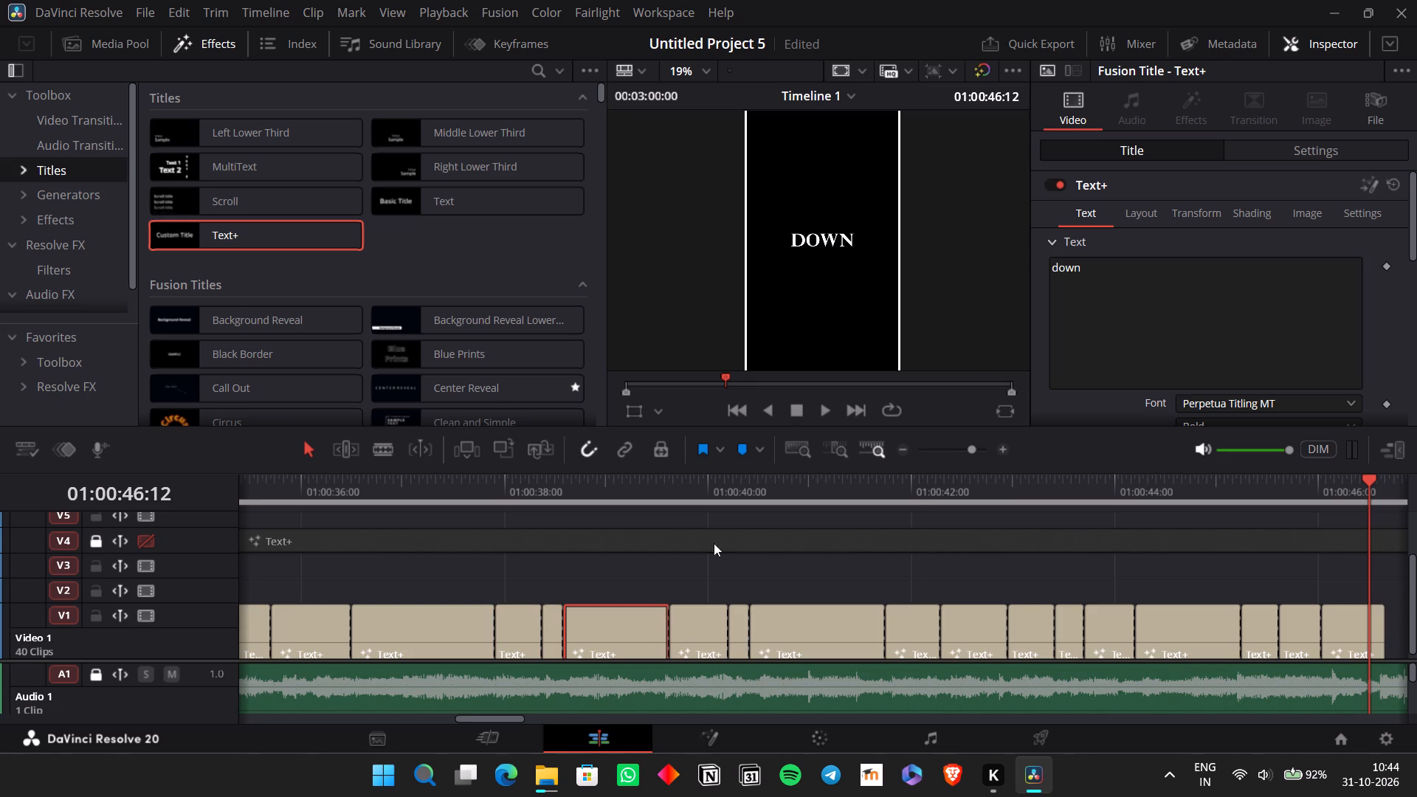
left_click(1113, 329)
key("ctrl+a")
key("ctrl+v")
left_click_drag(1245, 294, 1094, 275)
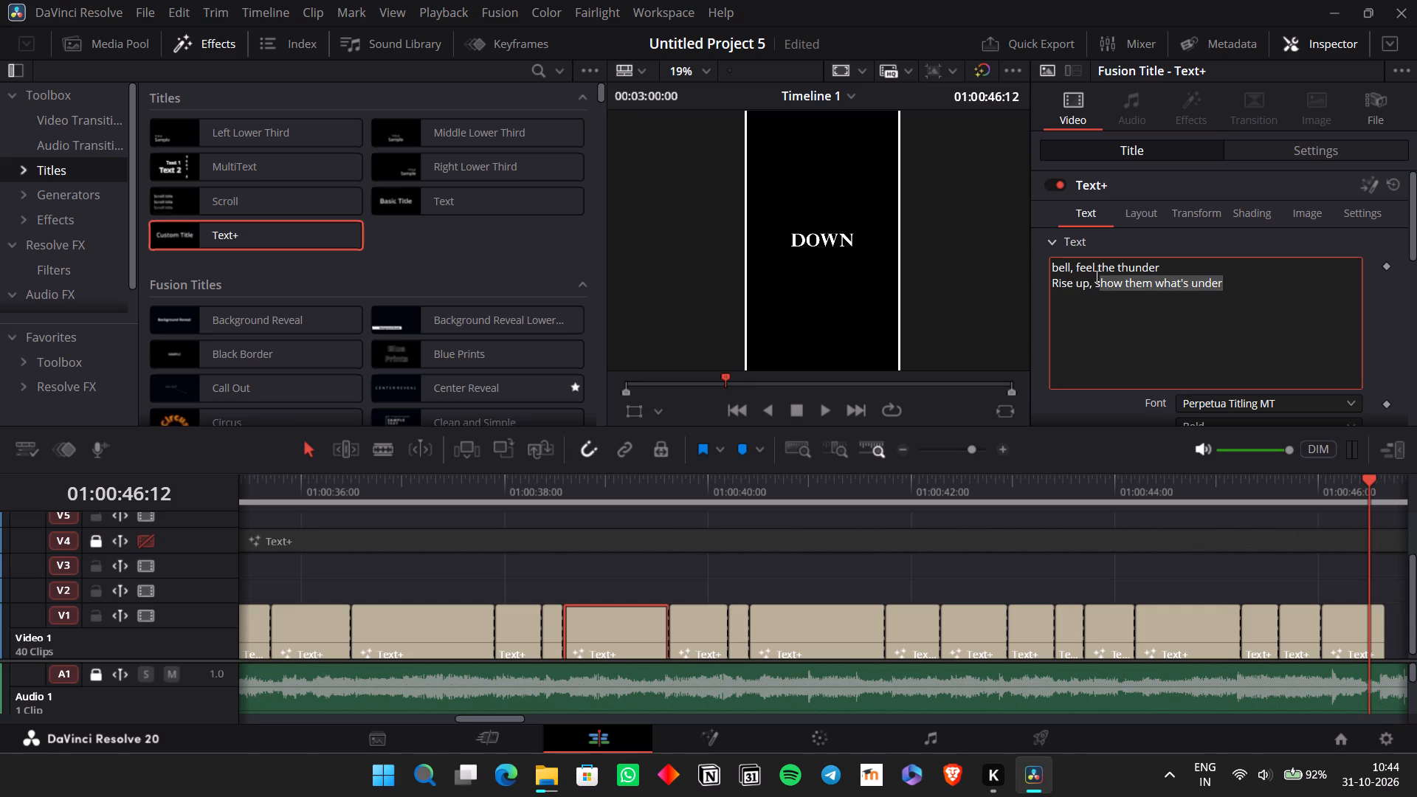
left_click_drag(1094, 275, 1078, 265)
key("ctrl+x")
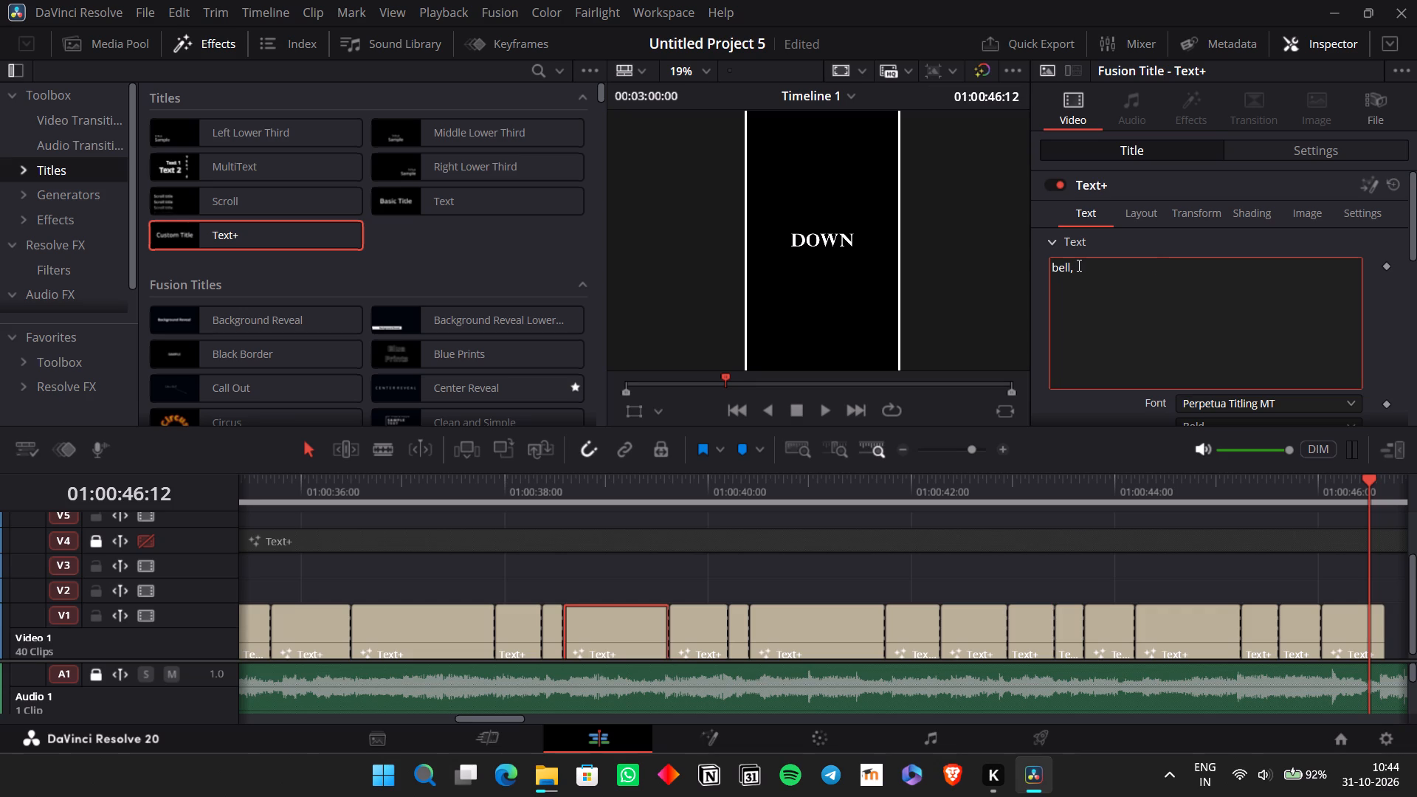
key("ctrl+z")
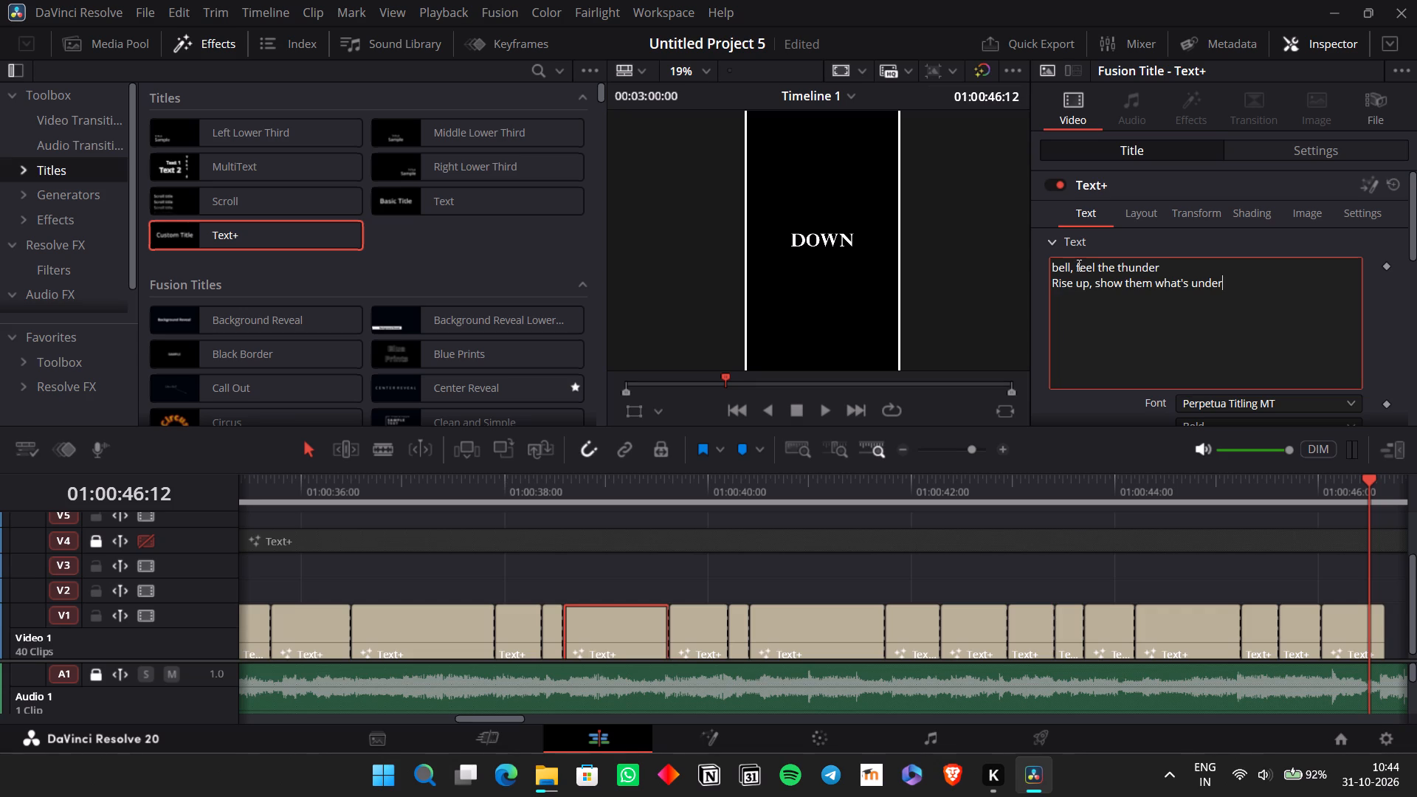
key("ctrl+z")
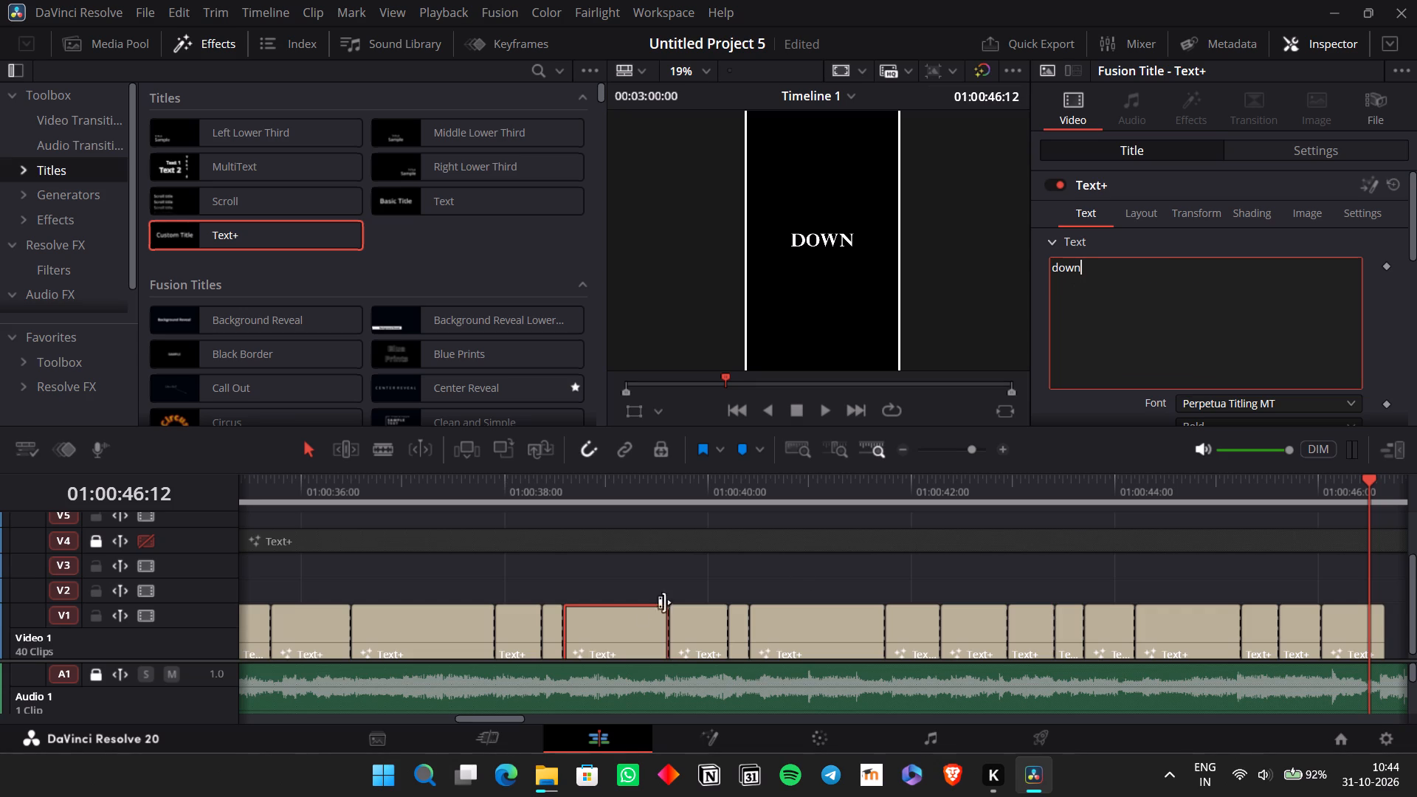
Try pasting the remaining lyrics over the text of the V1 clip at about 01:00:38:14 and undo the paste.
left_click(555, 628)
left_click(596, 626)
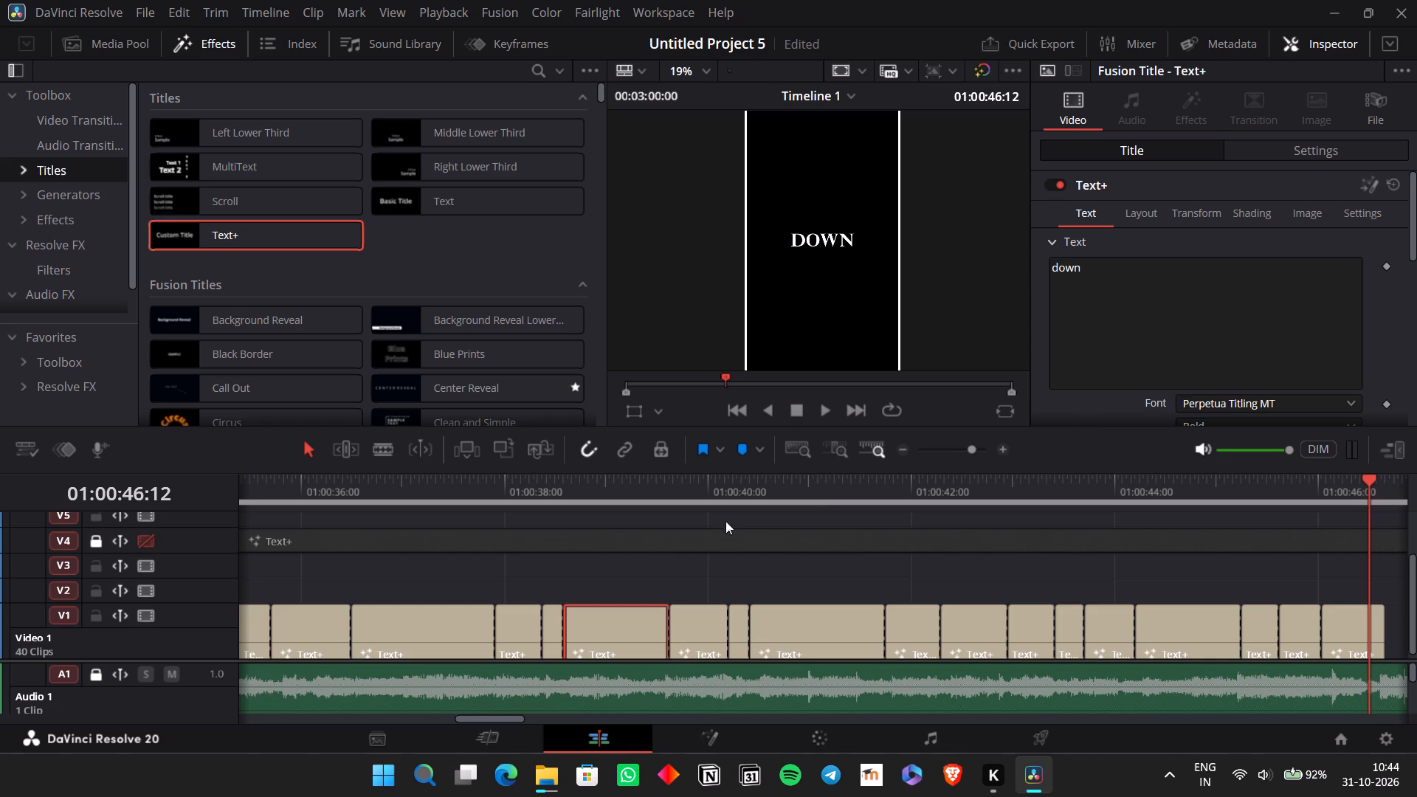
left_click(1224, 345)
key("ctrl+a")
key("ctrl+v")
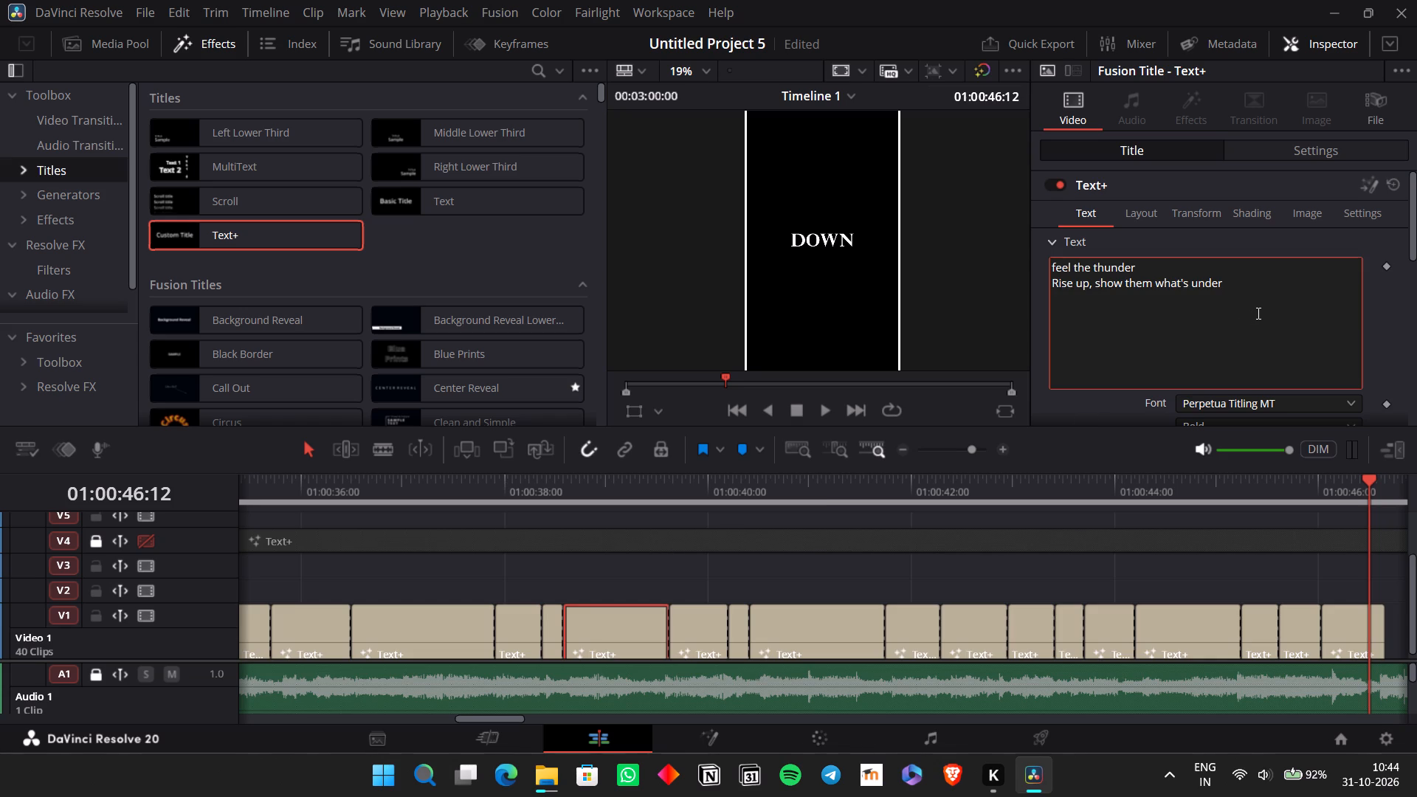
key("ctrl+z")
Replace the text of the V1 clip at about 01:00:38:14 with "bell".
left_click_drag(1125, 282, 1046, 264)
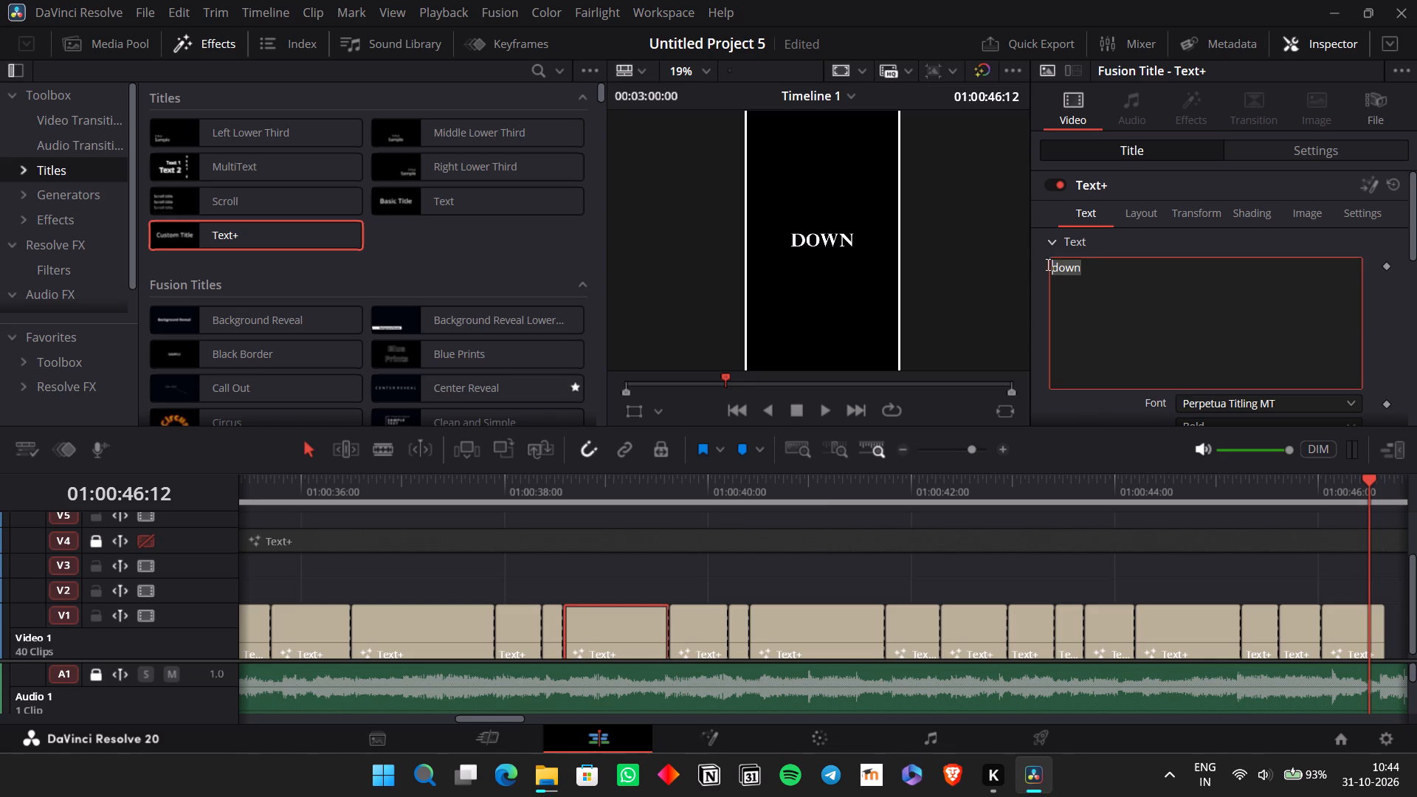
left_click_drag(1046, 264, 1041, 264)
type("bell")
Paste the remaining lyrics over the text of the V1 clip after "bell" and cut everything after "feel".
left_click(696, 629)
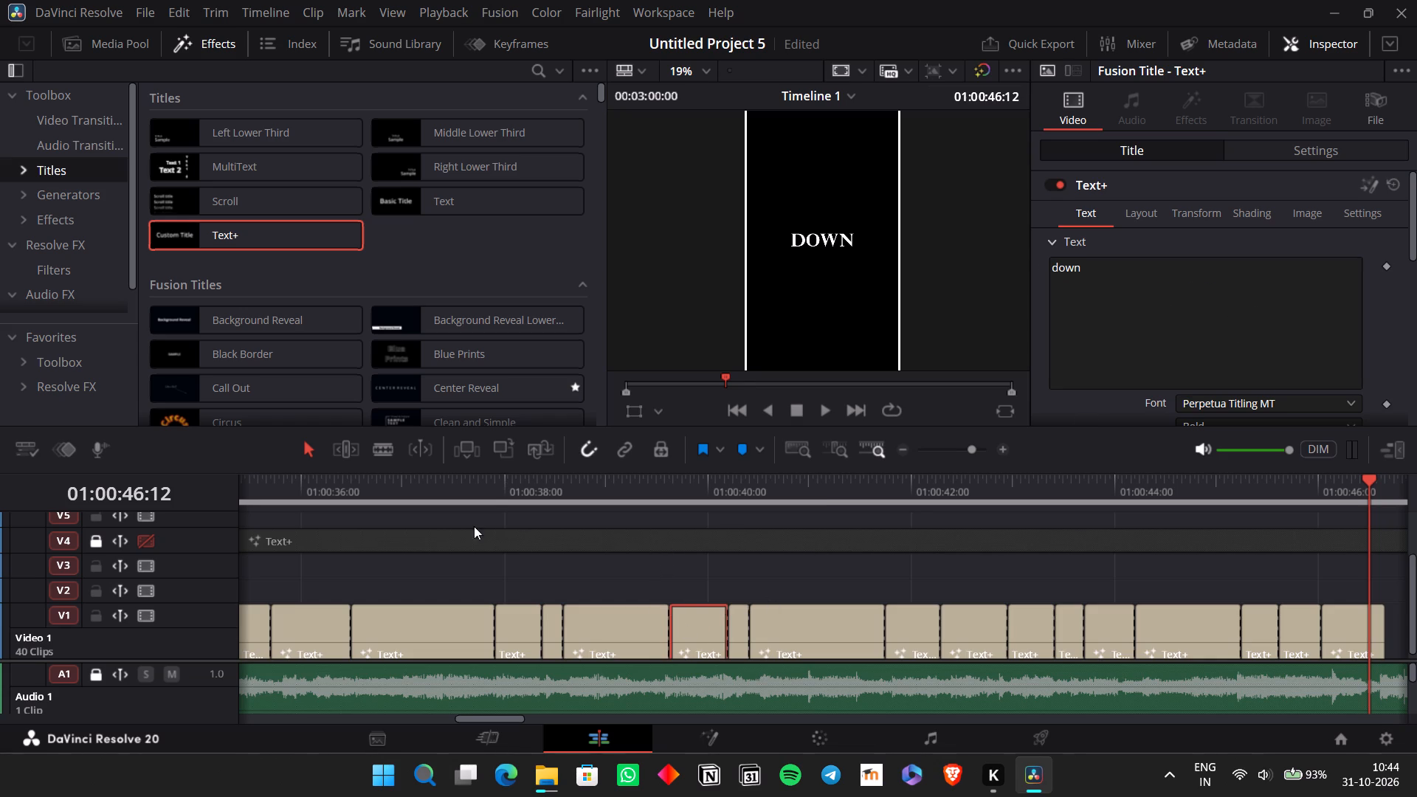
left_click(497, 486)
key("space")
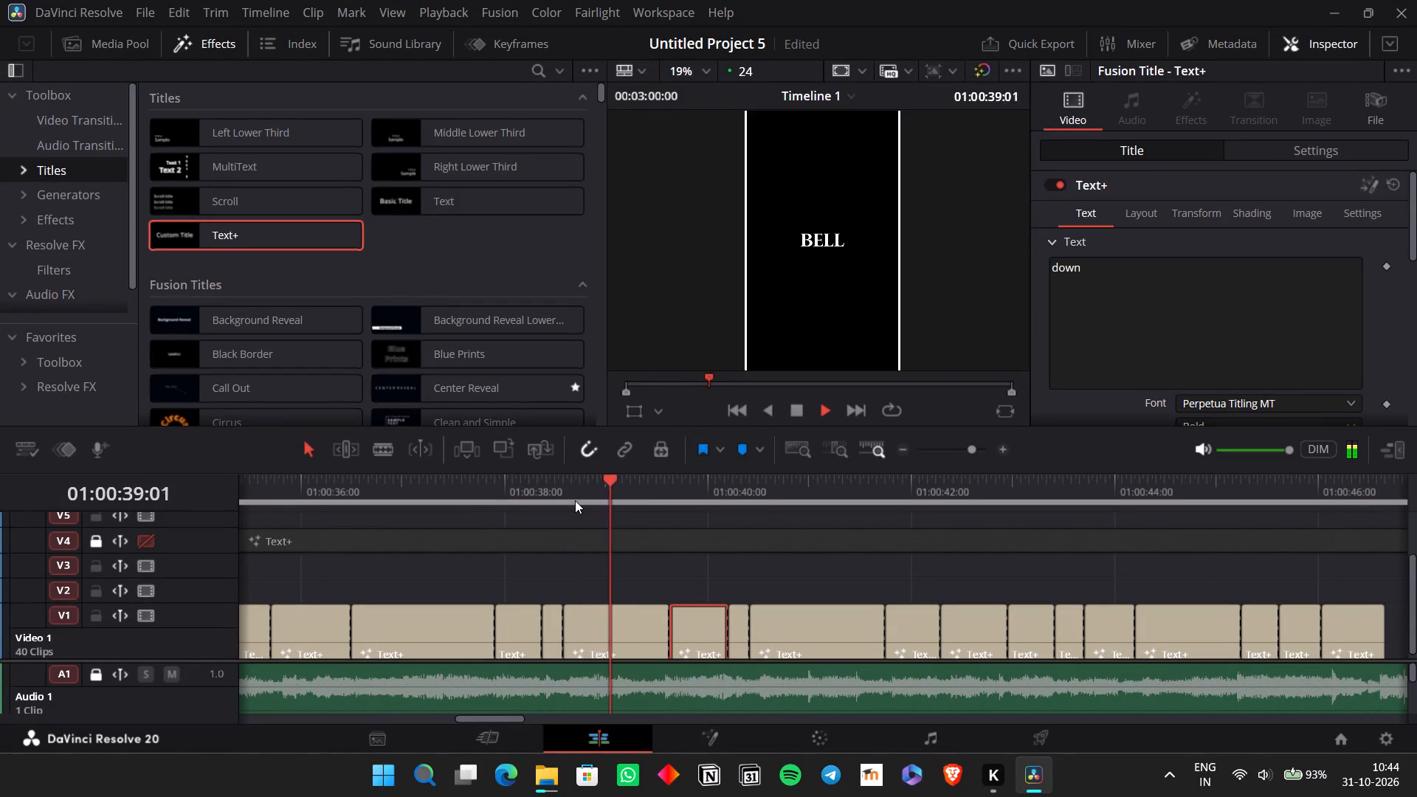
key("space")
left_click(1165, 291)
key("ctrl+a")
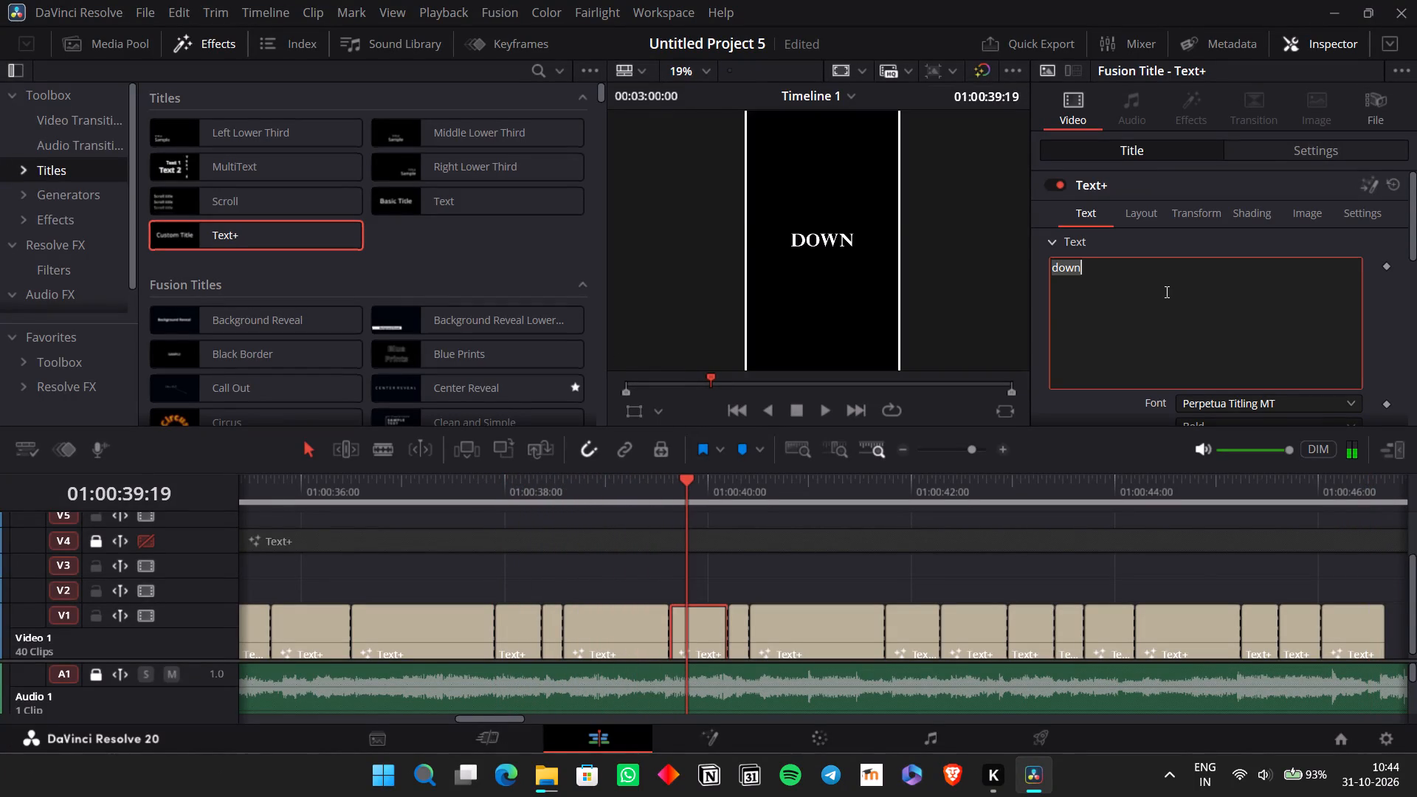
key("ctrl+v")
left_click_drag(1247, 295, 1072, 262)
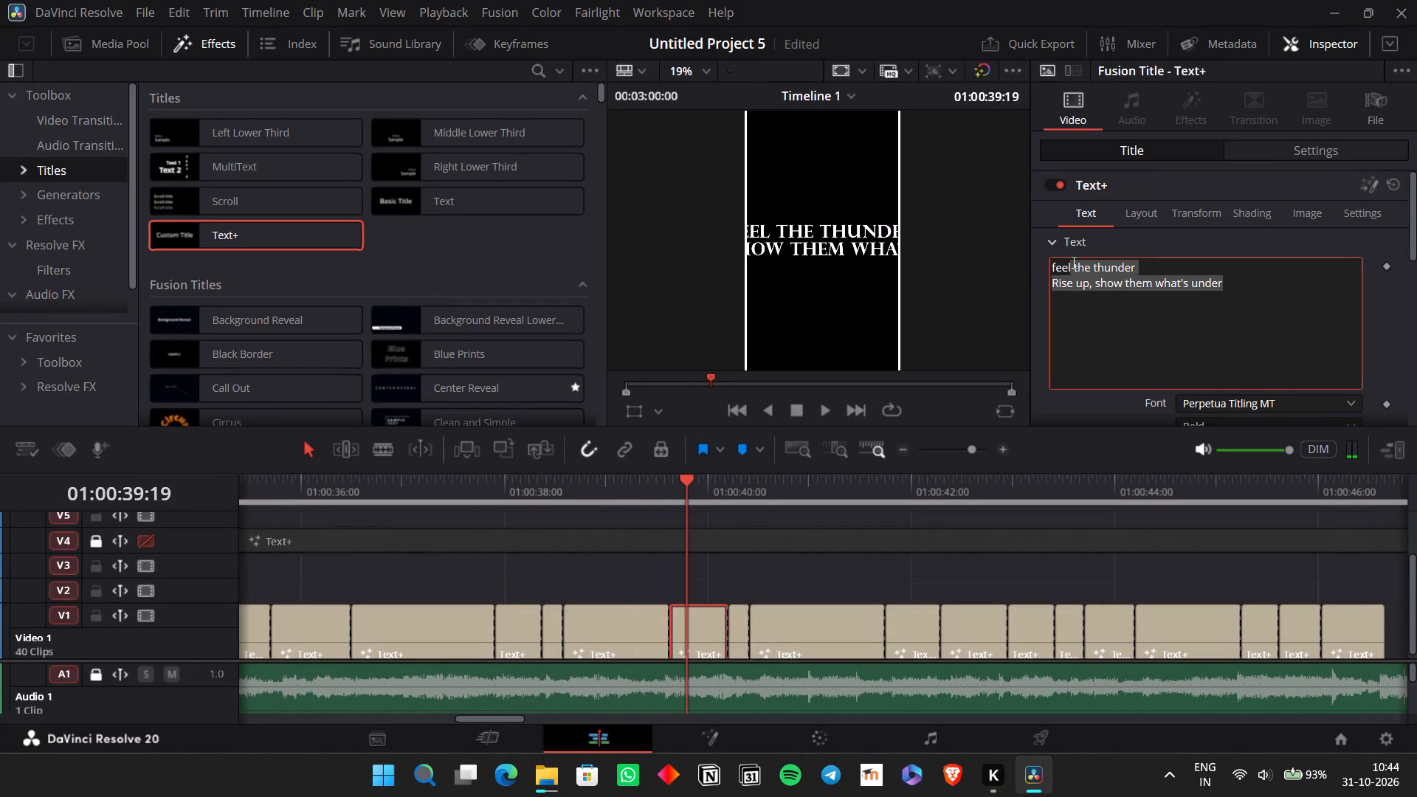
left_click_drag(1072, 262, 1075, 263)
key("ctrl+x")
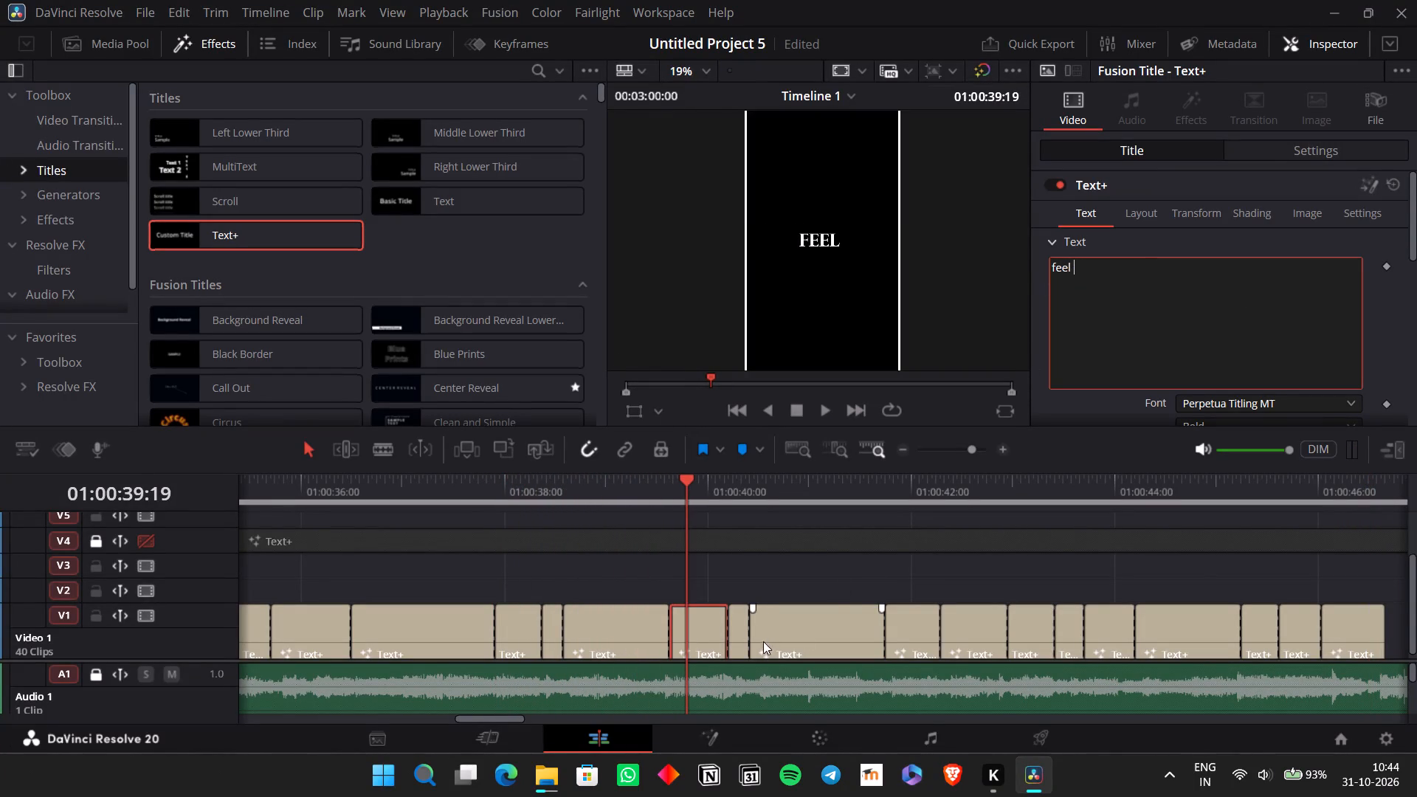
Paste the remaining lyrics over the text of the short V1 clip after "feel" and cut everything after "the".
left_click(744, 632)
left_click(1102, 361)
key("ctrl+a")
key("ctrl+v")
left_click_drag(1240, 287, 1080, 284)
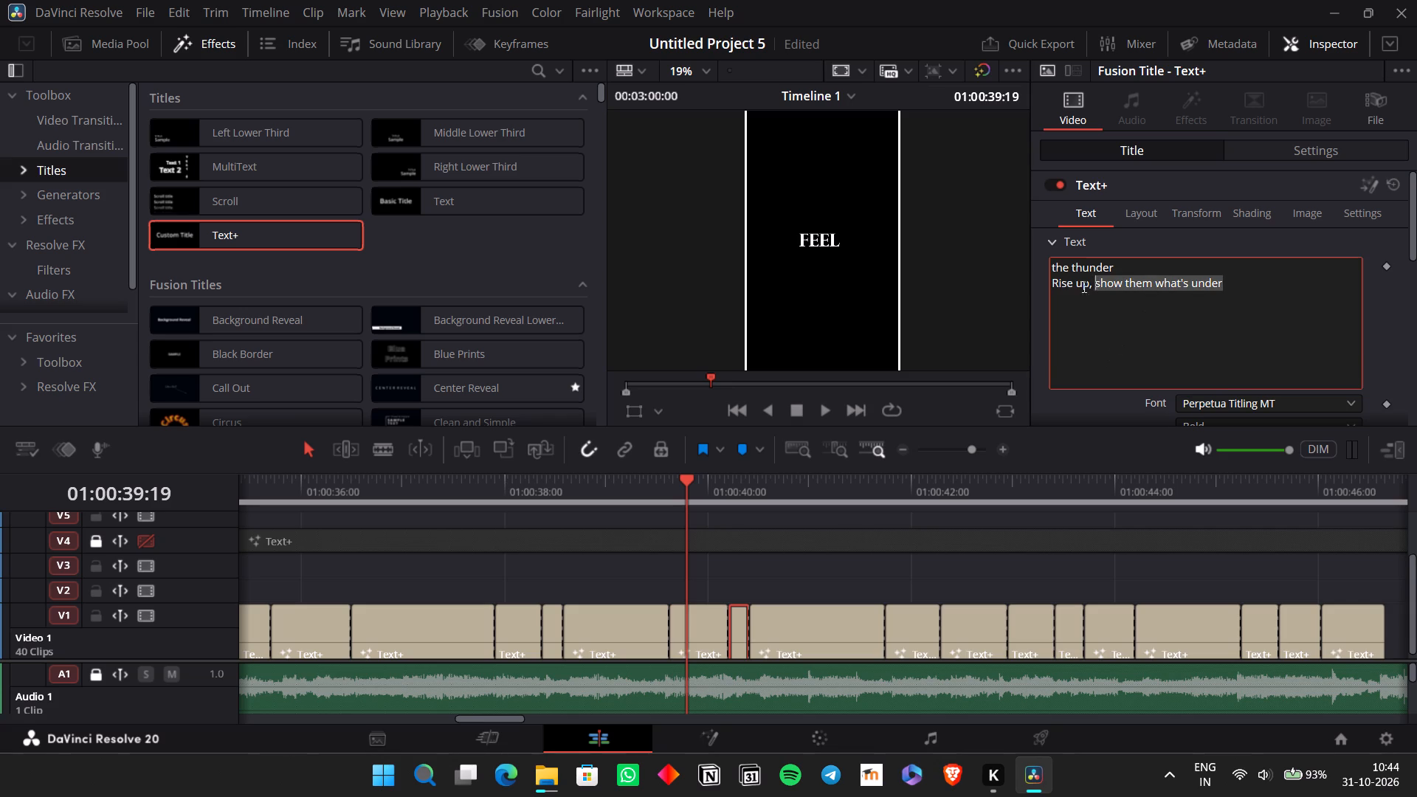
left_click_drag(1080, 284, 1069, 272)
key("ctrl+x")
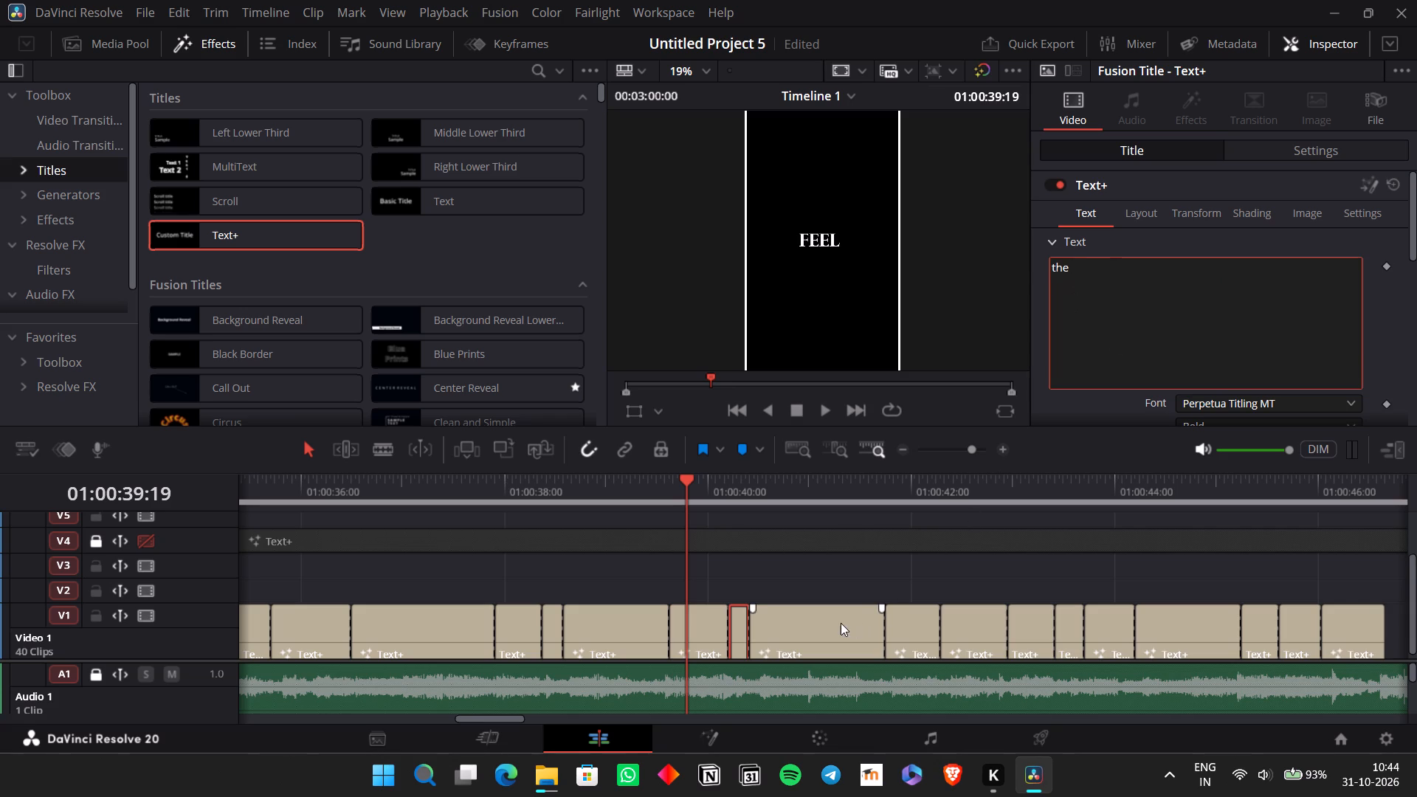
Paste the remaining lyrics over the text of the V1 clip at about 01:00:40:10 and cut everything after "thunder".
left_click(835, 615)
left_click(1125, 353)
key("ctrl+a")
key("ctrl+v")
left_click_drag(1256, 288, 1031, 287)
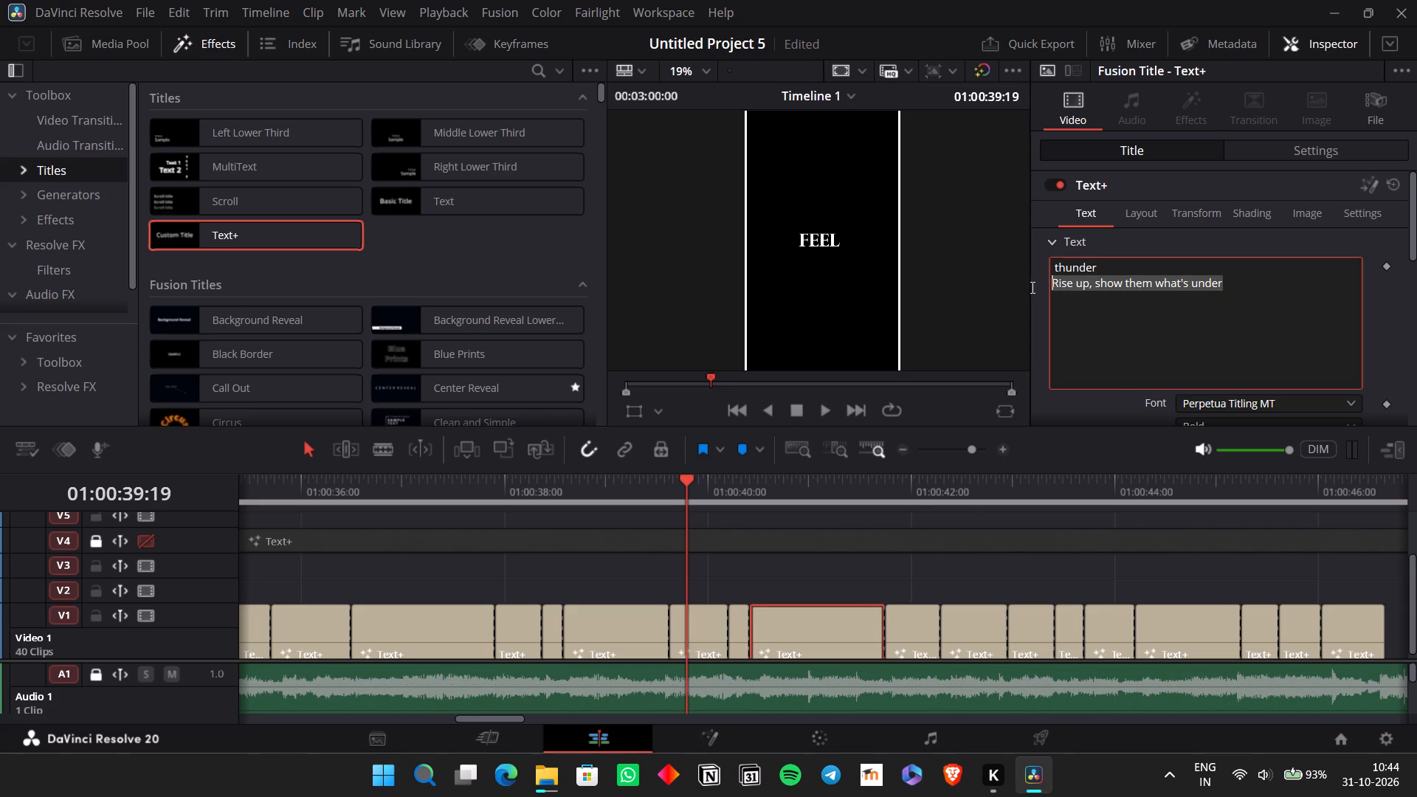
left_click_drag(1031, 287, 1032, 287)
key("ctrl+x")
key("BackSpace")
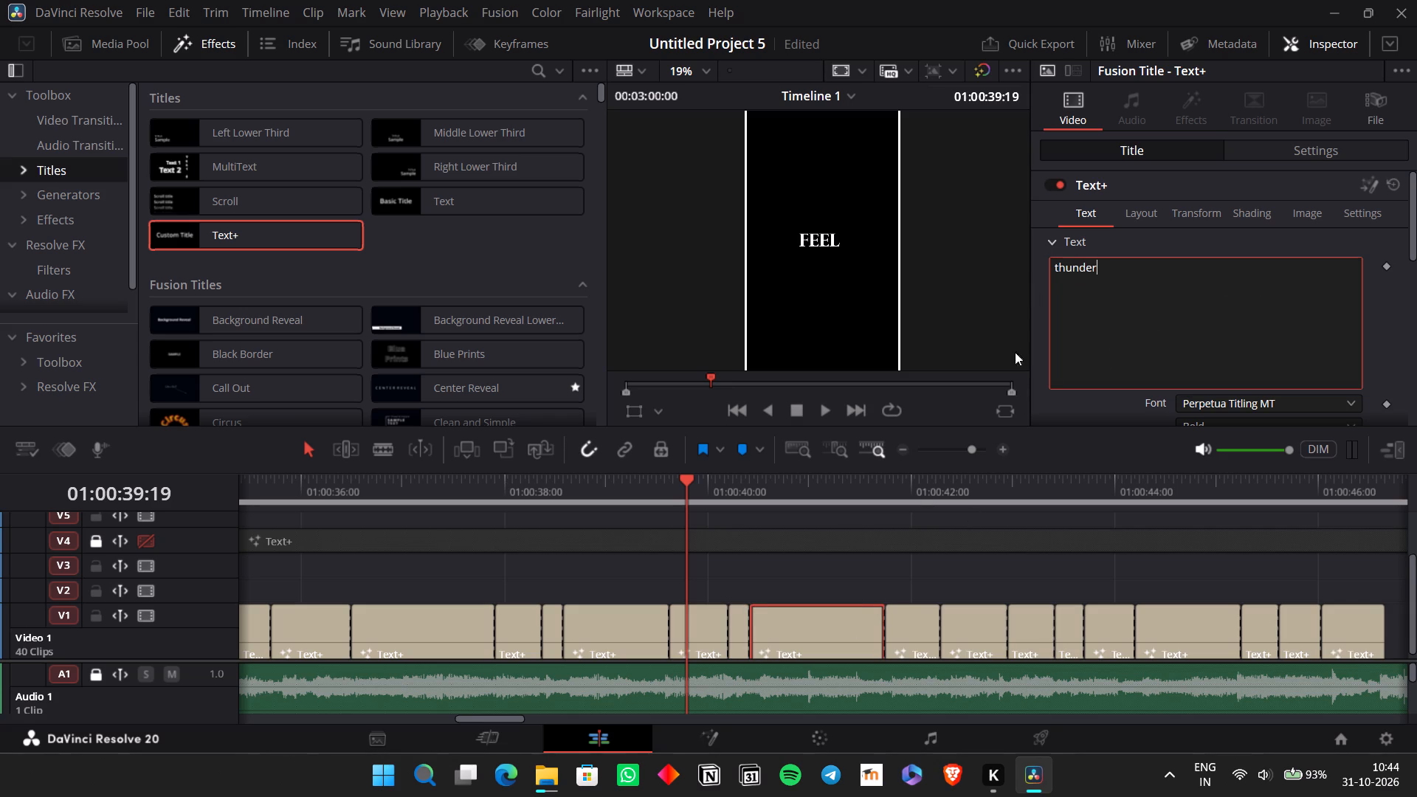
Paste the remaining lyrics over the text of the V1 clip after "thunder" and cut everything after "Rise".
left_click(911, 629)
left_click(1142, 324)
key("ctrl+a")
key("ctrl+v")
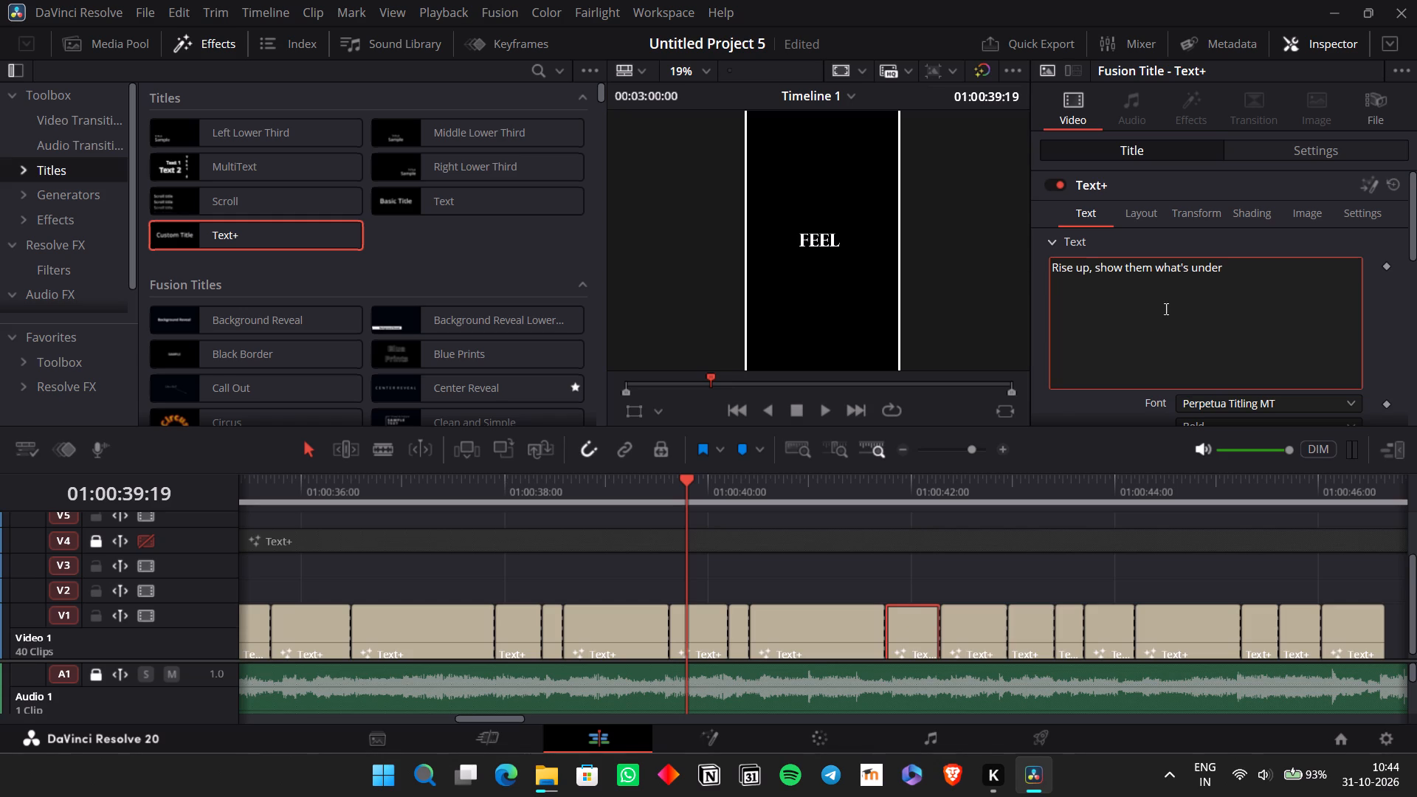
left_click_drag(1228, 269, 1076, 271)
key("ctrl+x")
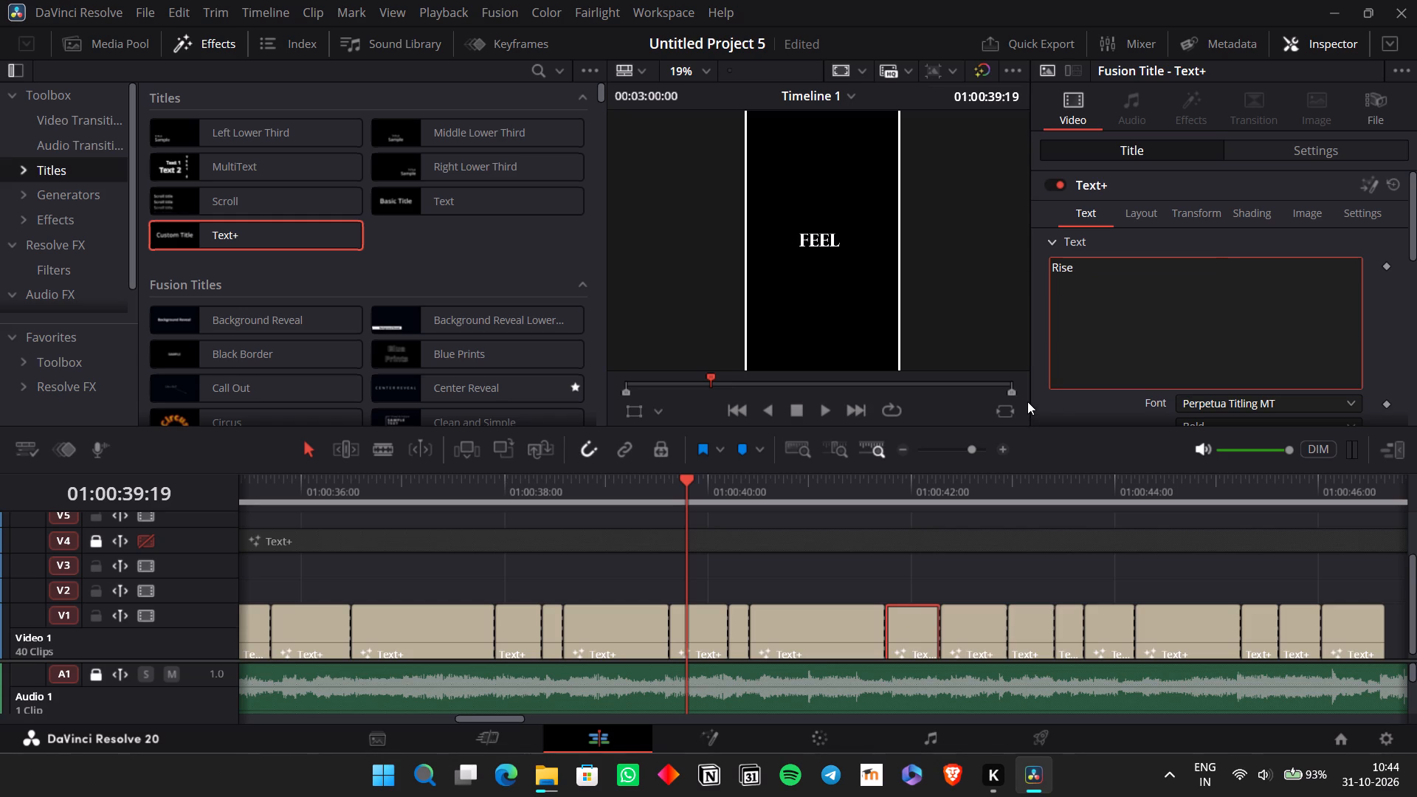
key("BackSpace")
Paste the remaining lyrics over the text of the V1 clip after "Rise", keeping only "up" and cutting the following words.
left_click(956, 632)
left_click(1122, 303)
key("ctrl+a")
key("ctrl+v")
left_click_drag(1220, 268, 1064, 266)
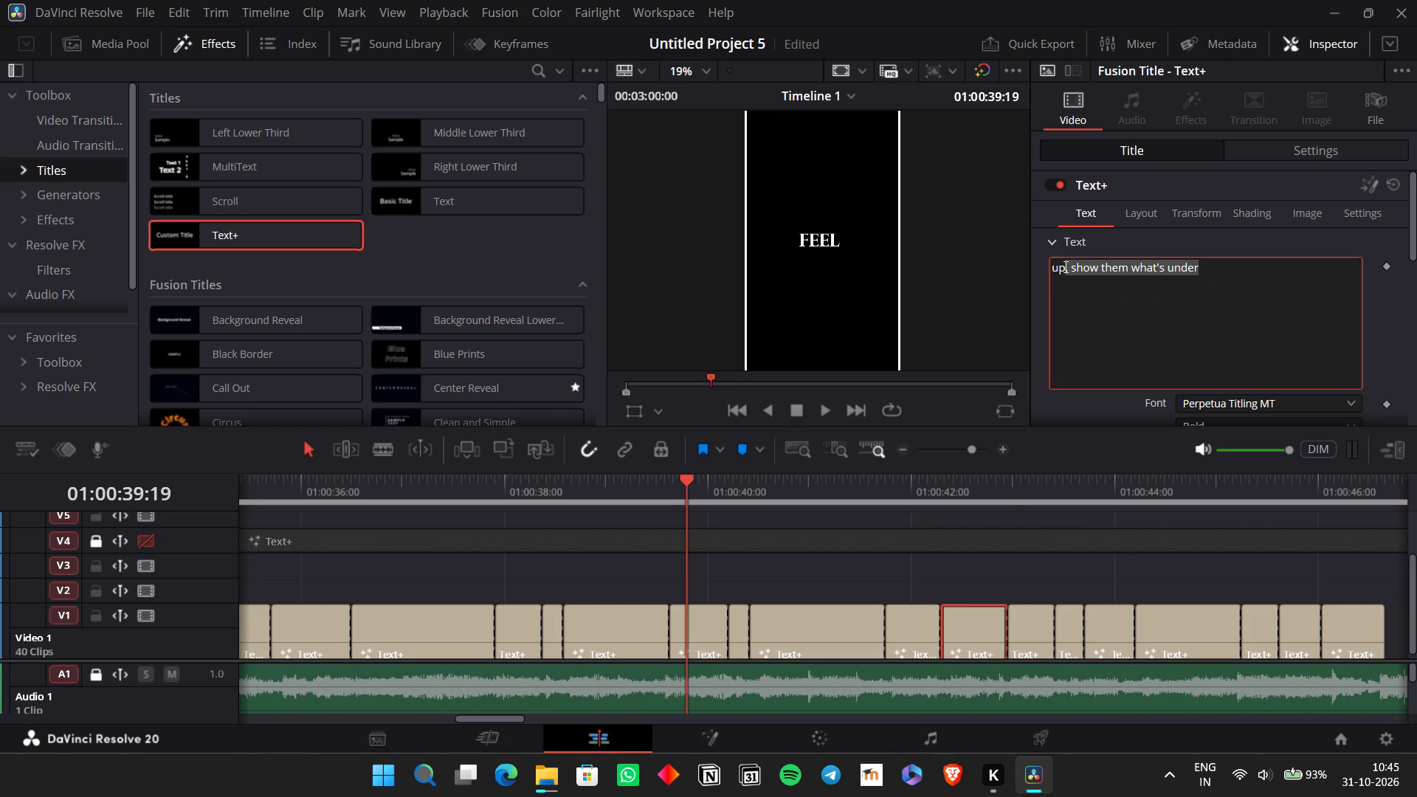
left_click_drag(1064, 266, 1072, 265)
key("ctrl+x")
key("BackSpace")
key("BackSpace")
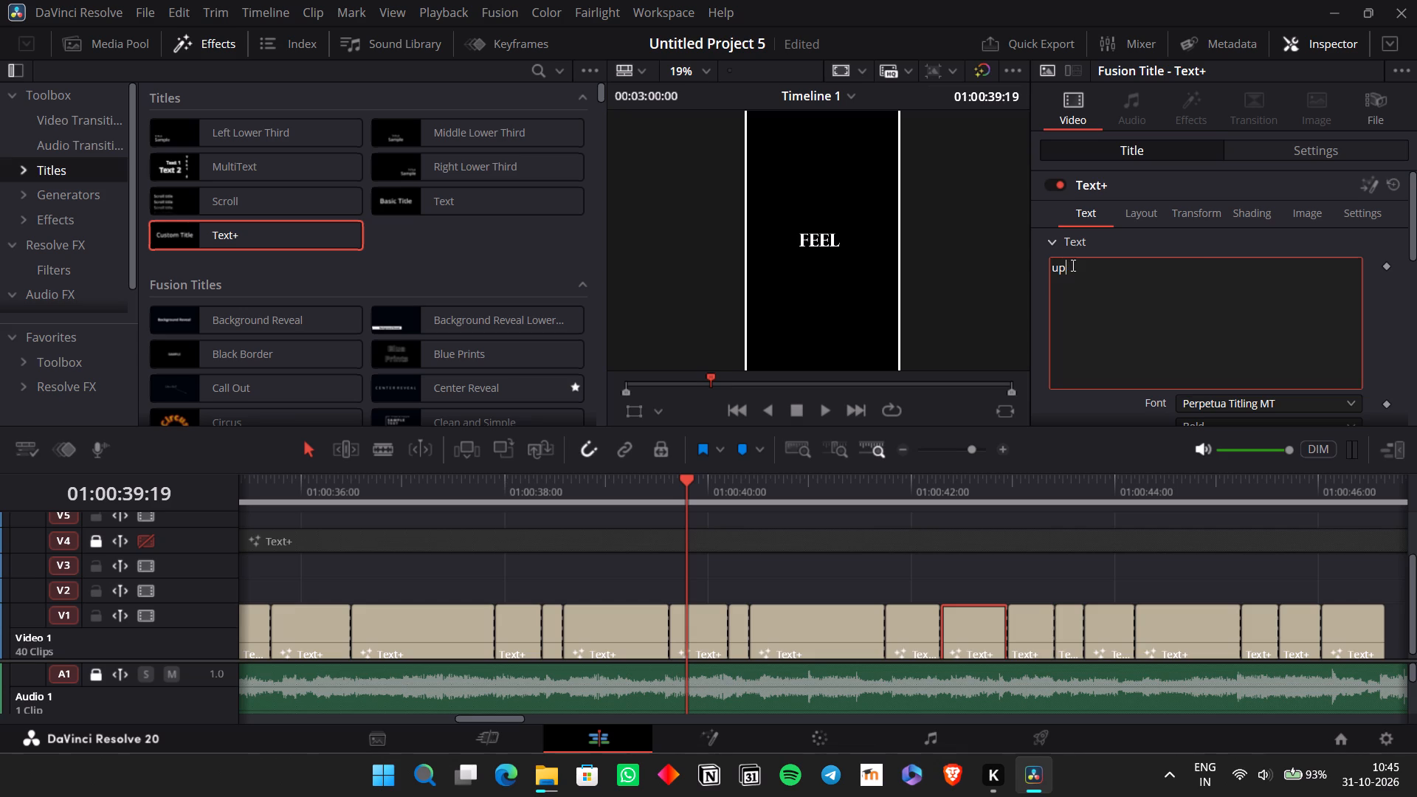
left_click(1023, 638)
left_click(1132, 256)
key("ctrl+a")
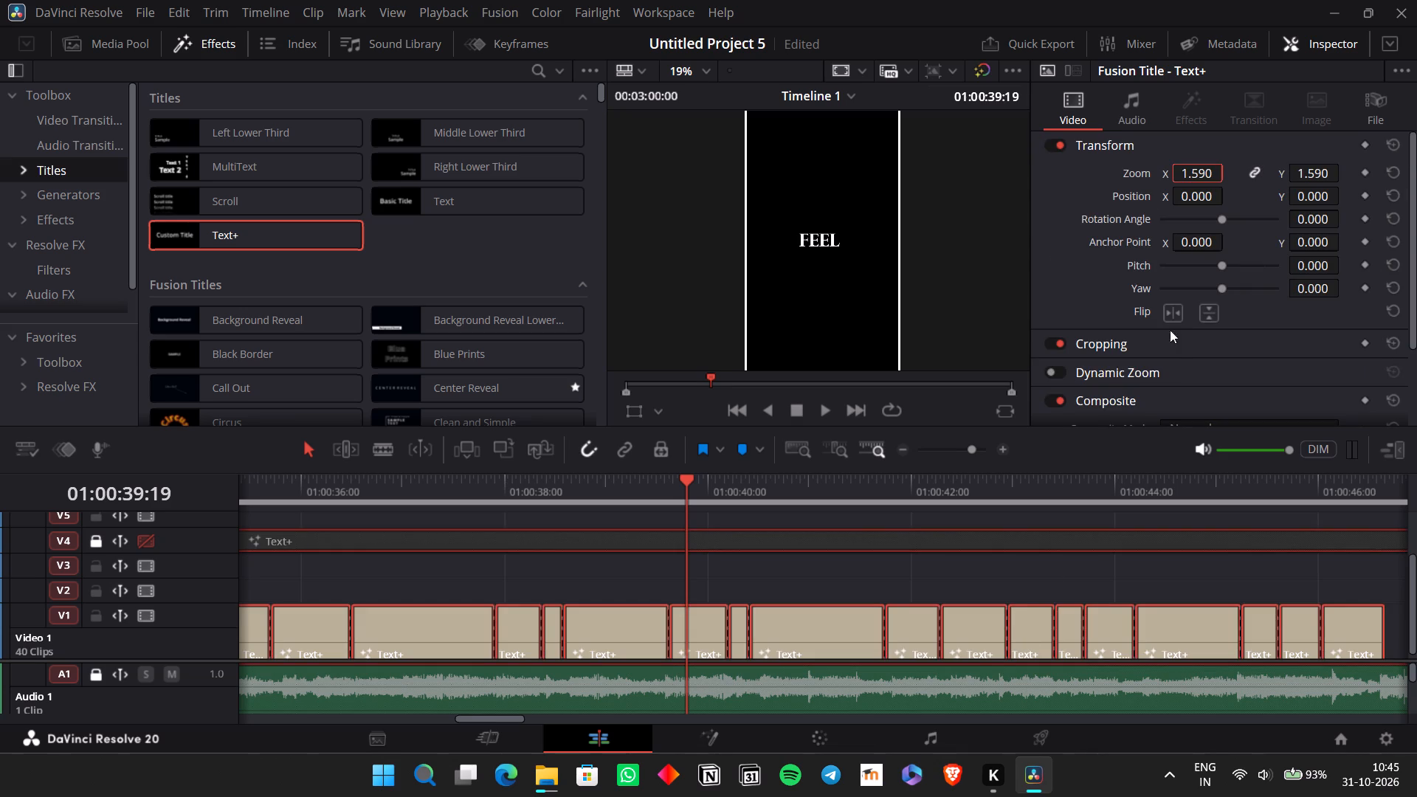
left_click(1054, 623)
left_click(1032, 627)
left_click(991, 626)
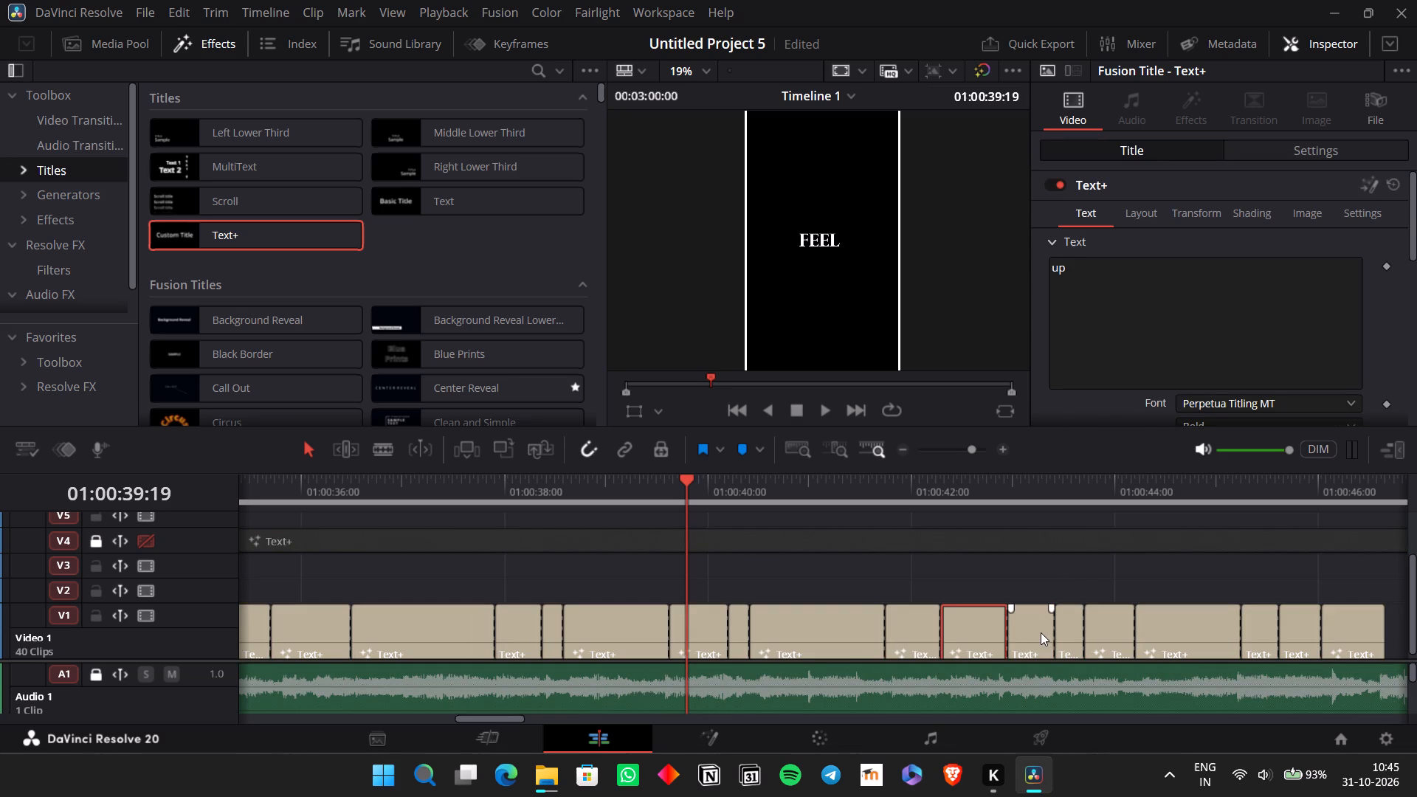
Paste the remaining lyrics over the text of the V1 clip after "up", keeping only "show" and cutting the following words.
left_click(1041, 632)
left_click(1128, 366)
key("ctrl+a")
key("ctrl+v")
left_click_drag(1226, 280, 1106, 278)
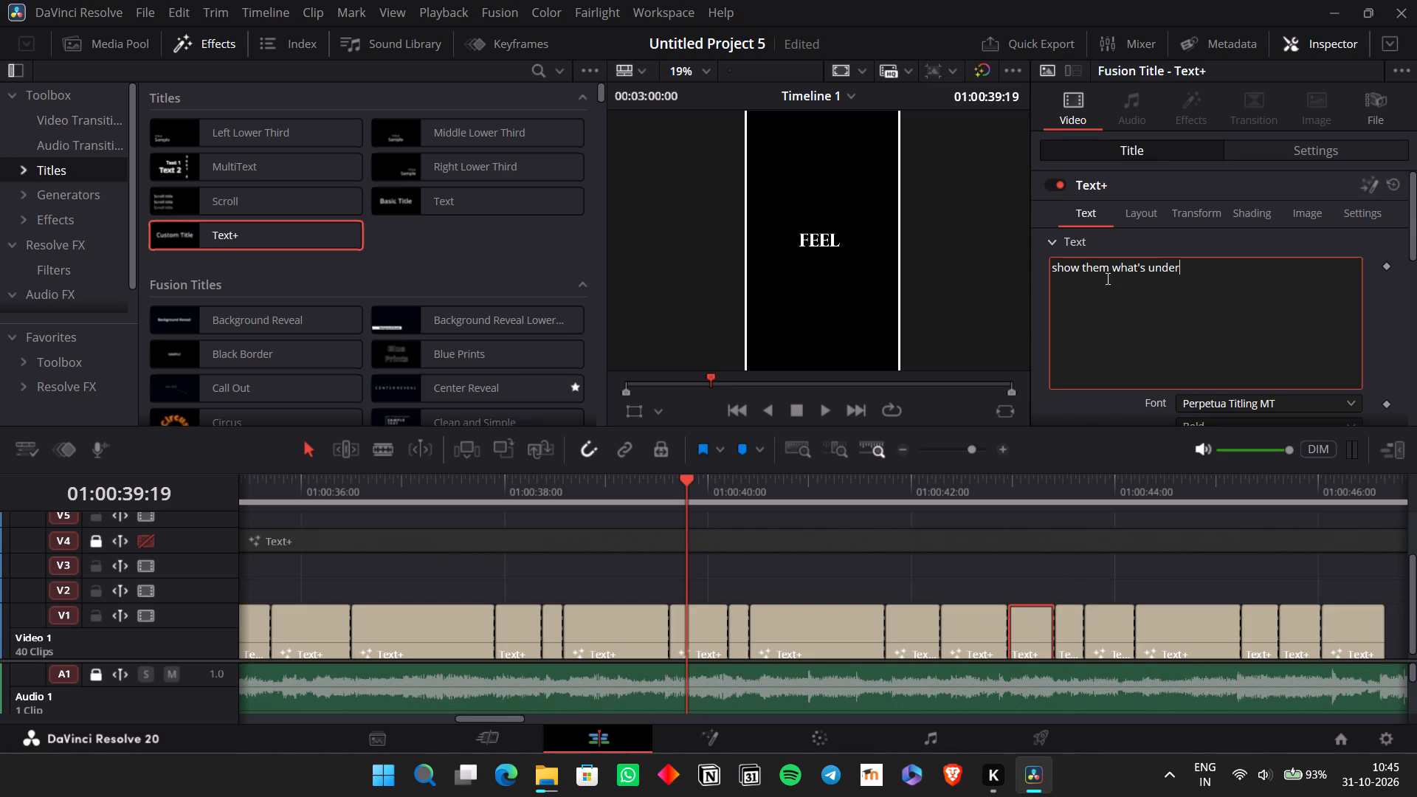
left_click_drag(1106, 278, 1085, 269)
key("ctrl+x")
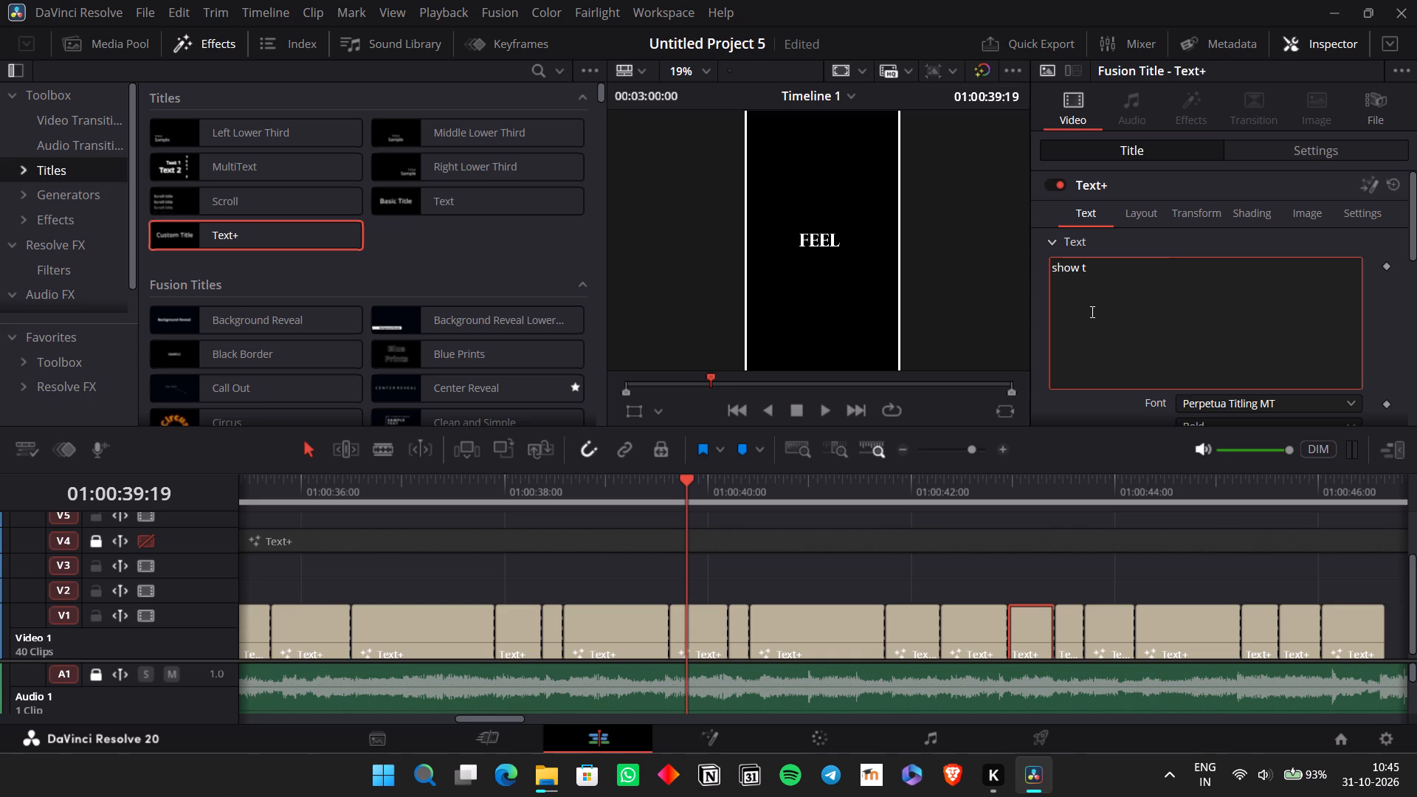
key("BackSpace")
key("Delete")
Insert the remaining lyrics from the clipboard history into the short V1 clip after "show" and cut "what's under".
left_click(1065, 640)
left_click(1089, 306)
key("ctrl+a")
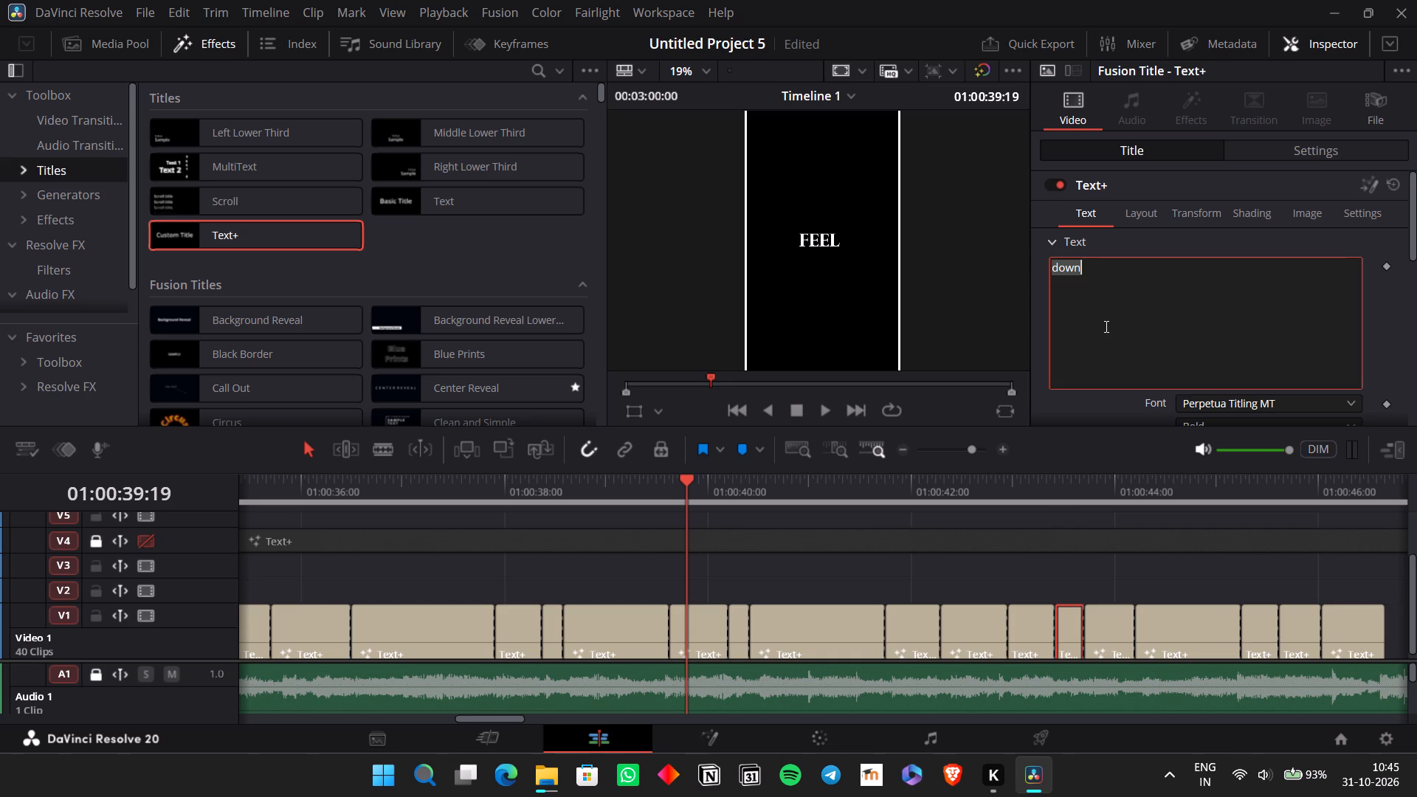
key("ctrl+c")
key("ctrl+v")
key("super+v")
left_click(1208, 510)
key("ctrl+v")
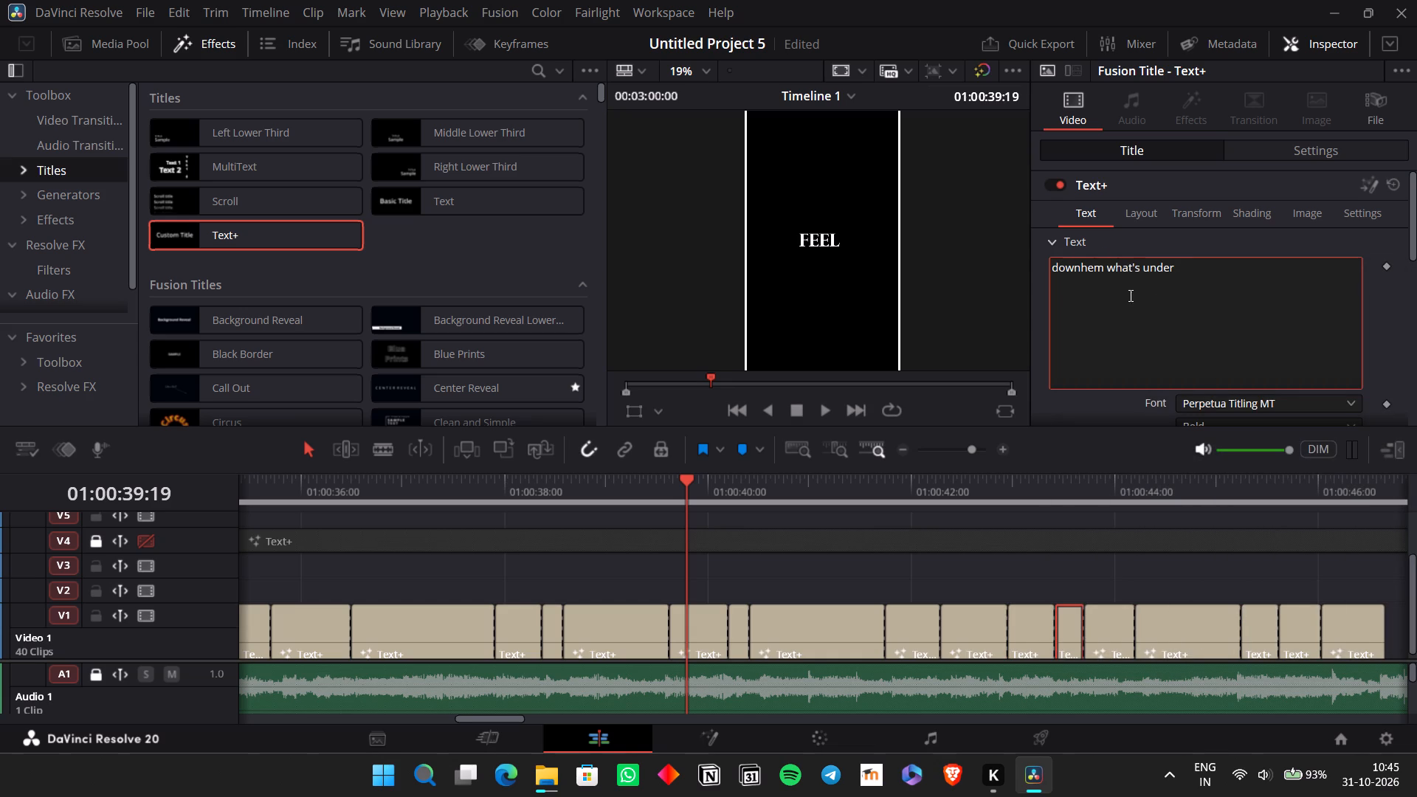
left_click_drag(1196, 278, 1106, 267)
key("ctrl+x")
Correct the text of the short V1 clip after "show" so it reads "them".
key("BackSpace")
key("Left")
key("Left")
key("Left")
key("t")
key("Left")
key("BackSpace")
key("BackSpace")
key("BackSpace")
key("BackSpace")
key("BackSpace")
key("BackSpace")
key("BackSpace")
key("BackSpace")
key("BackSpace")
key("BackSpace")
key("BackSpace")
key("BackSpace")
Paste the remaining lyrics over the text of the V1 clip after "them" and cut "under", keeping "what's".
left_click(1094, 628)
left_click(1111, 620)
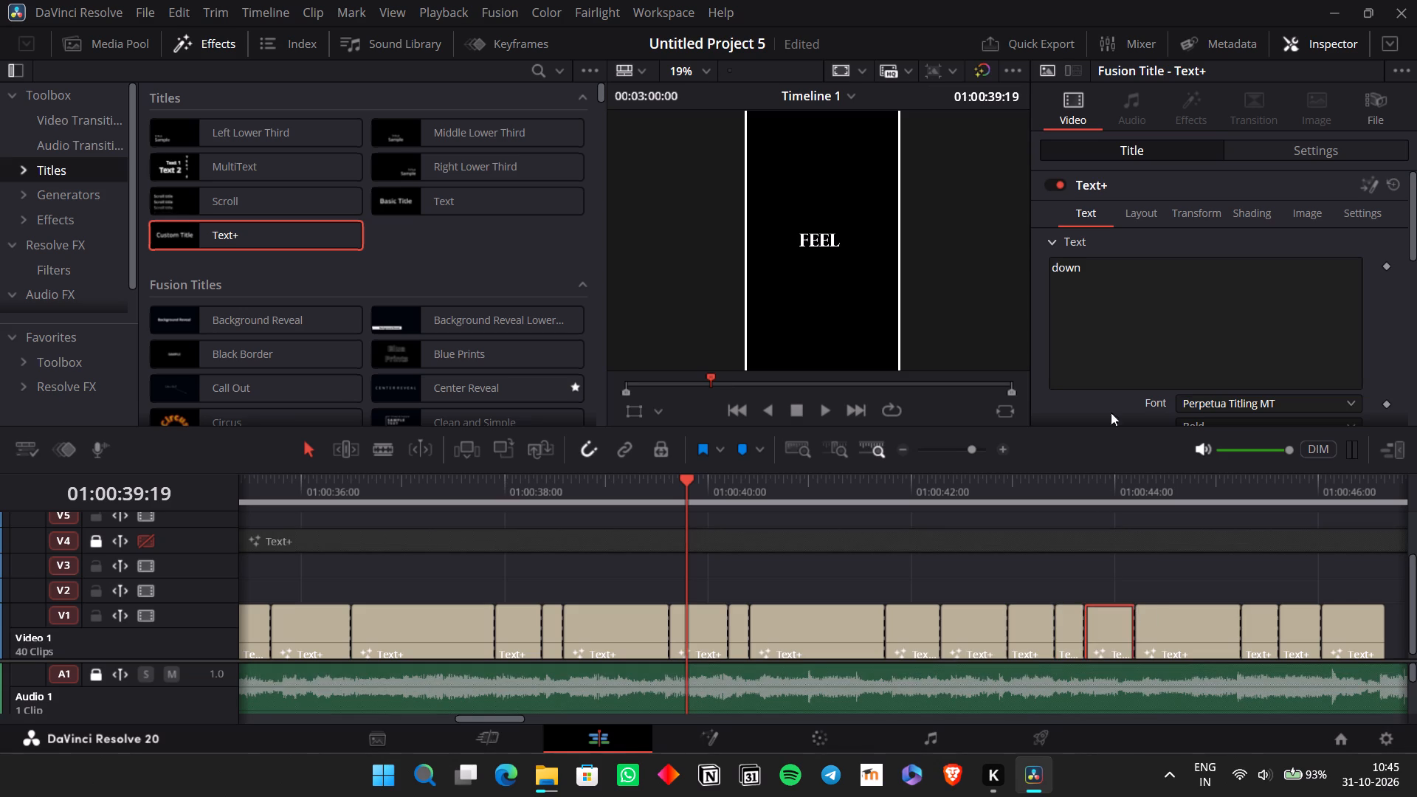
left_click(1117, 322)
key("ctrl+a")
key("ctrl+v")
double_click(1111, 270)
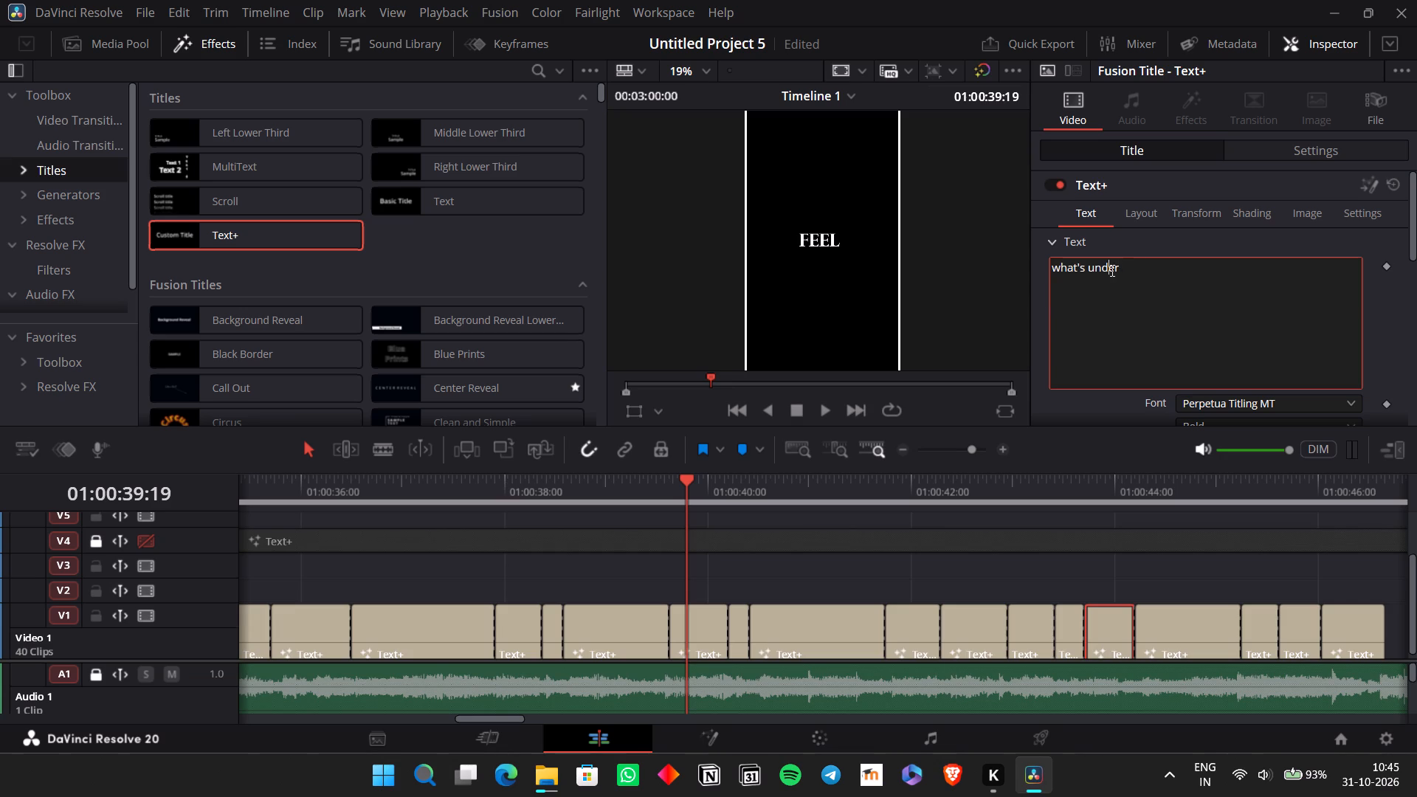
key("ctrl+x")
key("BackSpace")
Replace the text of the V1 clip after "what's" with the cut word "under".
left_click(1199, 610)
left_click(1187, 376)
key("ctrl+a")
key("ctrl+v")
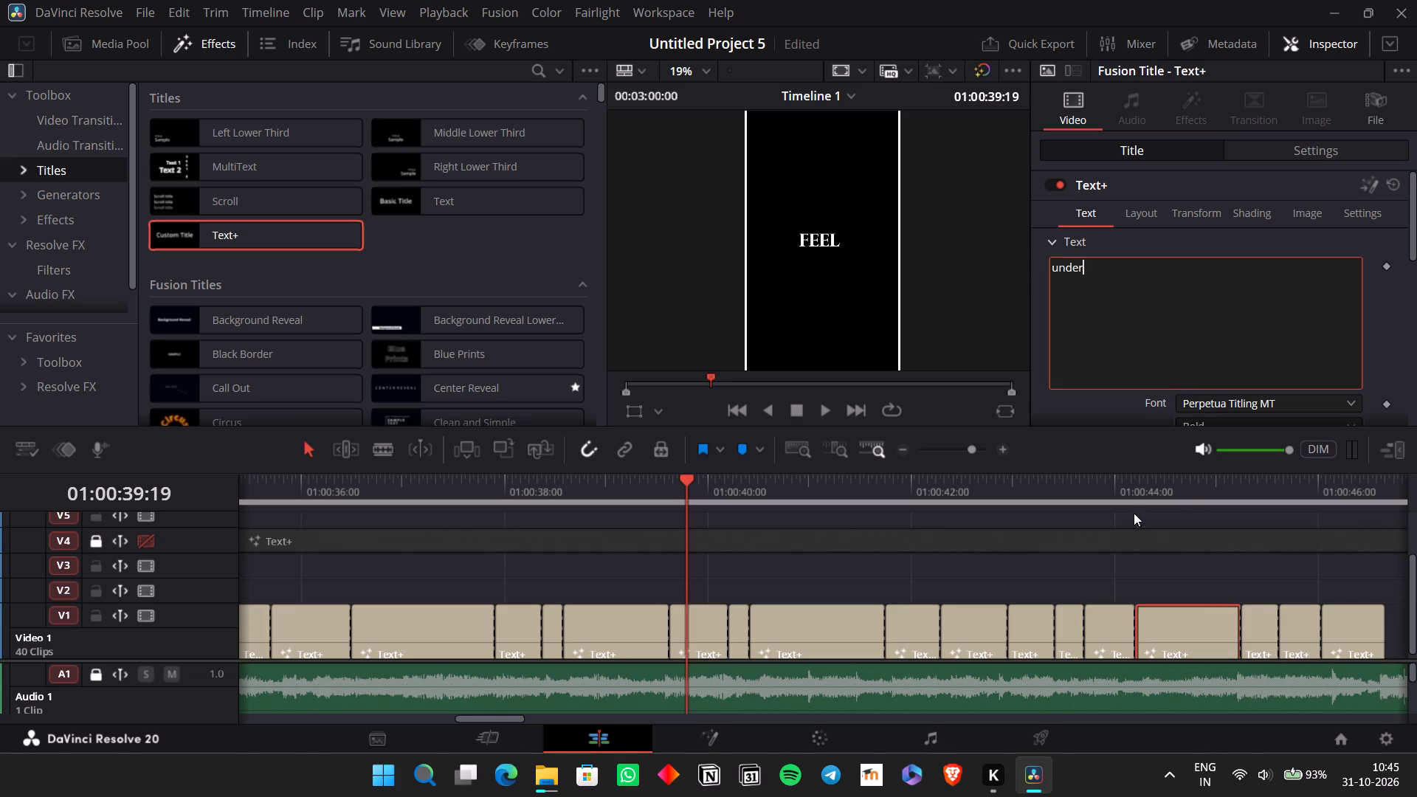
Play back the new lyrics from "bell" and roll the V1 cut between "the" and "thunder" to about 01:00:40:15.
left_click(582, 486)
key("space")
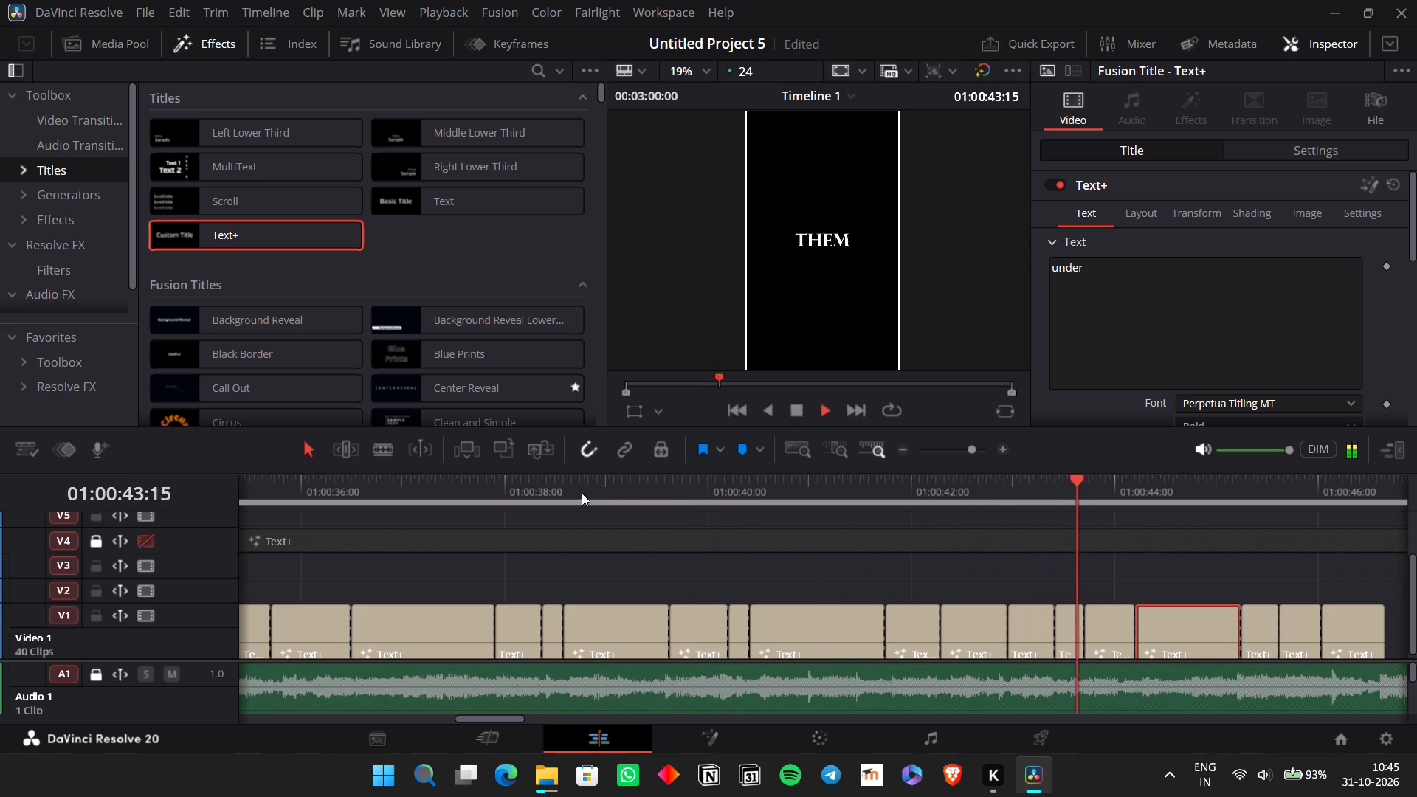
key("space")
left_click(581, 500)
key("space")
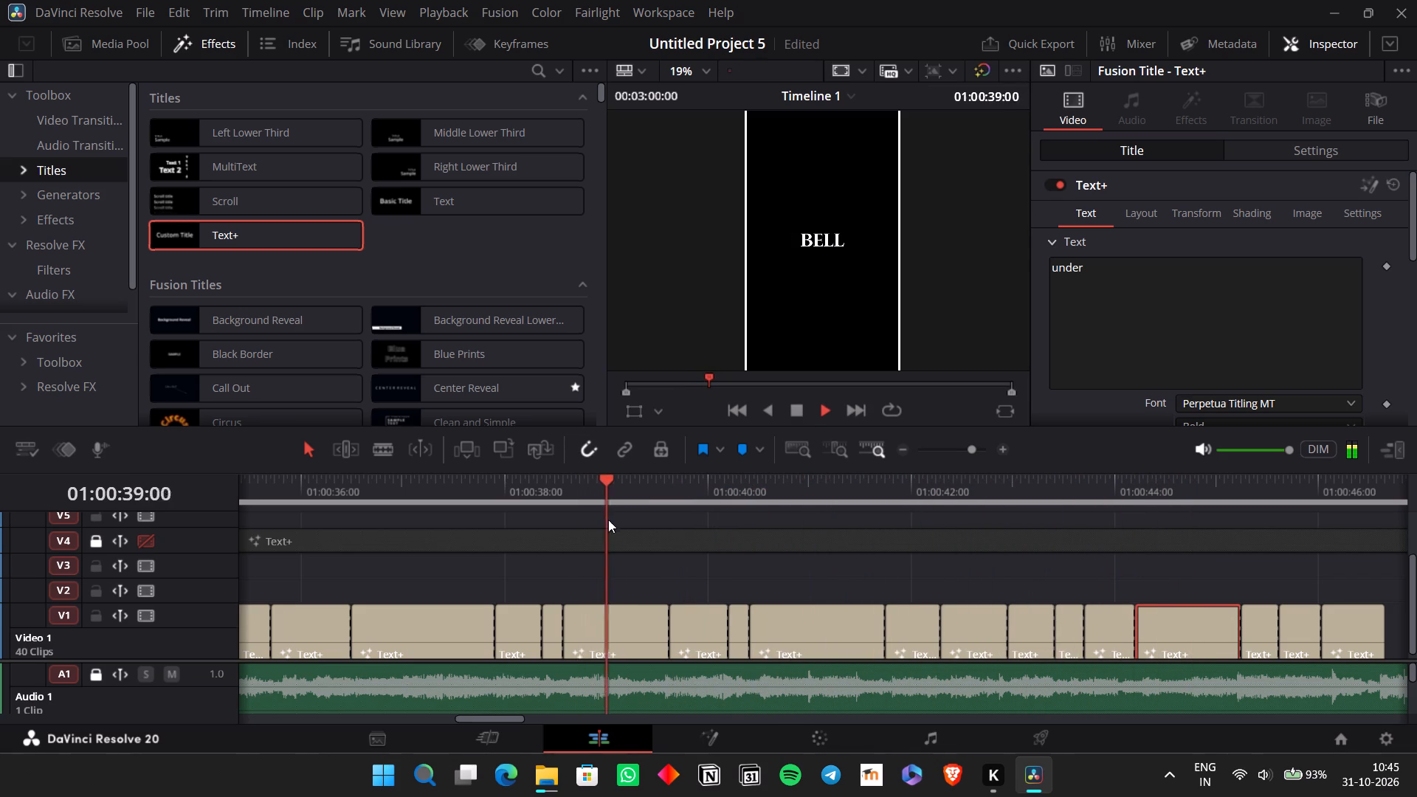
key("space")
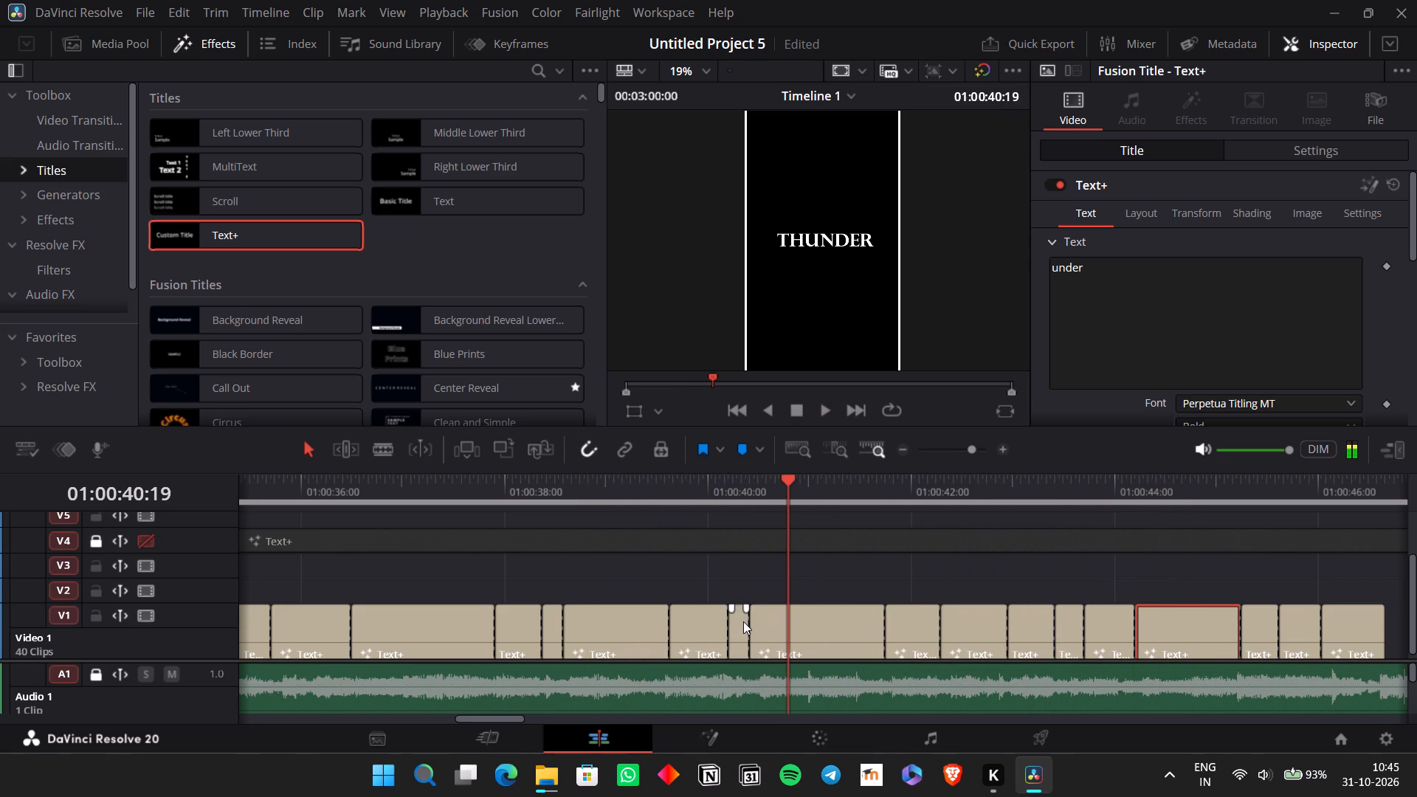
left_click(720, 498)
key("space")
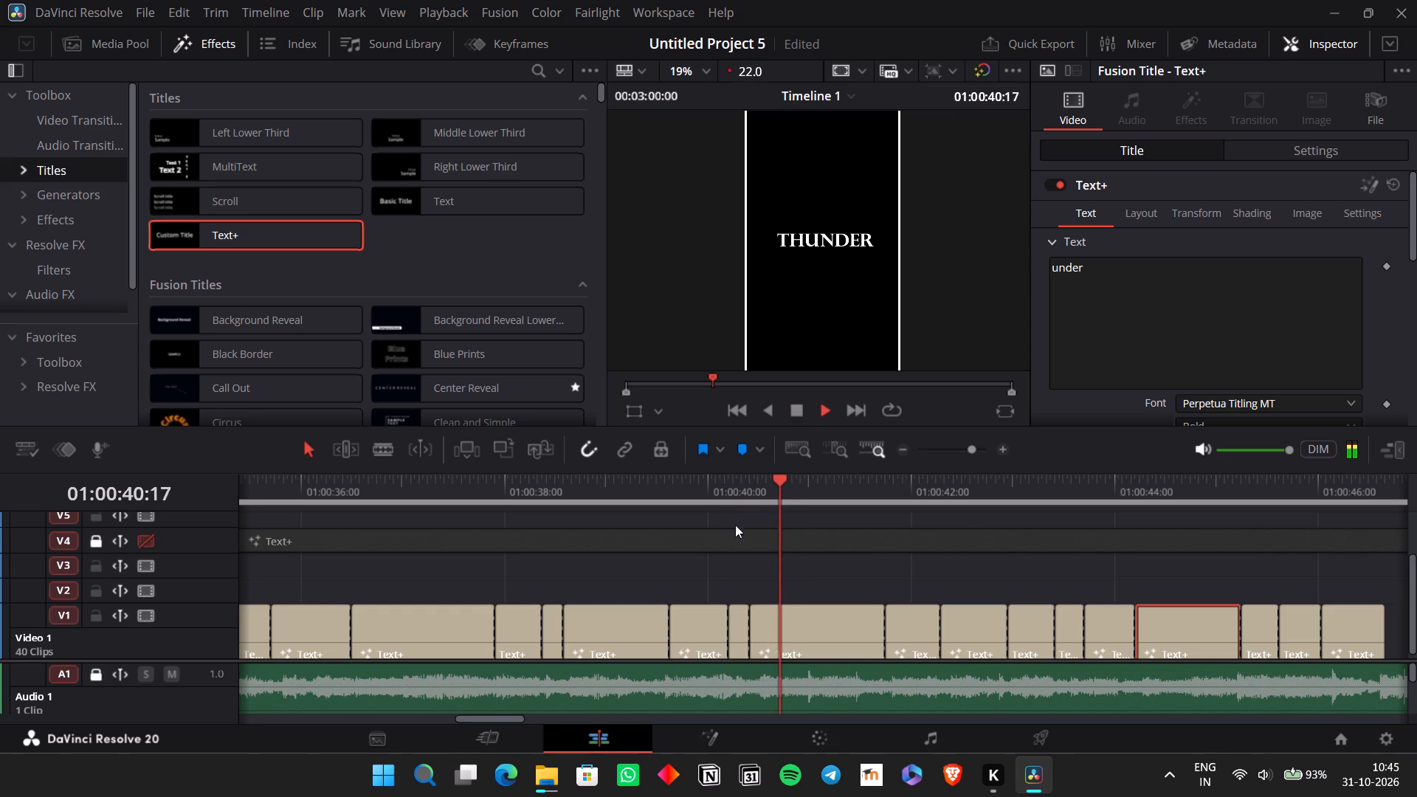
key("space")
left_click_drag(750, 635, 772, 636)
Replay the lyrics around "bell" and "thunder" and roll the V1 cut between "the" and "thunder" slightly earlier, to about 01:00:40:14.
left_click(638, 491)
key("space")
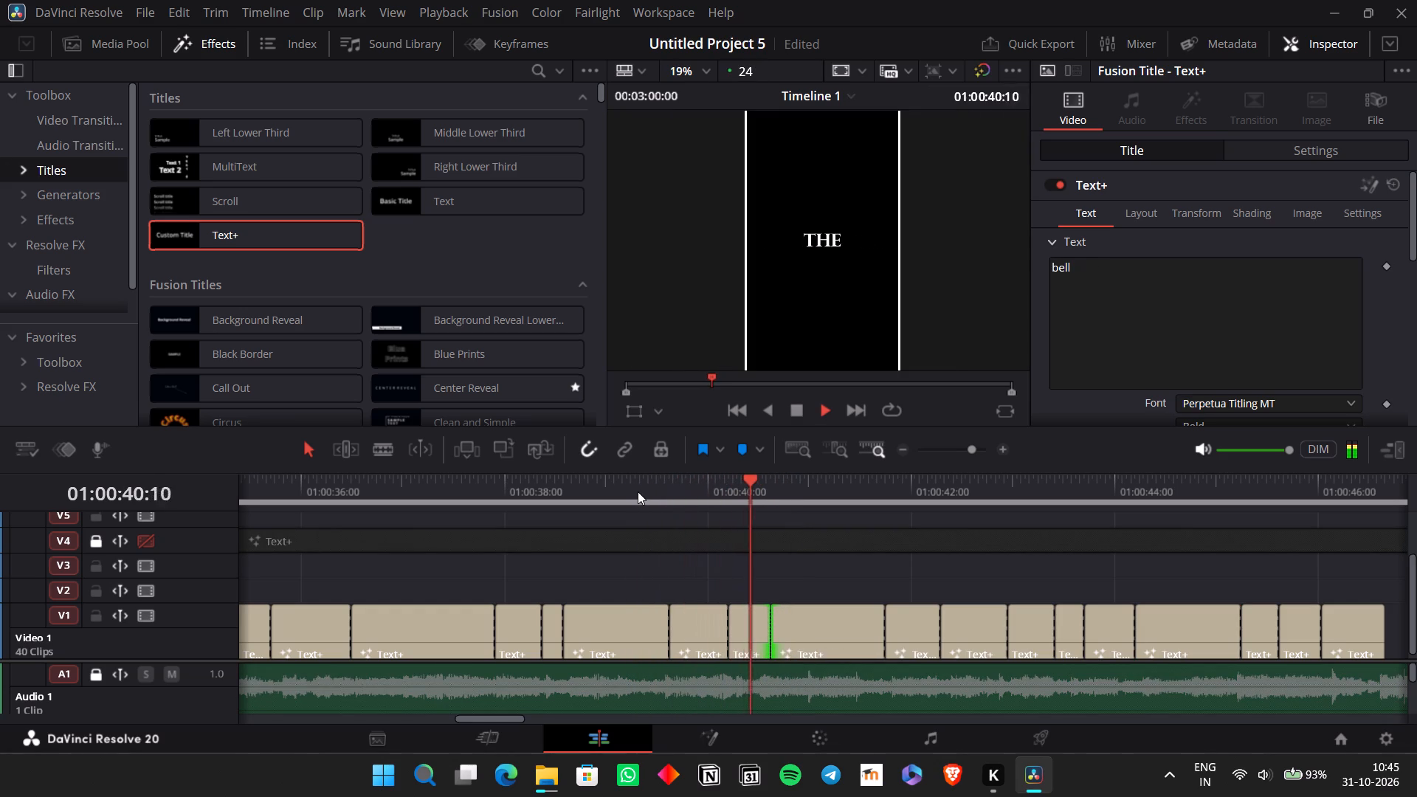
key("space")
left_click(677, 473)
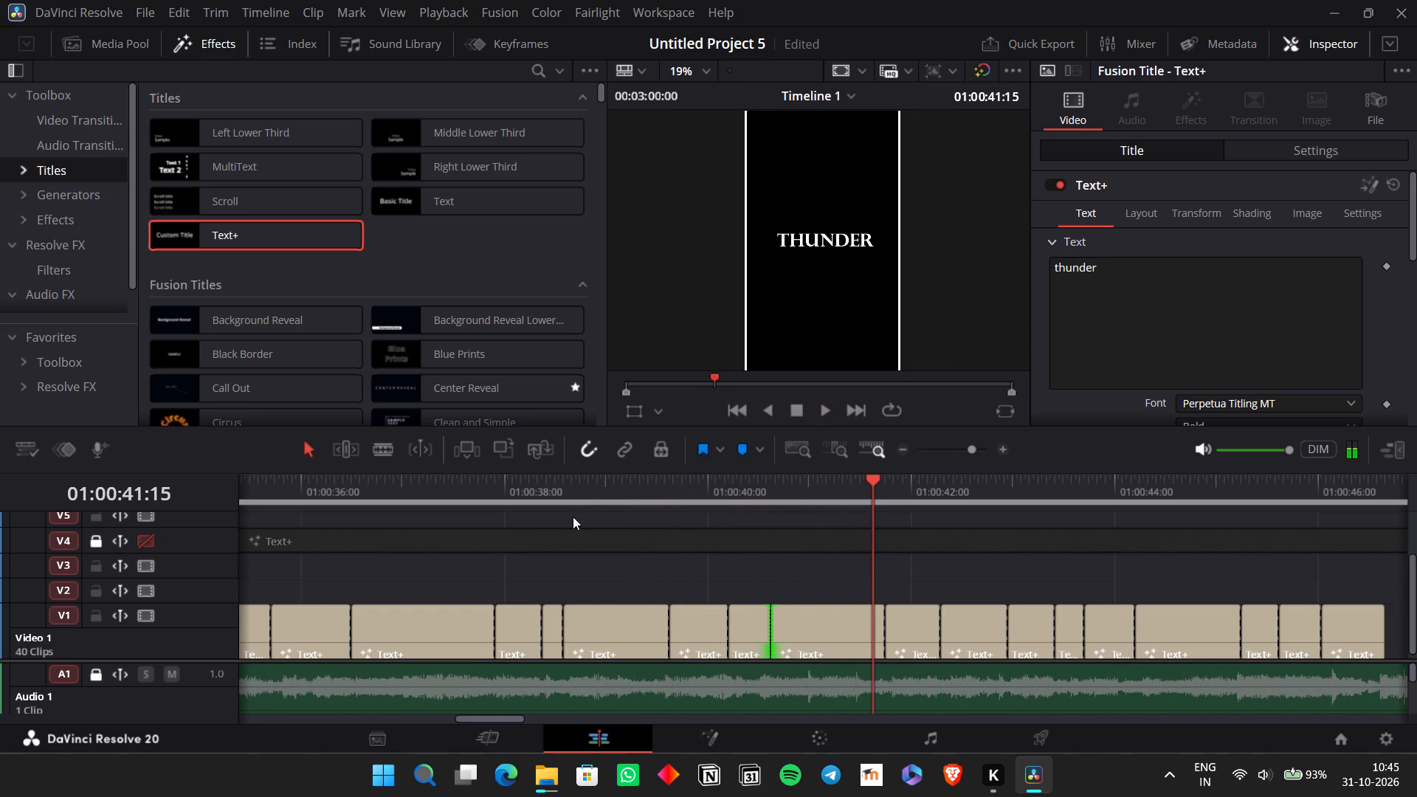
left_click(573, 517)
key("space")
left_click(593, 494)
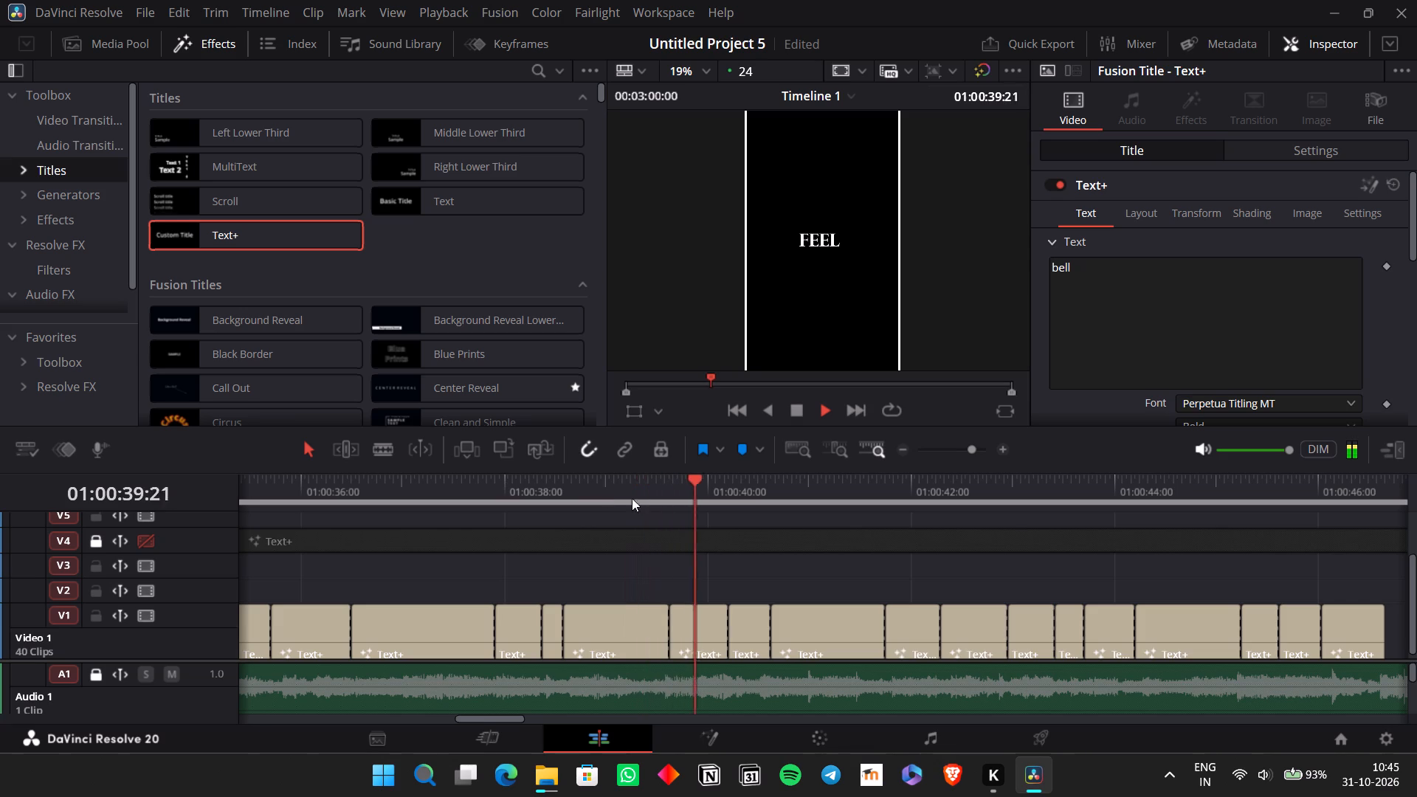
key("space")
left_click_drag(770, 625, 770, 627)
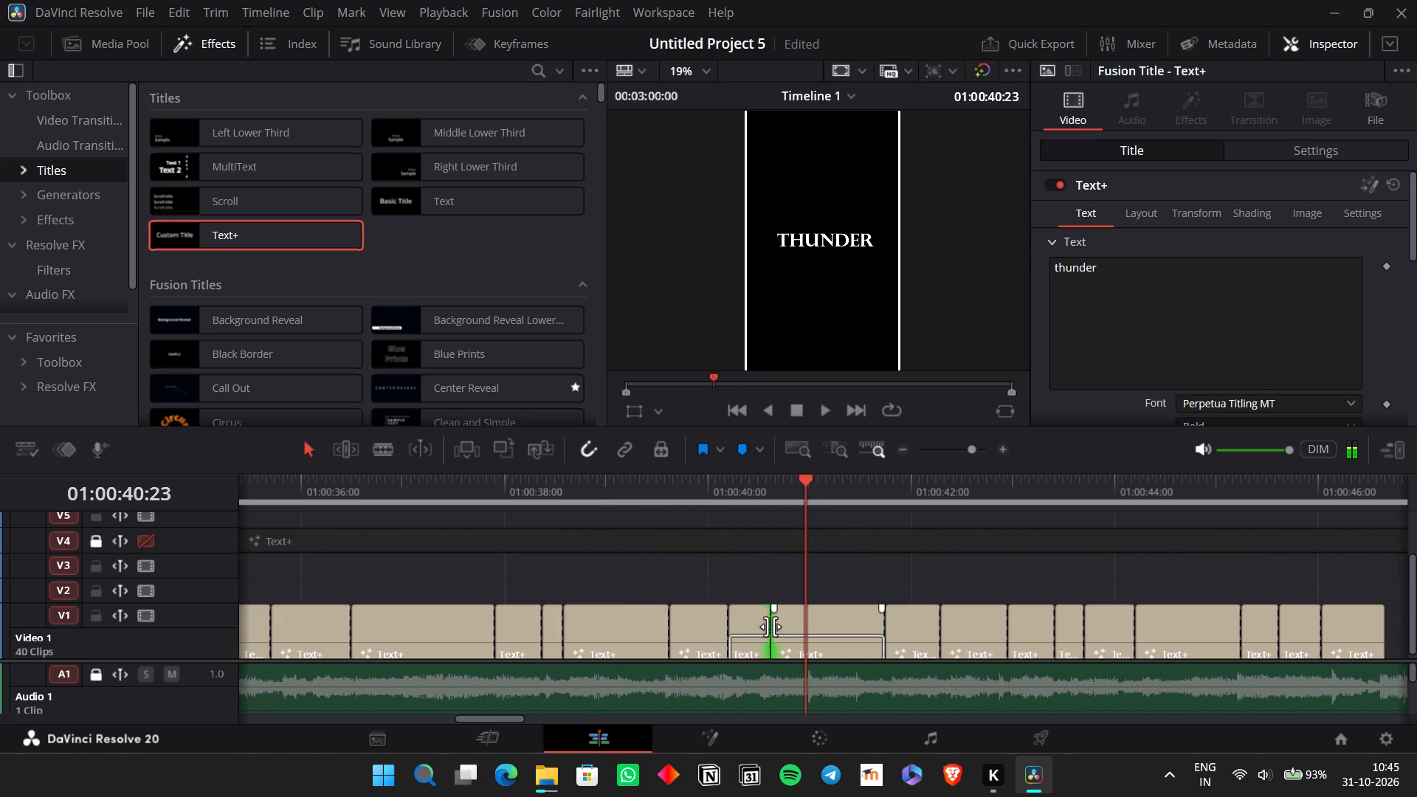
left_click_drag(770, 627, 763, 632)
Play back the V1 lyrics from "bell" through the clip after "under" to check the word timing.
left_click(632, 478)
key("space")
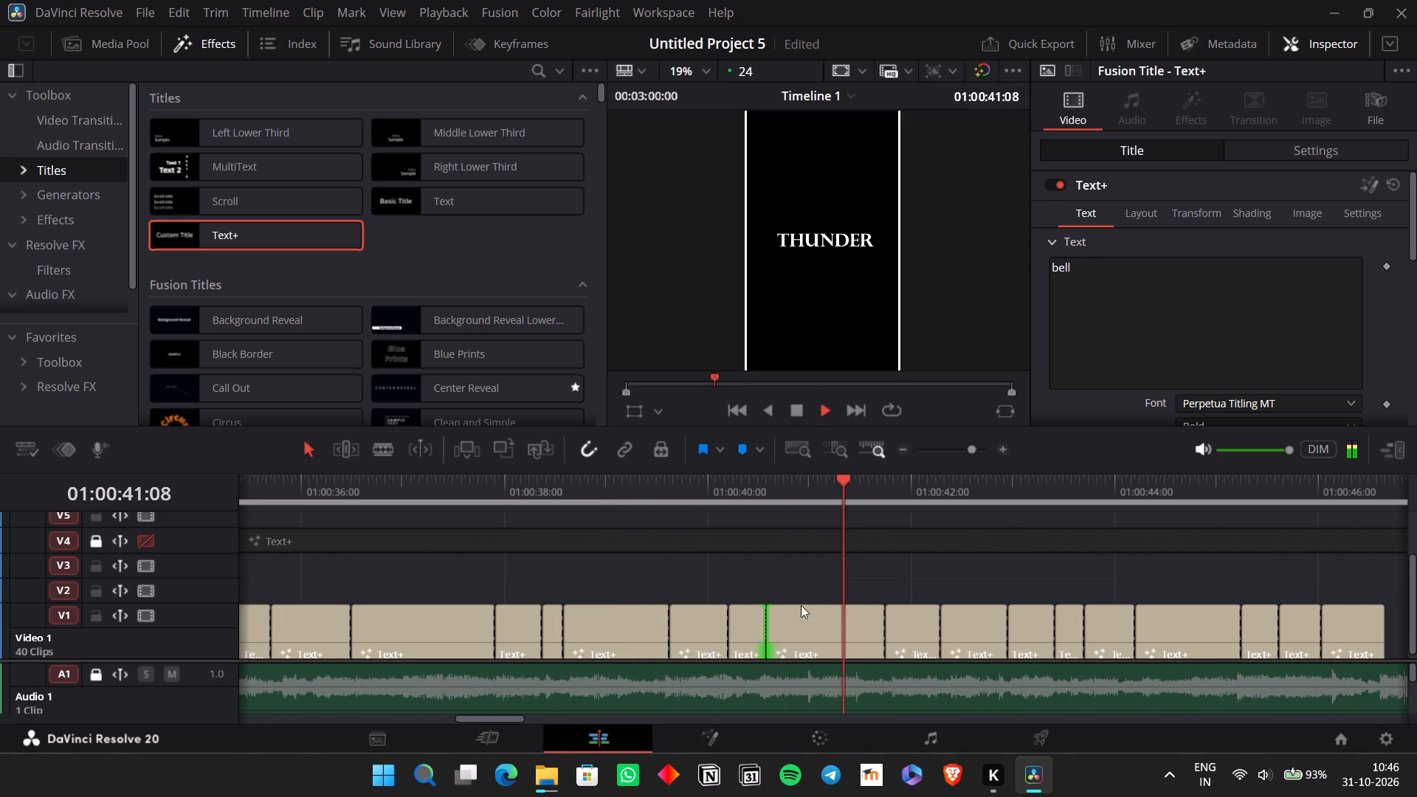
key("space")
key("space")
scroll(816, 593, "left", 1)
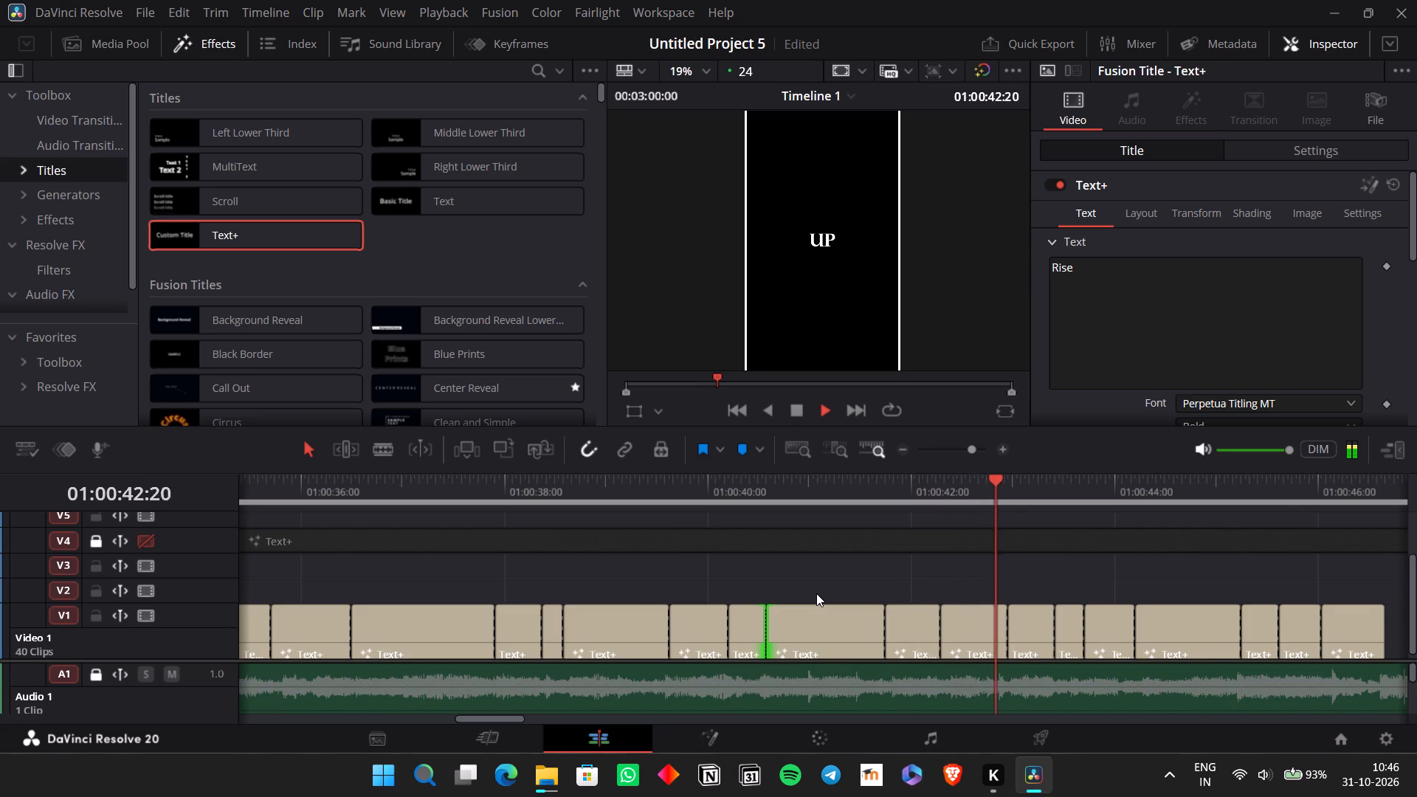
scroll(816, 593, "left", 2)
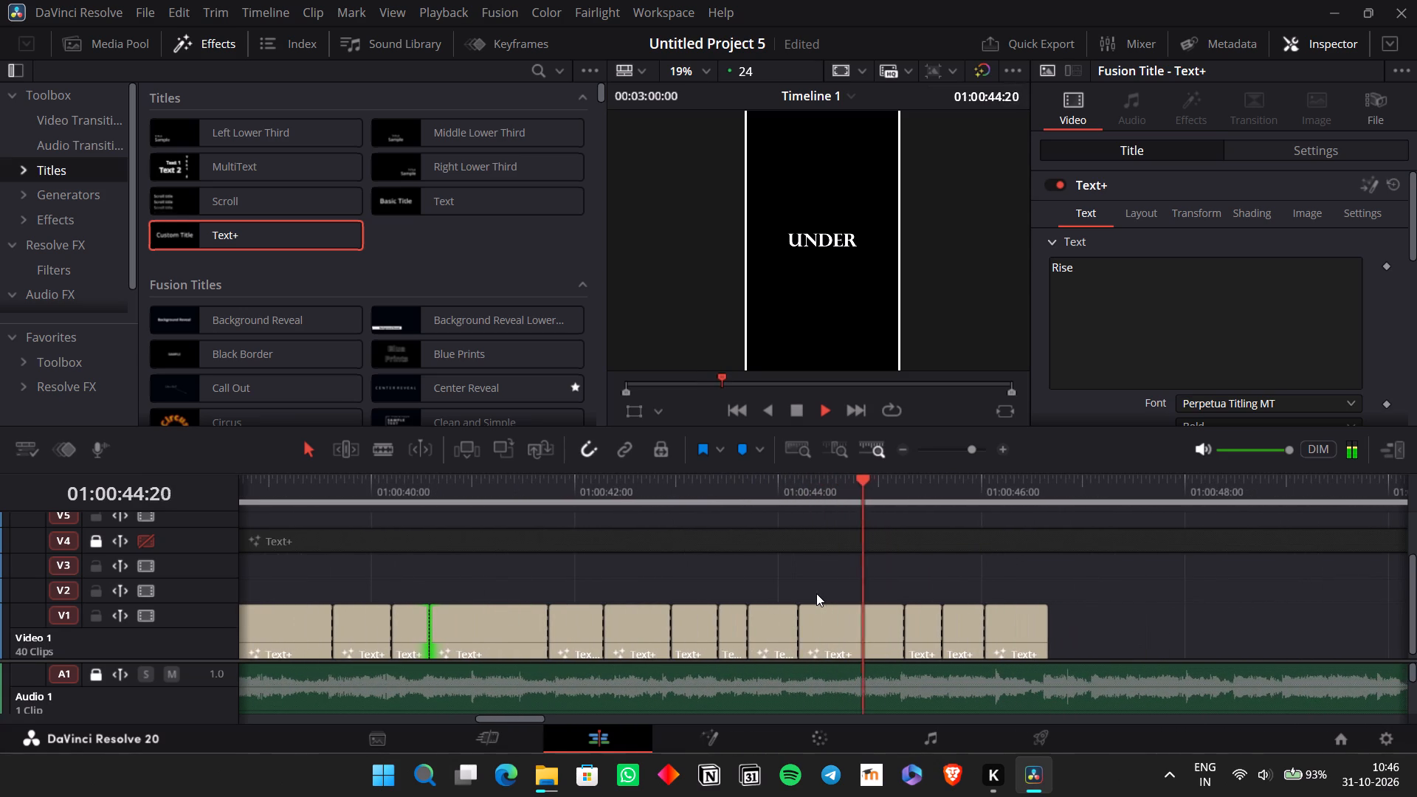
key("space")
key("space")
key("space")
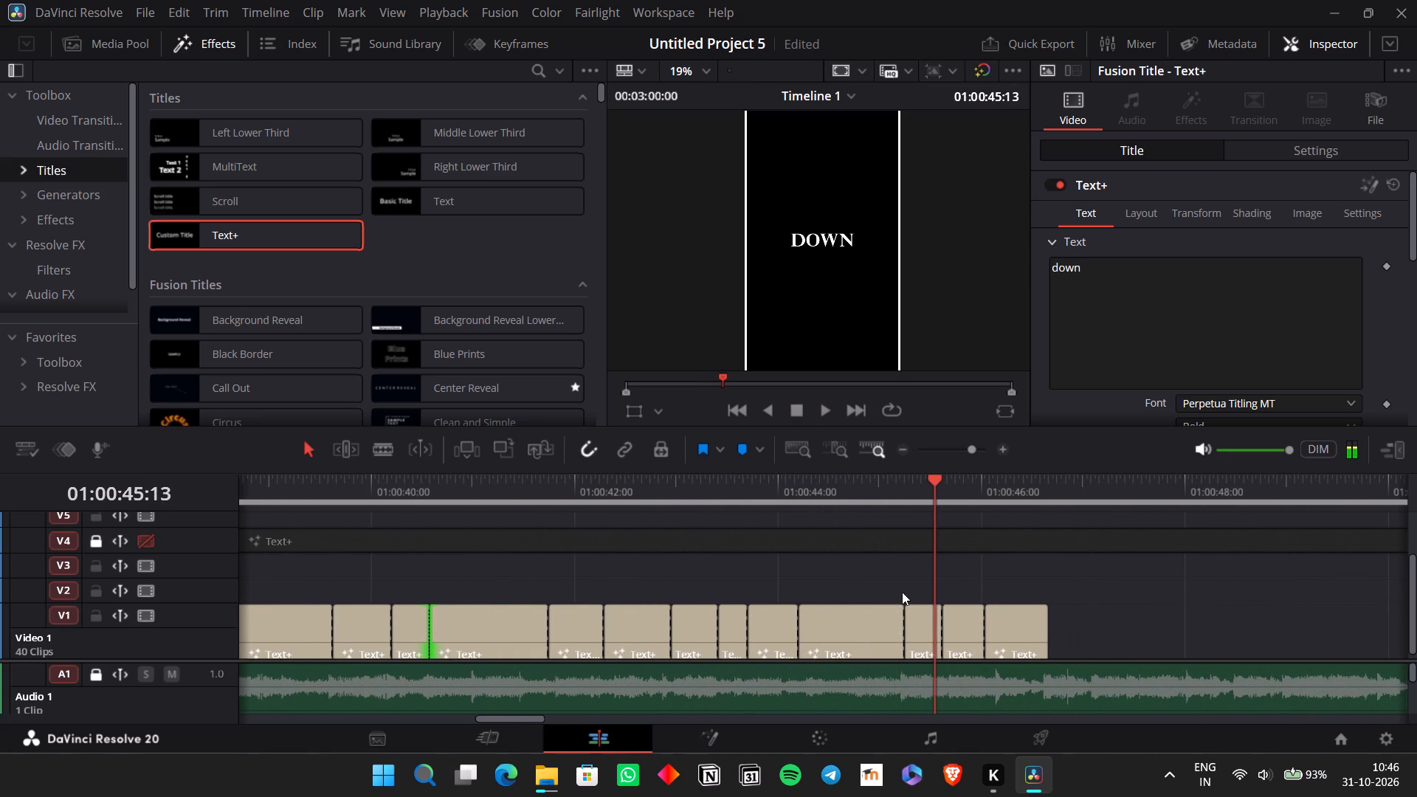
Copy the first chorus lyrics from the V4 reference title, from "It's fight night, fight night" through "Gloves up, we're alive".
left_click(900, 543)
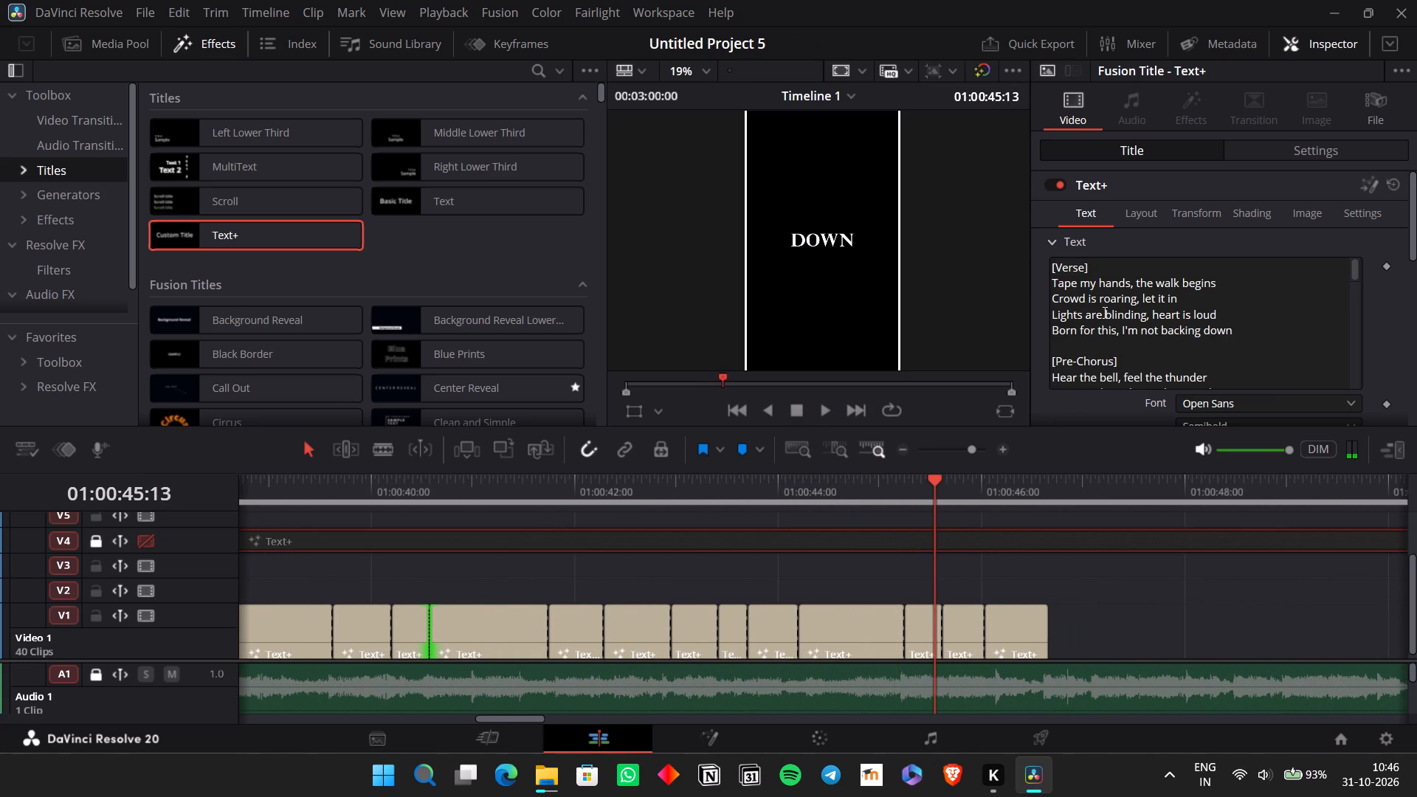
scroll(1103, 312, "down", 4)
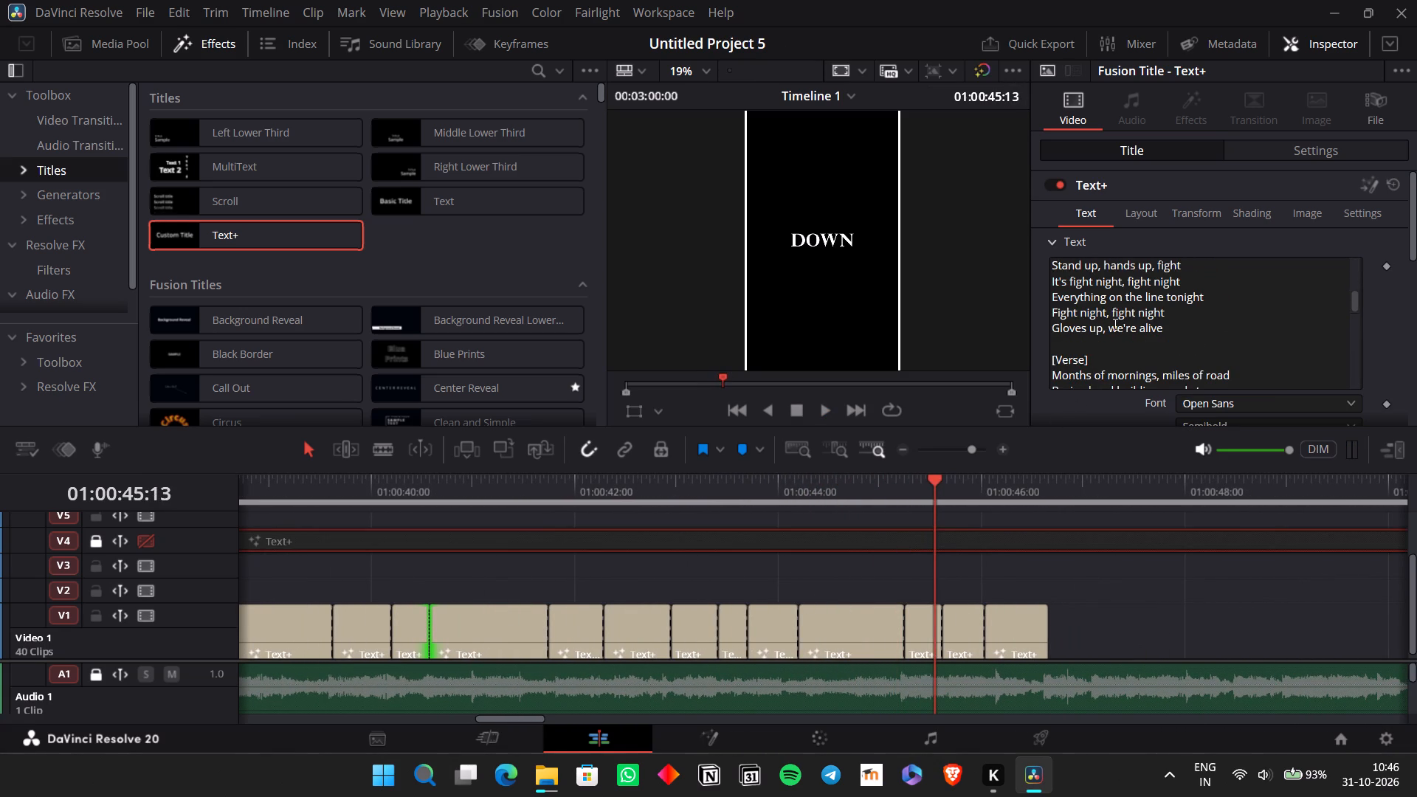
scroll(1128, 353, "up", 1)
left_click_drag(1177, 378, 1108, 340)
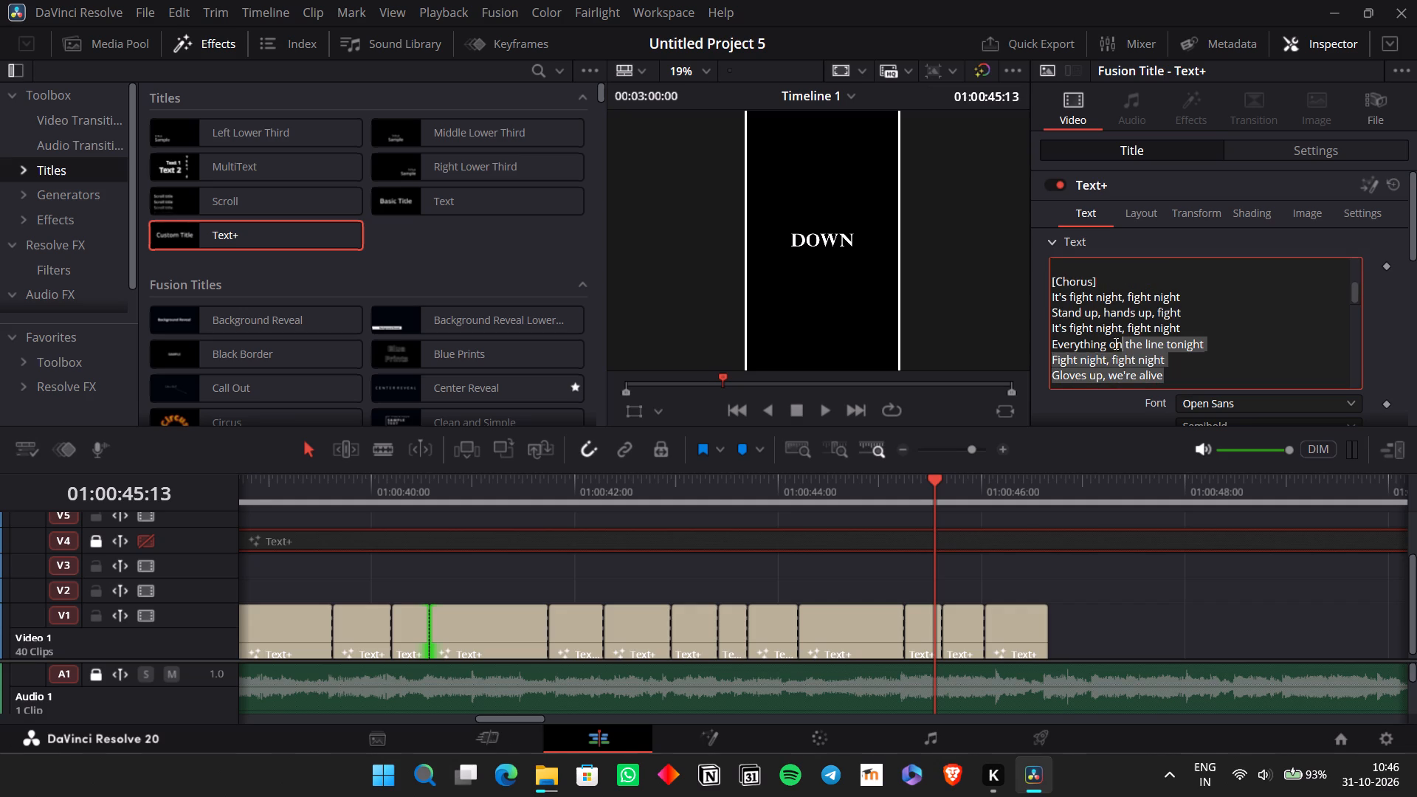
left_click_drag(1108, 340, 1045, 300)
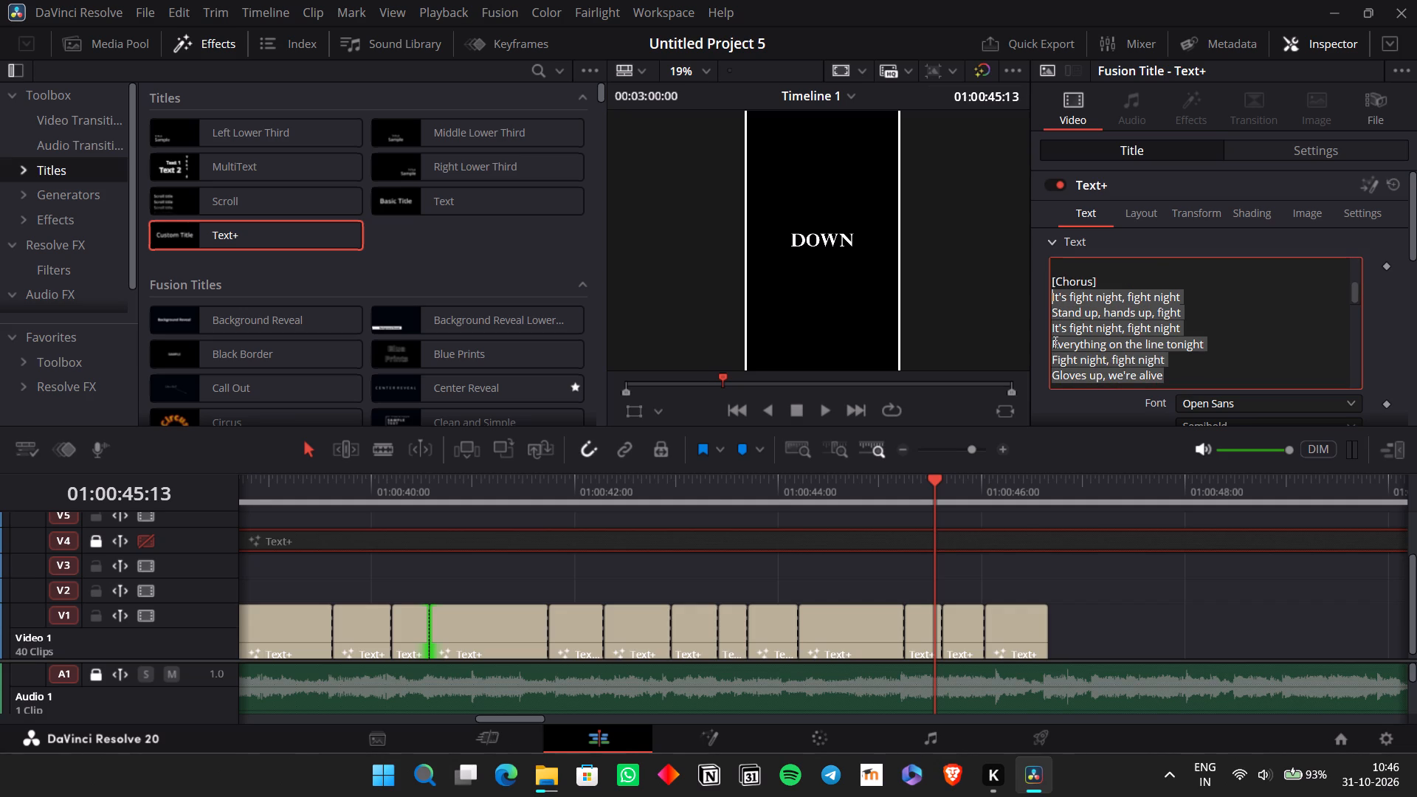
key("ctrl+c")
Listen to the vocals after "under" and replace the text of the V1 clip following "under" with "it's".
left_click(920, 641)
key("space")
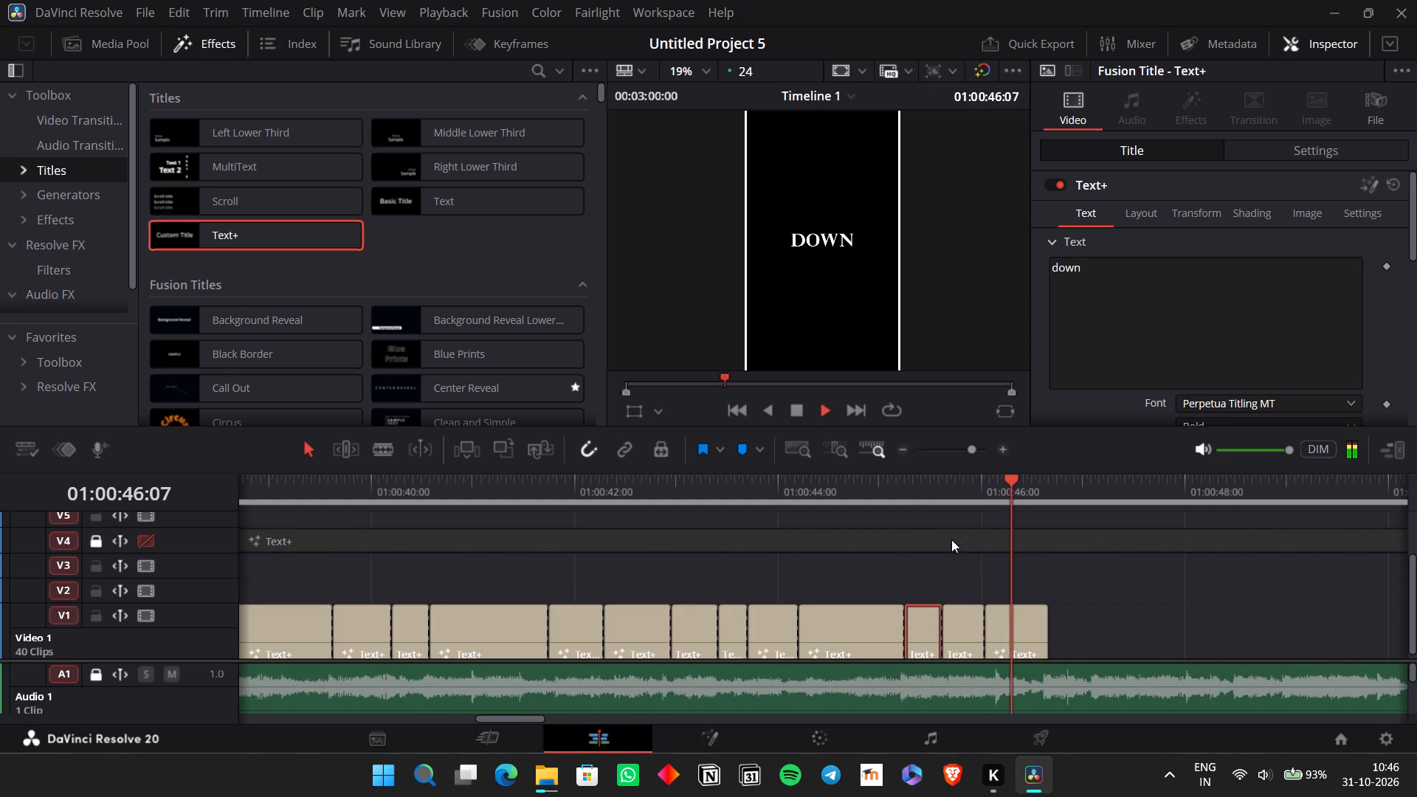
key("space")
left_click(904, 489)
double_click(1085, 276)
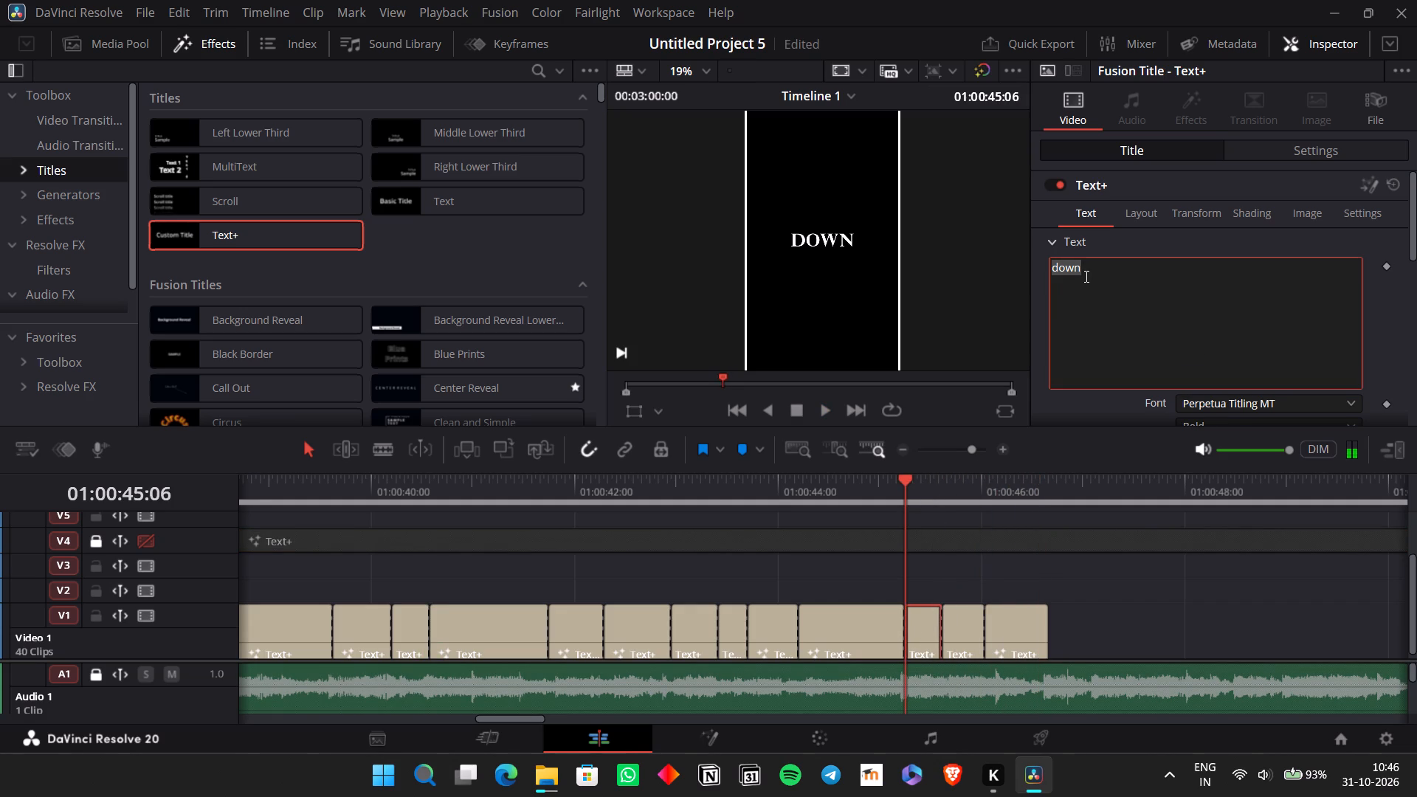
type("it's")
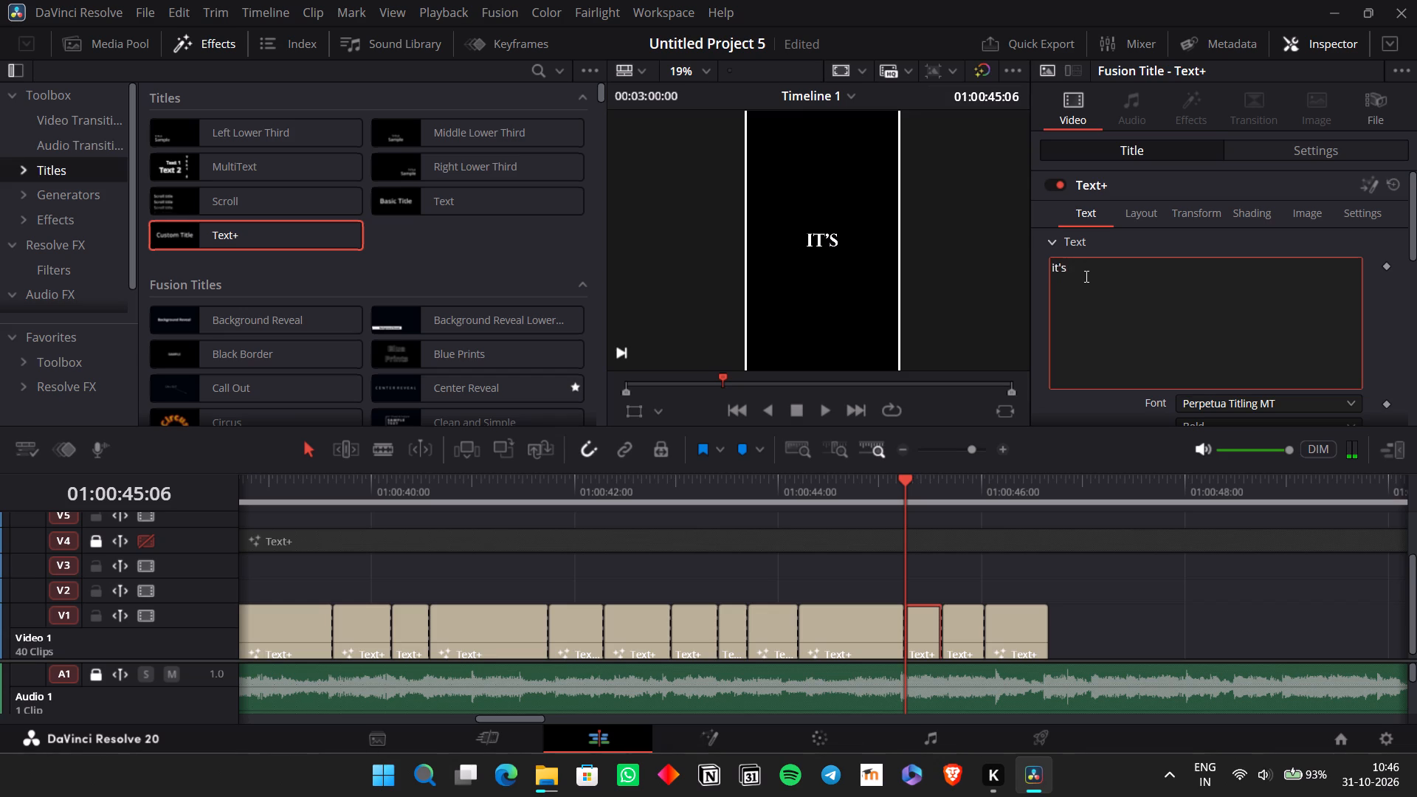
Replace the text of the V1 clip after "it's" with "fight".
left_click(966, 635)
left_click(1120, 252)
left_click_drag(1120, 252, 1120, 255)
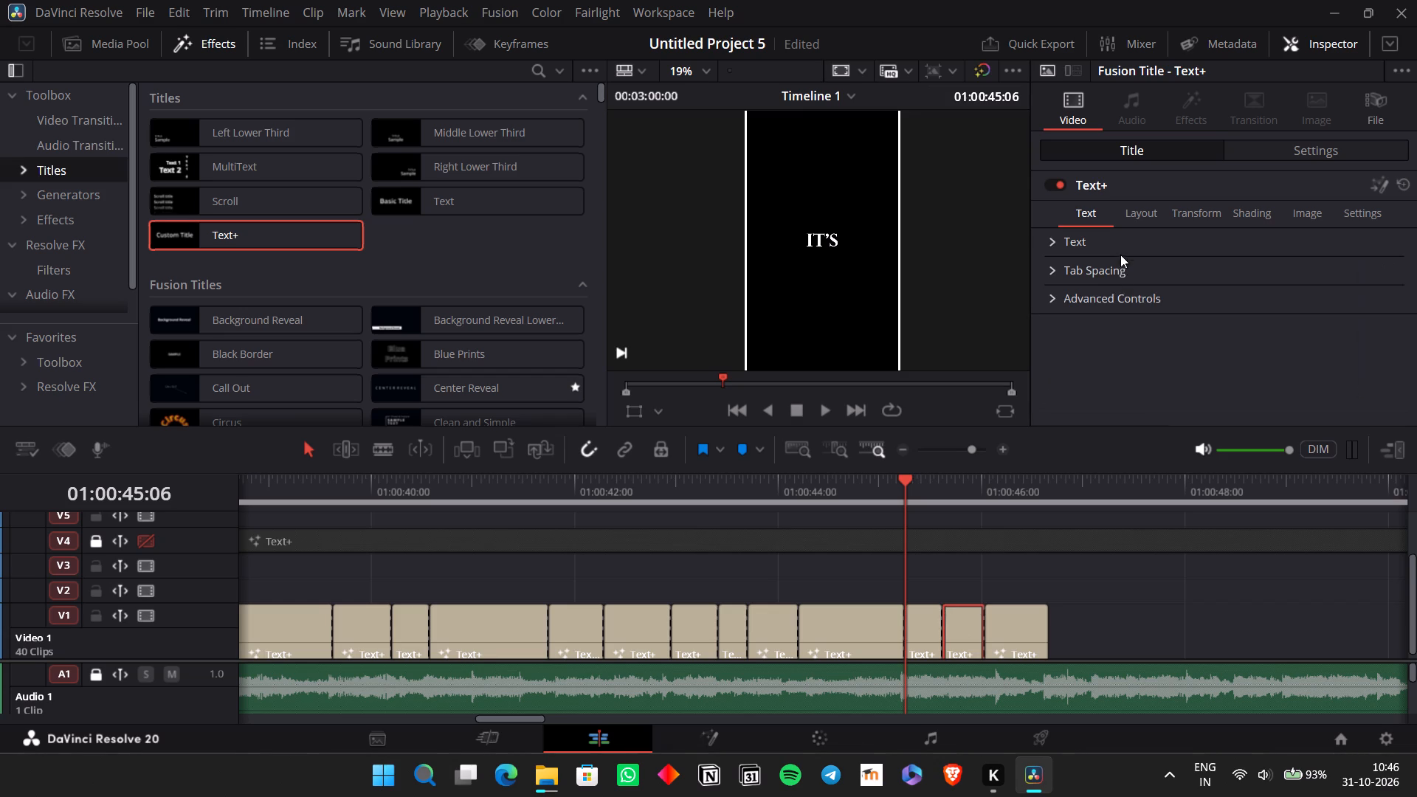
left_click_drag(1120, 255, 1119, 281)
left_click(1092, 244)
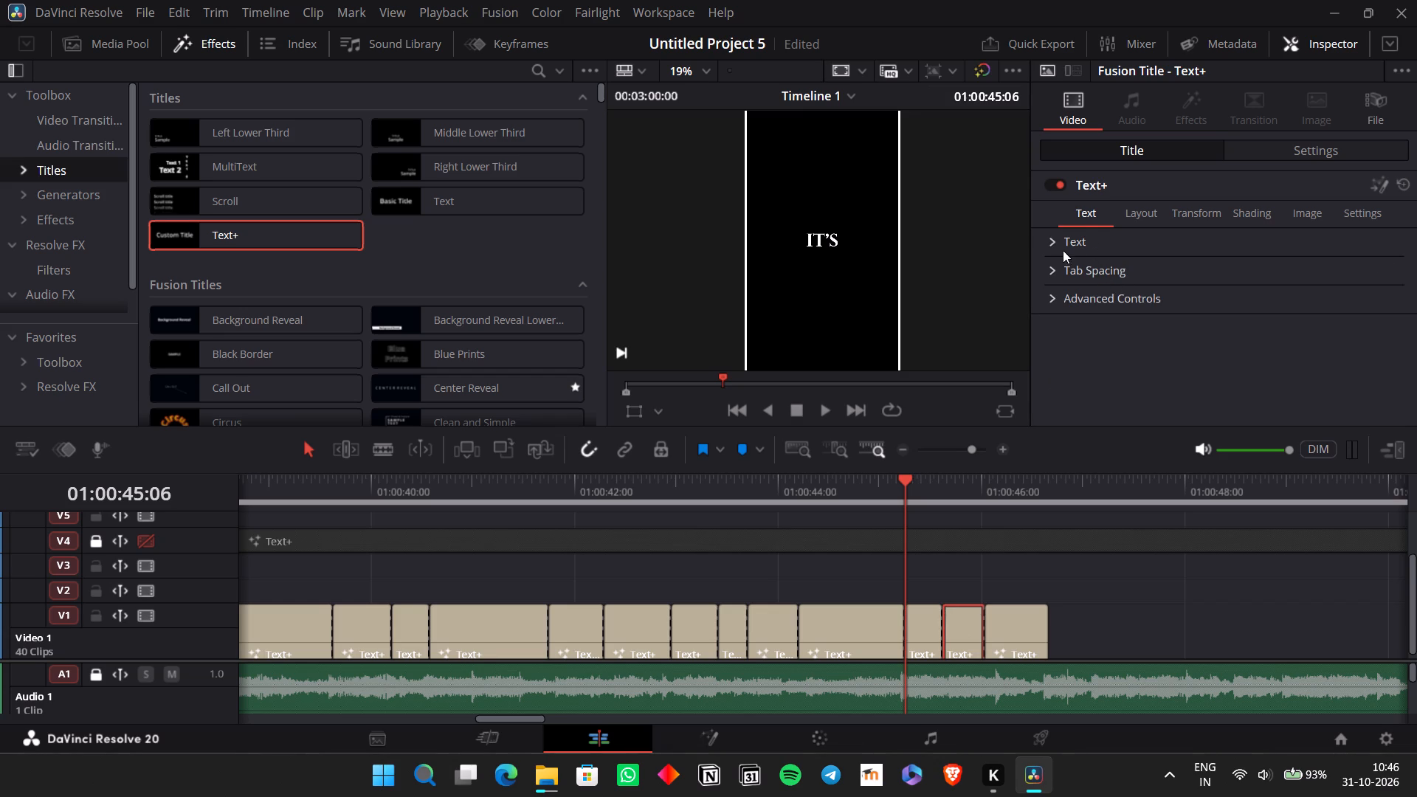
left_click(1055, 240)
double_click(1072, 283)
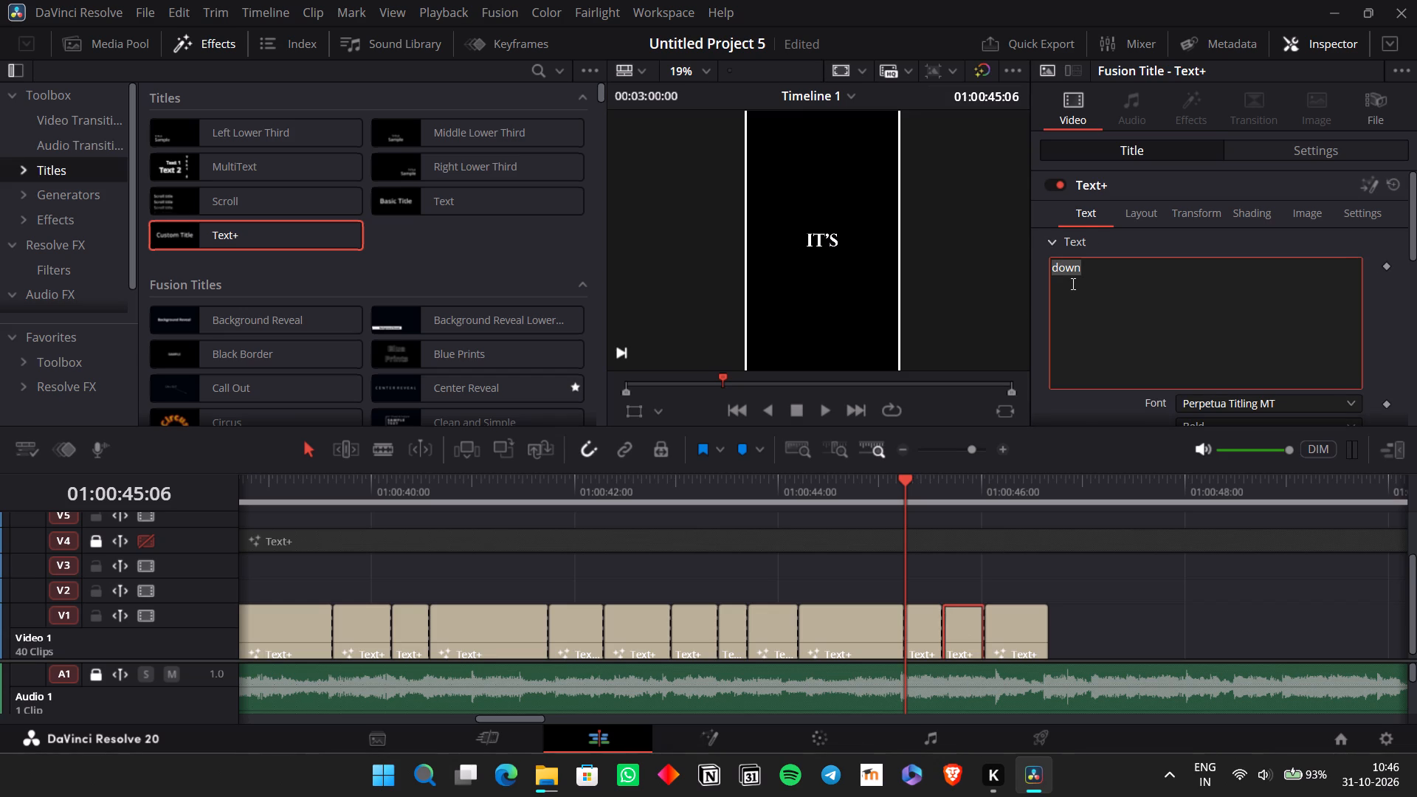
type("fight")
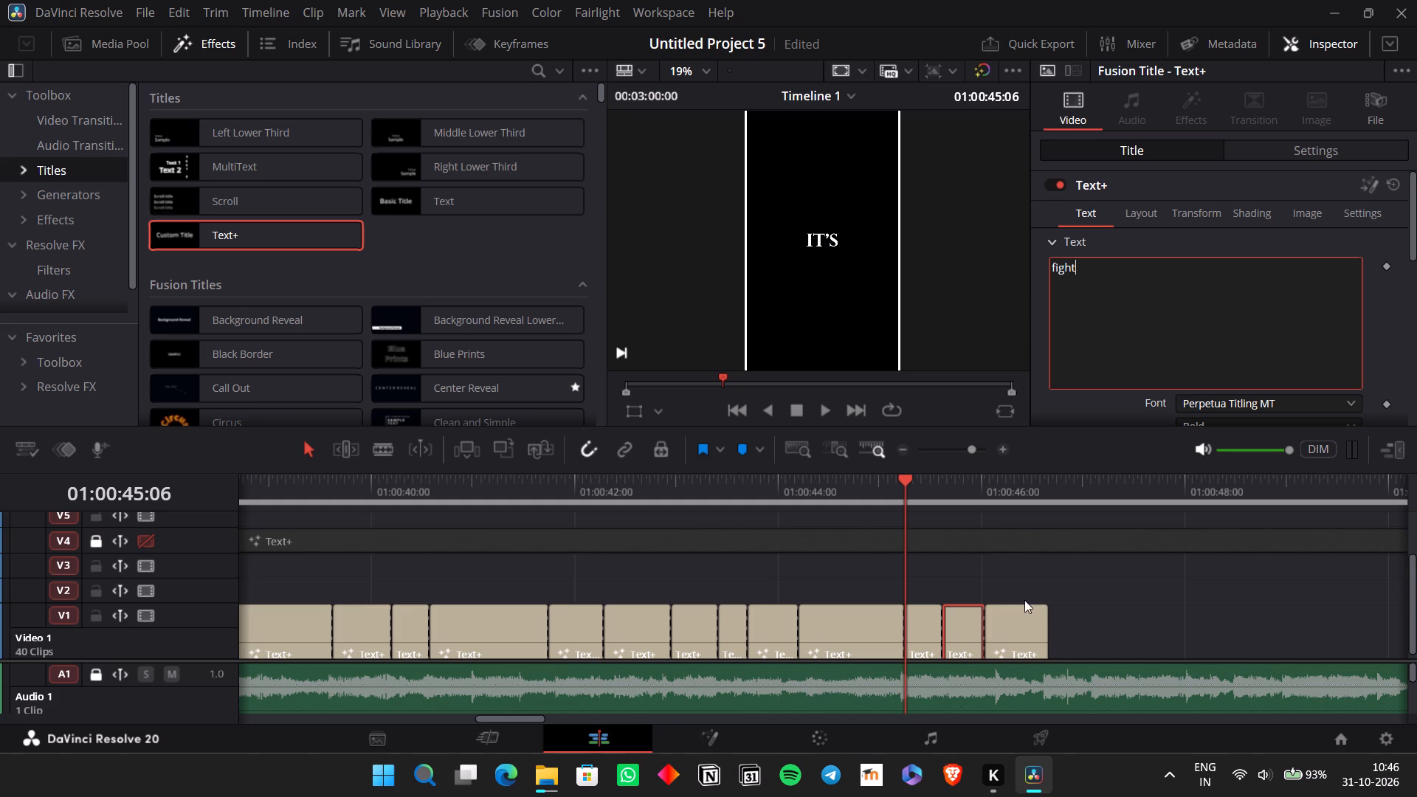
Replace the text of the last V1 clip, after "fight", with "night".
left_click(1021, 609)
double_click(1120, 340)
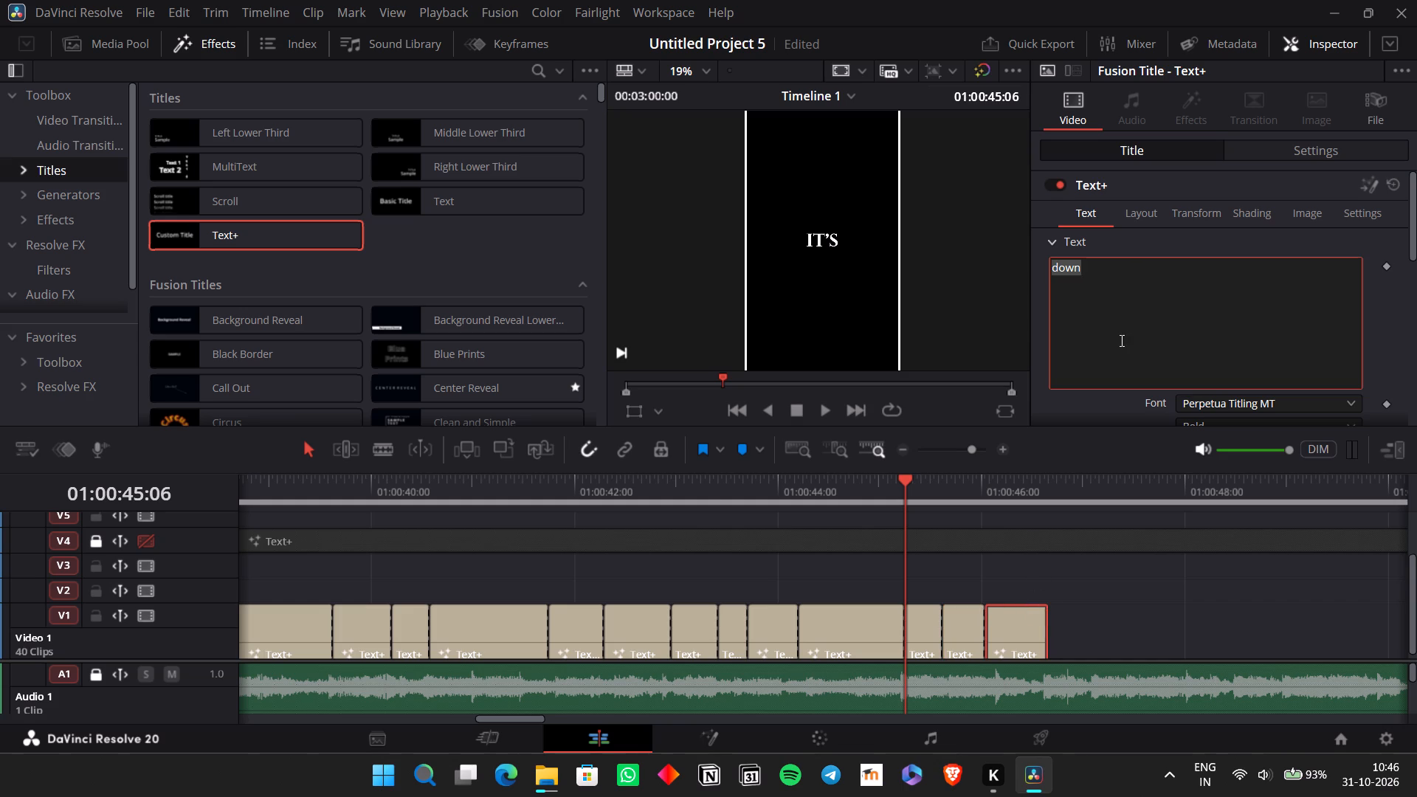
type("night")
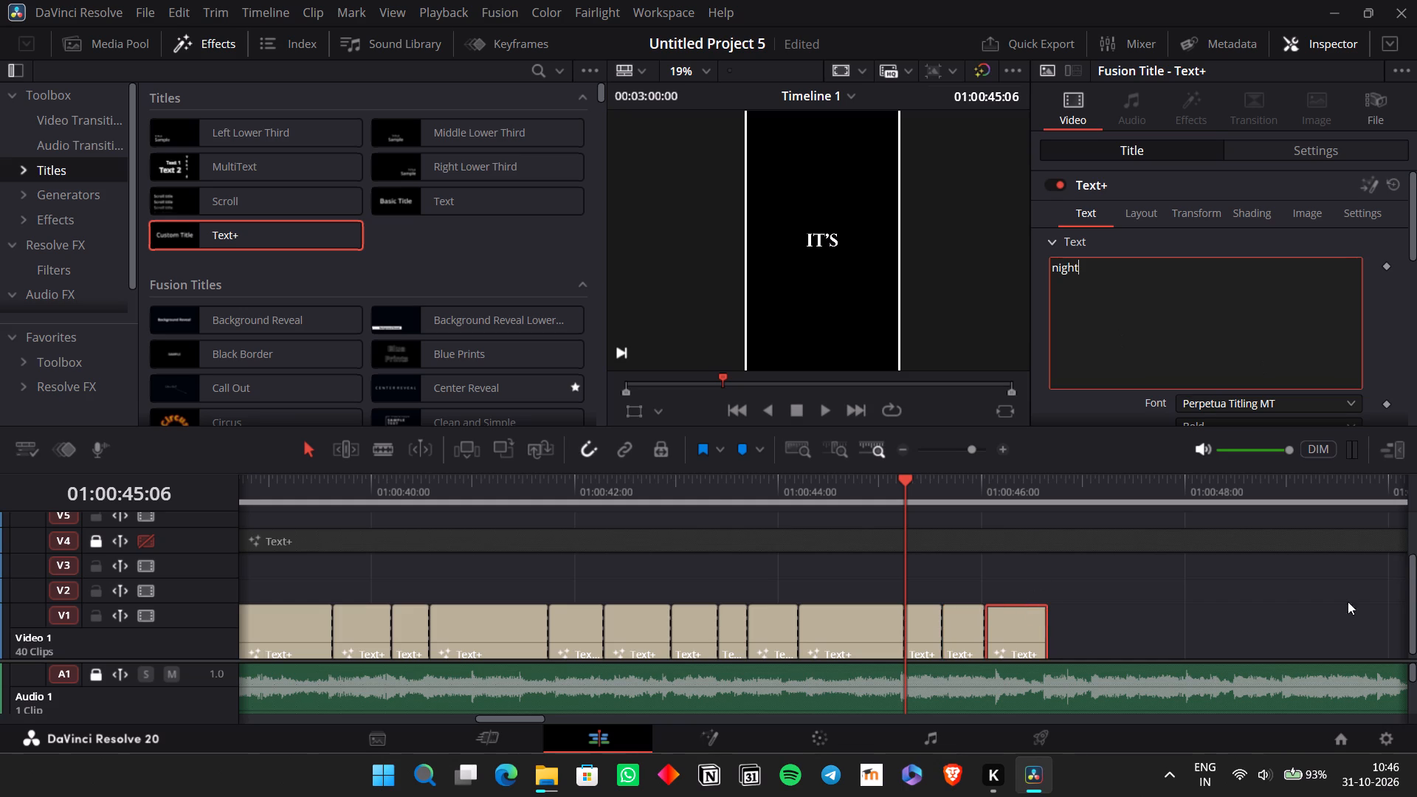
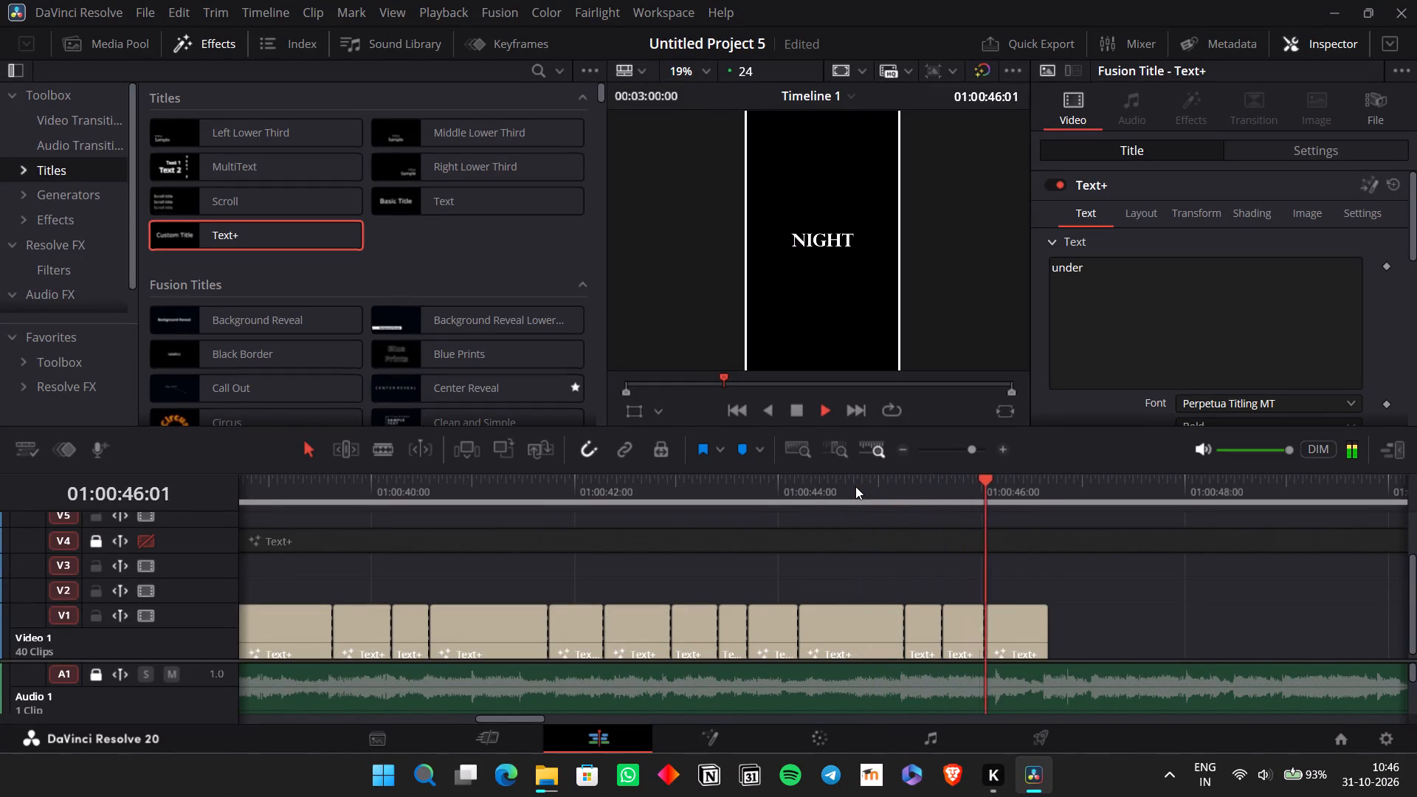
Extend the end of the last V1 clip, "night", to past 01:00:54:00 so it covers the following chorus vocals.
key("space")
scroll(883, 523, "left", 1)
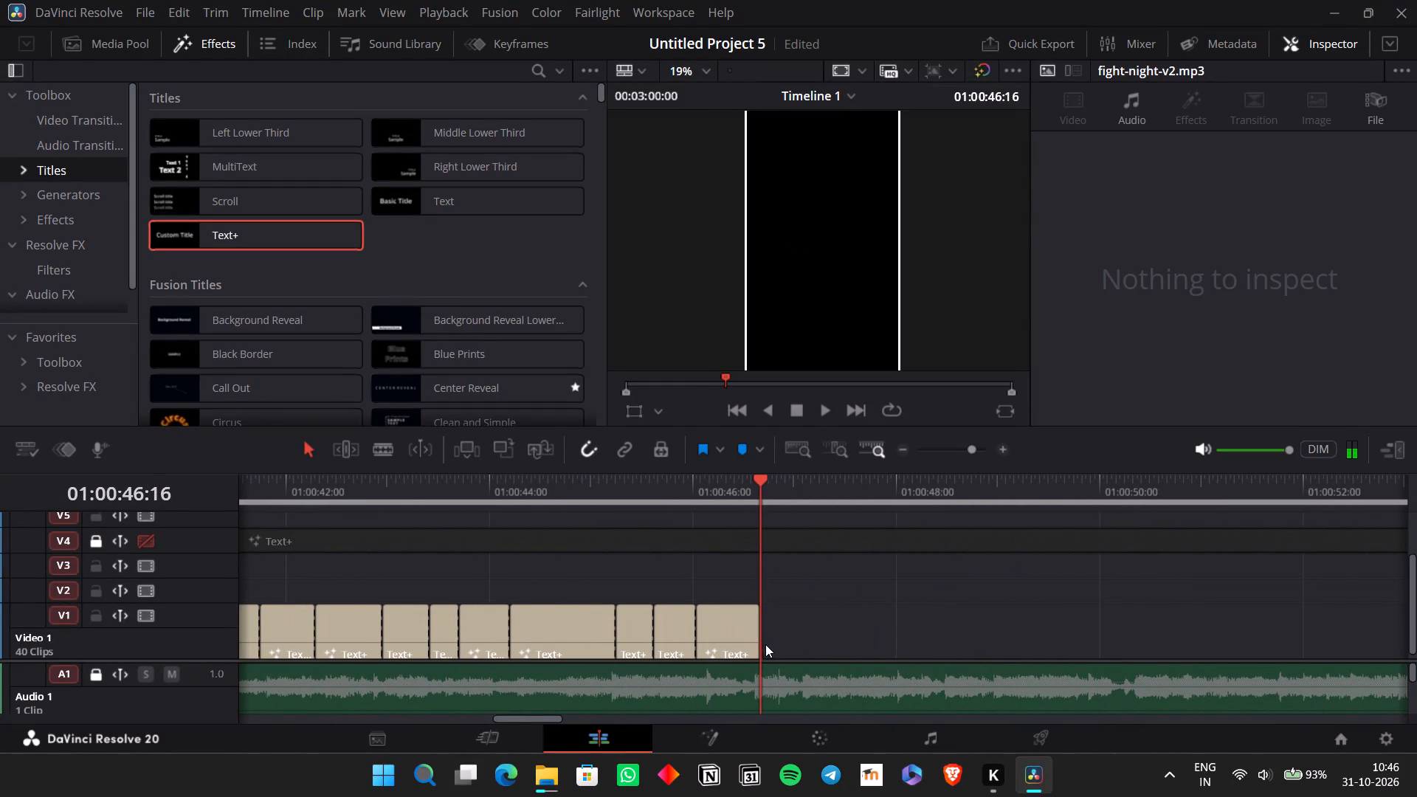
left_click_drag(756, 638, 1342, 613)
scroll(1342, 613, "left", 1)
scroll(1342, 613, "down", 1, "ctrl")
scroll(1342, 613, "left", 1, "ctrl")
left_click(1342, 618)
scroll(1332, 621, "left", 1)
scroll(1304, 629, "down", 1, "ctrl")
scroll(1301, 629, "left", 1, "ctrl")
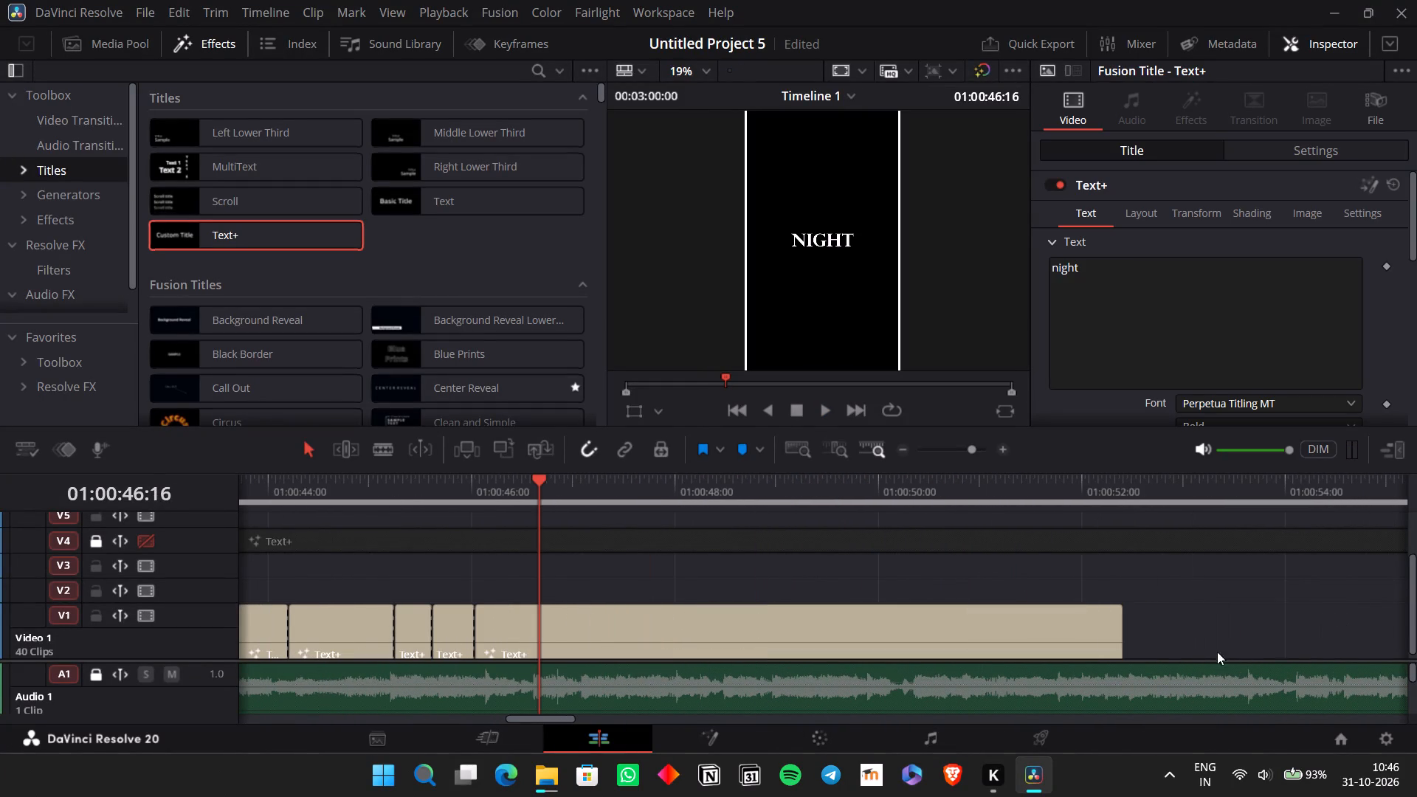
scroll(1217, 652, "left", 1, "ctrl")
left_click_drag(1115, 655, 1359, 635)
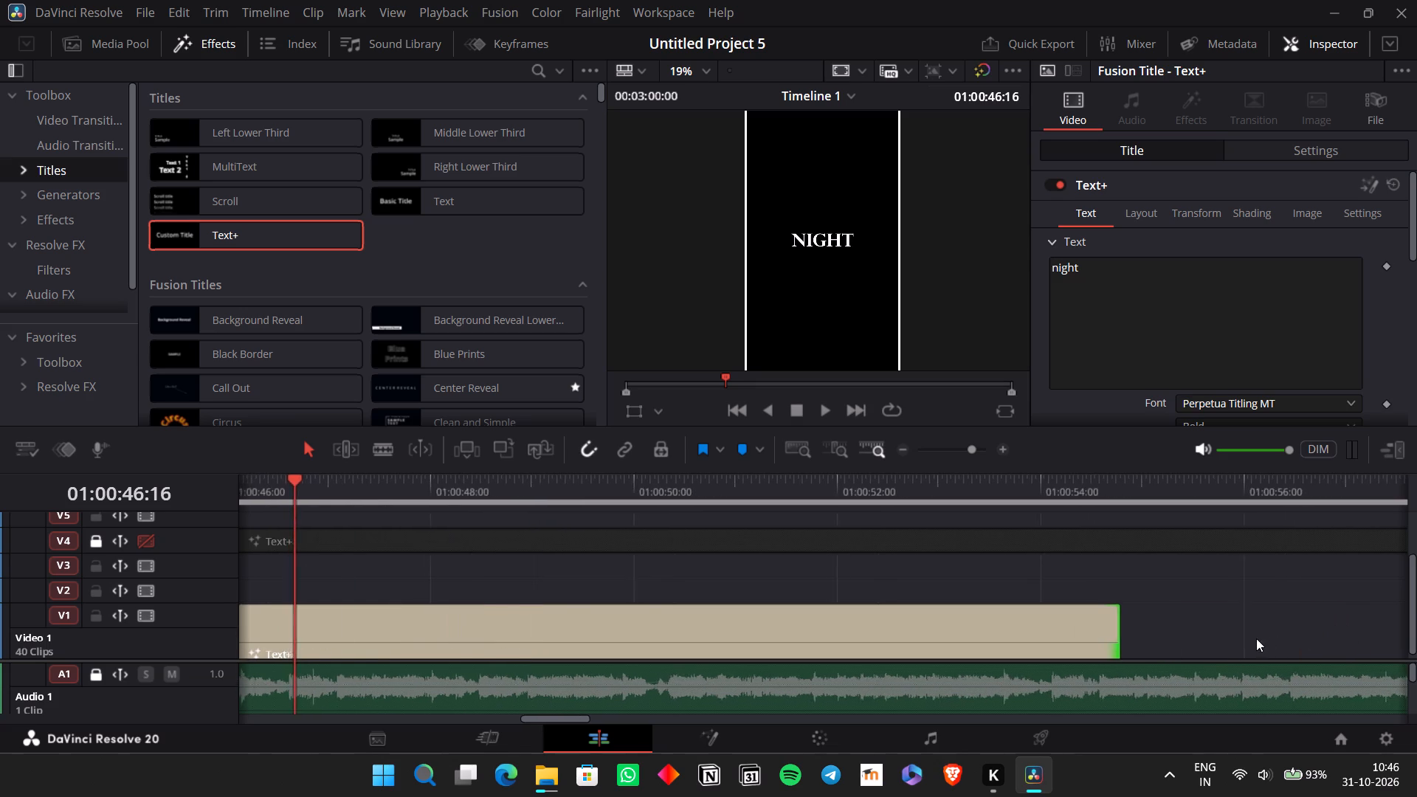
Listen to the vocals following "fight" and read the chorus lines in the V4 reference title.
key("space")
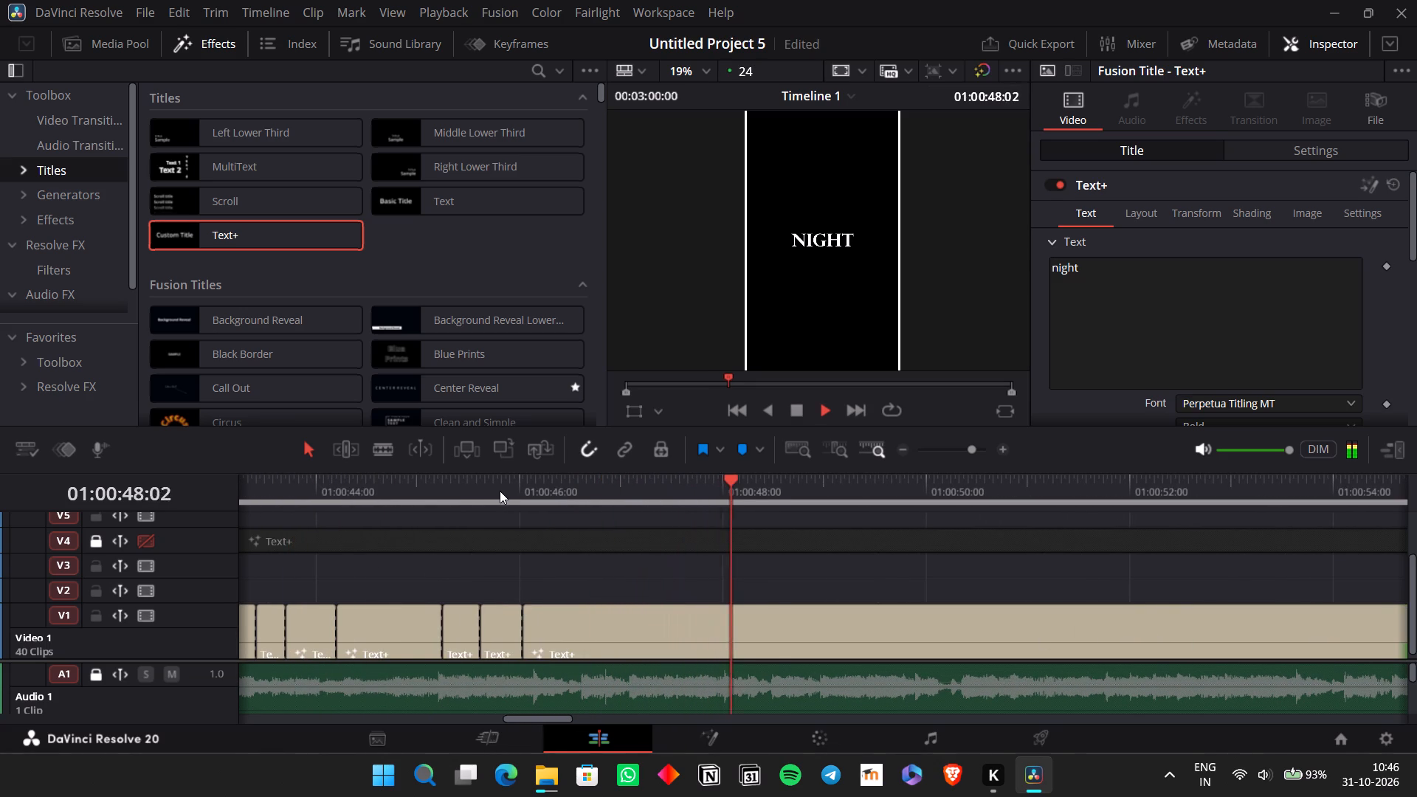
key("space")
left_click(442, 491)
key("space")
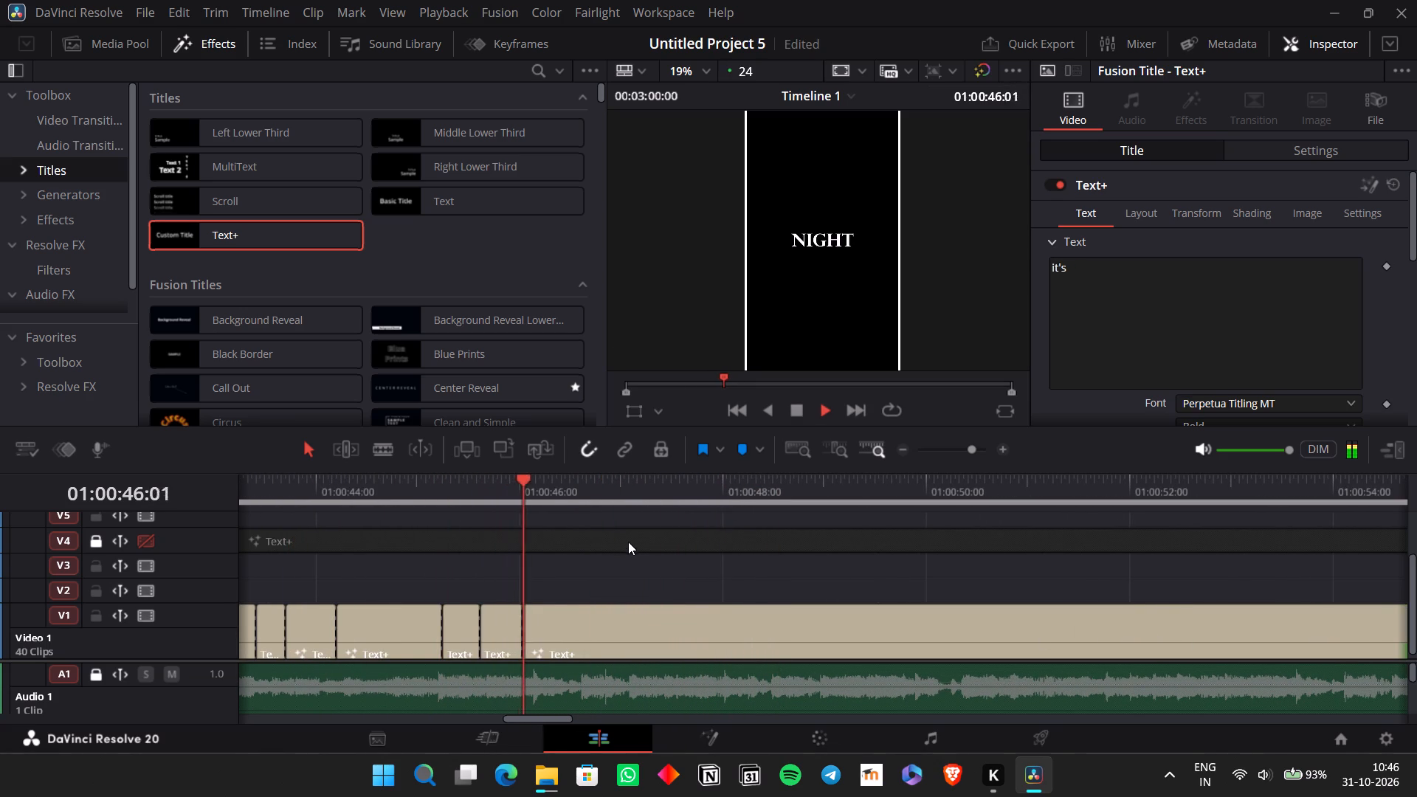
key("space")
left_click(629, 541)
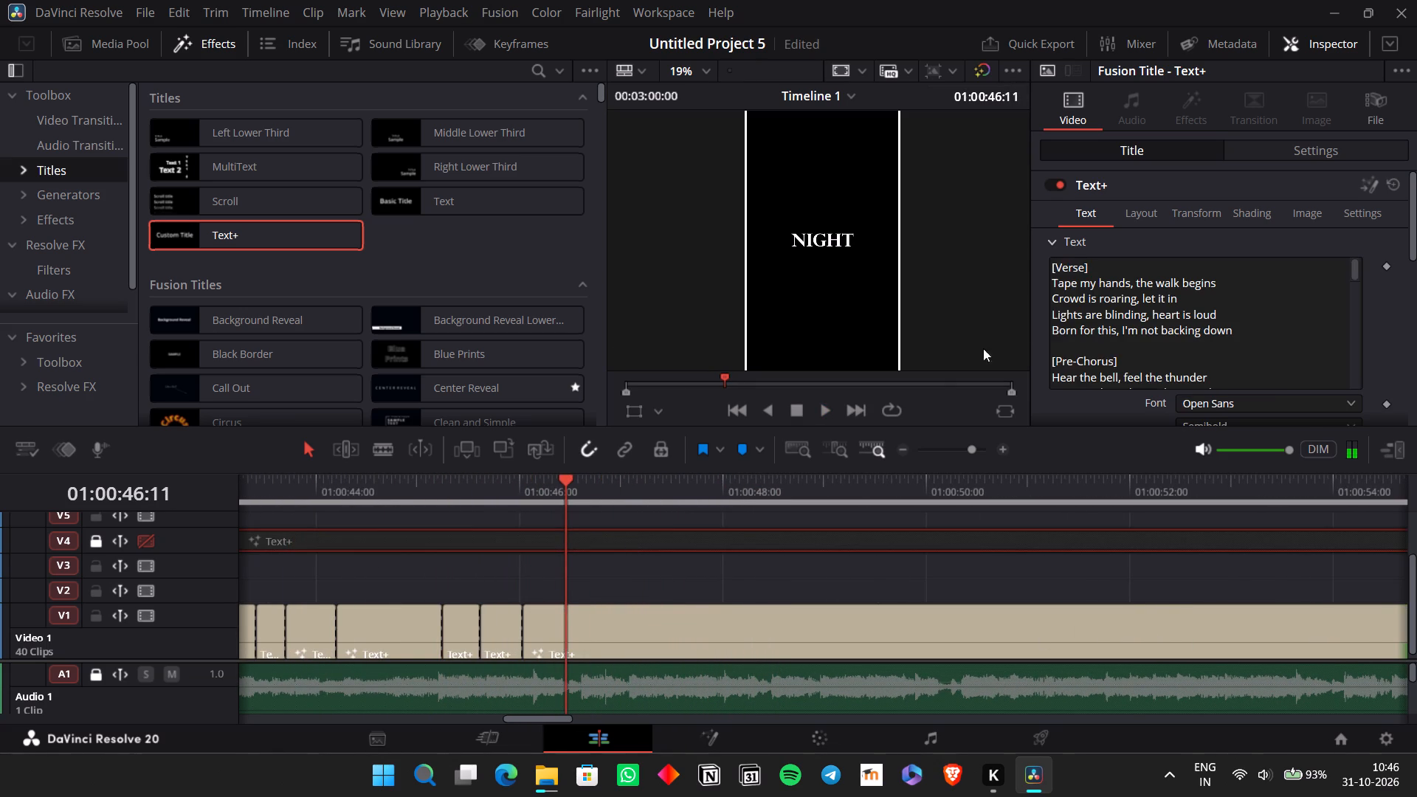
scroll(1189, 255, "down", 4)
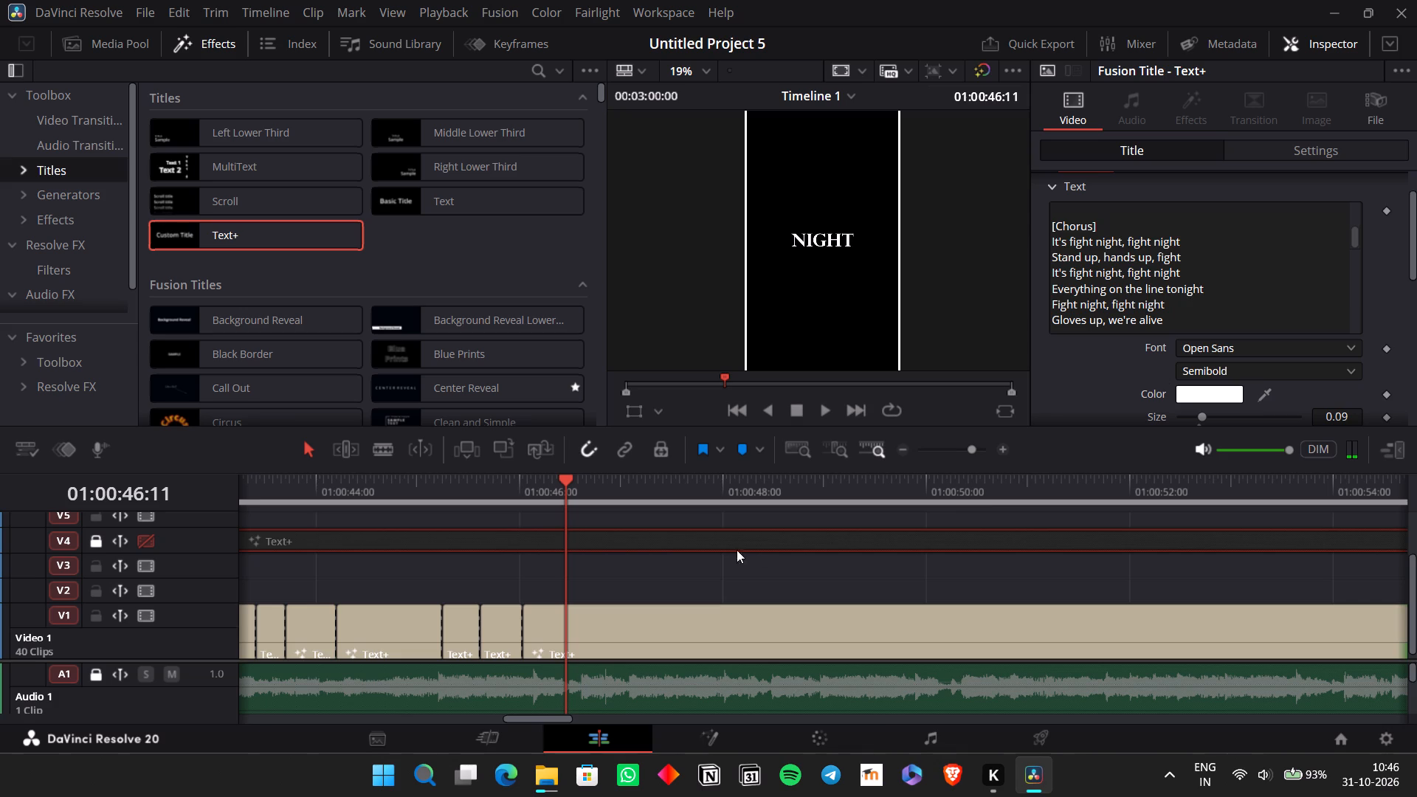
left_click(506, 481)
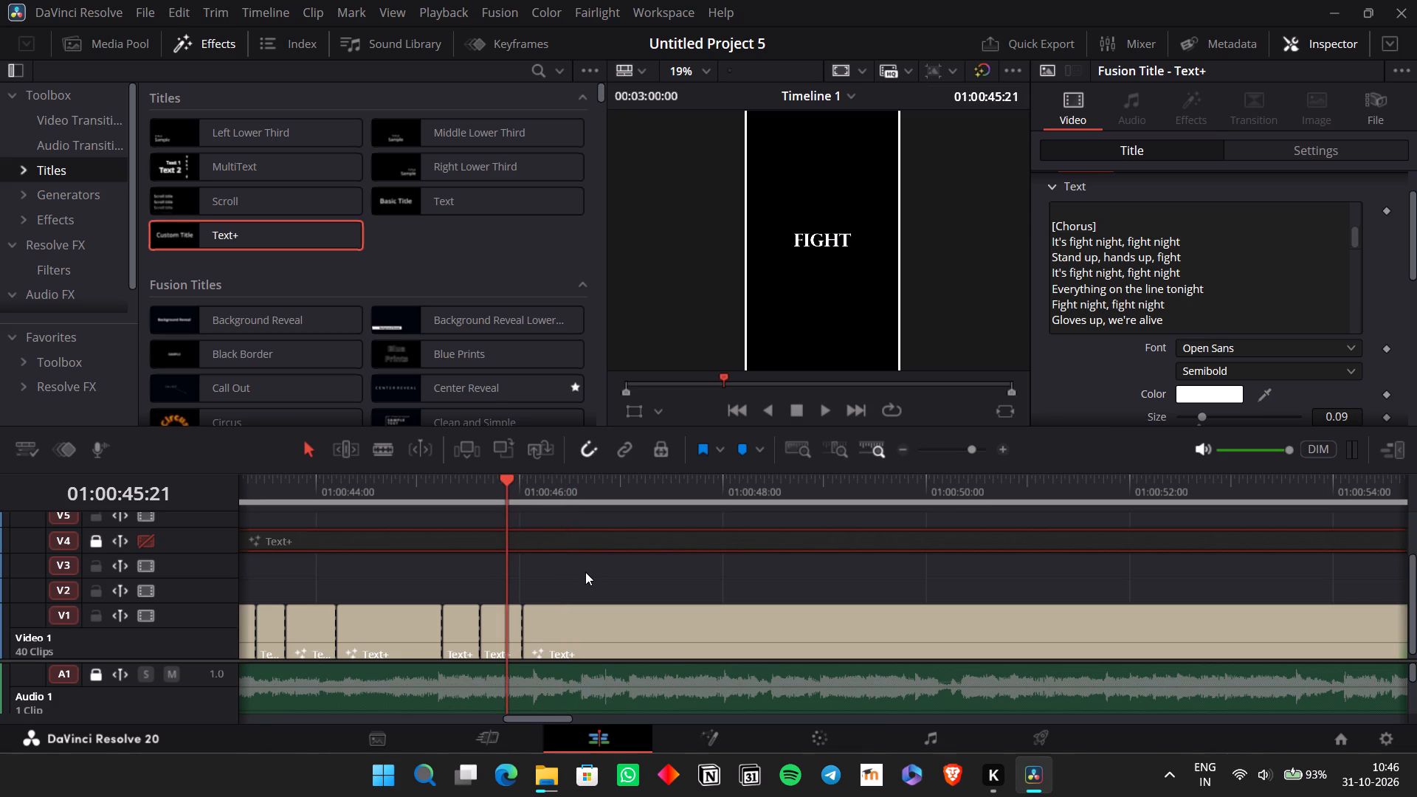
left_click(585, 572)
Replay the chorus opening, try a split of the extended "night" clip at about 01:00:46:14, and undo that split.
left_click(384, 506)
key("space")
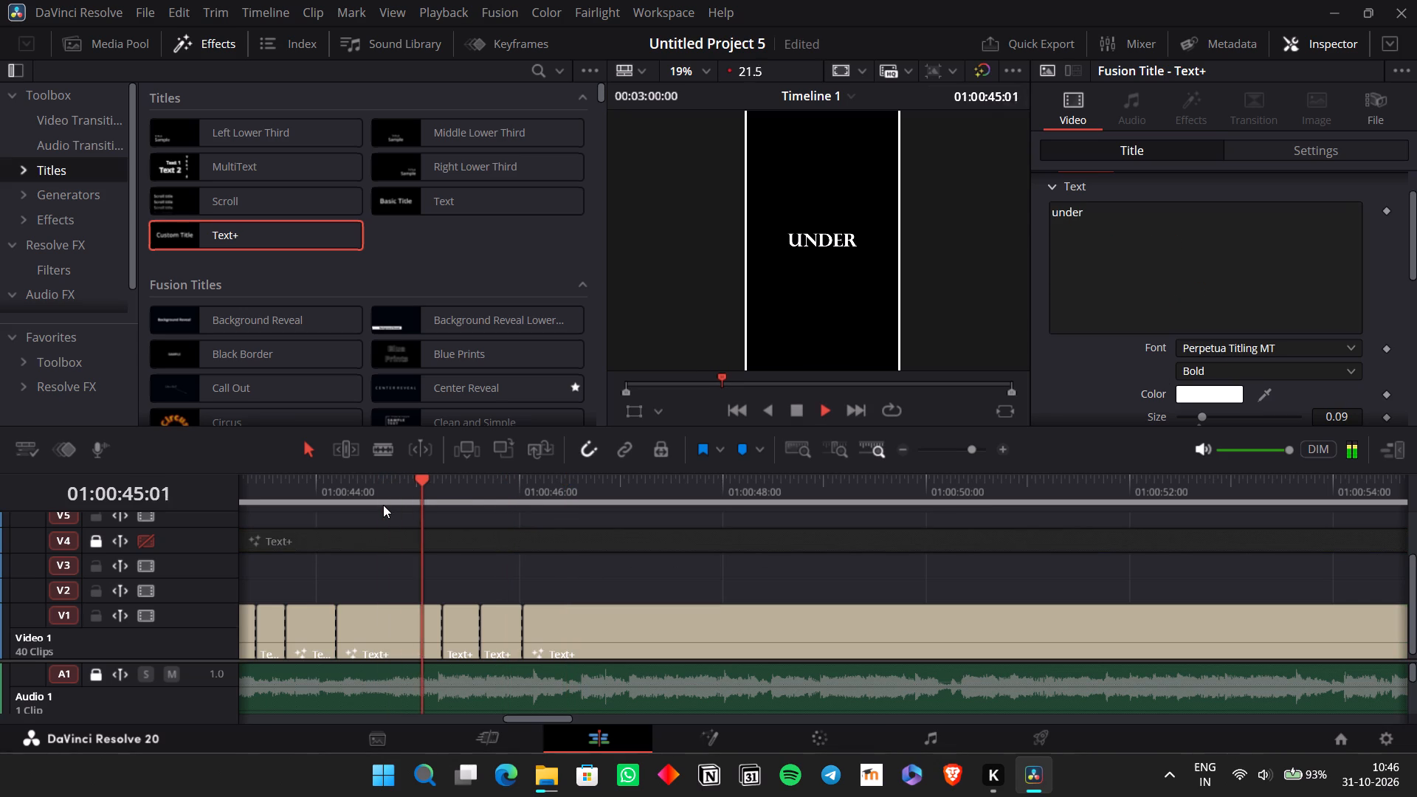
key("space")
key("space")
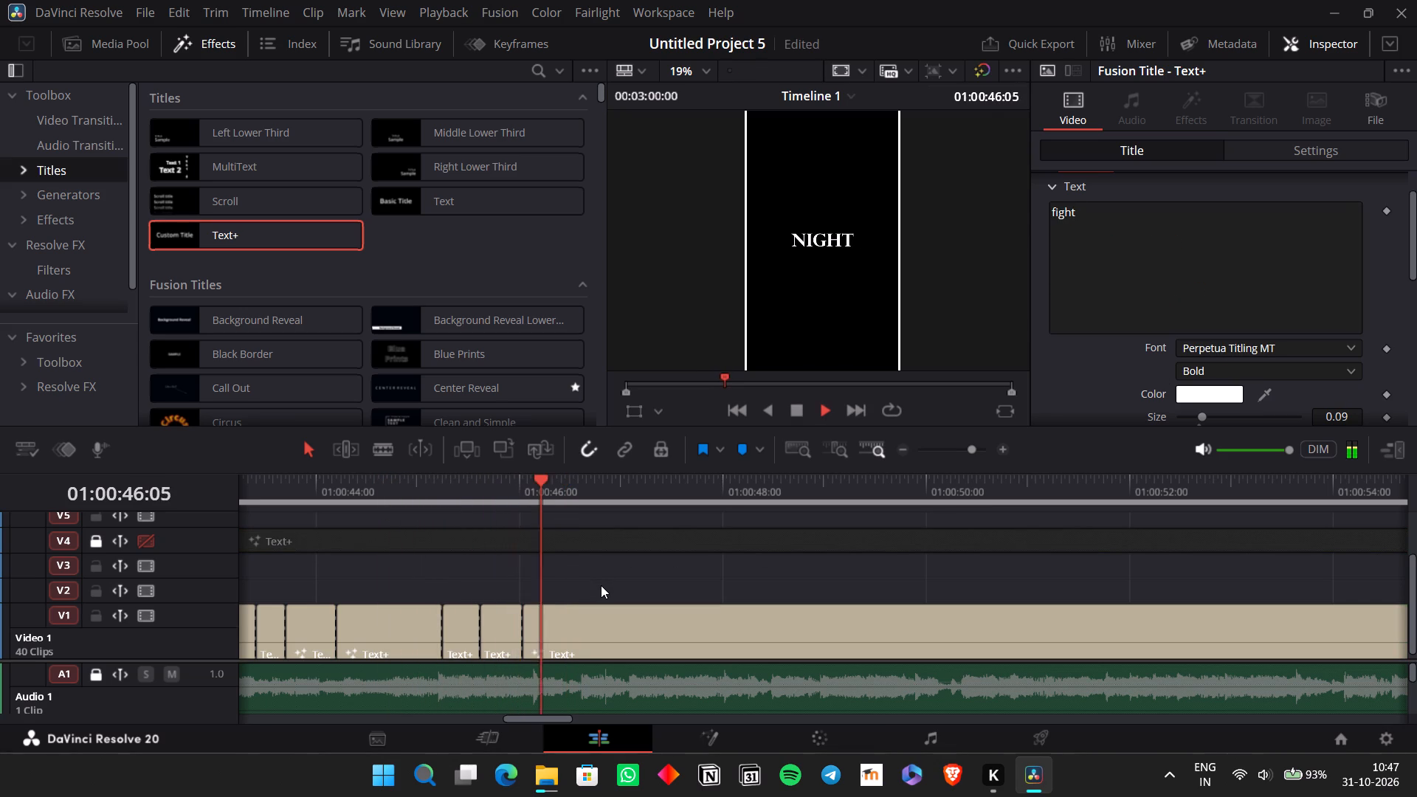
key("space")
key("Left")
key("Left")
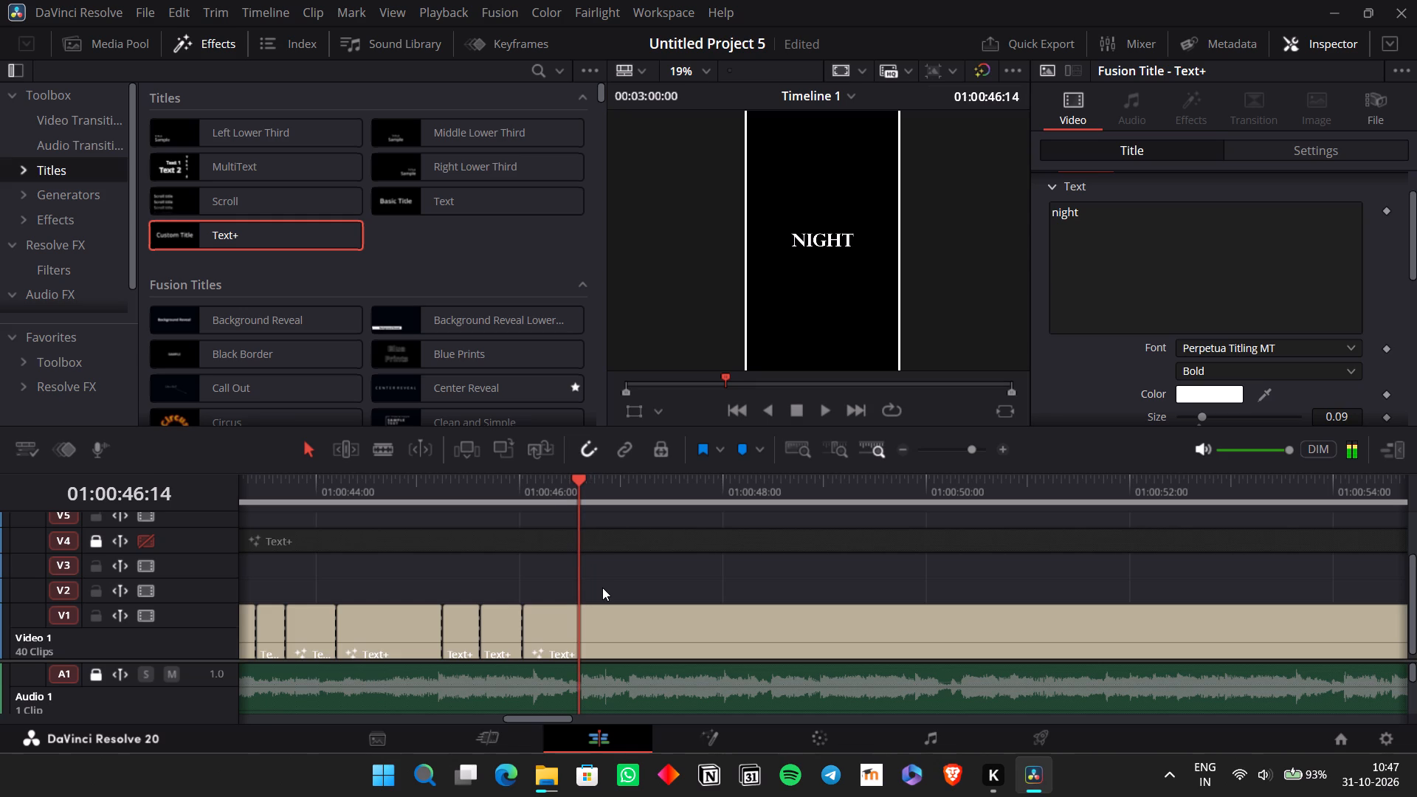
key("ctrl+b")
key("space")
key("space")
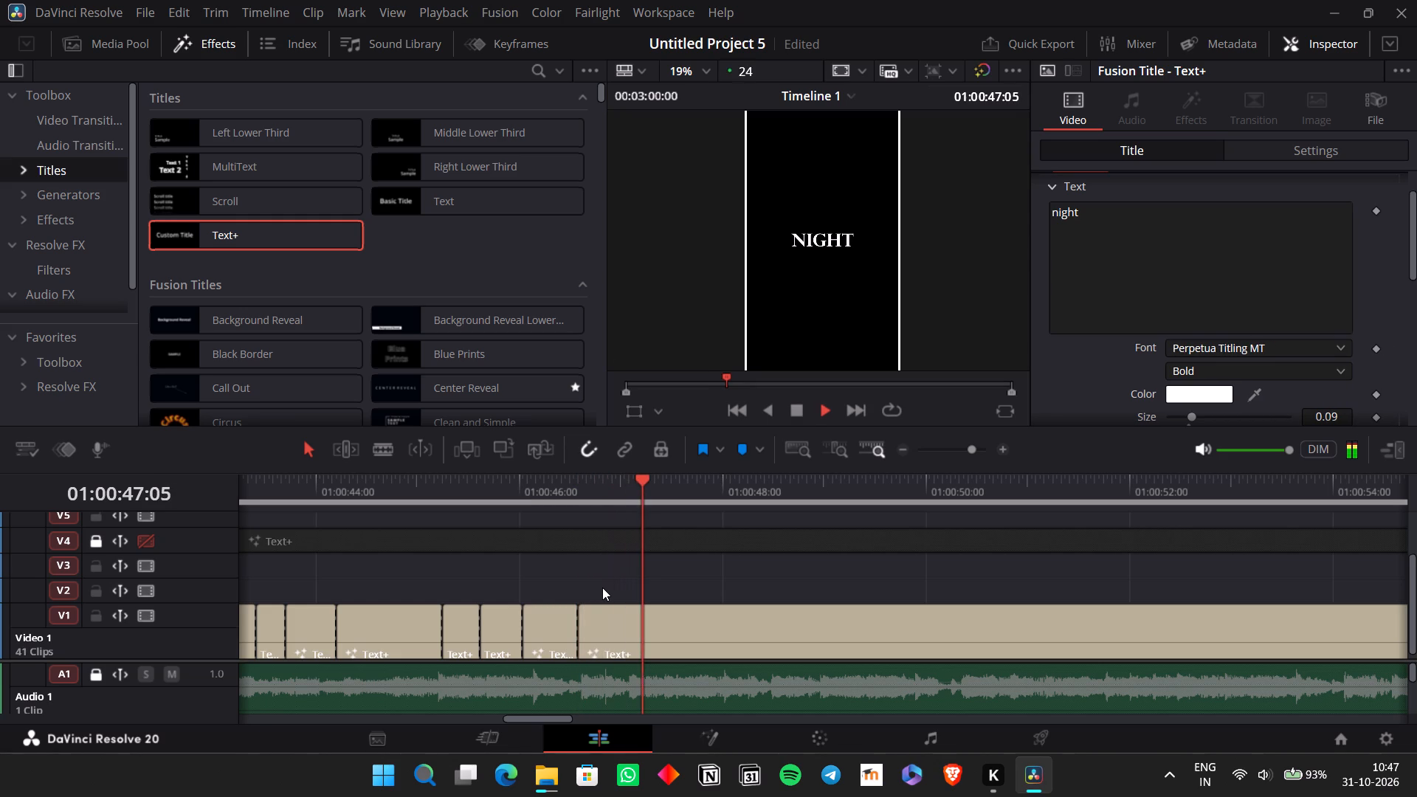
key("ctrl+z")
Split the extended "night" clip on V1 at about 01:00:47:11, where the next vocal starts.
key("space")
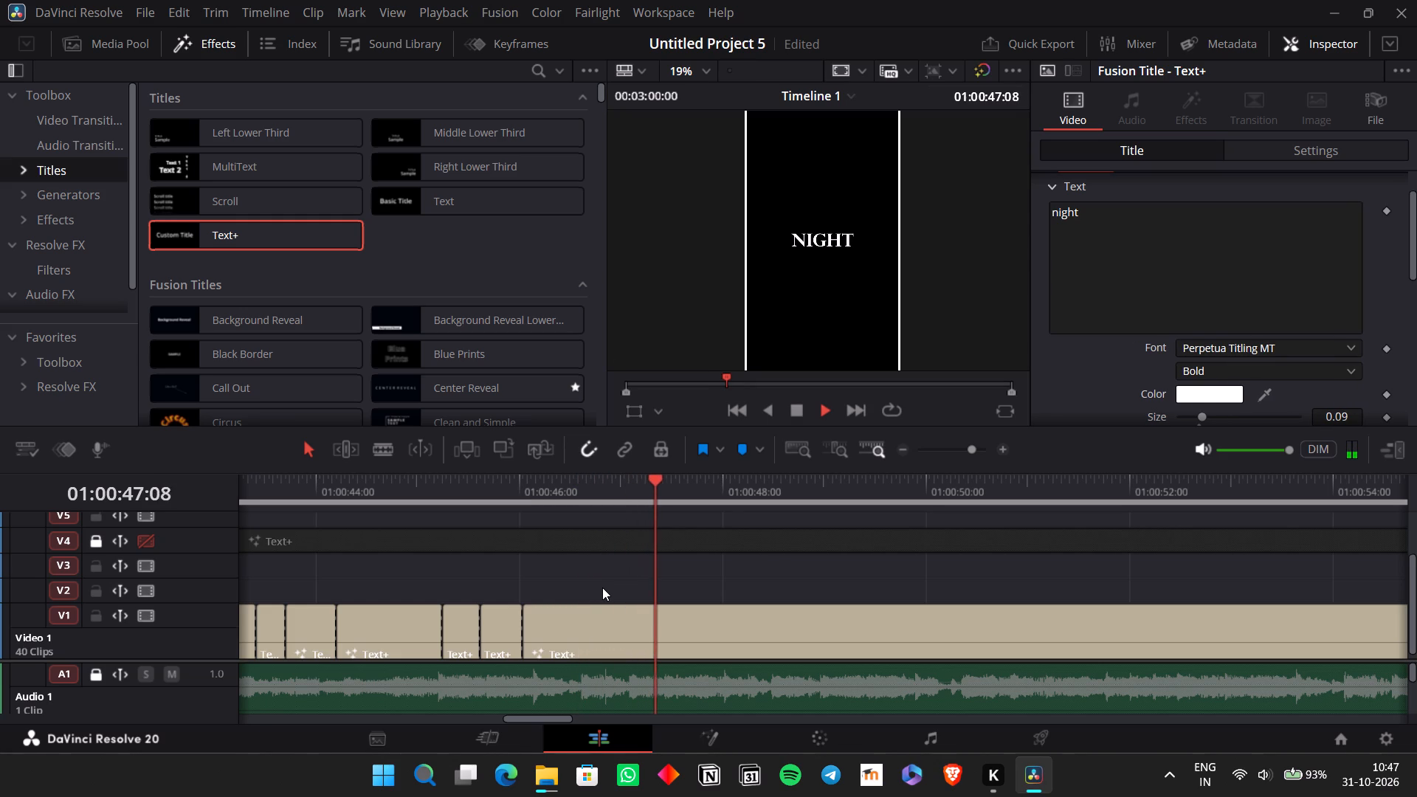
key("space")
key("Left")
key("Left")
key("Left")
key("ctrl+b")
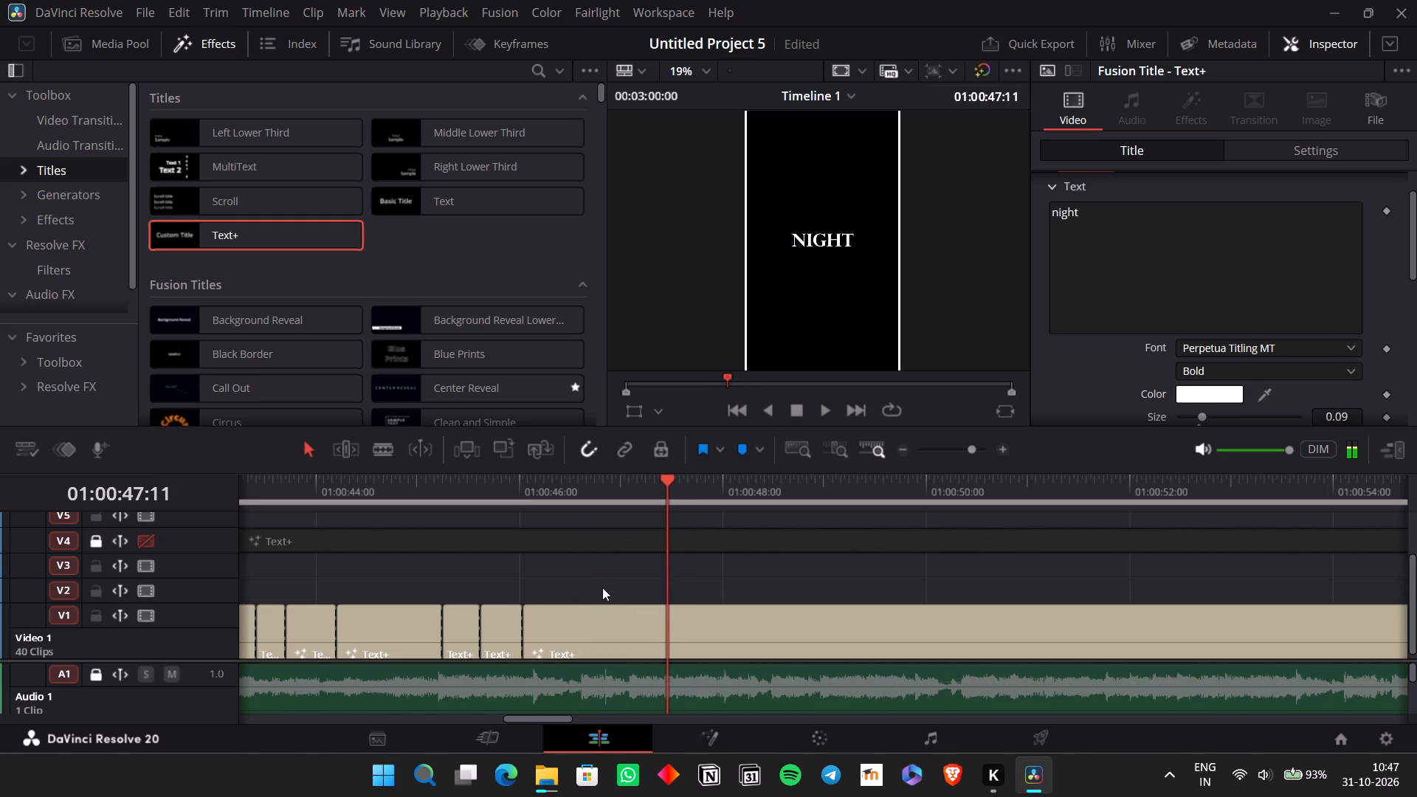
Listen on and split the last V1 clip at about 01:00:47:23 for the following vocal.
key("space")
key("space")
key("Left")
key("Left")
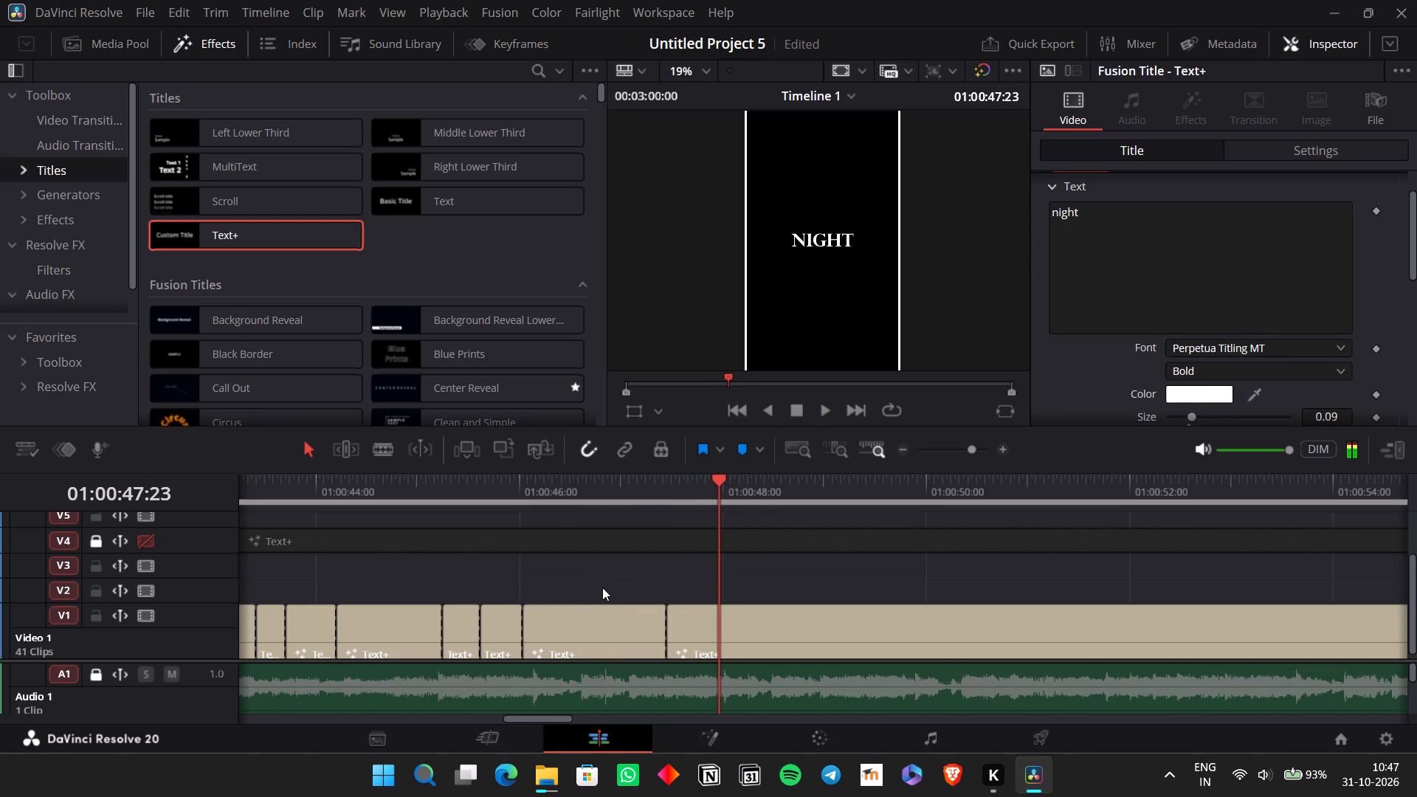
key("ctrl+b")
Find the next vocal onset by replaying the section and split the last V1 clip at about 01:00:49:05.
key("space")
key("space")
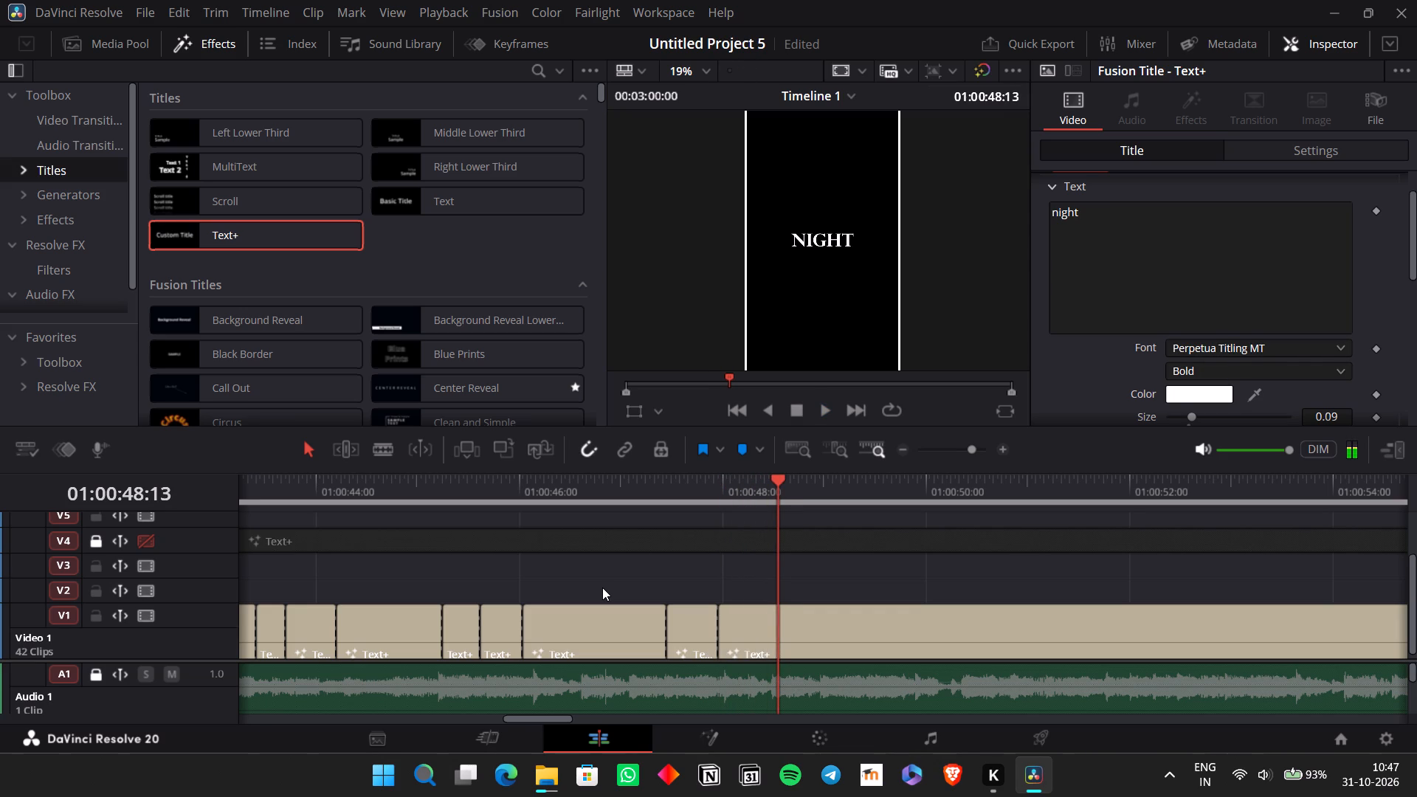
key("space")
key("space")
key("Left")
key("Left")
key("Left")
key("Left")
key("Left")
key("Left")
key("Left")
key("Left")
key("Left")
key("Left")
key("Left")
key("Left")
key("Left")
key("Left")
key("Left")
key("Left")
key("Left")
key("Left")
key("Left")
key("Left")
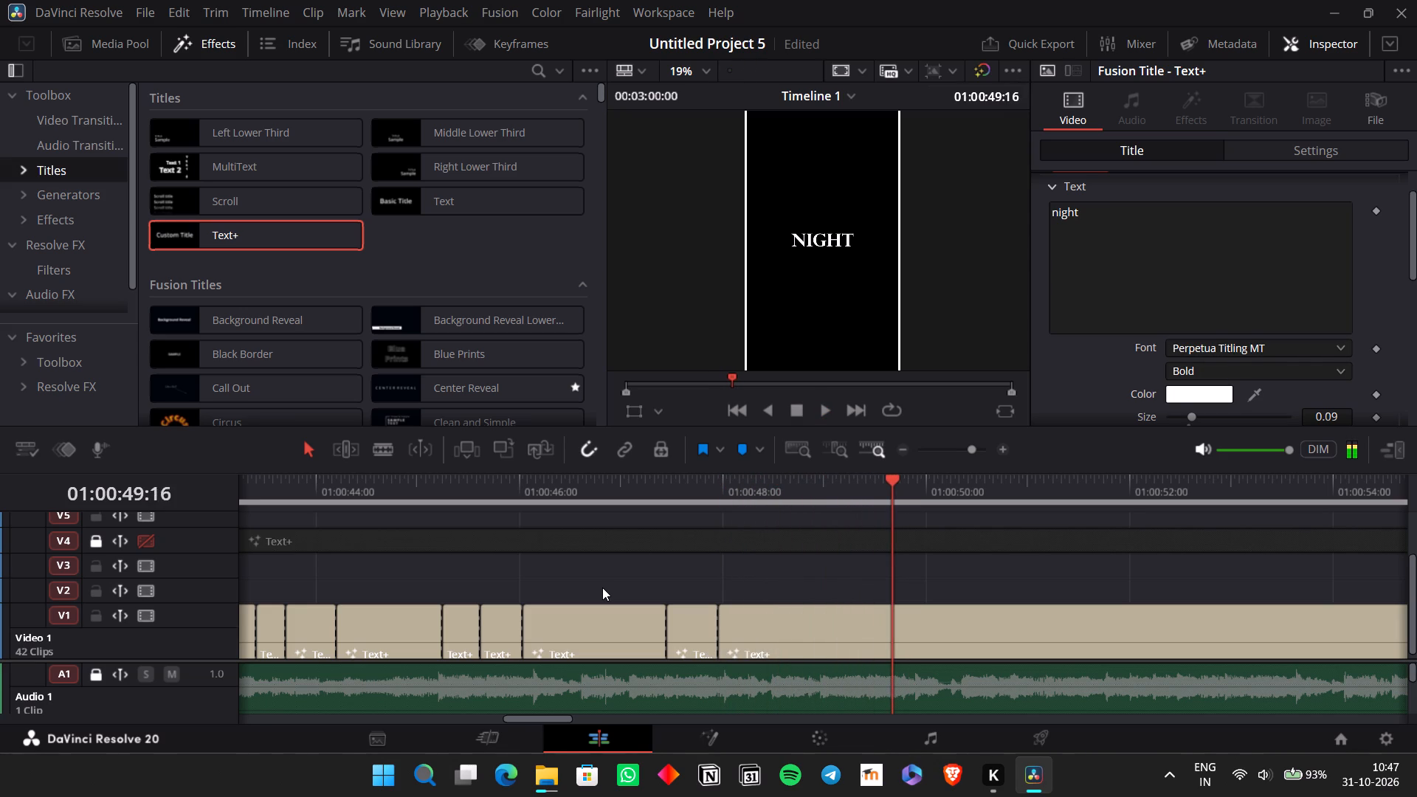
key("space")
key("space")
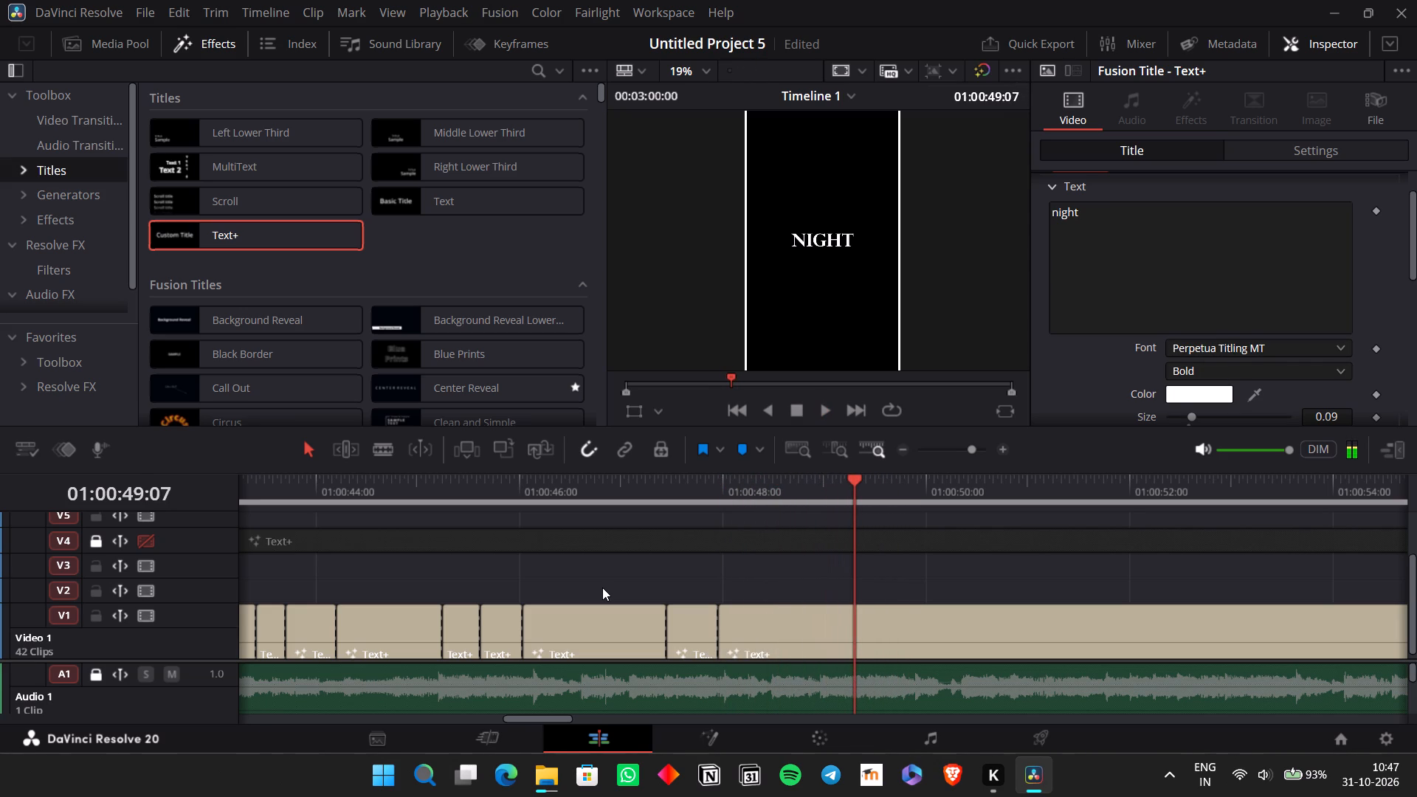
key("Left")
key("Left")
key("ctrl+b")
Check the chorus lines in the V4 title, replay from 01:00:49:05, and split the last V1 clip at about 01:00:49:18.
key("space")
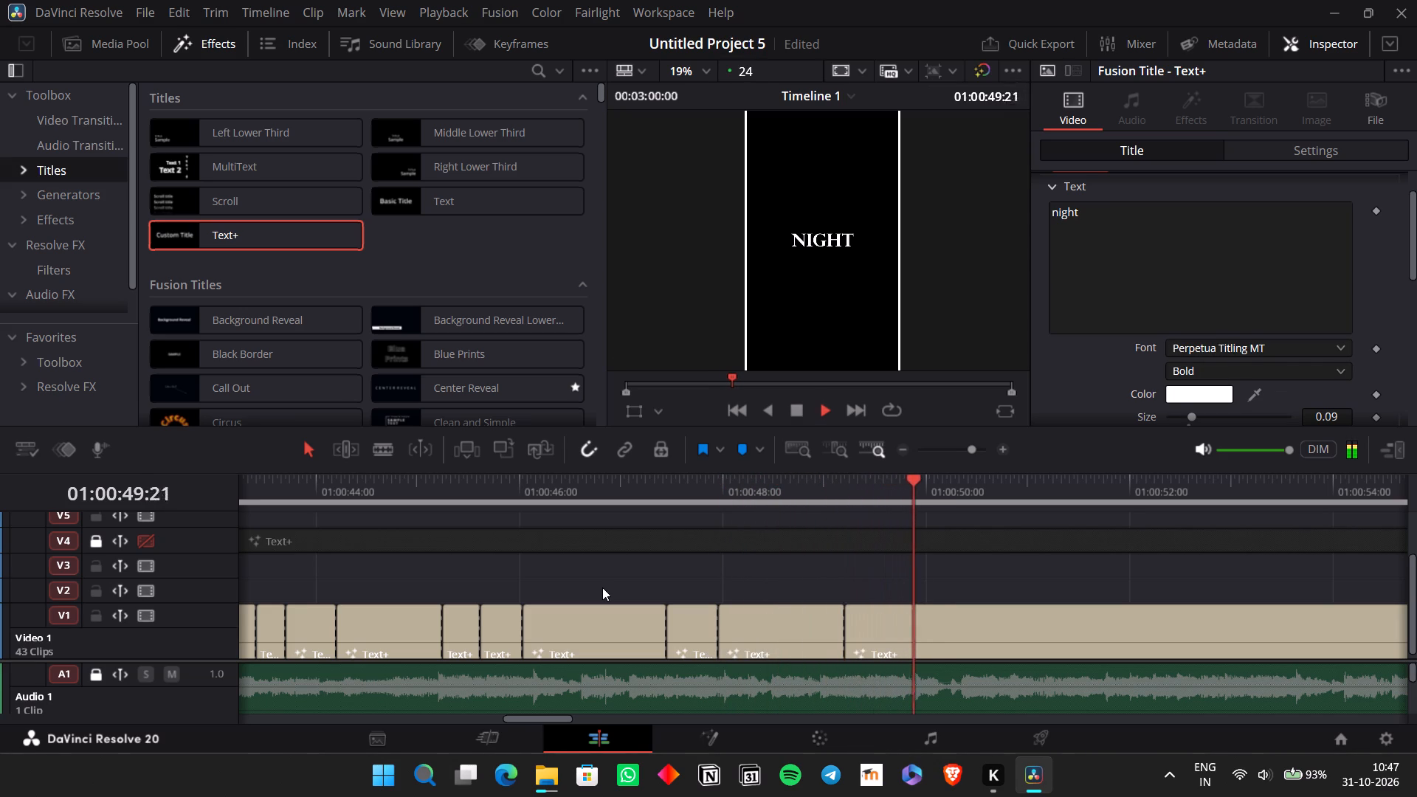
key("space")
left_click(701, 542)
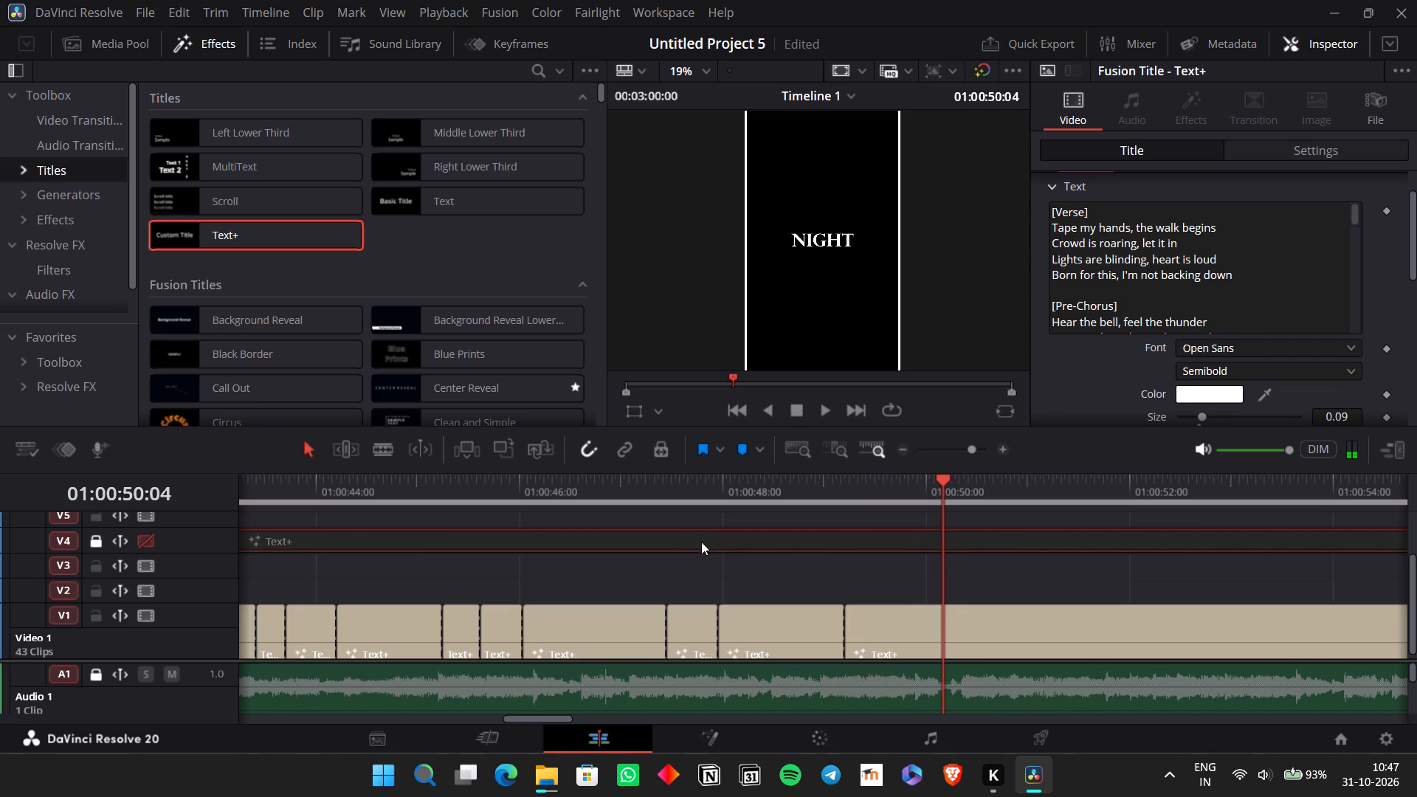
scroll(1122, 273, "down", 1)
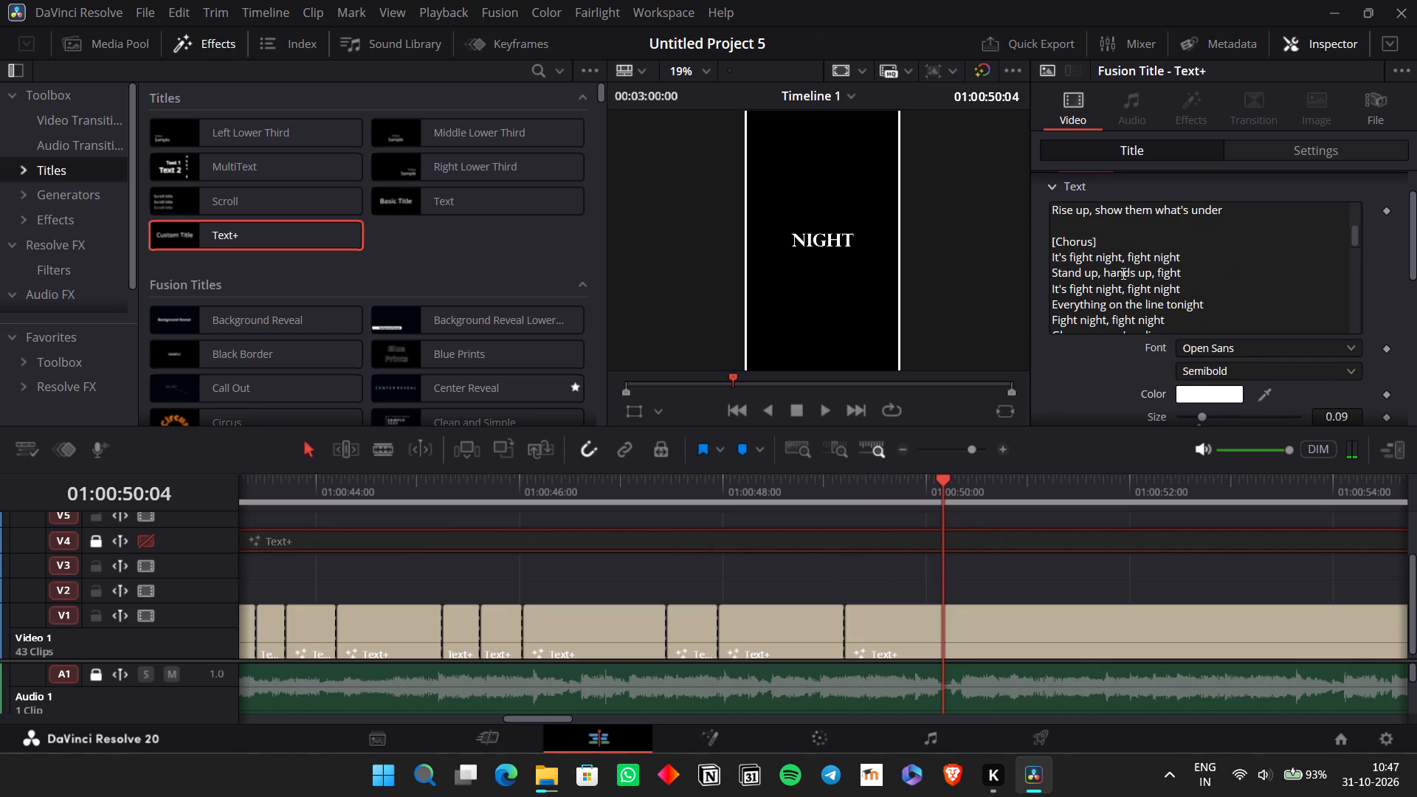
scroll(1122, 273, "down", 1)
left_click(843, 487)
left_click(875, 625)
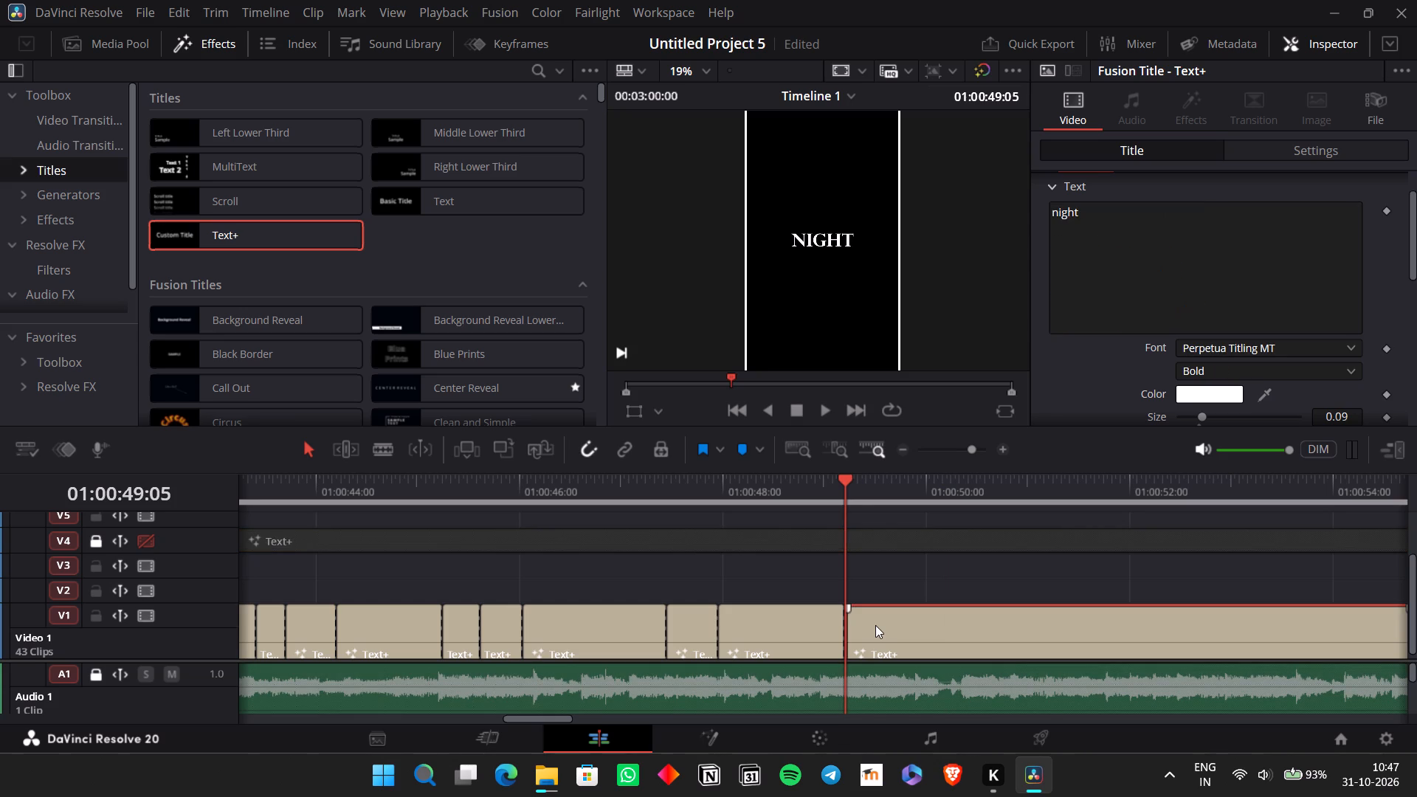
key("space")
key("space")
key("ctrl+b")
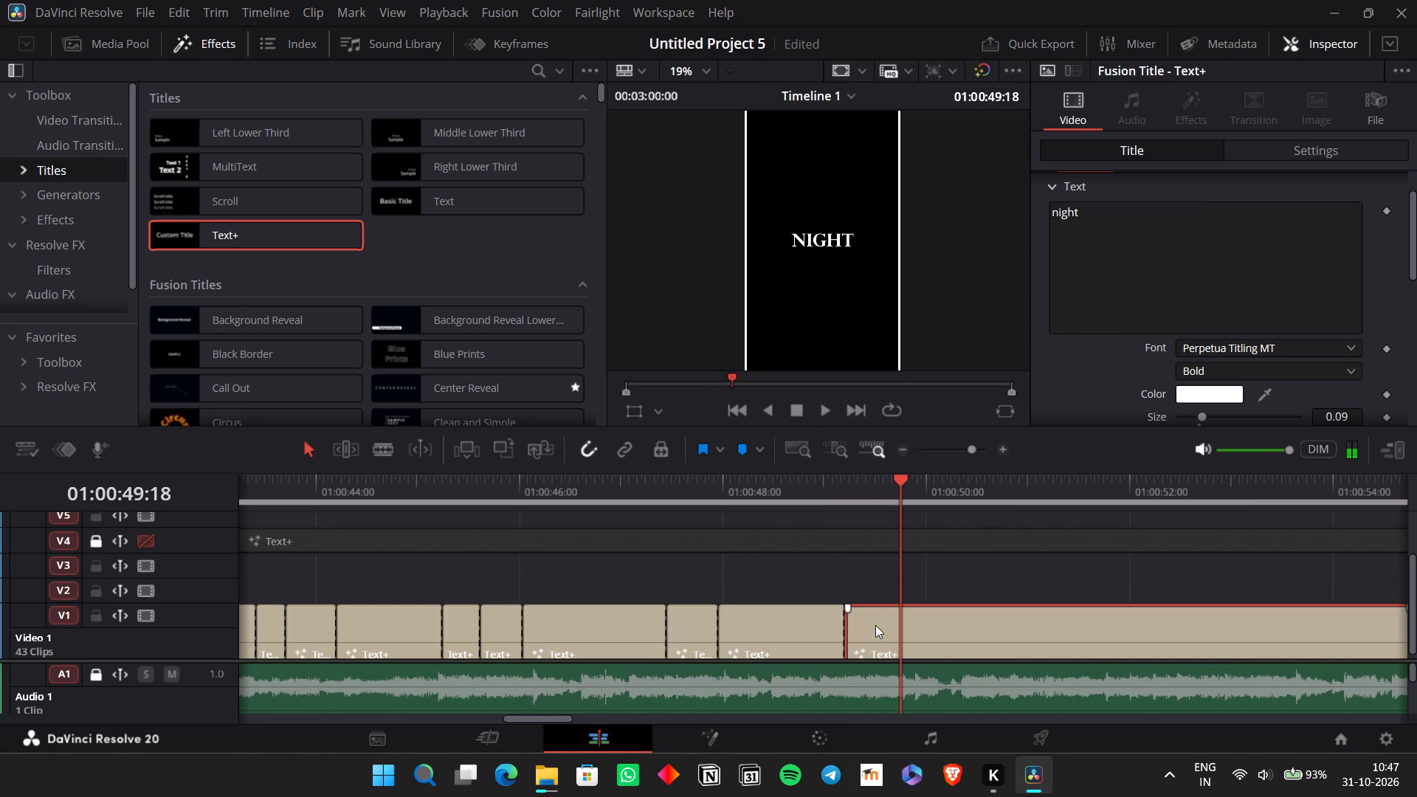
Split the last V1 clip at about 01:00:50:06 to match the next vocal.
key("space")
key("space")
key("ctrl+b")
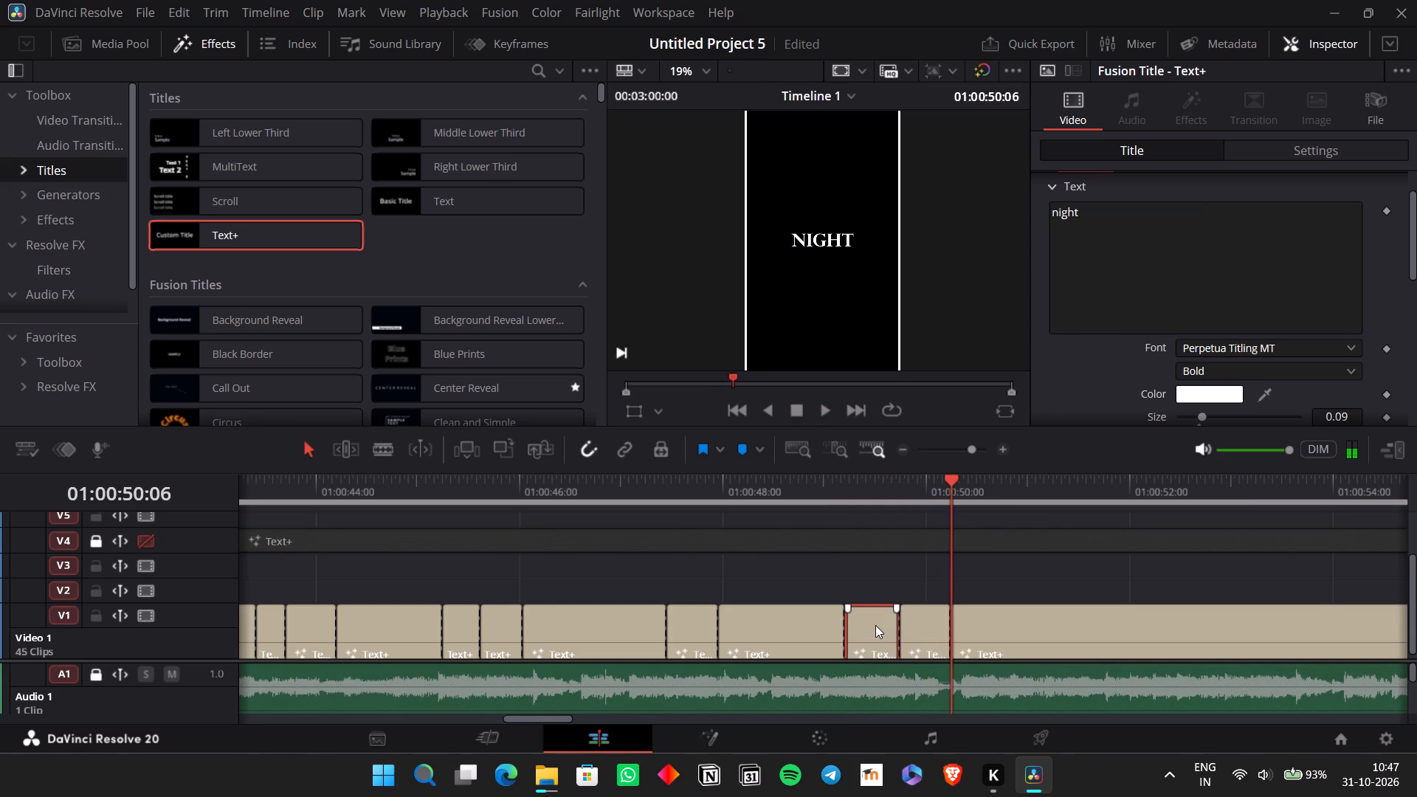
Replay the vocals after 01:00:50:06 and split the last V1 clip at about 01:00:50:18.
key("space")
key("space")
key("Left")
key("Left")
key("Left")
key("Left")
key("Left")
key("Left")
key("Left")
key("Left")
key("Left")
key("Left")
key("Left")
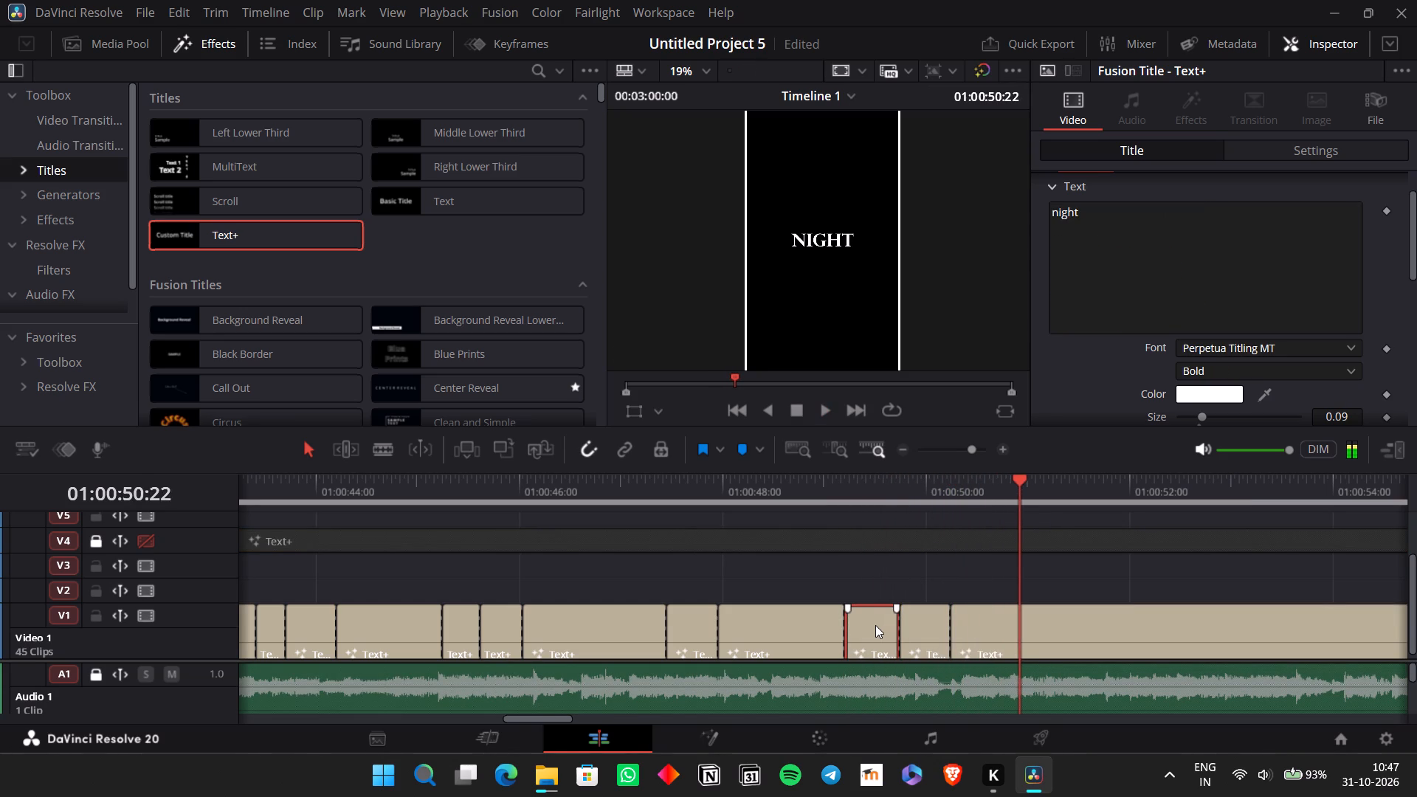
key("space")
key("space")
key("Left")
key("ctrl+b")
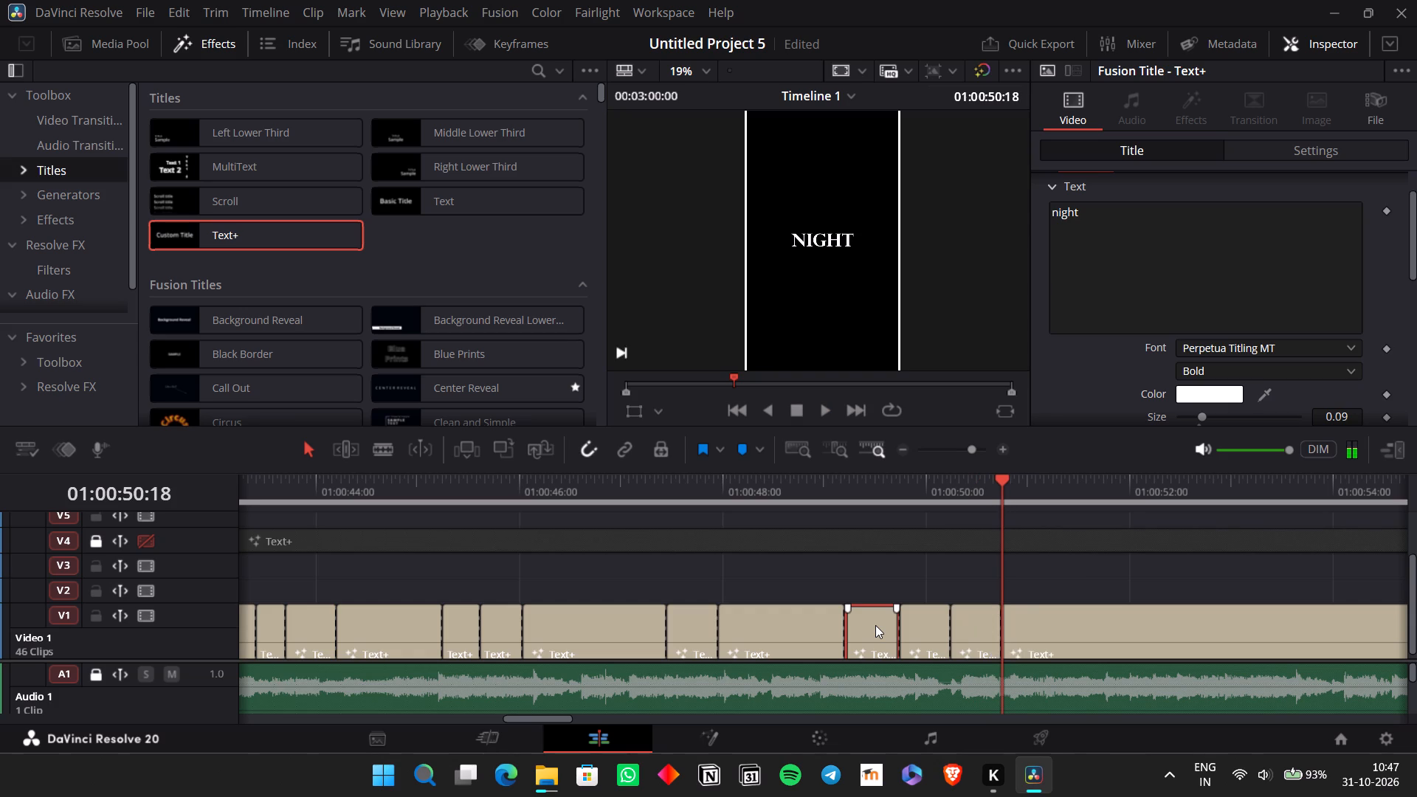
Locate the next vocal onset and split the last V1 clip at about 01:00:51:16.
key("space")
key("space")
key("space")
key("space")
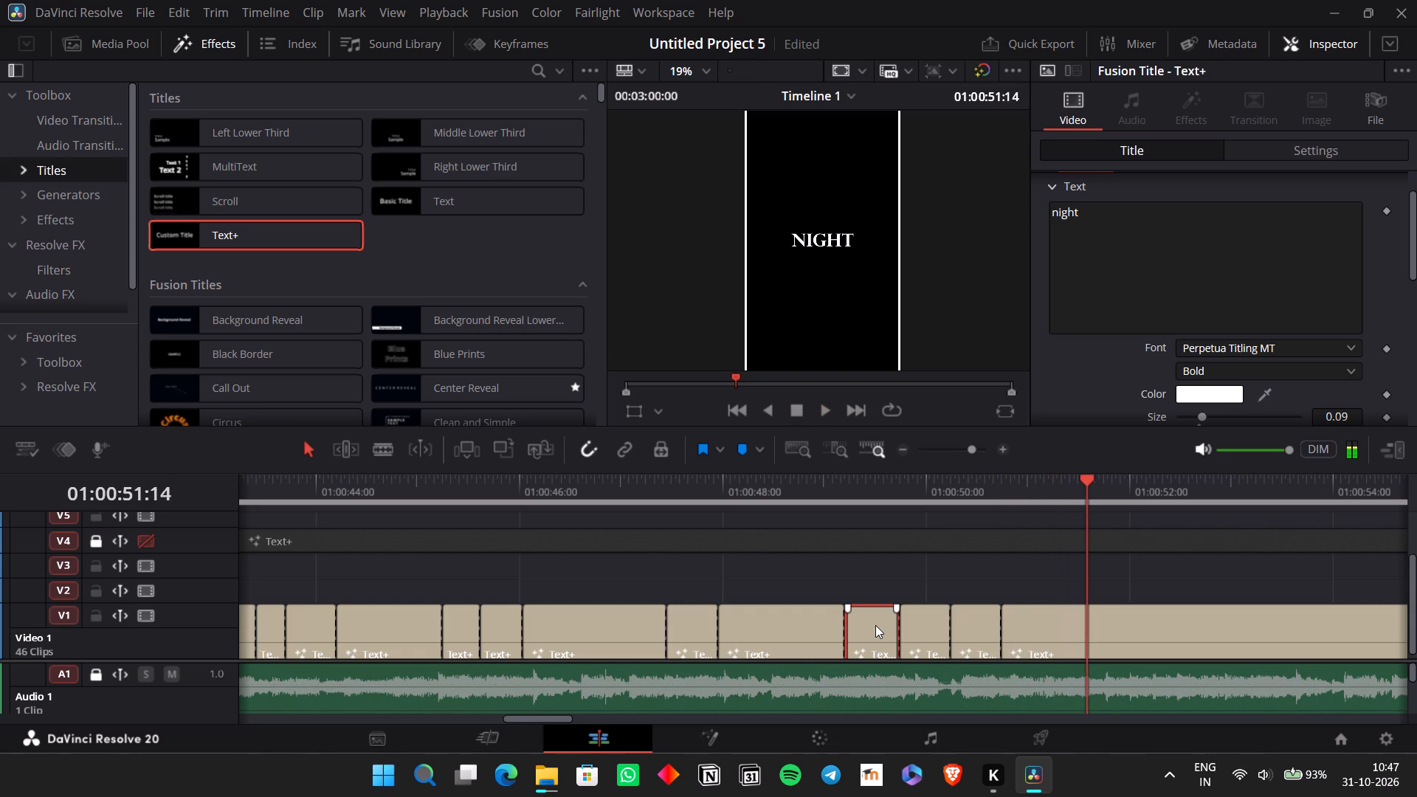
key("space")
key("space")
key("Left")
key("Left")
key("Left")
key("Left")
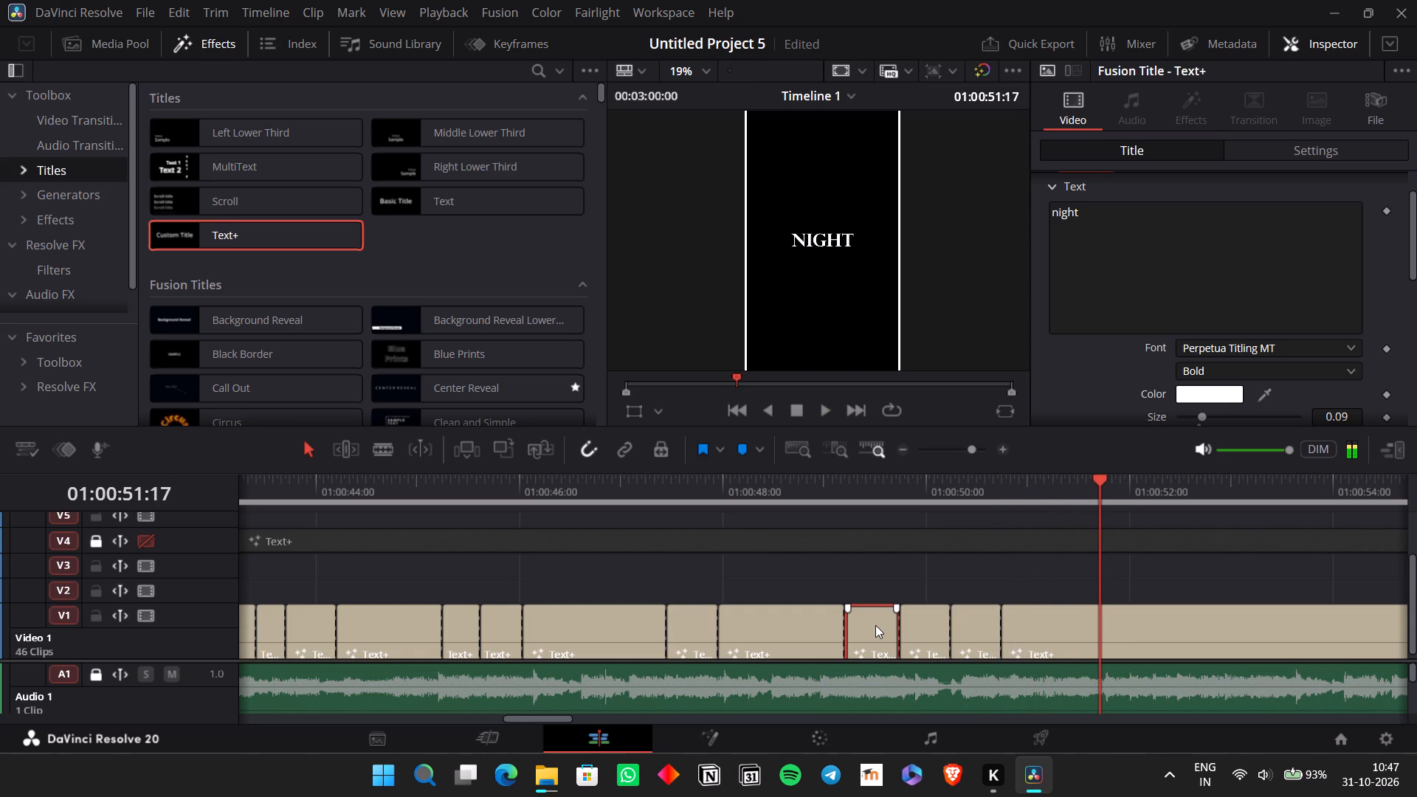
key("Left")
key("ctrl+b")
Check the chorus lines in the V4 title, replay from about 01:00:51:16, and split the last V1 clip at about 01:00:52:22.
key("space")
key("space")
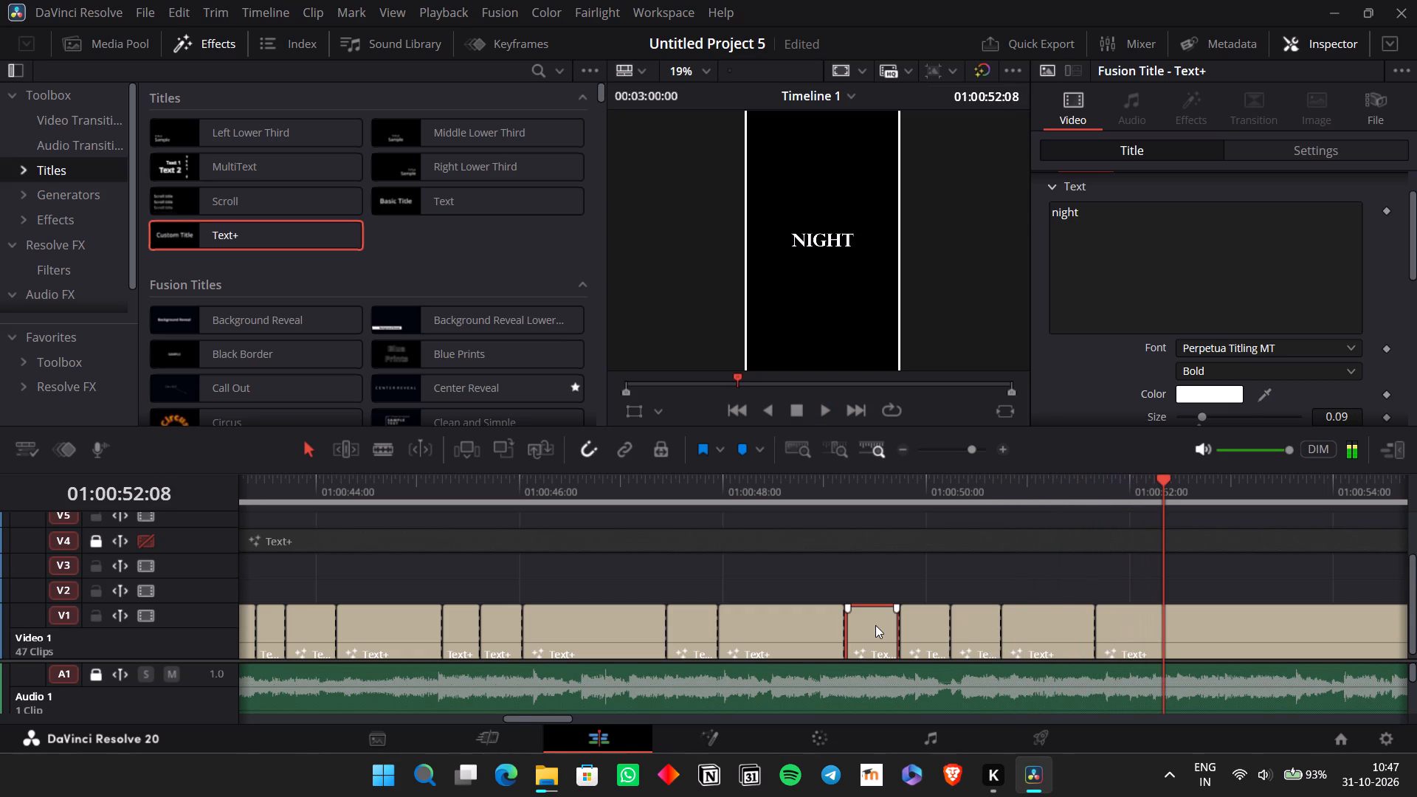
left_click(1004, 542)
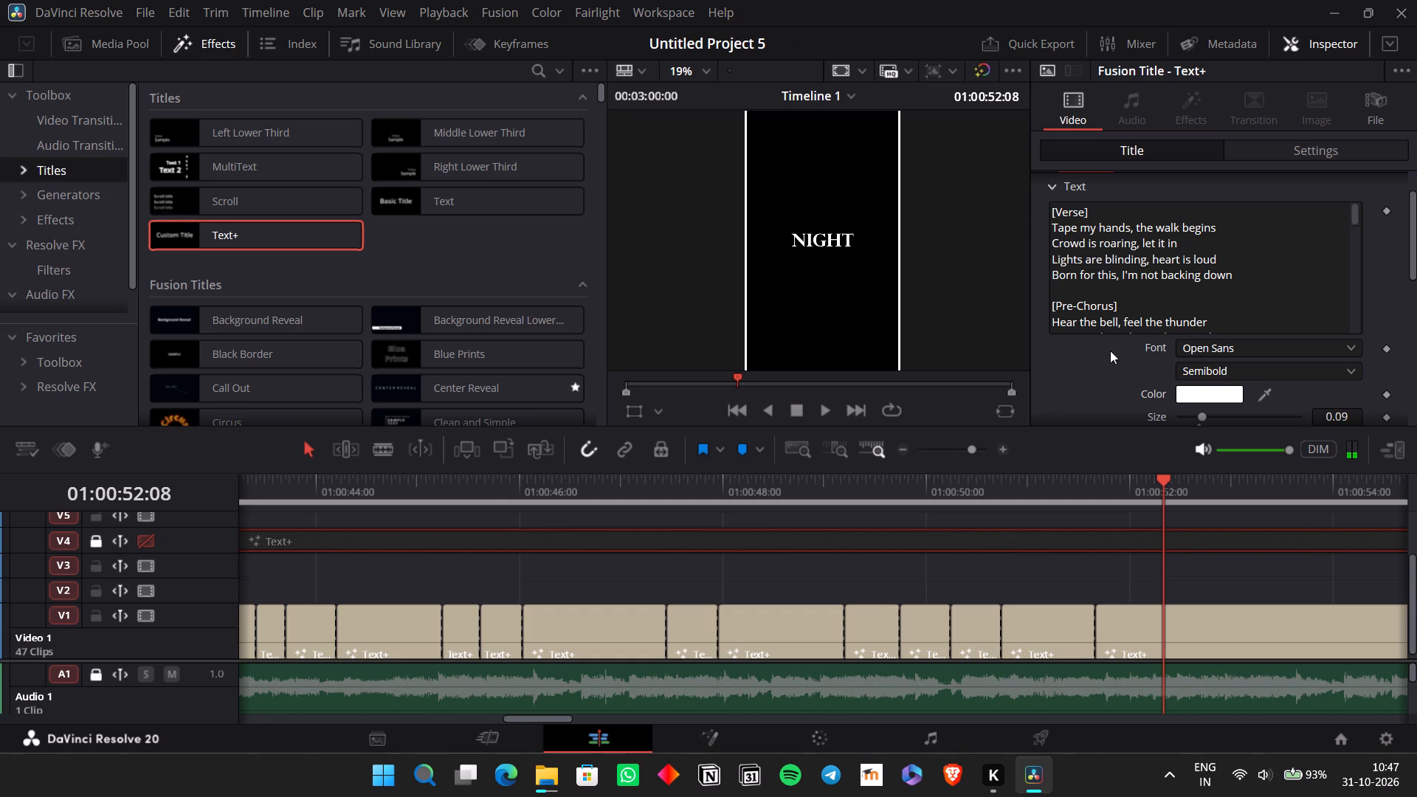
scroll(1118, 288, "down", 1)
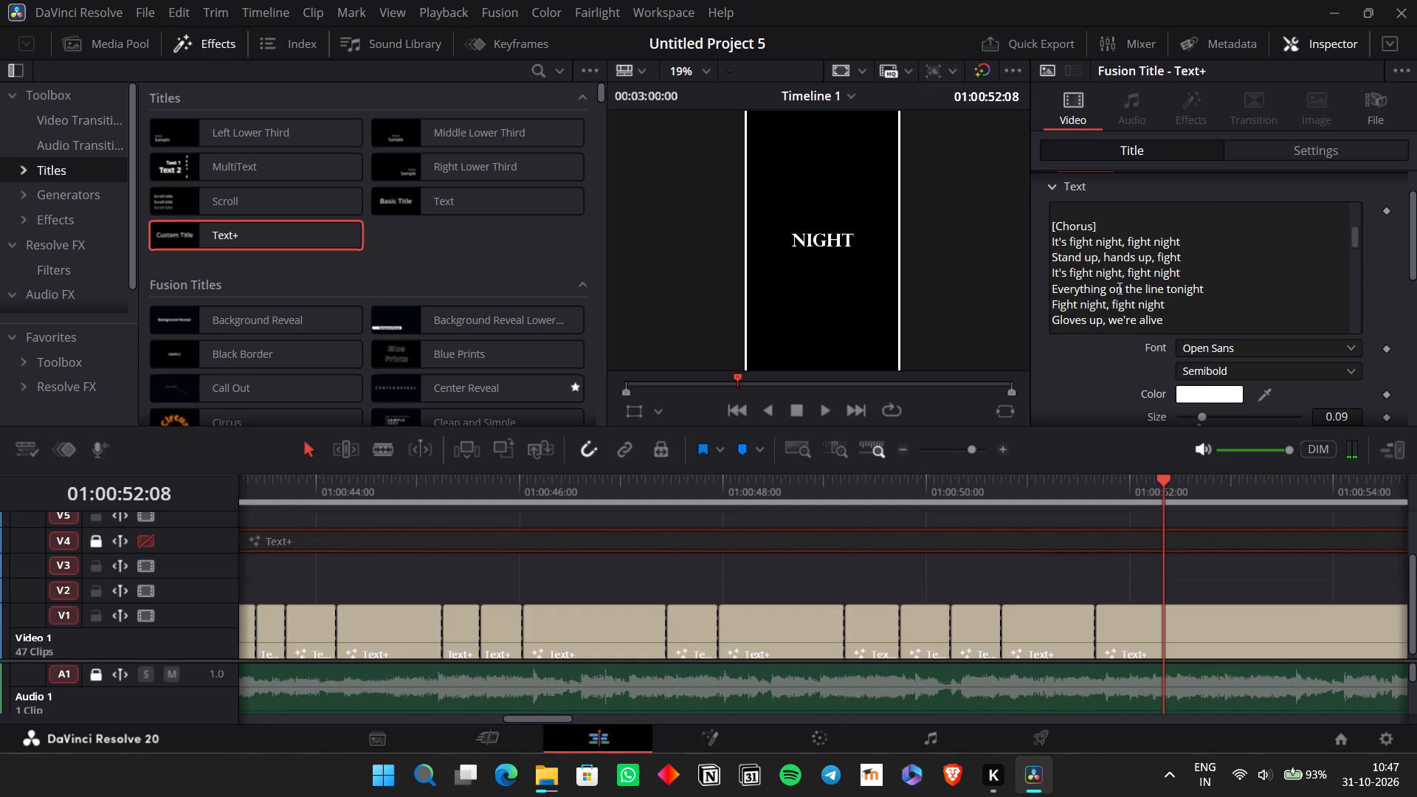
left_click(1093, 486)
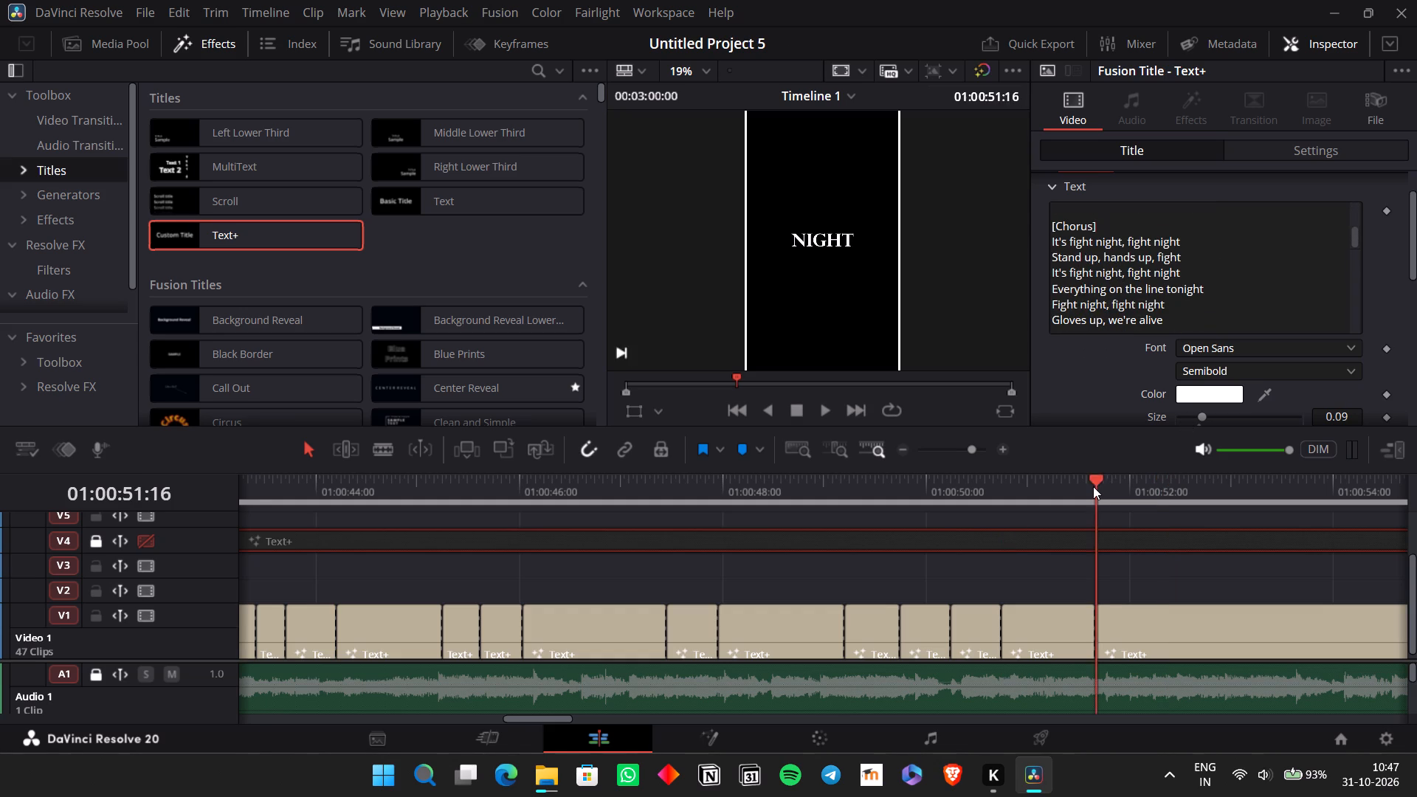
key("space")
key("space")
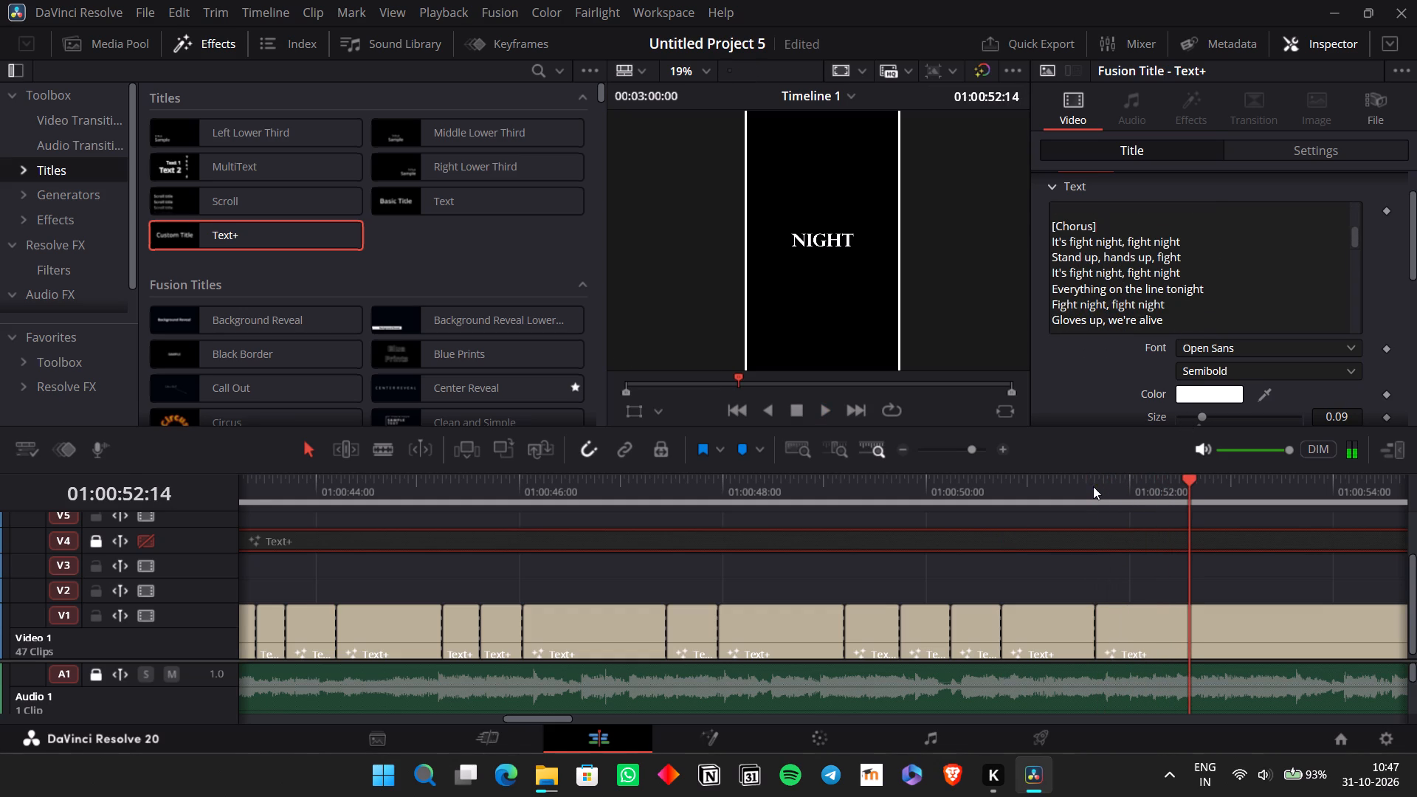
key("space")
key("space")
key("Left")
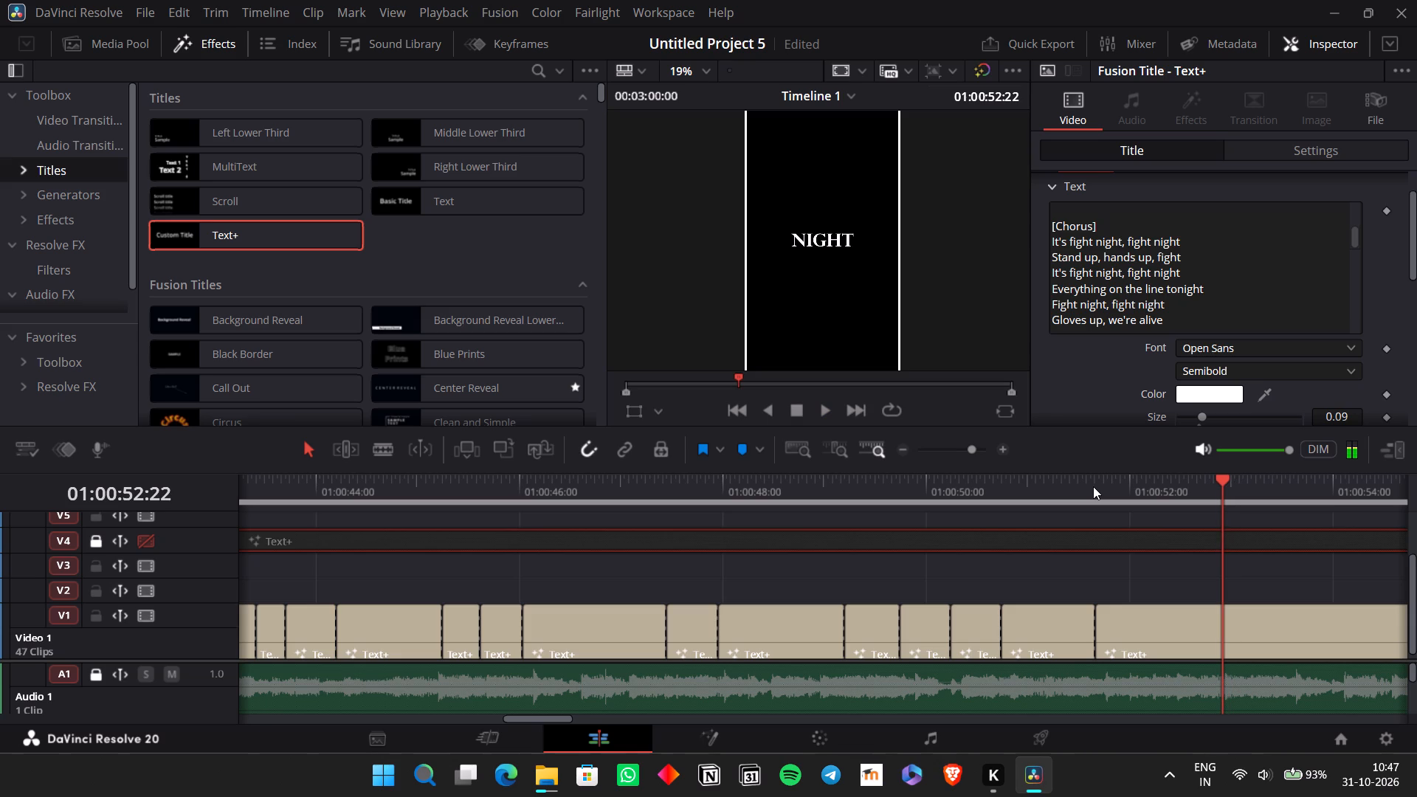
key("ctrl+b")
left_click(1182, 641)
key("ctrl+b")
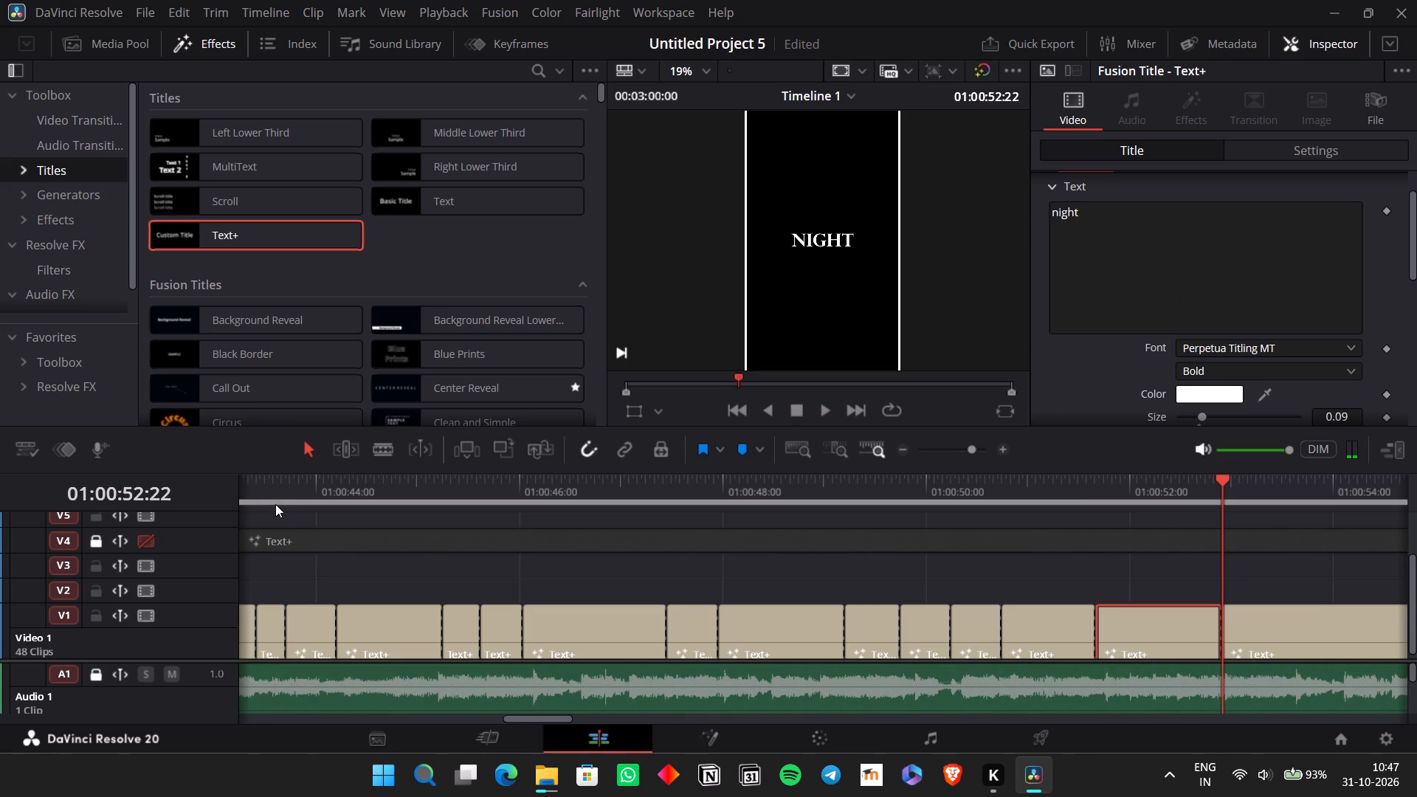
Replay the vocals from the start of the chorus and set the text of the V1 clip starting at about 01:00:47:11 to "fight".
left_click(261, 485)
key("space")
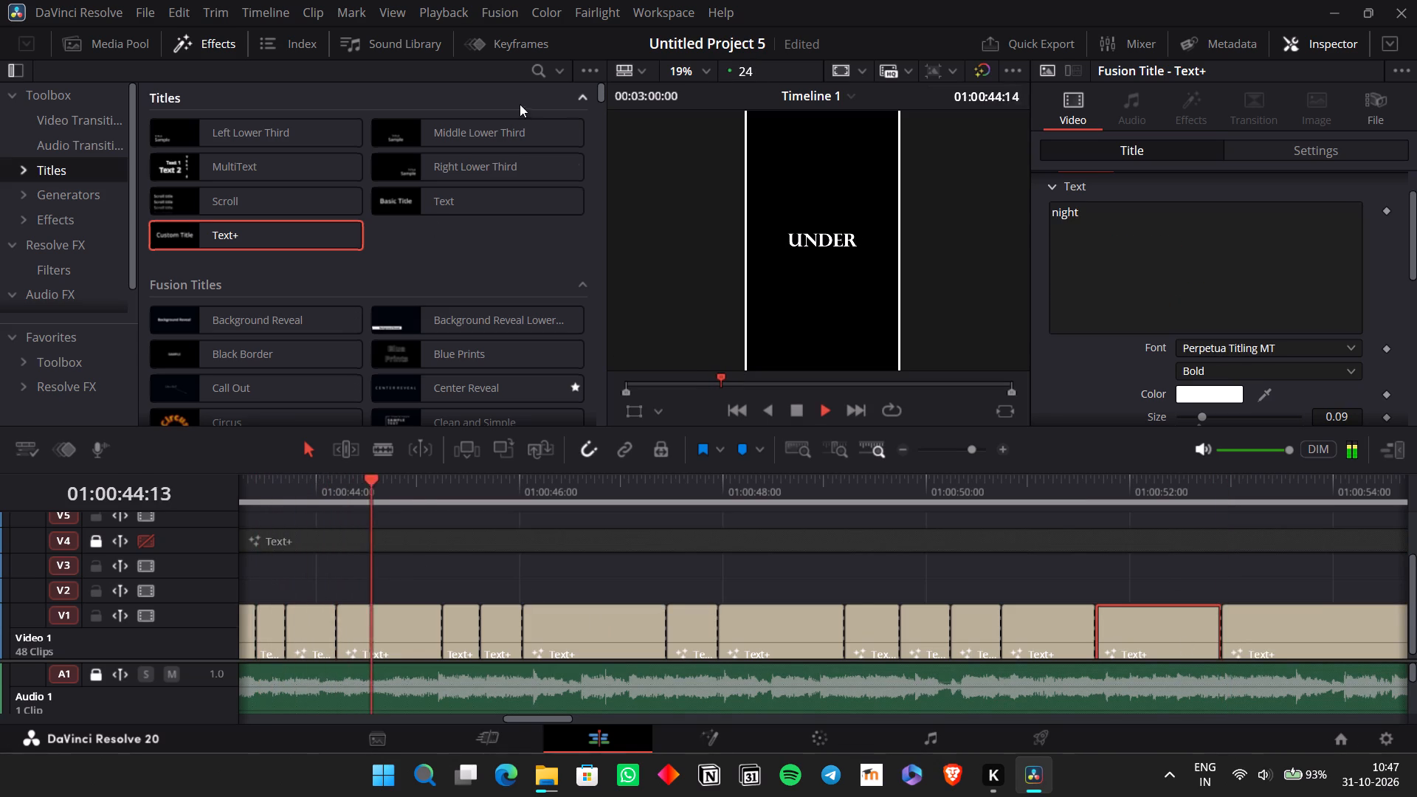
key("space")
key("space")
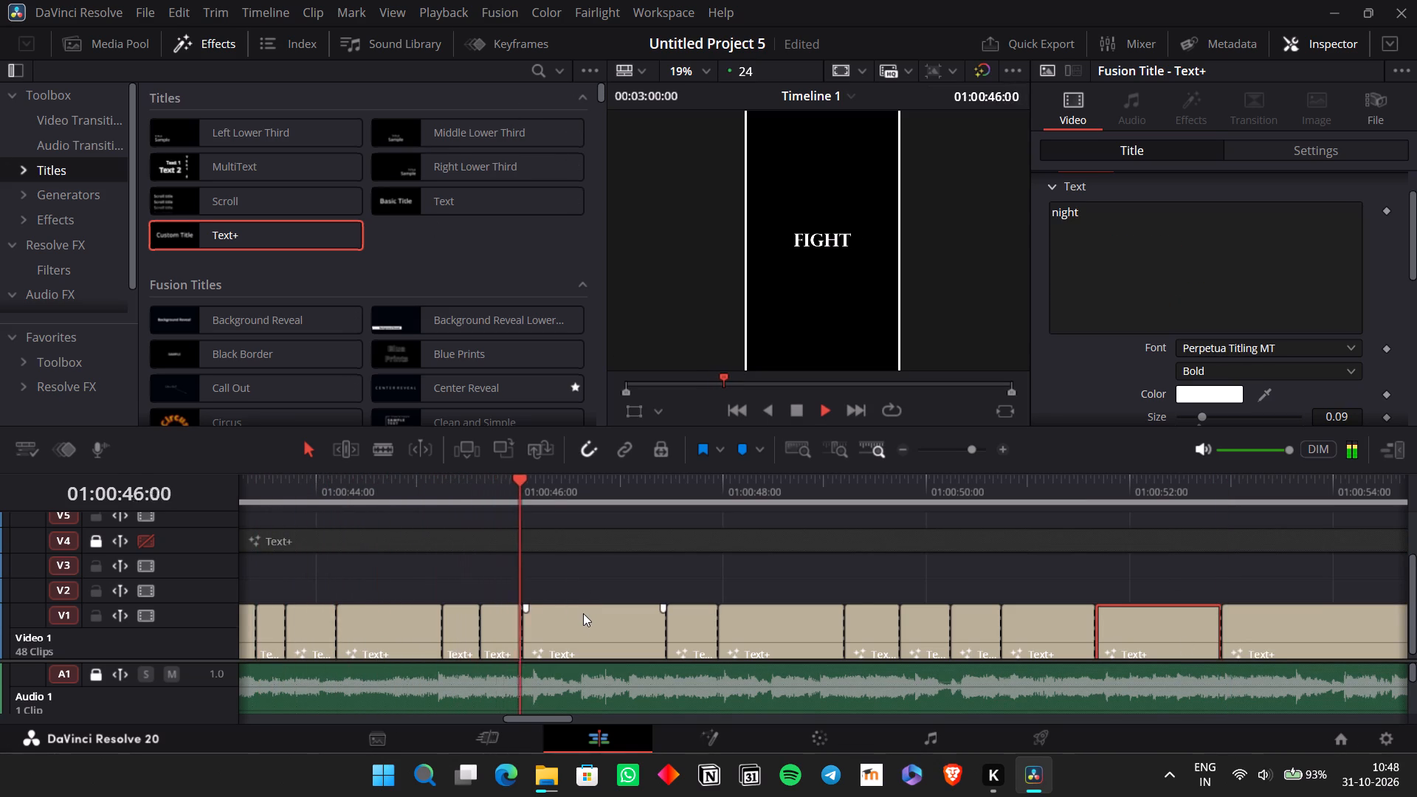
key("space")
left_click_drag(460, 570, 462, 571)
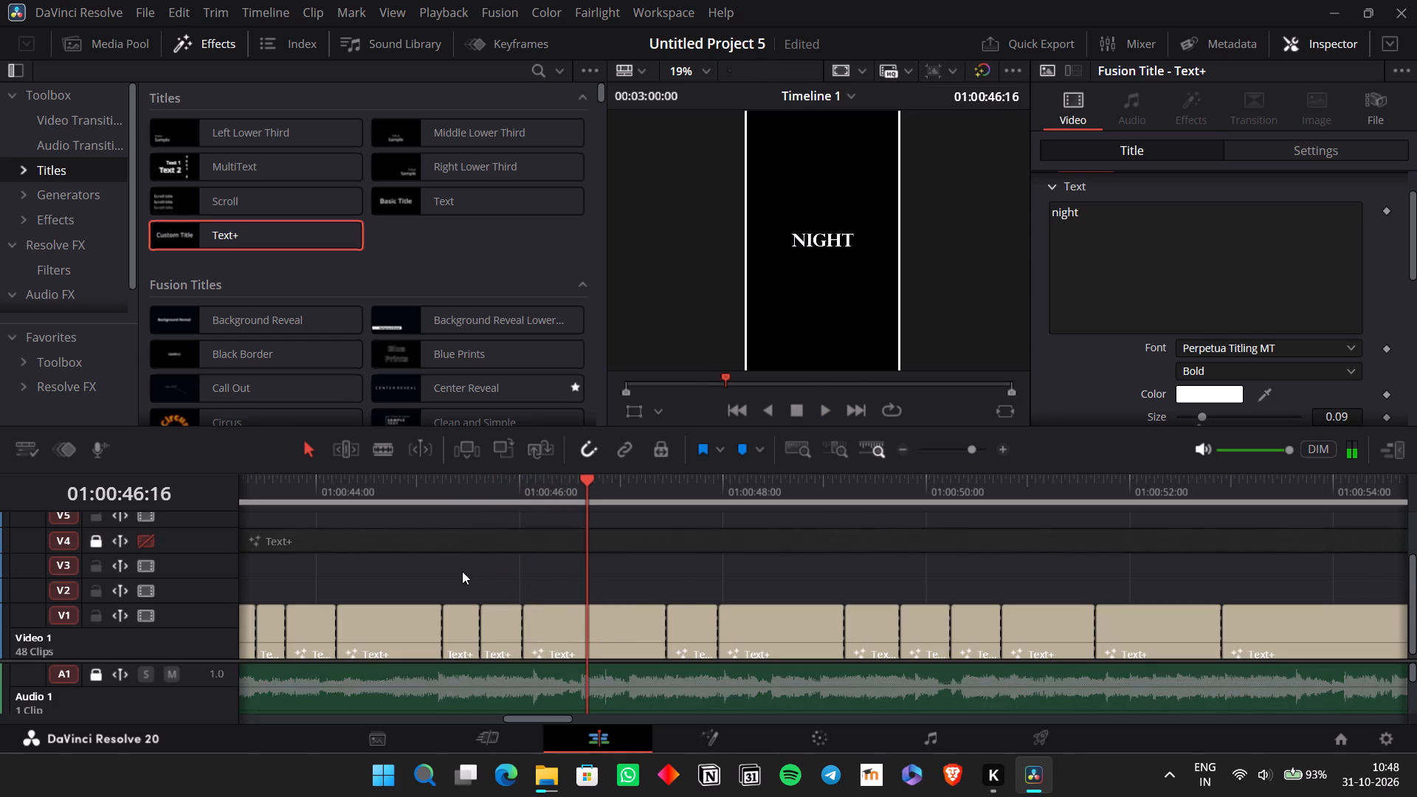
left_click_drag(462, 571, 763, 638)
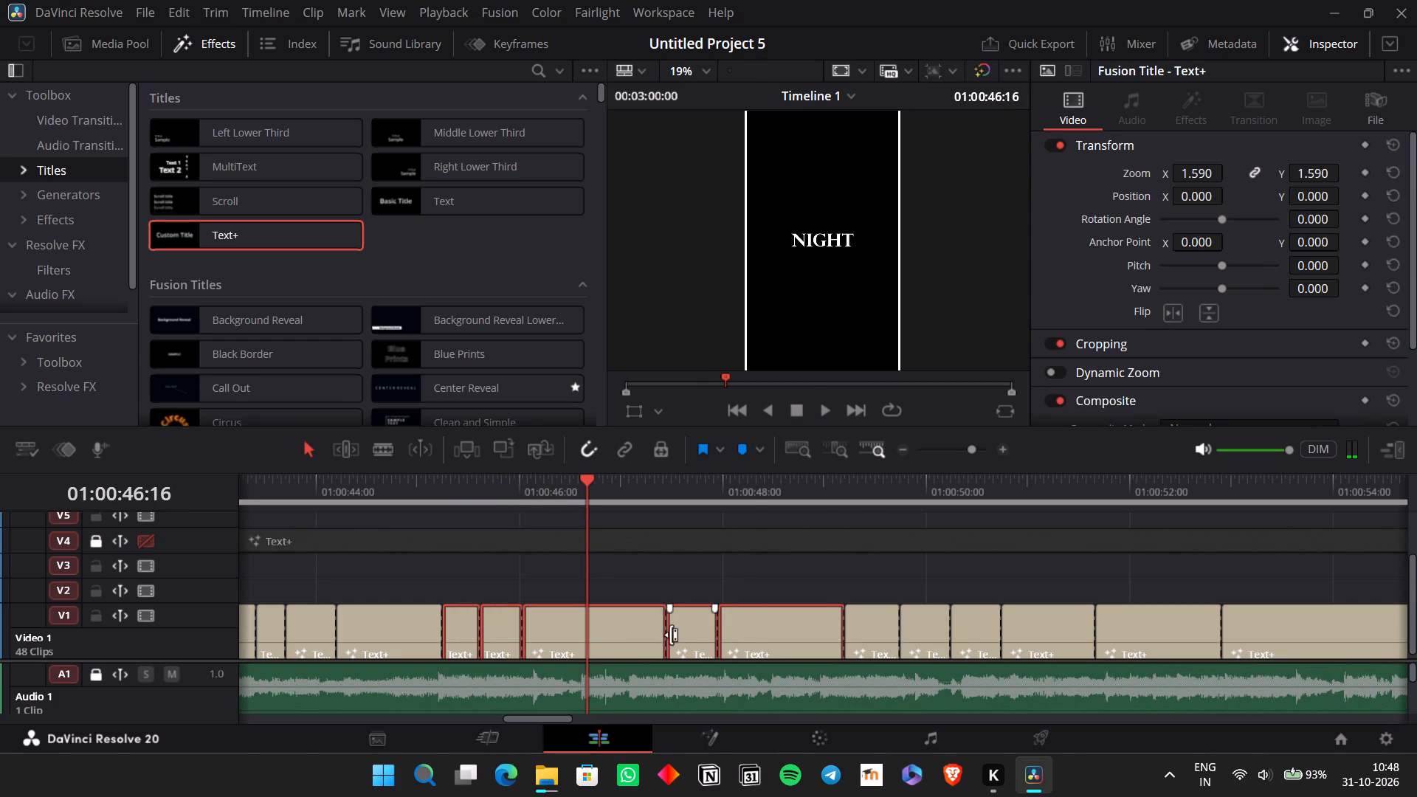
left_click_drag(663, 632, 671, 631)
left_click_drag(708, 578, 700, 642)
double_click(1083, 229)
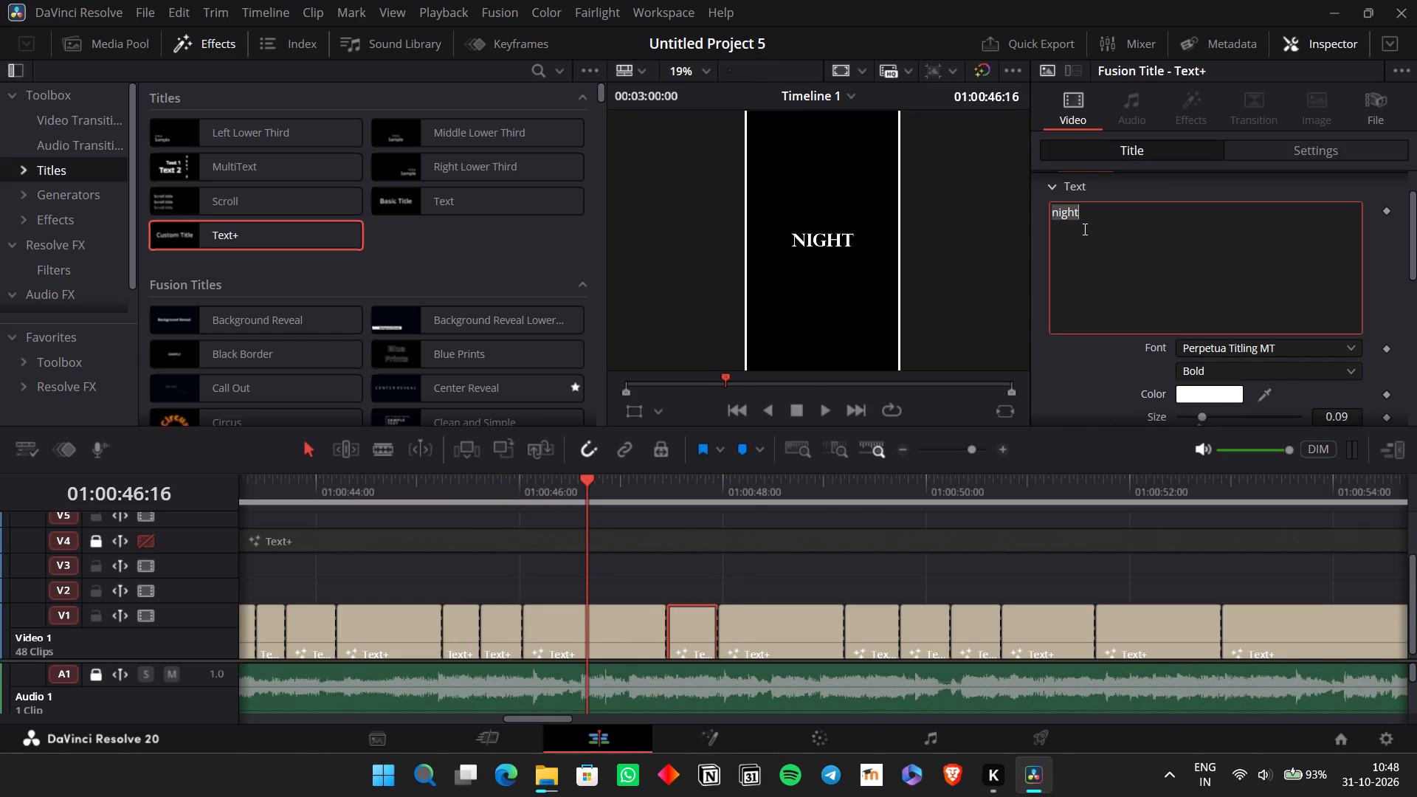
type("fih")
key("BackSpace")
type("gjt")
key("BackSpace")
key("BackSpace")
type("ht")
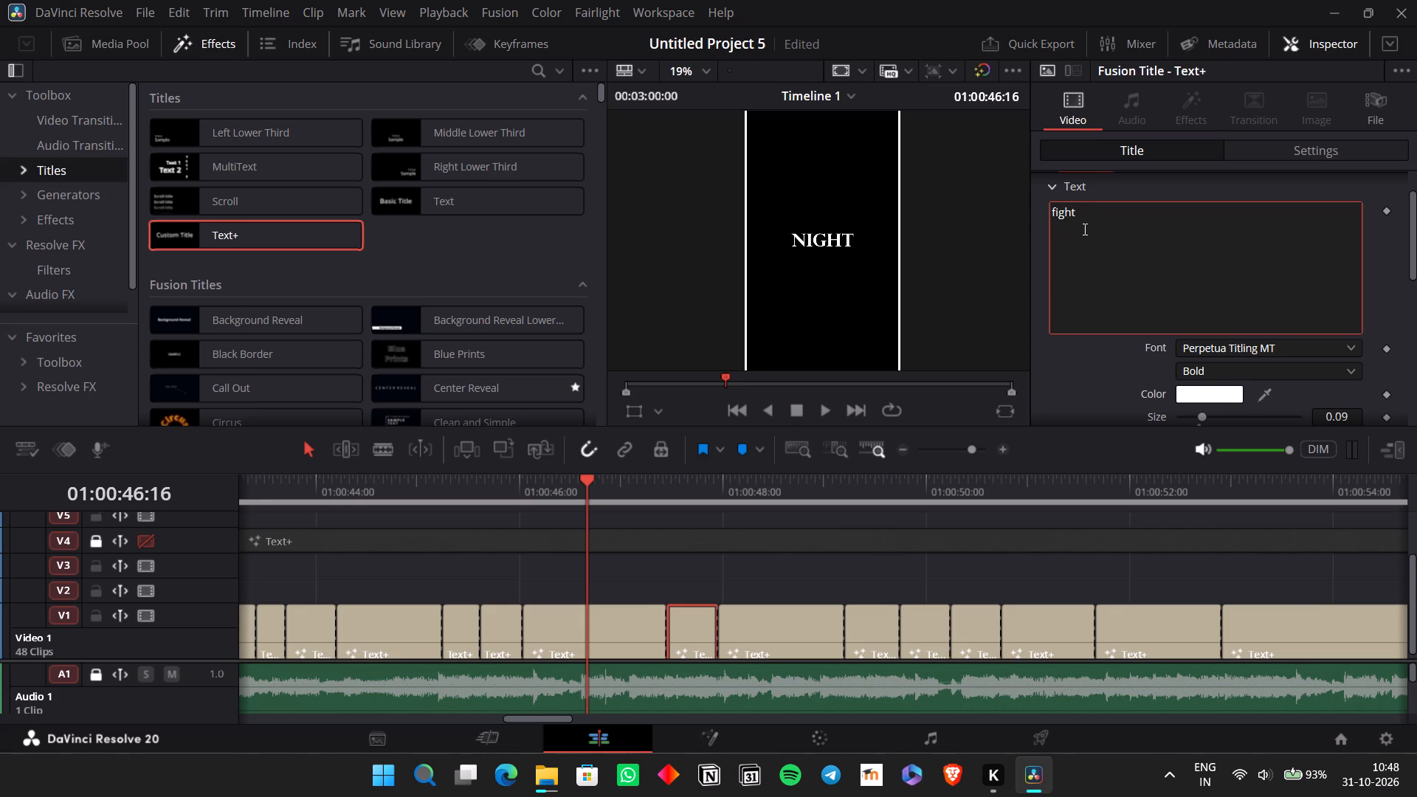
Check the chorus lyrics against playback and set the text of the V1 clip starting at about 01:00:49:05 to "stand".
left_click(782, 616)
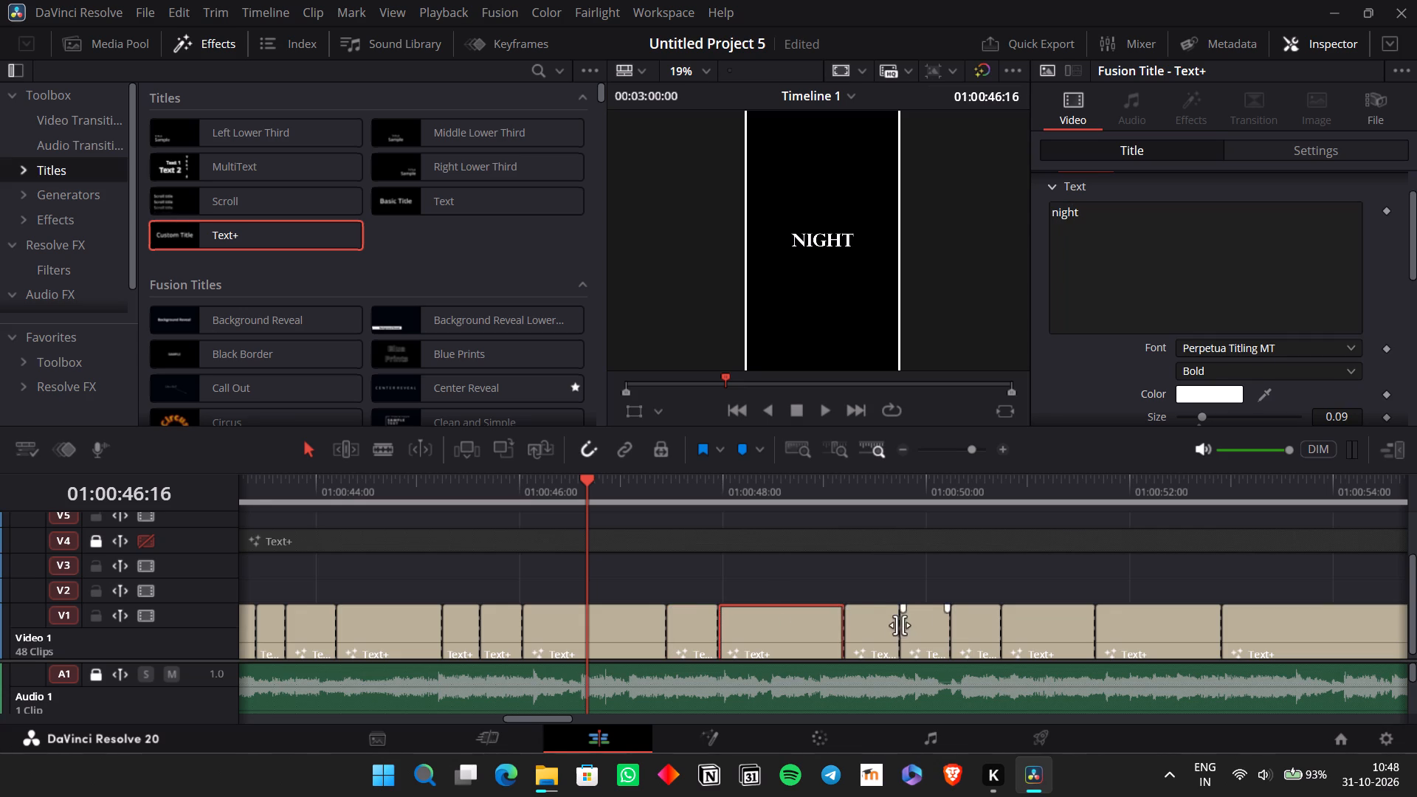
left_click(883, 631)
left_click(876, 550)
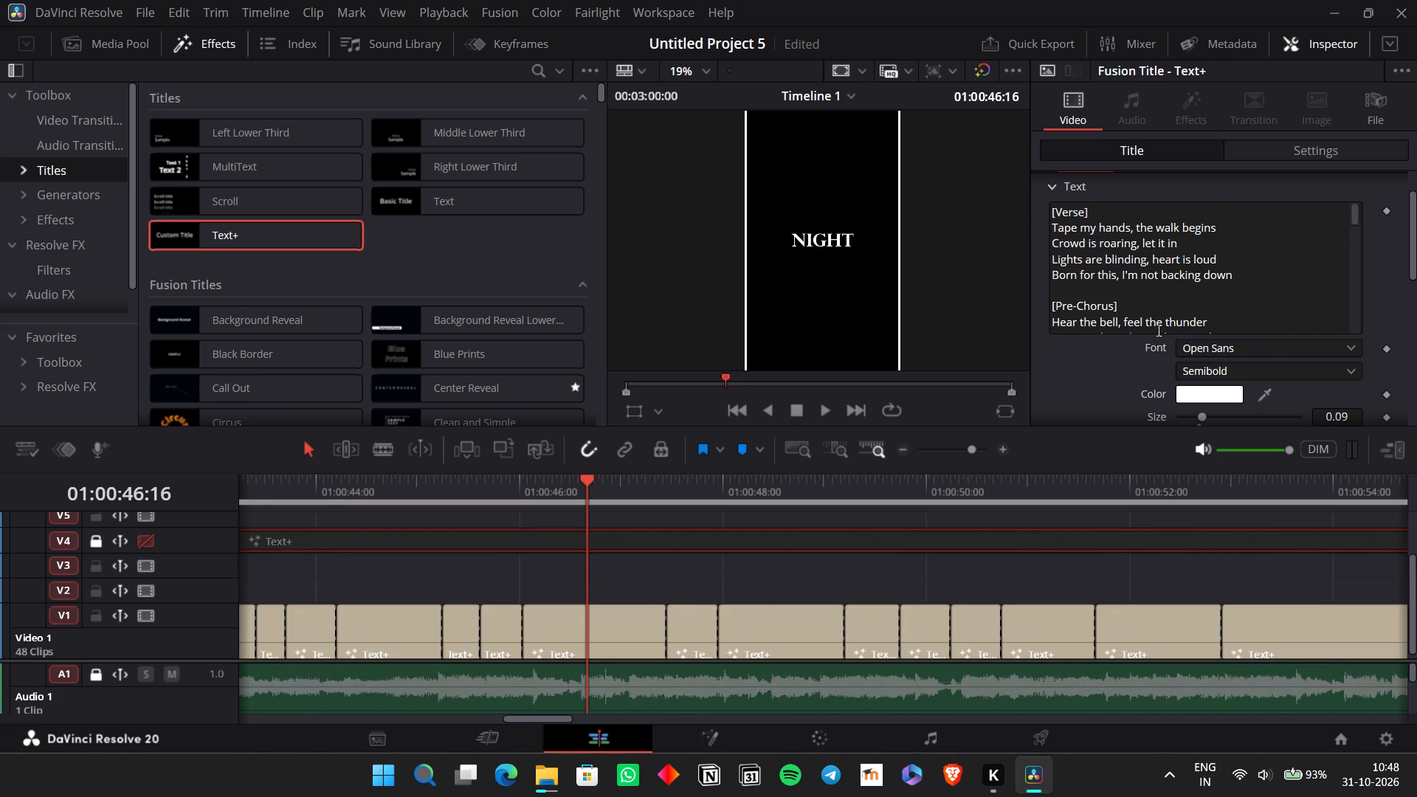
scroll(1160, 322, "down", 2)
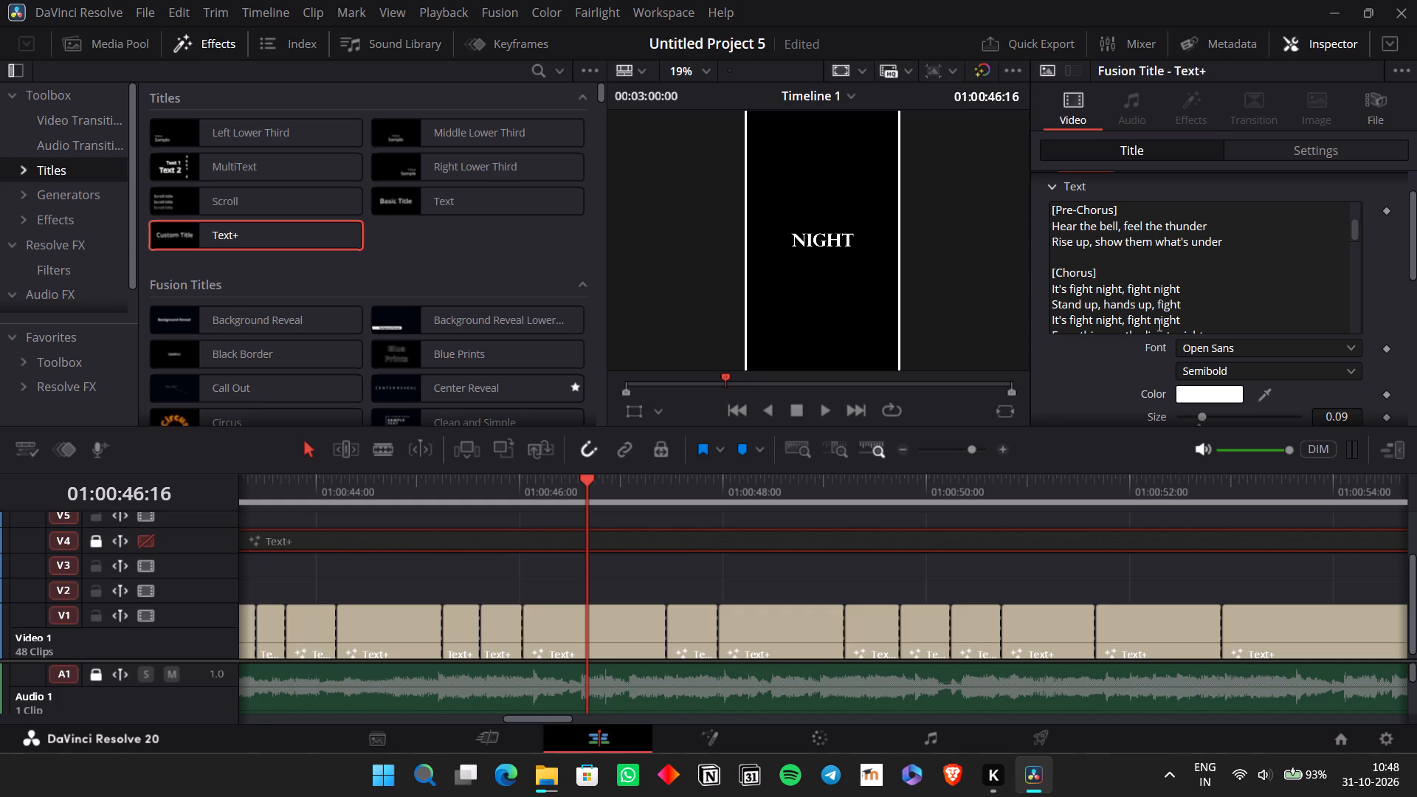
scroll(1158, 325, "down", 1)
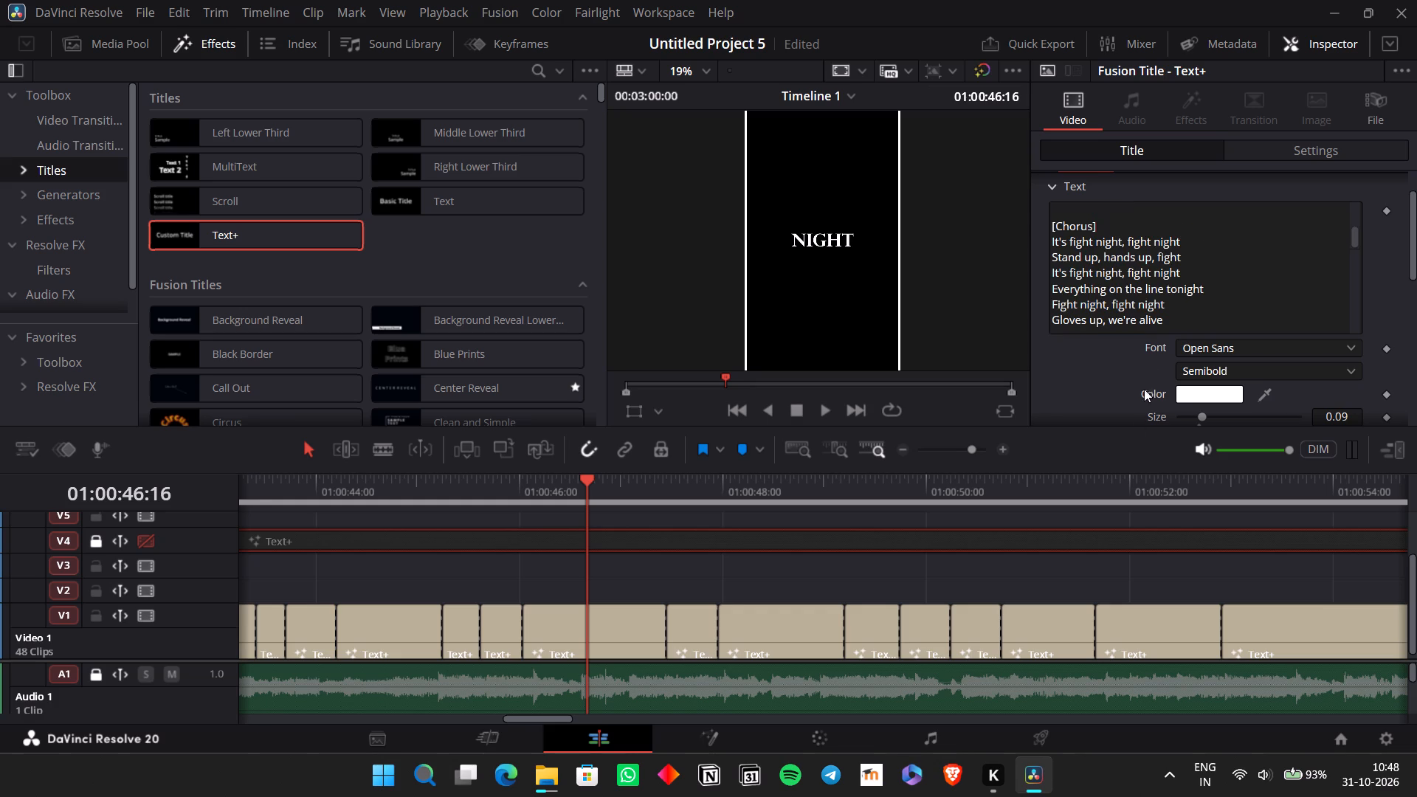
left_click(711, 629)
left_click(697, 634)
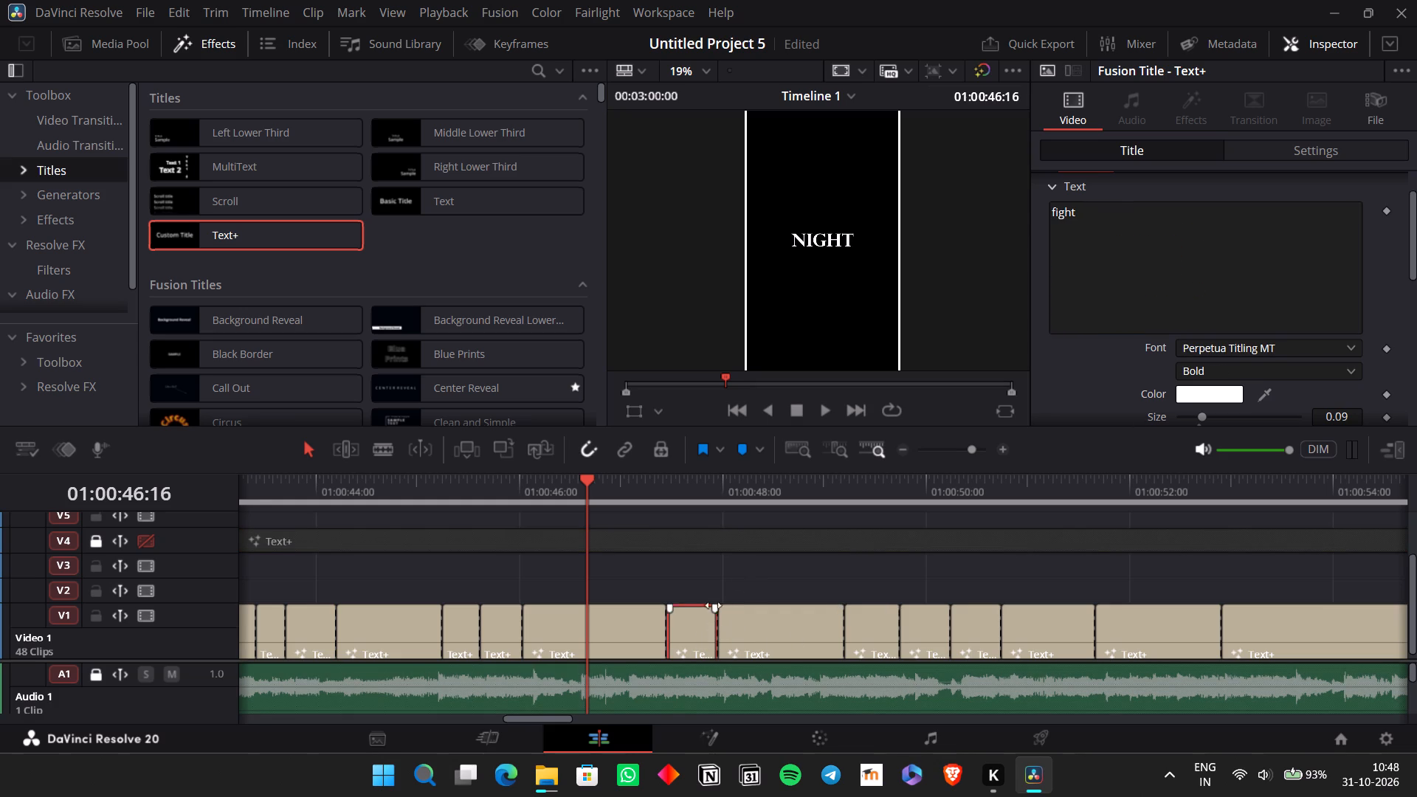
key("space")
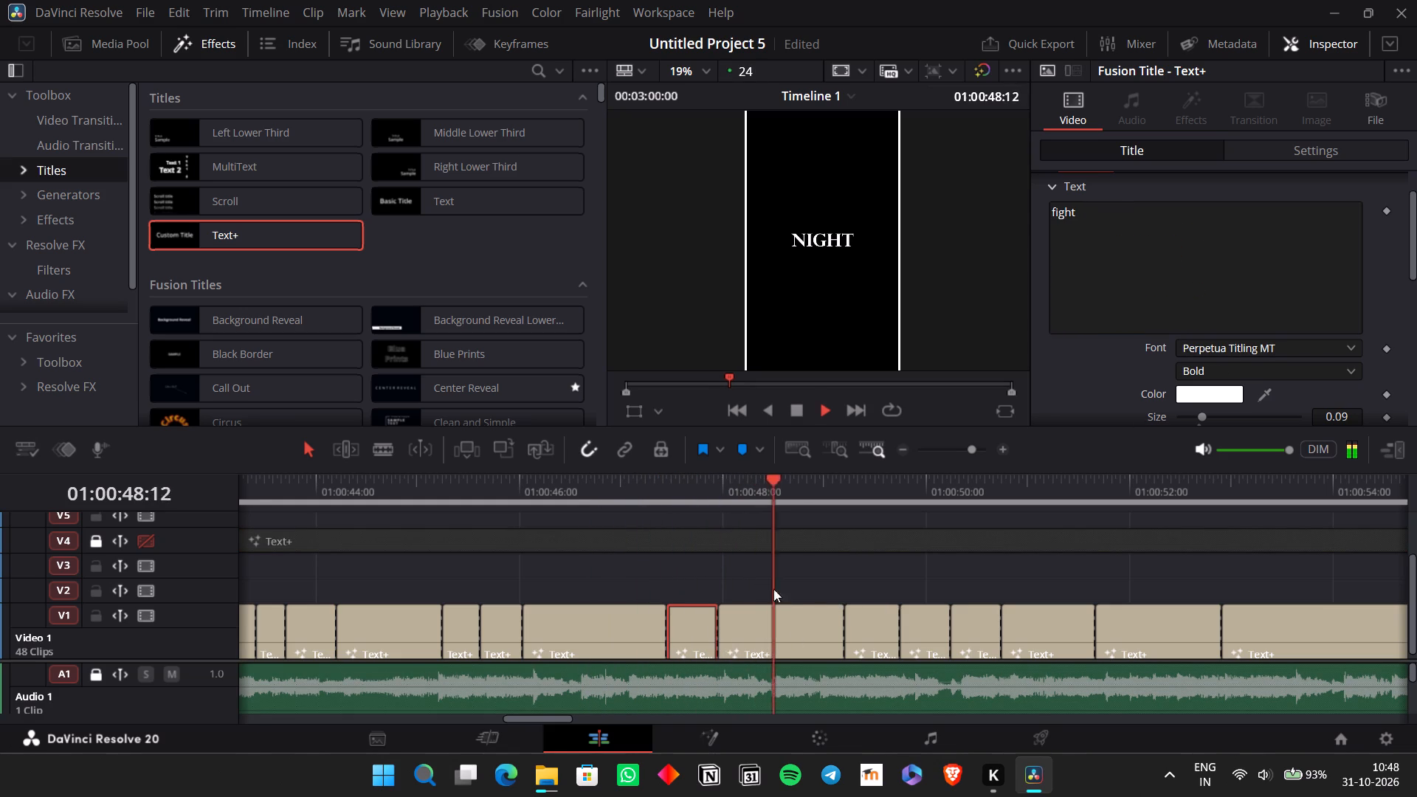
key("space")
left_click(880, 633)
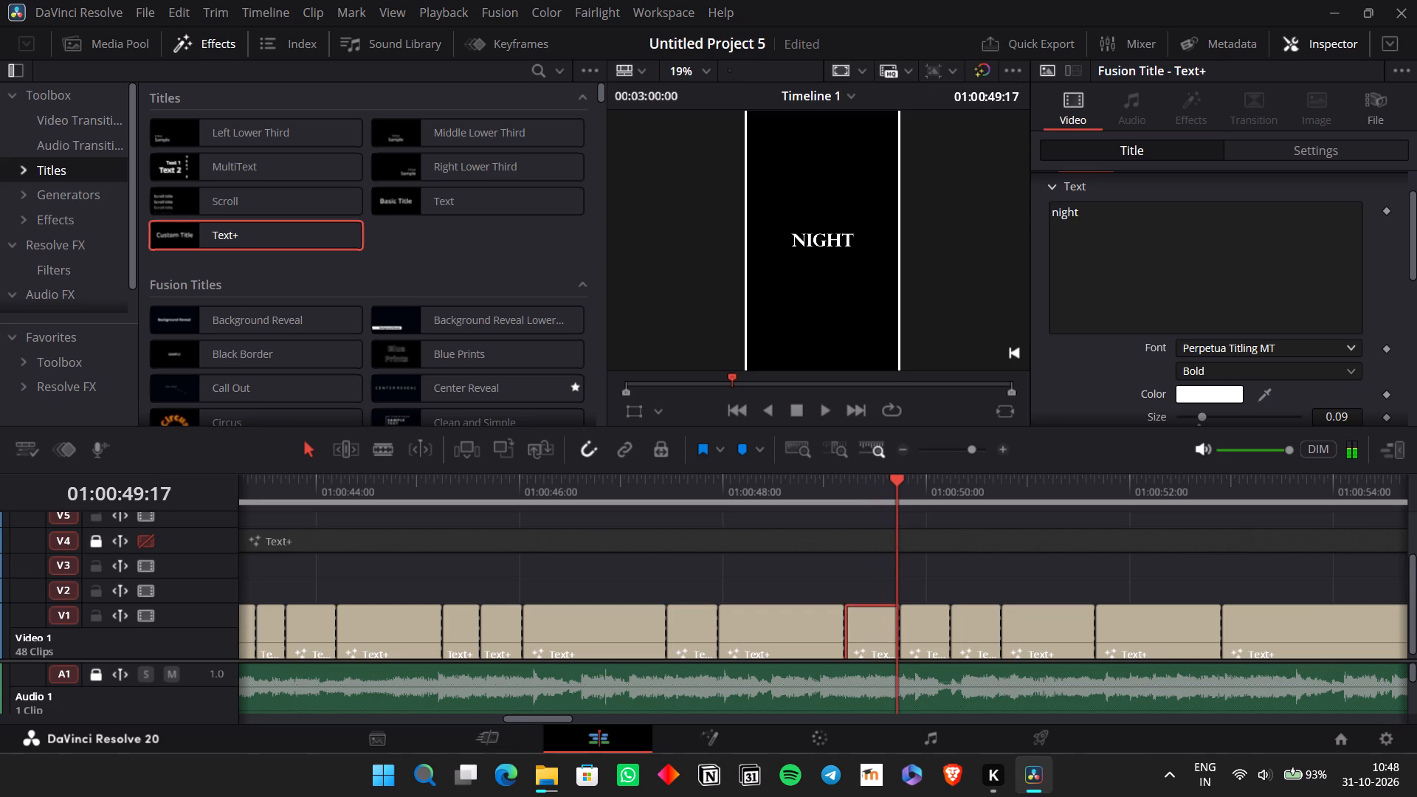
left_click(1263, 302)
left_click(1258, 296)
key("s")
triple_click(1258, 296)
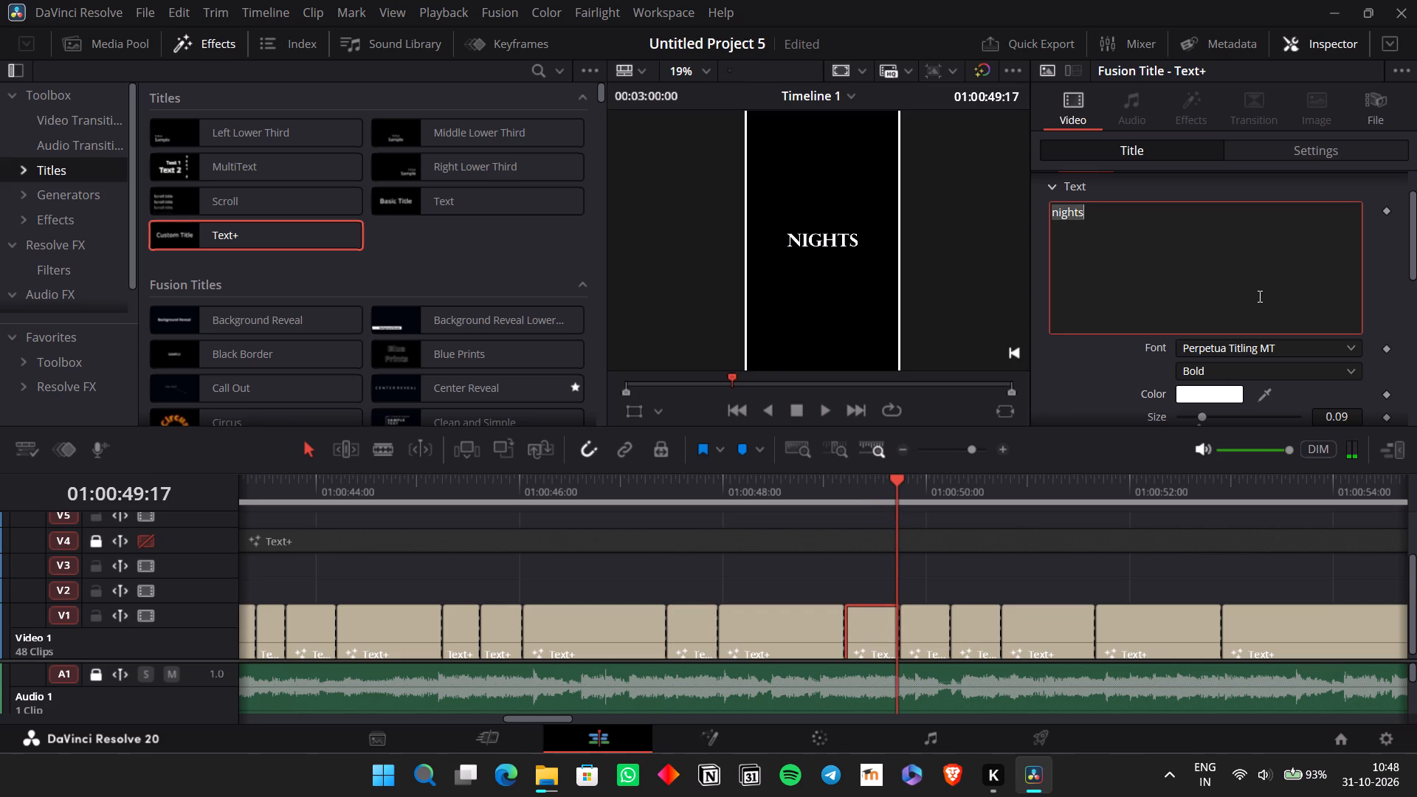
type("stan")
key("d")
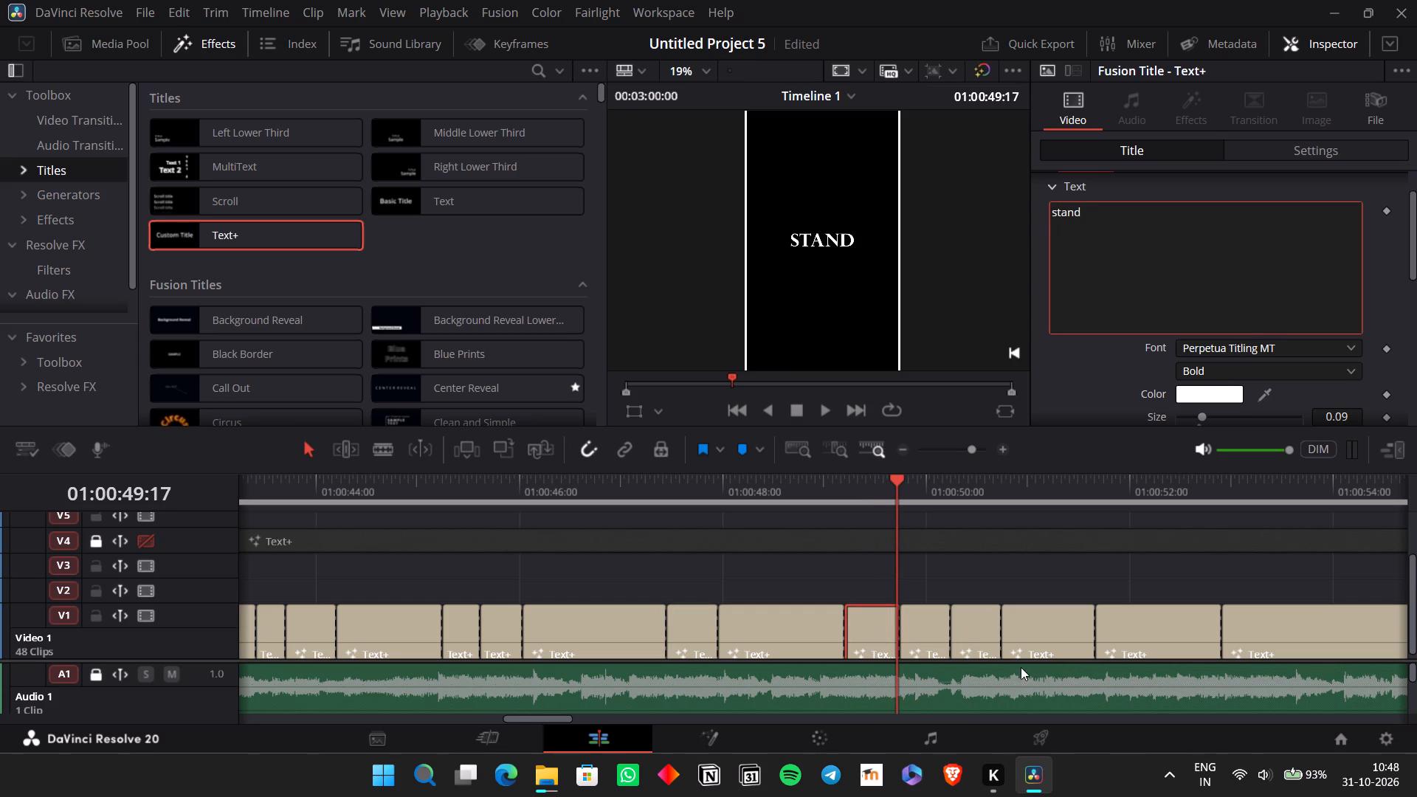
Set the text of the V1 clip starting at about 01:00:49:18 to "up".
left_click(934, 633)
double_click(1140, 283)
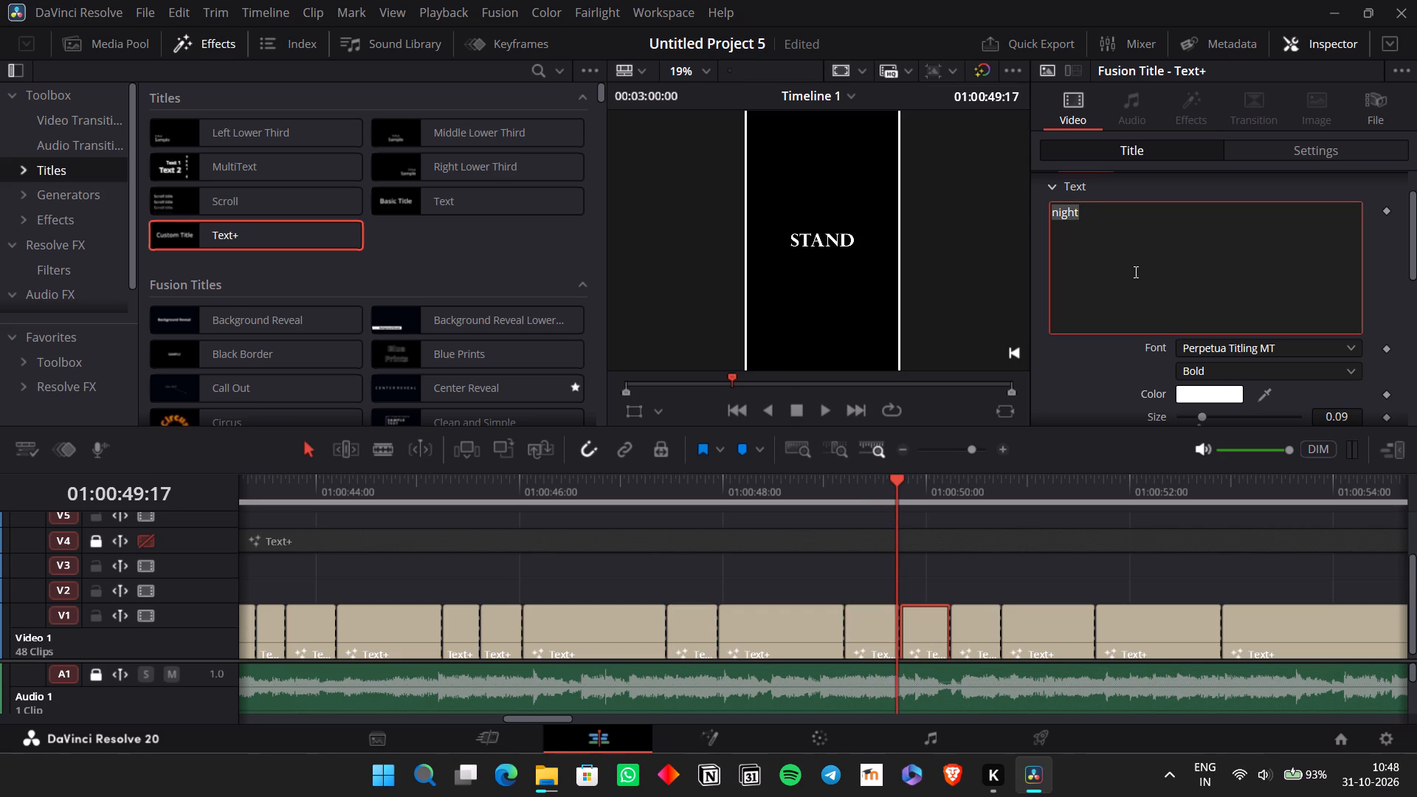
key("y")
key("BackSpace")
key("u")
key("p")
Check the next chorus words by playback and in the V4 lyrics, and set the V1 clip starting at about 01:00:50:06 to "fight".
left_click(951, 588)
key("space")
key("space")
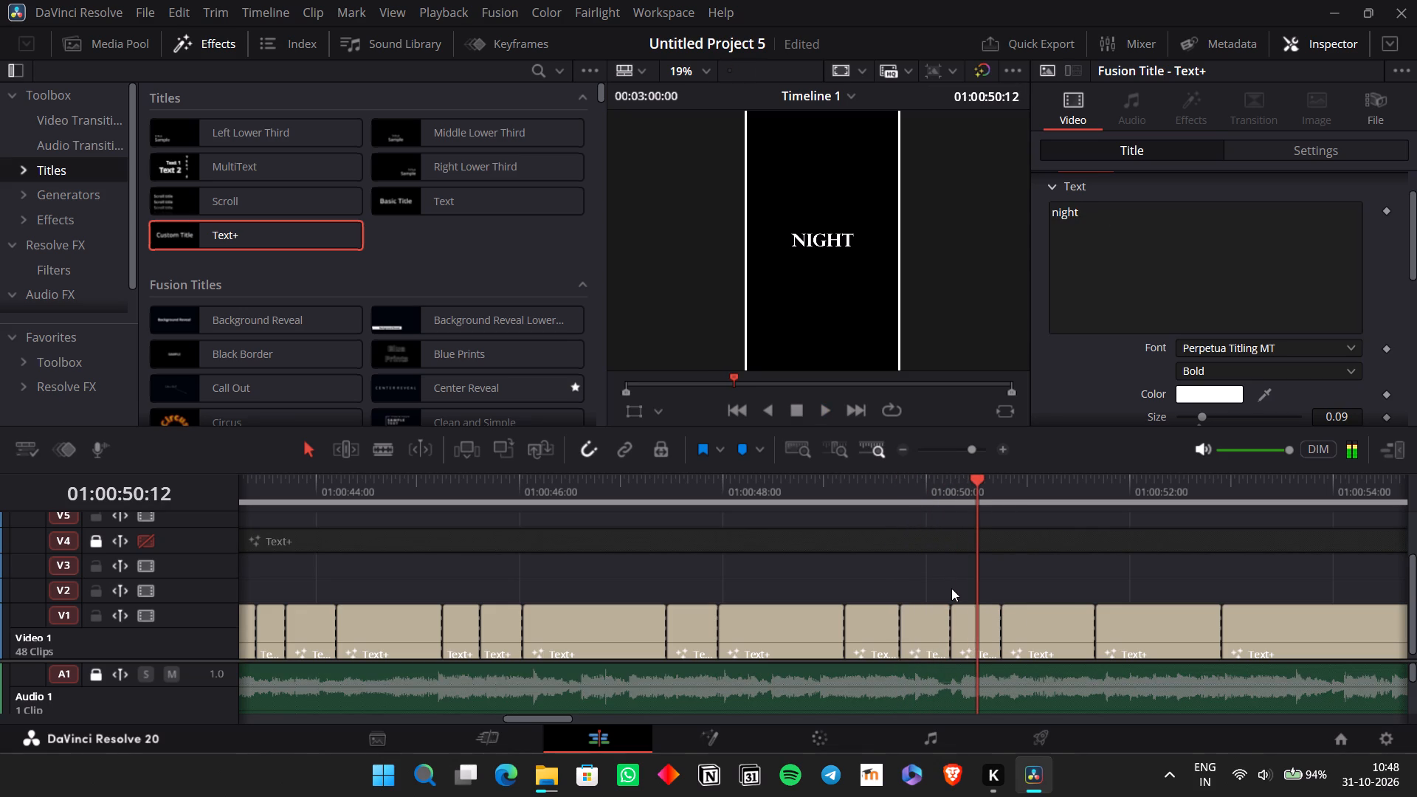
left_click(973, 629)
left_click(970, 523)
left_click(974, 539)
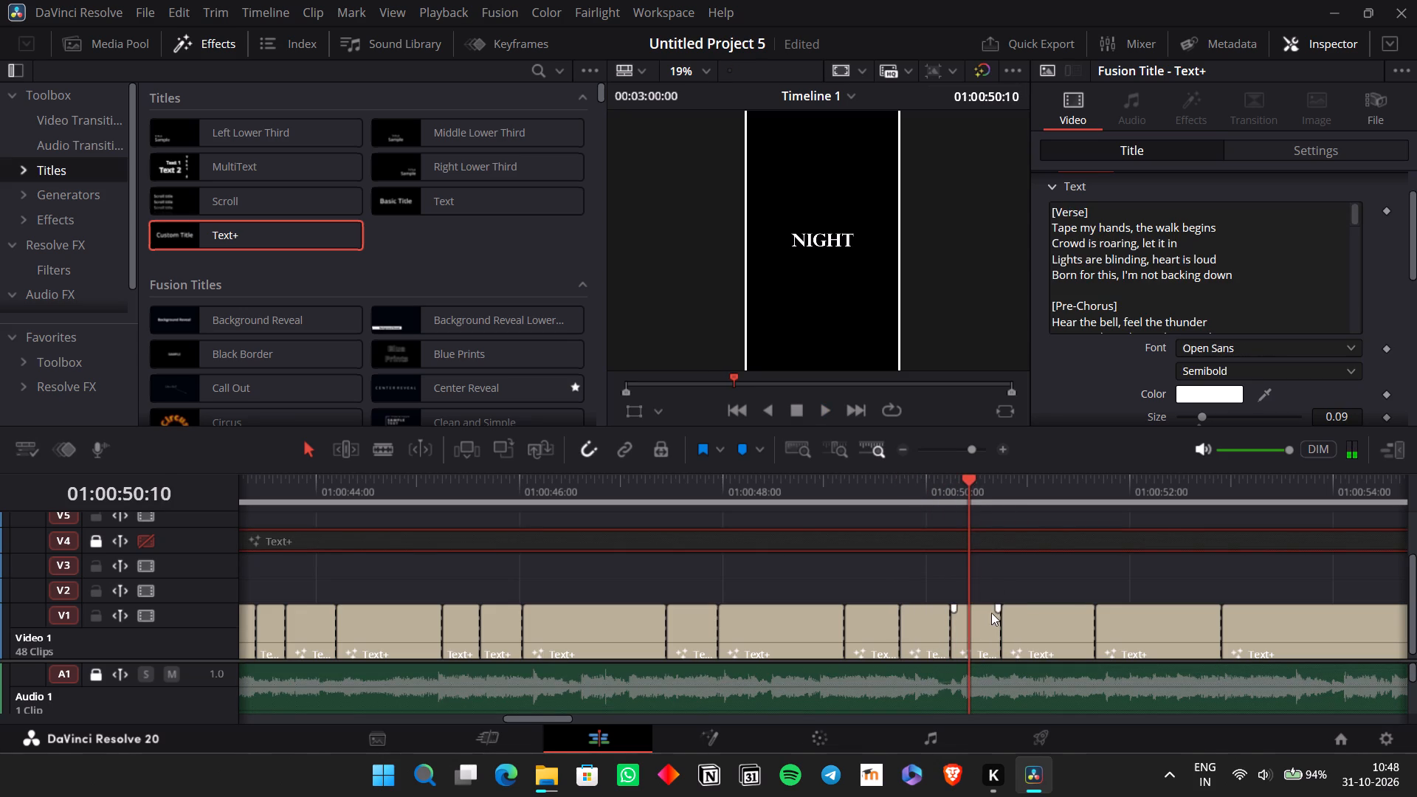
scroll(1156, 263, "down", 3)
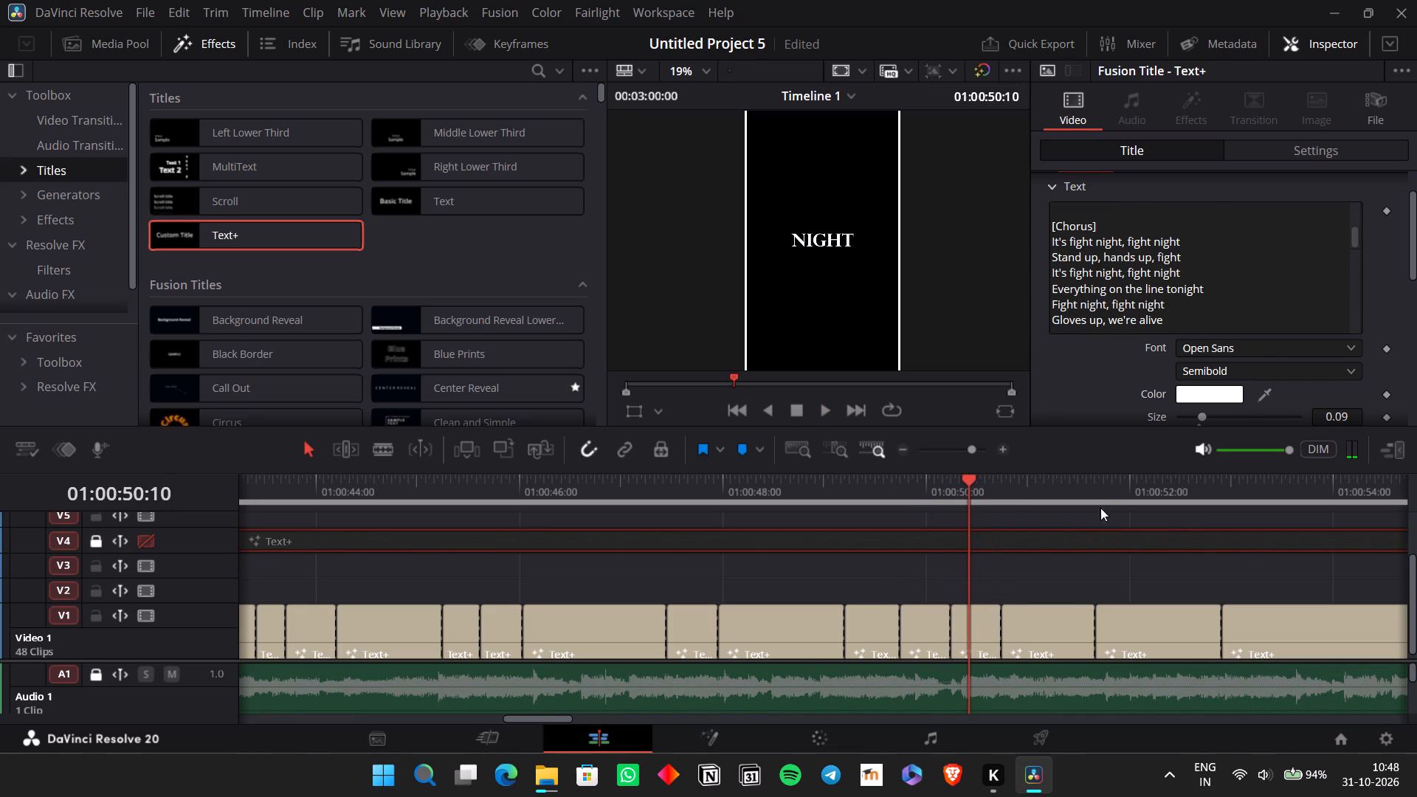
left_click(988, 641)
double_click(1128, 288)
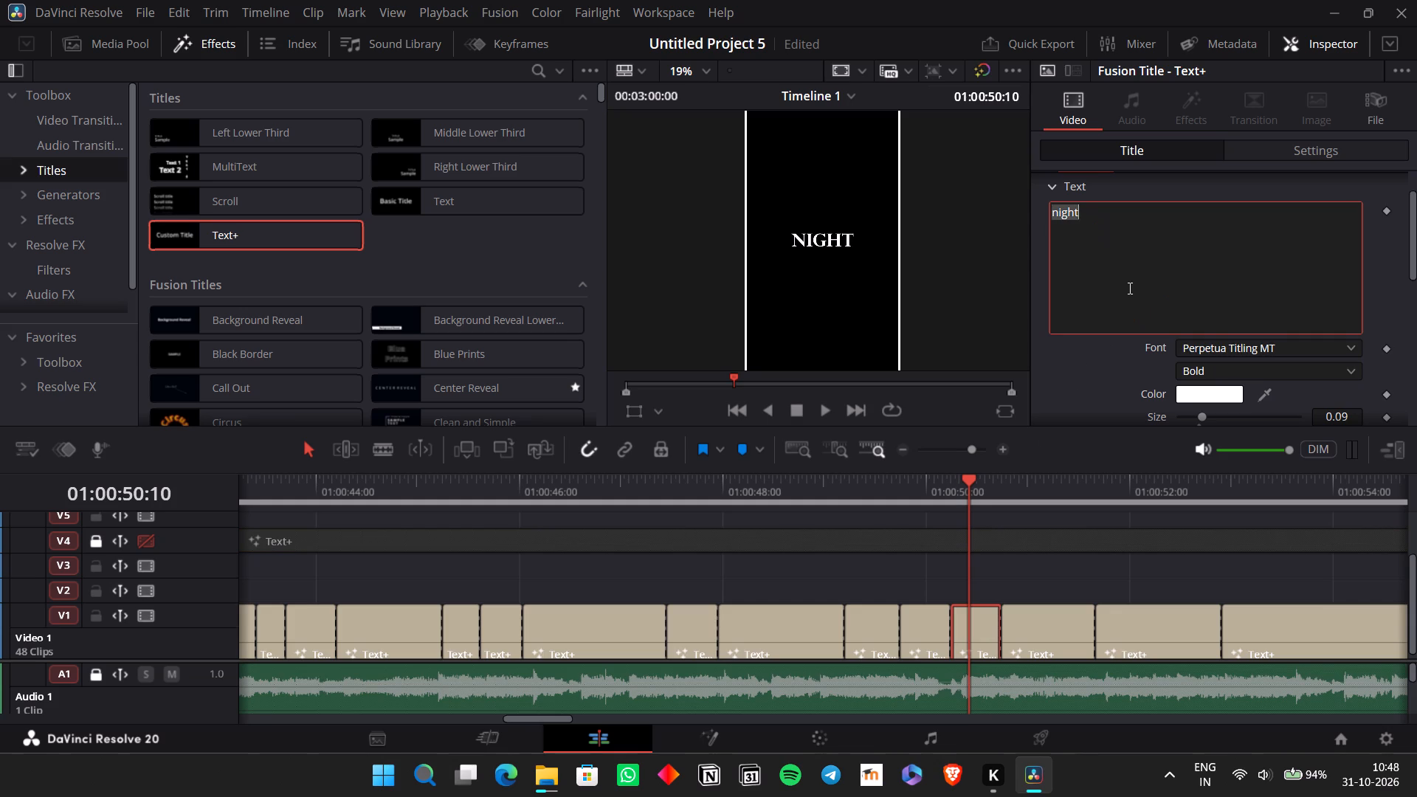
type("fight")
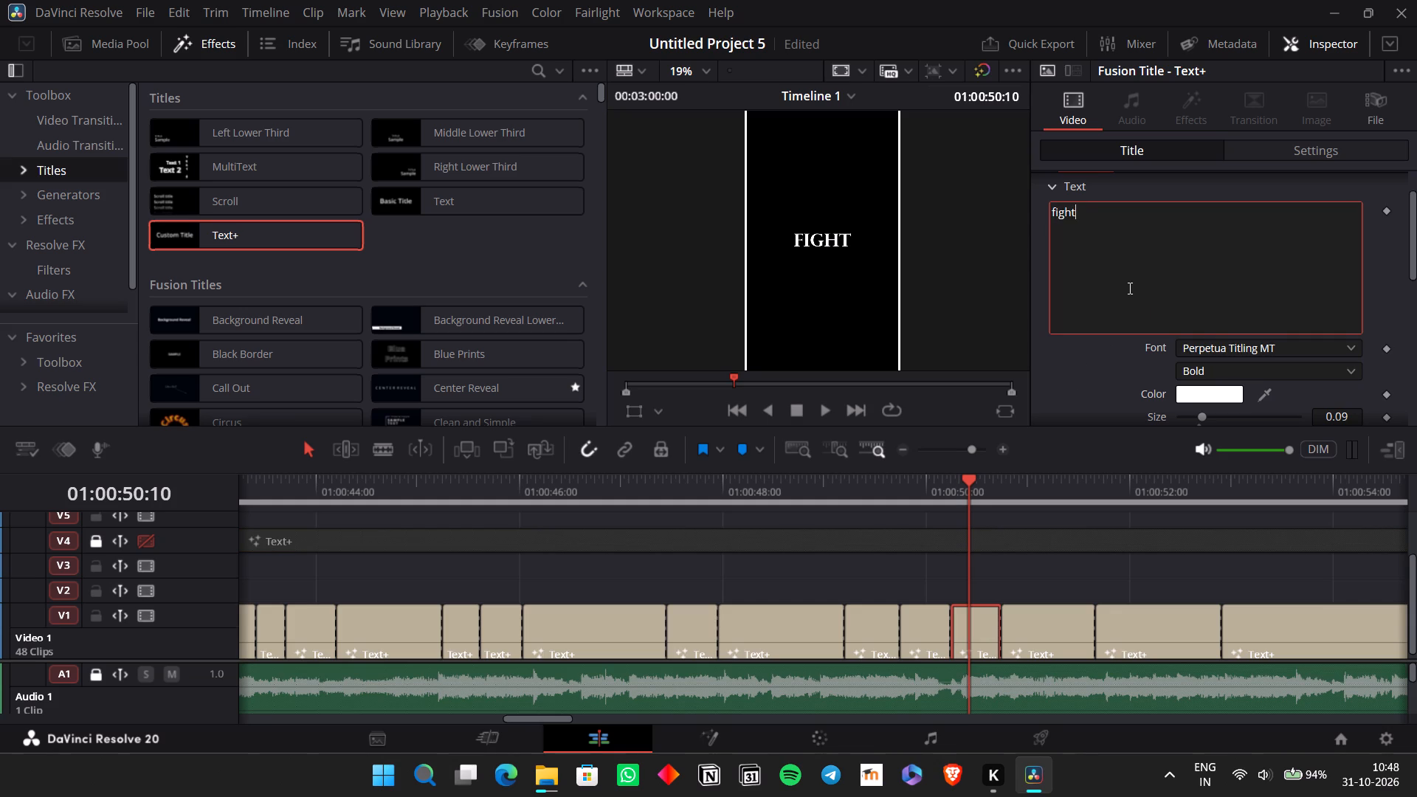
Replay the chorus vocals around 01:00:50 and set the text of the V1 clip starting at about 01:00:51:16 to "fight".
left_click(830, 480)
key("space")
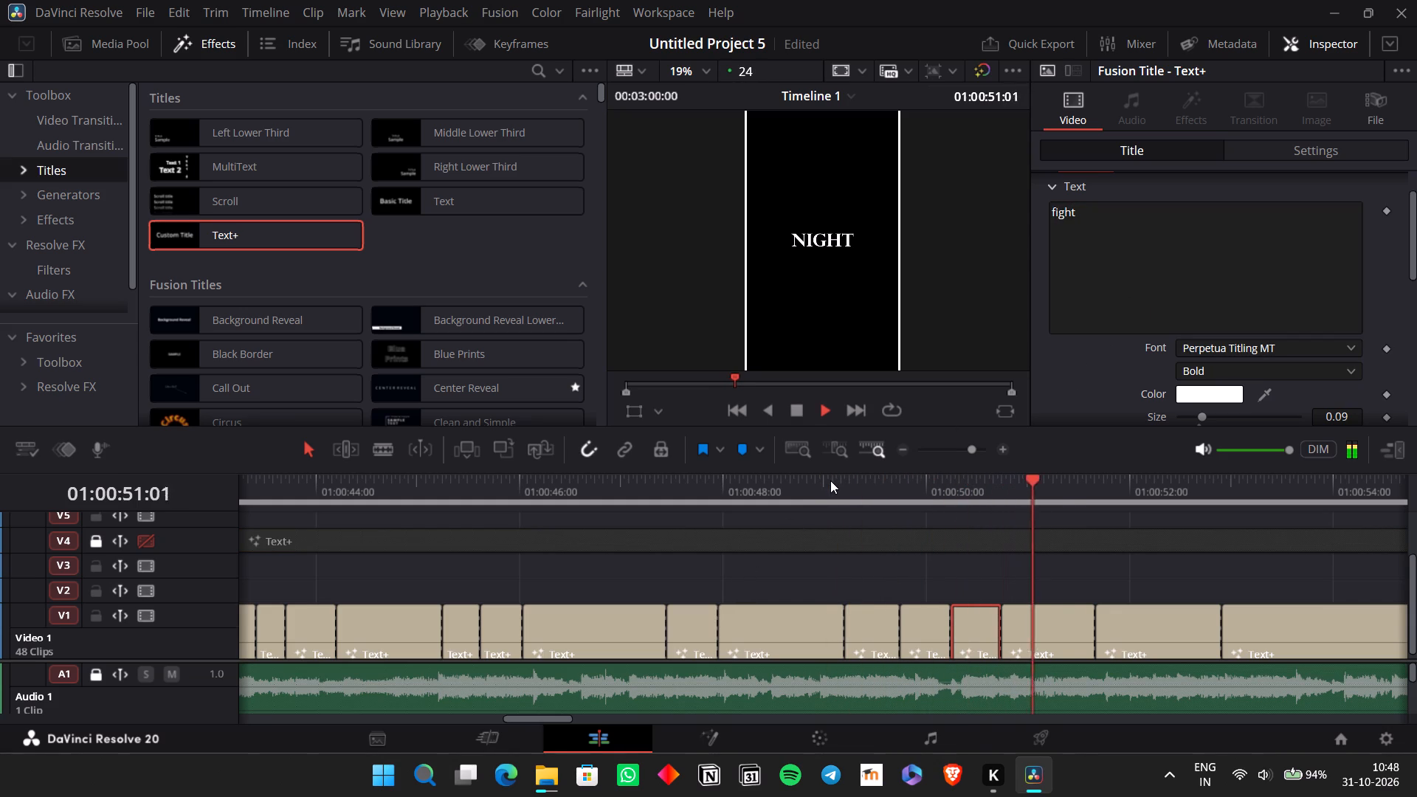
key("space")
left_click(837, 483)
key("space")
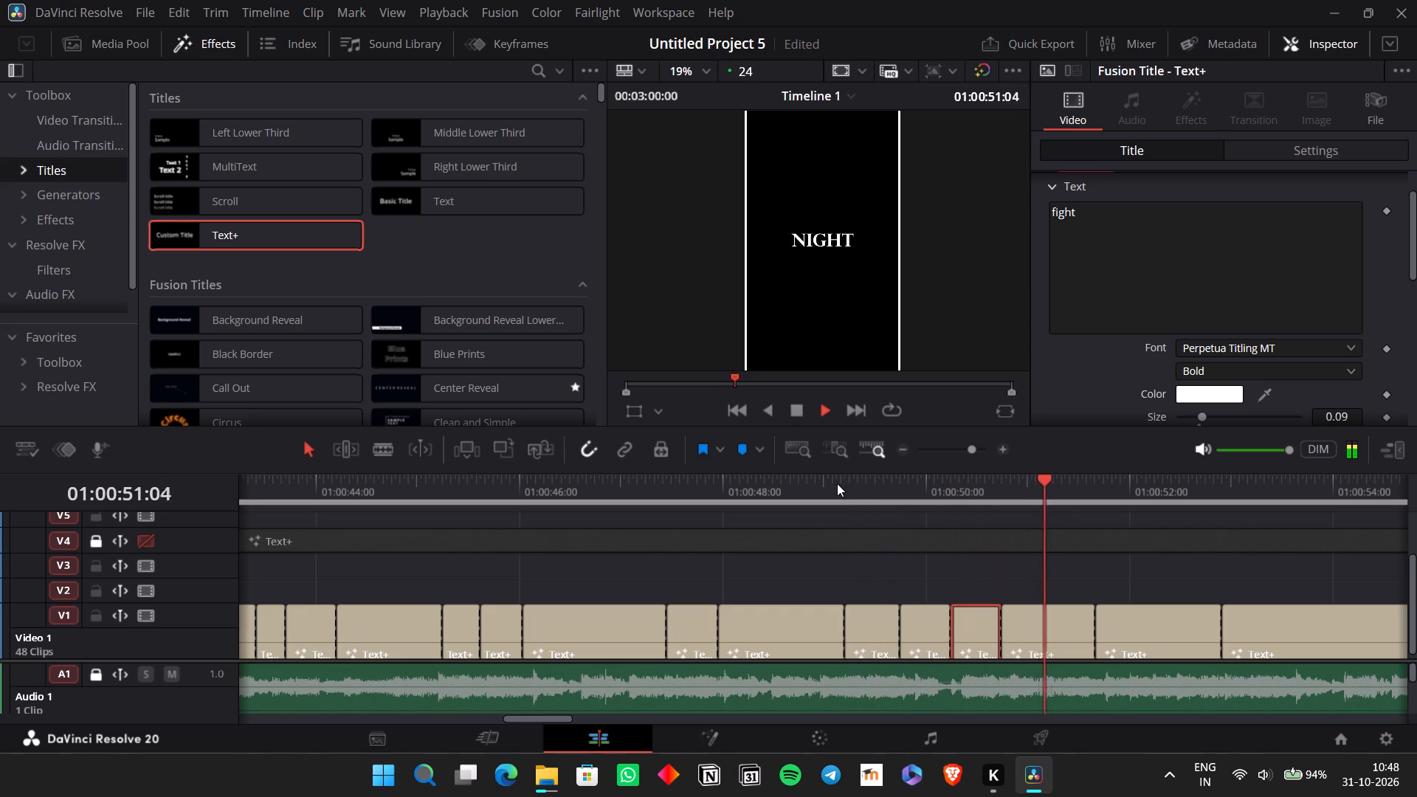
key("space")
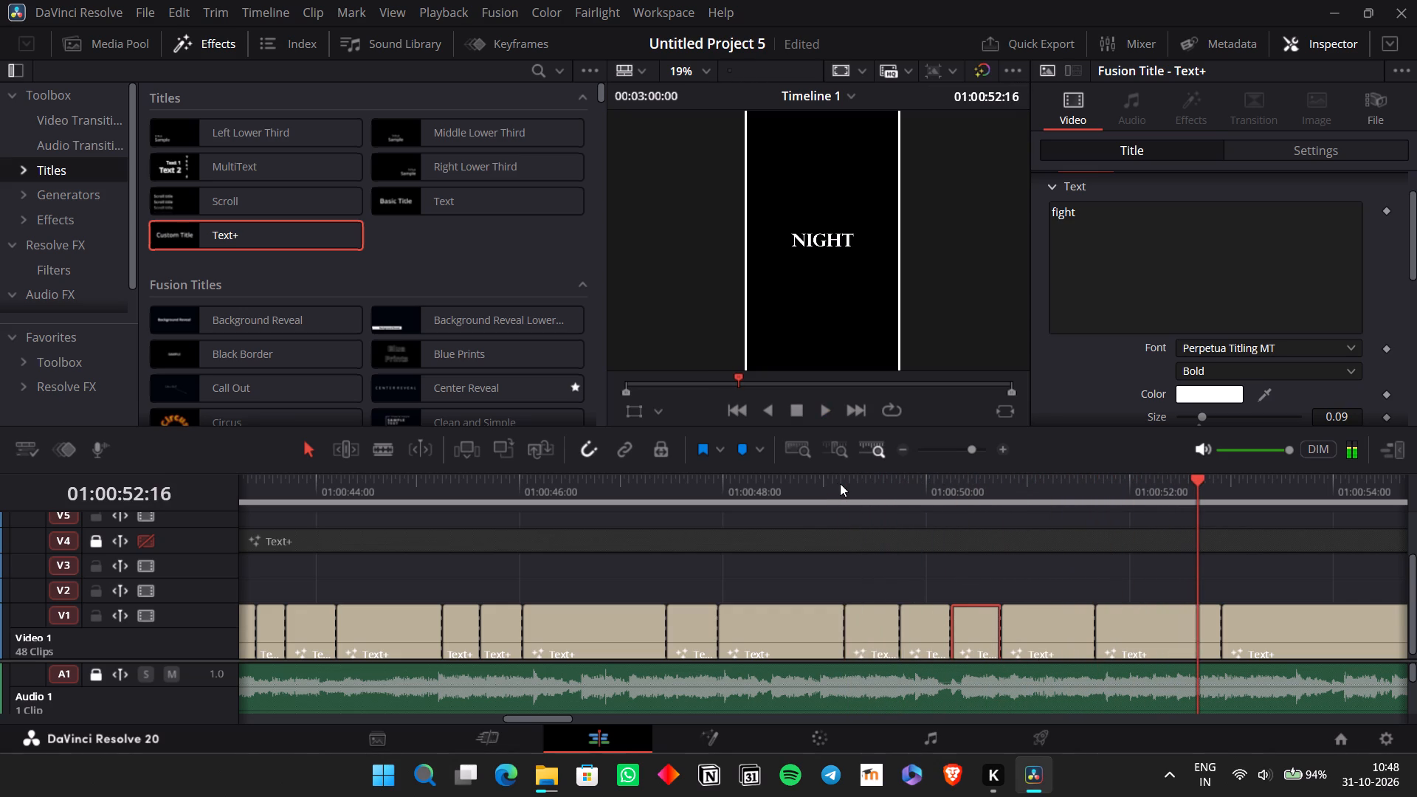
left_click(929, 486)
key("space")
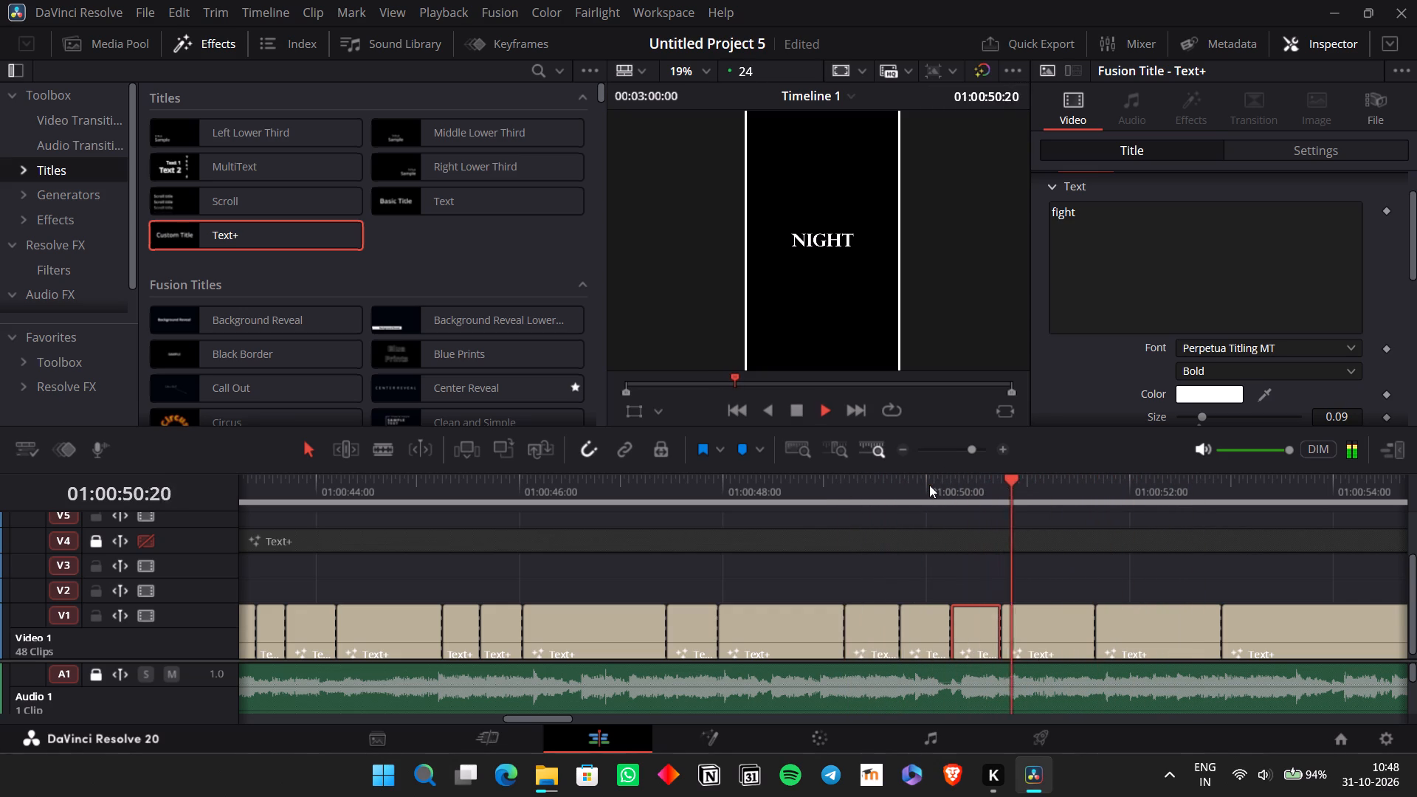
key("space")
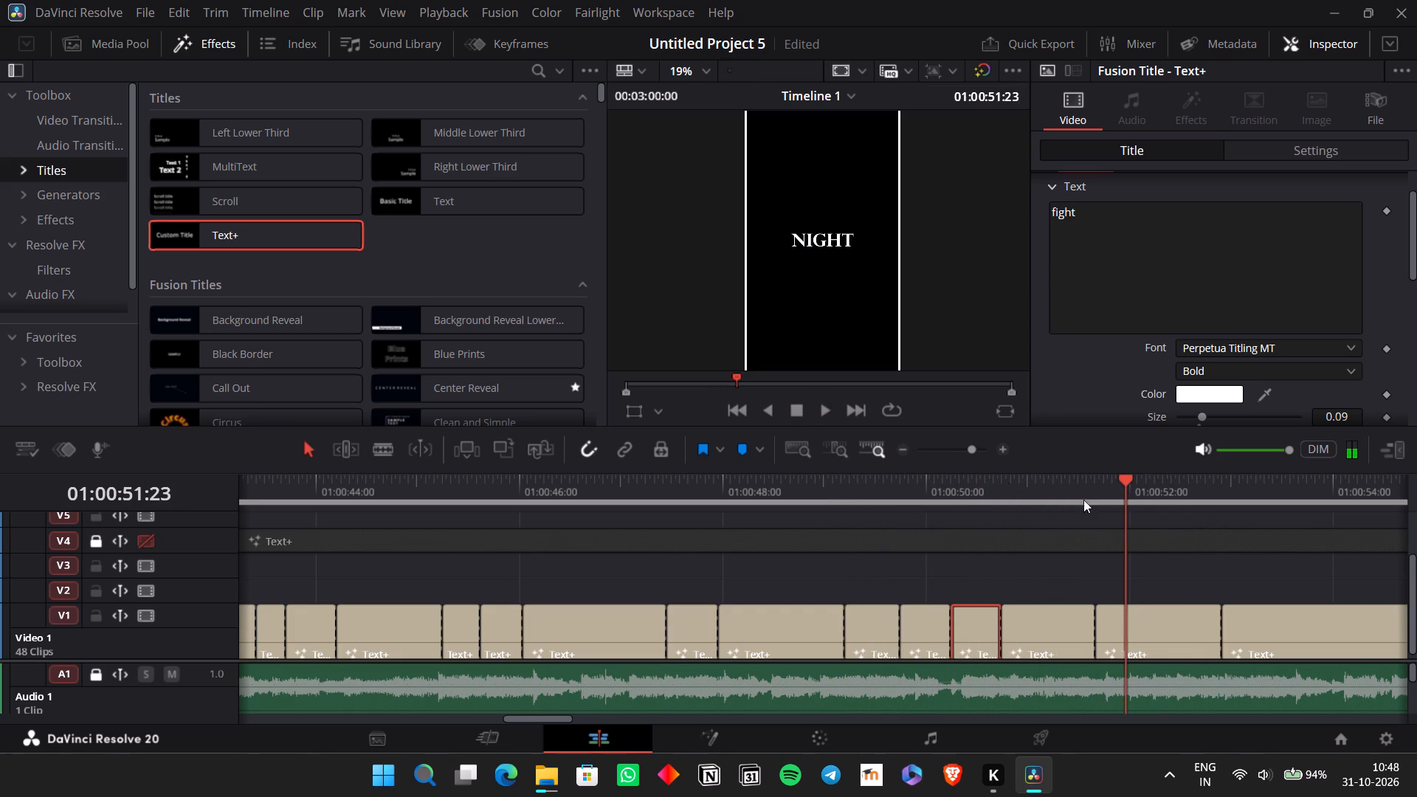
left_click(1143, 621)
double_click(1059, 215)
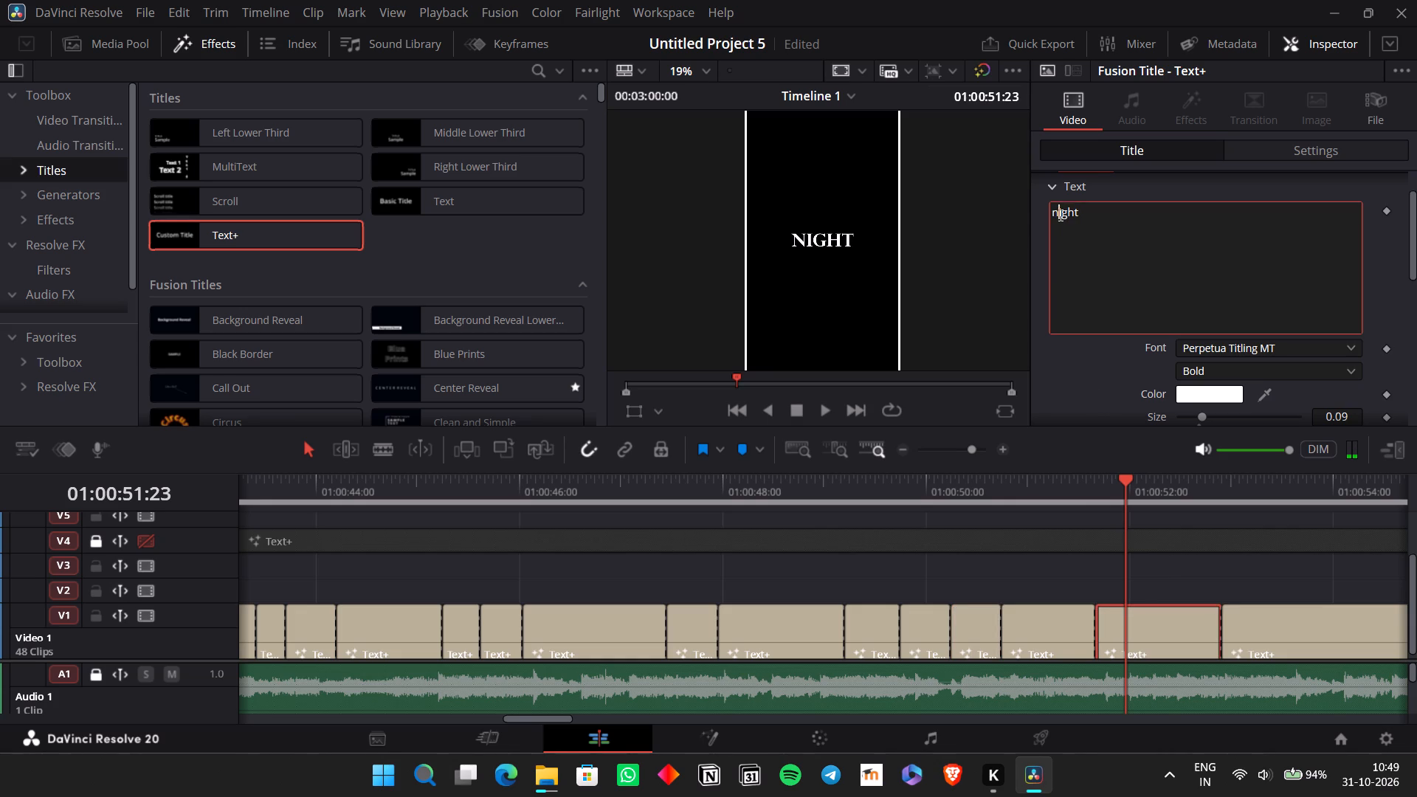
type("go")
key("BackSpace")
key("BackSpace")
type("fight")
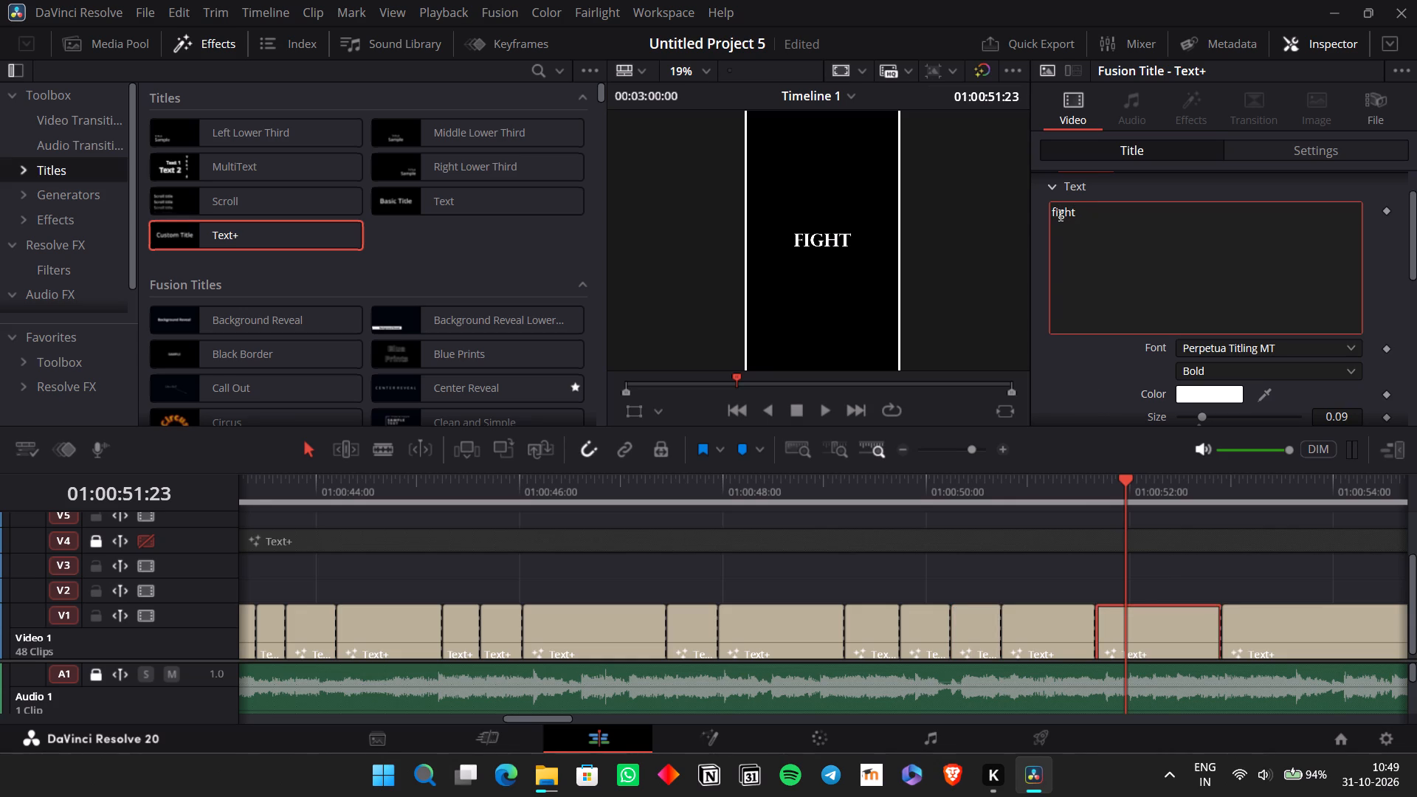
Recheck the vocals and extend the V1 "up" clip over the two clips after it, ending at about 01:00:51:16.
left_click(900, 486)
key("space")
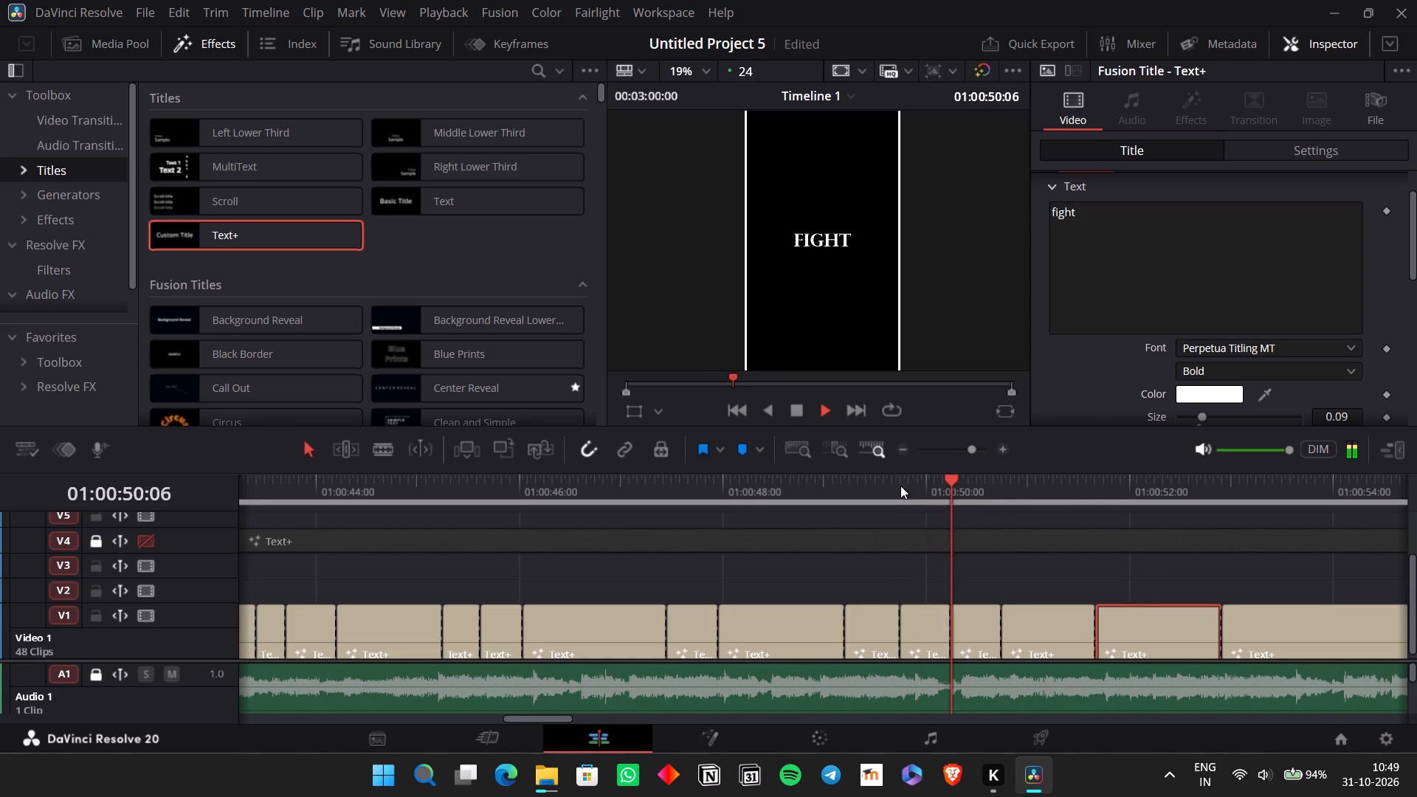
scroll(900, 484, "up", 1)
key("space")
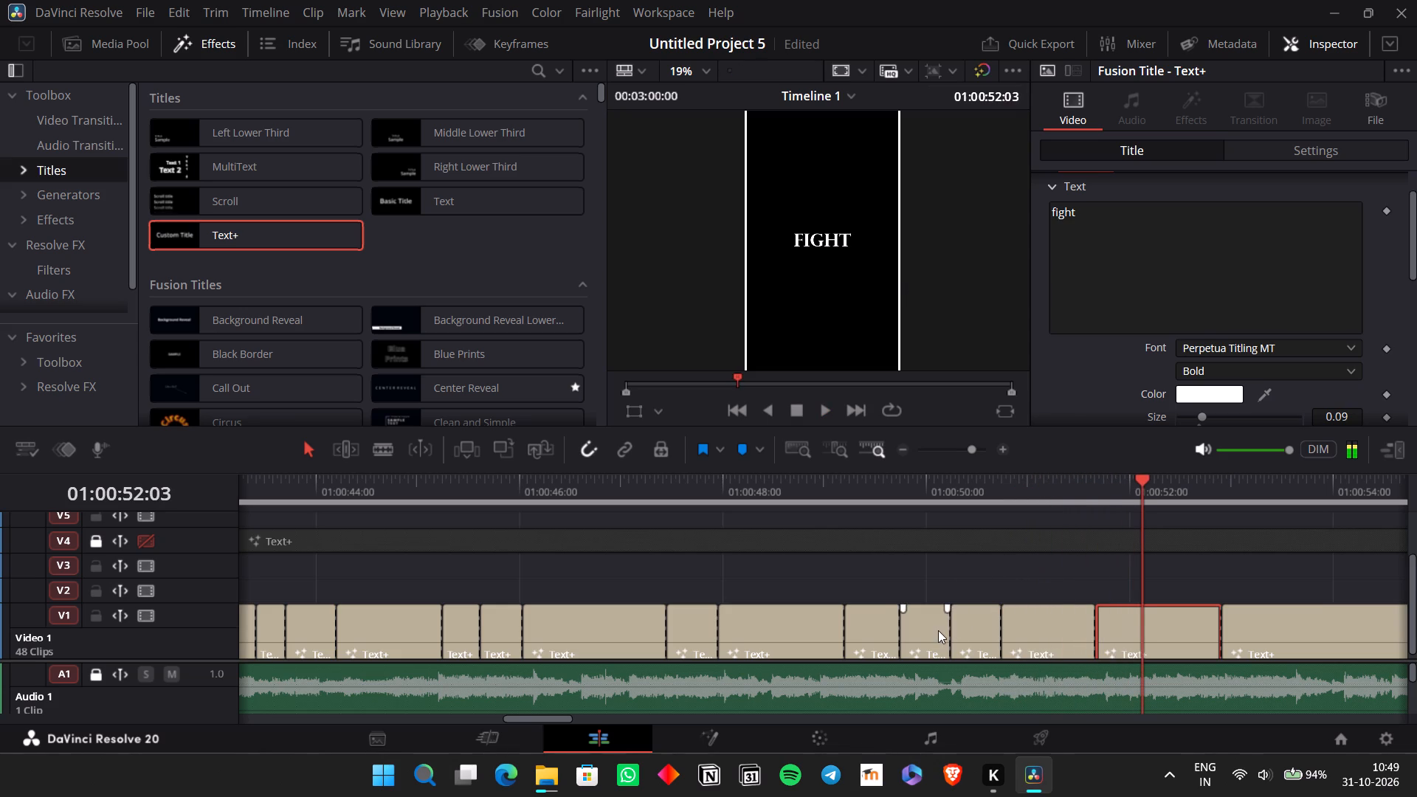
left_click(938, 630)
left_click_drag(951, 629, 1084, 623)
left_click_drag(1004, 626, 1090, 629)
Play back the chorus titles from about 01:00:49 to check the word timing against the vocals.
left_click(849, 524)
key("space")
left_click(831, 518)
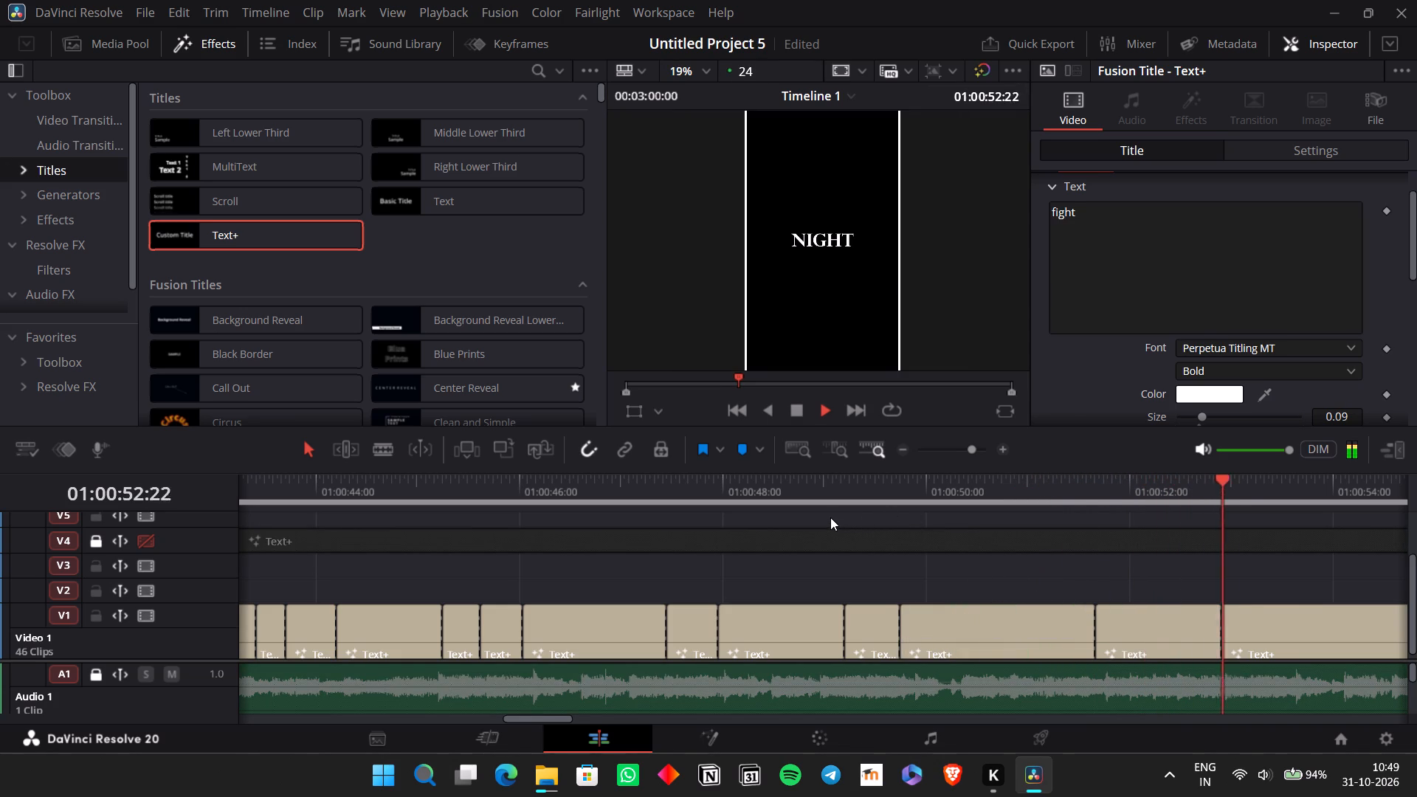
left_click(830, 517)
left_click(824, 484)
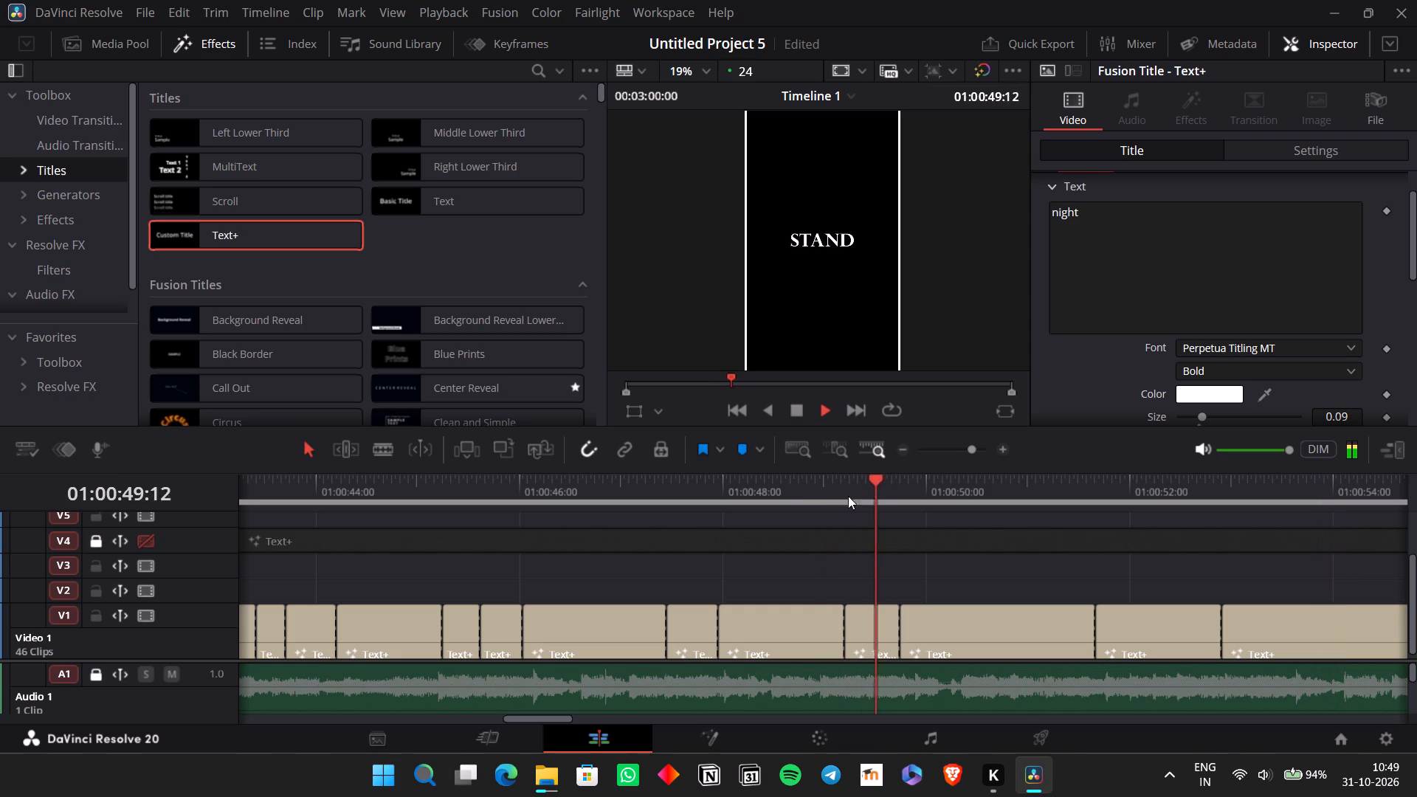
scroll(946, 556, "left", 1)
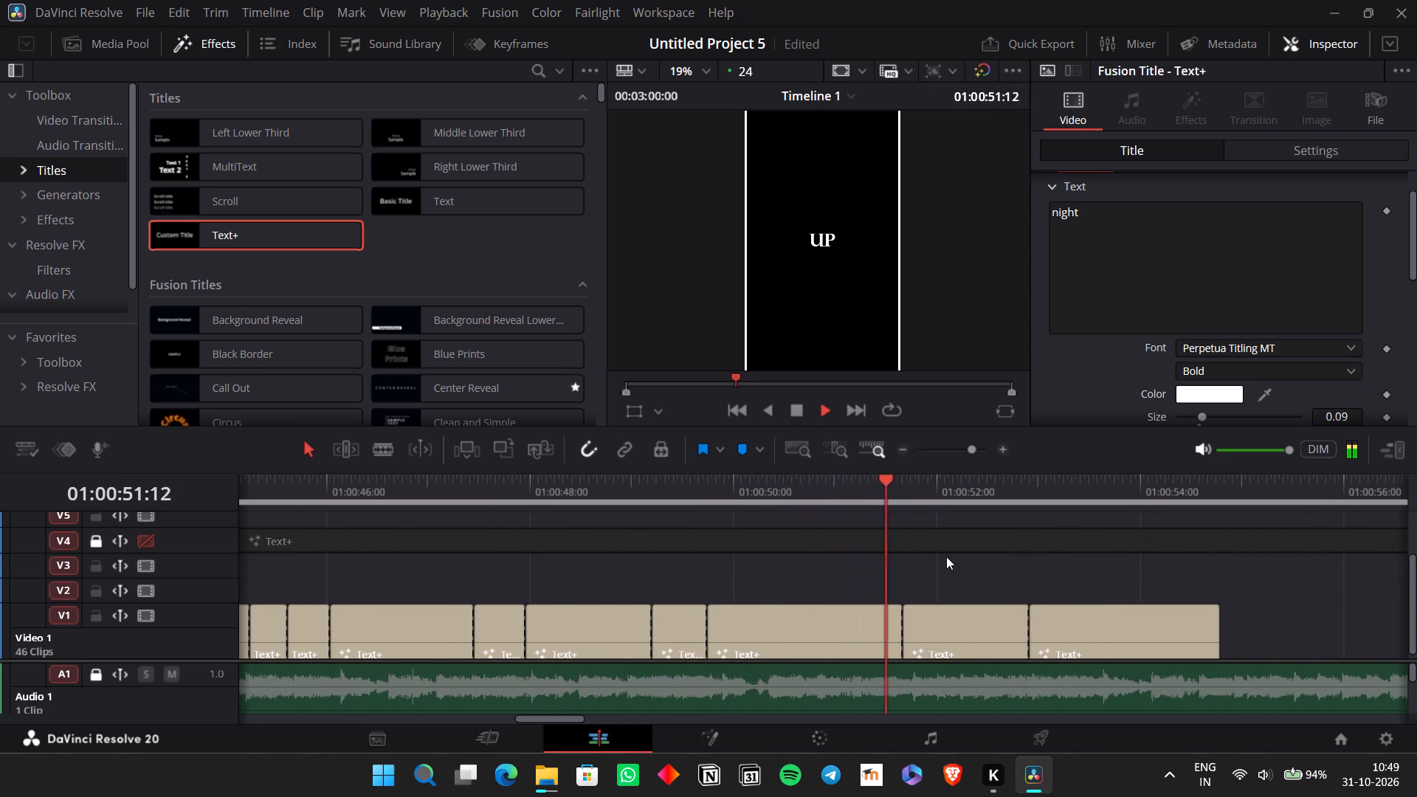
scroll(951, 566, "left", 1)
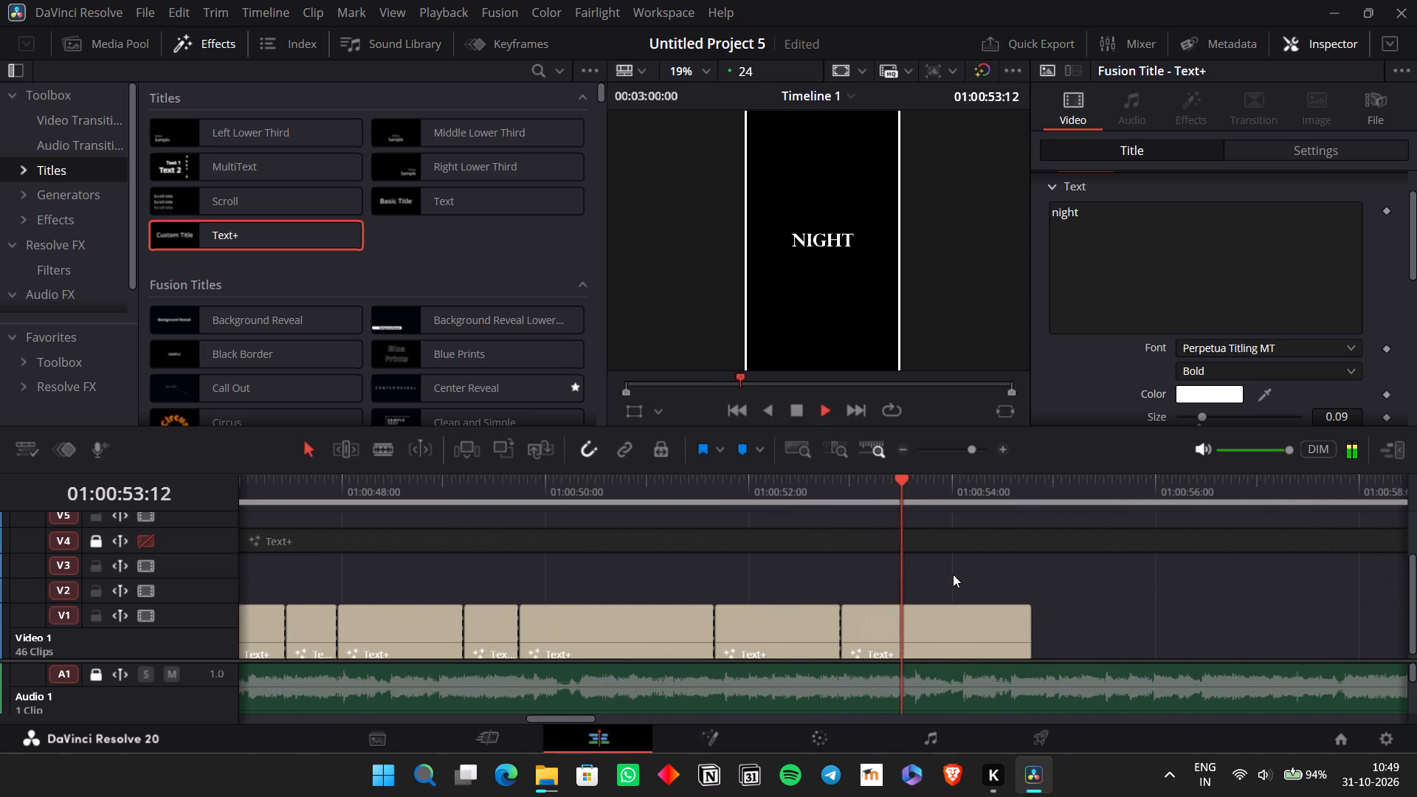
key("space")
scroll(906, 602, "right", 1)
Copy the five V1 title clips between about 01:00:45:06 and 01:00:49:05 and paste them after the last V1 clip at about 01:00:54:19.
left_click(528, 479)
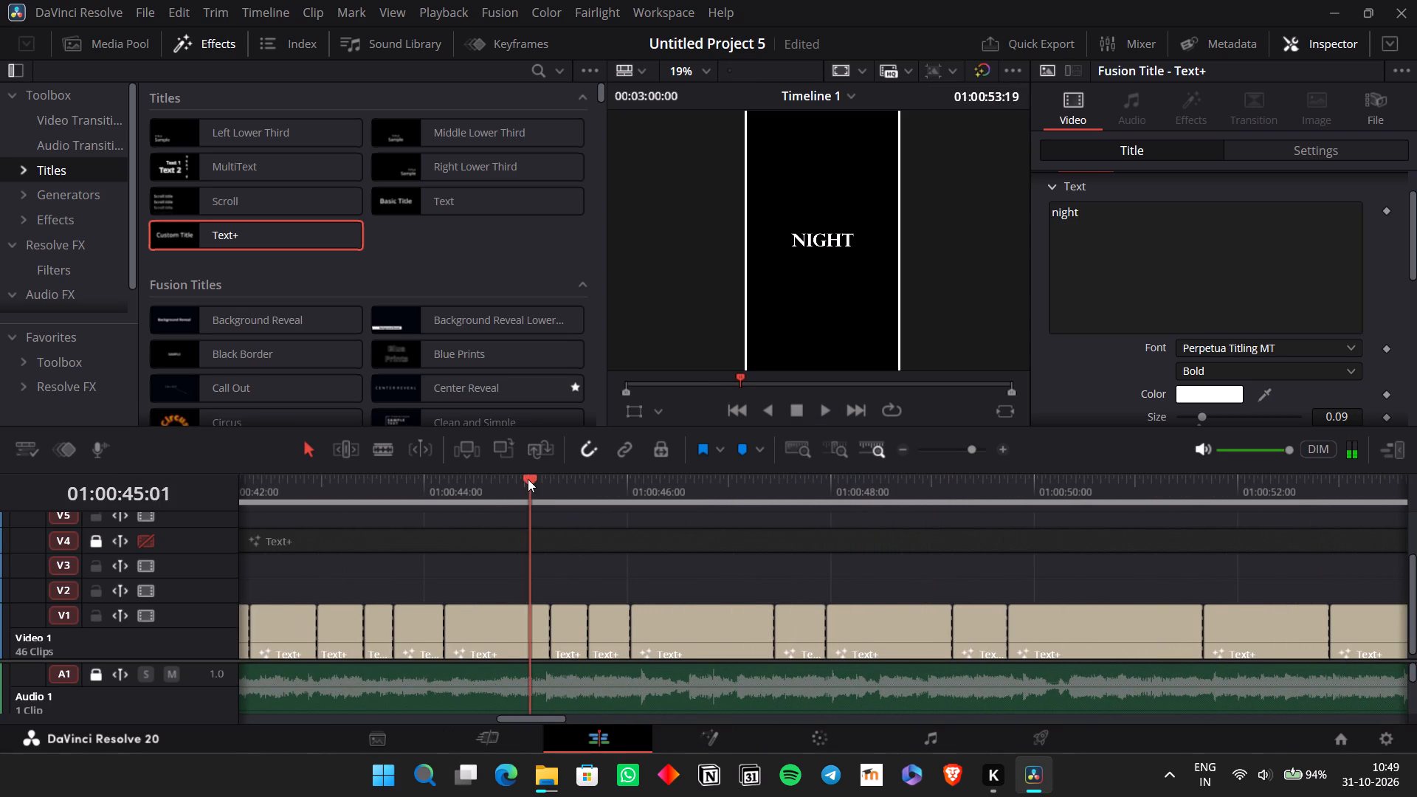
key("space")
key("space")
left_click_drag(565, 556, 881, 632)
key("ctrl+c")
scroll(908, 636, "left", 2)
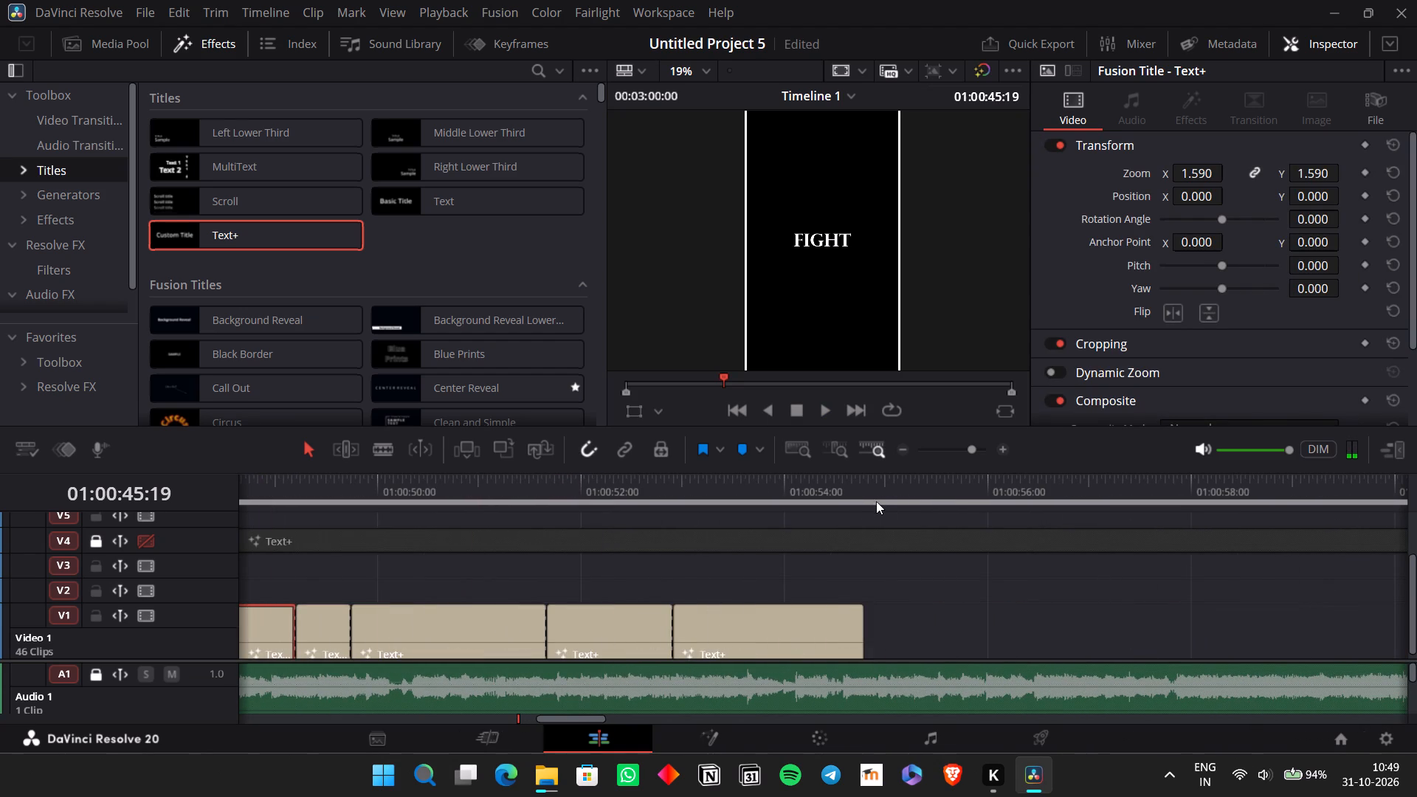
left_click(864, 490)
key("ctrl+v")
Play back the pasted section and move its last two clips back to start at about 01:00:54:19, over the other pasted clips.
left_click(753, 489)
key("space")
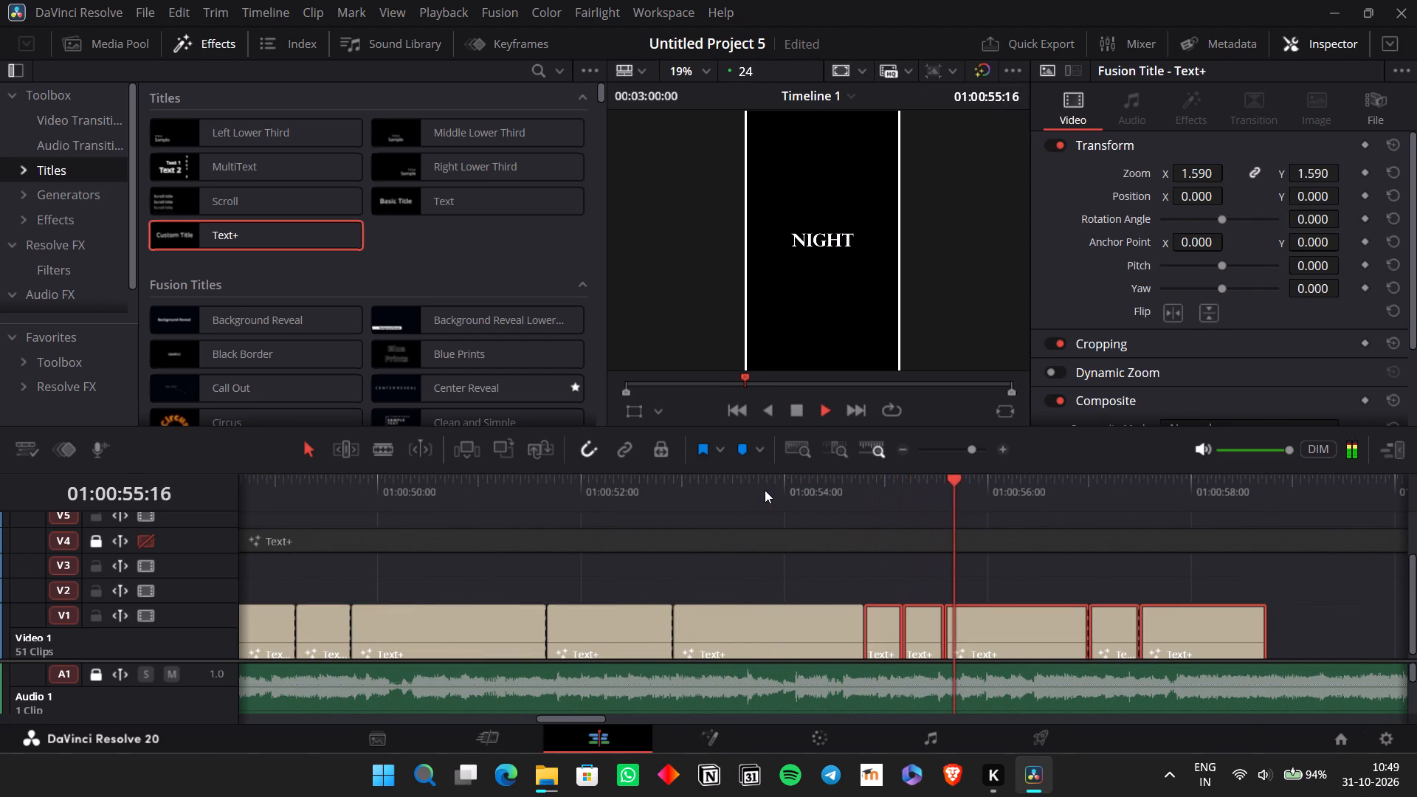
left_click(811, 491)
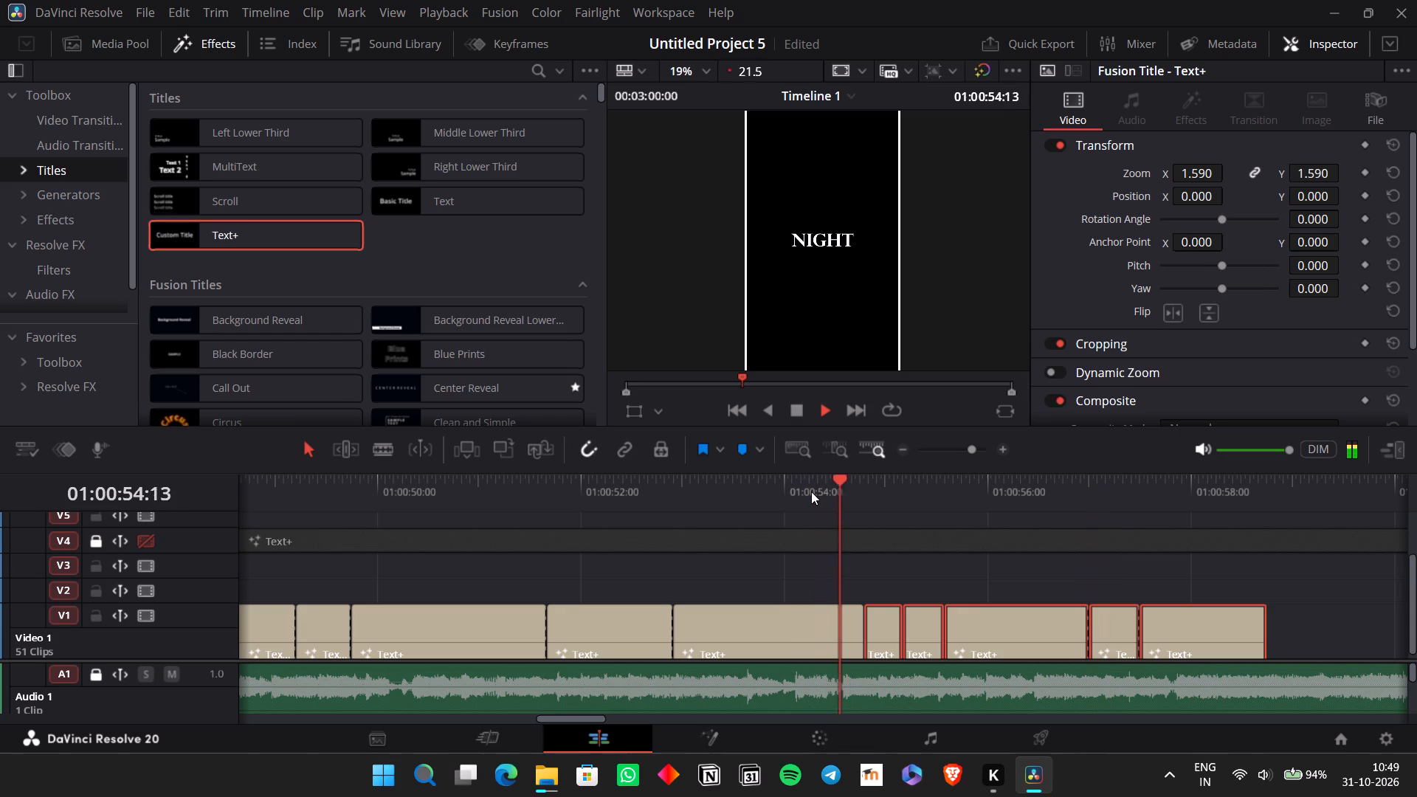
key("space")
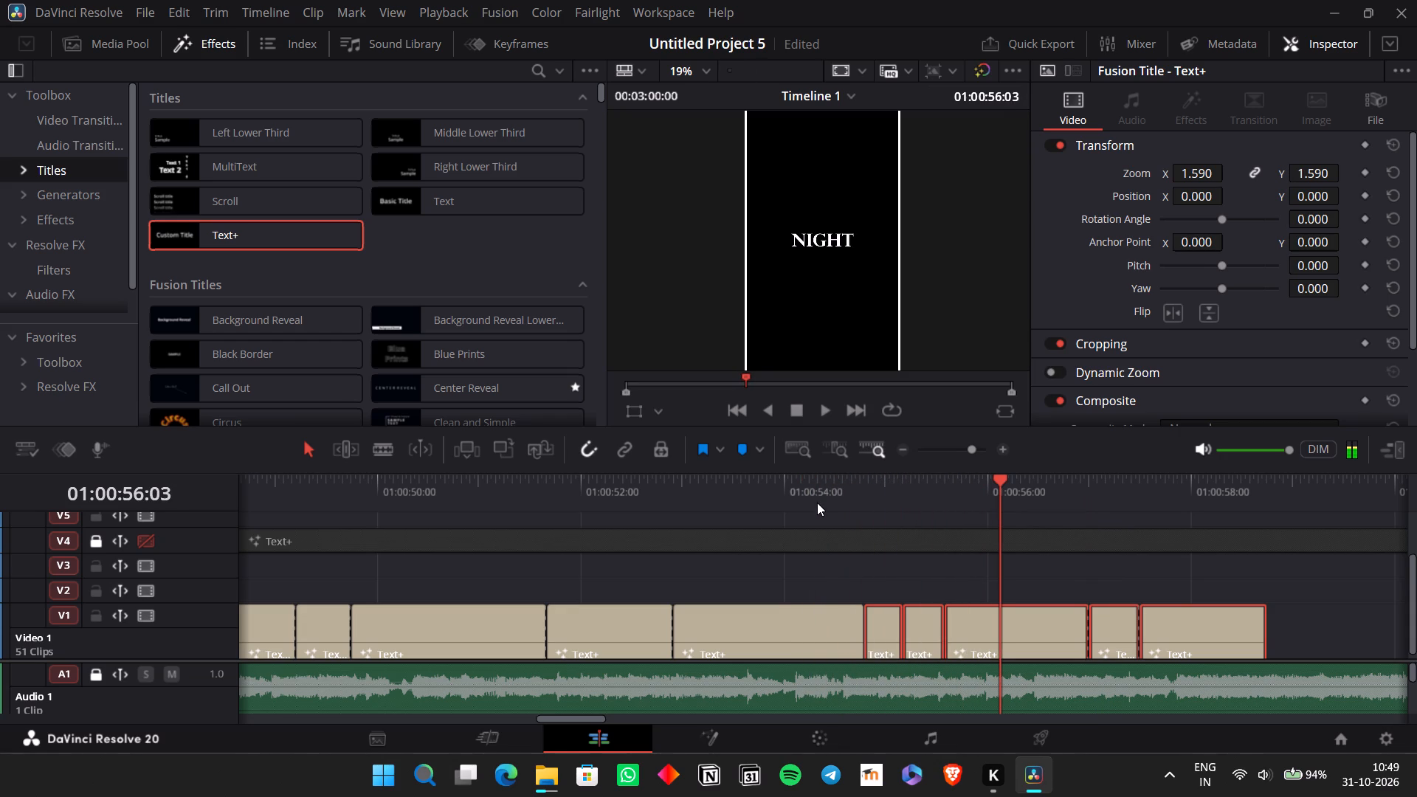
left_click_drag(1115, 581, 1176, 629)
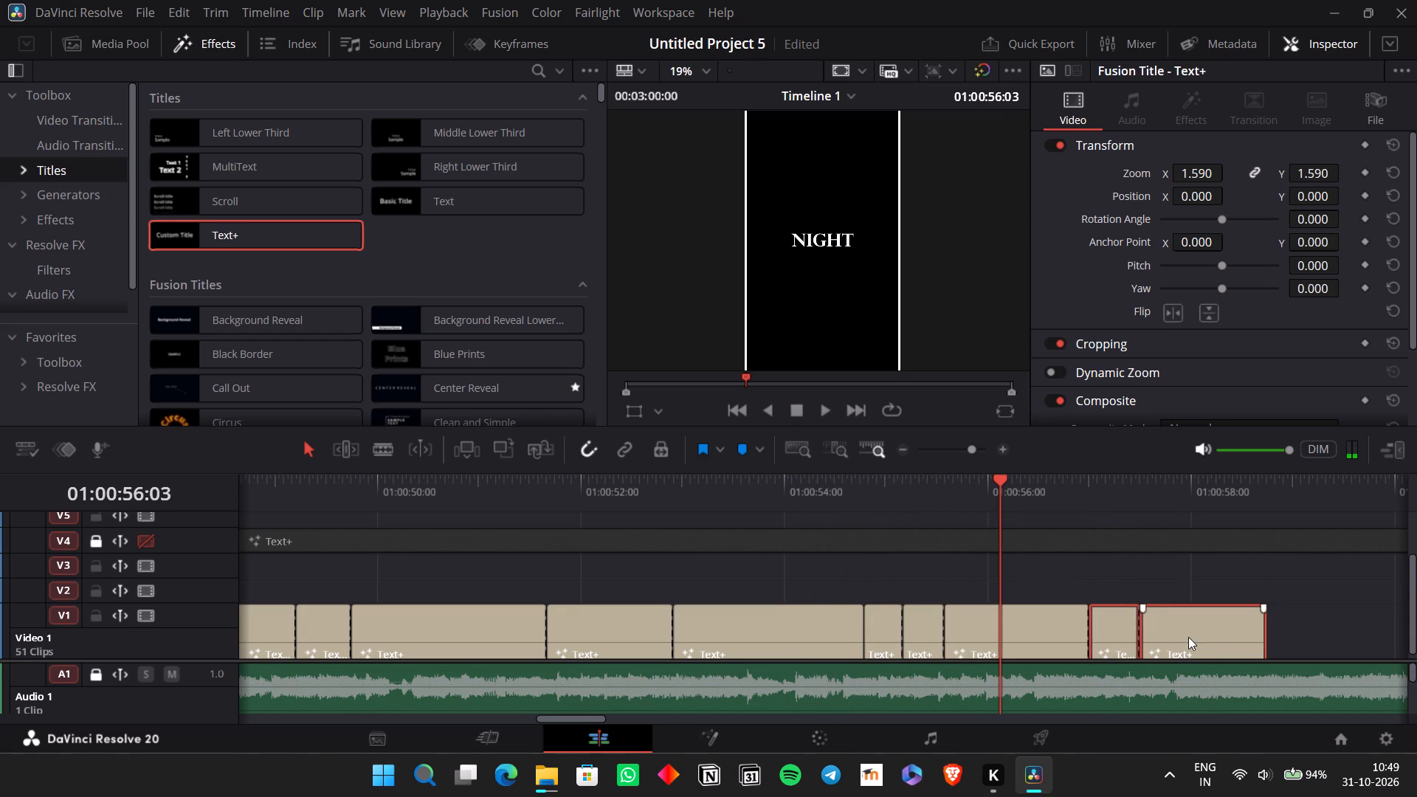
left_click_drag(1188, 637, 970, 609)
Check the moved clips by playback and read the chorus lines in the V4 lyrics.
left_click(846, 491)
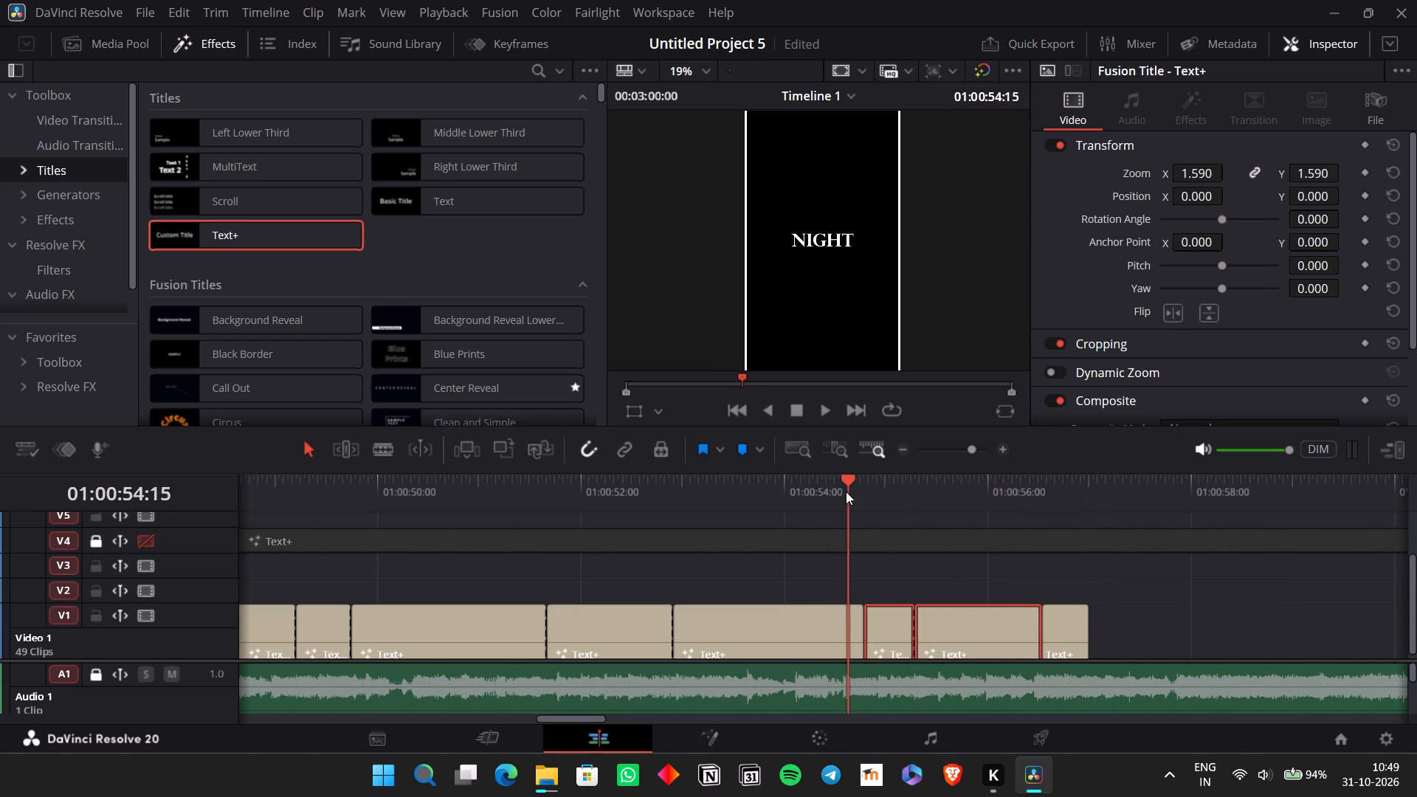
key("space")
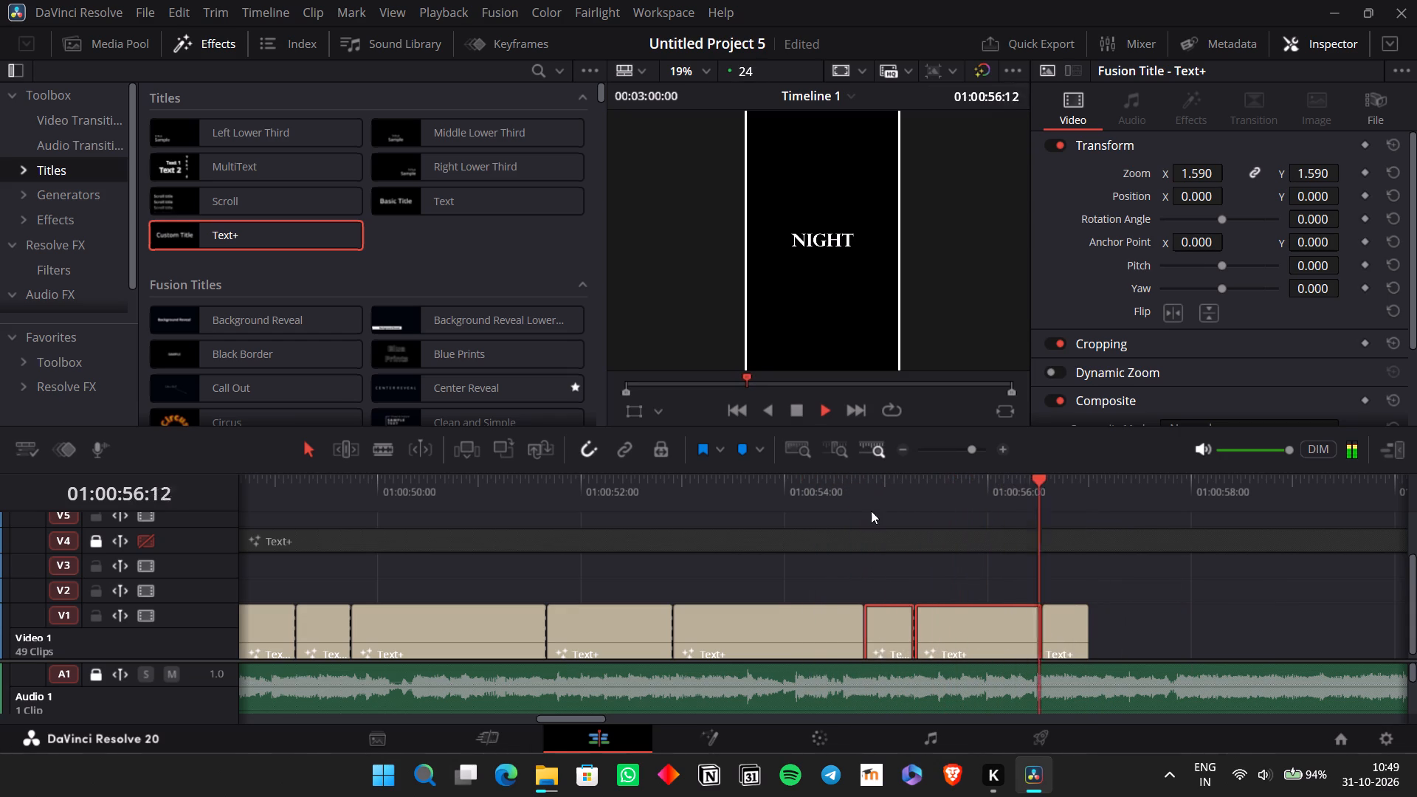
key("space")
left_click(914, 532)
scroll(1123, 289, "down", 5)
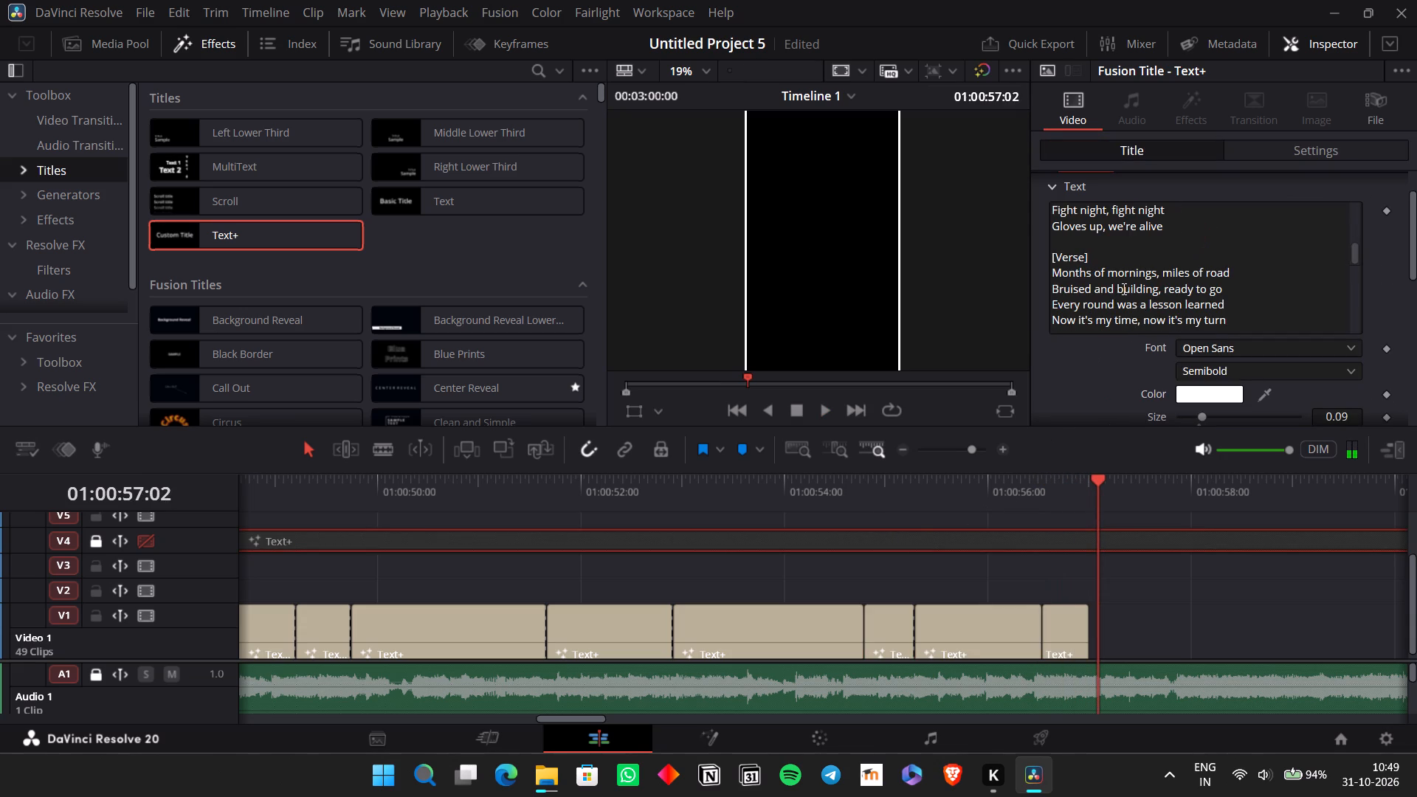
scroll(1122, 289, "up", 2)
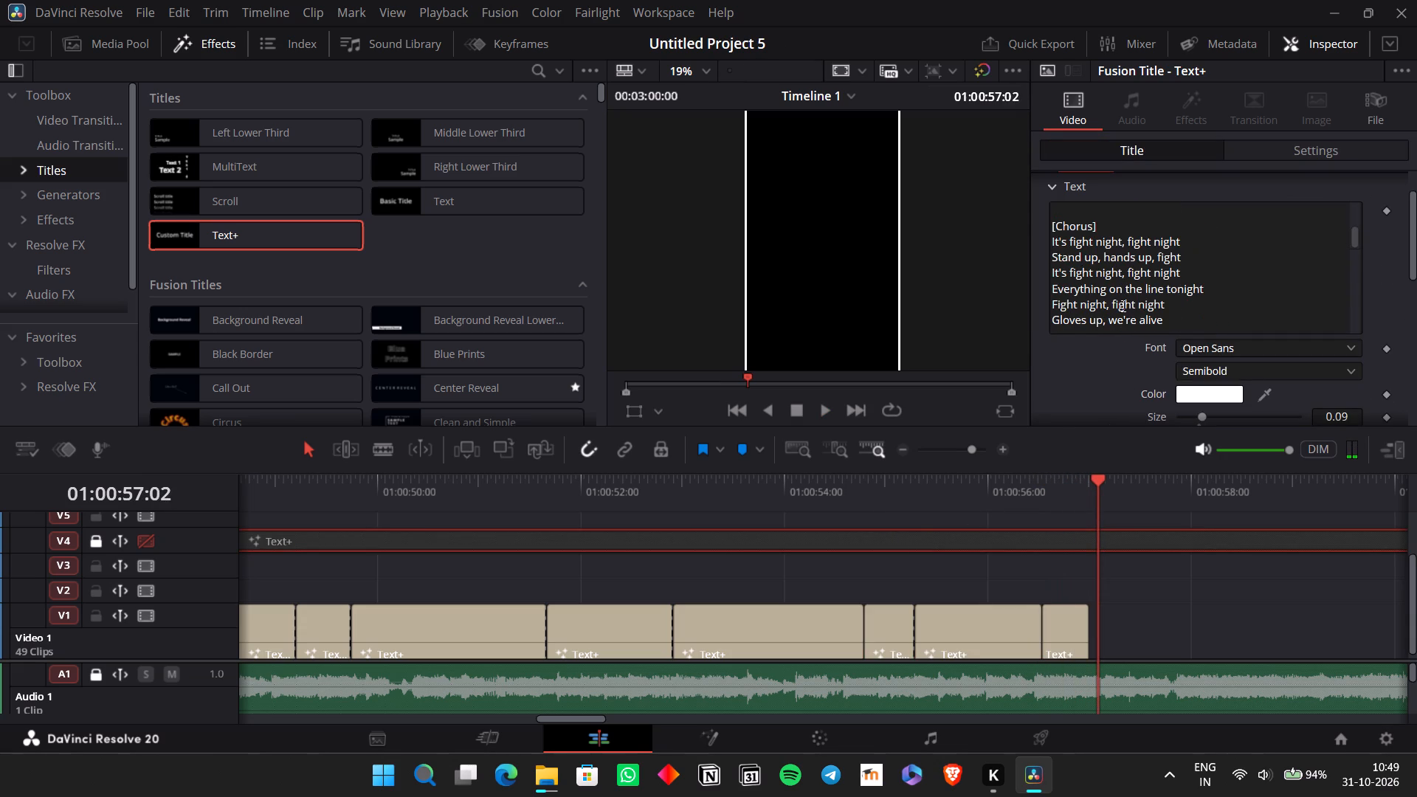
left_click(1123, 296)
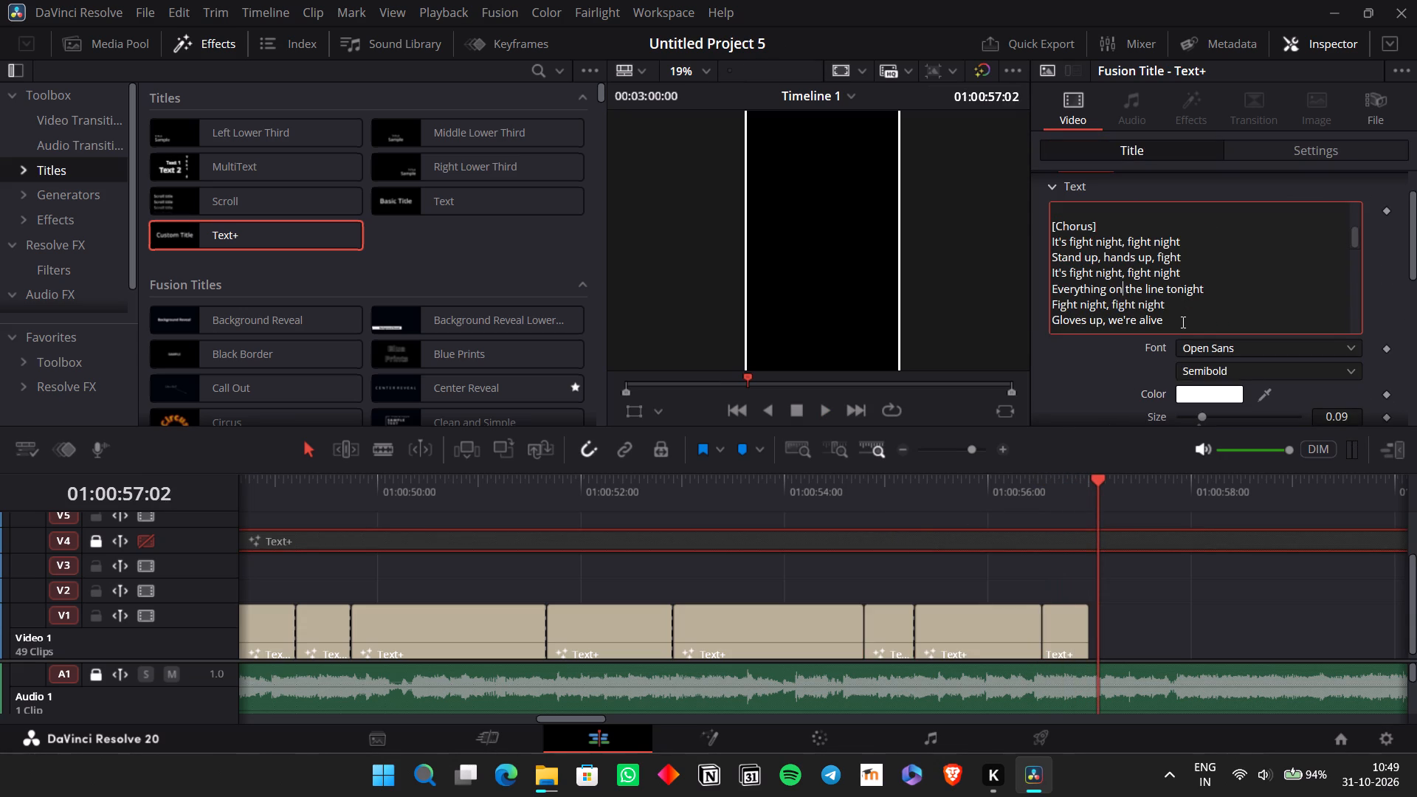
left_click_drag(1182, 322, 1097, 301)
left_click(1103, 302)
Listen on from about 01:00:56:13 and extend the last V1 title clip to end at about 01:01:03:01.
left_click(1037, 482)
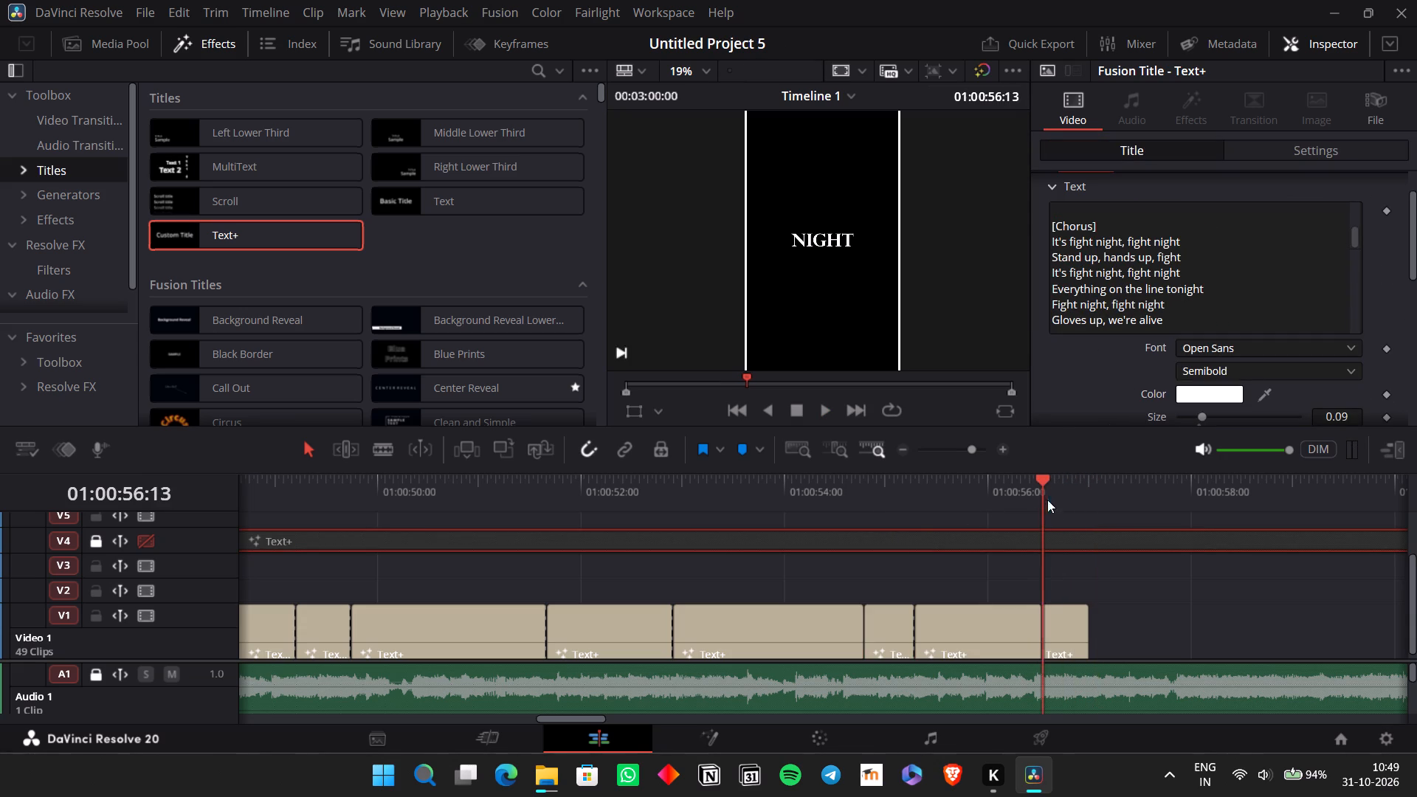
key("space")
key("space")
scroll(1075, 578, "left", 1)
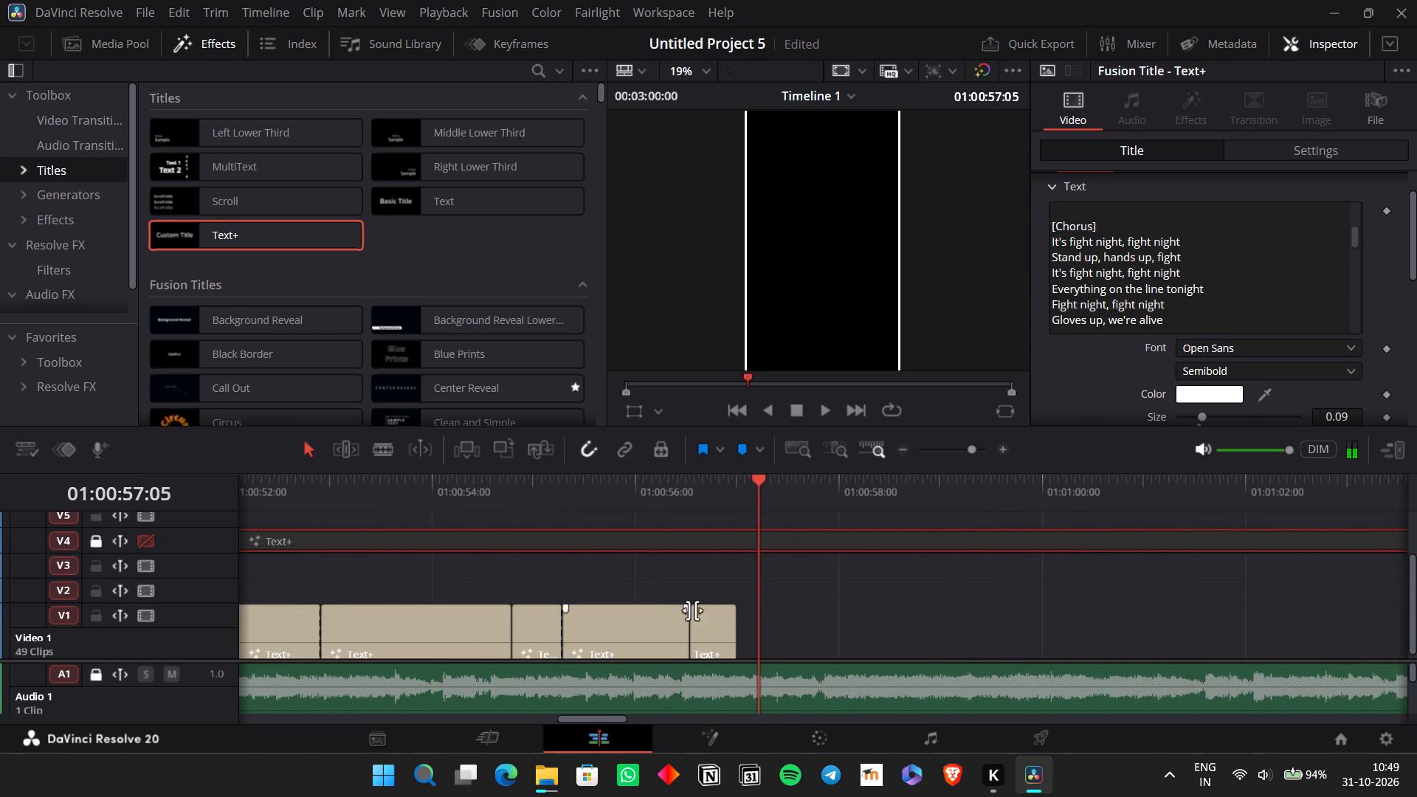
left_click_drag(734, 625, 1351, 607)
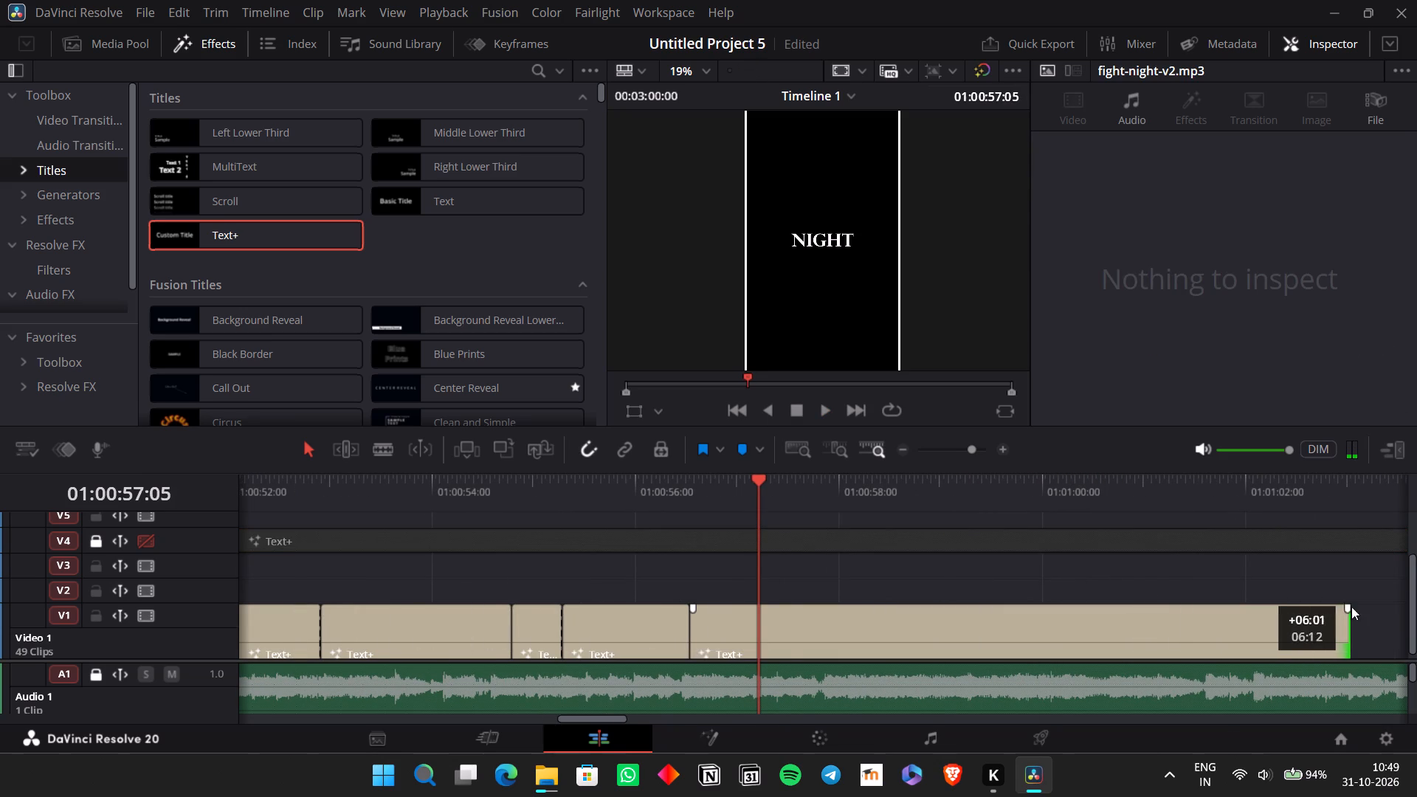
Replay the vocals between about 01:00:55 and 01:00:57 to check where the next chorus words fall.
left_click(748, 494)
left_click(885, 624)
key("space")
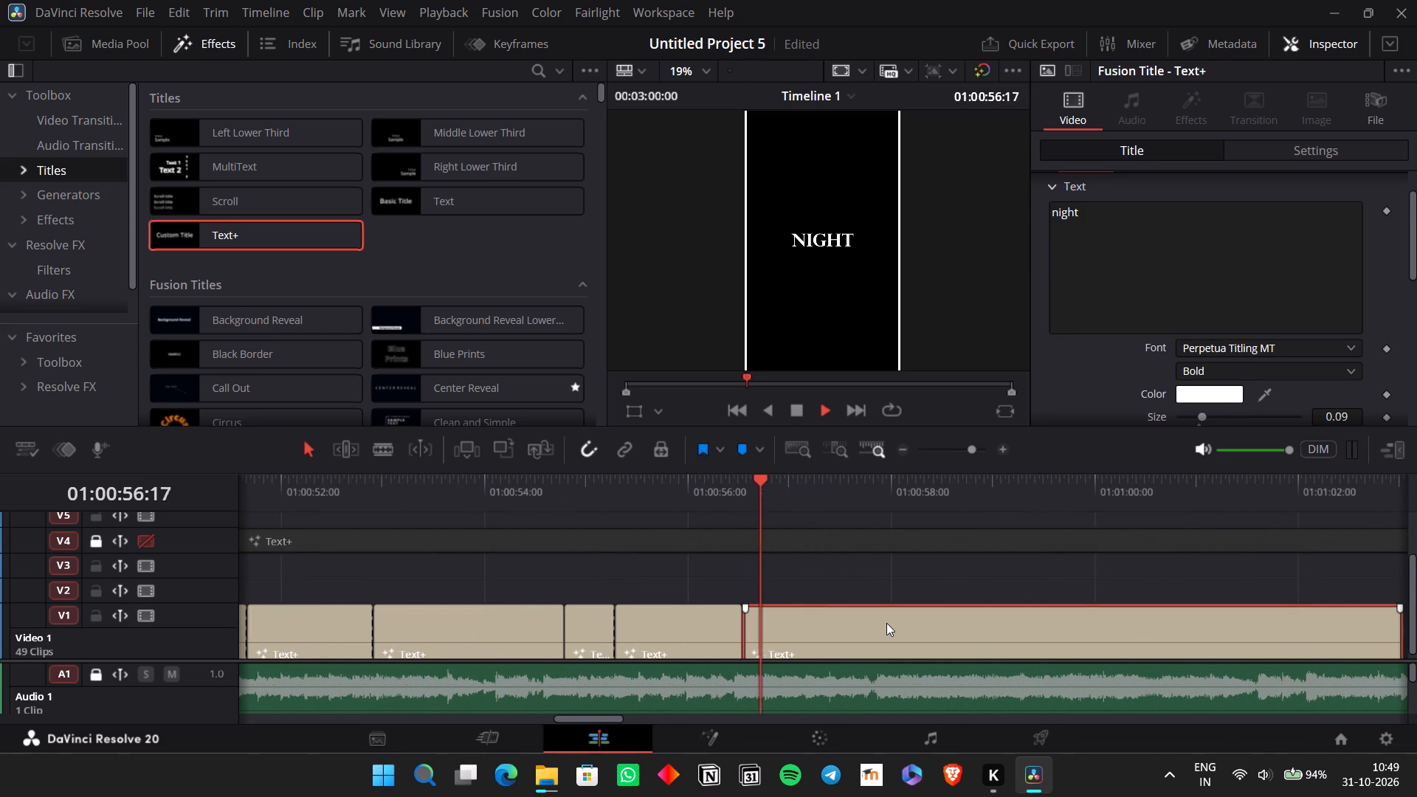
key("space")
left_click(684, 512)
left_click(675, 497)
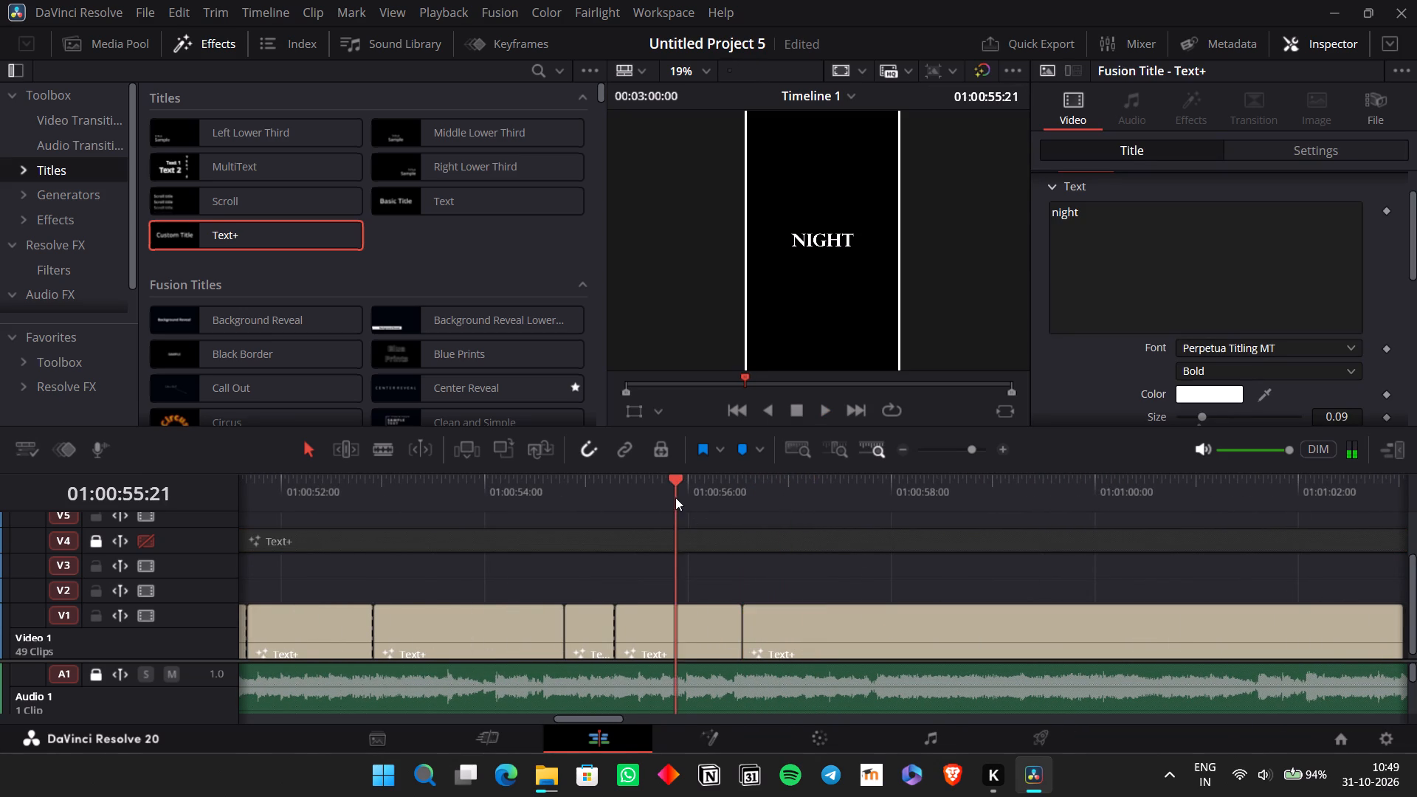
key("space")
key("space")
left_click(605, 497)
key("space")
key("space")
Replay from about 01:00:54:16 and extend the V1 "fight" clip starting at about 01:00:54:19 to end at about 01:00:56:04.
left_click(594, 483)
left_click(553, 499)
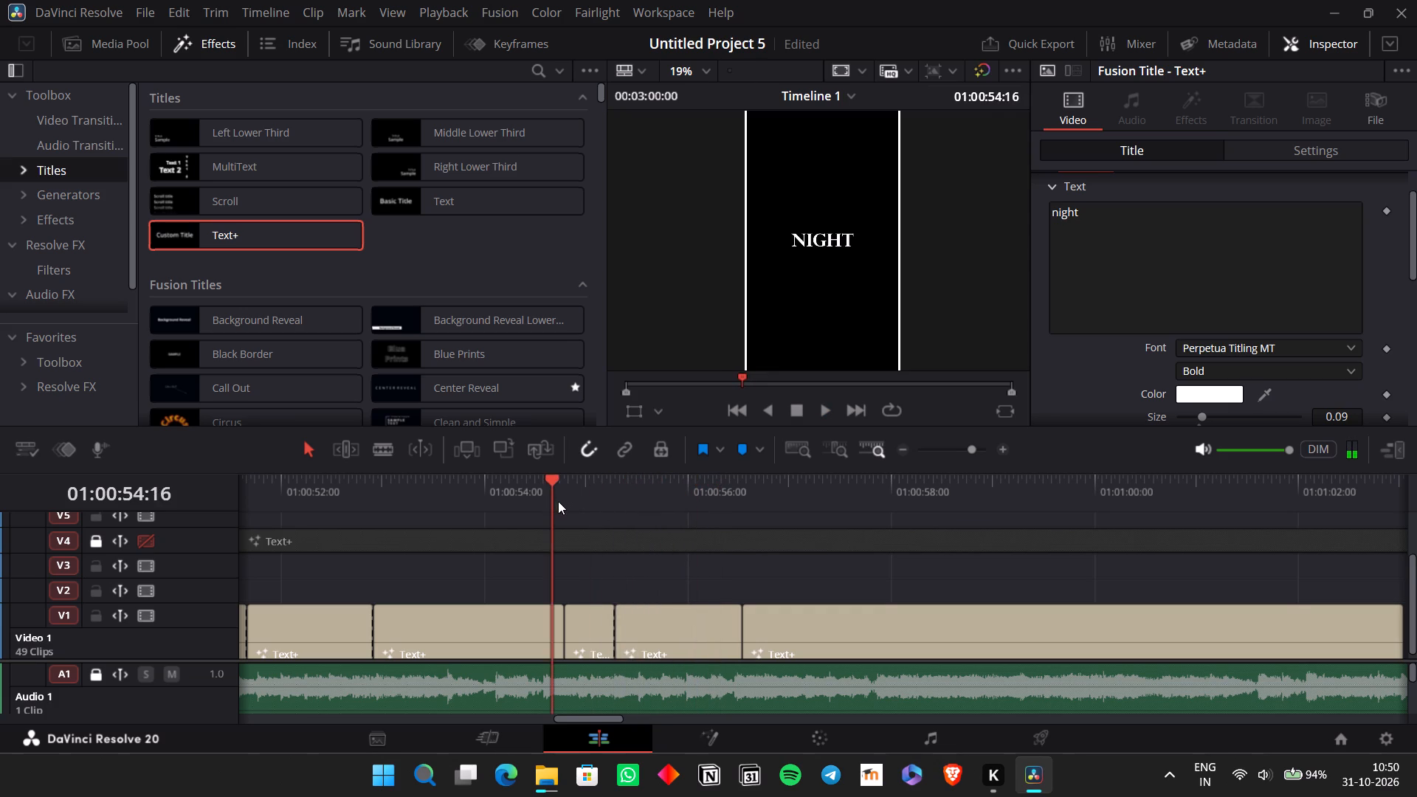
key("space")
key("space")
key("space")
key("space")
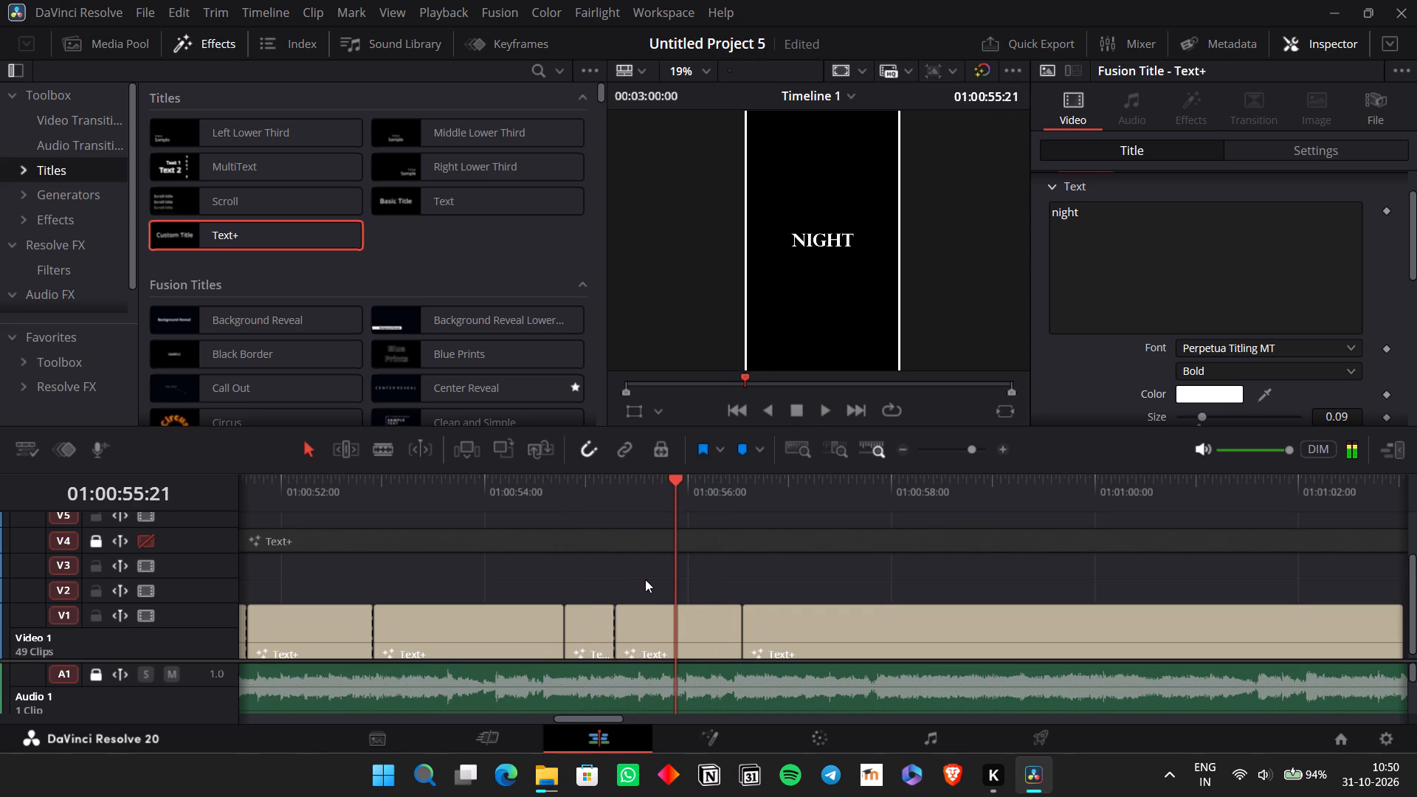
key("space")
key("space")
left_click_drag(610, 624, 614, 623)
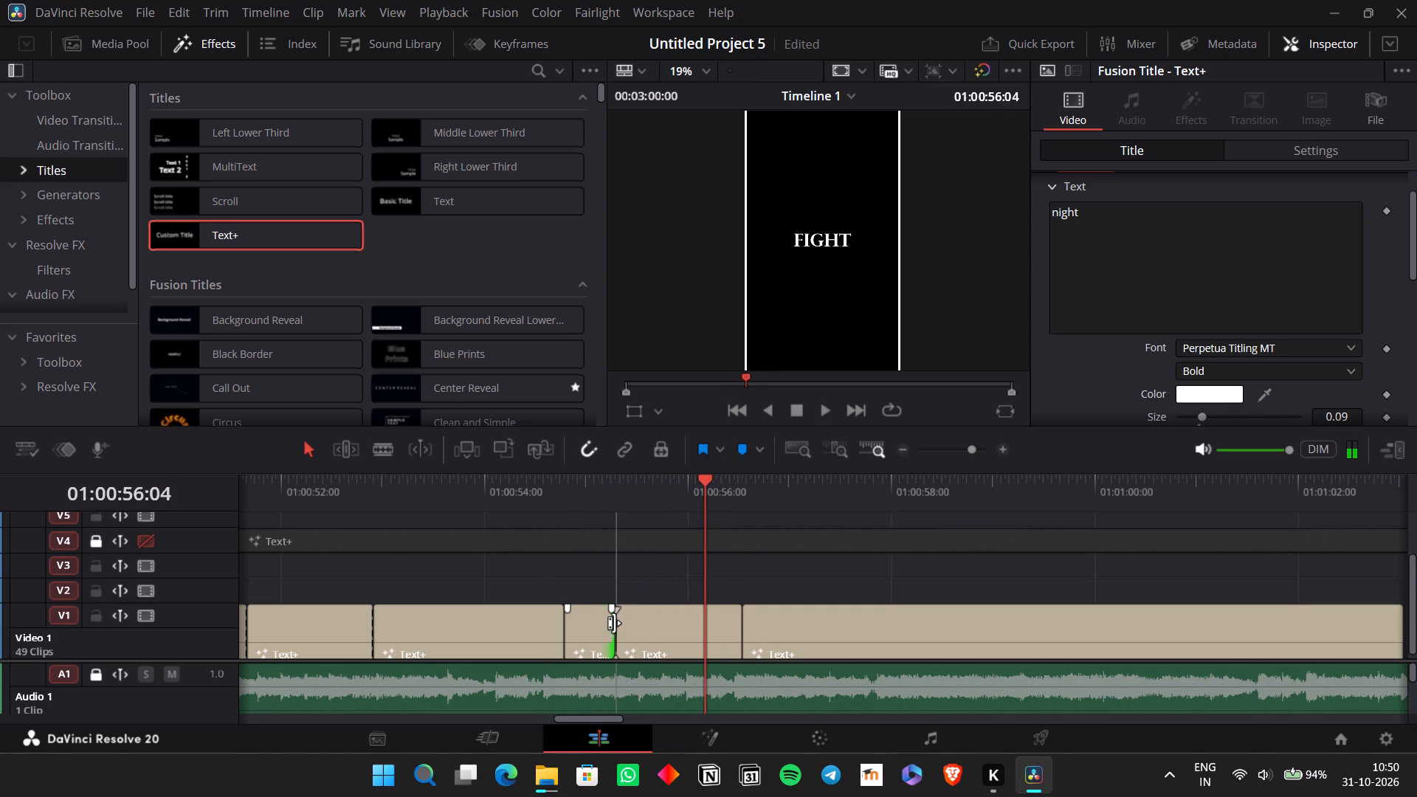
left_click_drag(614, 623, 696, 619)
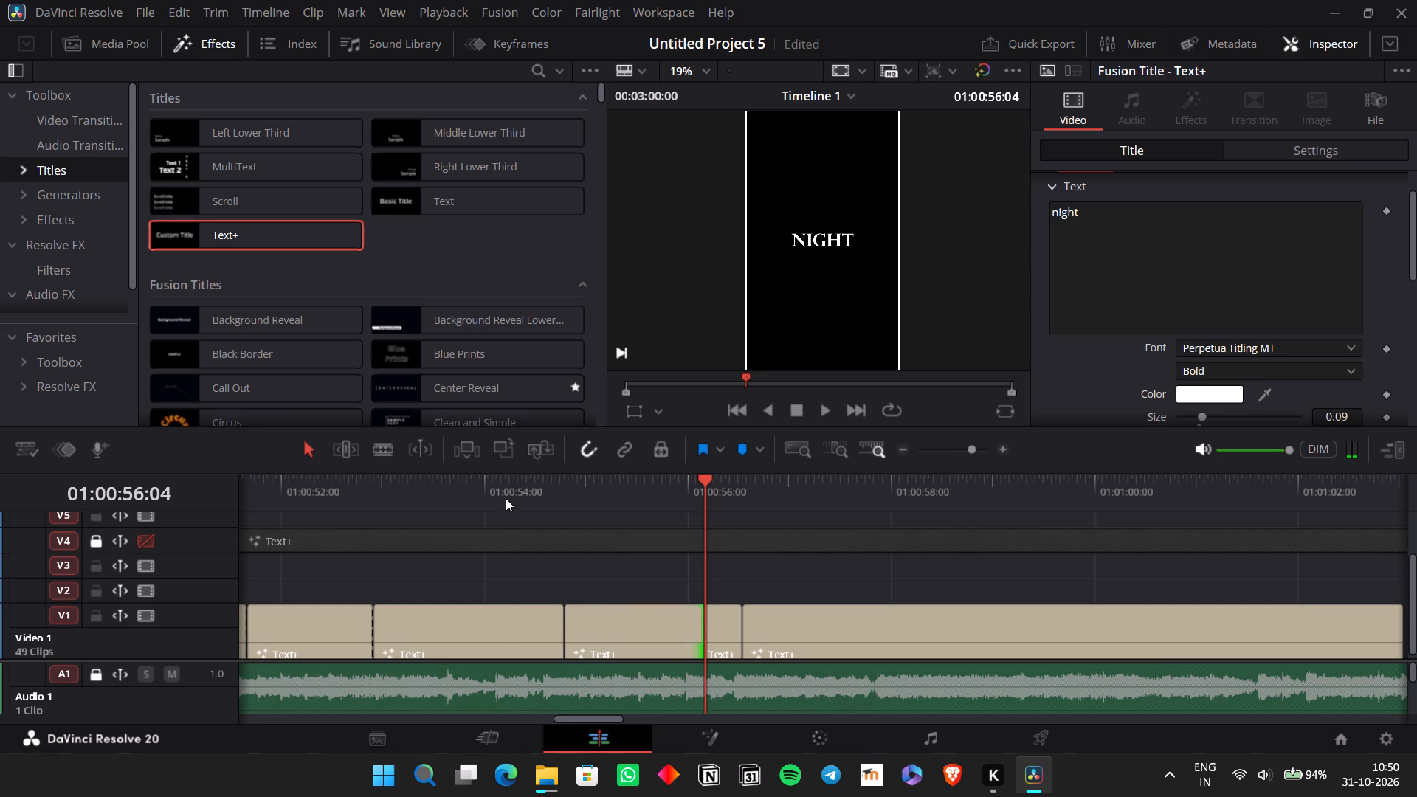
Replay the chorus from about 01:00:48 to 01:00:56 to check the word clips against the vocals.
left_click(506, 498)
key("space")
key("space")
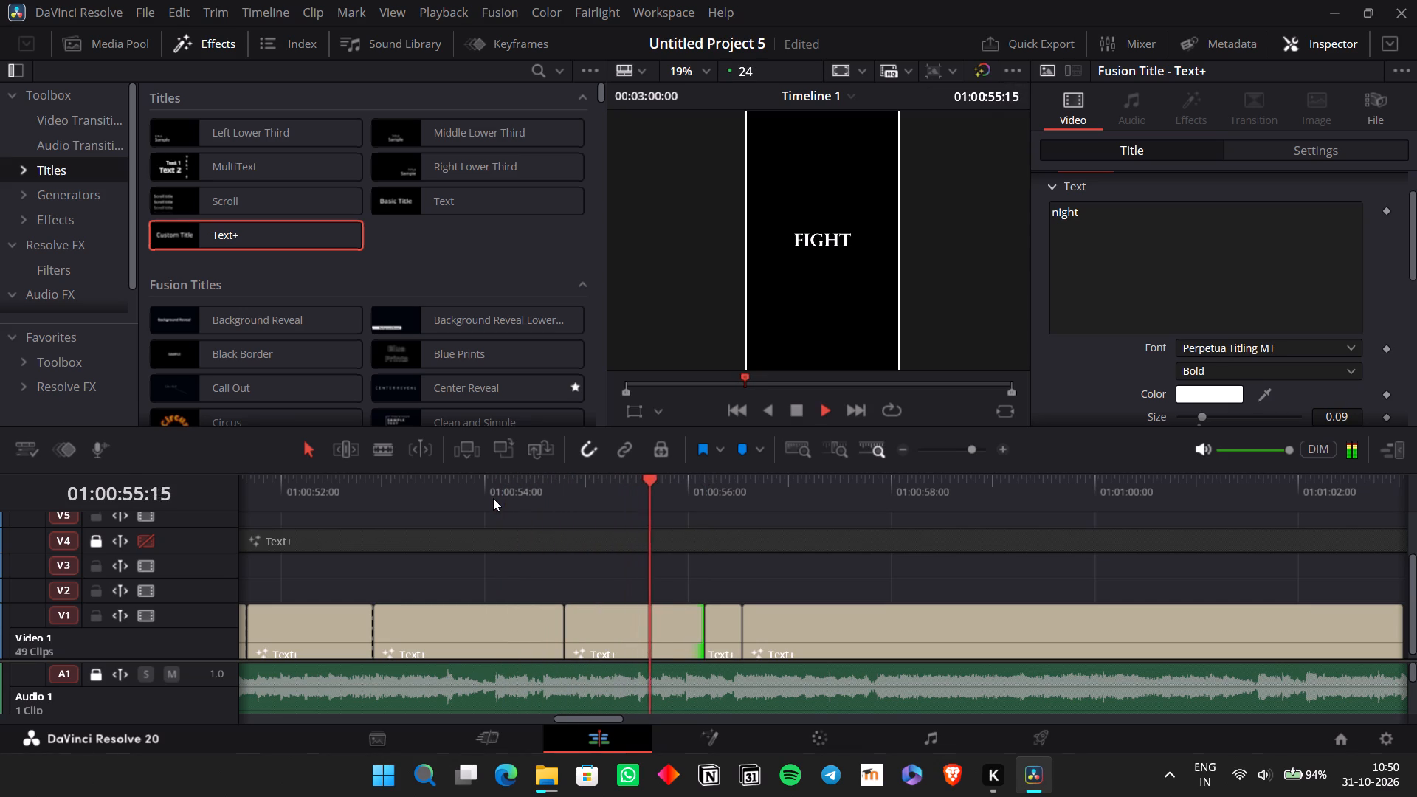
scroll(480, 498, "right", 1)
left_click(444, 493)
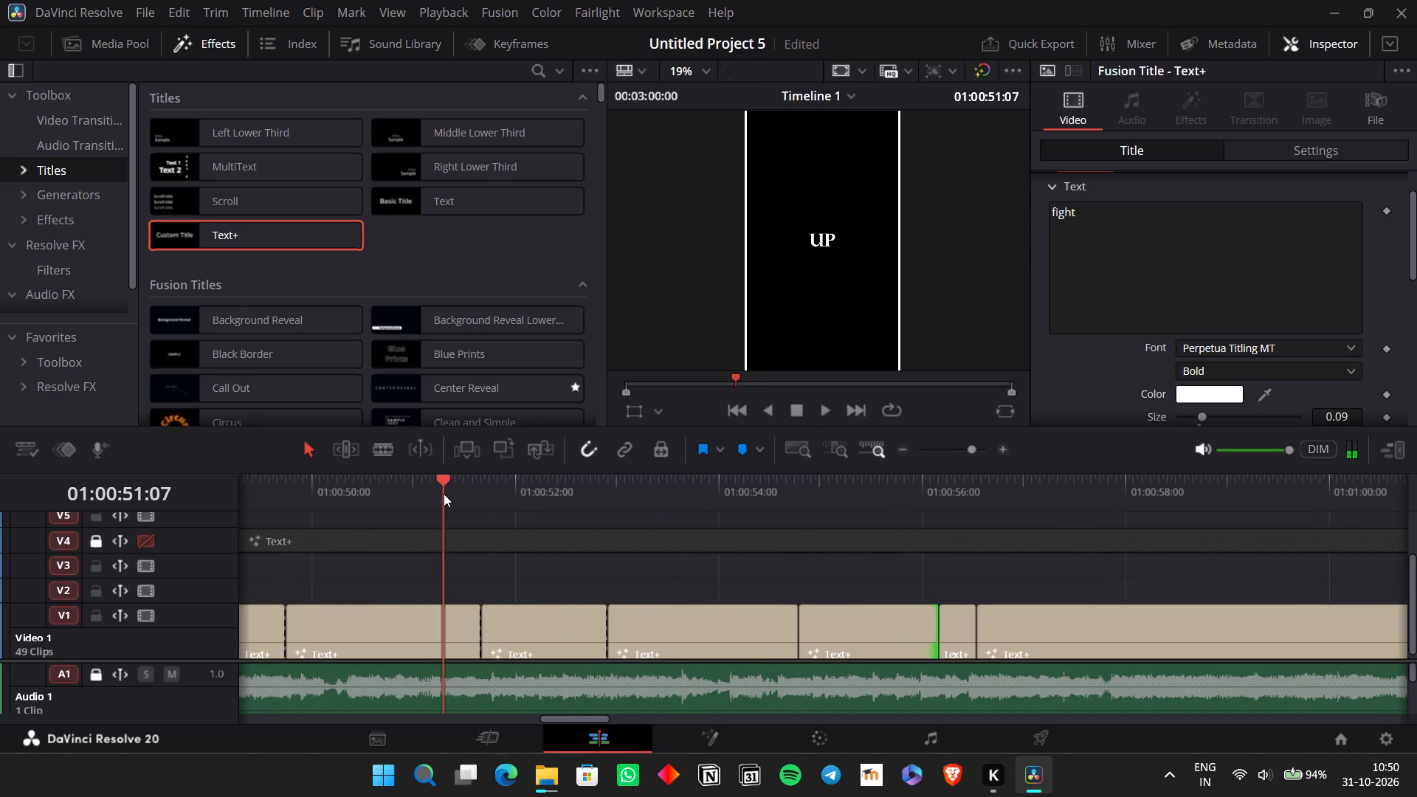
key("space")
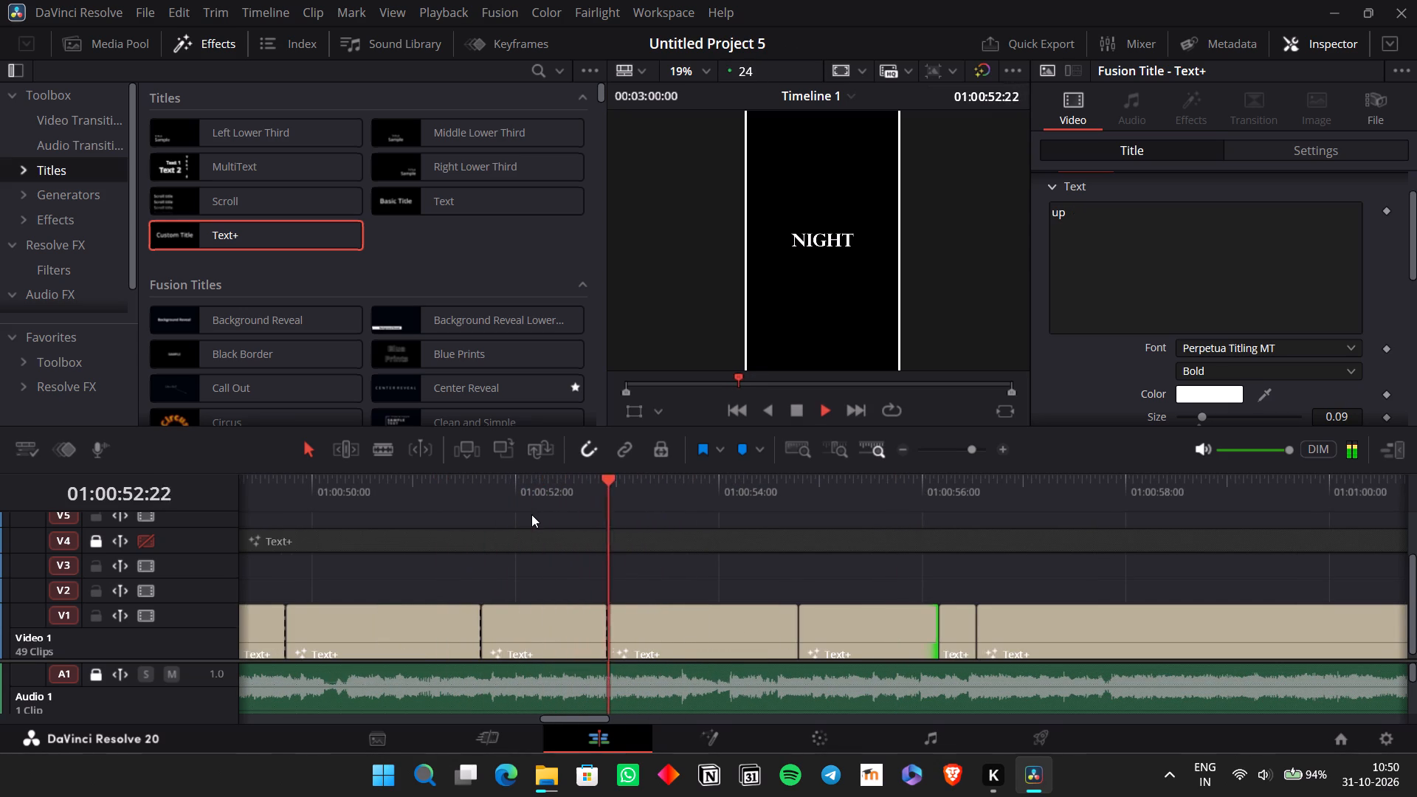
key("space")
left_click(602, 494)
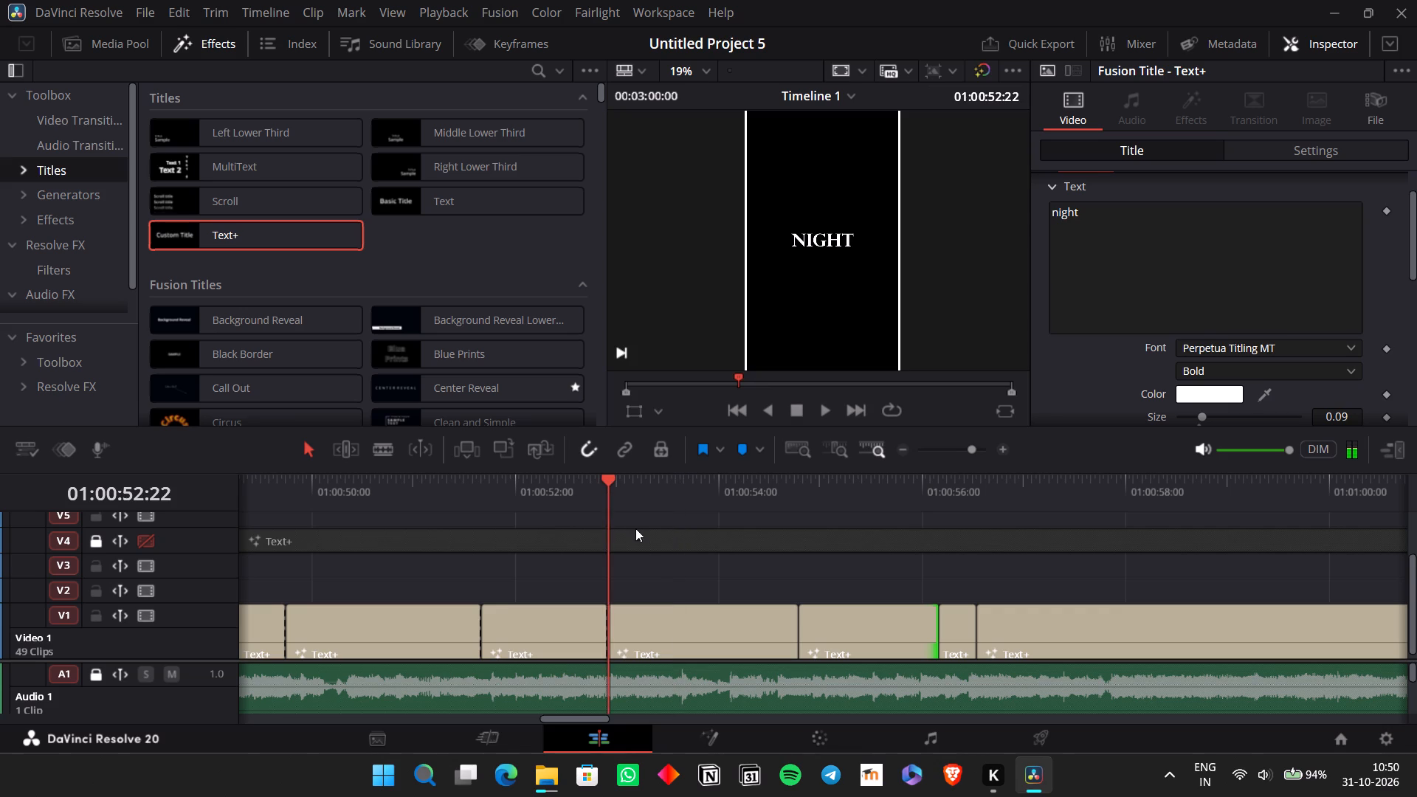
scroll(678, 604, "right", 2)
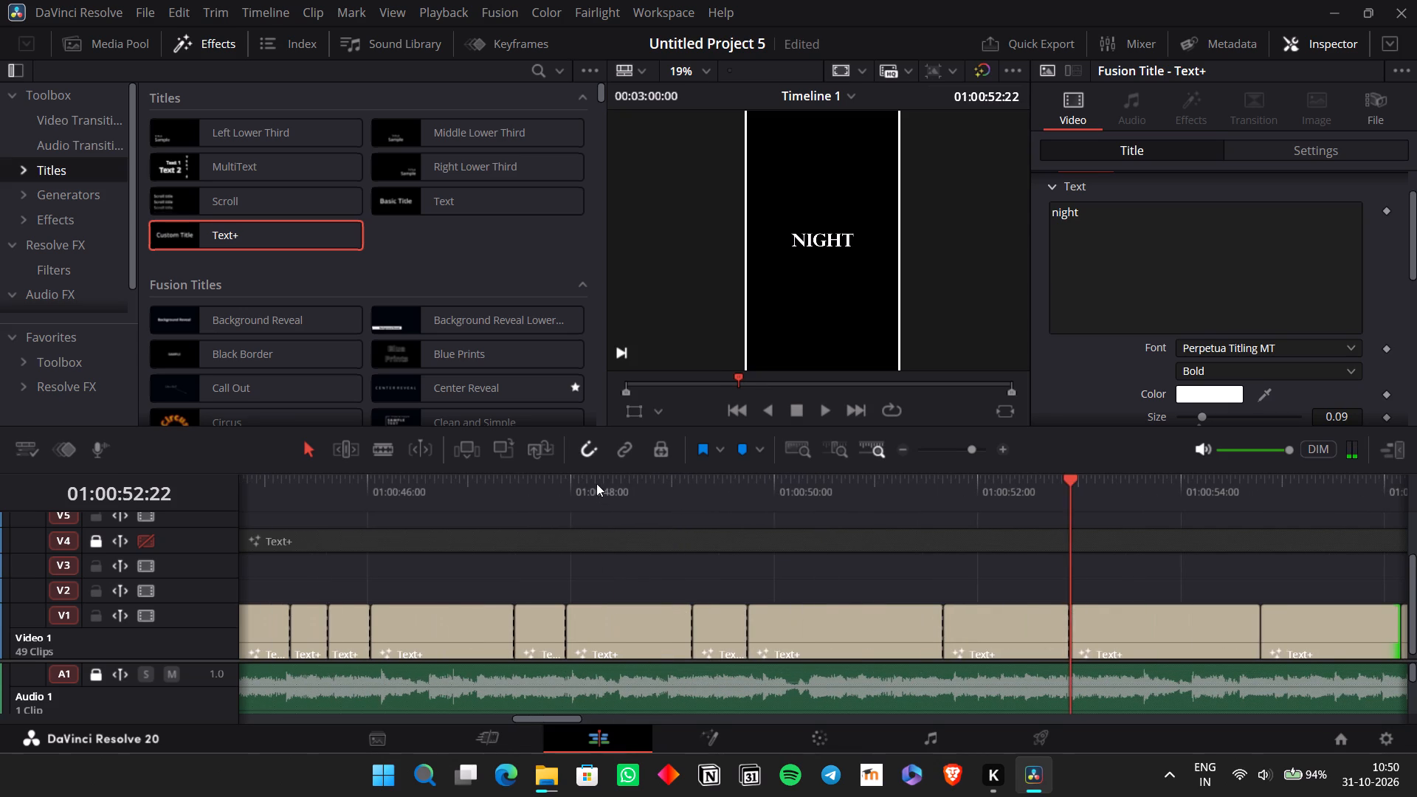
left_click(596, 483)
key("space")
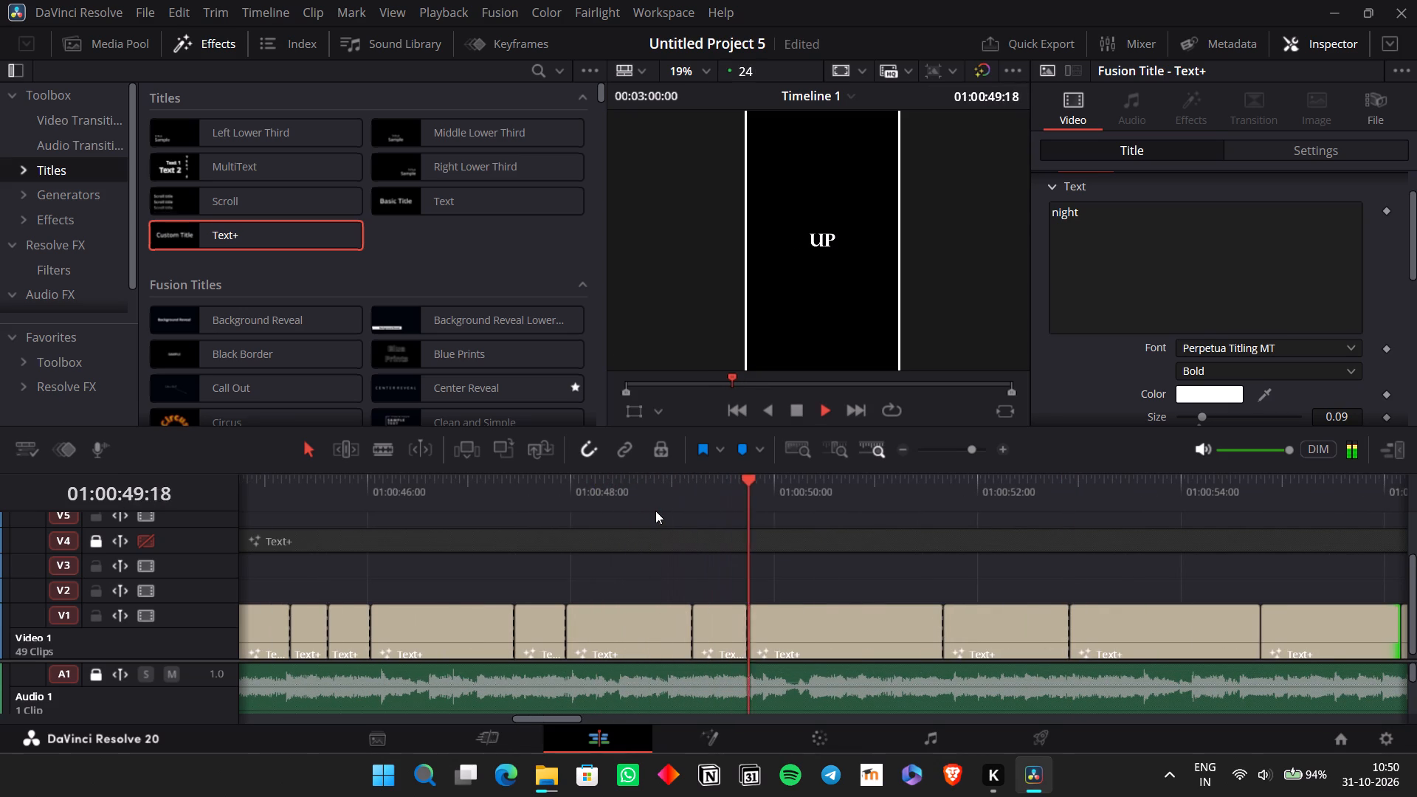
scroll(655, 511, "left", 1)
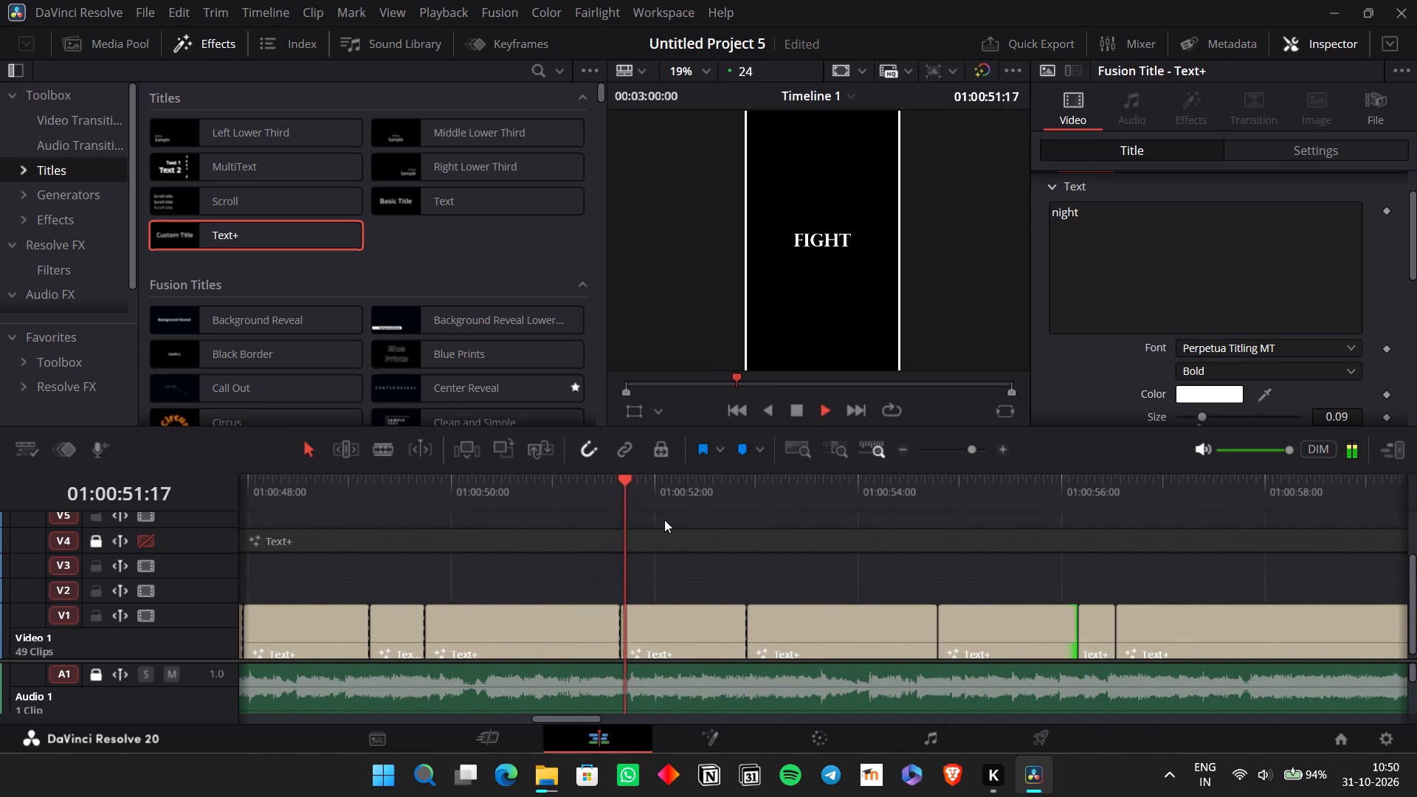
key("space")
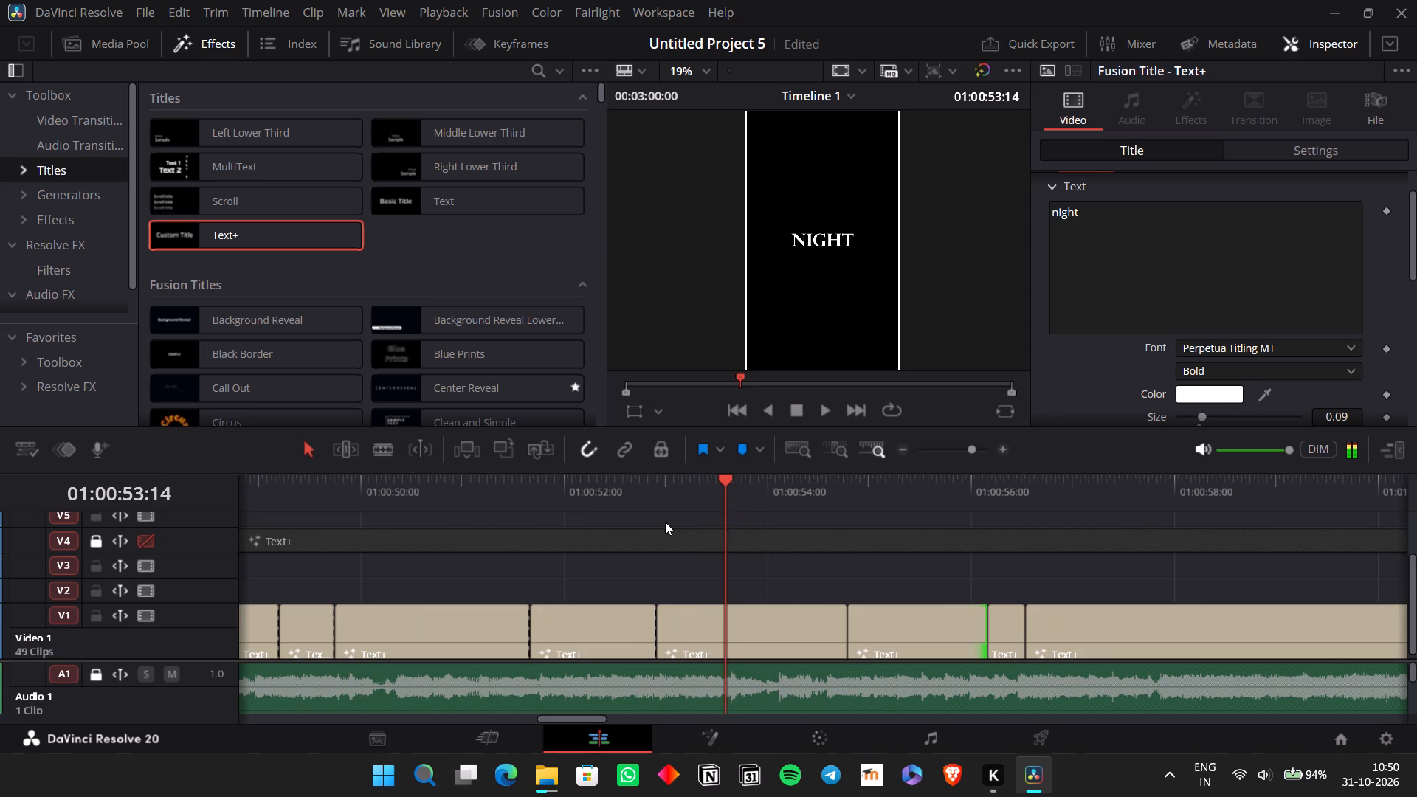
Listen for the word starts and split the V1 "night" clip at 01:00:53:05 and about 01:00:53:15.
left_click(666, 501)
key("space")
key("space")
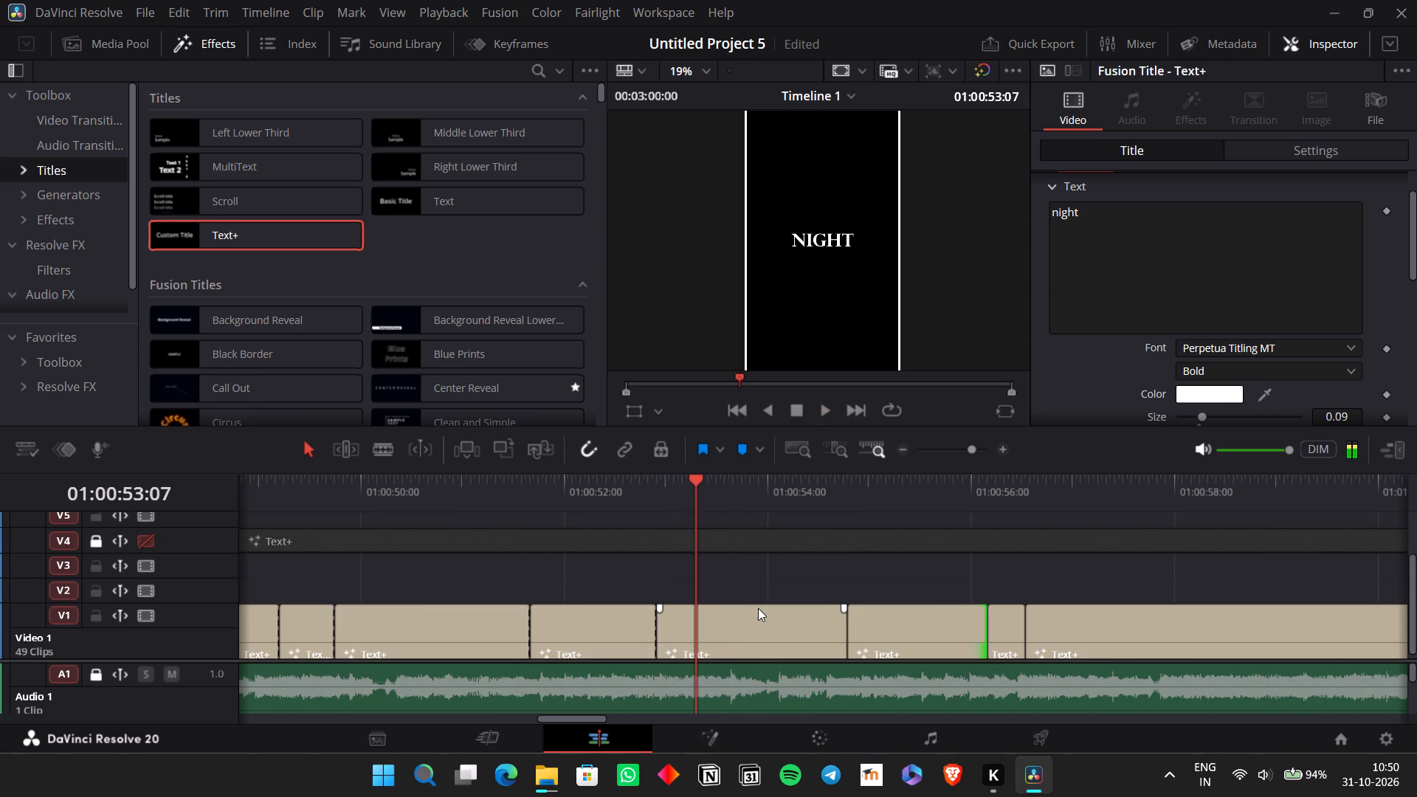
key("Left")
key("Left")
key("ctrl+b")
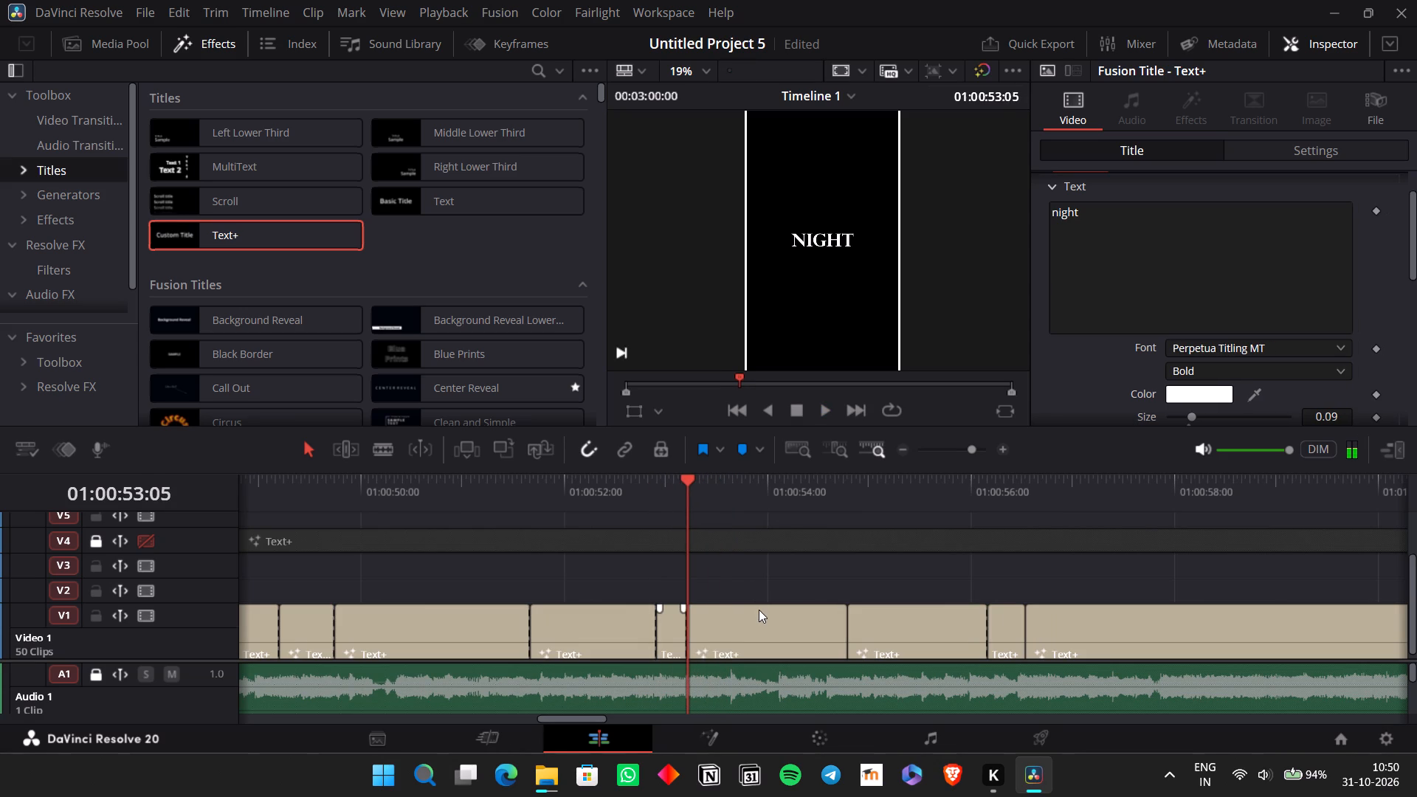
key("space")
key("space")
key("Left")
key("ctrl+b")
key("space")
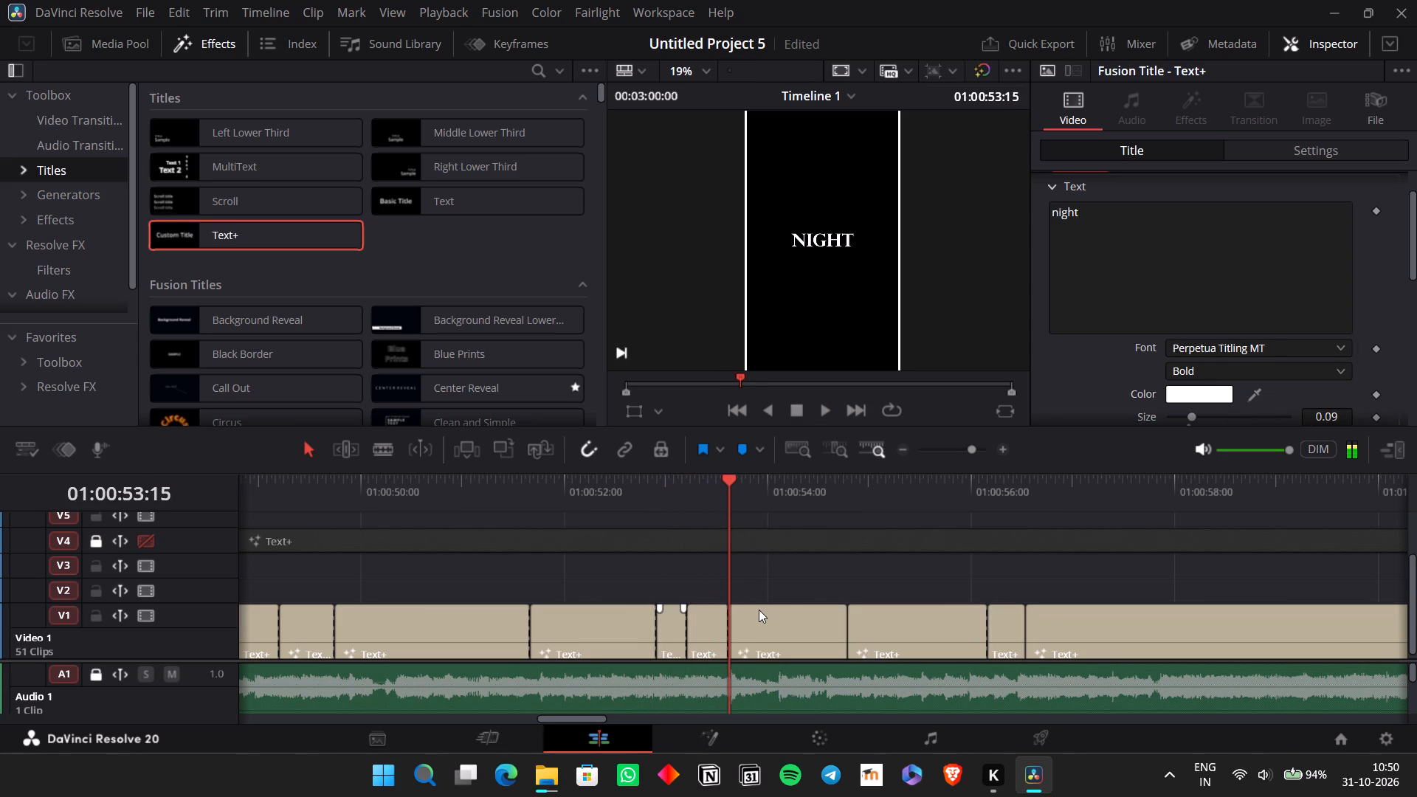
key("space")
Retext the first two pieces of the split "night" clip as "it's" and "fight".
left_click(672, 633)
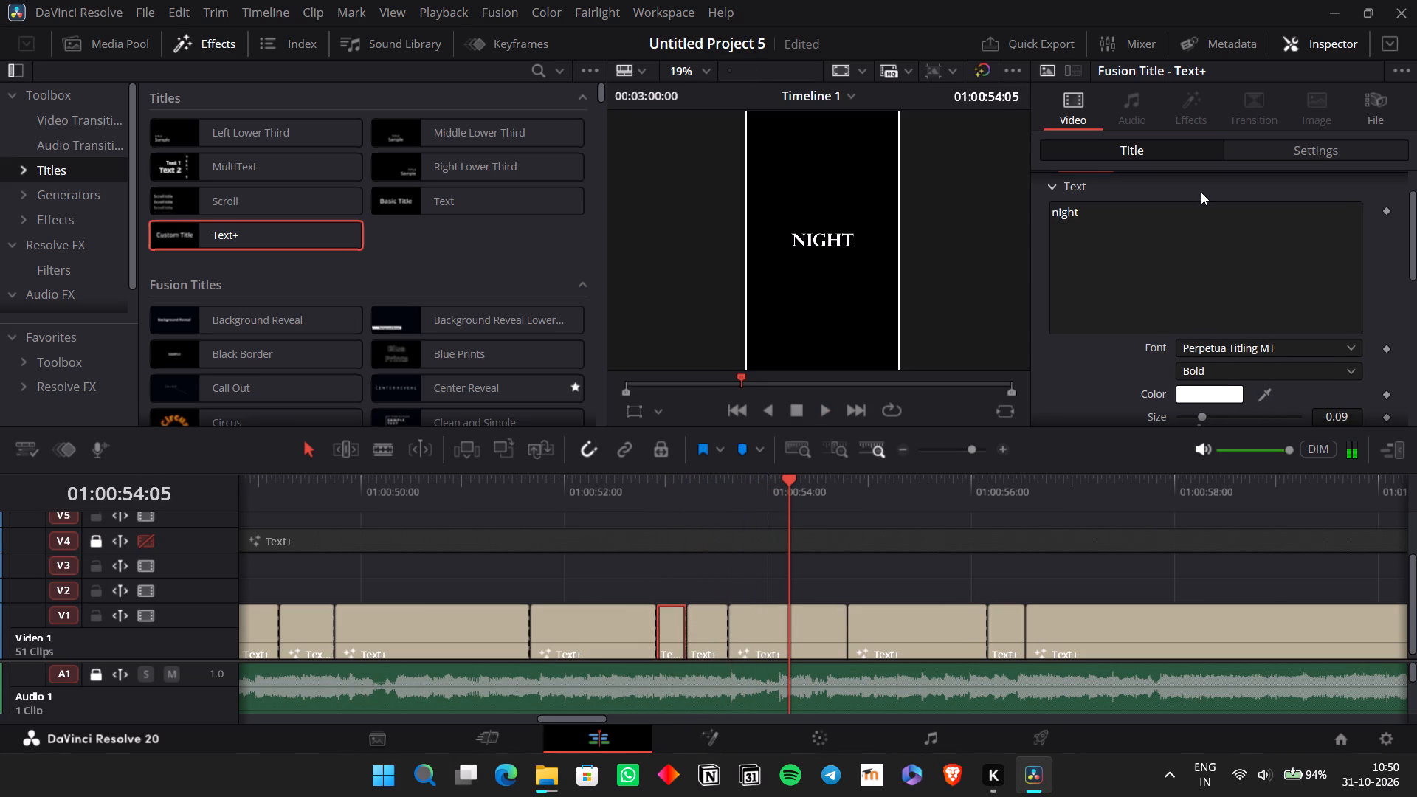
double_click(1168, 259)
type("it's")
left_click(703, 638)
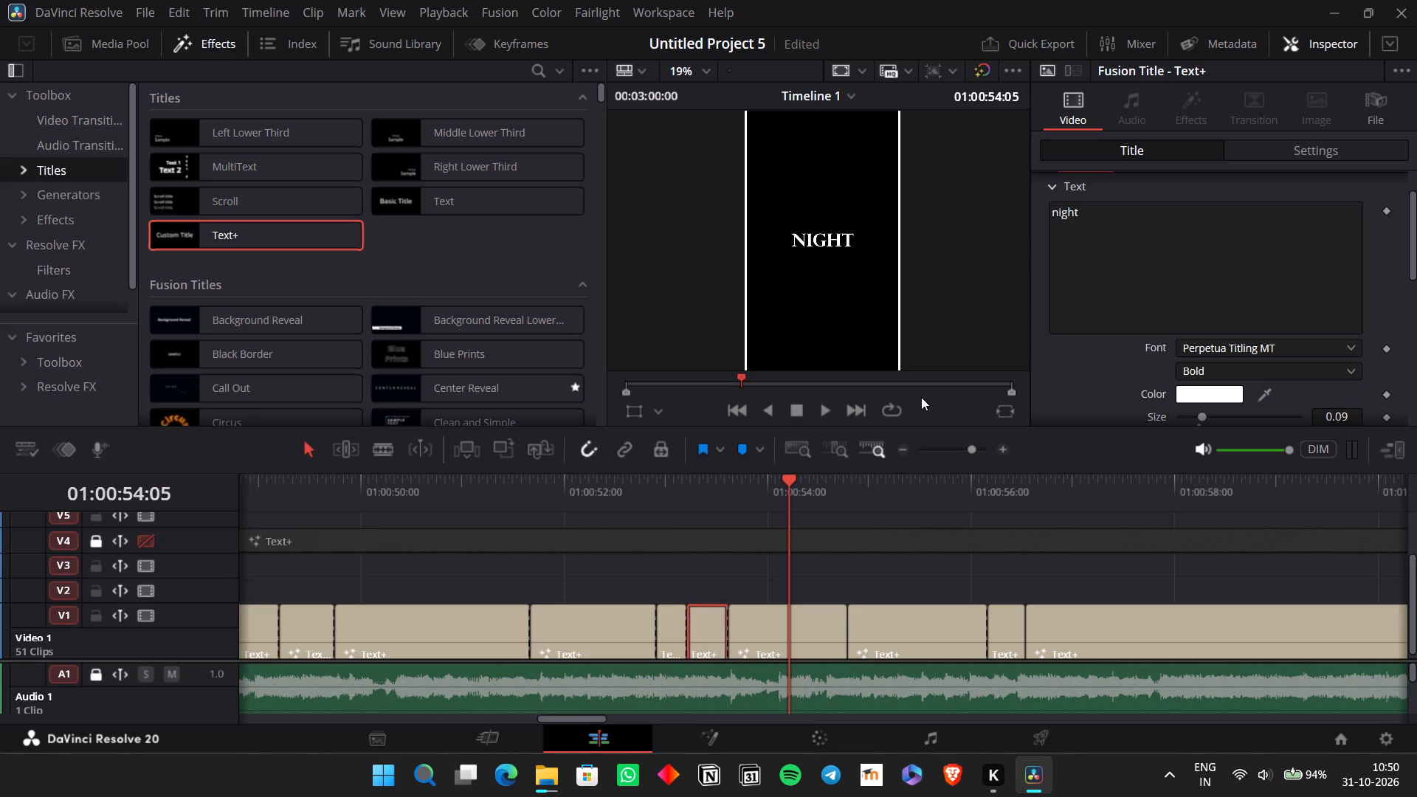
double_click(1130, 230)
type("fight")
left_click(760, 613)
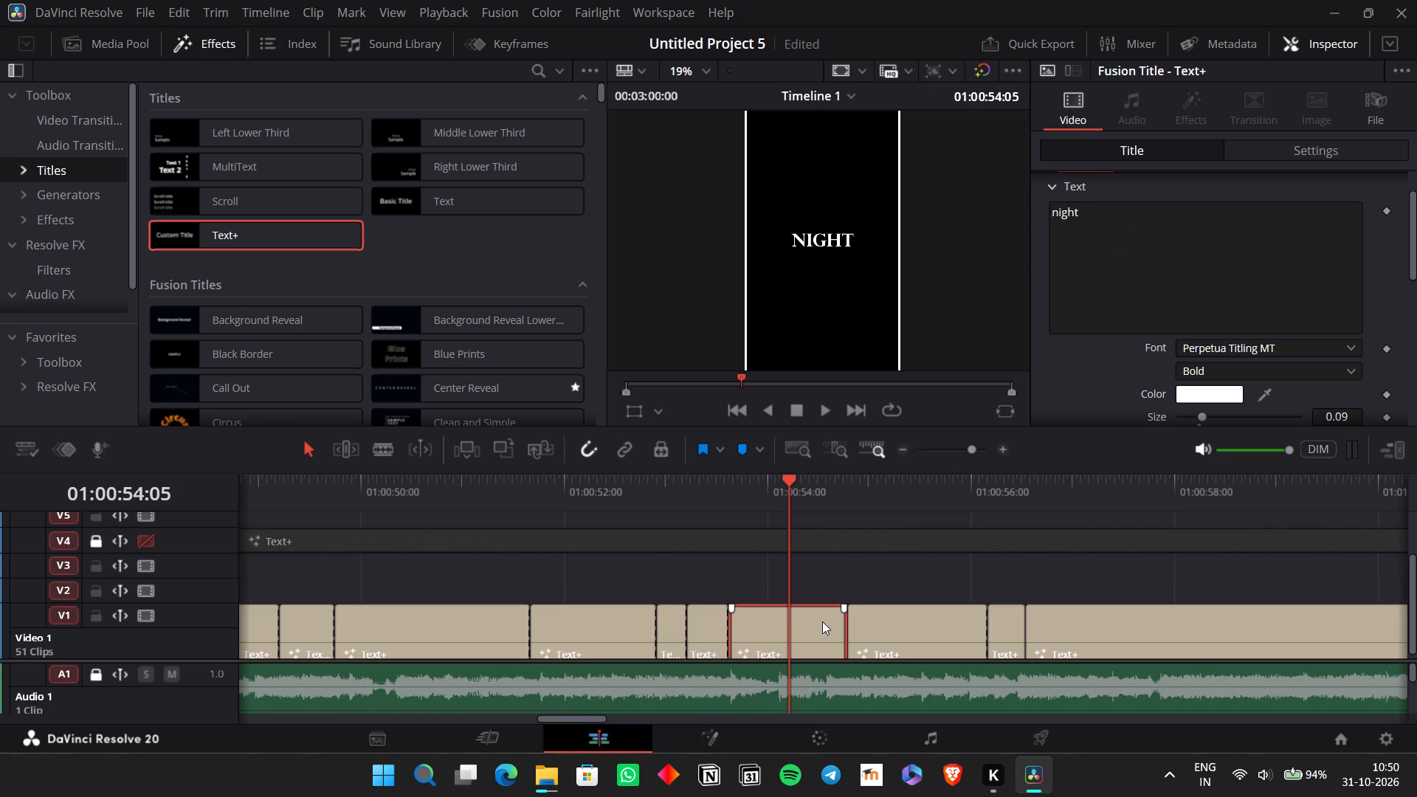
Replay the line, split the following "fight" clip at 01:00:55:12 and retext its second part as "night".
left_click(641, 480)
key("space")
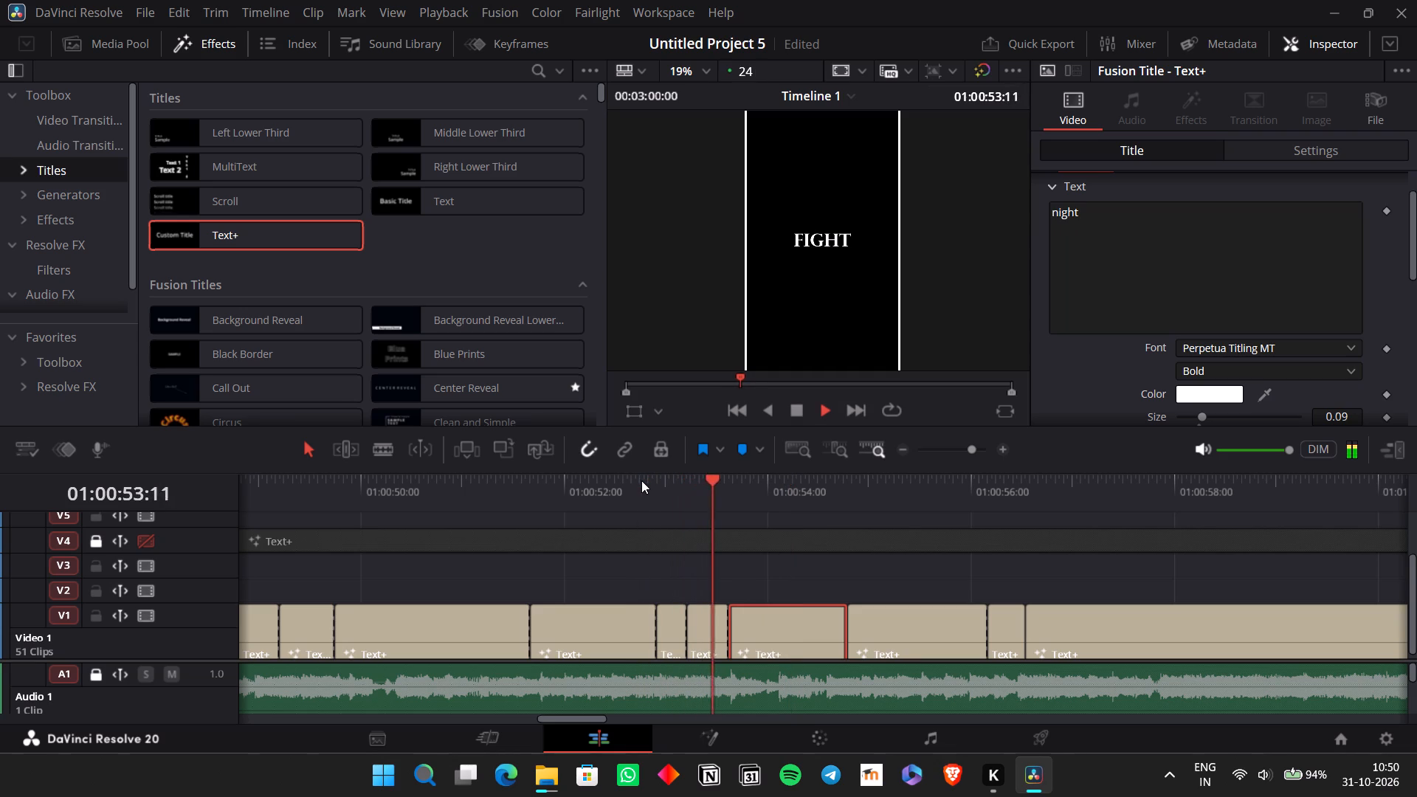
key("space")
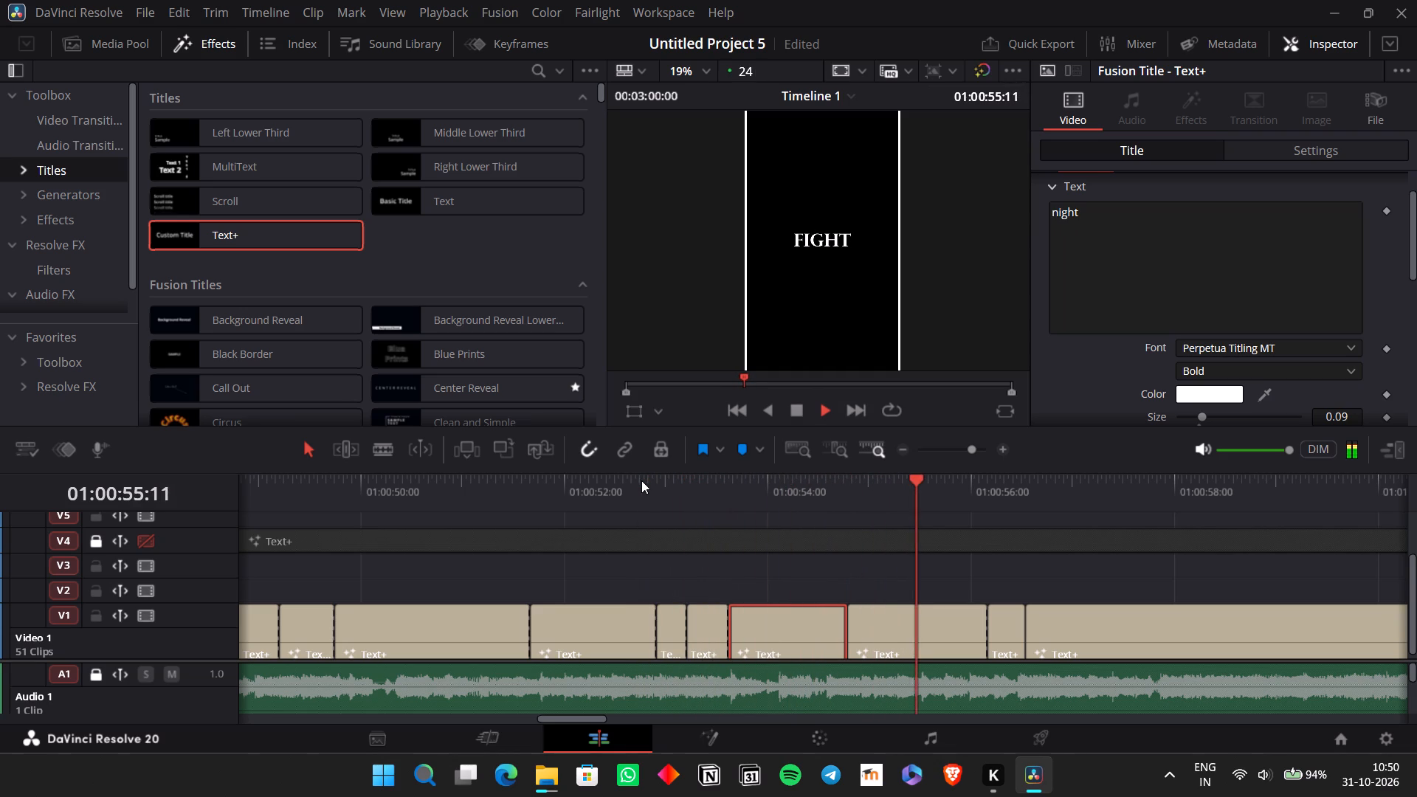
key("Left")
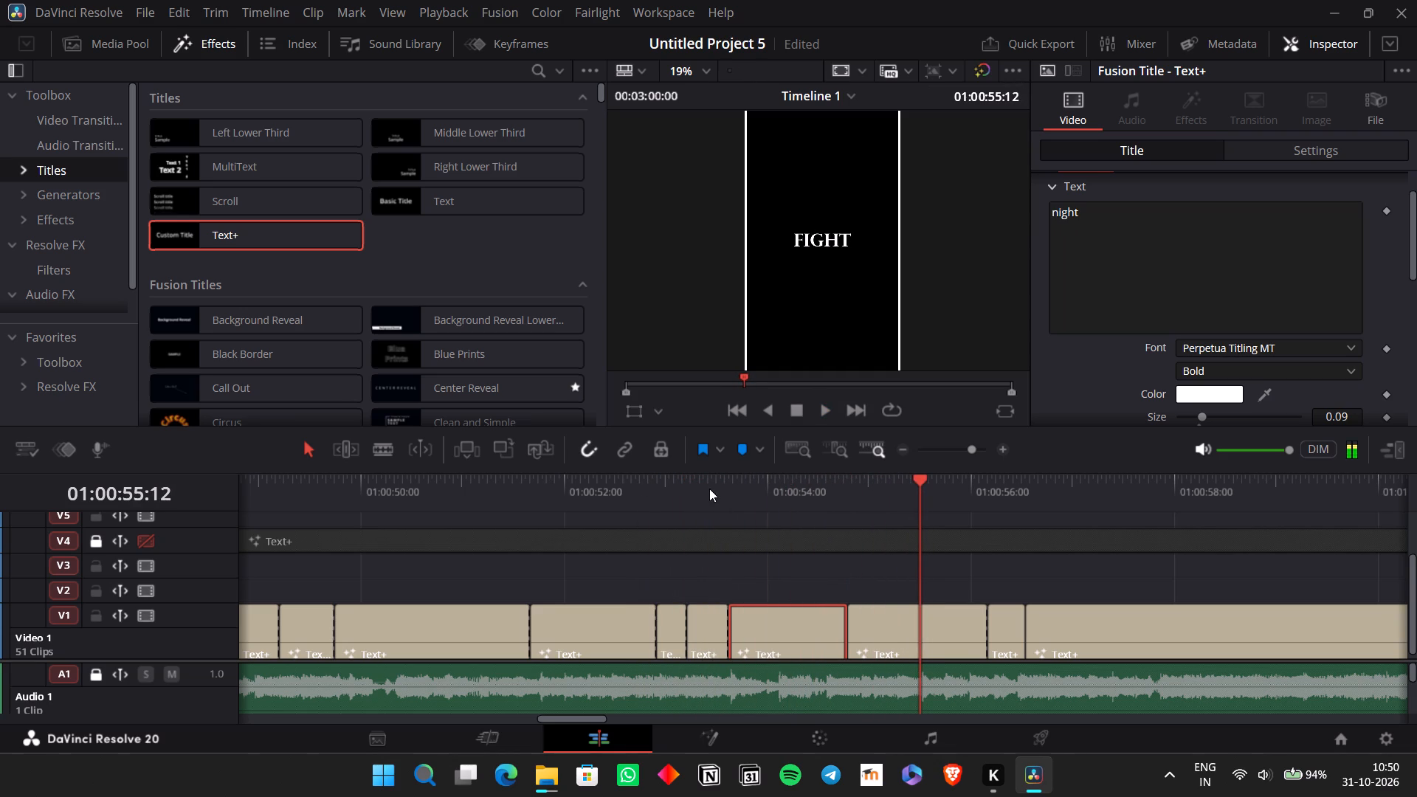
key("ctrl+b")
left_click(965, 629)
double_click(1125, 207)
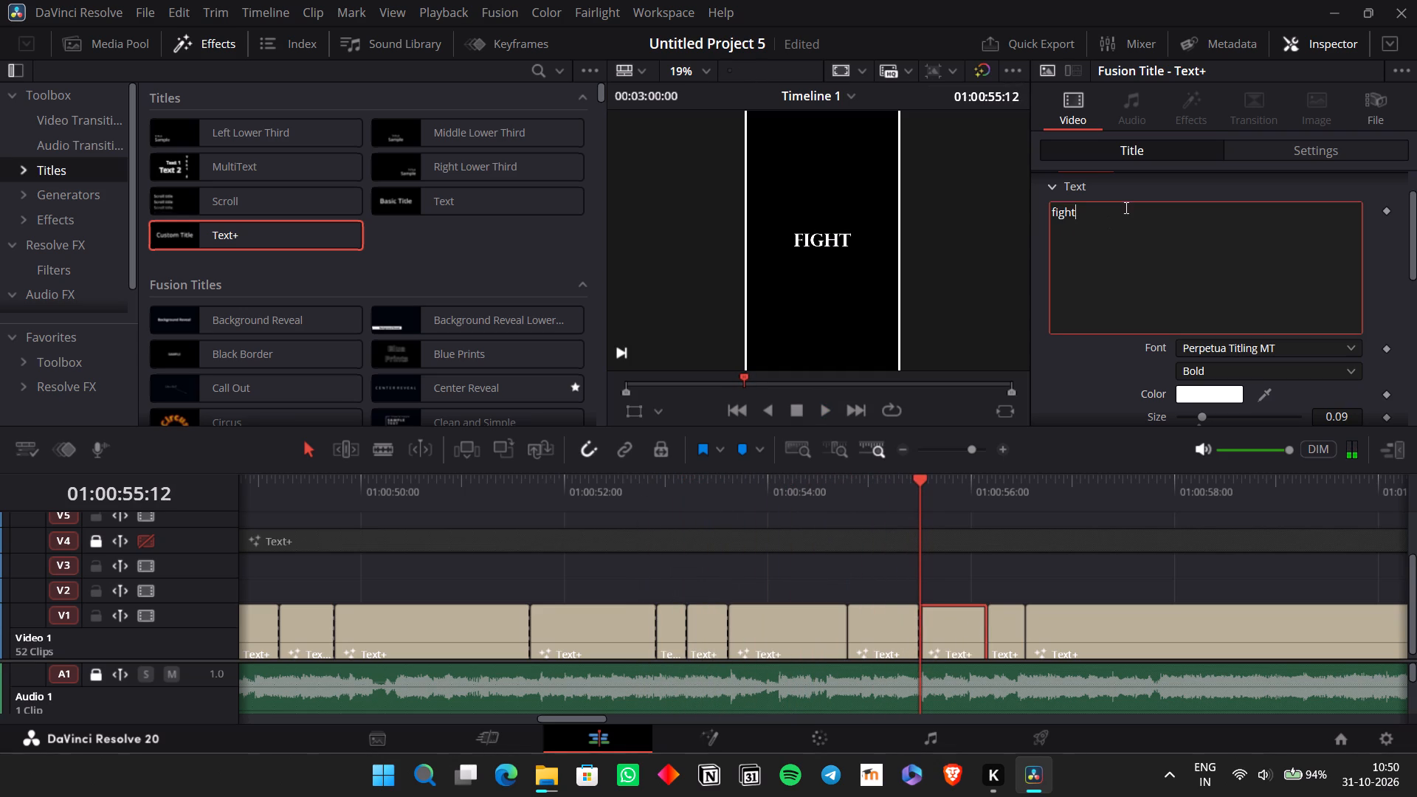
type("night")
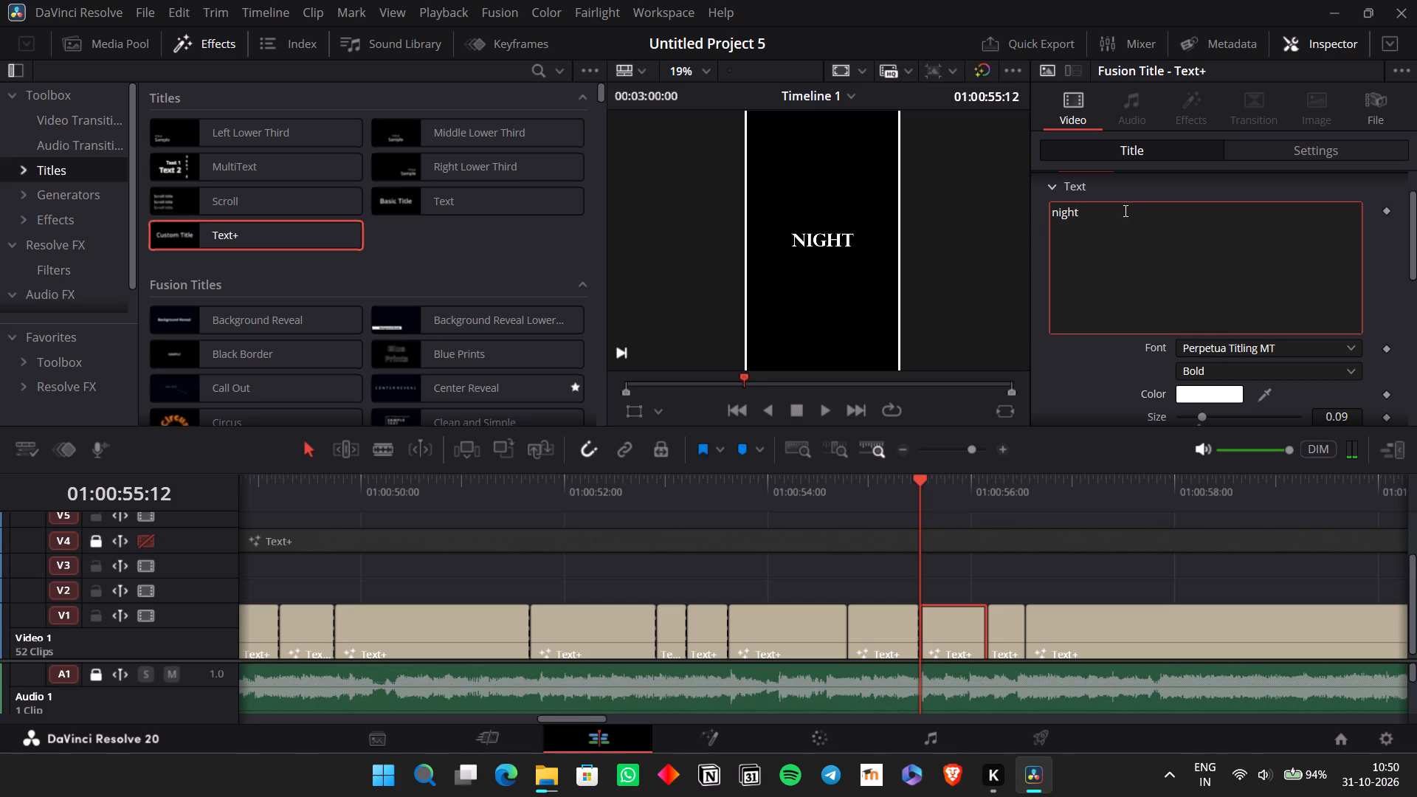
Check the line by playback and retext the short V1 clip starting at about 01:00:56:04 as "everyday".
left_click(776, 617)
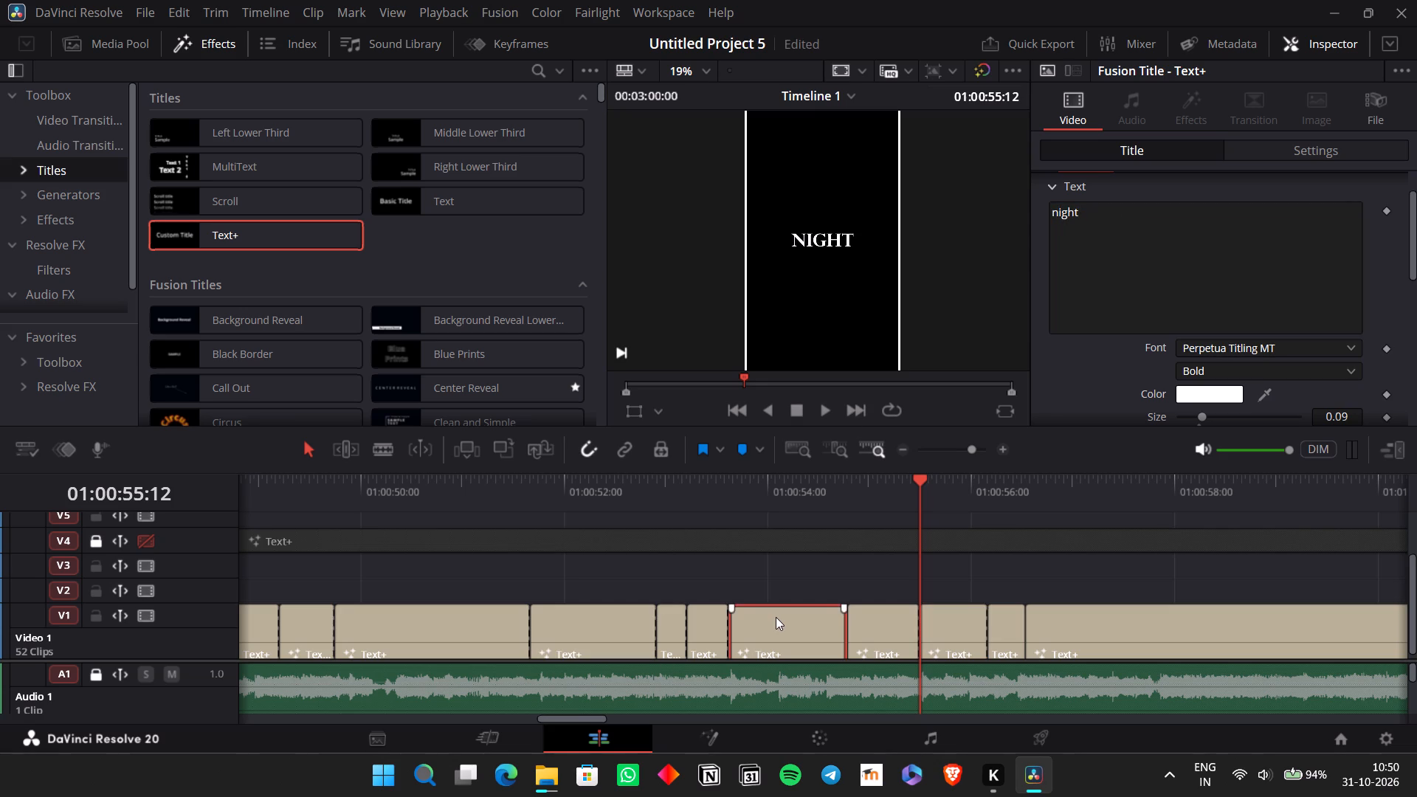
left_click(834, 497)
key("space")
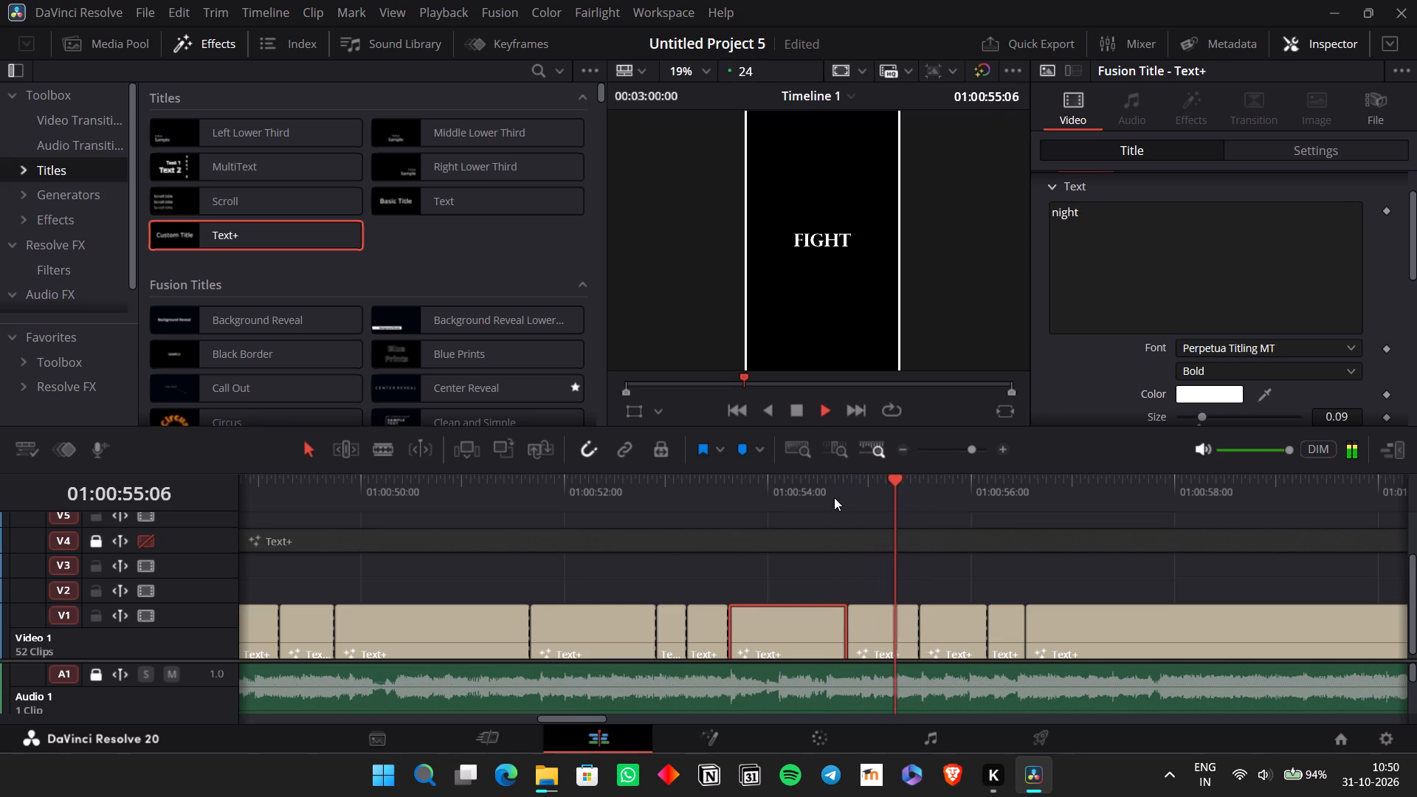
key("space")
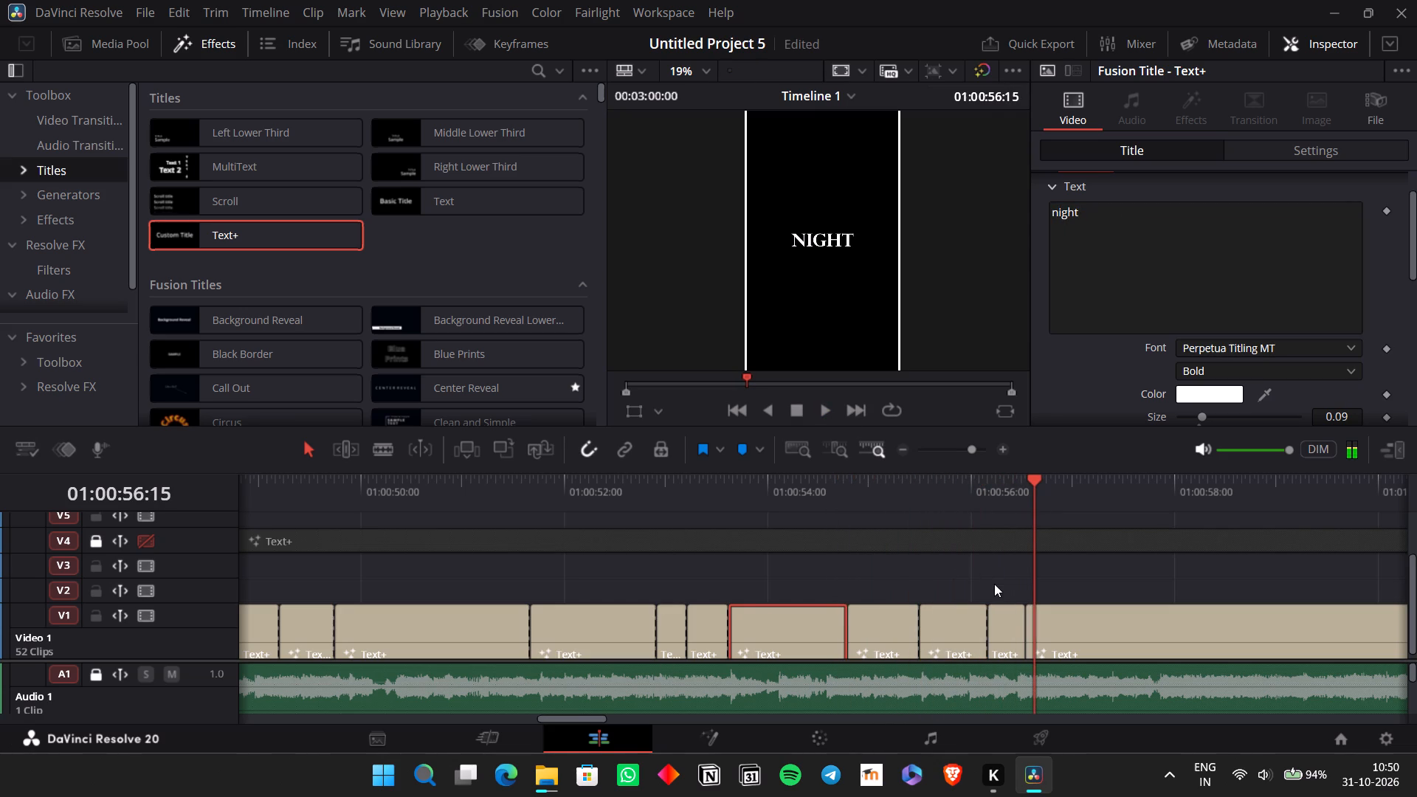
left_click(1000, 621)
double_click(1128, 283)
type("everyday")
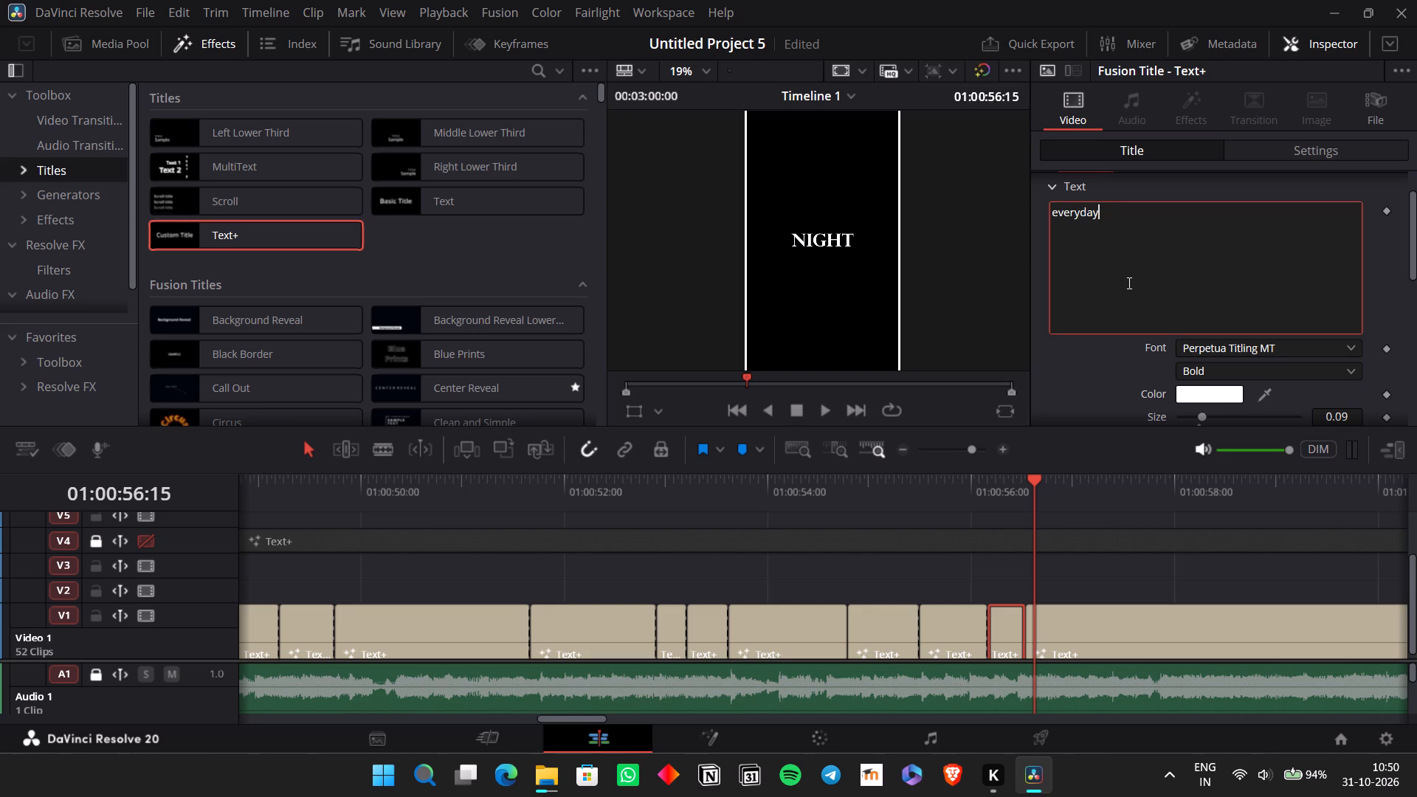
Replay around the "everyday" clip and extend its end to 01:00:56:23, shortening the start of the next clip.
left_click(962, 489)
key("space")
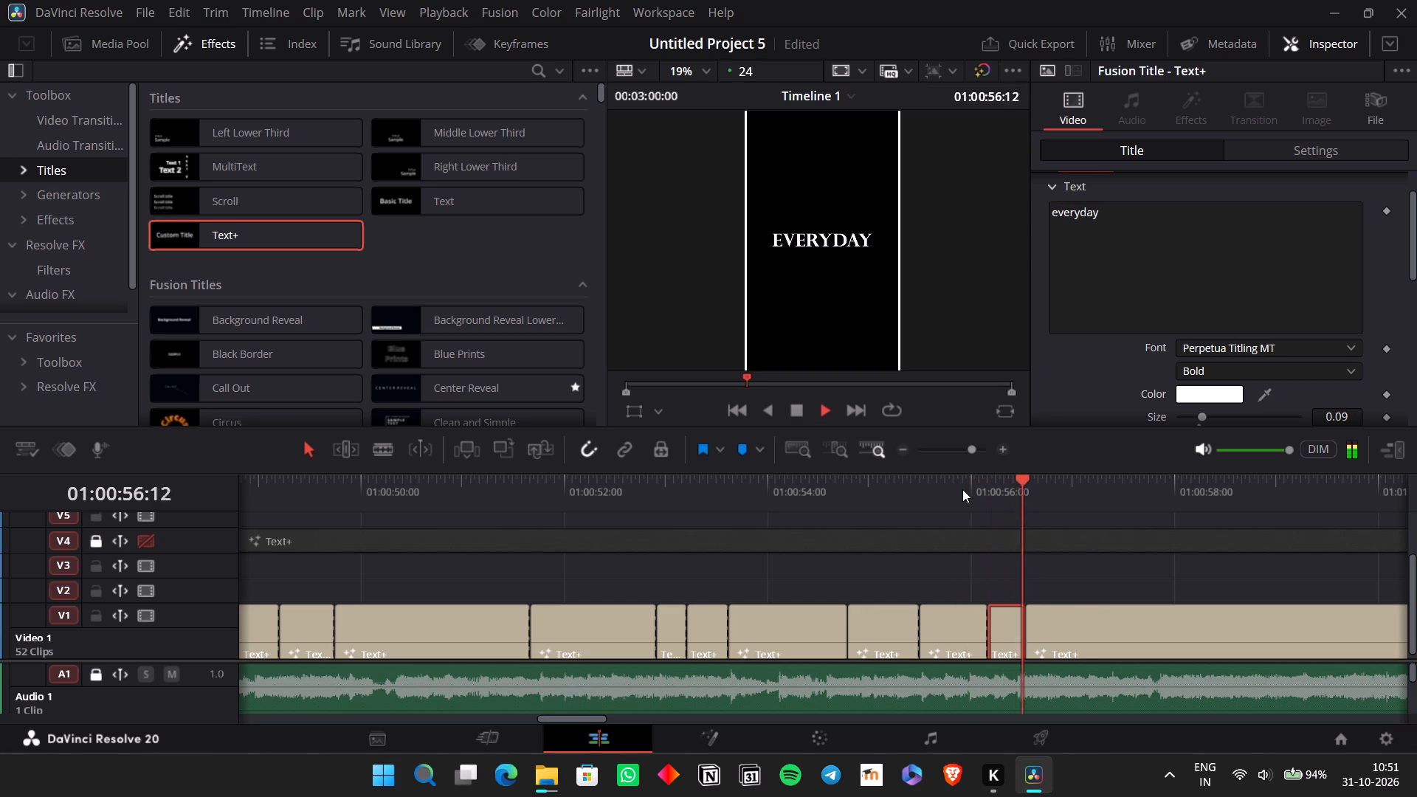
key("space")
left_click(1095, 486)
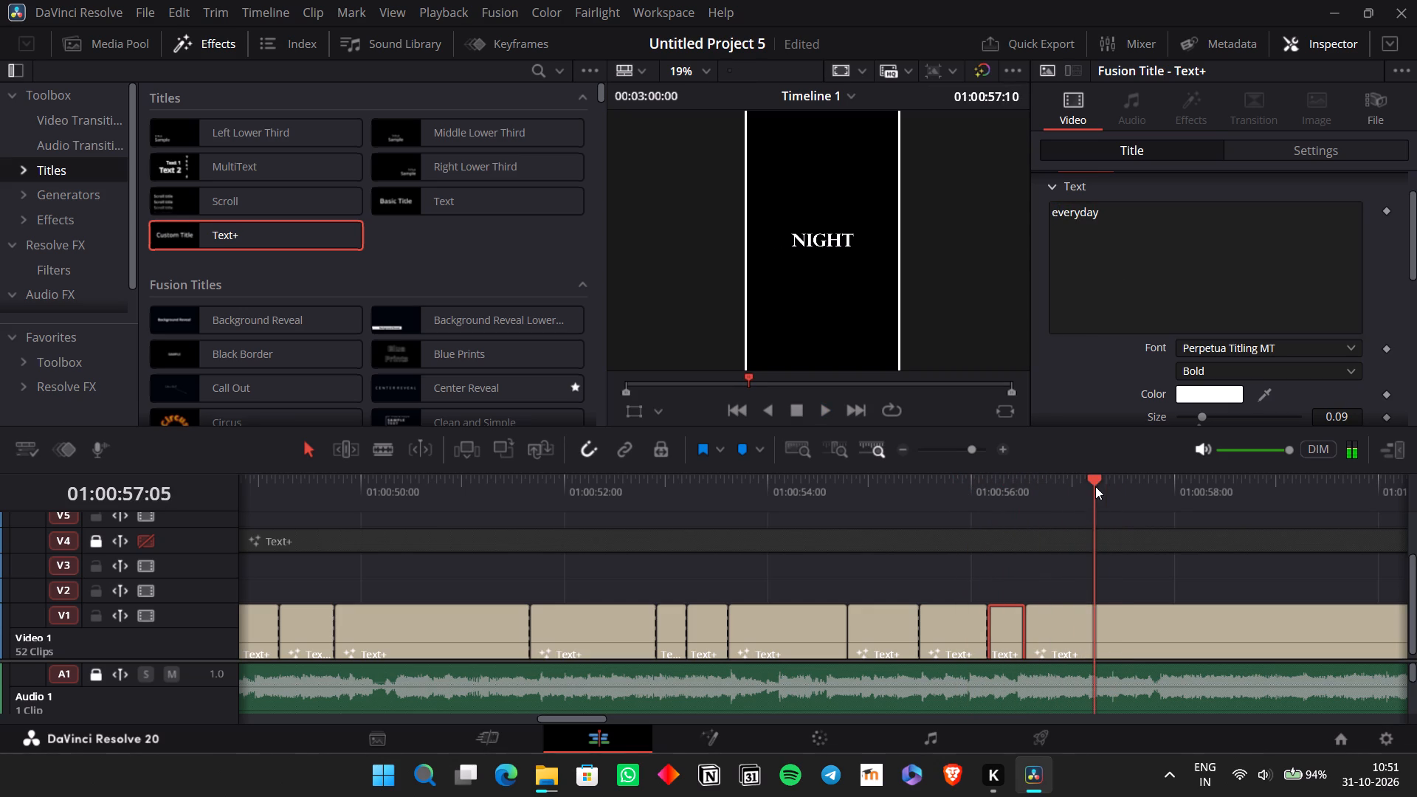
key("space")
key("space")
left_click(1042, 479)
key("space")
key("space")
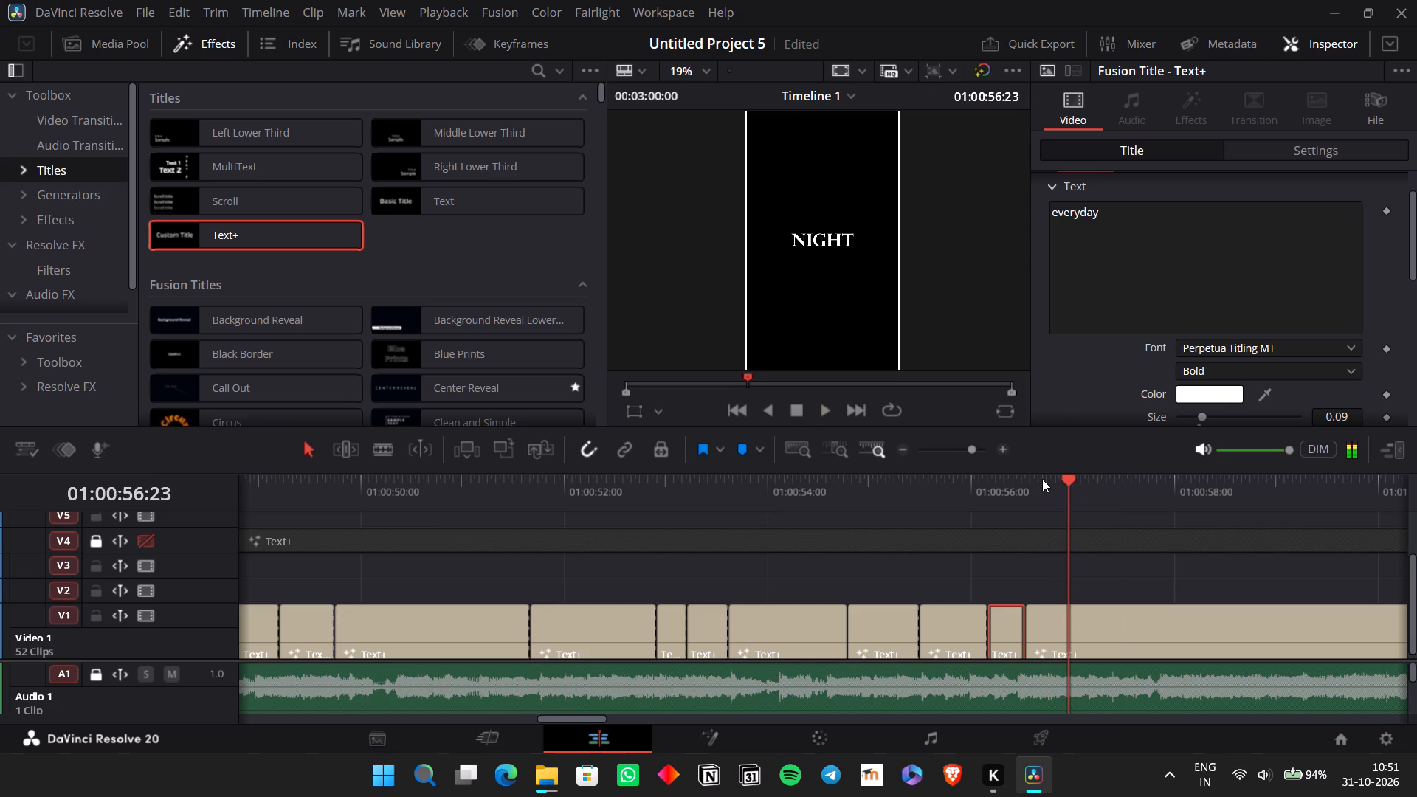
left_click_drag(1025, 626, 1068, 632)
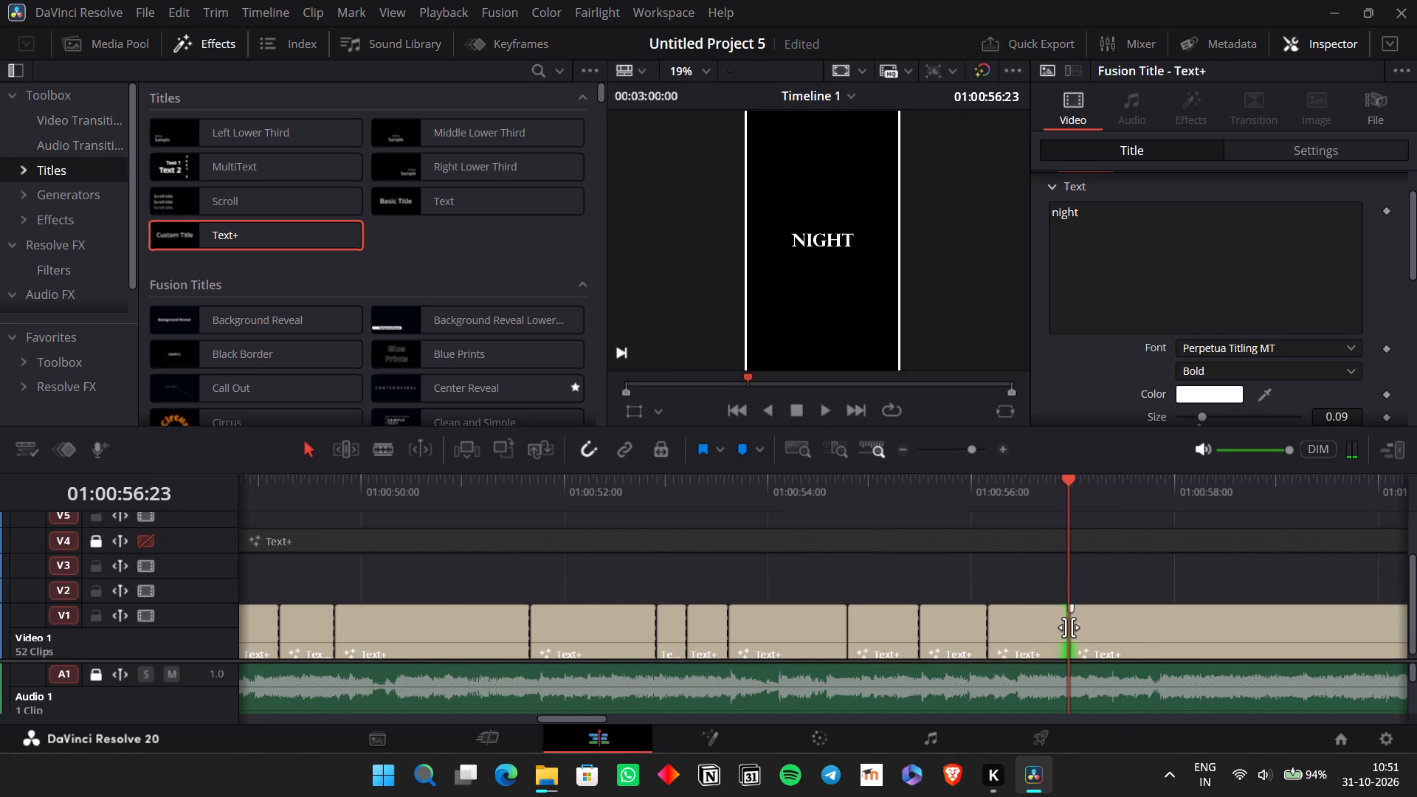
Look up the chorus wording in the V4 lyrics and correct the "everyday" clip's text to "everything".
scroll(1069, 627, "left", 1)
left_click(975, 531)
scroll(1249, 287, "down", 1)
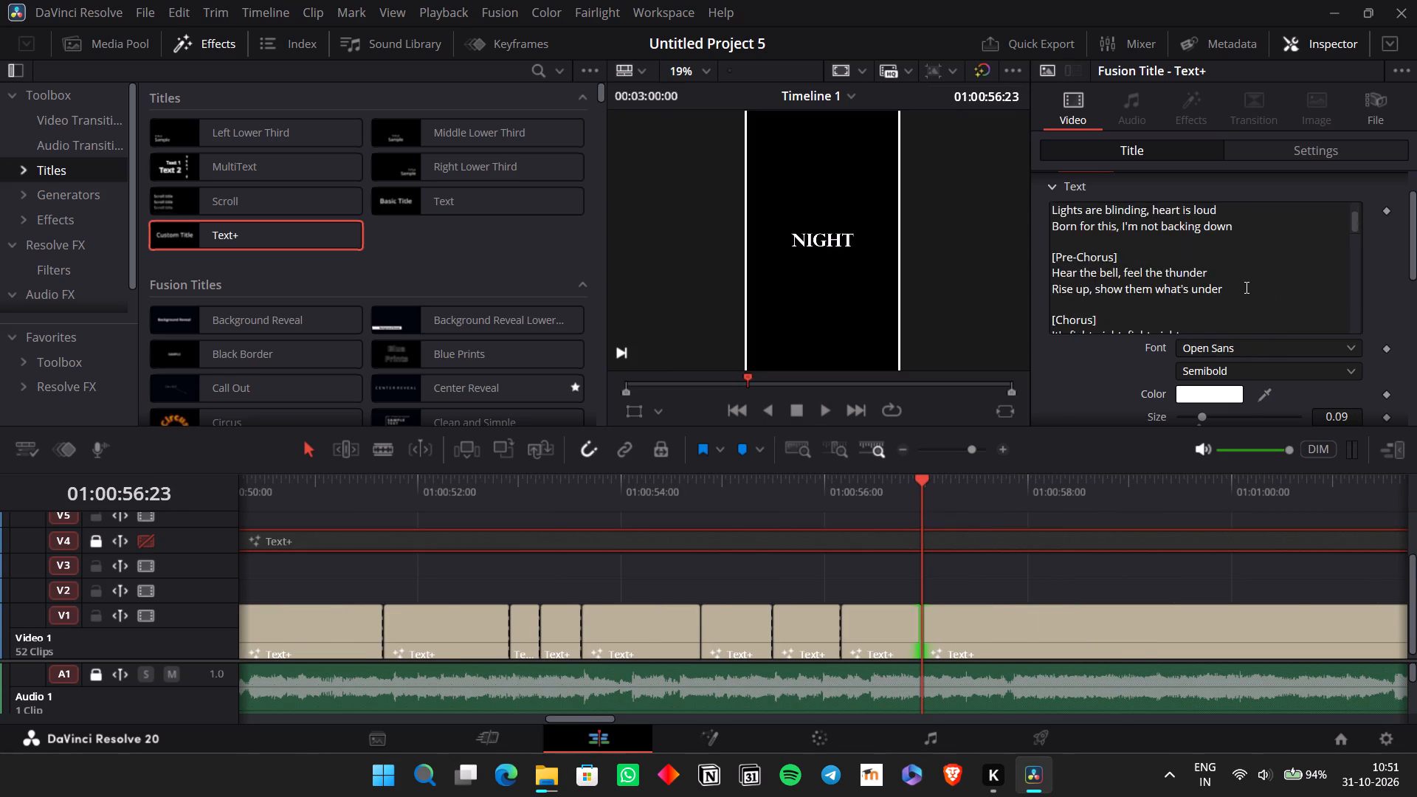
scroll(1245, 287, "down", 2)
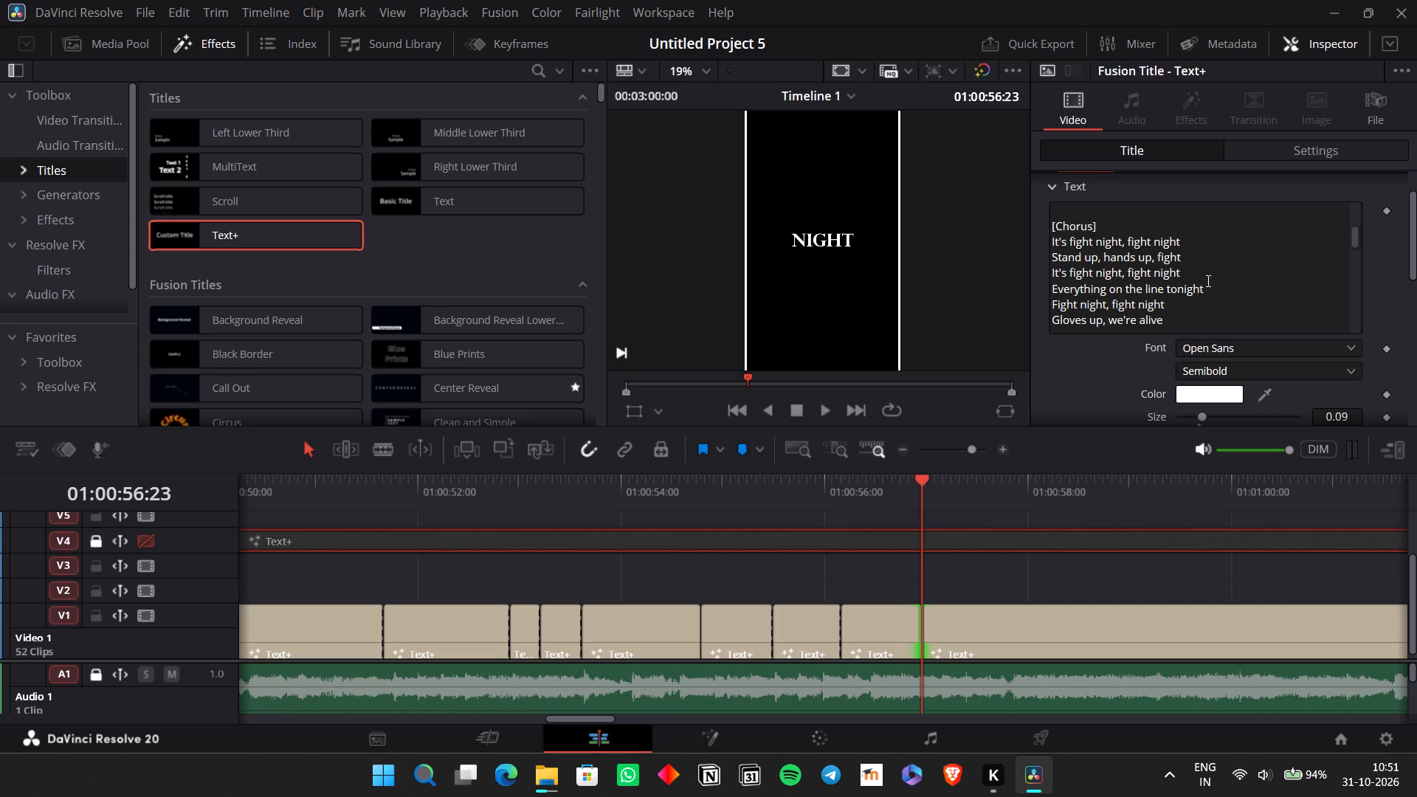
left_click(886, 622)
left_click(1161, 199)
left_click(1160, 203)
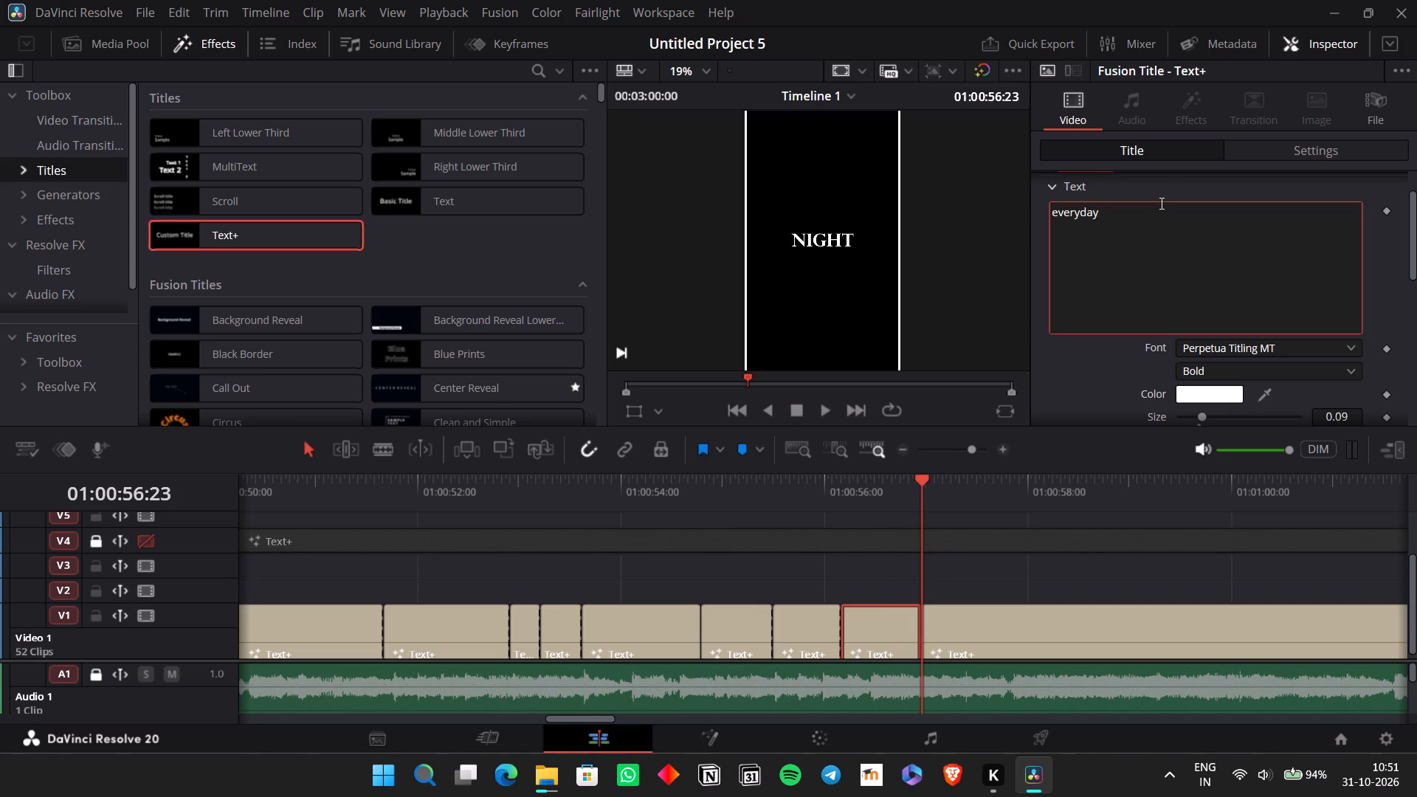
key("Right")
key("Right")
key("Right")
key("Right")
key("Right")
key("Right")
key("Right")
key("Right")
key("Right")
key("BackSpace")
key("BackSpace")
key("BackSpace")
type("thing")
Listen to the V1 "night" clip after "everything" and split it at about 01:00:57:03, about 01:00:57:07 and 01:00:57:20.
left_click(1018, 618)
key("space")
key("space")
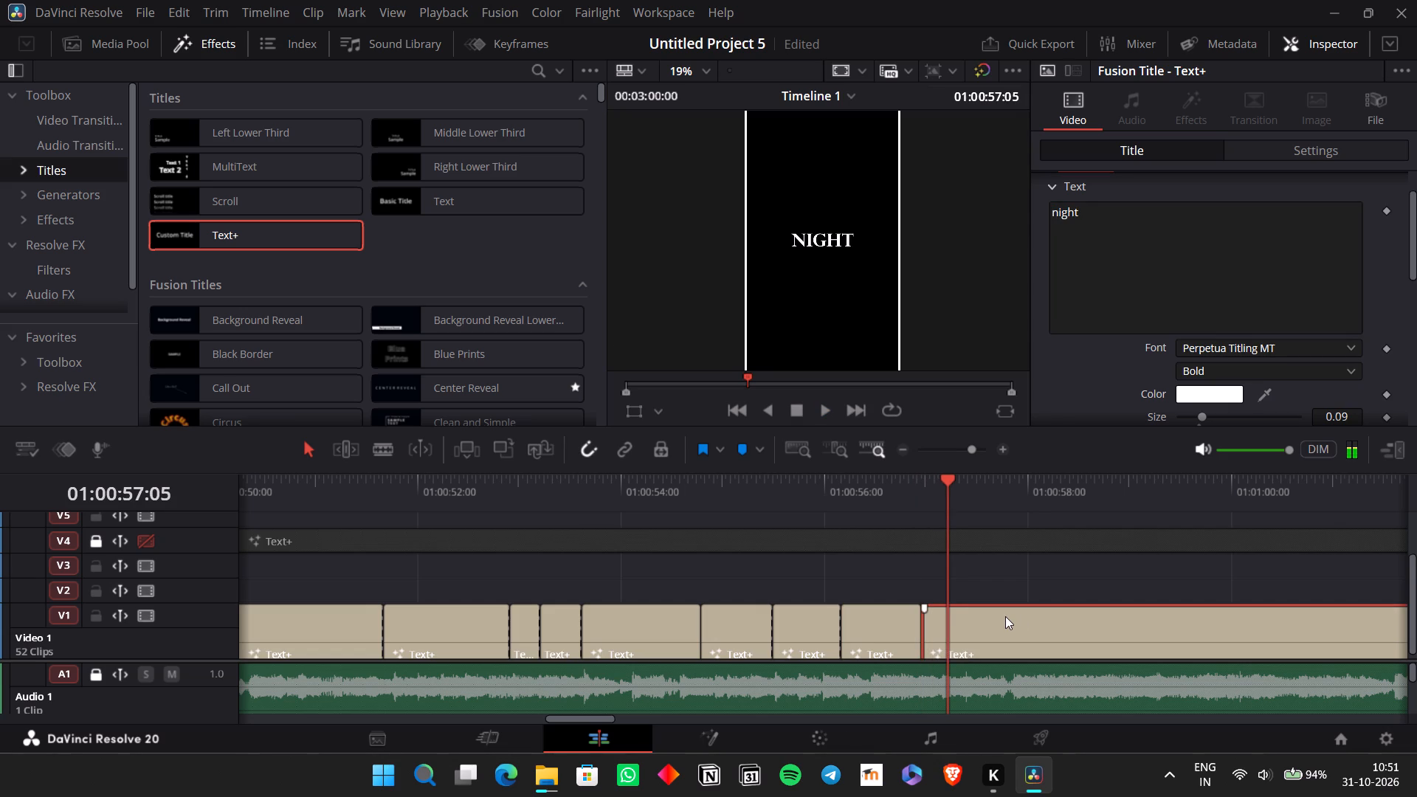
key("Left")
key("Left")
key("ctrl+b")
key("Right")
key("Right")
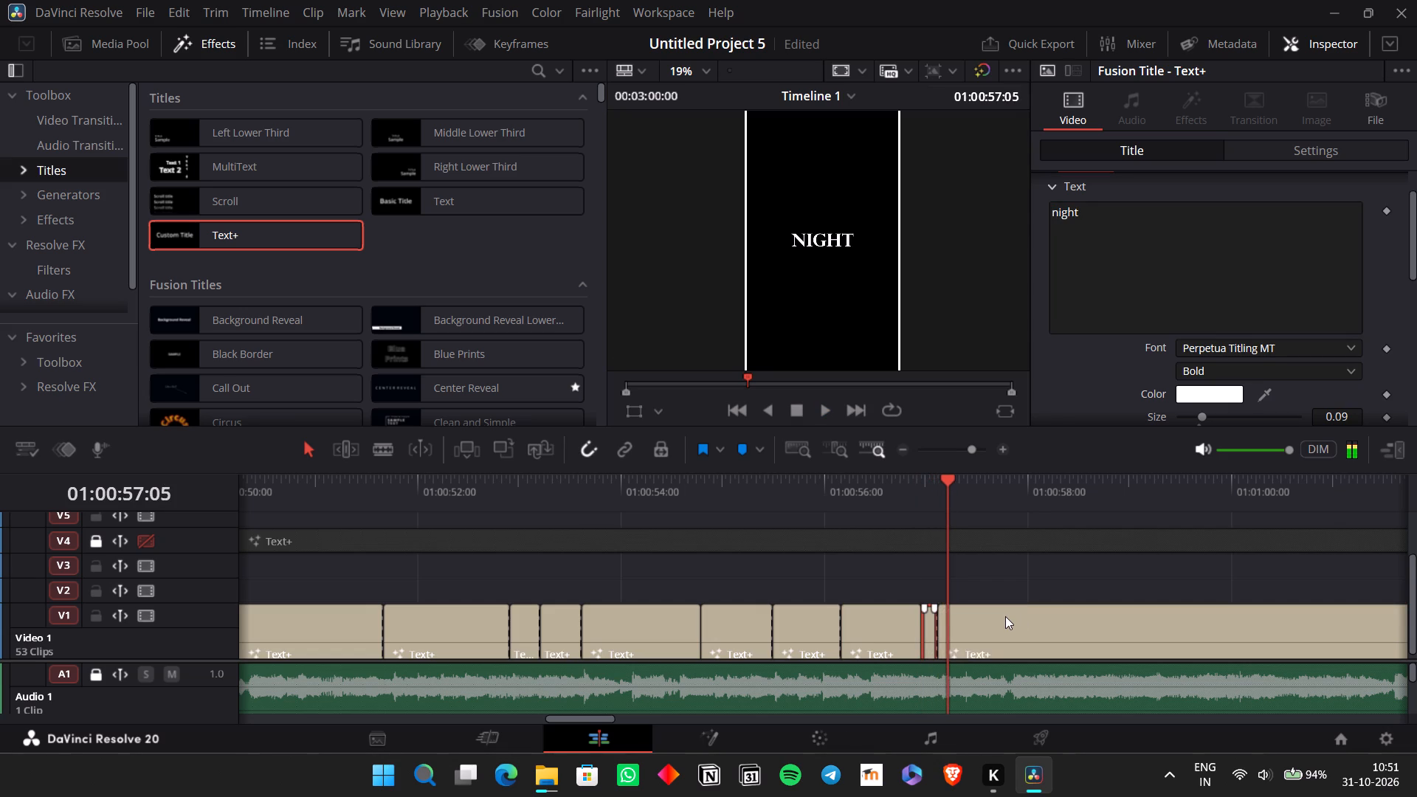
key("Right")
key("Right")
key("ctrl+b")
key("space")
key("space")
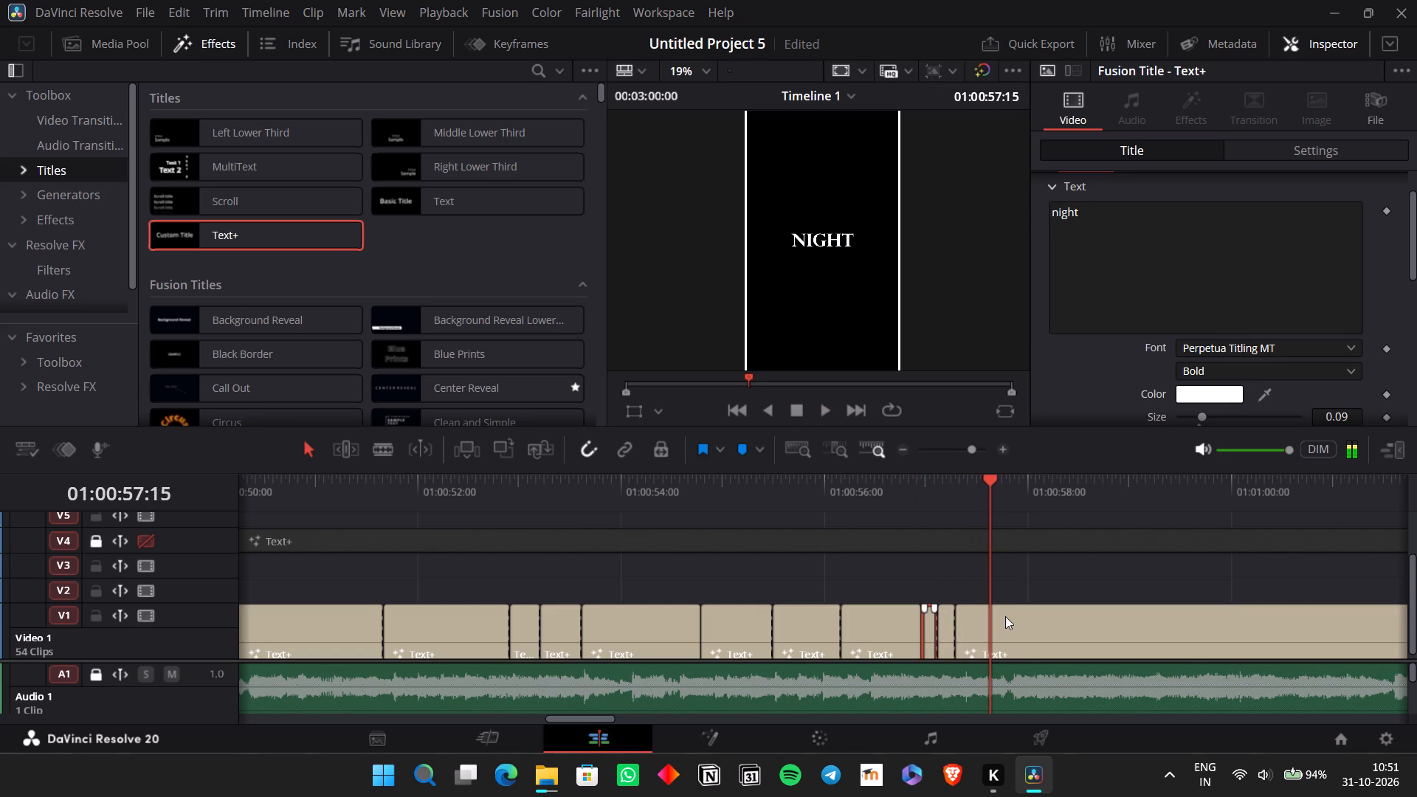
key("space")
key("space")
key("Left")
key("ctrl+b")
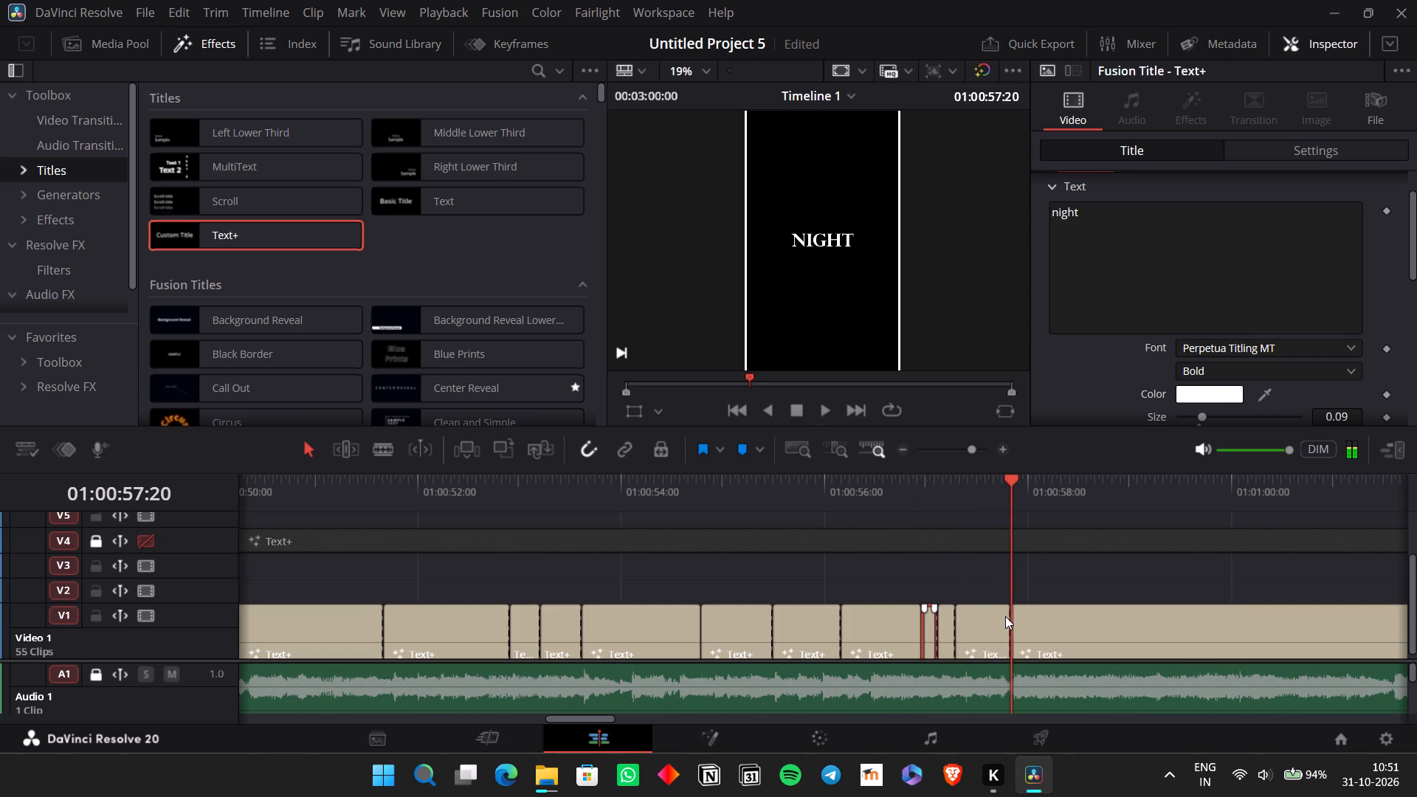
Retext the three short pieces after "everything" as "on", "the" and "line", and replay the line.
double_click(1090, 246)
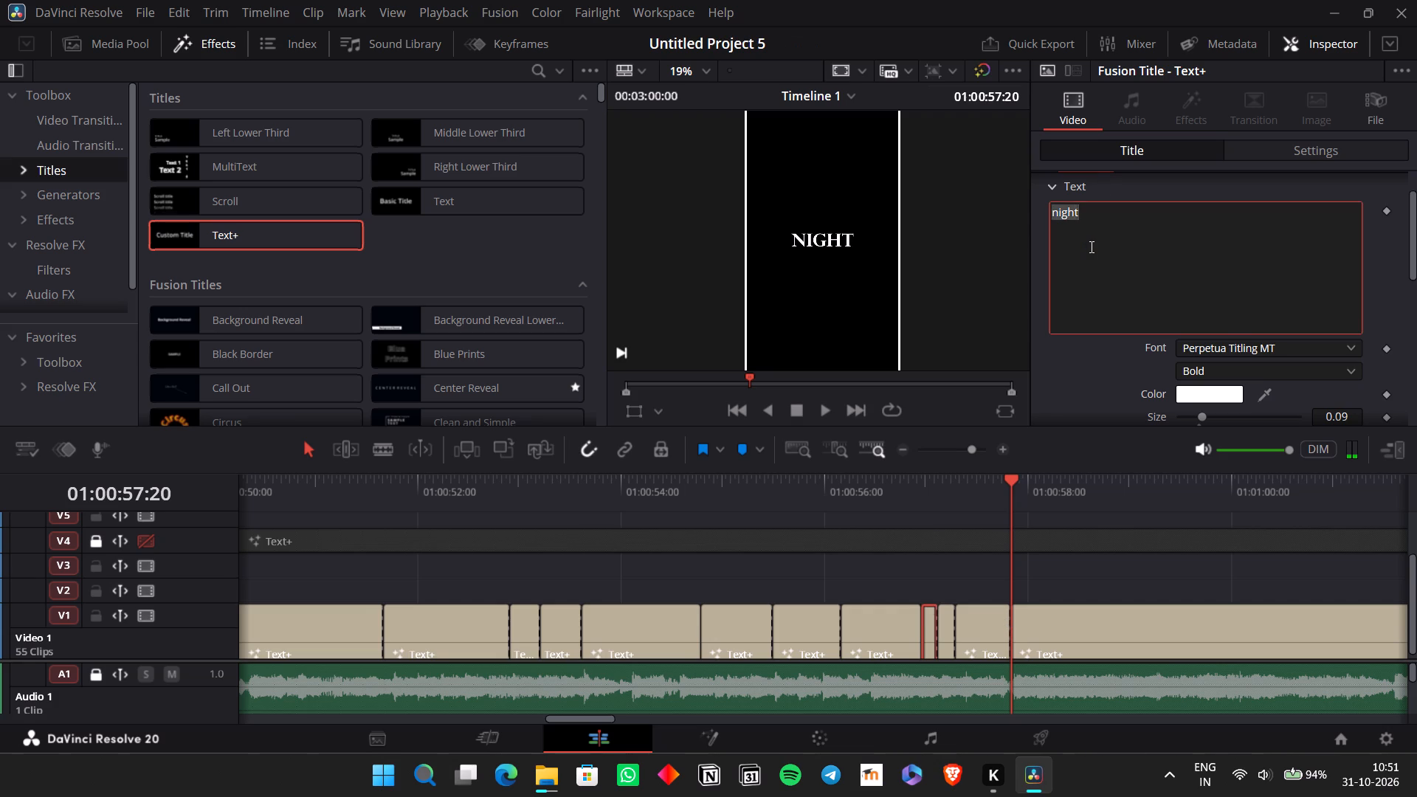
type("on")
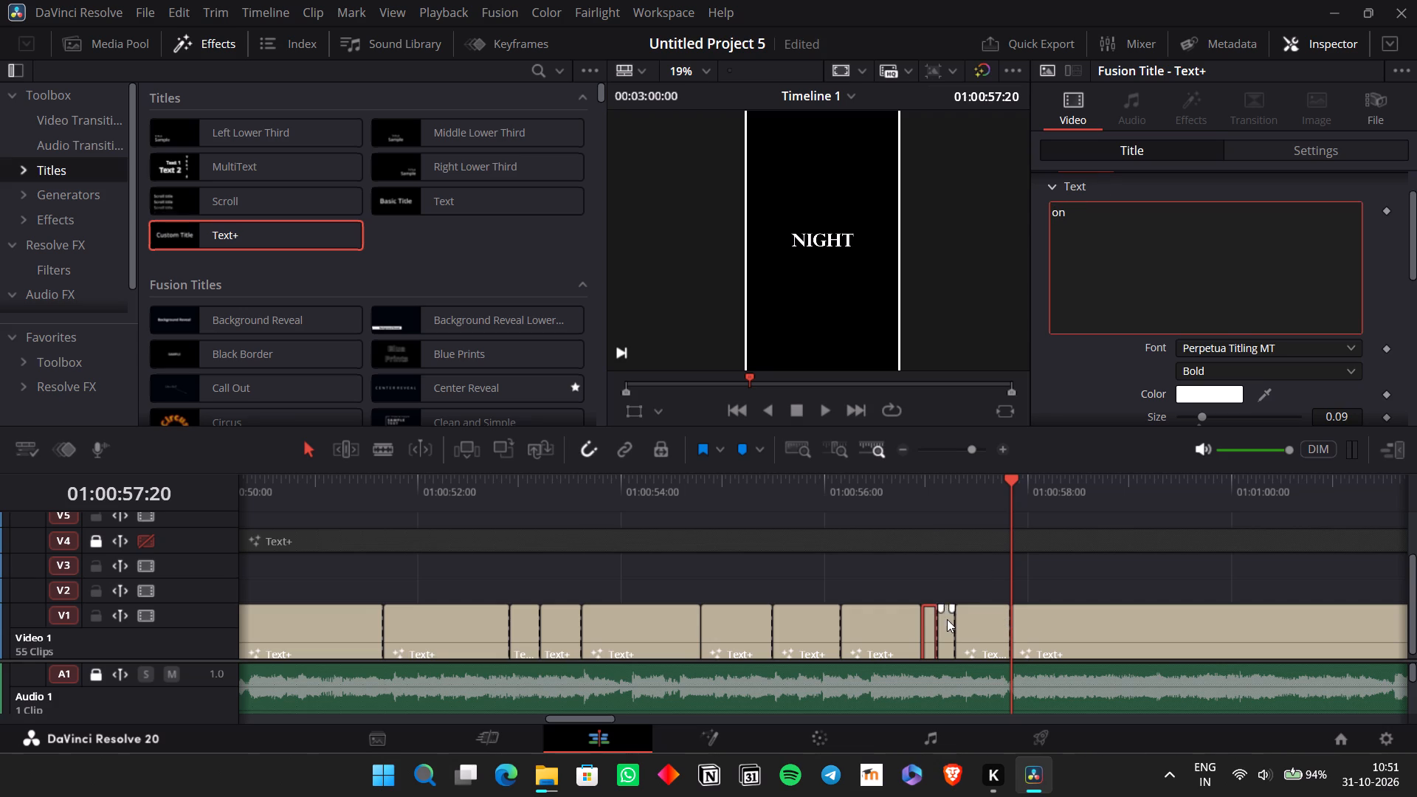
left_click(947, 619)
double_click(1113, 274)
type("the")
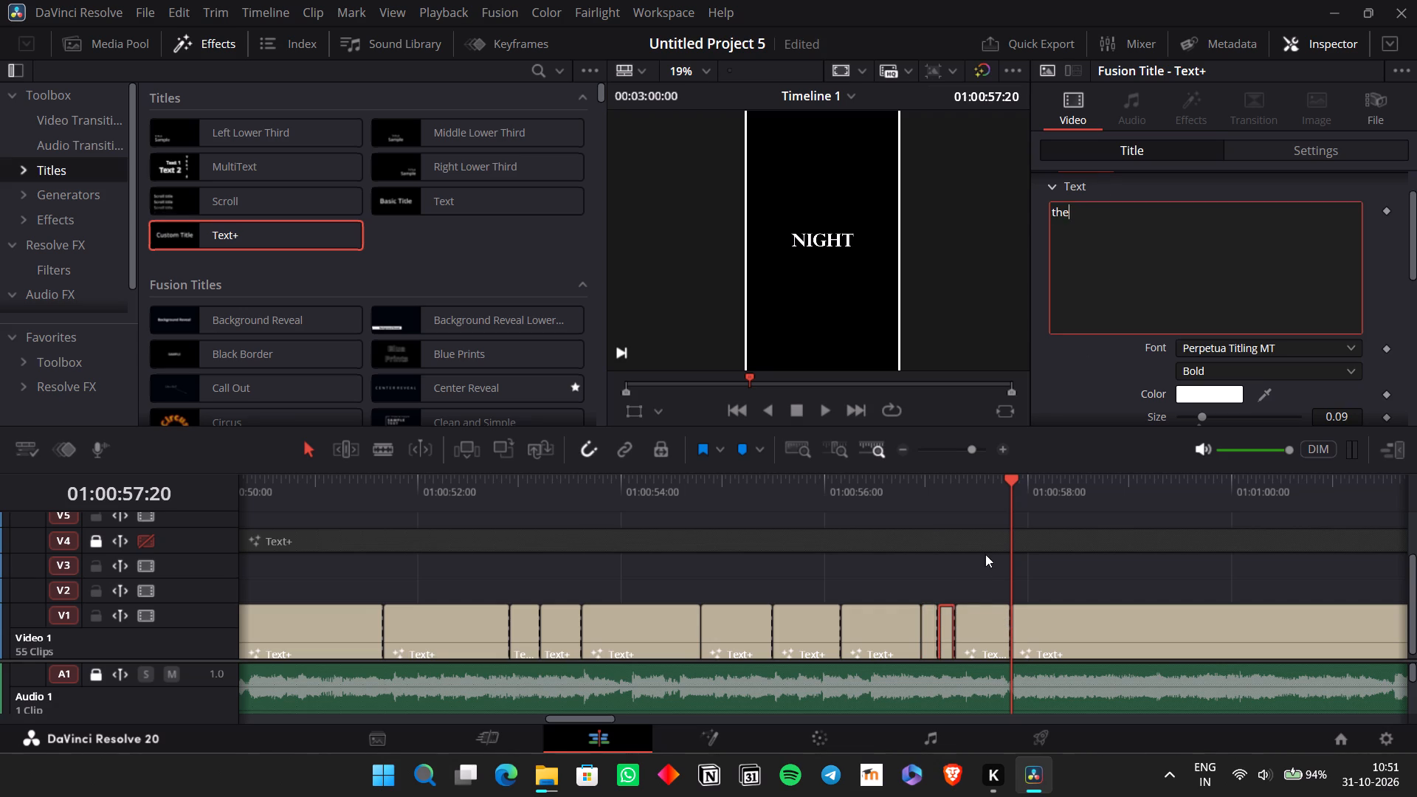
left_click(974, 627)
double_click(1089, 266)
key("l")
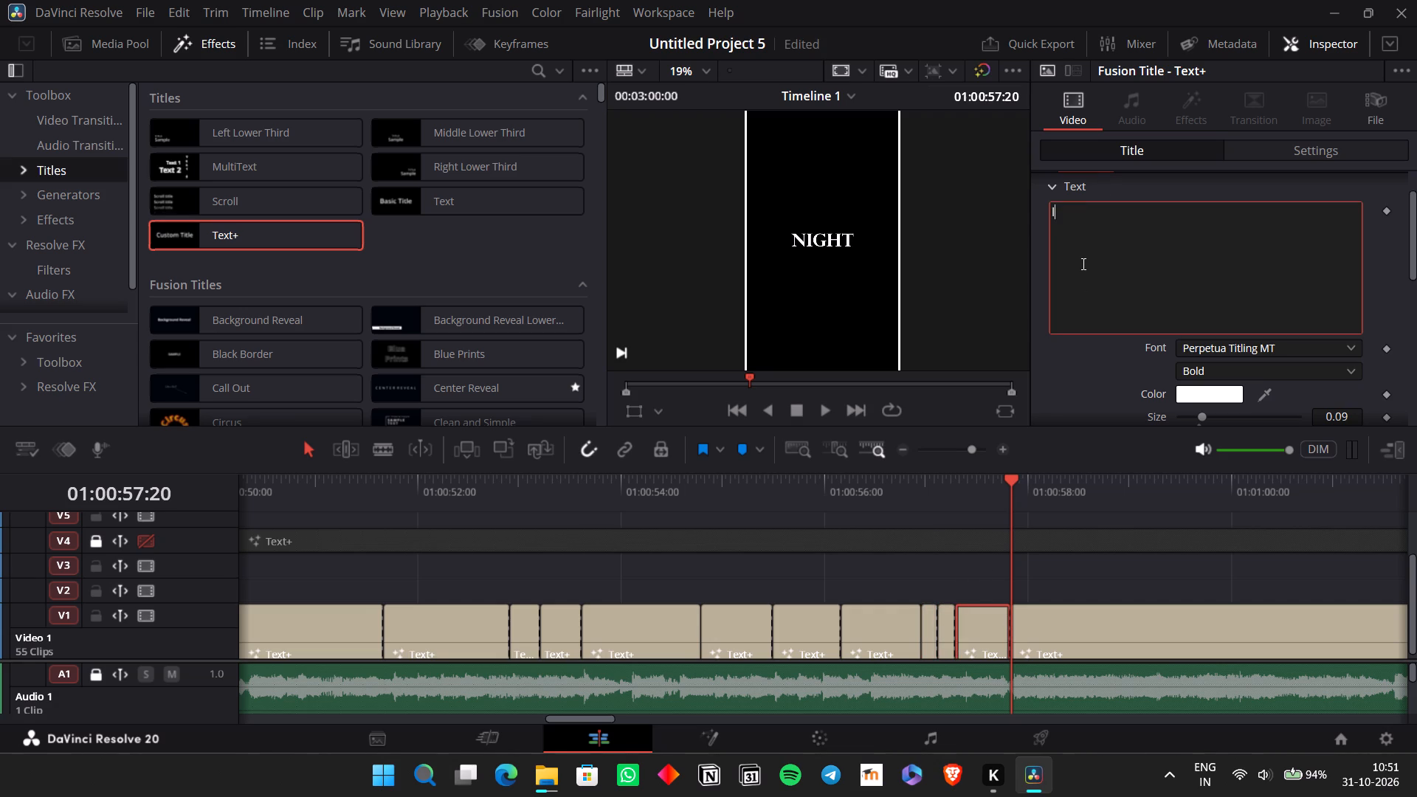
key("i")
key("n")
key("e")
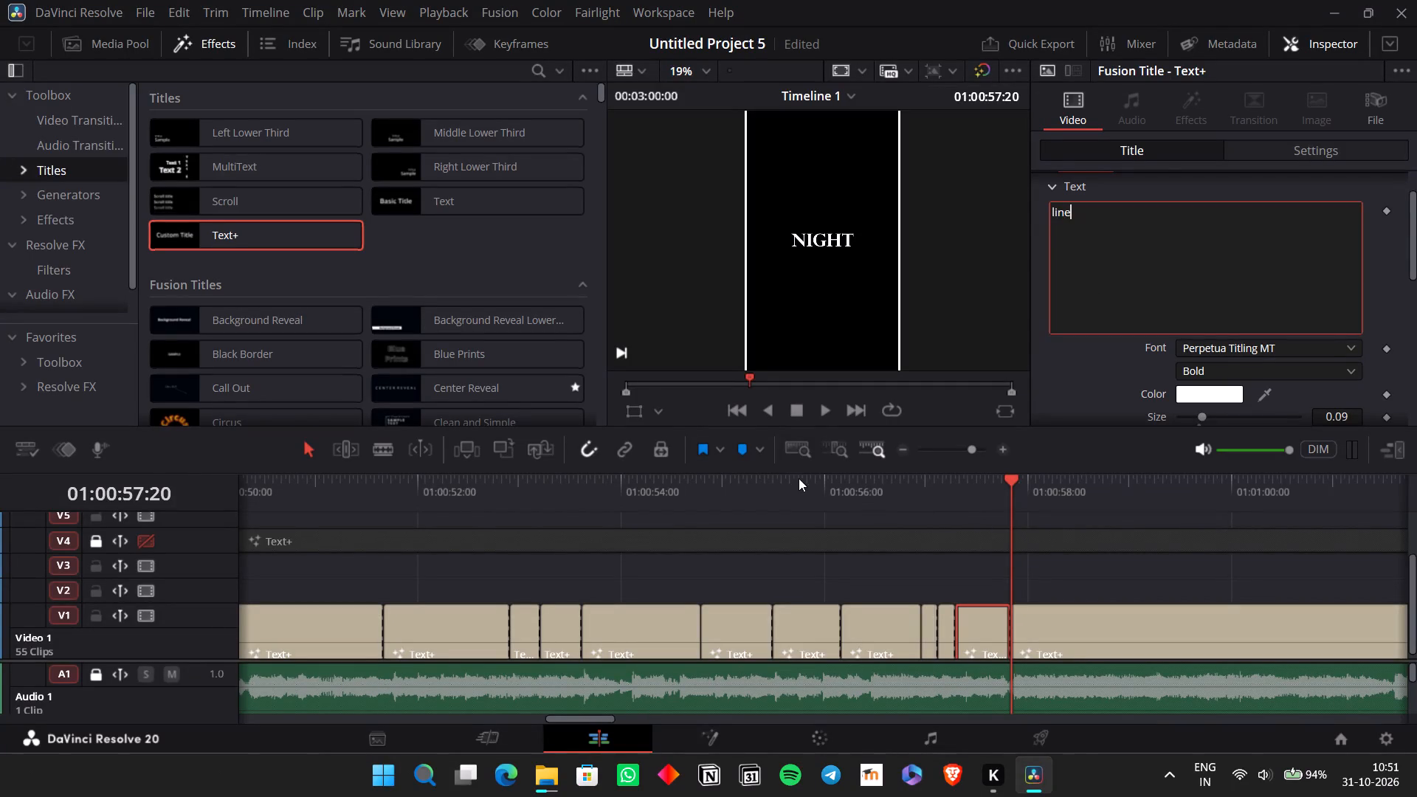
left_click(790, 477)
key("space")
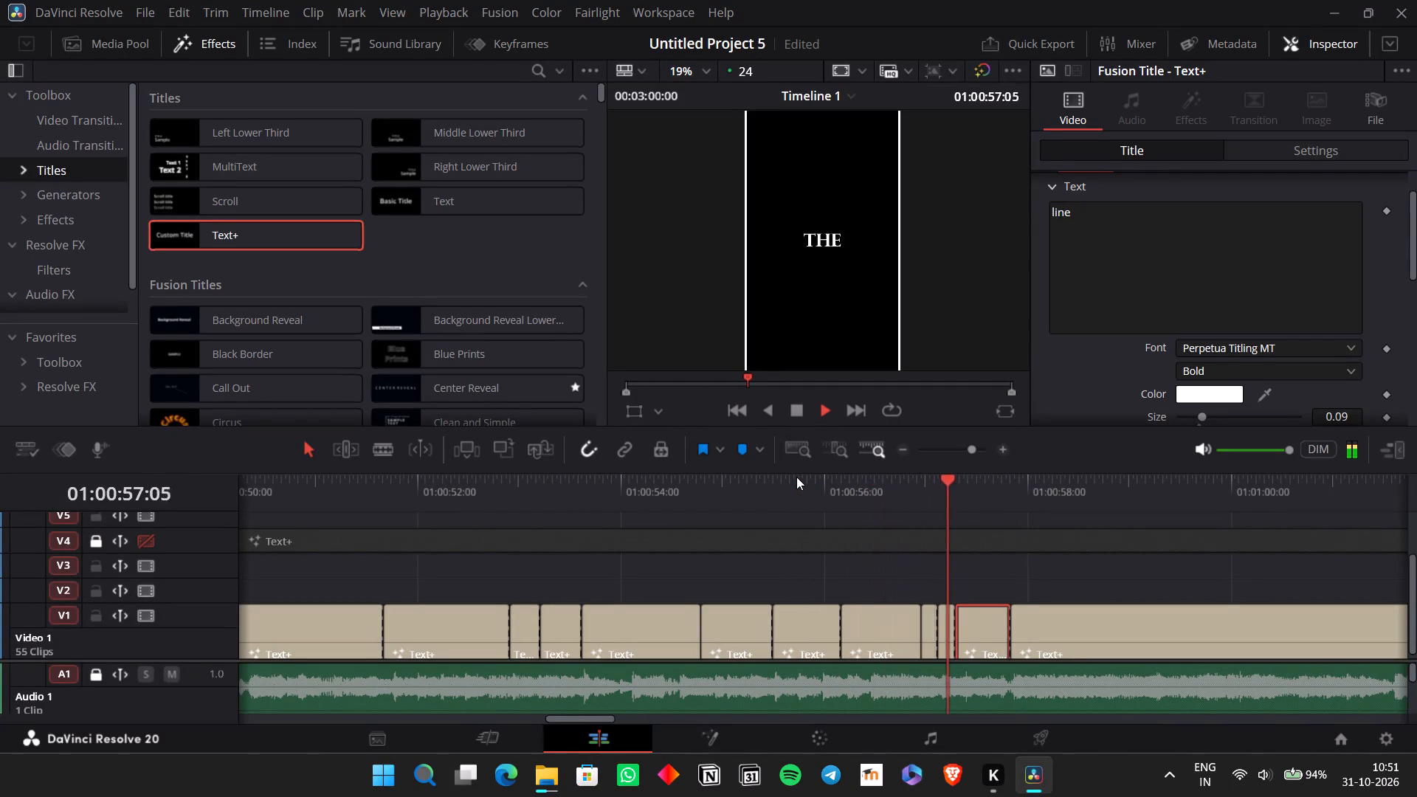
key("space")
Retext the long V1 clip starting at 01:00:57:20 as "tonight".
left_click(1080, 615)
left_click_drag(1083, 334, 1082, 327)
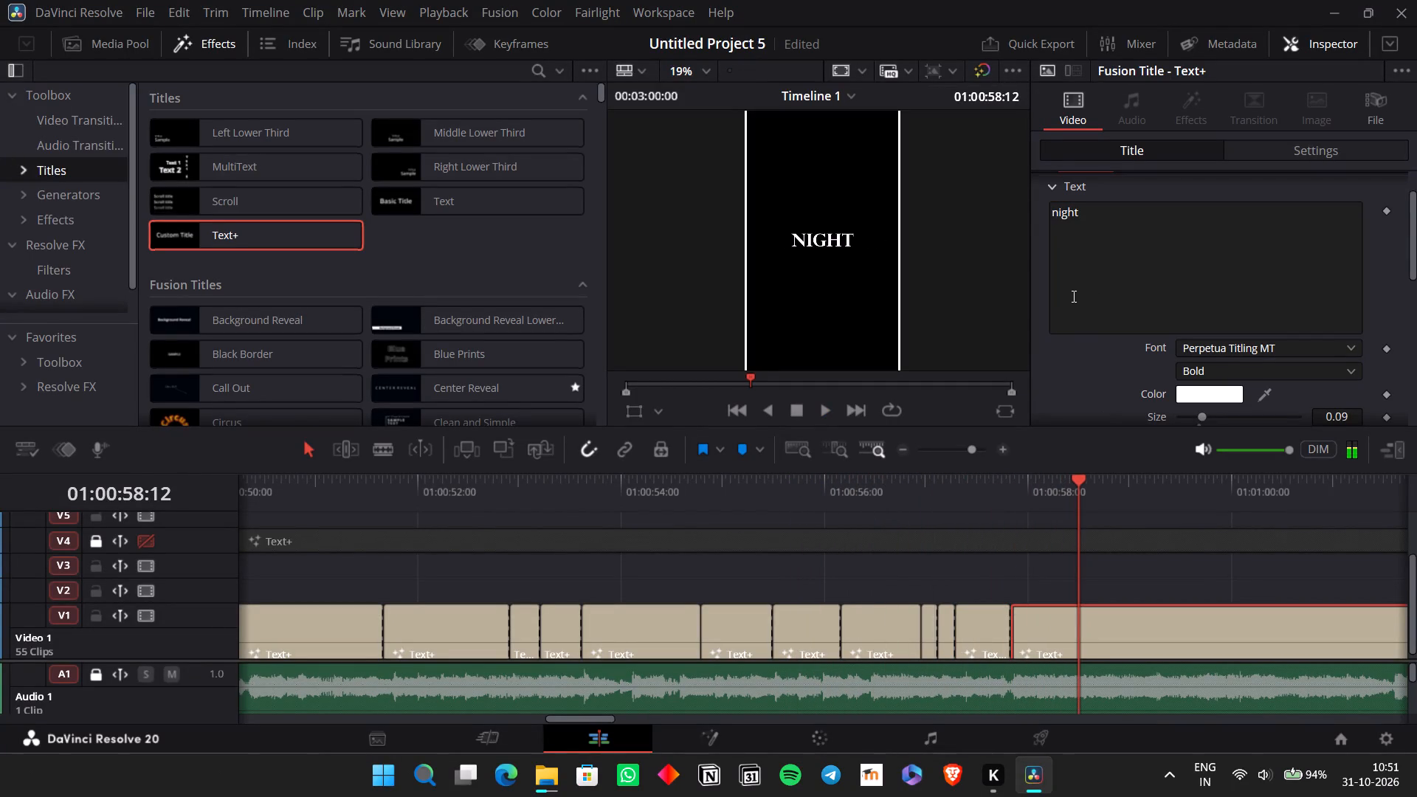
triple_click(1072, 296)
type("toniu")
key("BackSpace")
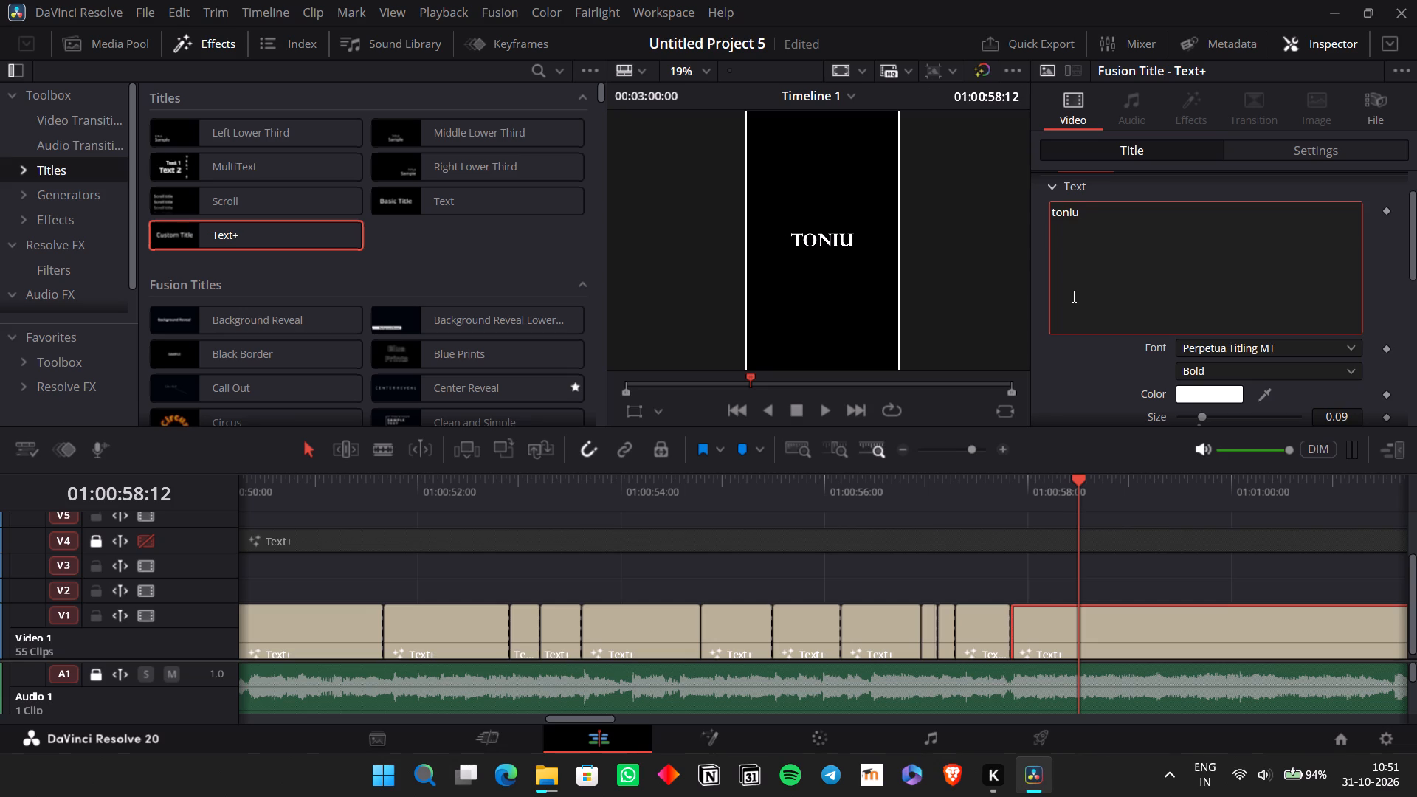
type("ght")
left_click(990, 466)
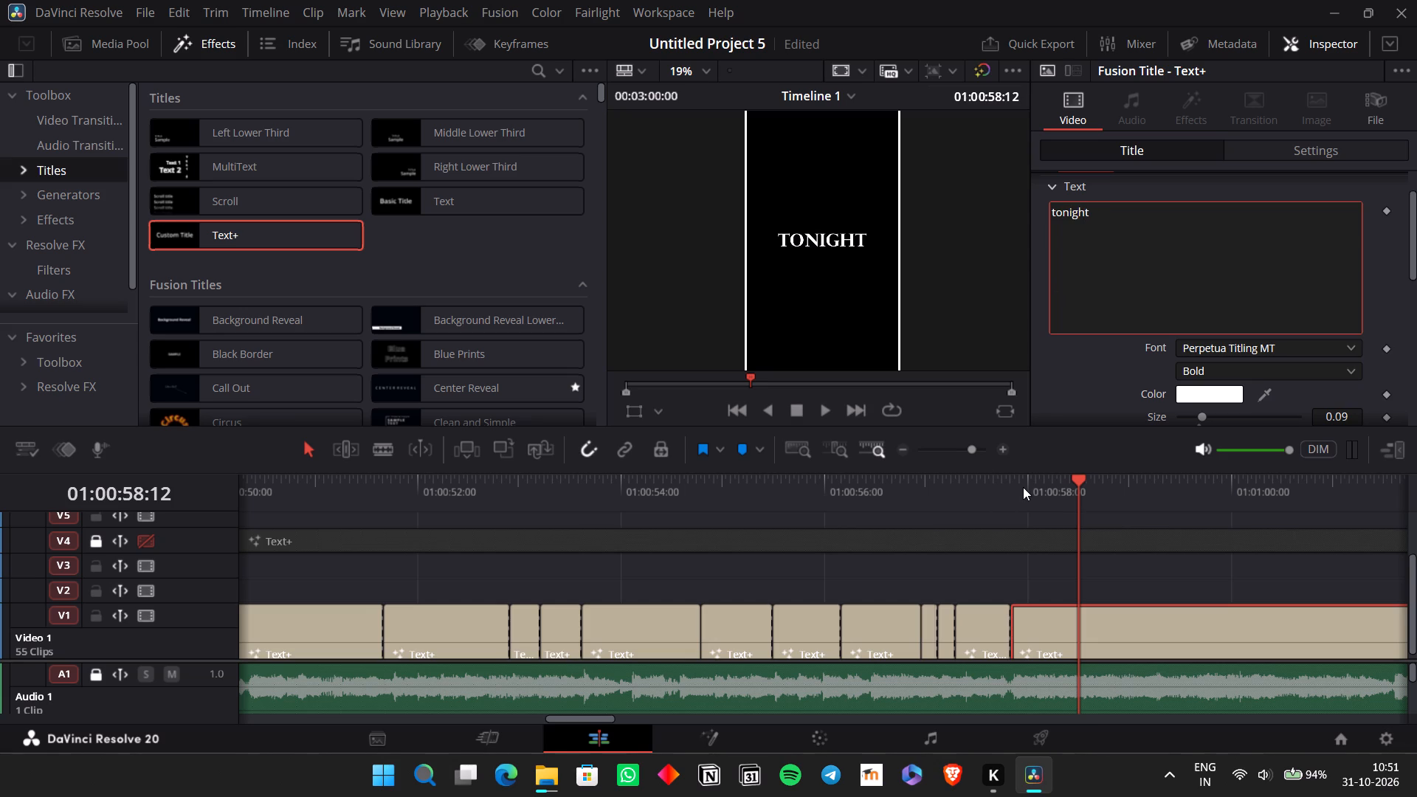
Play on through the "tonight" clip and examine the V4 lyrics for the line that follows it.
left_click(1023, 487)
key("v")
key("space")
scroll(1024, 528, "left", 1)
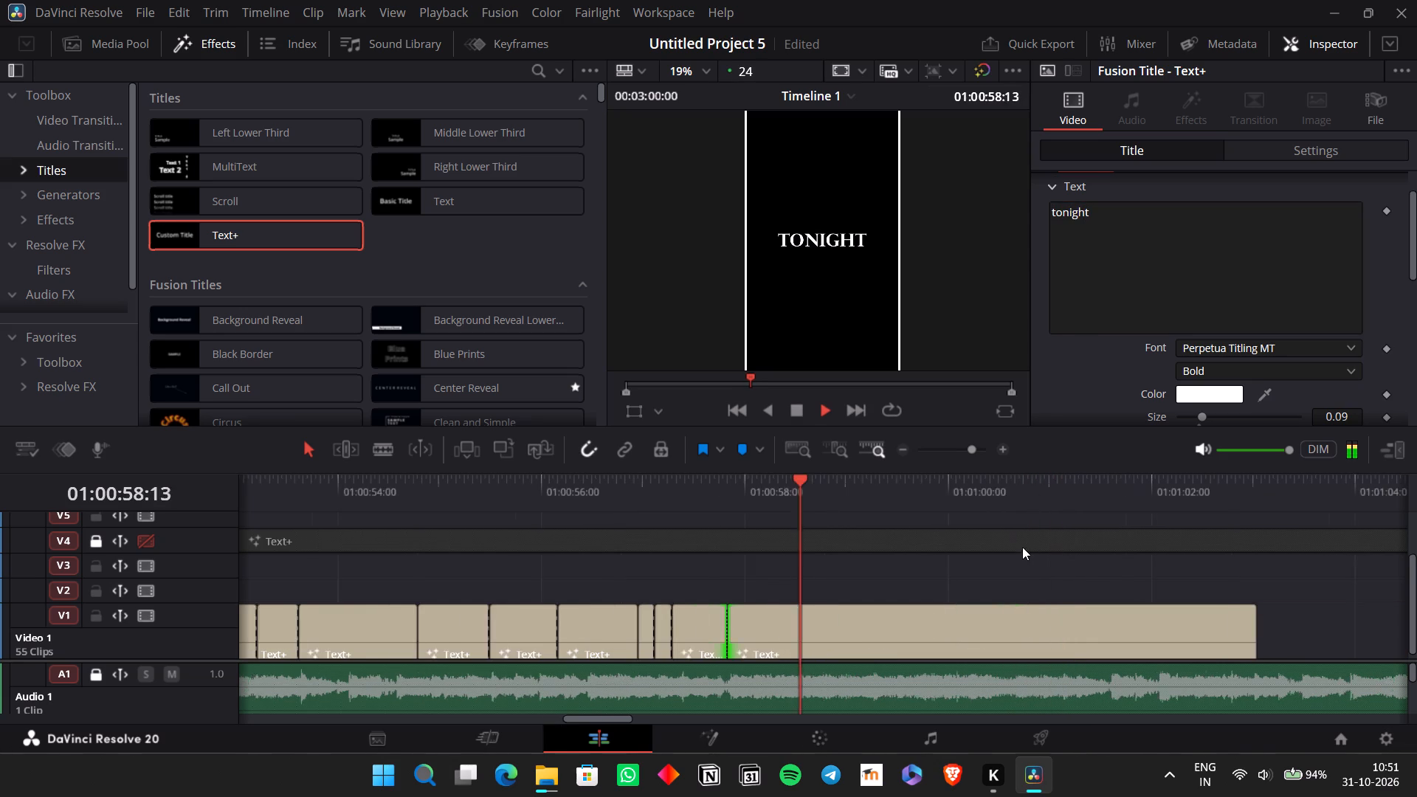
scroll(1022, 547, "left", 1)
key("space")
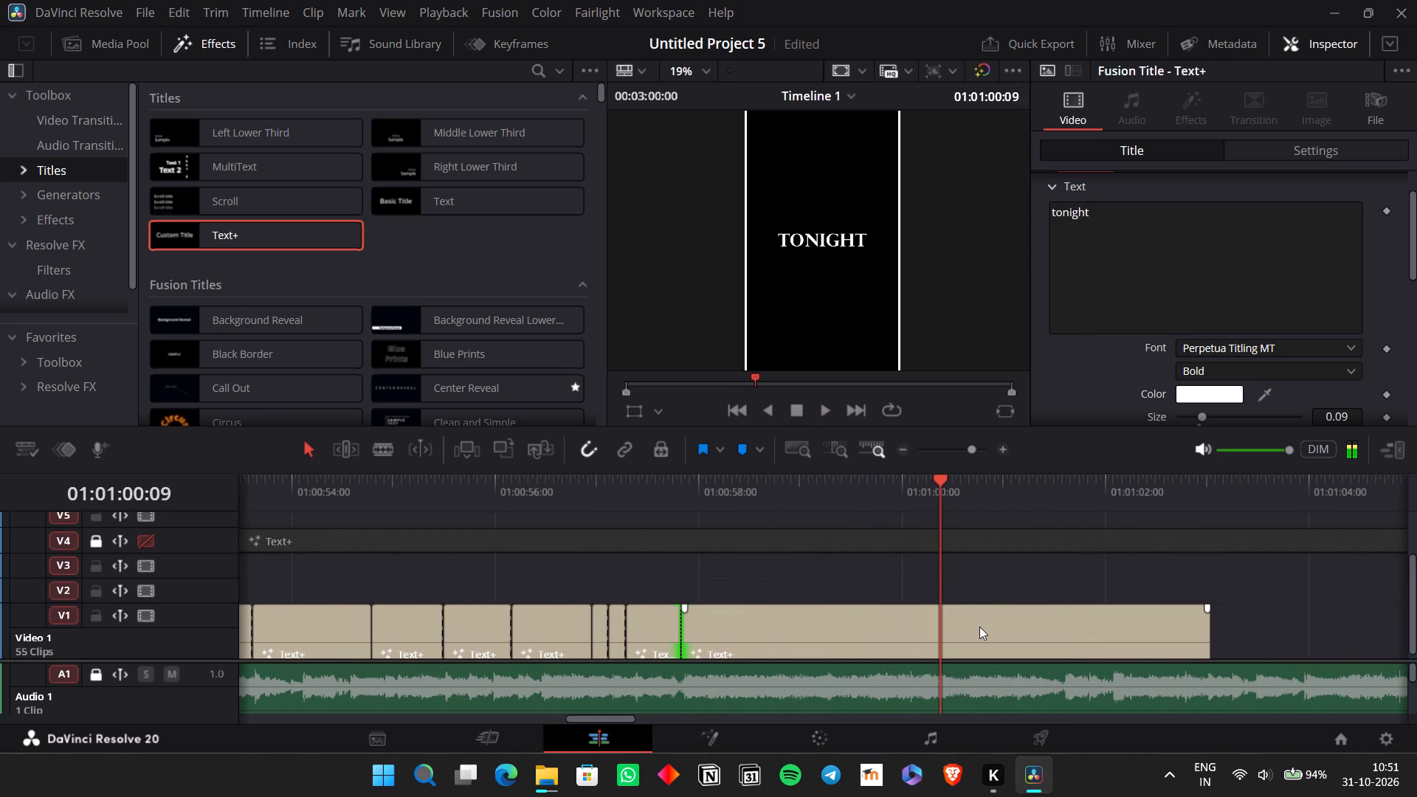
left_click(896, 539)
scroll(1086, 306, "down", 5)
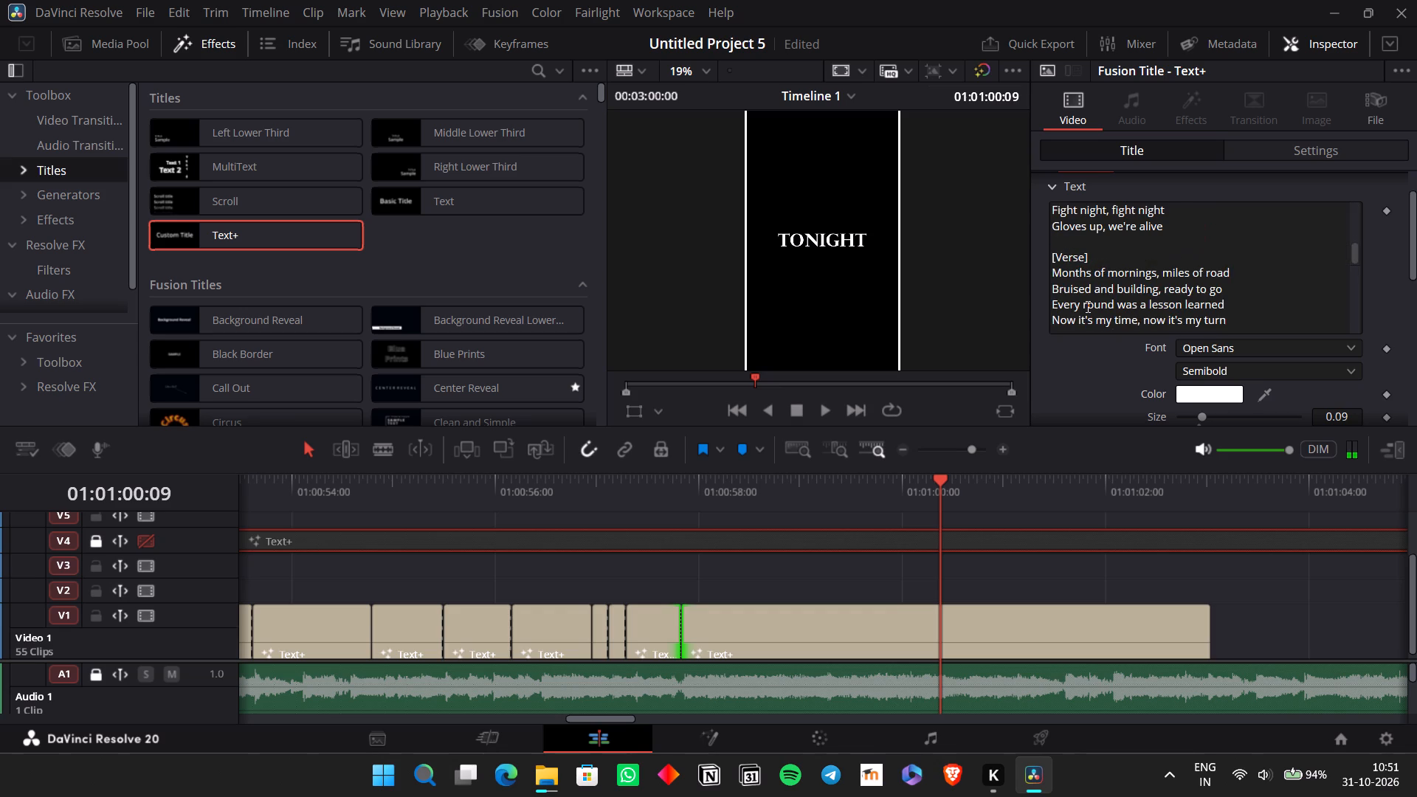
scroll(1086, 306, "up", 1)
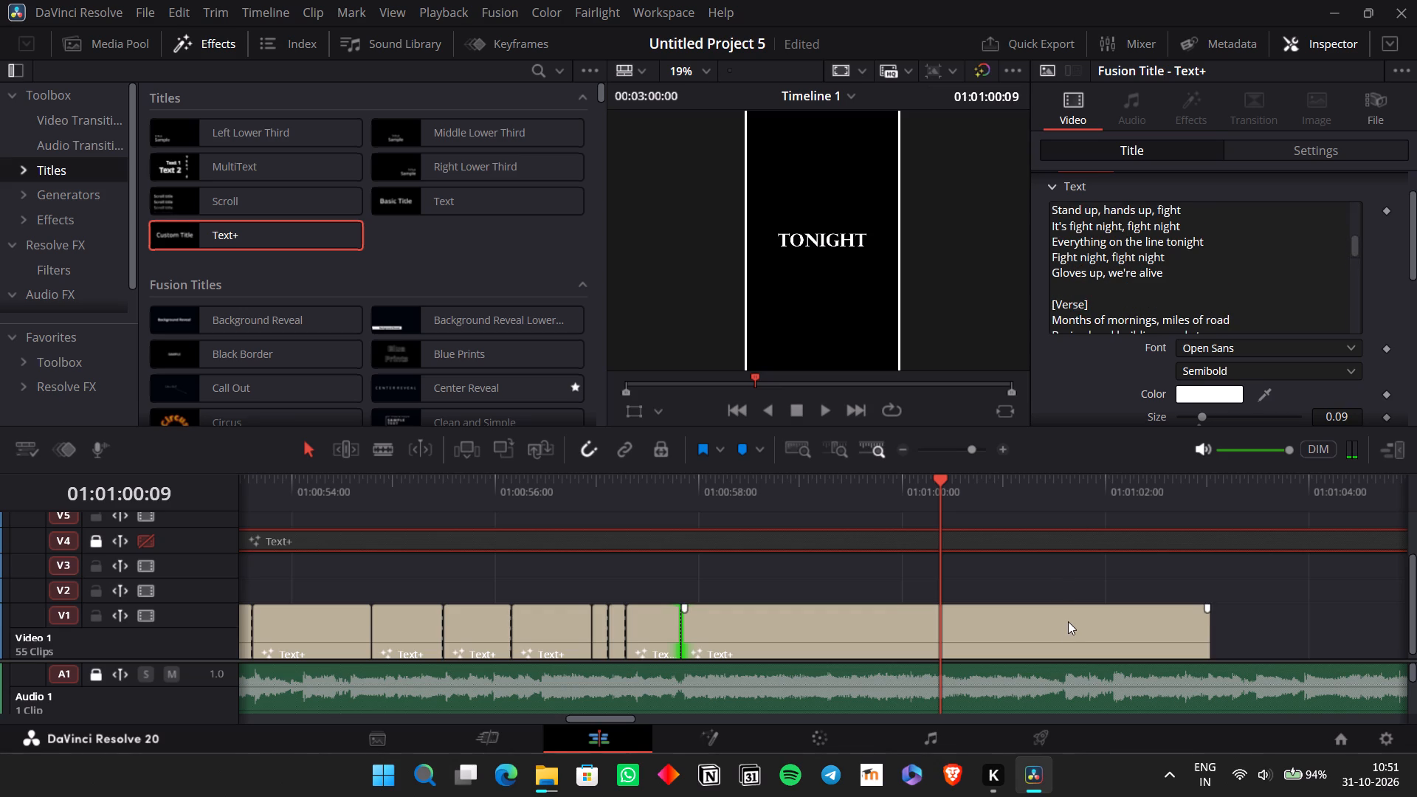
Replay around the next vocal, split the "tonight" clip at 01:01:00:13 and retext its second part as "fight".
left_click(1068, 624)
left_click(1068, 624)
key("space")
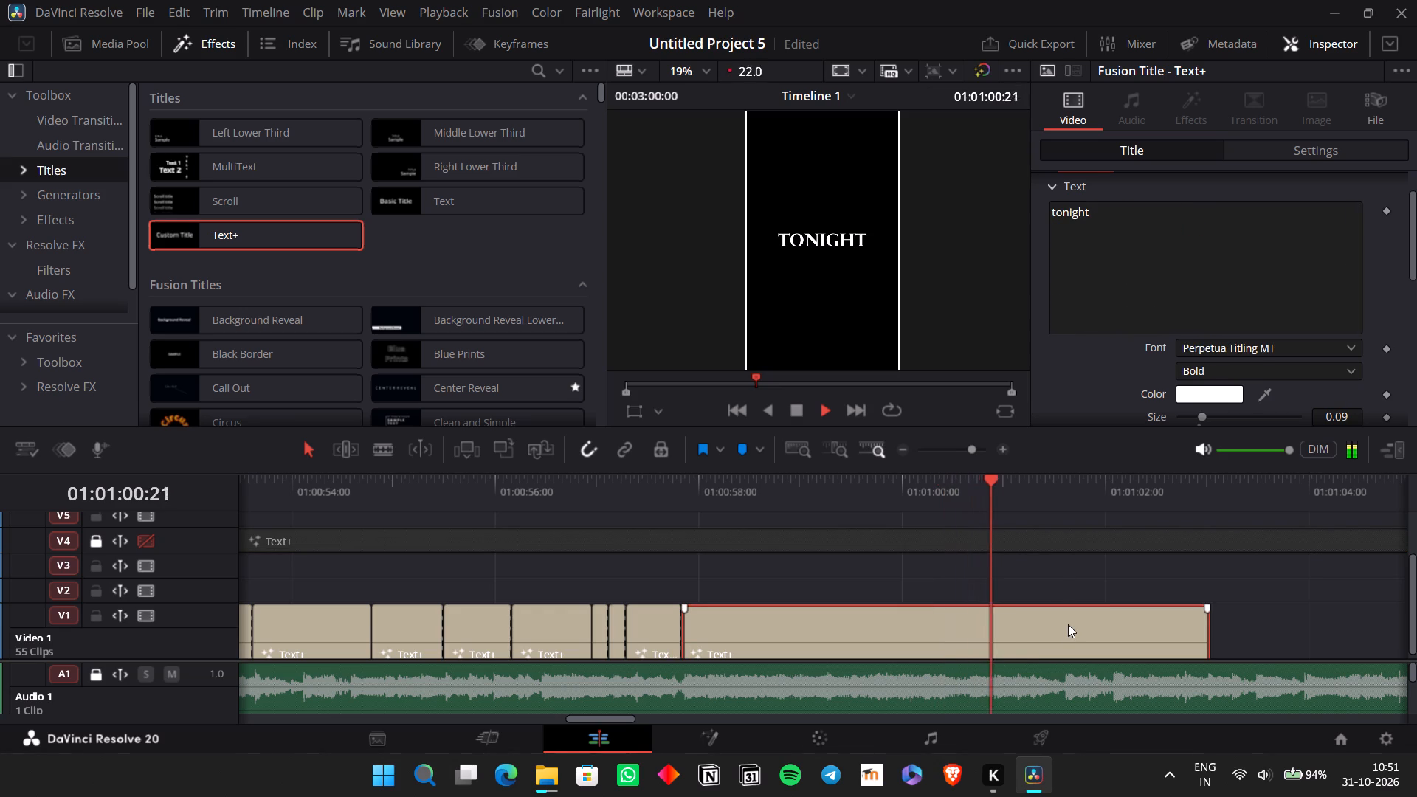
key("space")
left_click(947, 506)
key("space")
key("space")
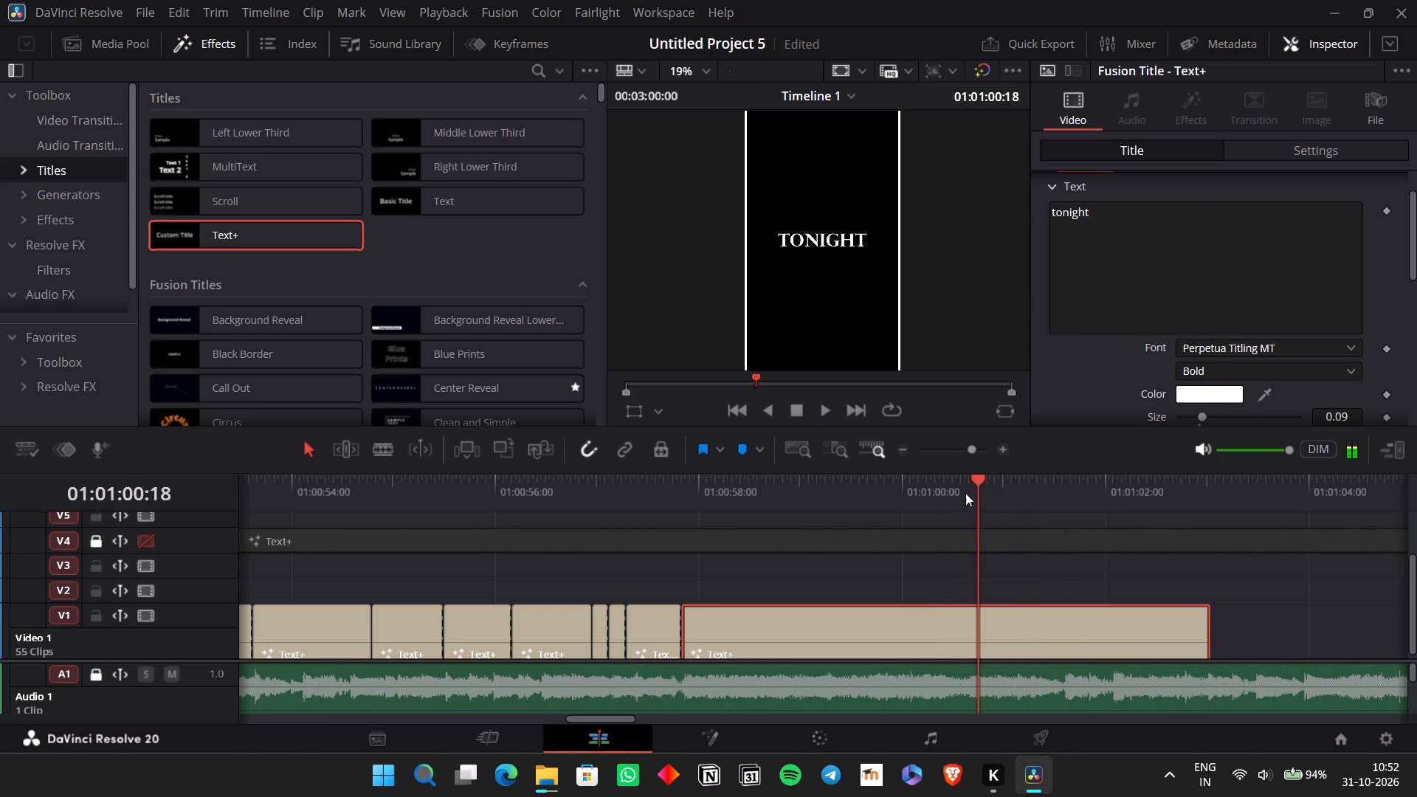
left_click(957, 478)
key("ctrl+b")
left_click(1018, 623)
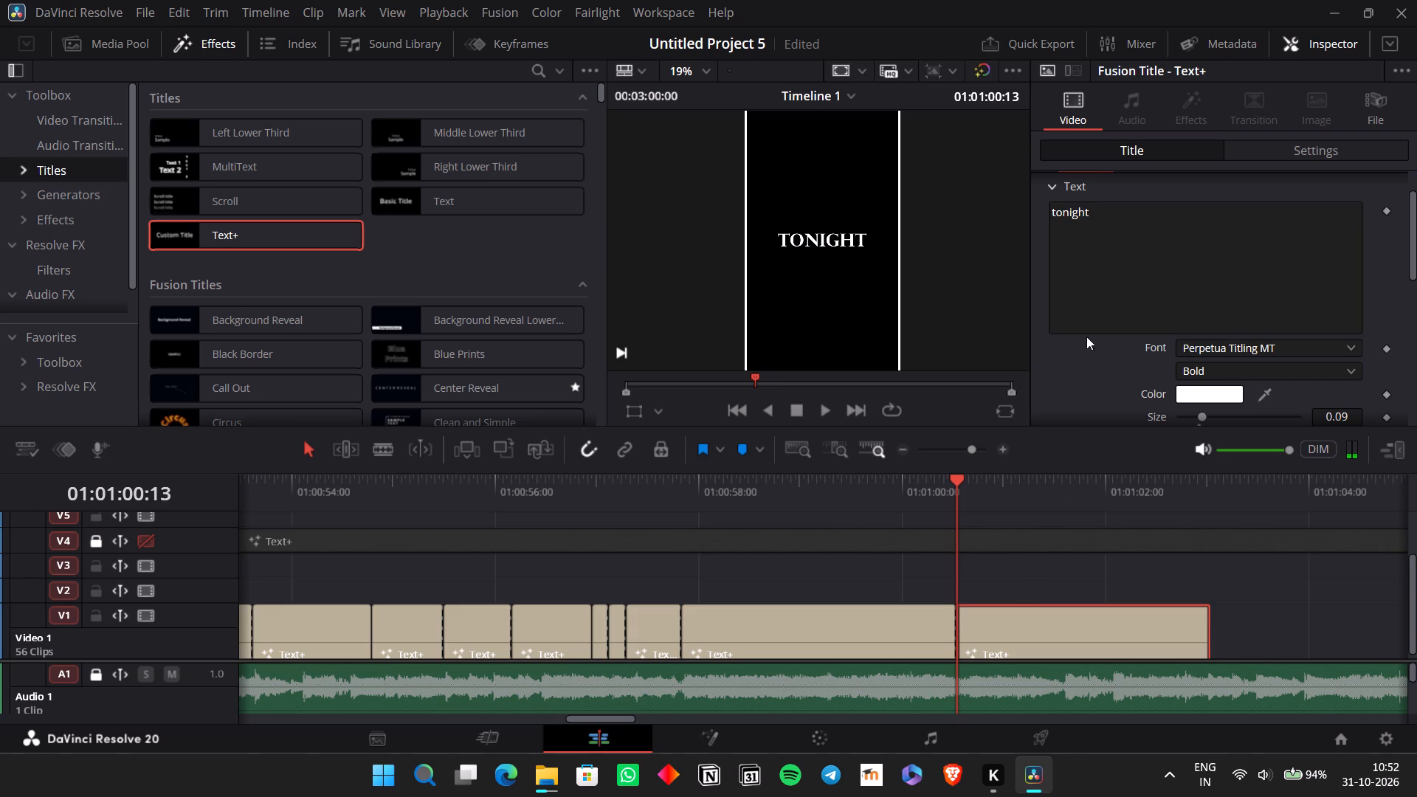
double_click(1080, 272)
type("fi")
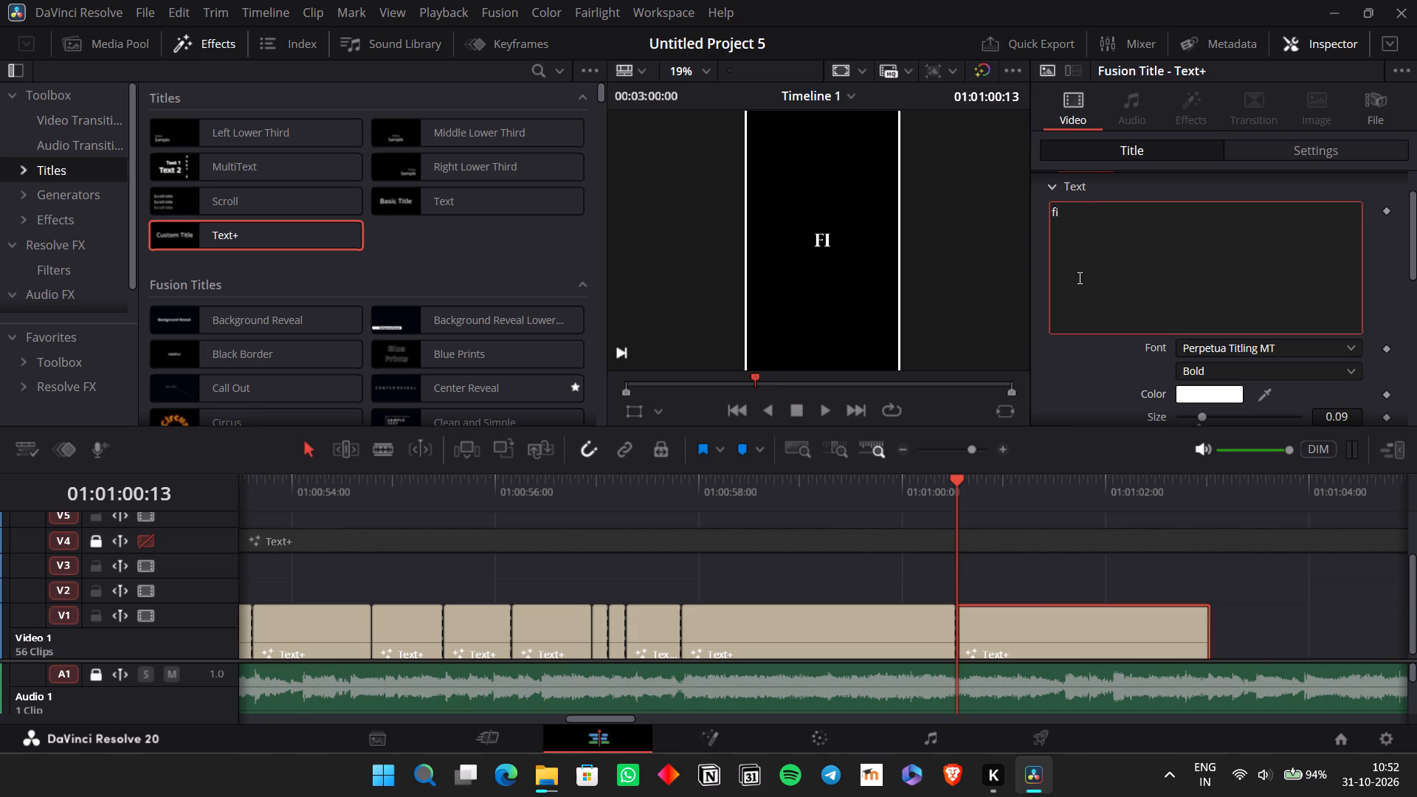
type("ght")
Split the new "fight" clip at 01:01:00:22 and retext its second part as "night".
left_click(1062, 658)
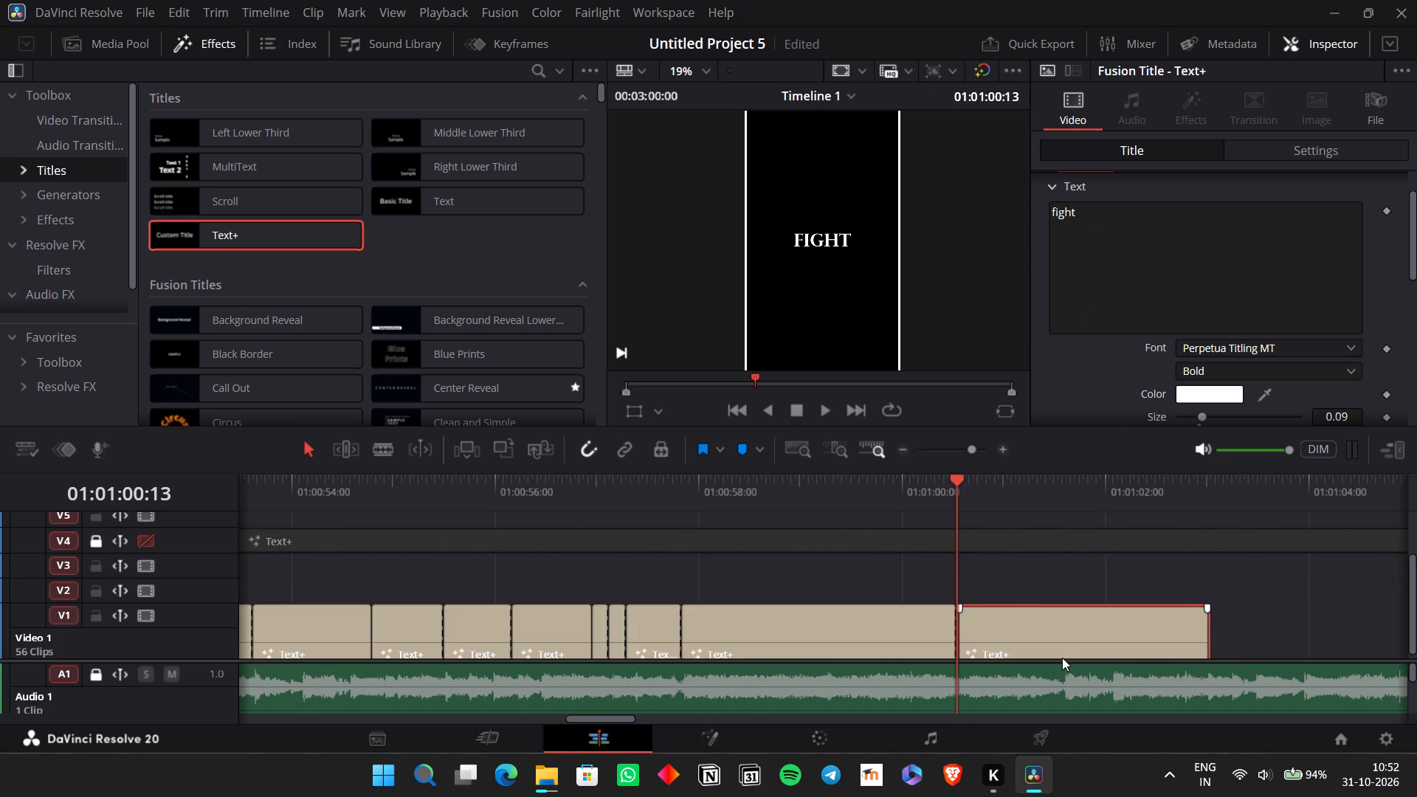
key("space")
key("space")
key("ctrl+b")
left_click(1062, 658)
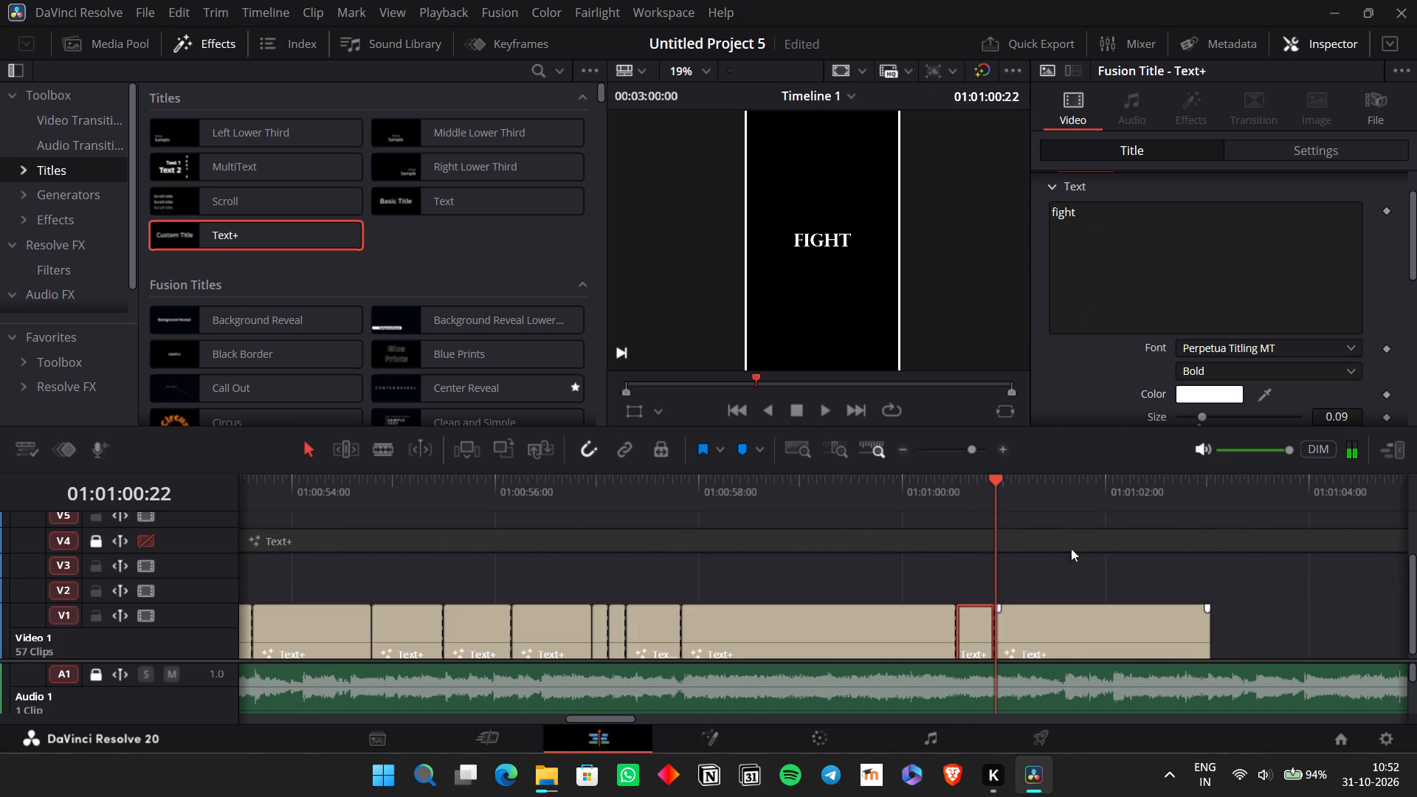
left_click(1079, 610)
double_click(1114, 303)
type("night")
left_click(1089, 655)
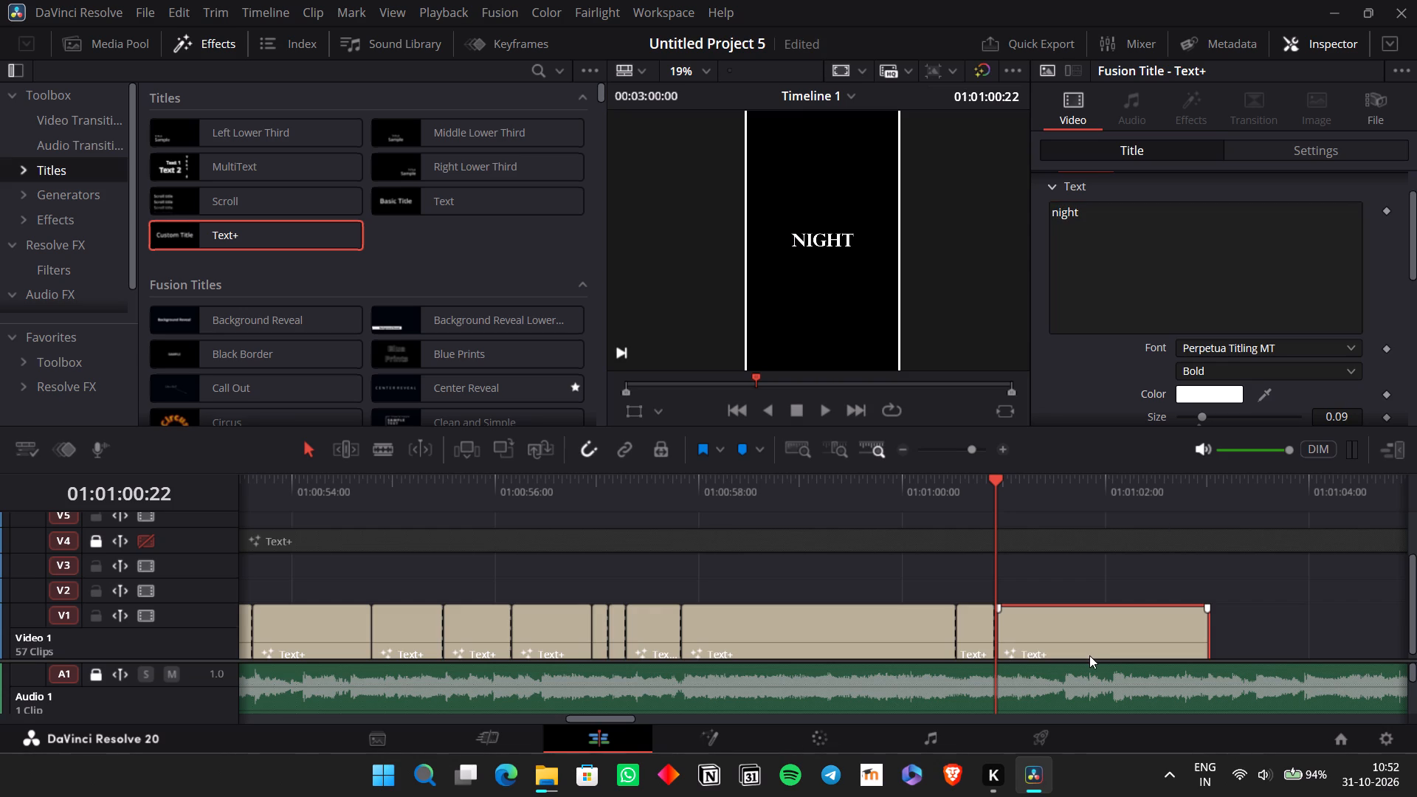
Listen through the last "night" clip for the repeated vocal and split it at 01:01:02:08.
key("space")
key("space")
key("space")
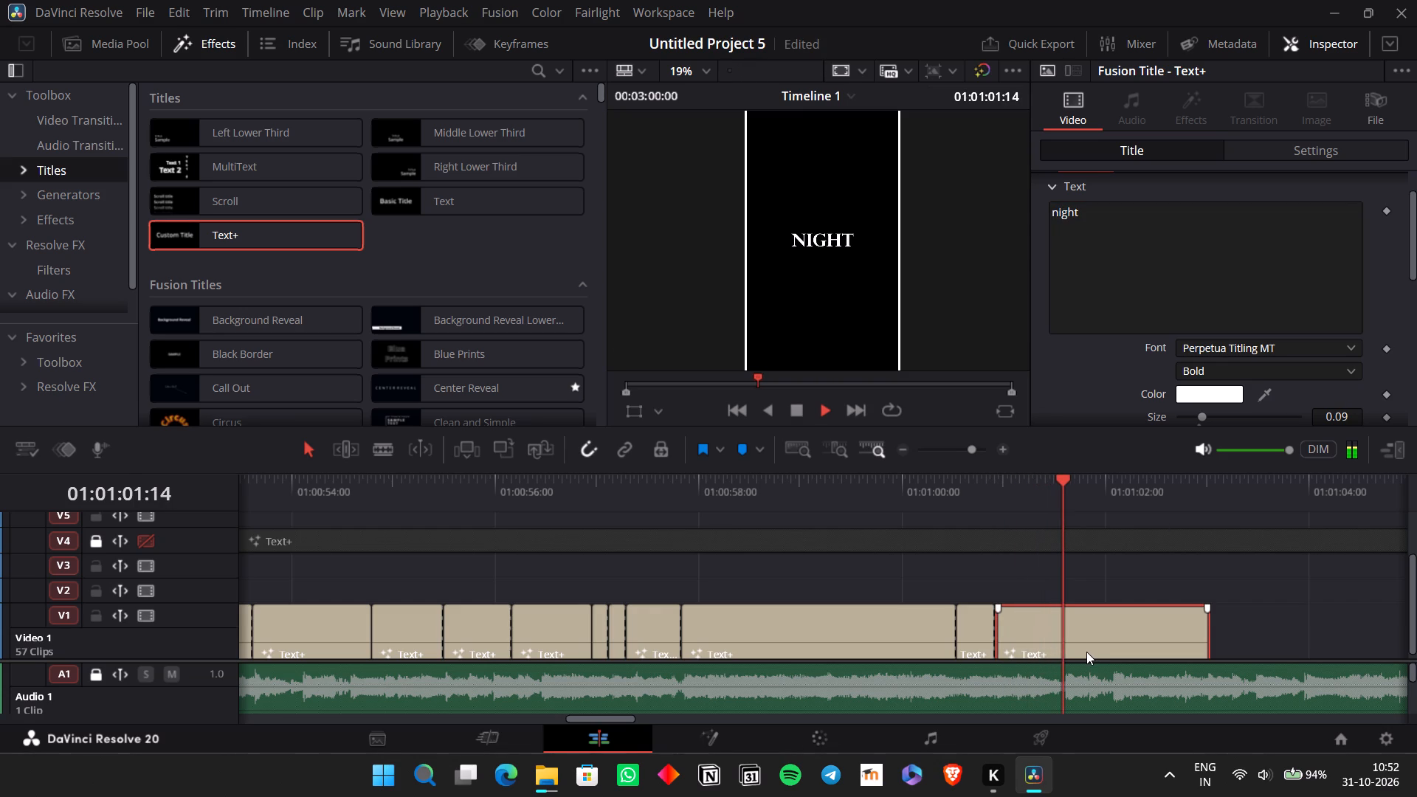
key("space")
key("space")
key("space")
key("space")
key("space")
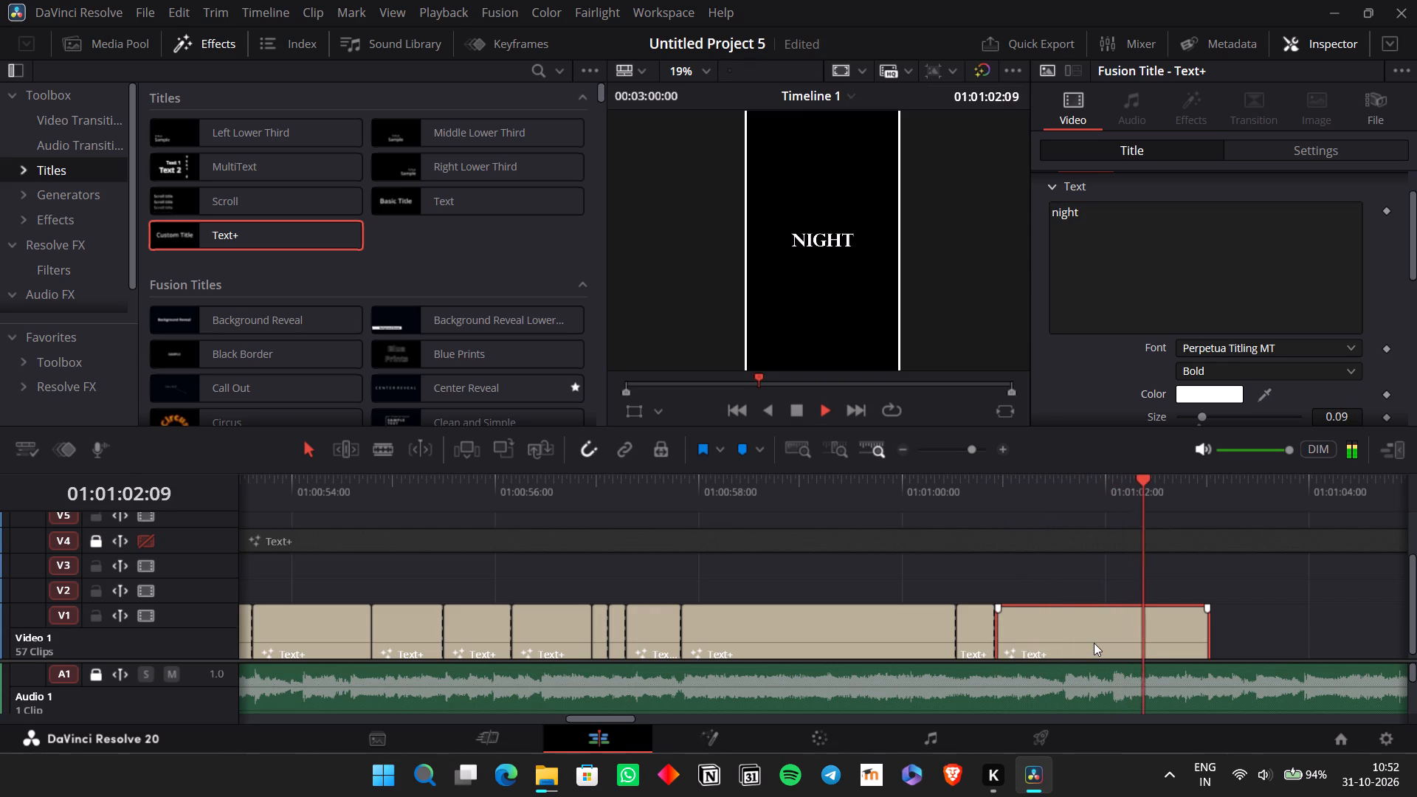
key("space")
key("space")
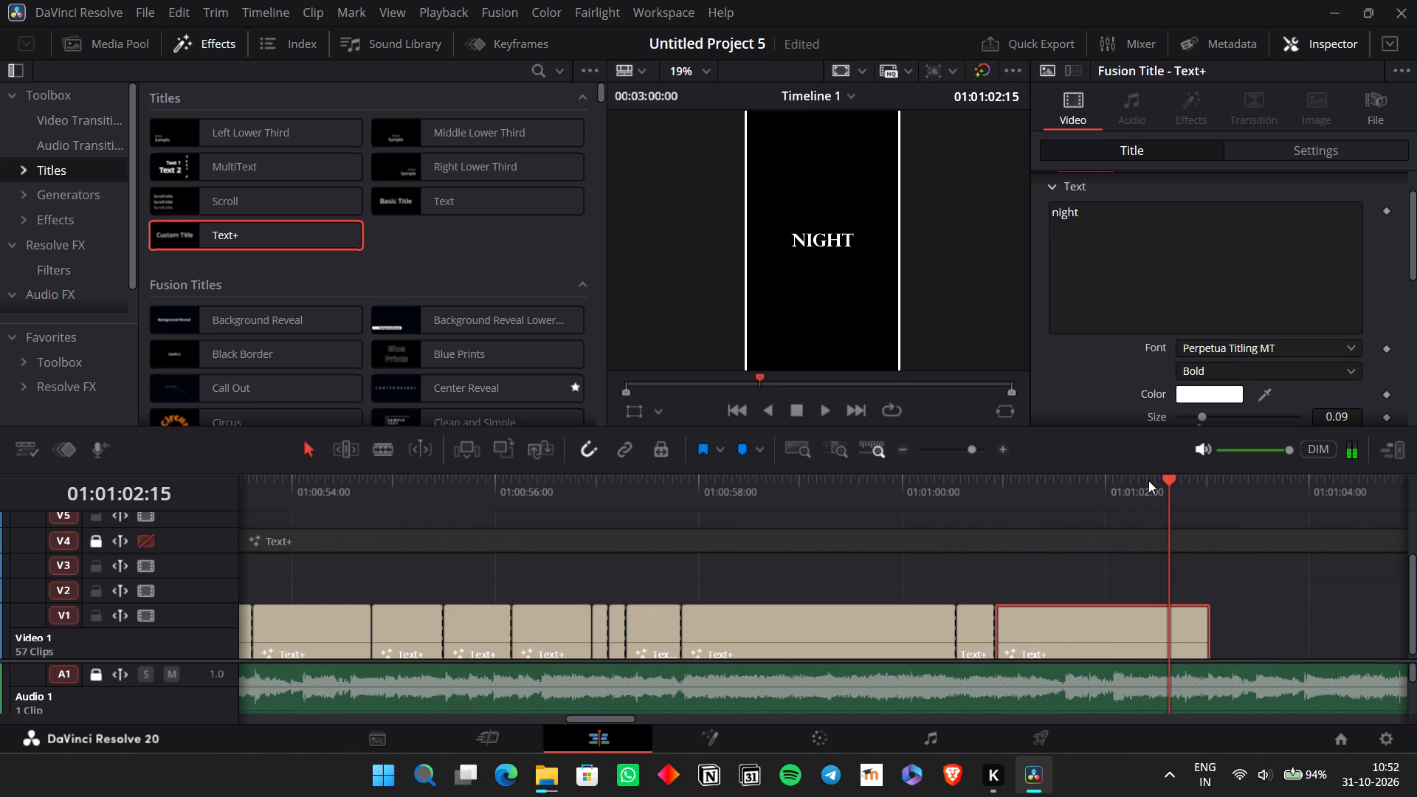
left_click(1142, 482)
key("ctrl+b")
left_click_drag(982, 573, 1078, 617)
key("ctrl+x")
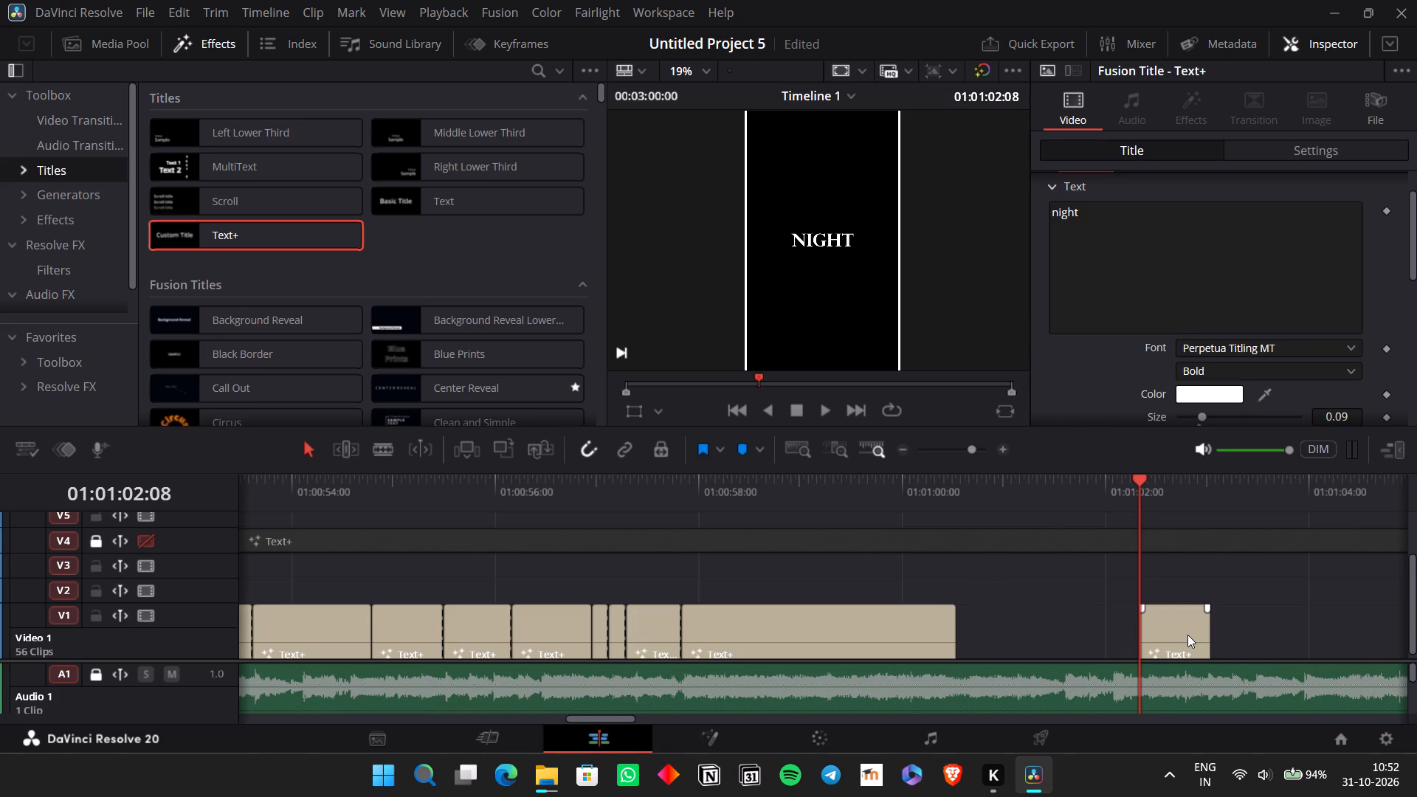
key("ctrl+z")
Copy the last "fight" and "night" clips before 01:01:02:08, paste them at that point on V1, and play them back.
left_click_drag(984, 584, 1084, 635)
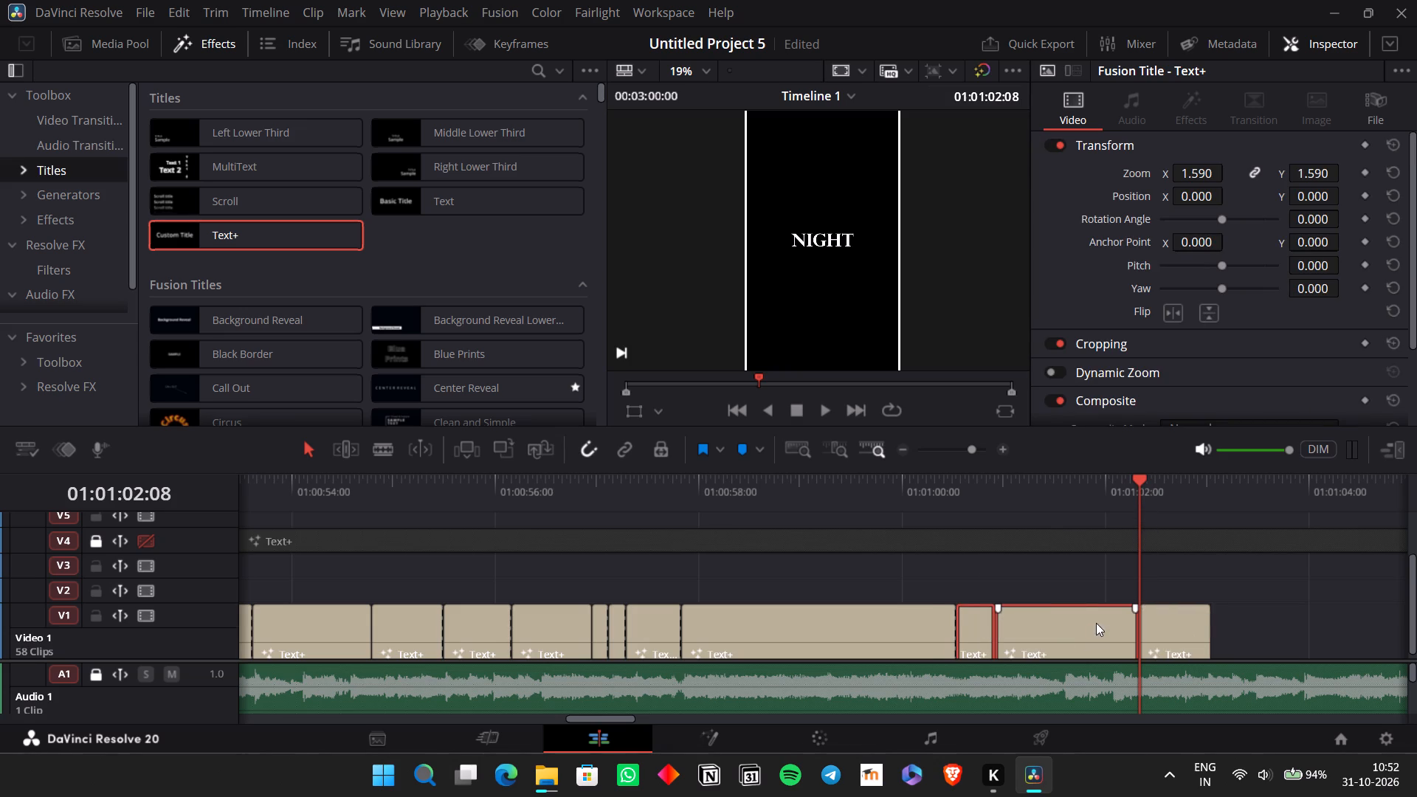
key("ctrl+c")
key("ctrl+v")
left_click(1134, 503)
key("space")
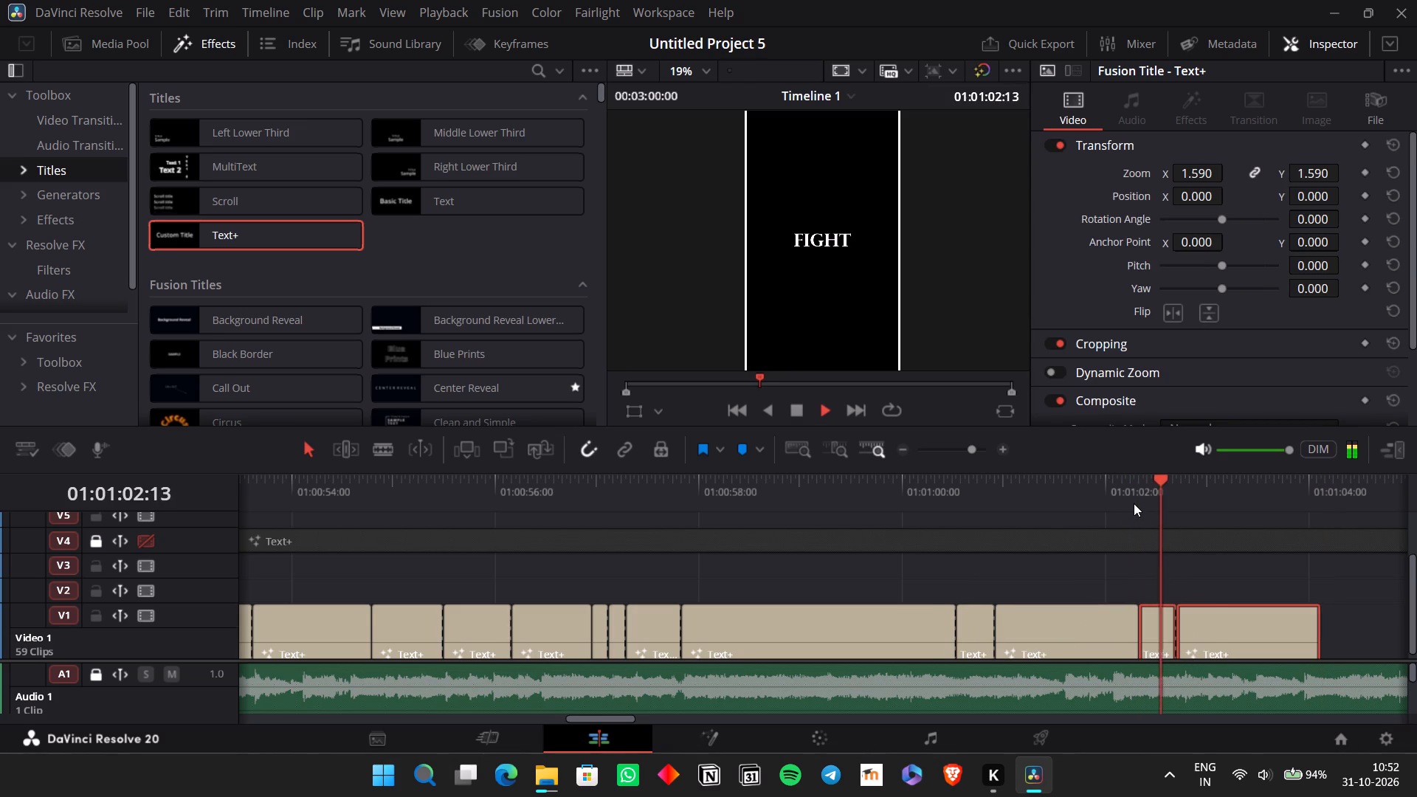
key("space")
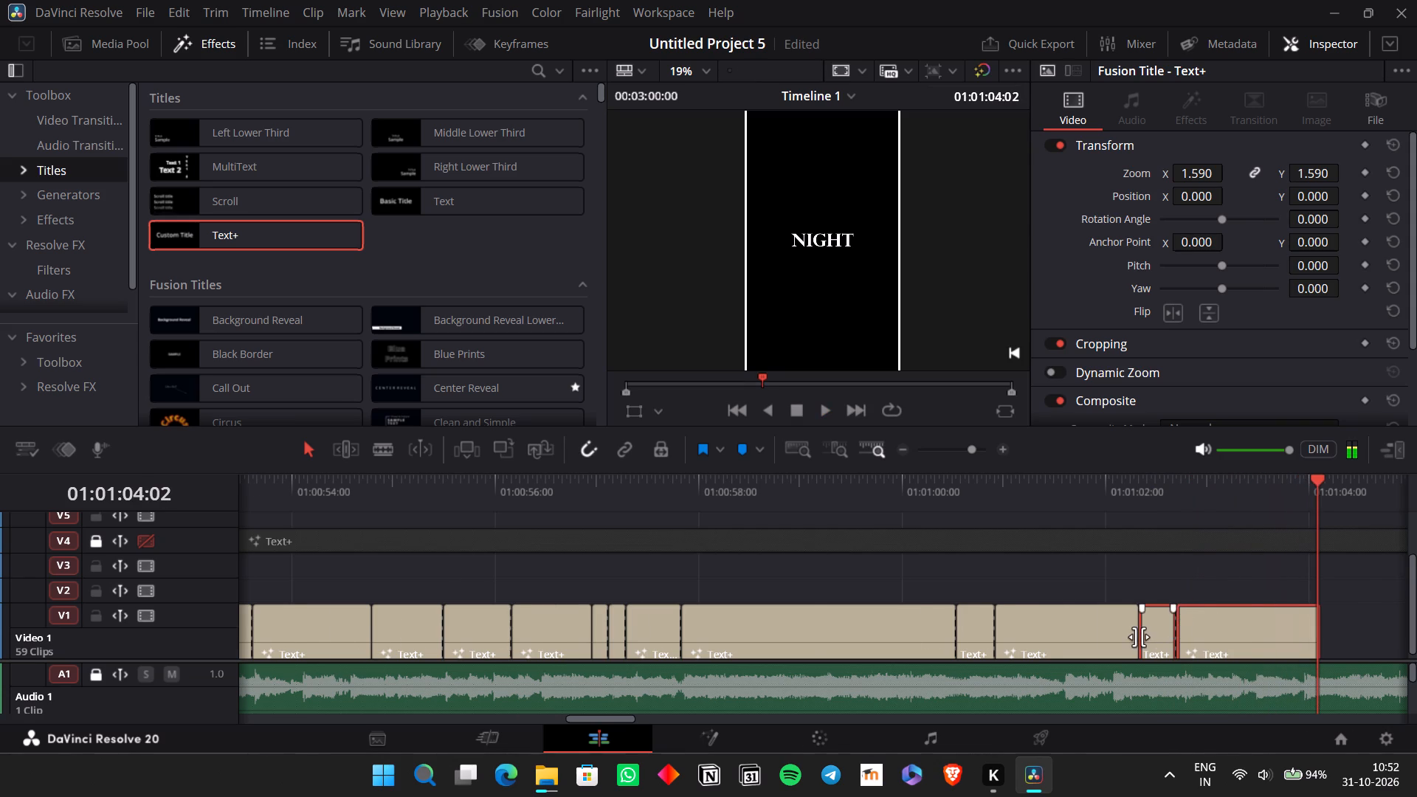
Play on past the end of the V1 titles and extend the final "night" clip's end to beyond 01:01:11:00.
scroll(1139, 637, "left", 1)
key("space")
left_click(1226, 597)
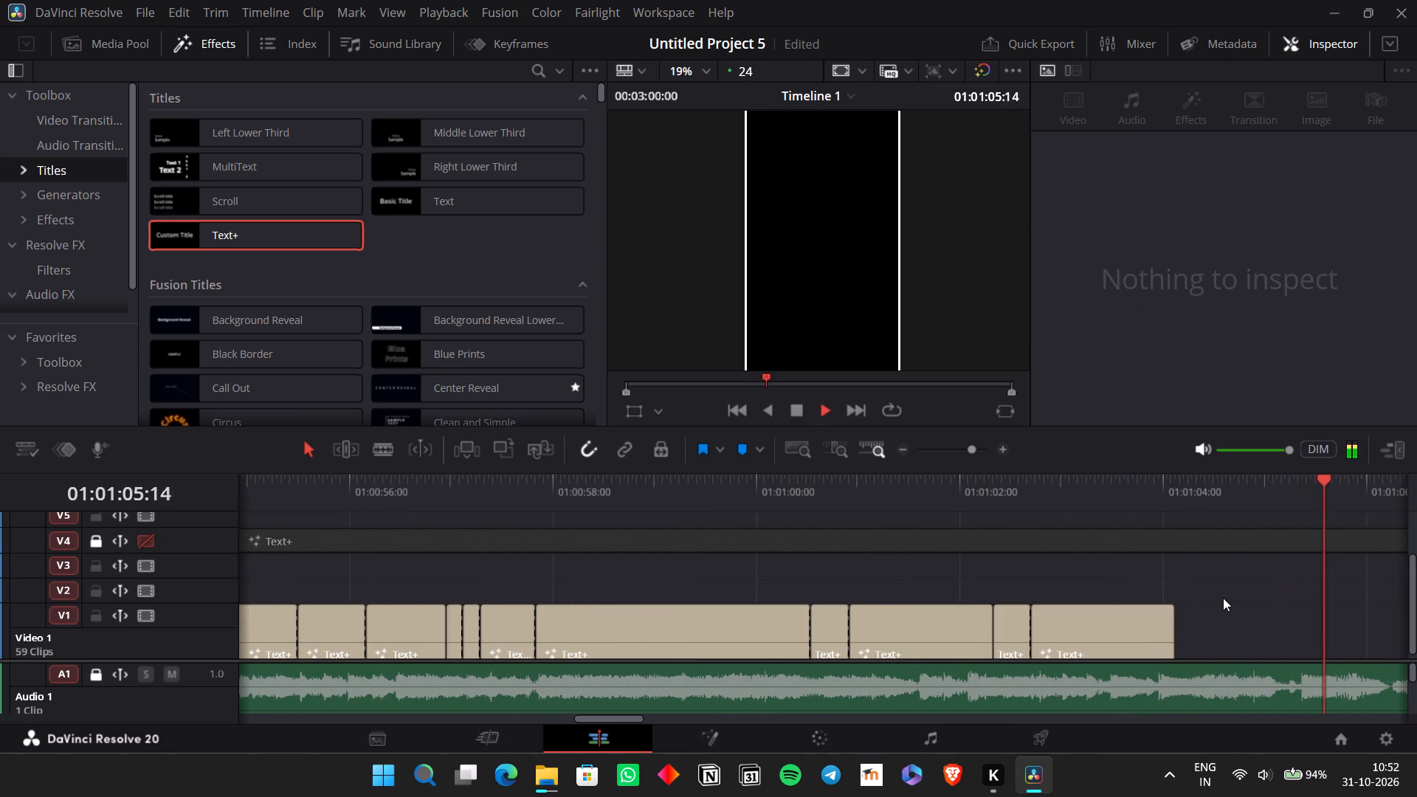
key("space")
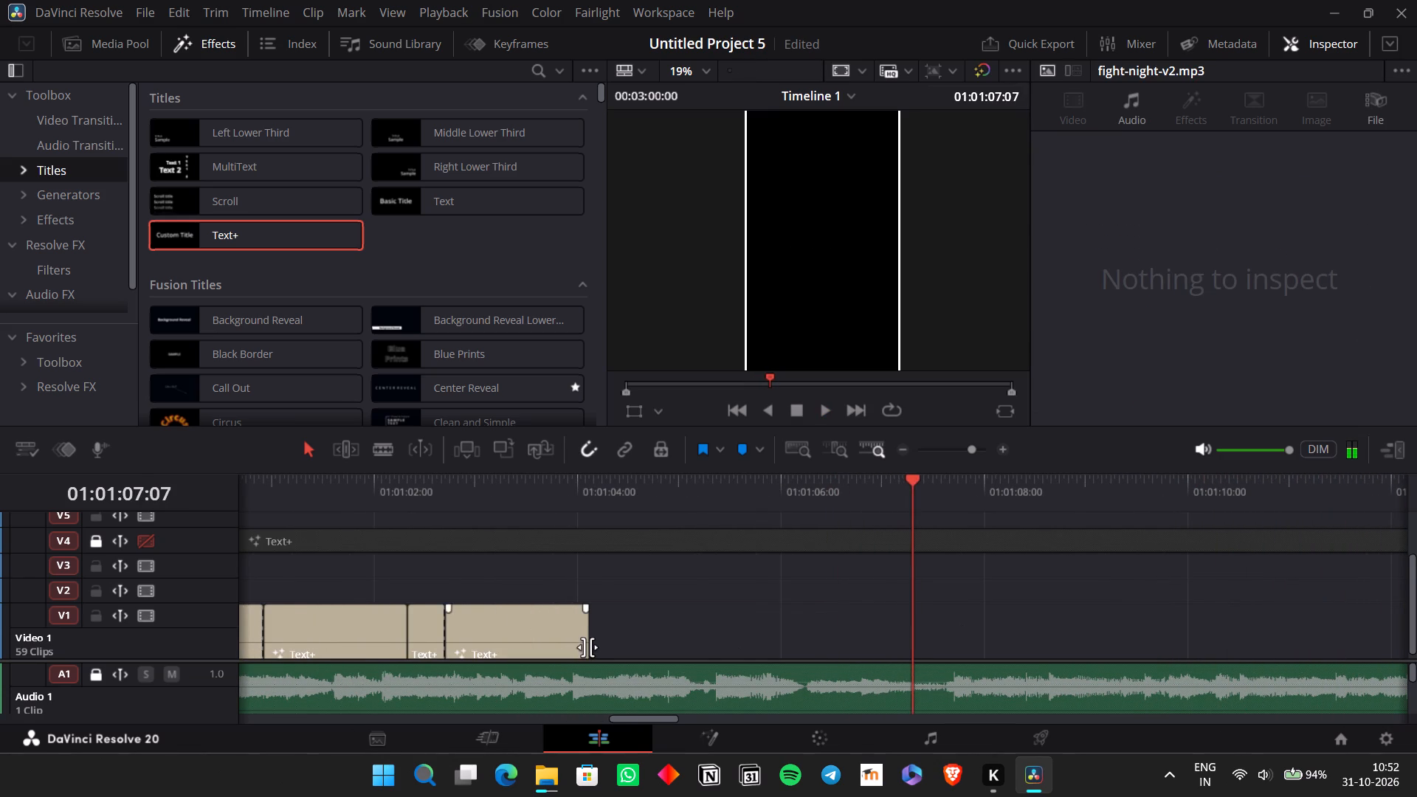
scroll(587, 647, "left", 1)
left_click_drag(334, 629, 633, 591)
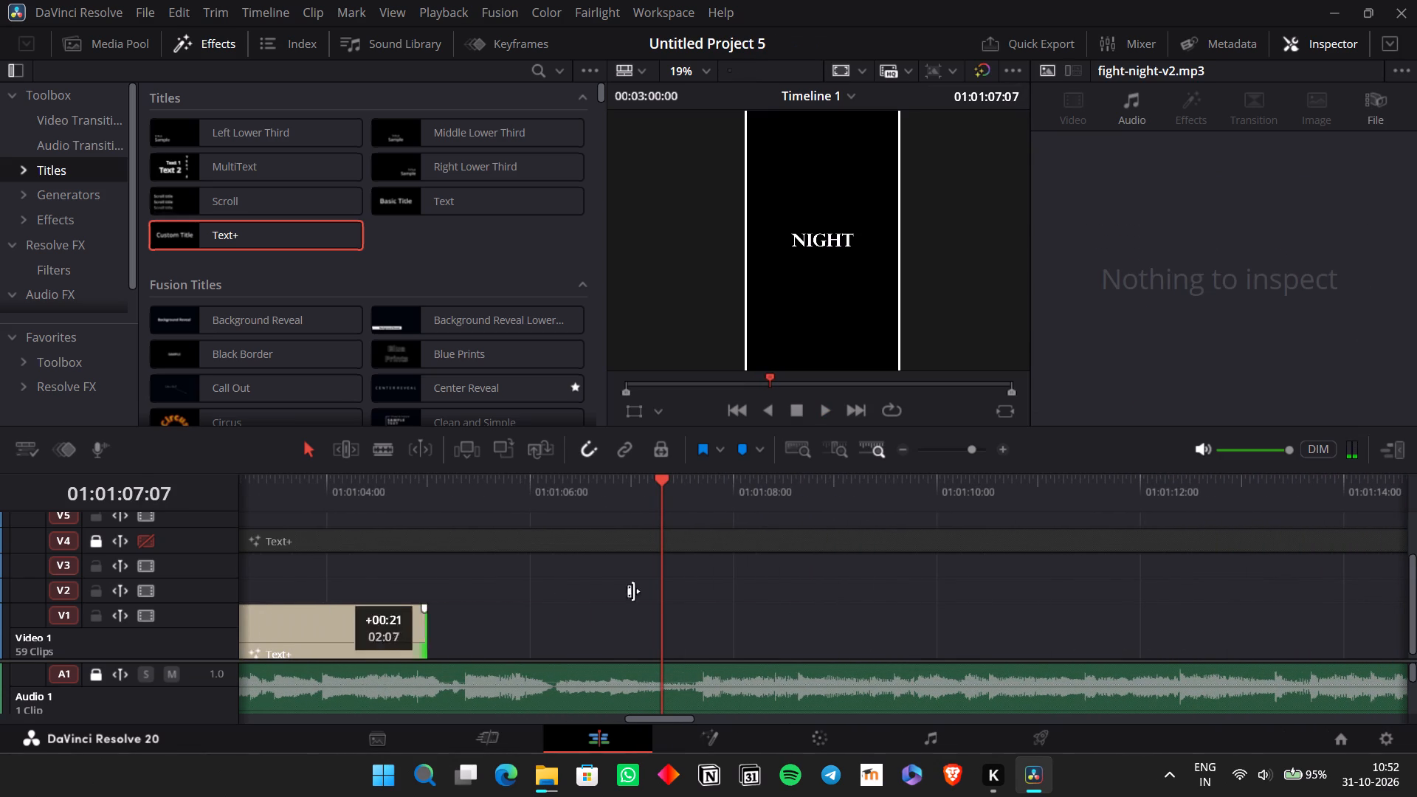
left_click_drag(633, 591, 1392, 590)
scroll(1342, 595, "right", 1)
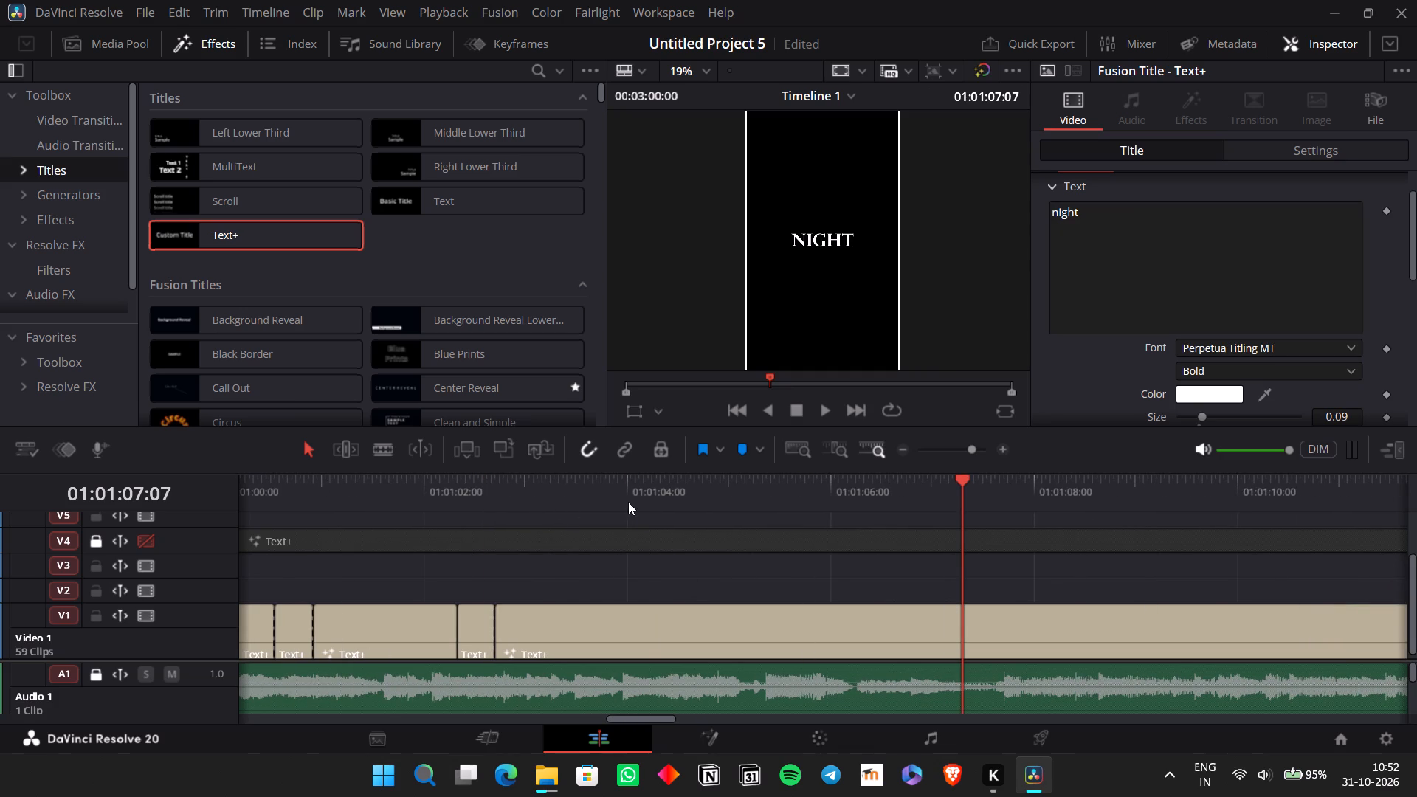
Check the next line in the V4 lyrics clip and split the last V1 "night" clip at 01:01:04:09 and 01:01:04:19.
left_click(638, 539)
left_click(570, 506)
scroll(1196, 284, "down", 4)
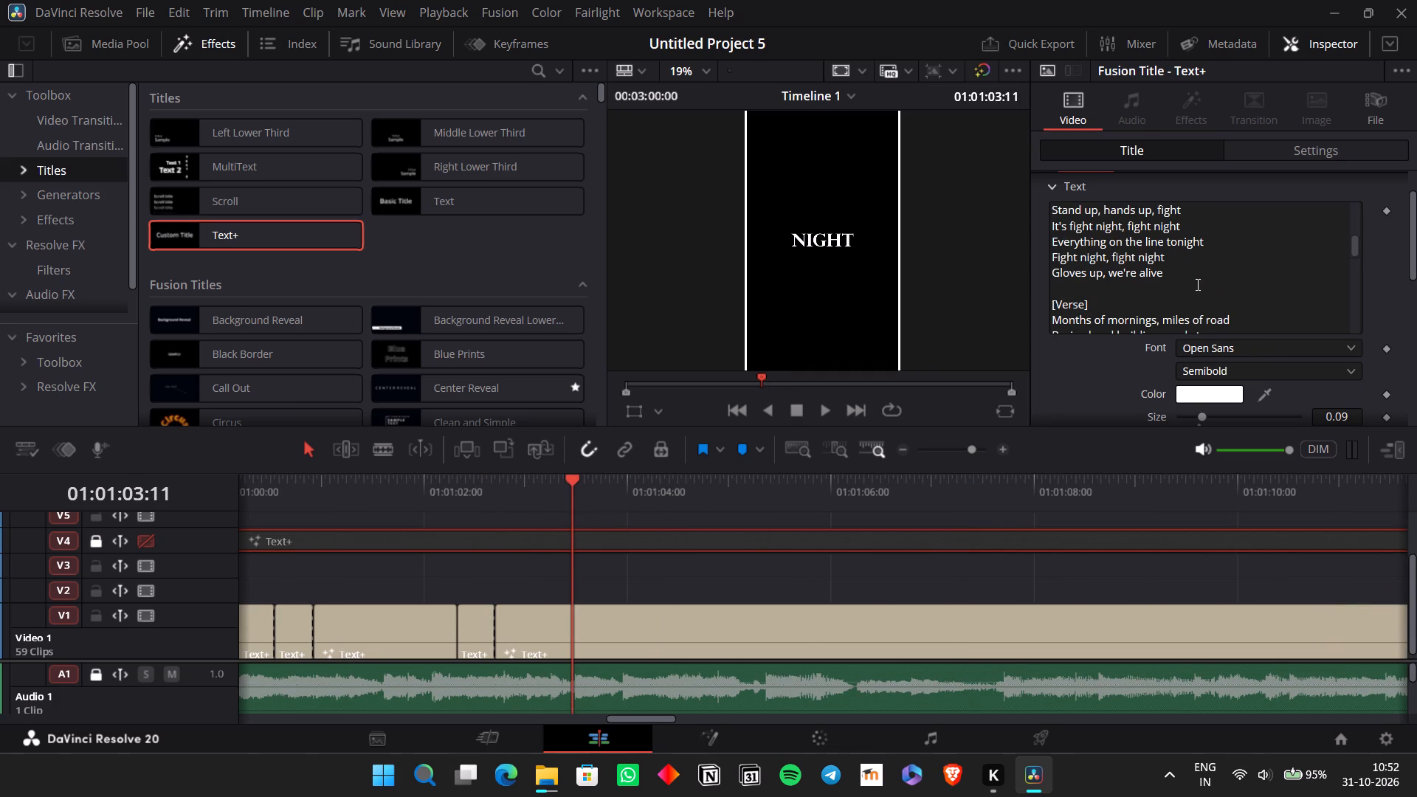
left_click(1196, 284)
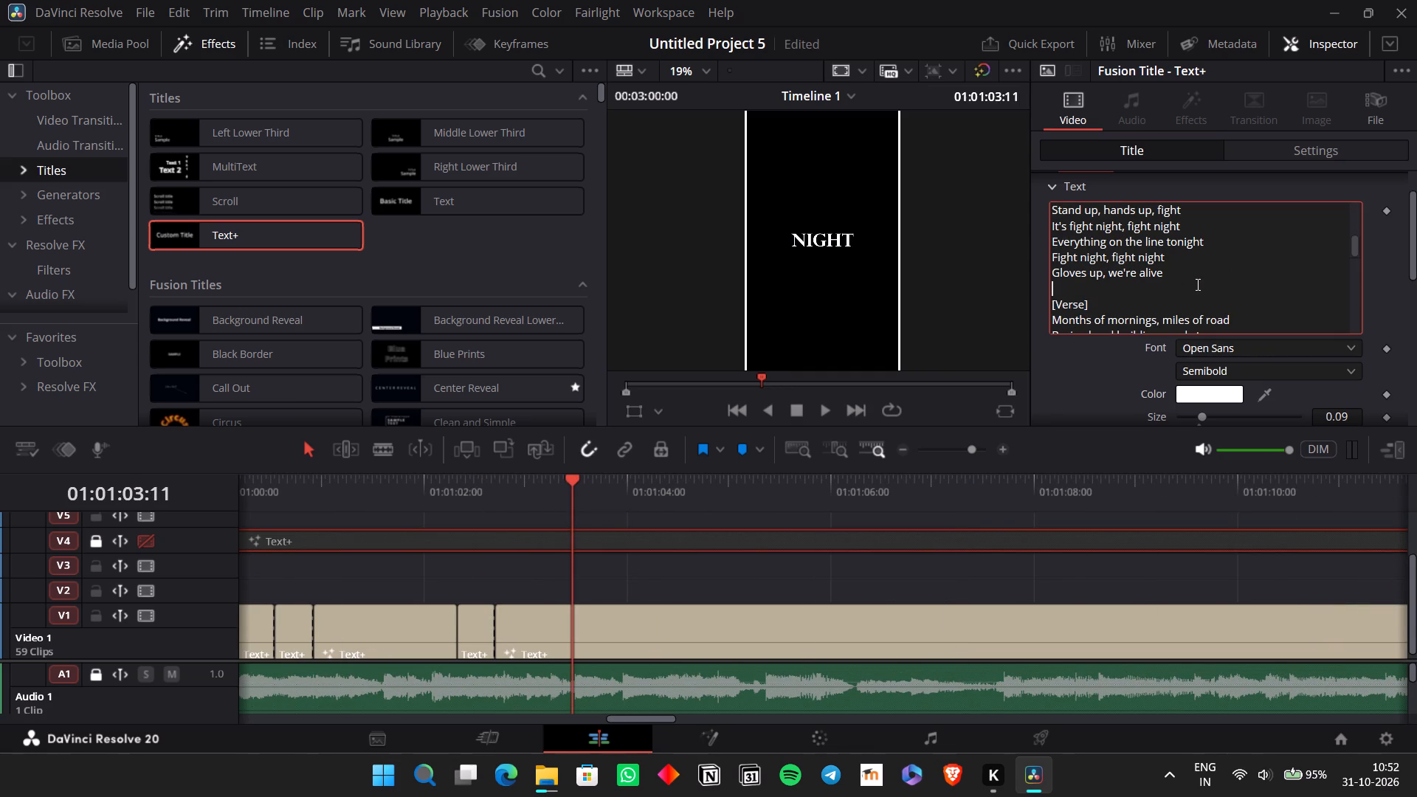
left_click(503, 514)
left_click(669, 632)
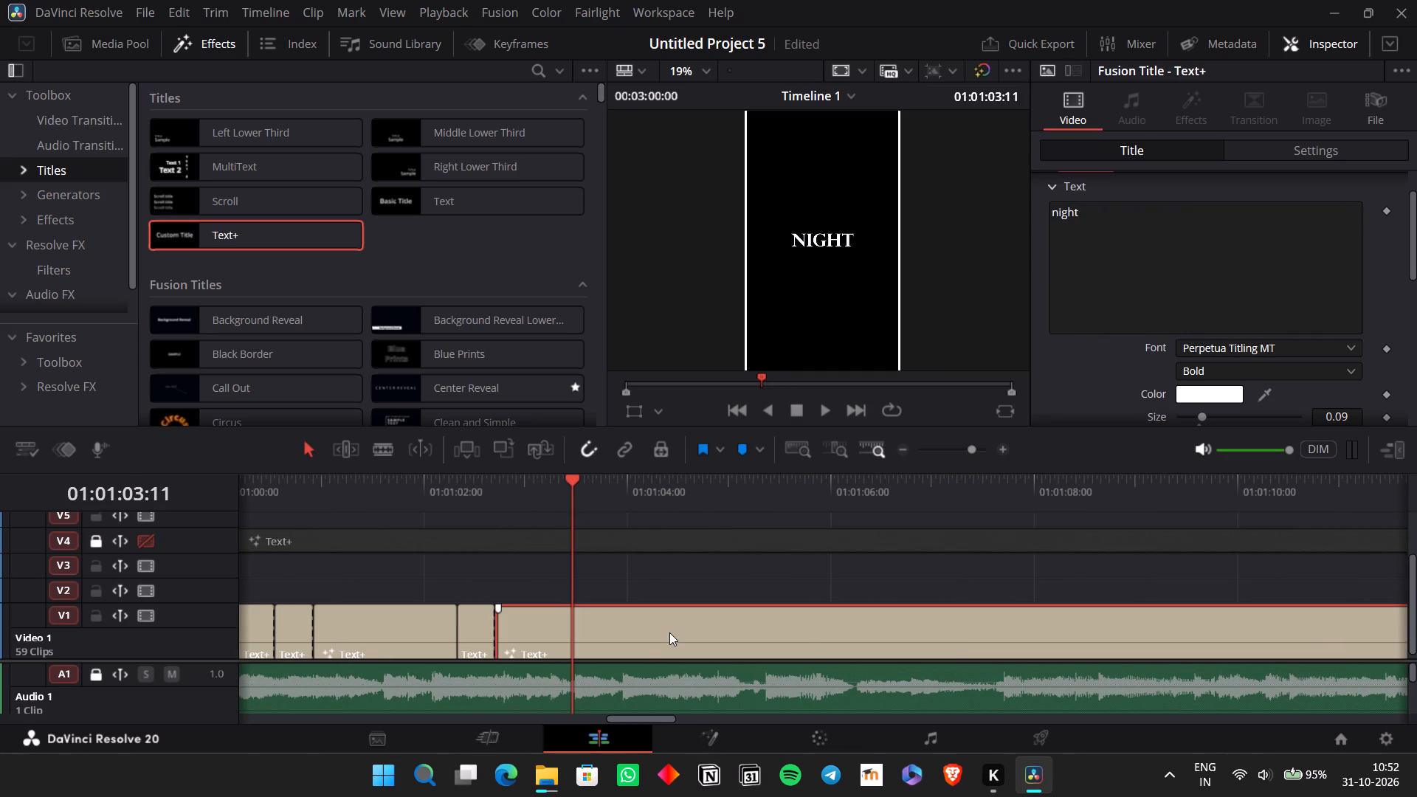
key("space")
key("space")
key("space")
key("space")
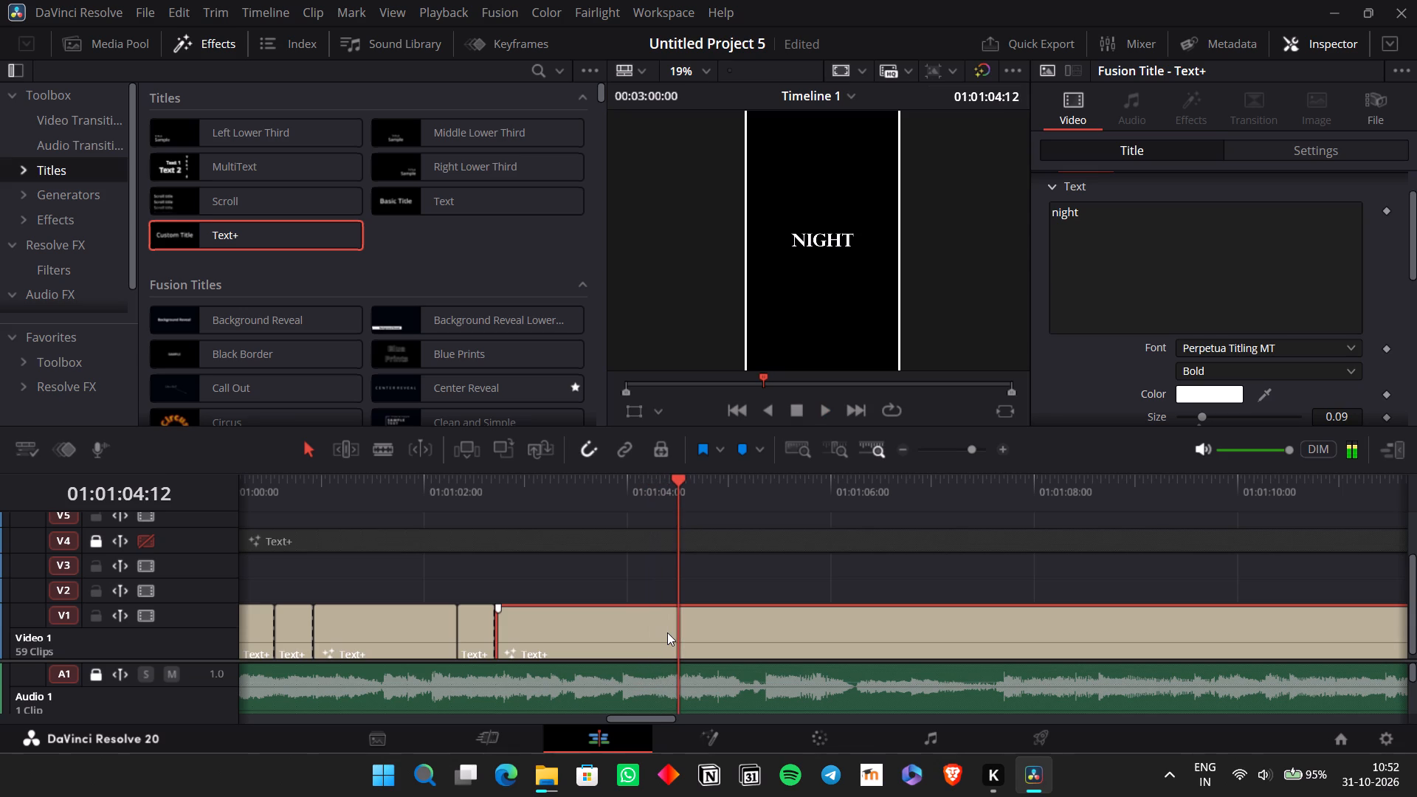
key("Left")
key("Left")
key("Left")
key("ctrl+b")
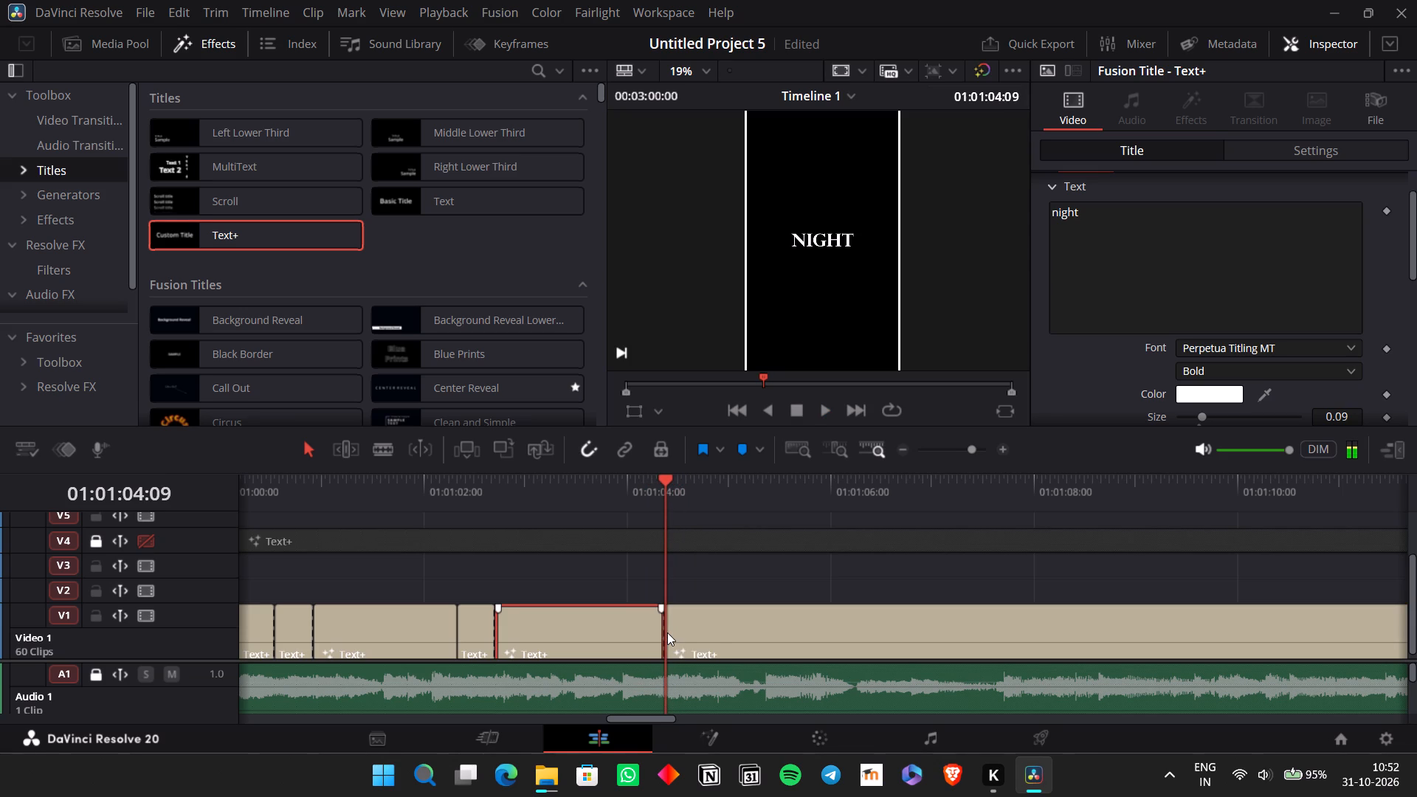
left_click(714, 644)
key("space")
key("space")
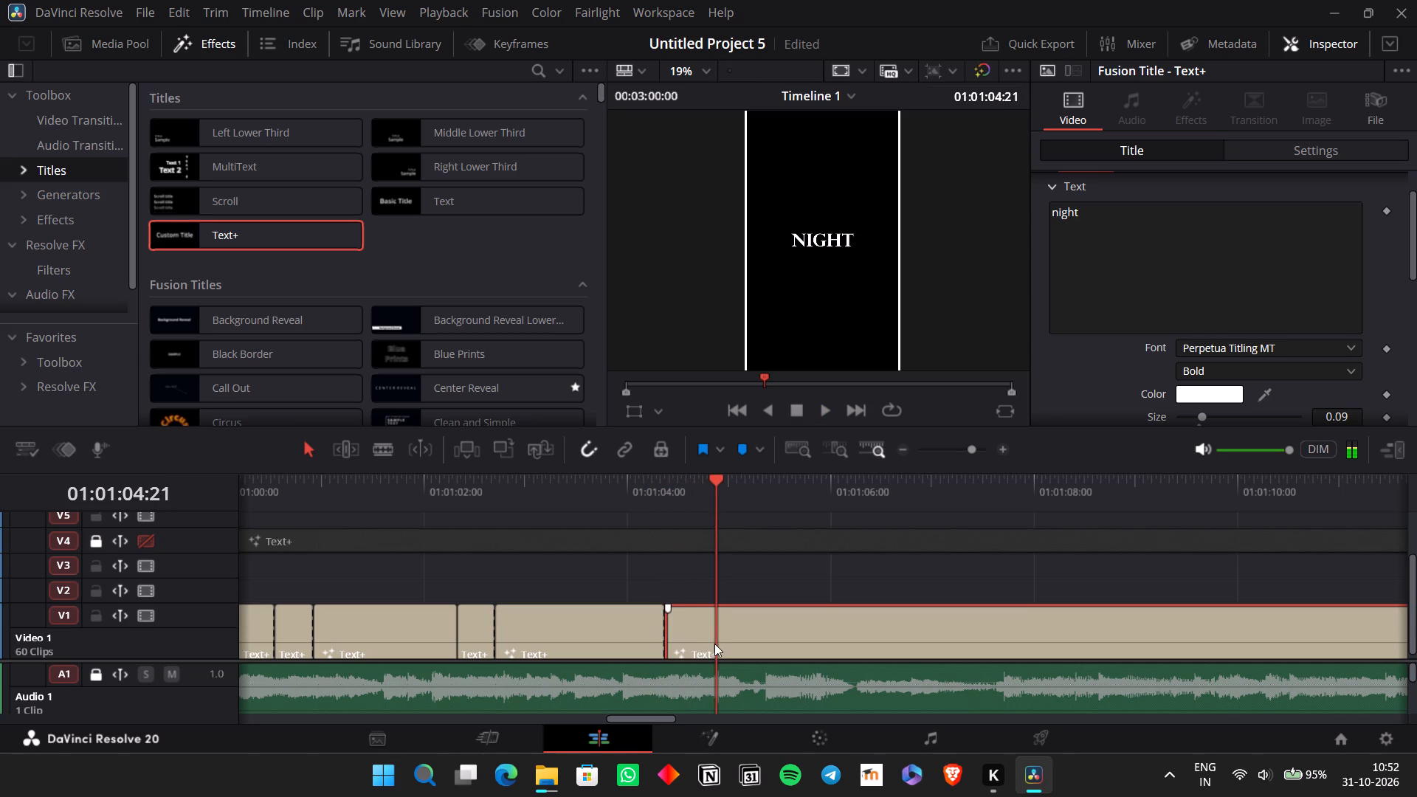
left_click(706, 483)
key("ctrl+b")
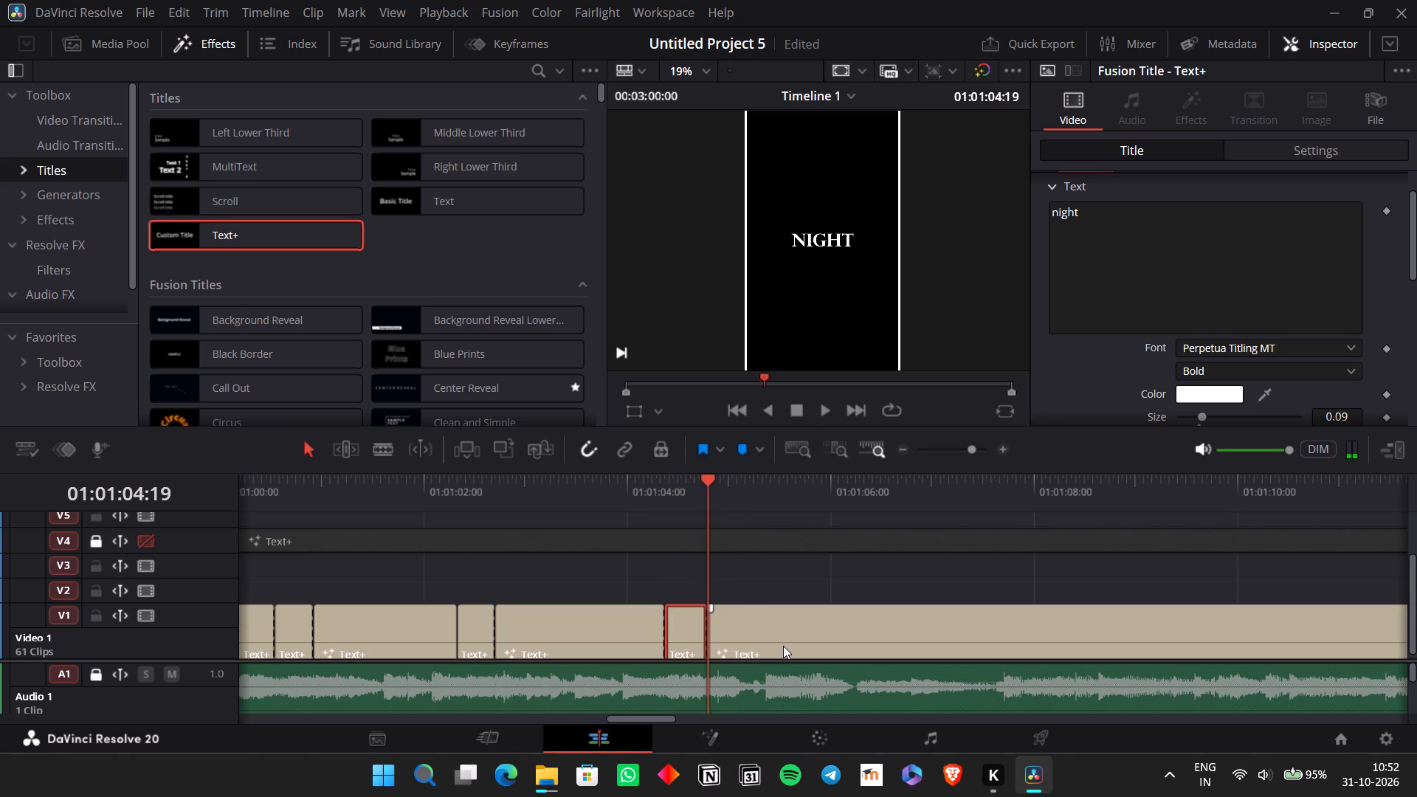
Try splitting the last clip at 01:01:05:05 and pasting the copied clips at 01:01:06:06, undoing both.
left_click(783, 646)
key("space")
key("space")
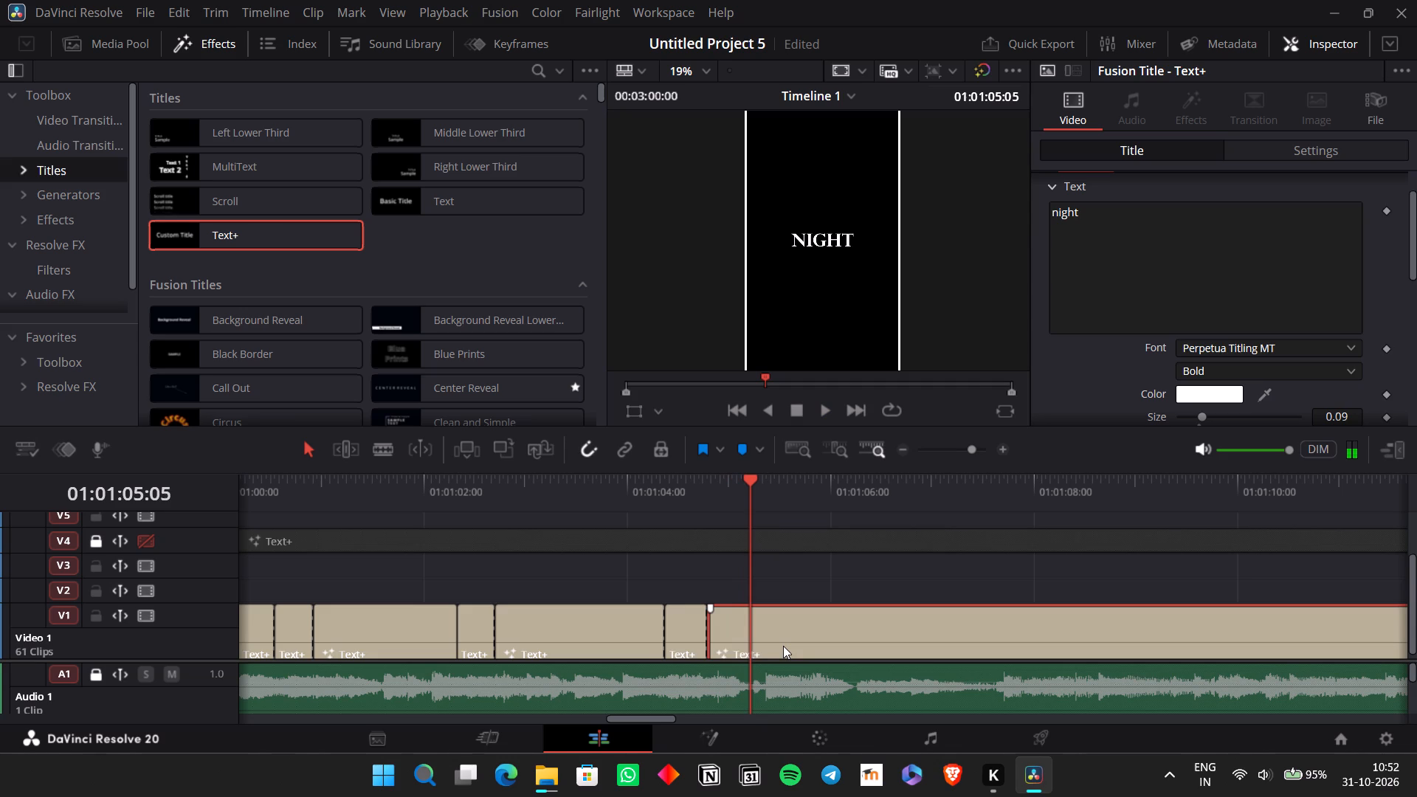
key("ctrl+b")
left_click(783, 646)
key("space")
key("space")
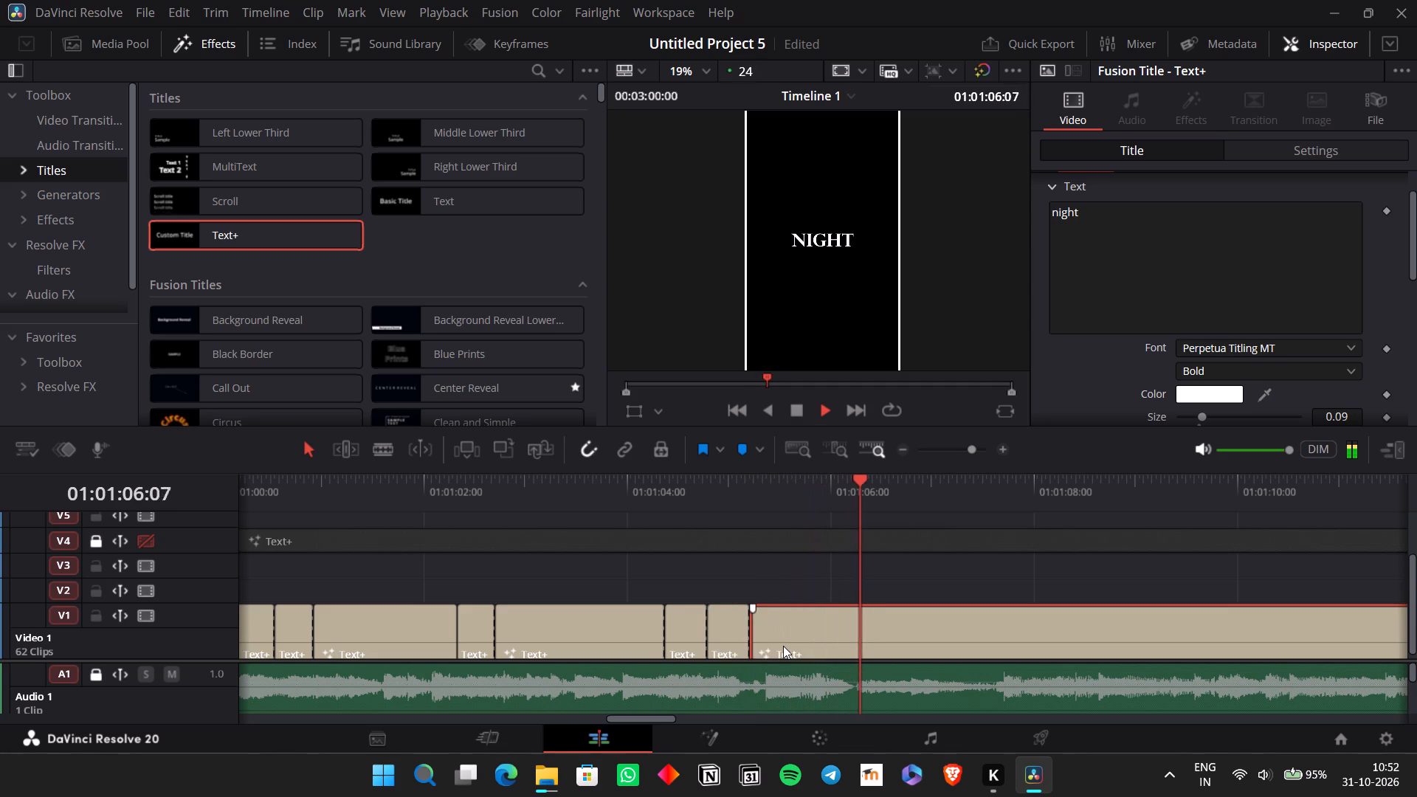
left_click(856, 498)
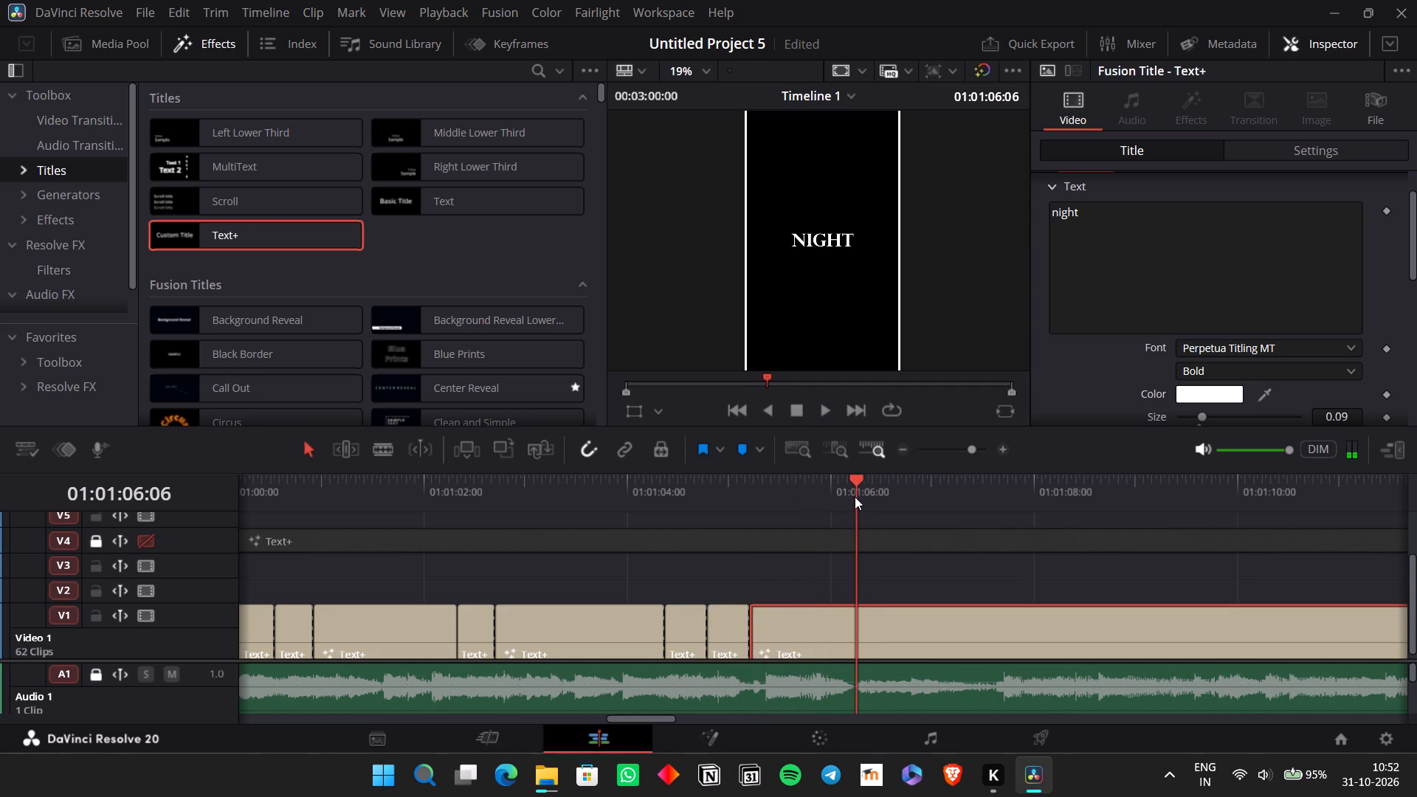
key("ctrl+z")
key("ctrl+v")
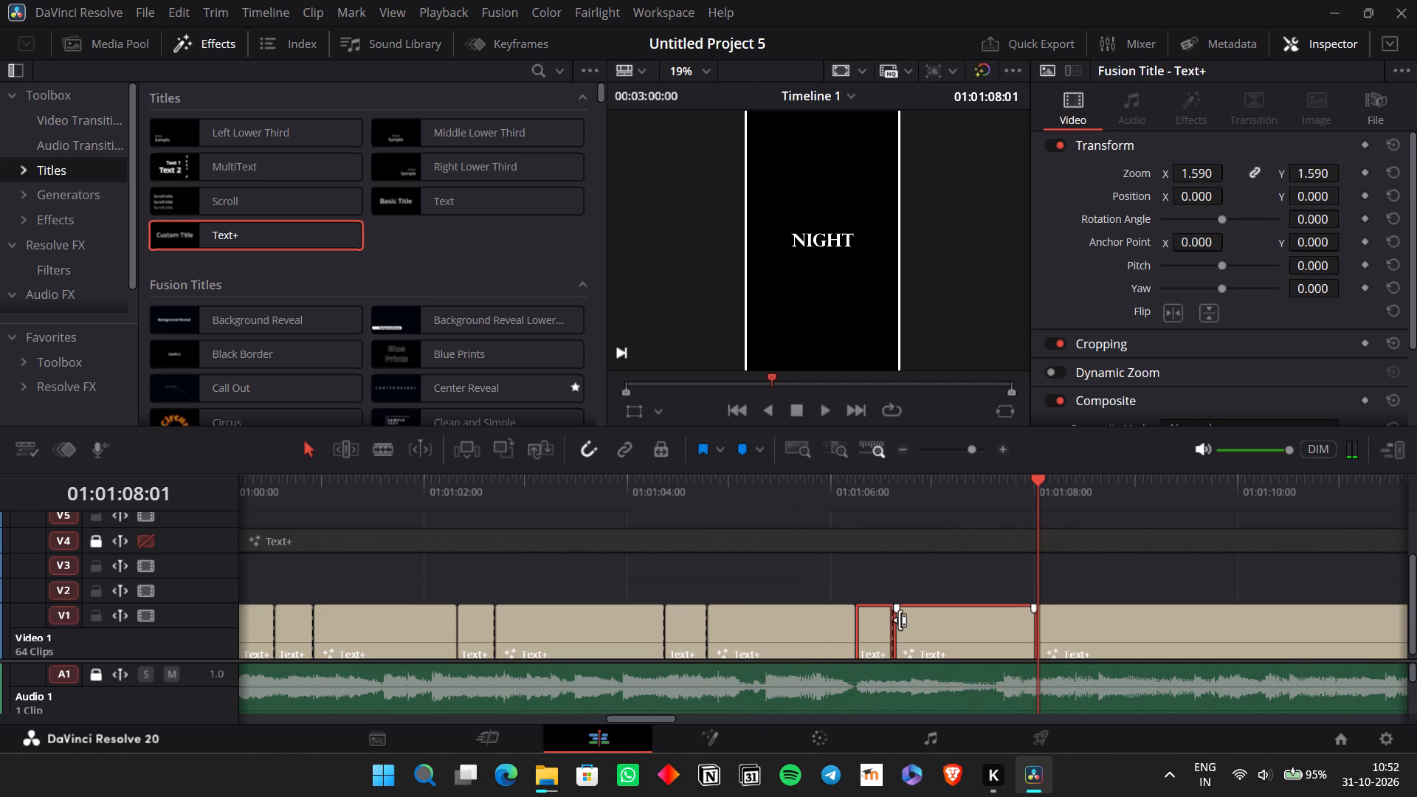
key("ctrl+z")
Split the last V1 "night" clip to the vocals at 01:01:06:06, 01:01:06:14 and 01:01:07:16.
key("ctrl+b")
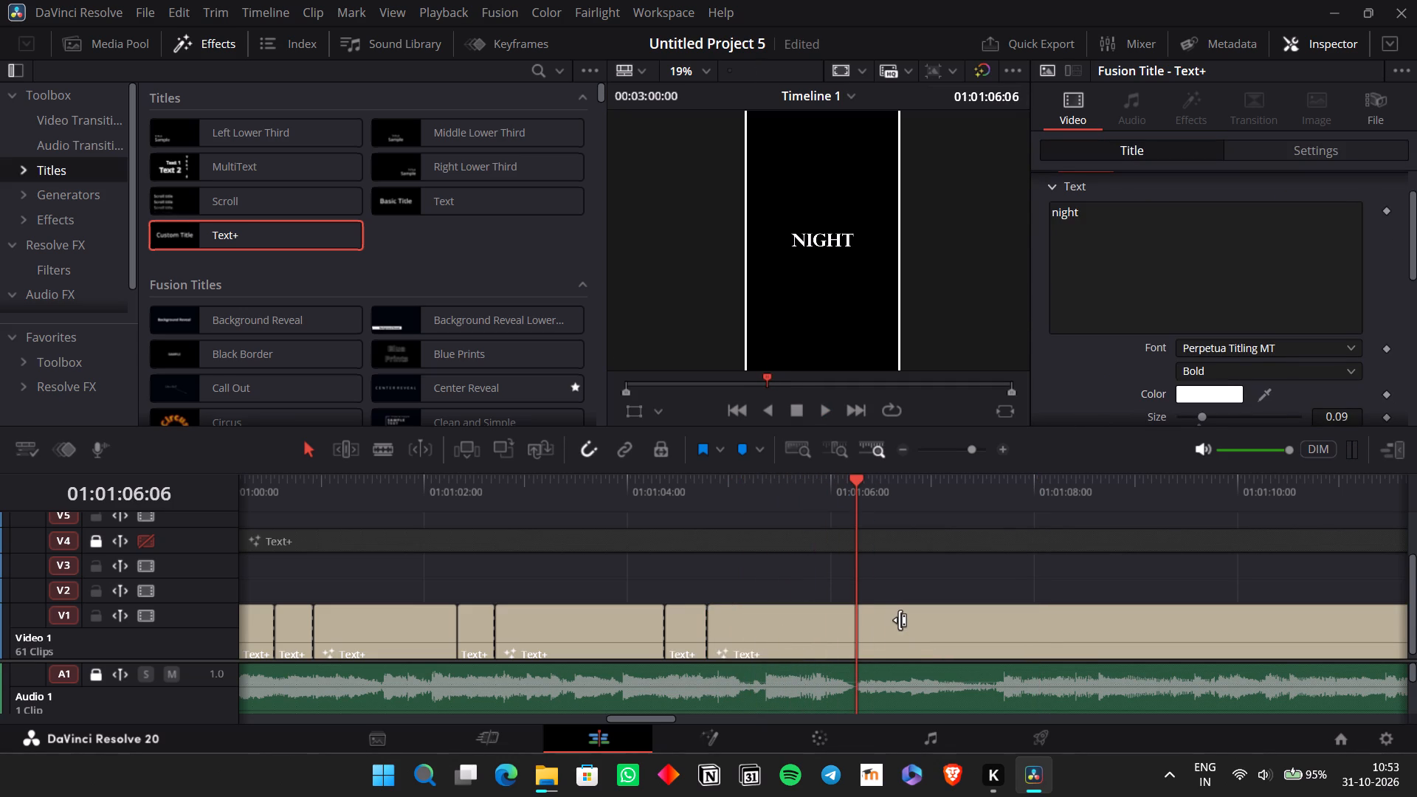
left_click(903, 624)
key("space")
key("space")
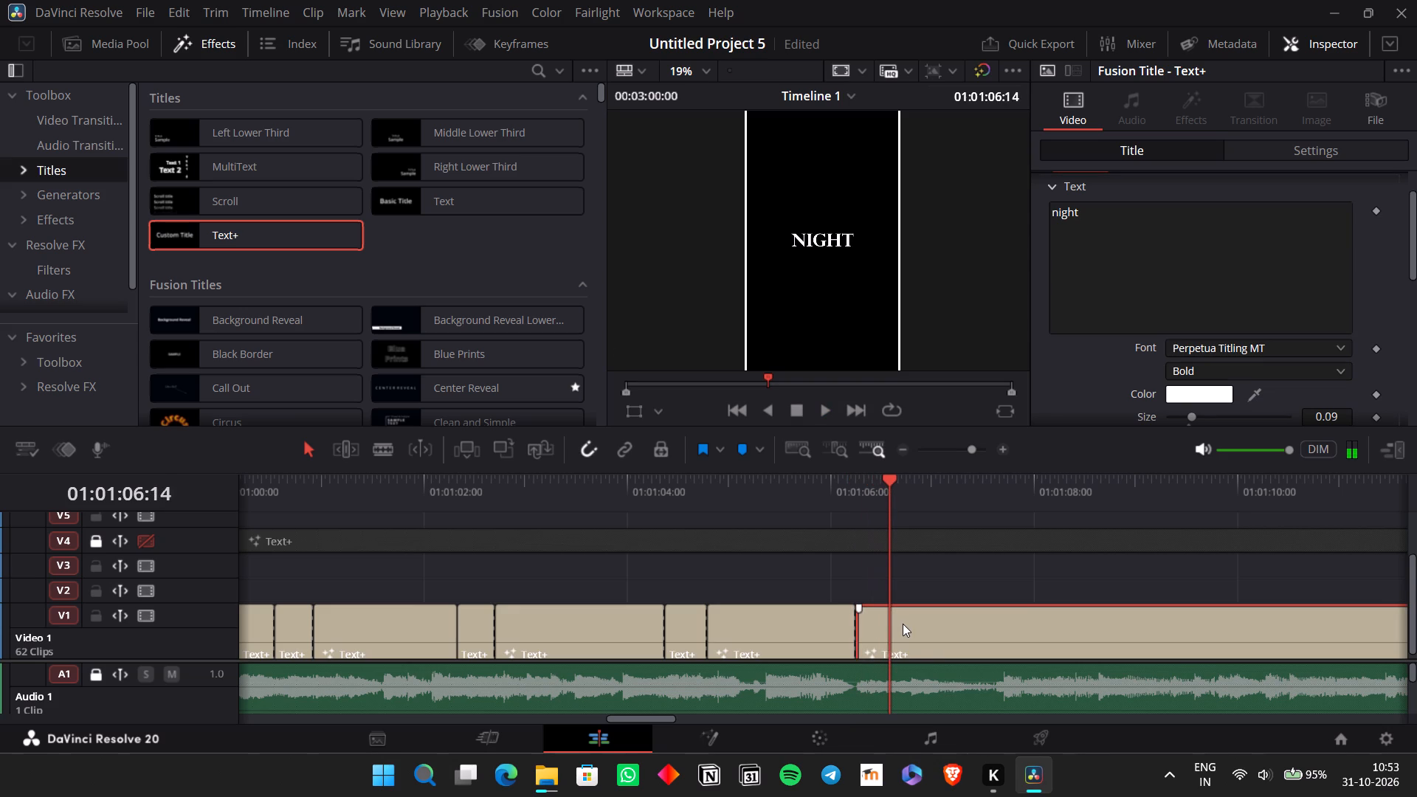
key("ctrl+b")
left_click(903, 624)
left_click(920, 627)
key("space")
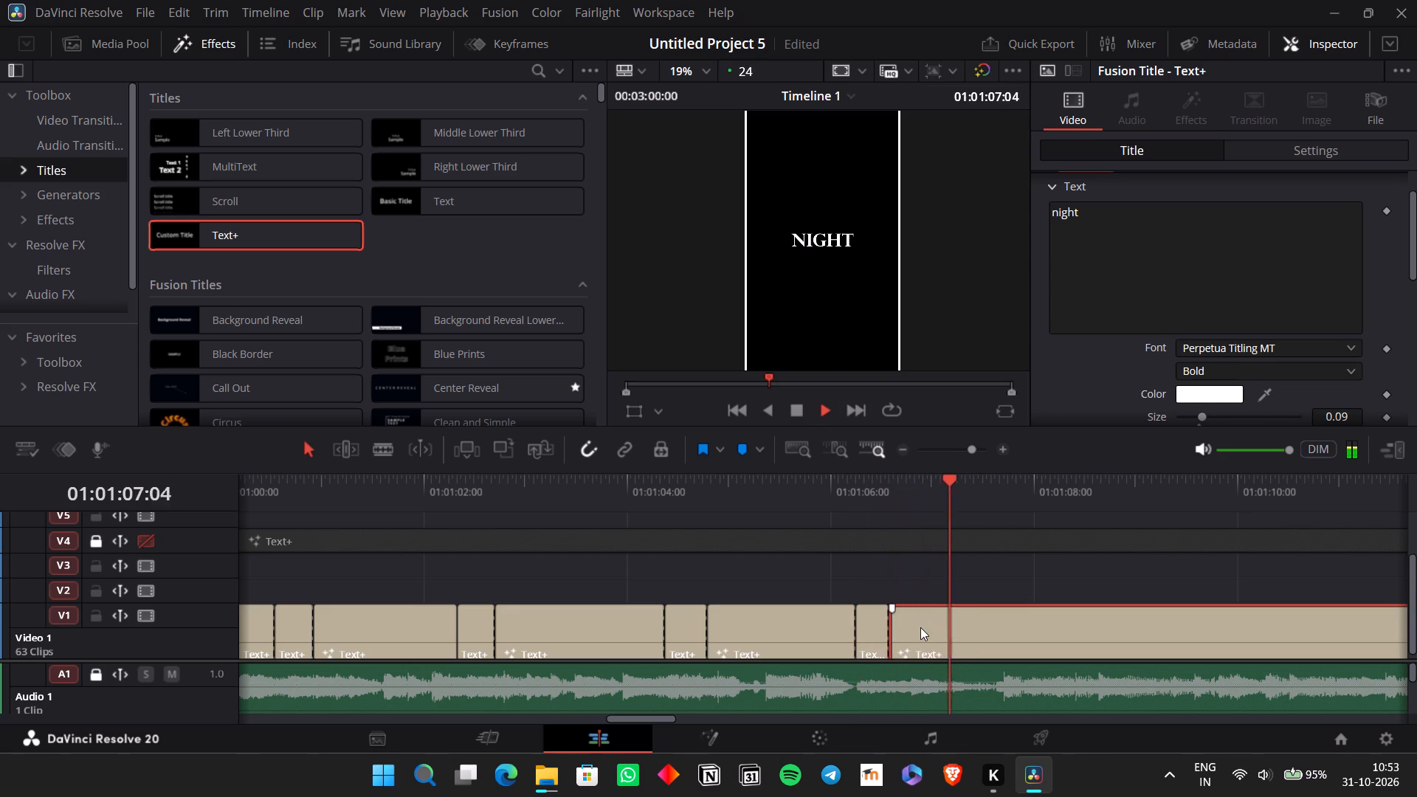
key("space")
left_click(999, 486)
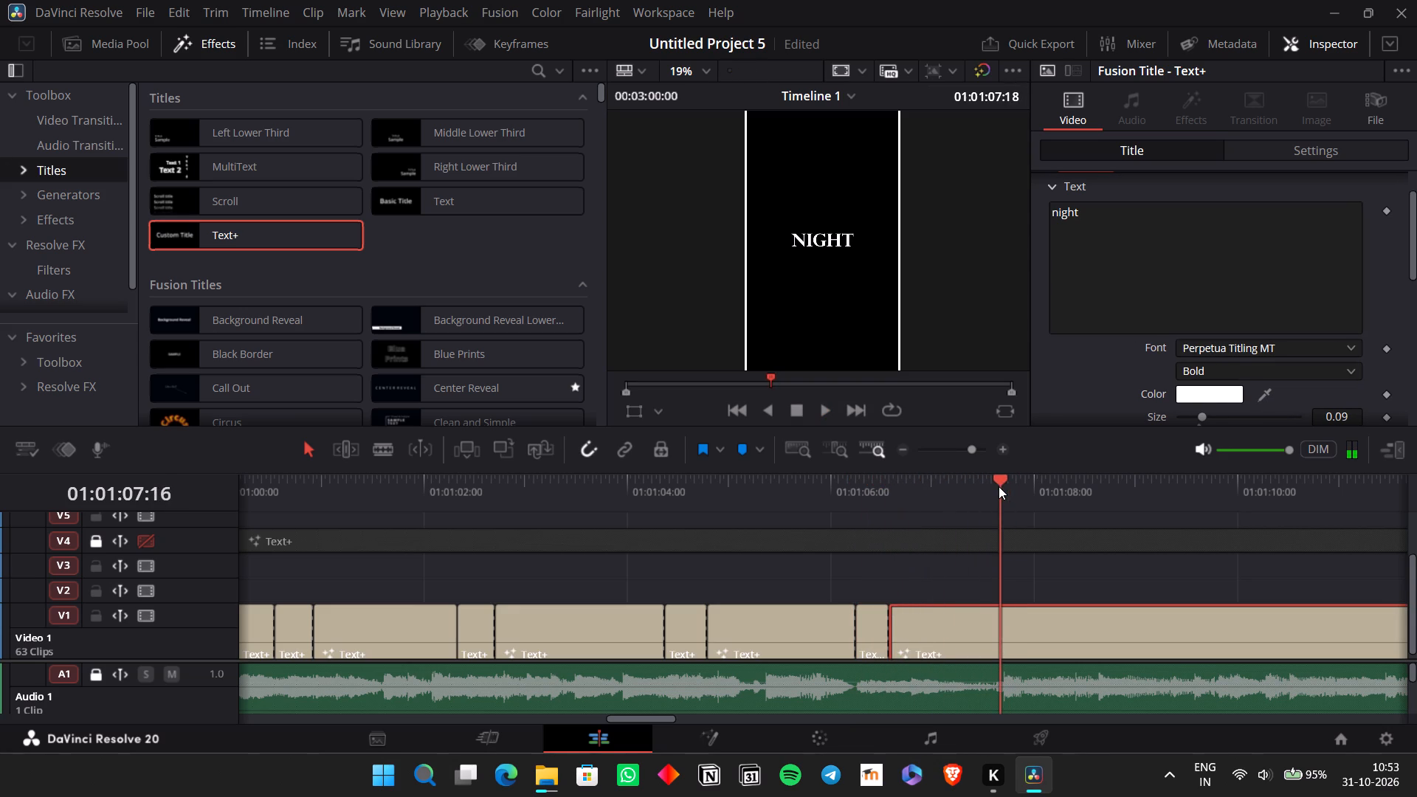
key("ctrl+b")
Replay the phrase and retext the clips starting at 01:01:04:09 and 01:01:04:19 as "gloves" and "up".
left_click(671, 475)
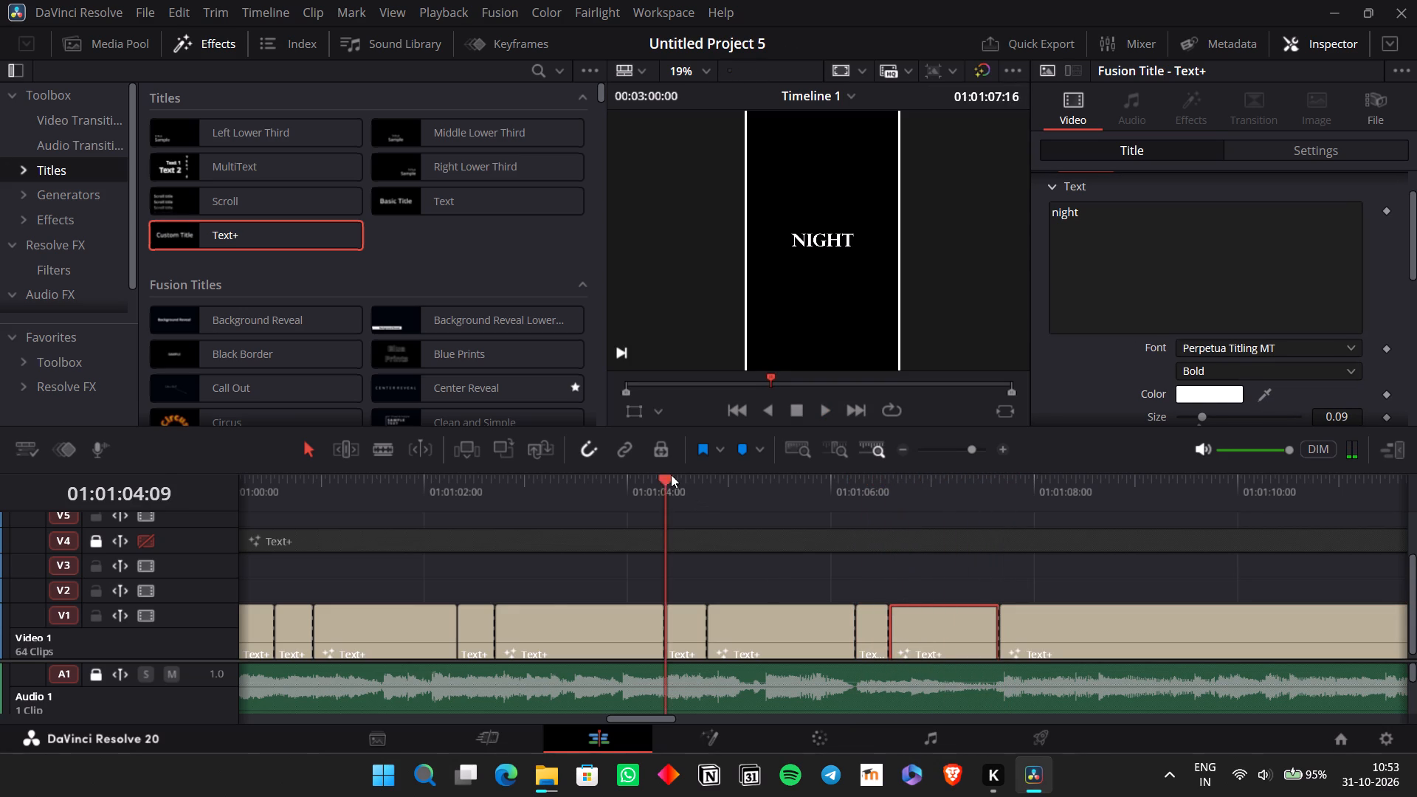
left_click(551, 493)
key("space")
key("space")
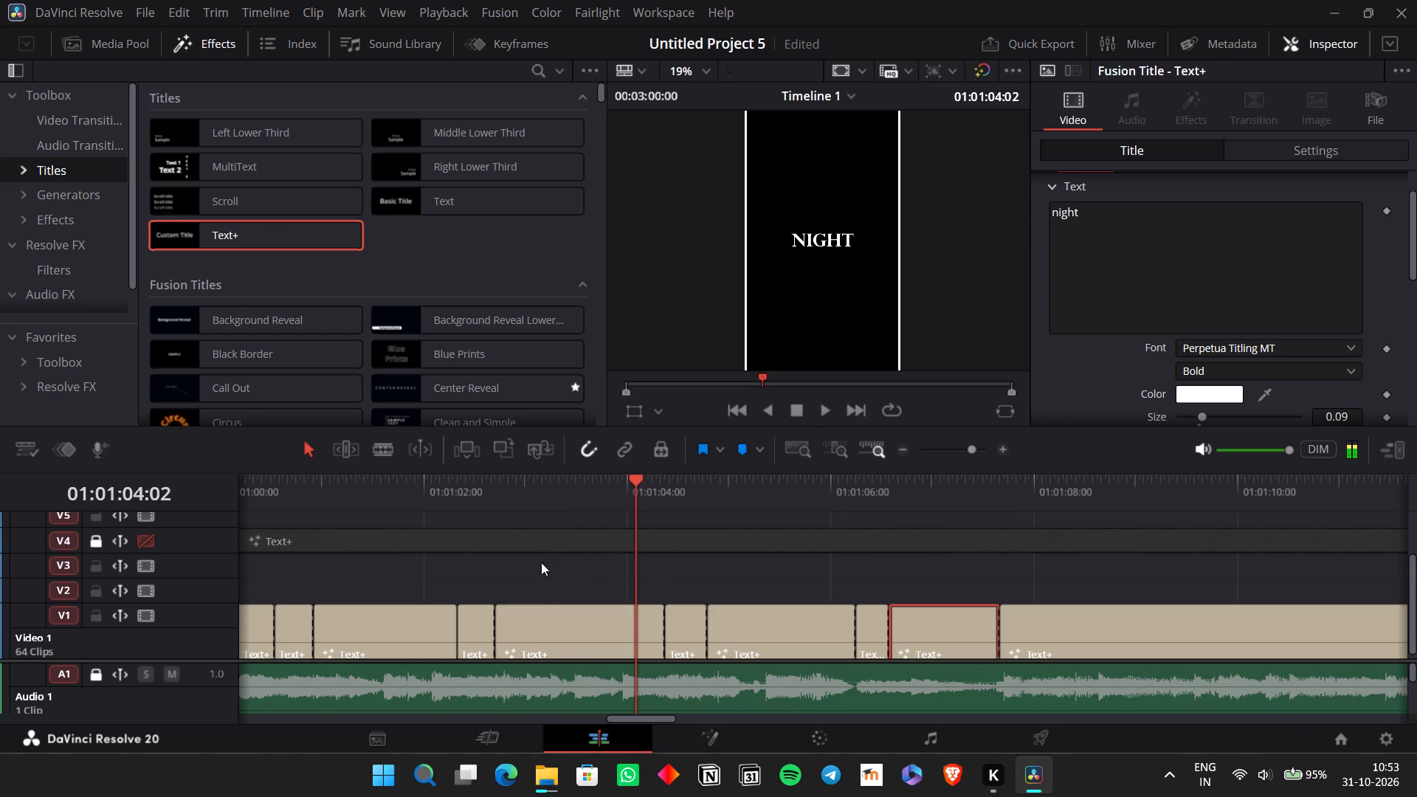
left_click(455, 485)
key("space")
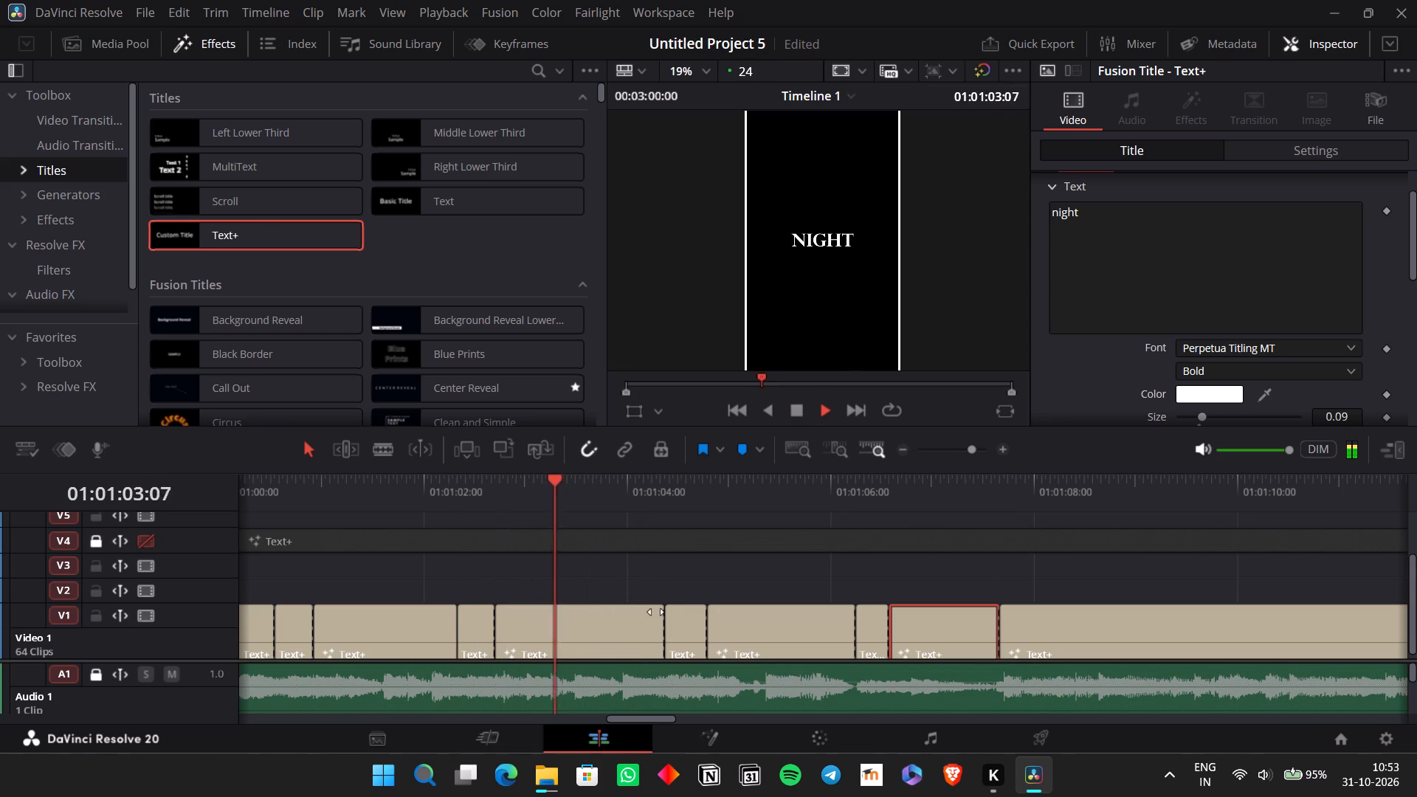
left_click(673, 632)
key("space")
double_click(1093, 306)
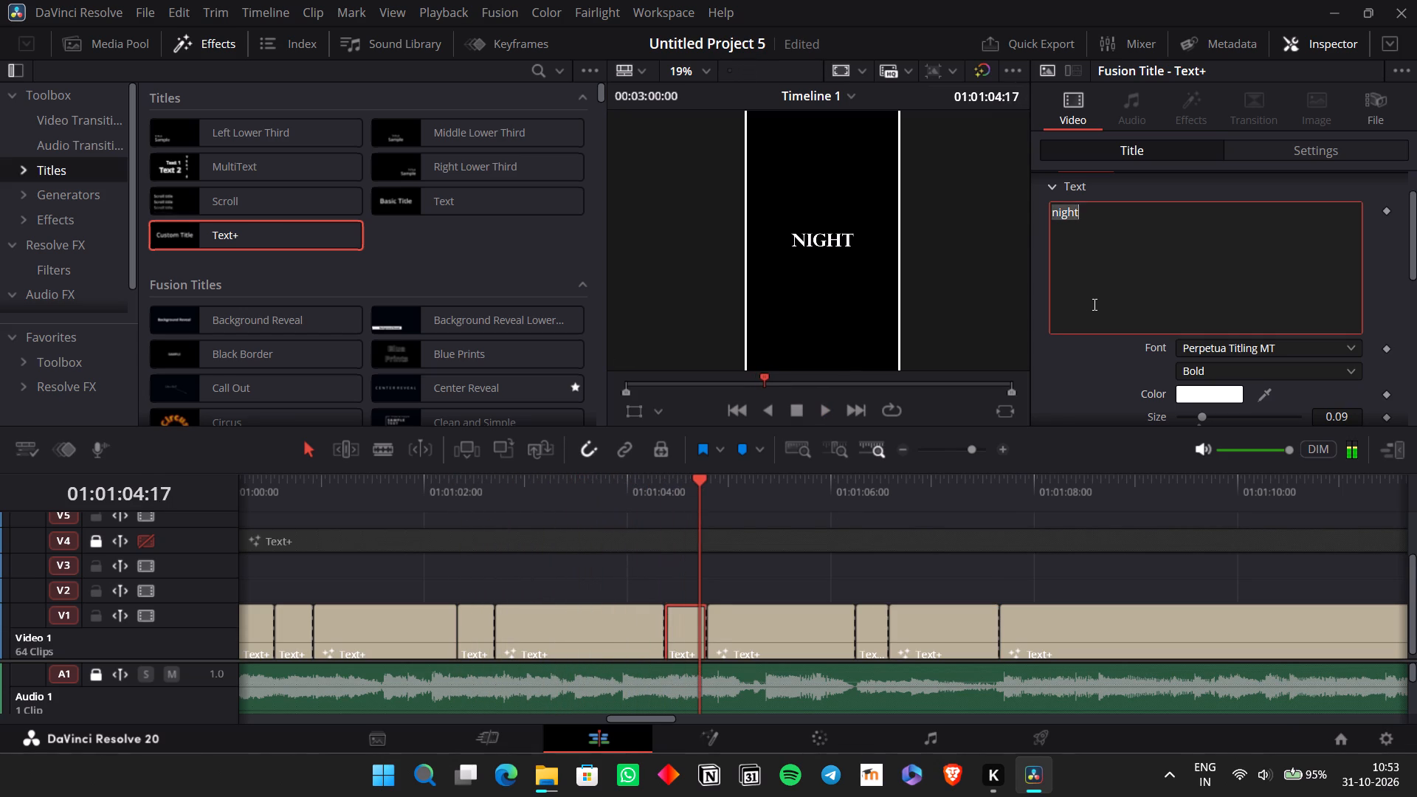
type("gloves")
left_click(813, 619)
double_click(1171, 246)
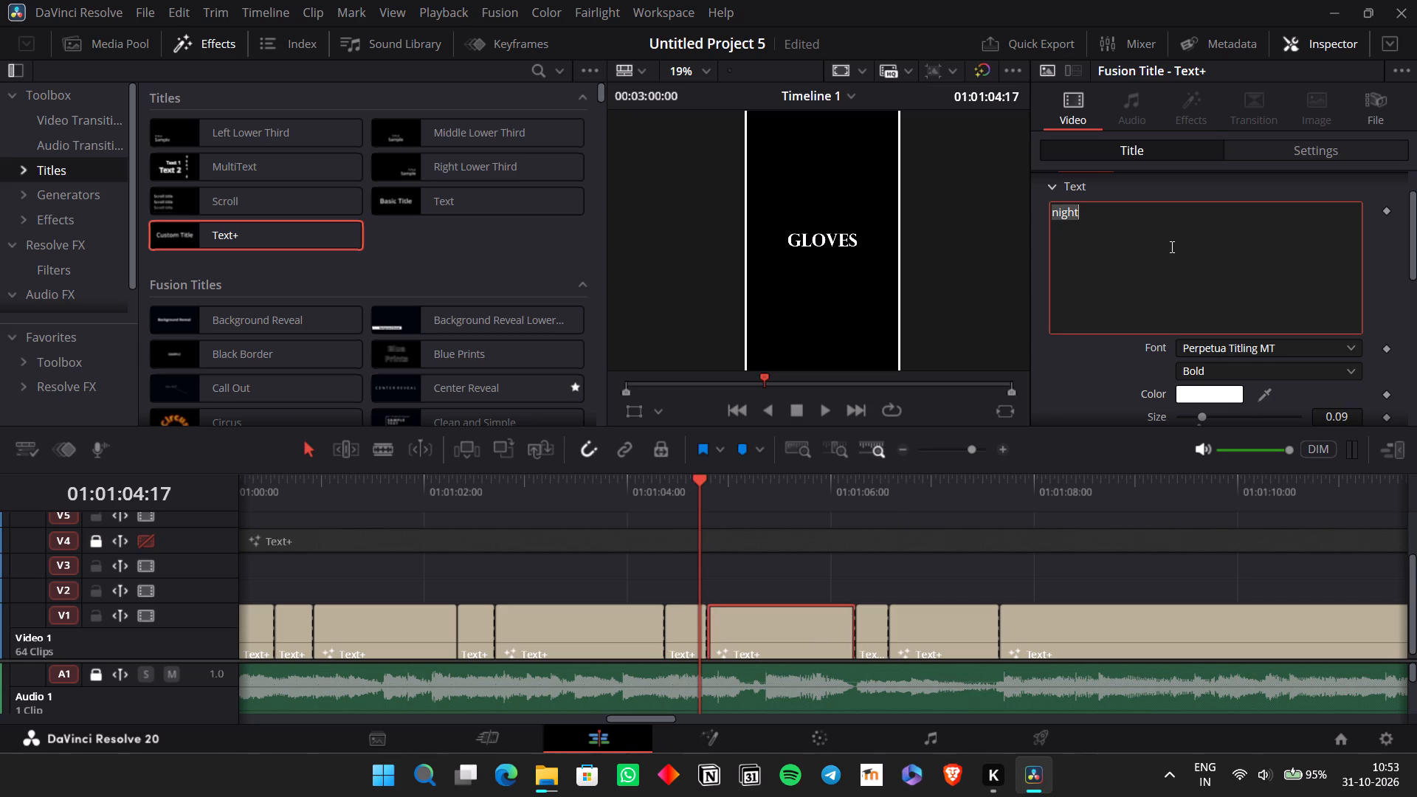
type("up")
Retext the clips starting at 01:01:06:06 and 01:01:06:14 as "we're" and "alive".
left_click(878, 627)
key("space")
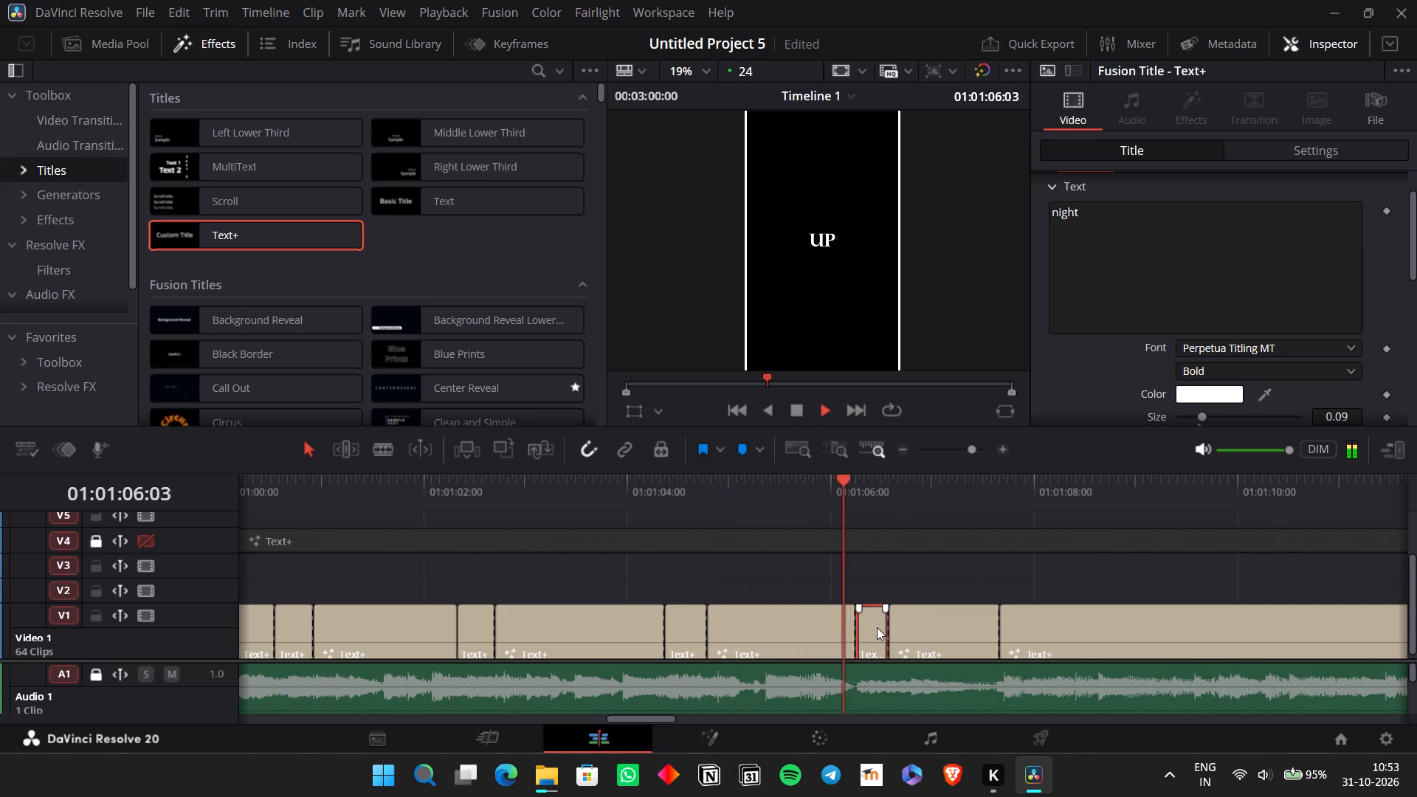
key("space")
double_click(1072, 262)
type("we're")
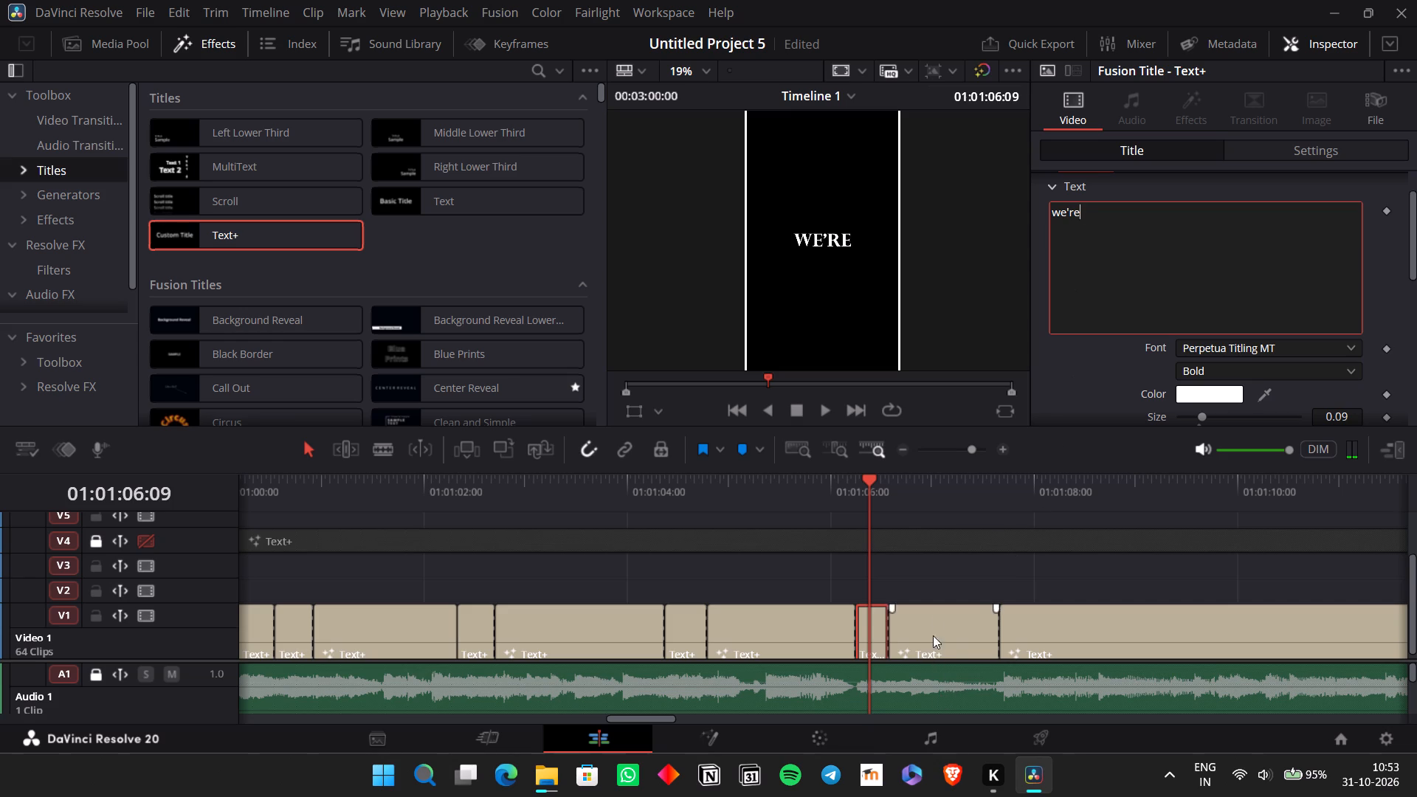
left_click(932, 613)
left_click(1113, 258)
key("a")
double_click(1113, 258)
key("a")
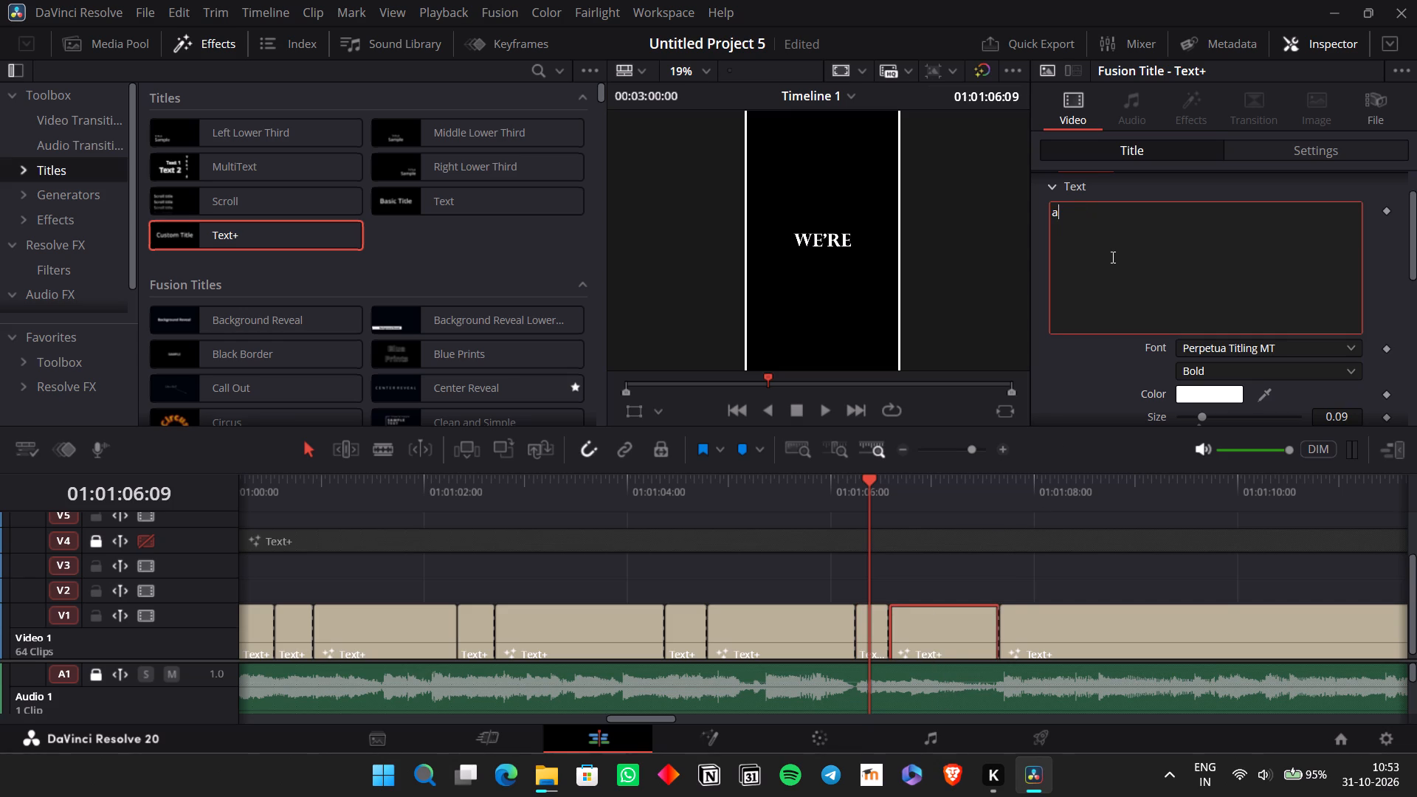
type("live")
Play back the new titles and the vocals that follow, and read the verse lines in the V4 lyrics clip.
left_click(817, 500)
key("space")
scroll(914, 593, "left", 1)
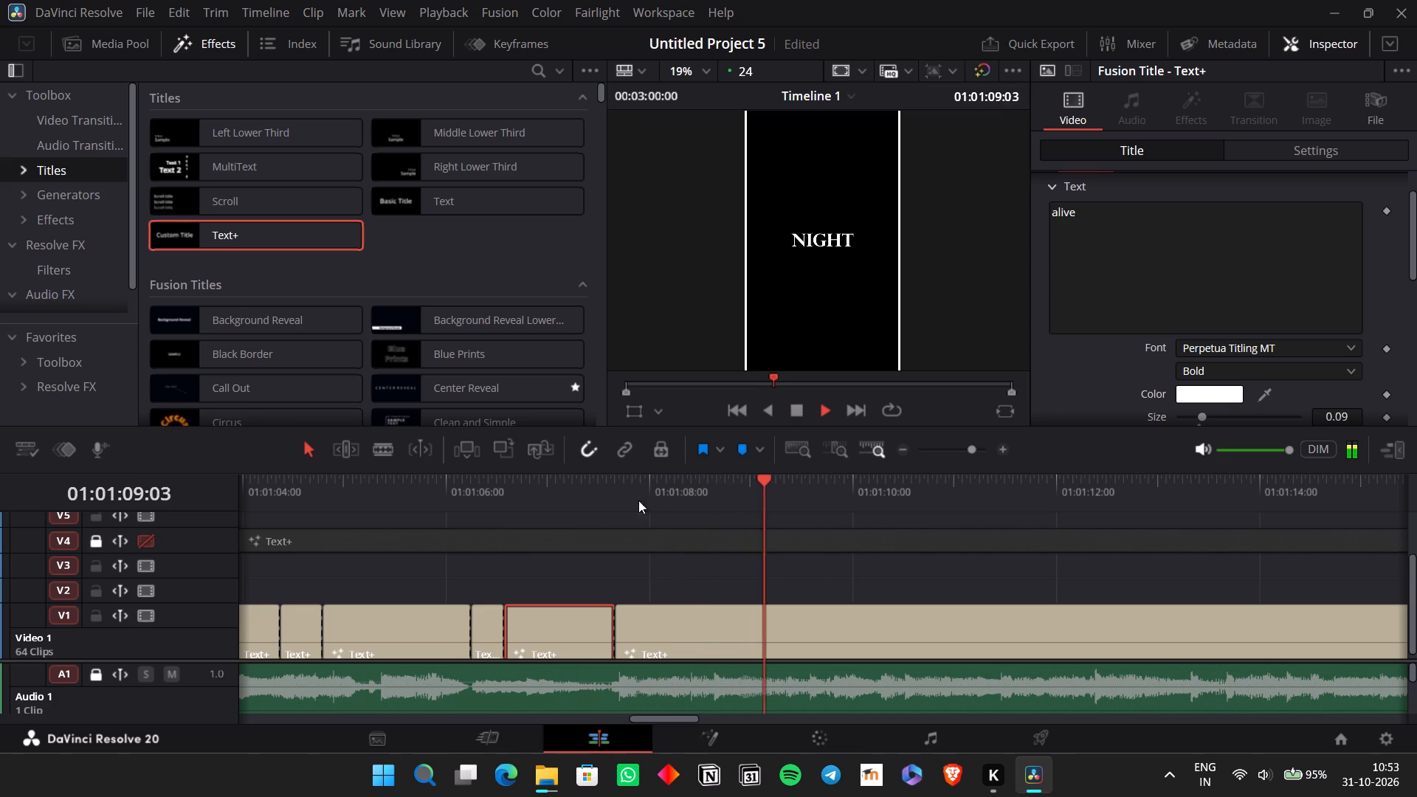
scroll(627, 599, "left", 1)
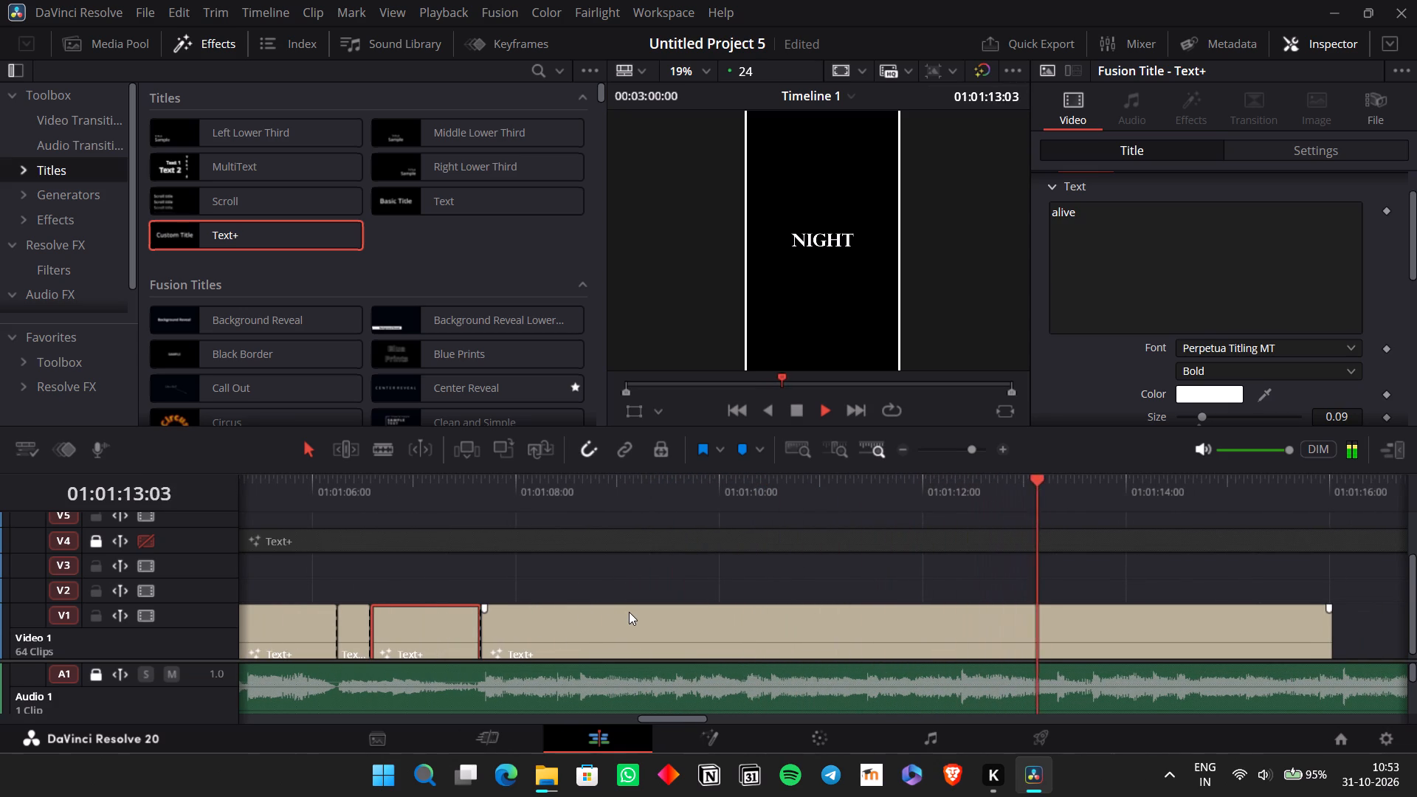
key("space")
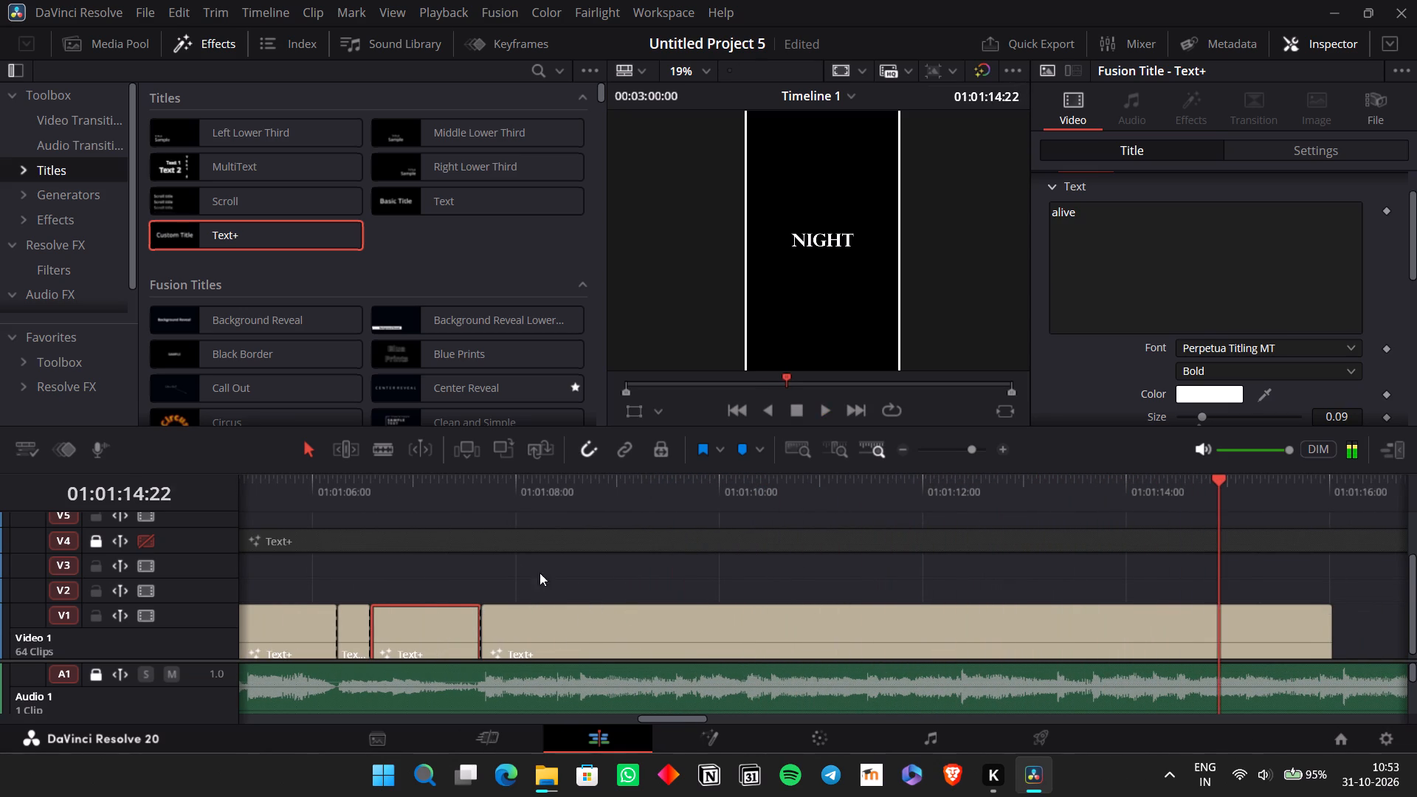
left_click(446, 492)
key("space")
key("space")
left_click(545, 607)
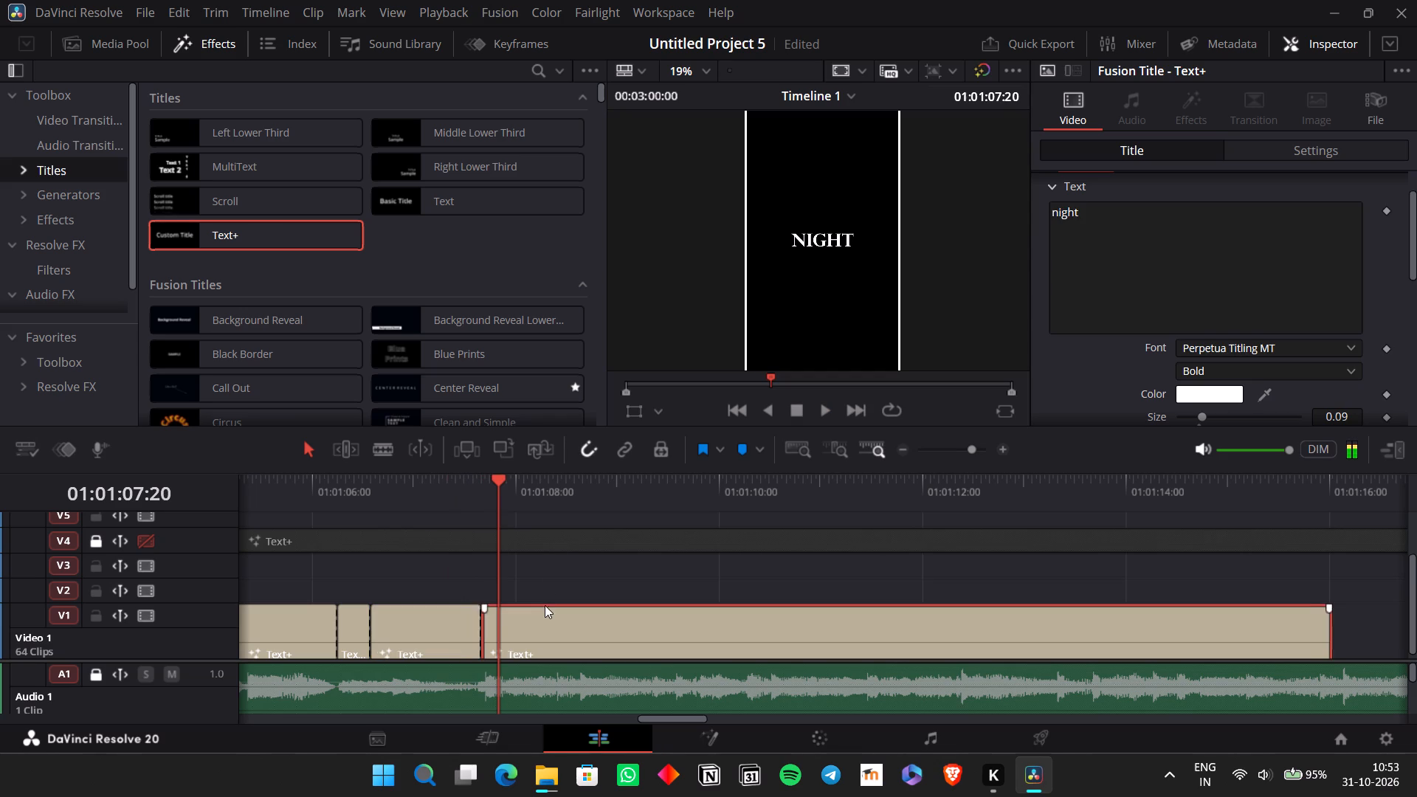
left_click(559, 539)
scroll(1223, 260, "down", 5)
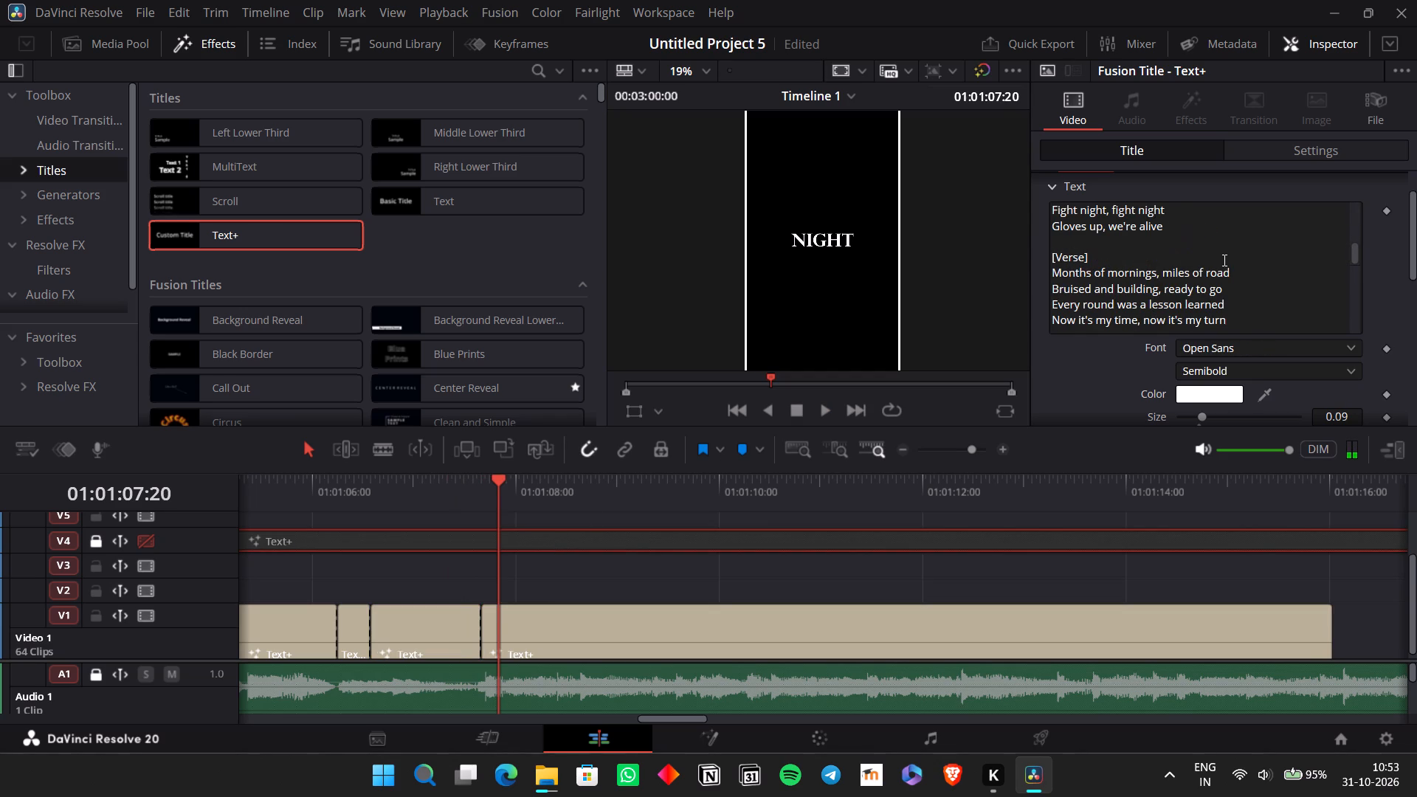
scroll(1235, 283, "down", 1)
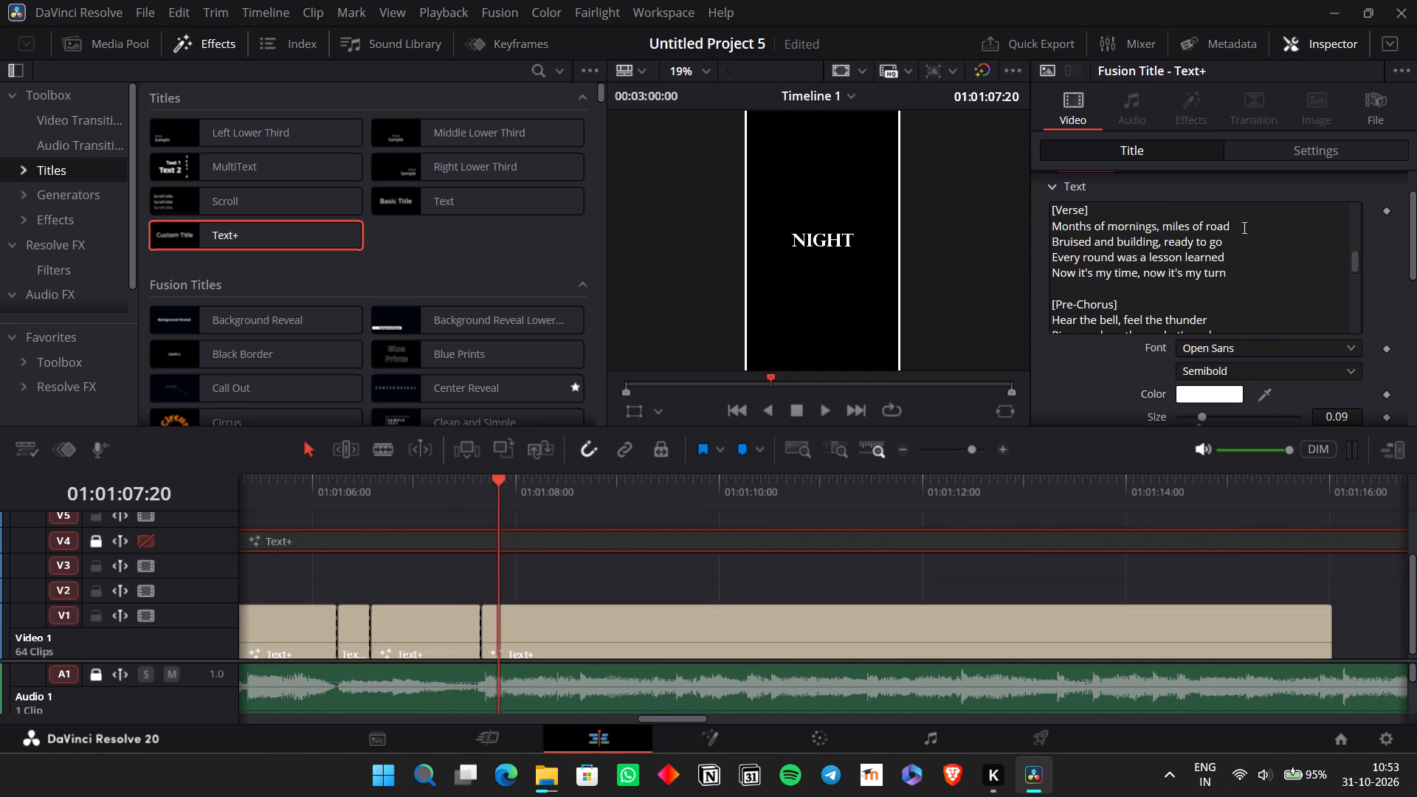
Split the last V1 "night" clip to the verse vocals at 01:01:08:04 and 01:01:08:11.
left_click(704, 635)
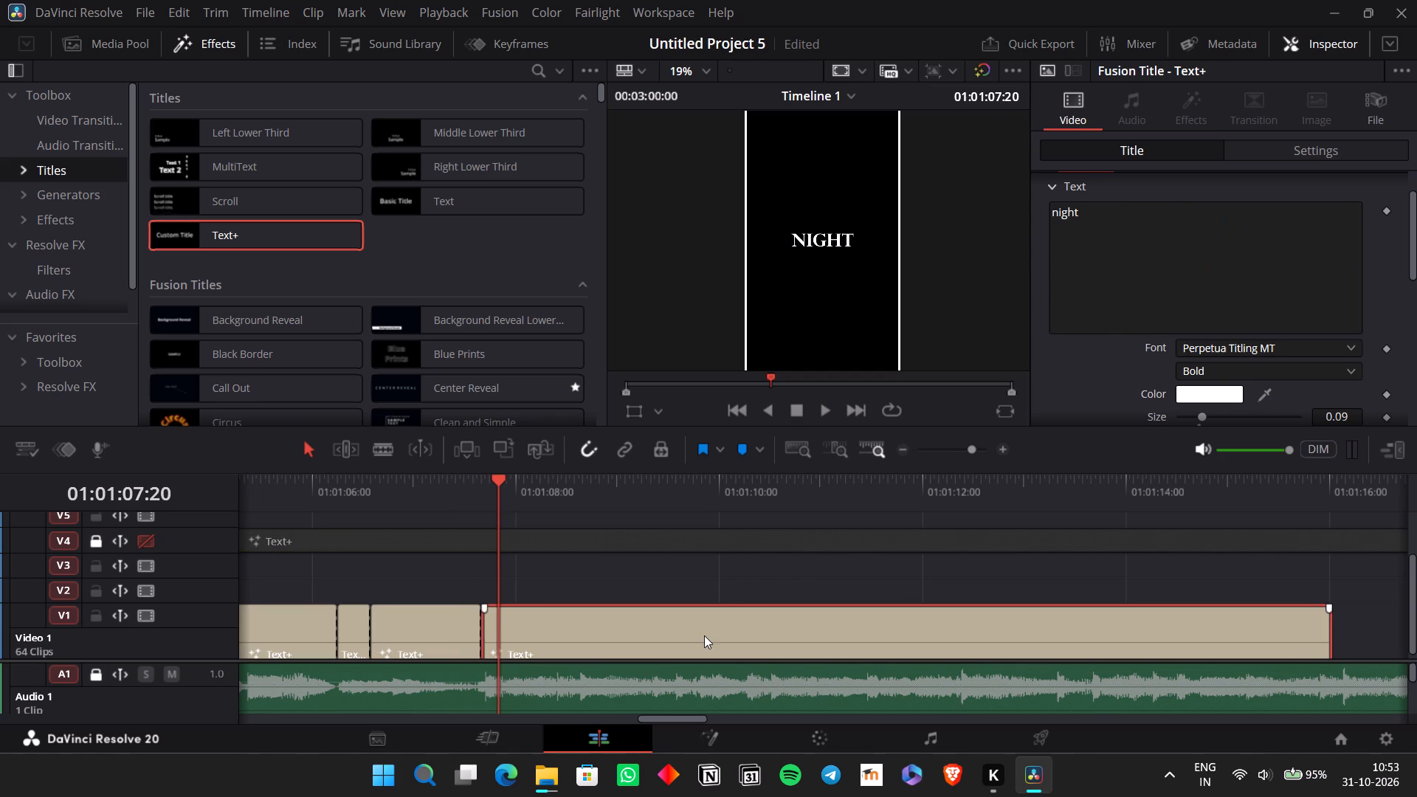
key("space")
key("space")
left_click(531, 482)
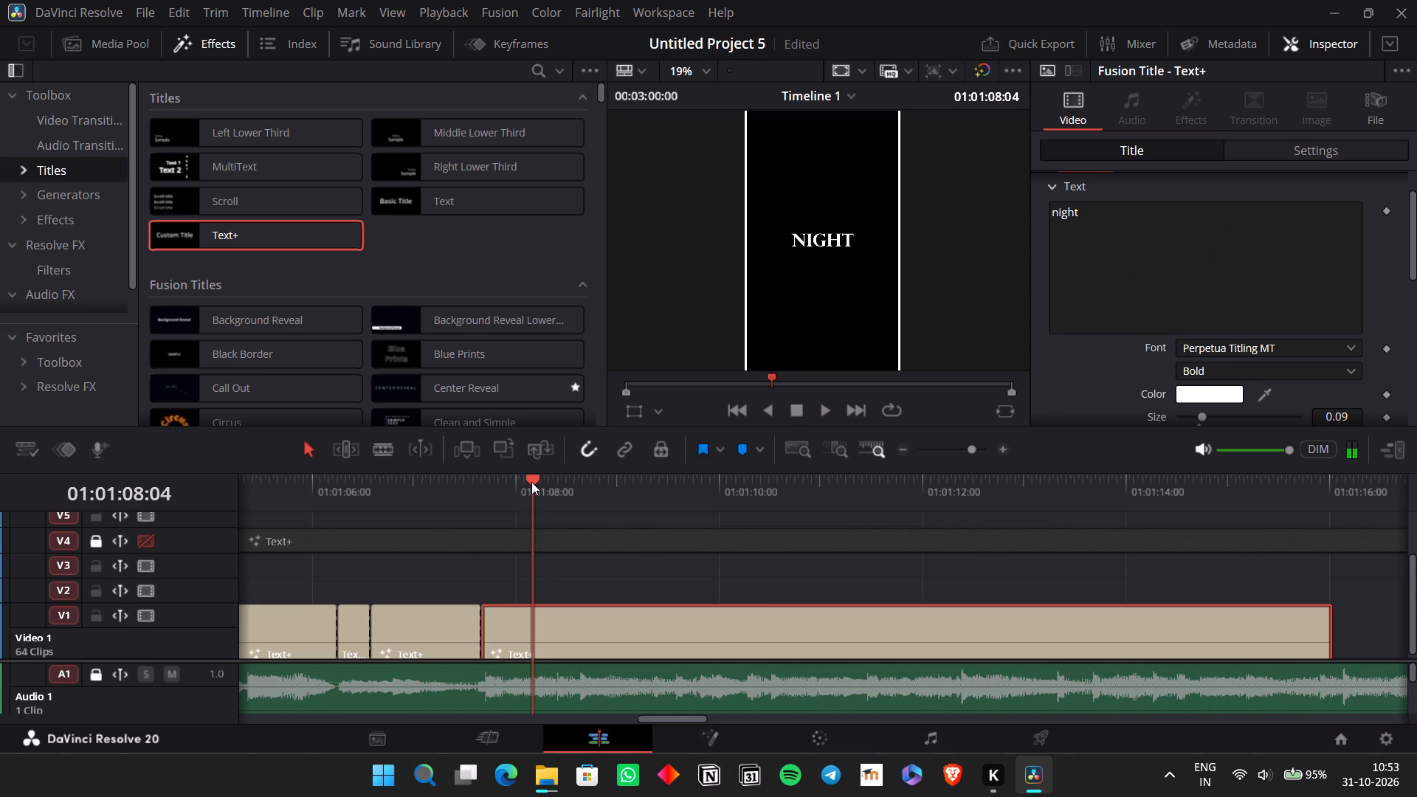
key("ctrl+b")
left_click(573, 618)
key("space")
key("space")
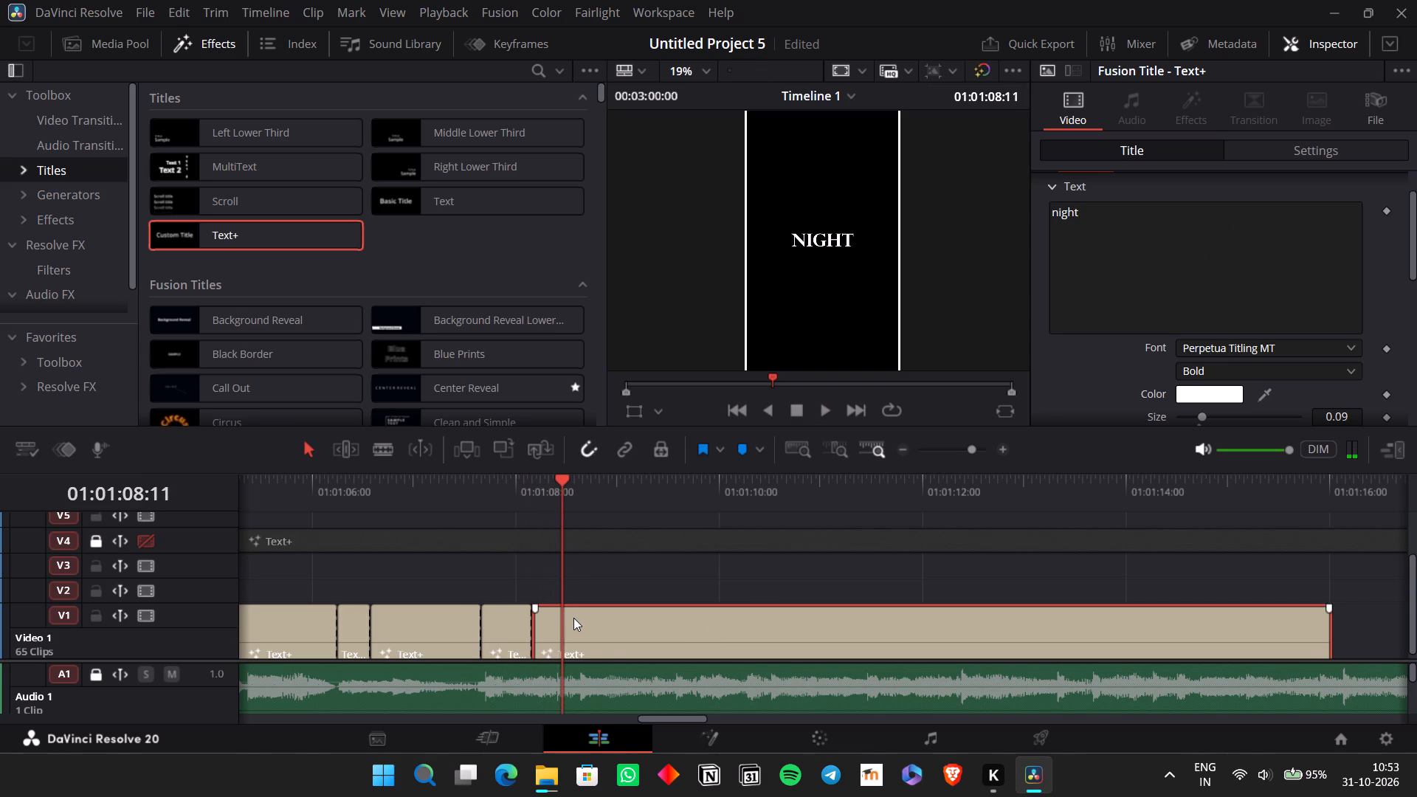
key("ctrl+b")
Check the verse lines in the V4 lyrics clip and split the last V1 clip at 01:01:09:15.
left_click(598, 622)
key("space")
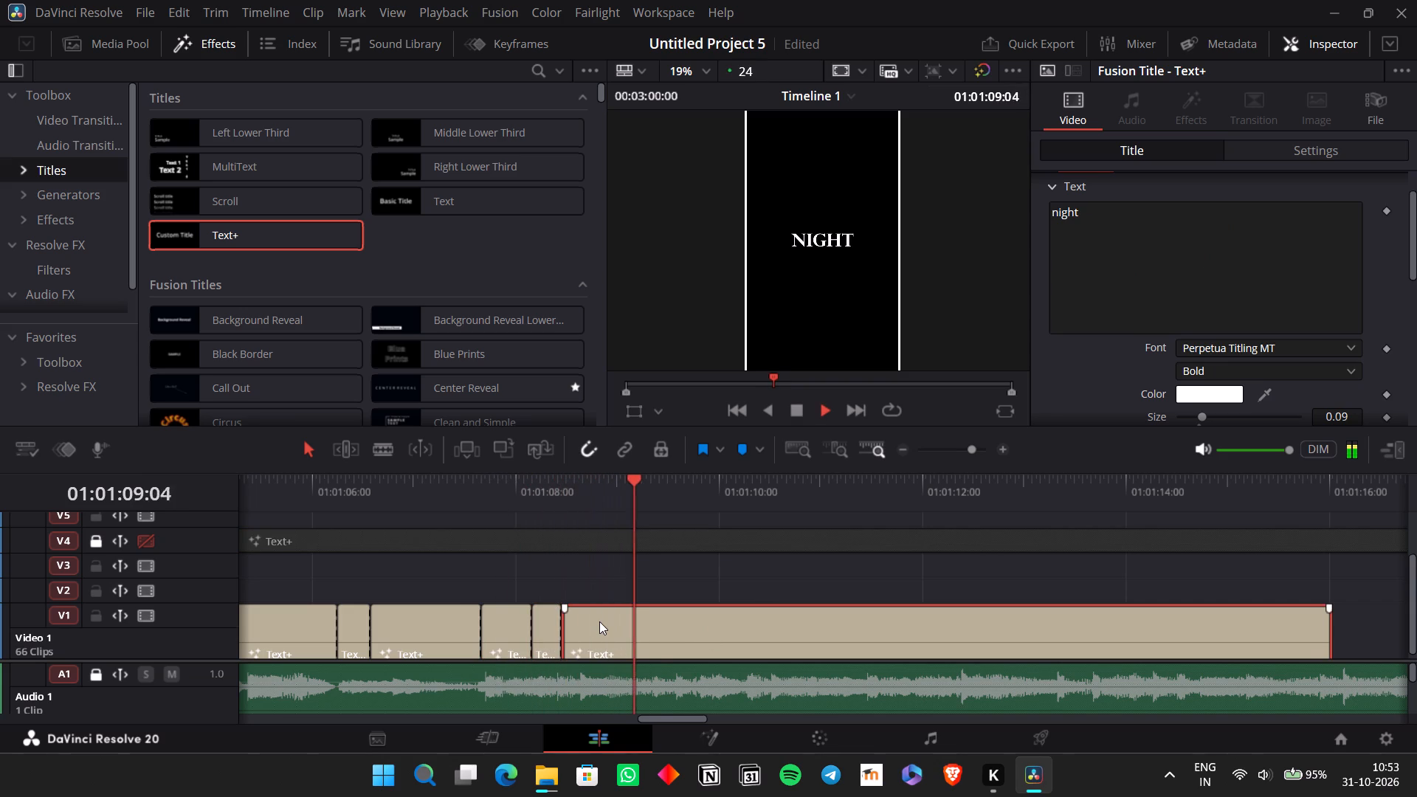
key("space")
left_click(646, 541)
scroll(1146, 283, "down", 4)
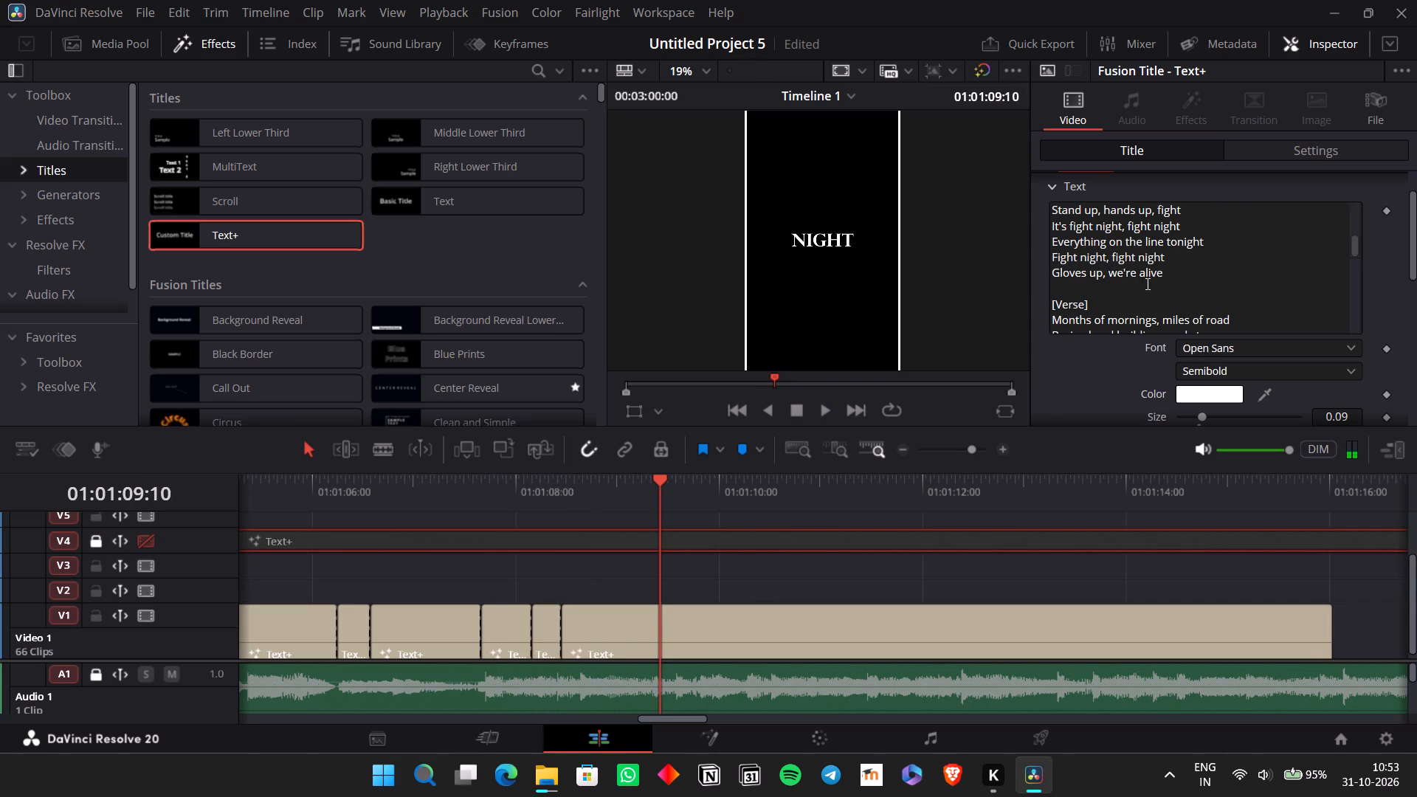
scroll(1146, 283, "down", 2)
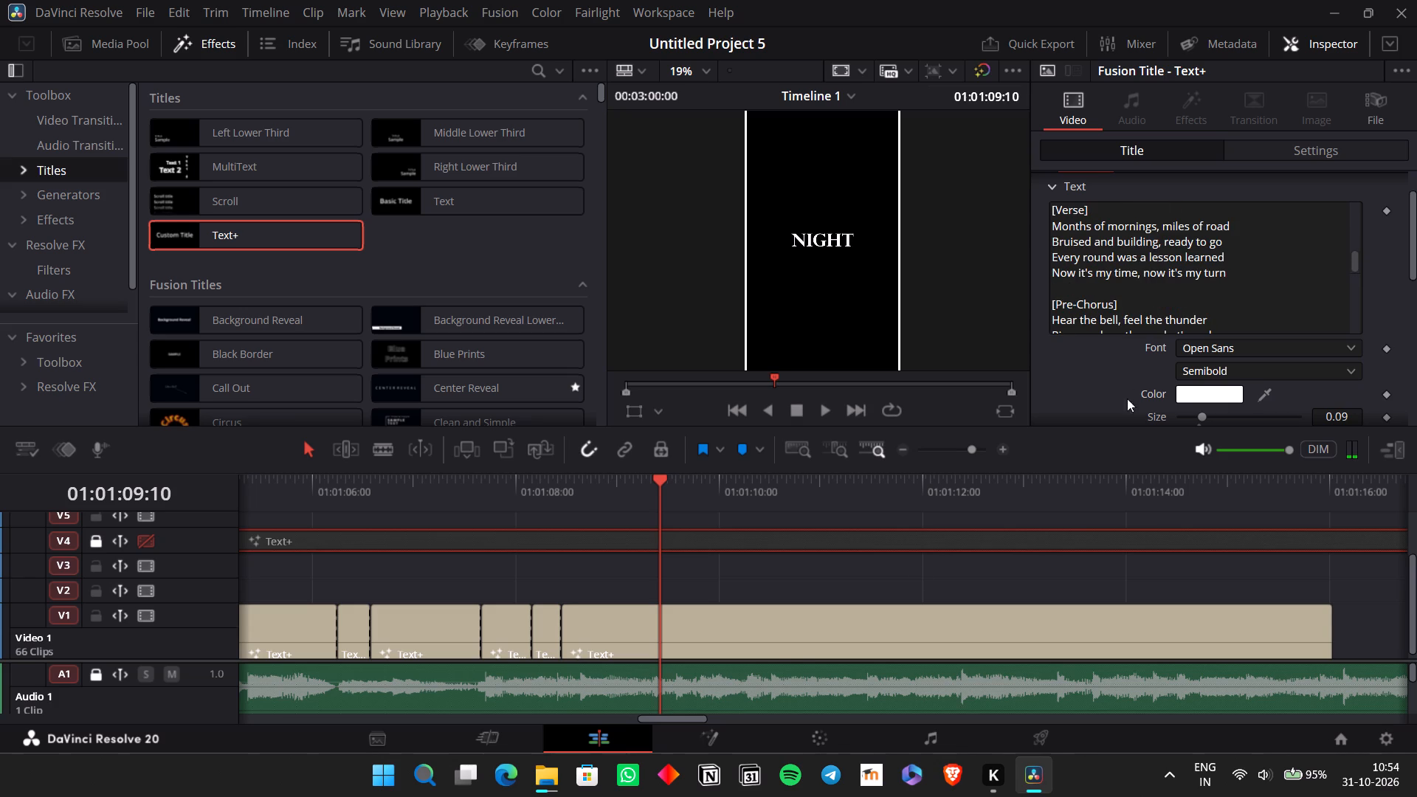
left_click(787, 649)
key("space")
key("space")
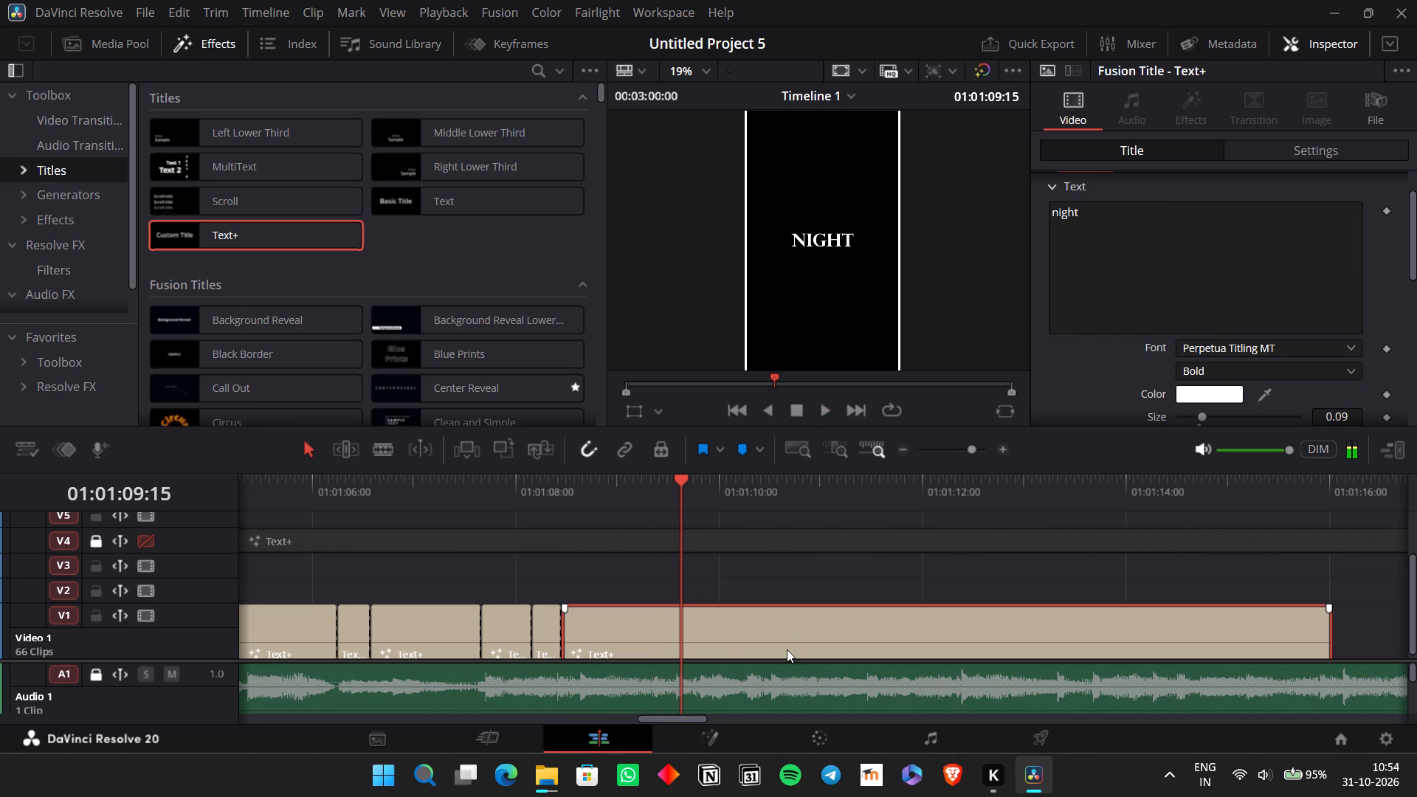
key("ctrl+b")
Split the last V1 clip to the vocals at 01:01:10:06 and 01:01:10:12.
left_click(787, 649)
key("space")
key("space")
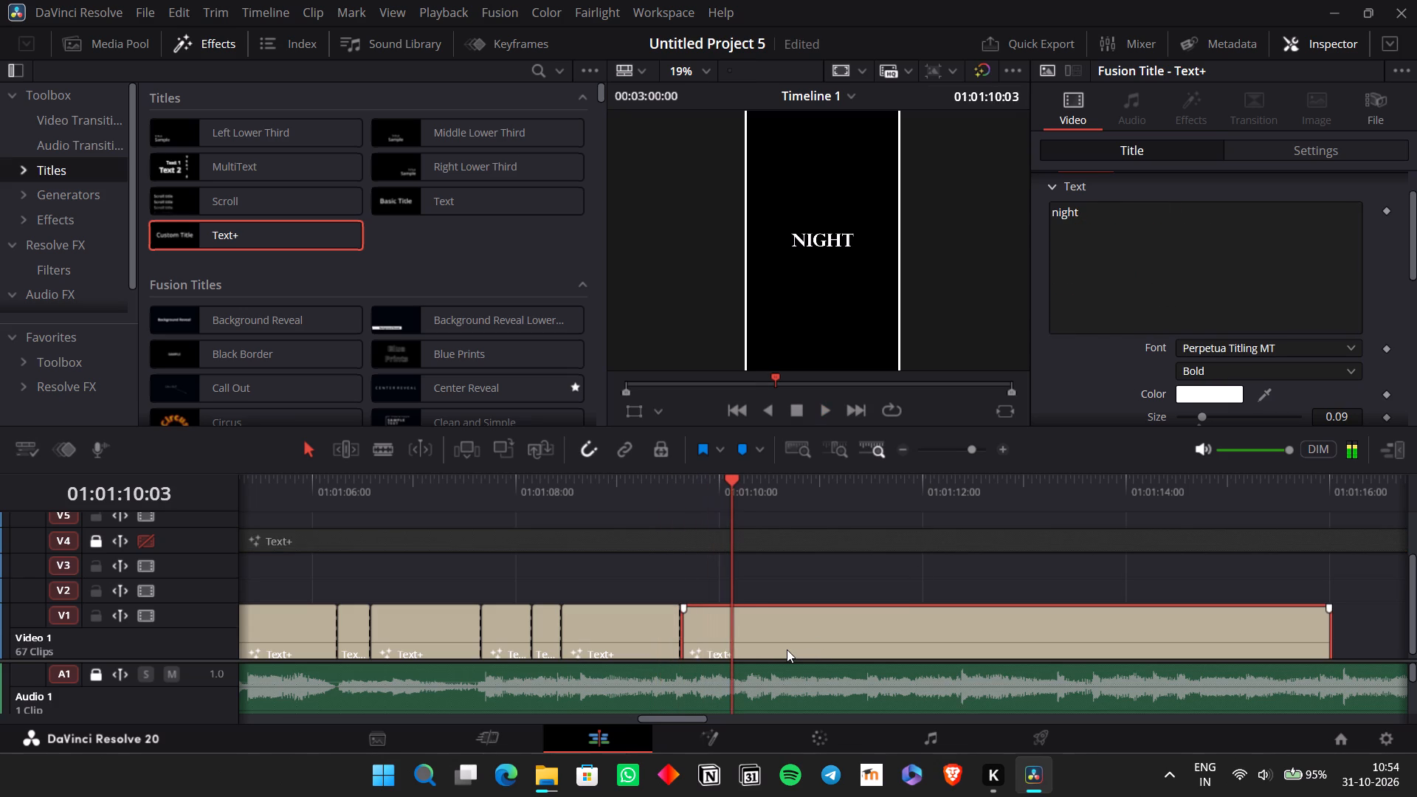
key("space")
key("space")
key("Left")
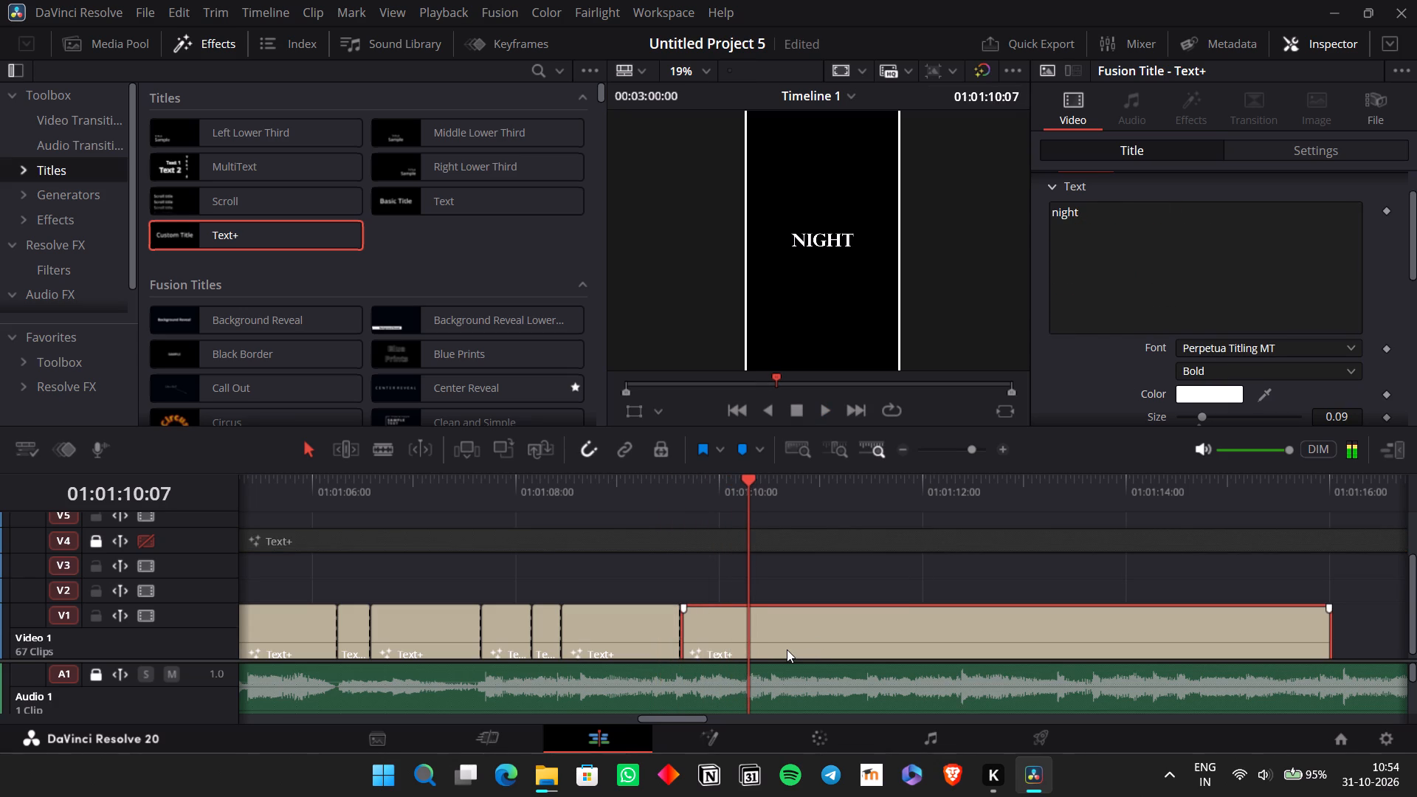
key("Left")
key("ctrl+b")
left_click(787, 649)
key("space")
key("space")
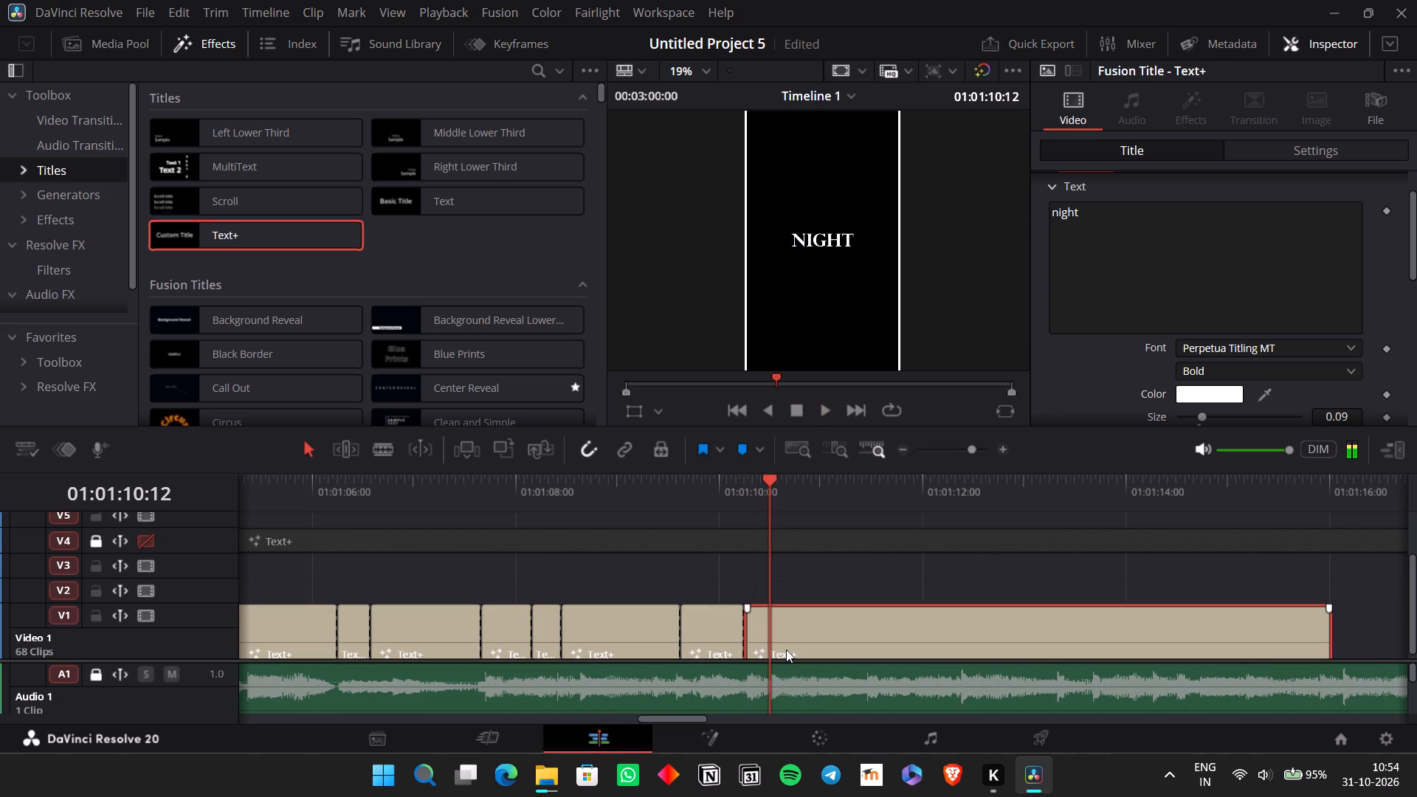
key("ctrl+b")
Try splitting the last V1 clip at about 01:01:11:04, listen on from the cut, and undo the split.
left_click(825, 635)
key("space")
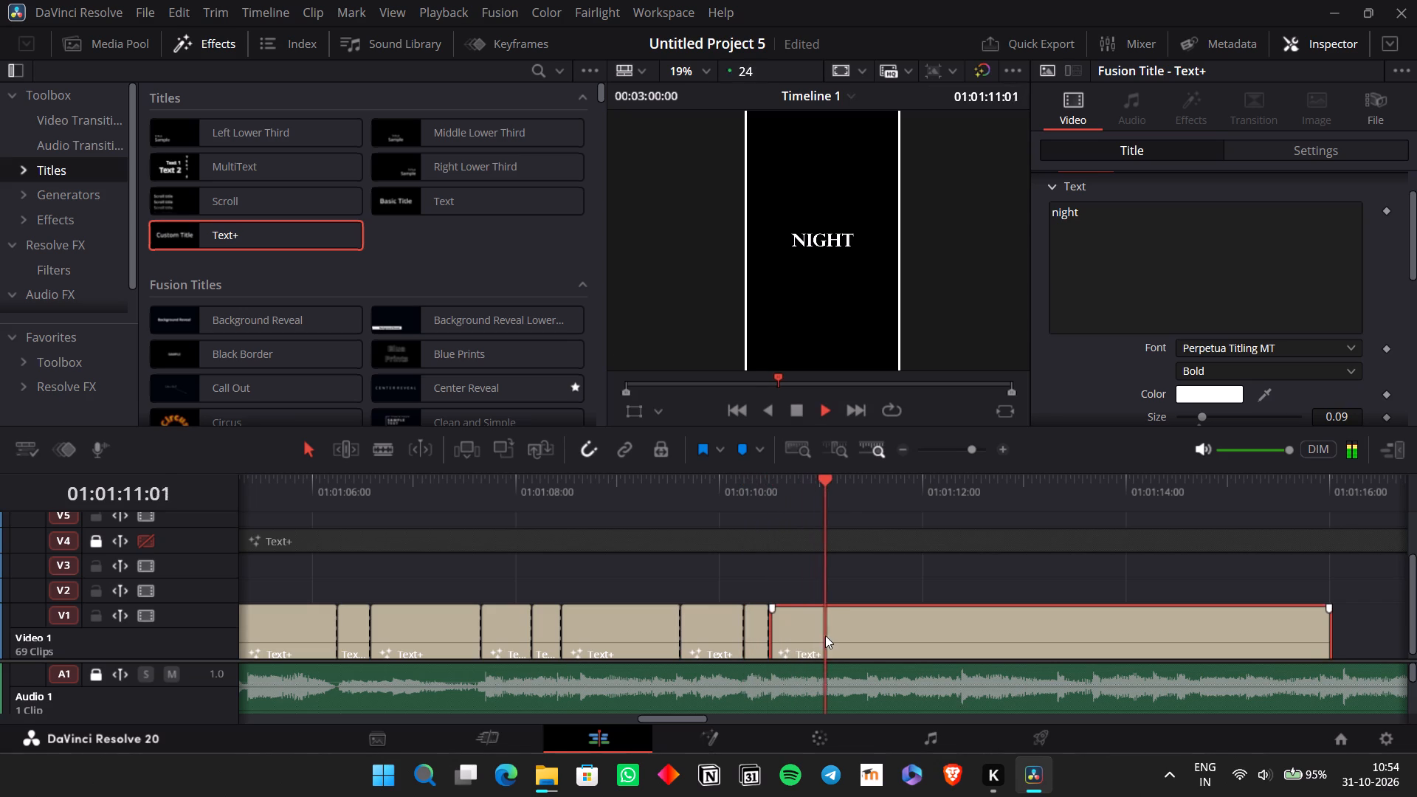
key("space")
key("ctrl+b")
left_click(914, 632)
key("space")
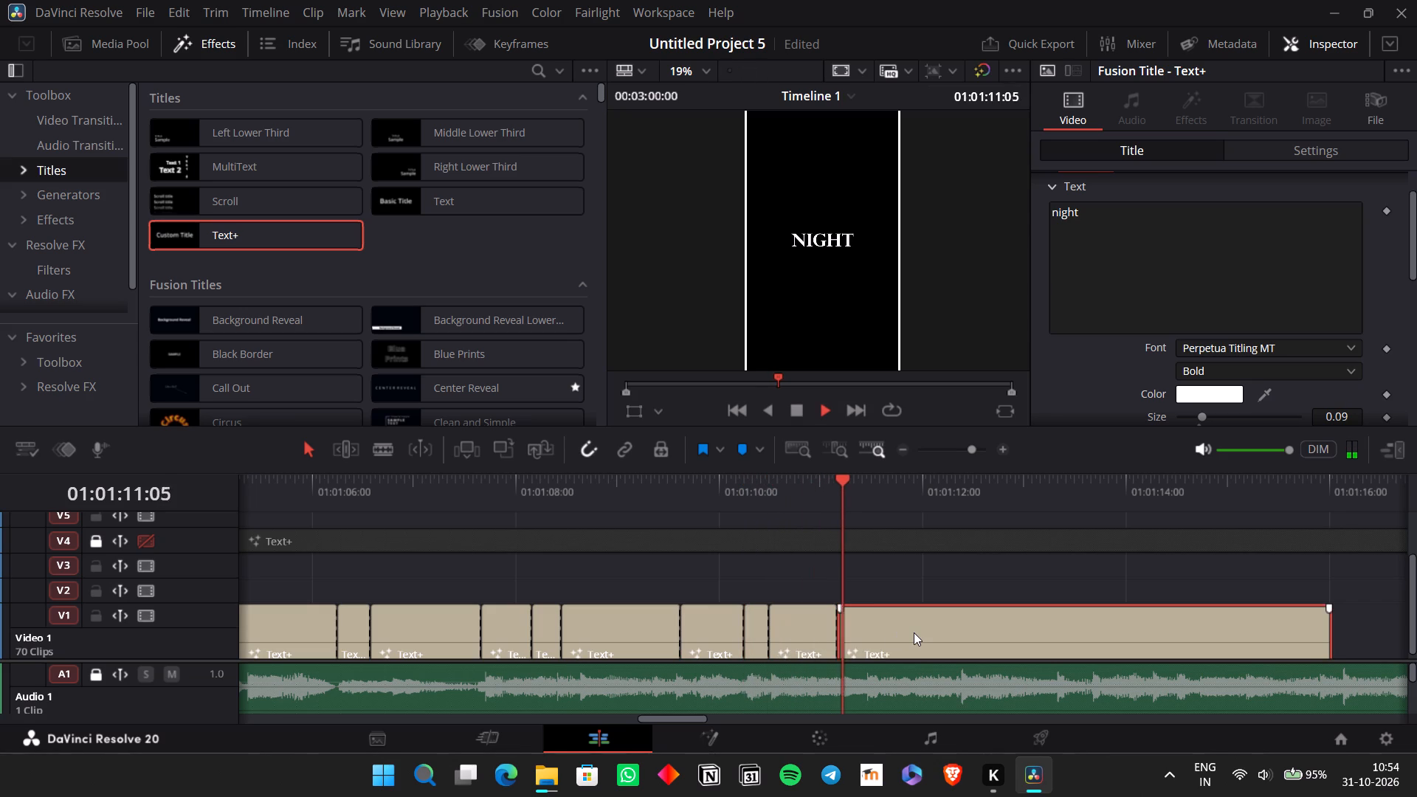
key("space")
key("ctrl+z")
Replay the vocals around 01:01:11:11 and split the last V1 clip at 01:01:11:10.
left_click(868, 503)
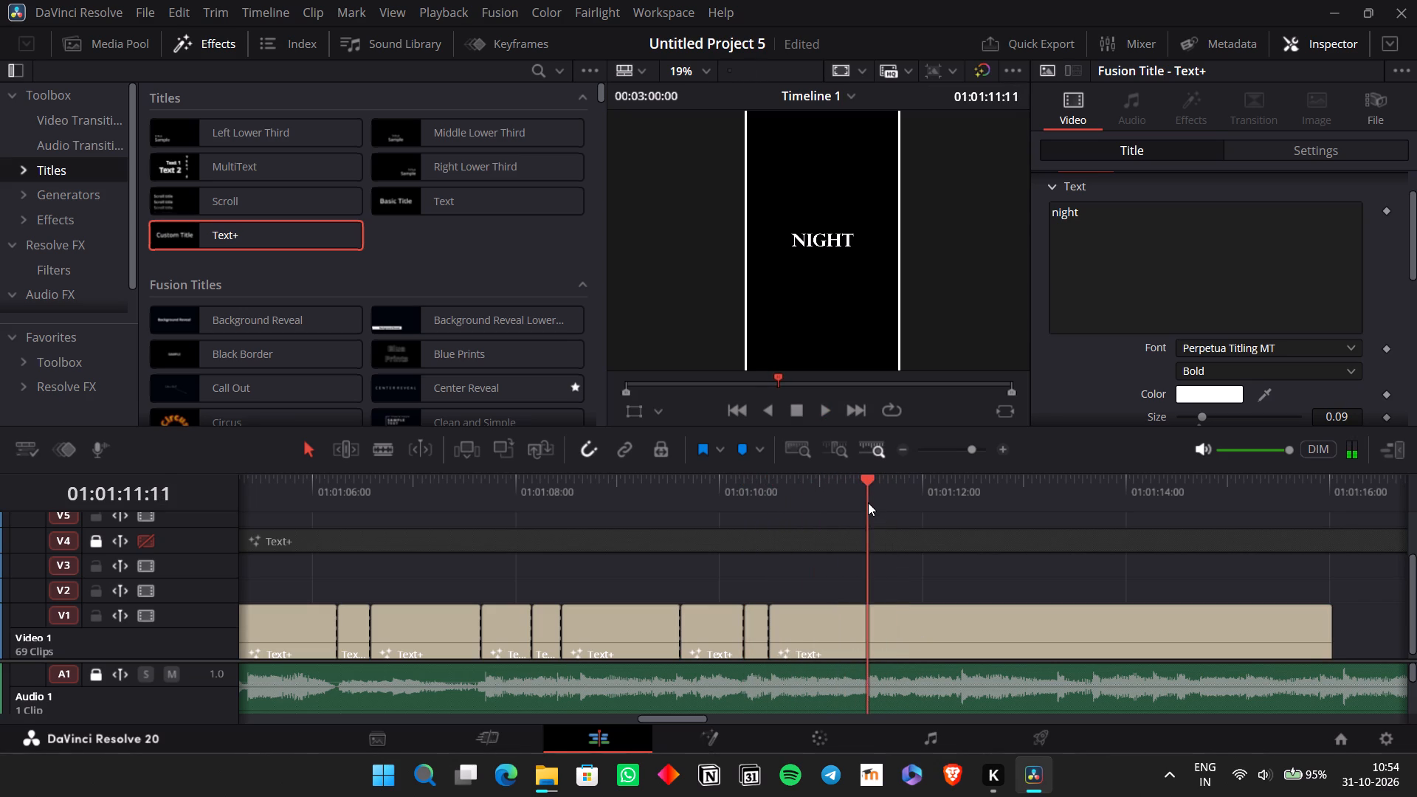
key("space")
key("space")
left_click(862, 489)
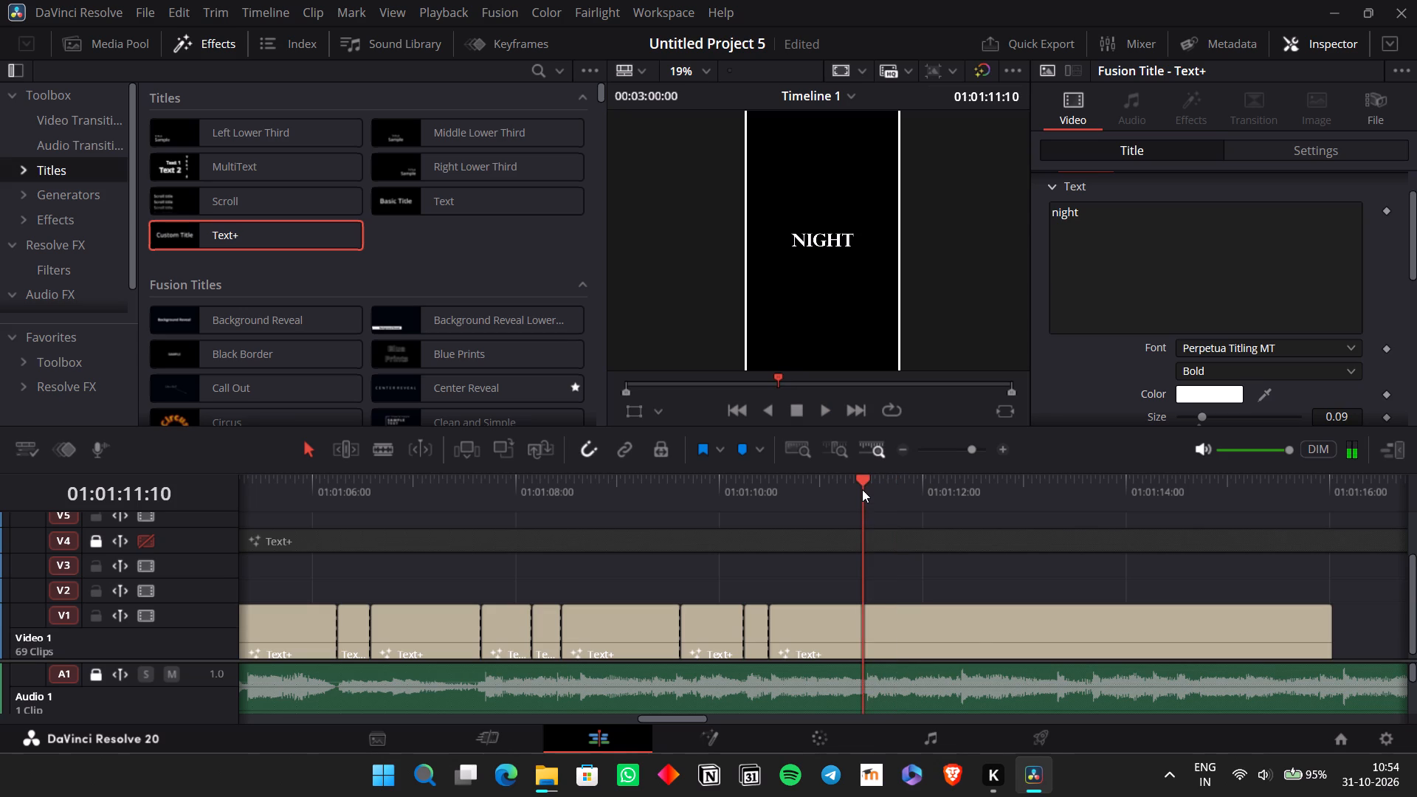
key("ctrl+b")
Read the verse lines in the V4 lyrics clip to match the upcoming words to the cuts.
left_click(971, 633)
left_click(942, 553)
left_click(942, 545)
scroll(1147, 367, "down", 2)
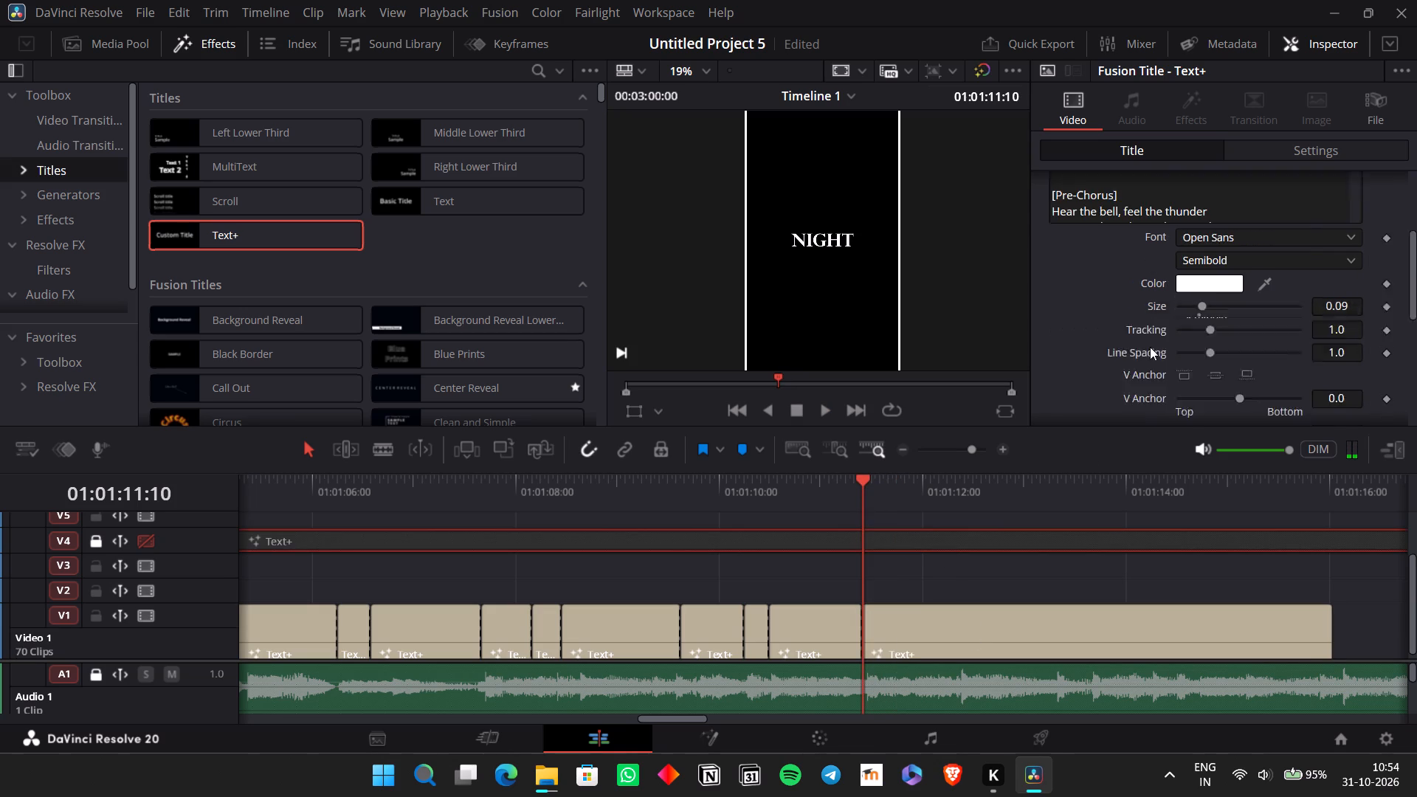
scroll(1150, 347, "down", 4)
scroll(1151, 320, "up", 7)
scroll(1152, 310, "down", 5)
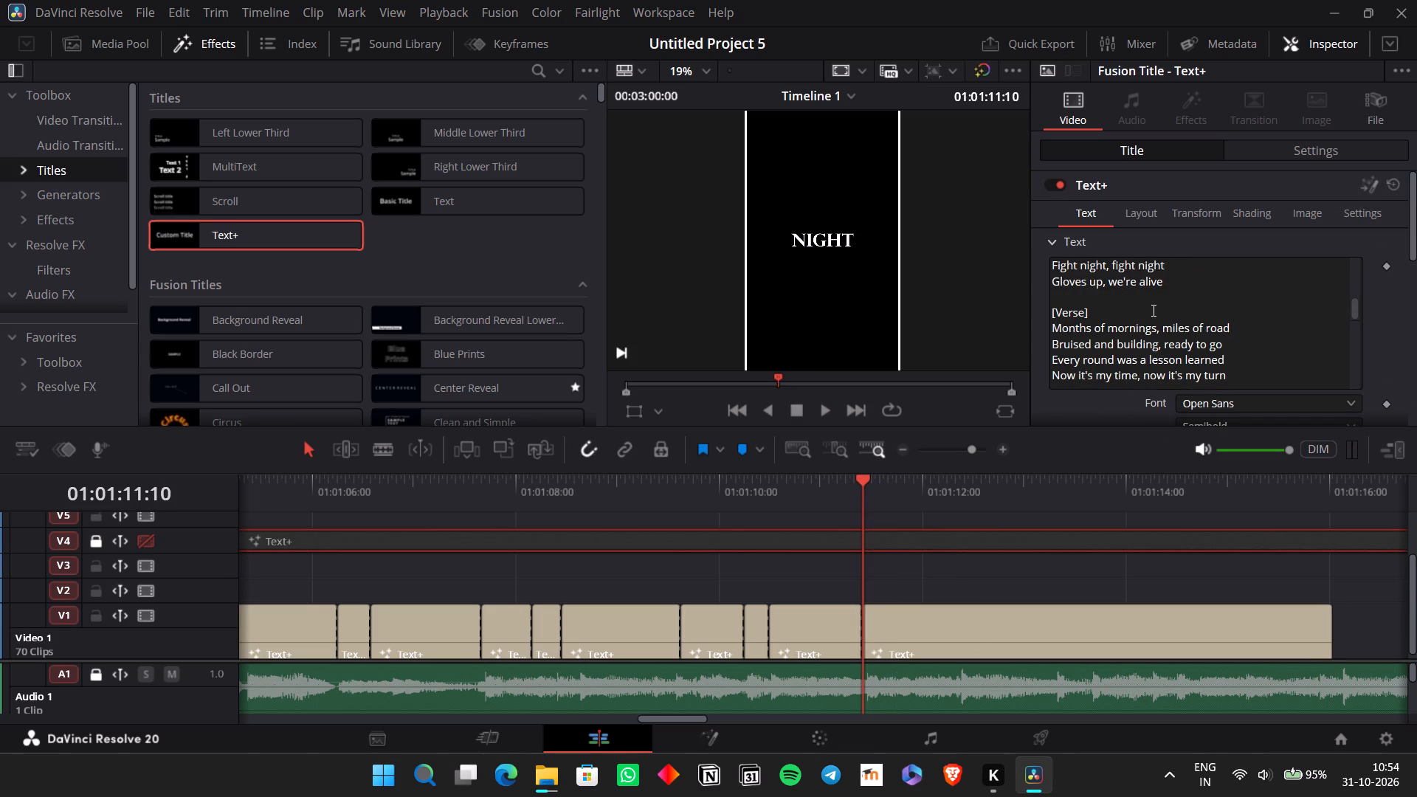
scroll(1152, 311, "down", 2)
scroll(1152, 314, "up", 1)
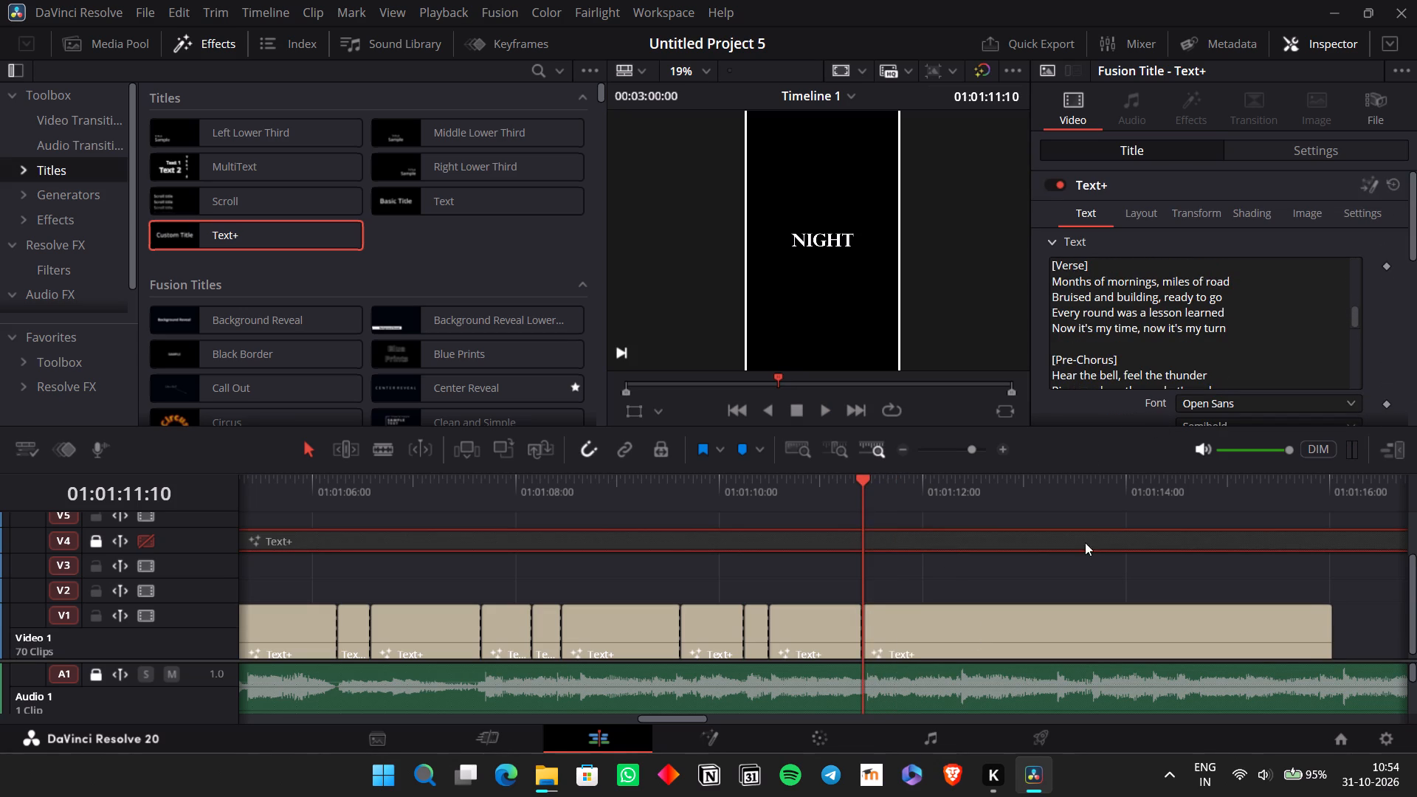
Split the last V1 clip to the vocals at 01:01:11:20 and 01:01:12:06.
left_click(1010, 632)
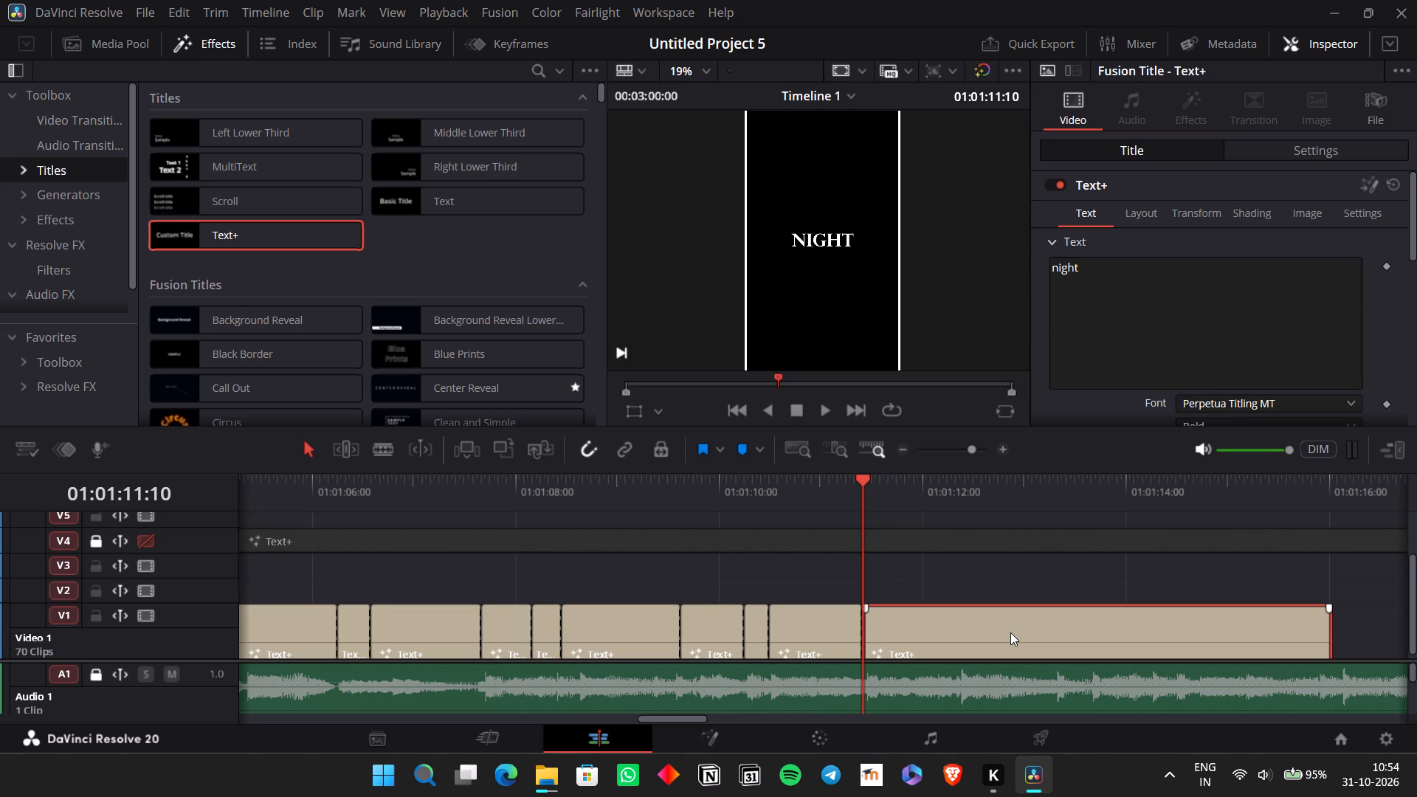
key("space")
key("space")
key("ctrl+b")
left_click(1010, 632)
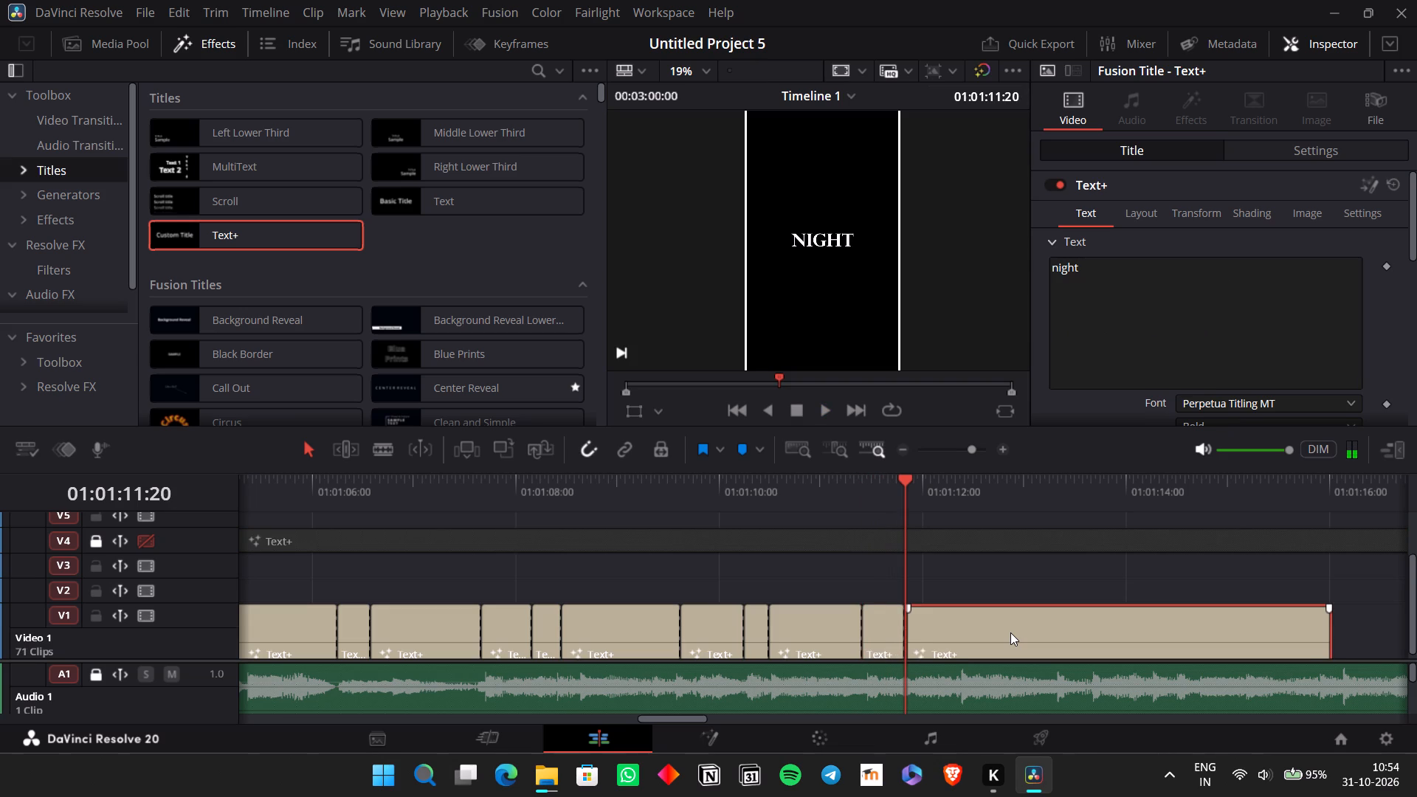
key("space")
key("space")
key("ctrl+b")
Try a cut in the last V1 clip at 01:01:13:06, undo it, and split at 01:01:13:15 instead.
left_click(1010, 632)
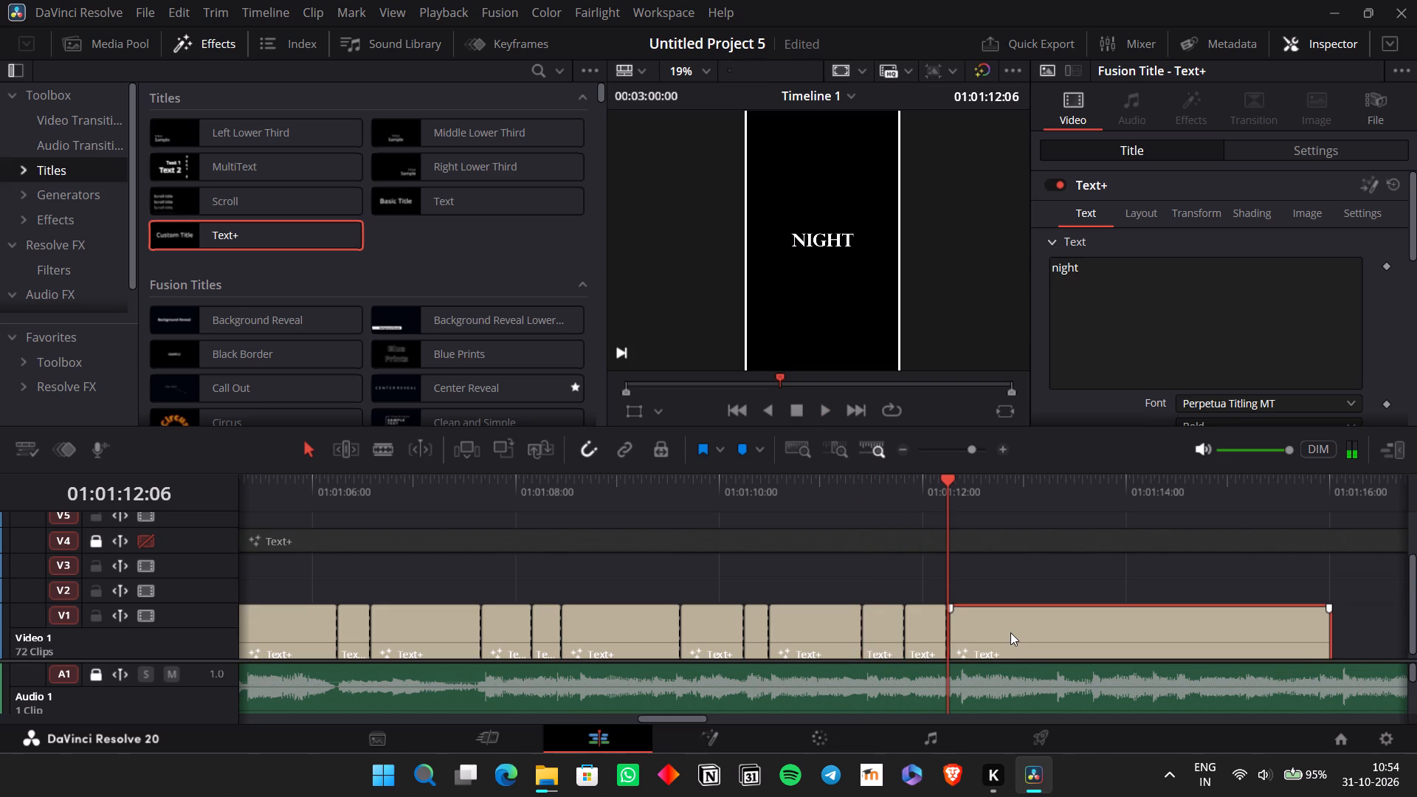
key("space")
key("space")
key("ctrl+b")
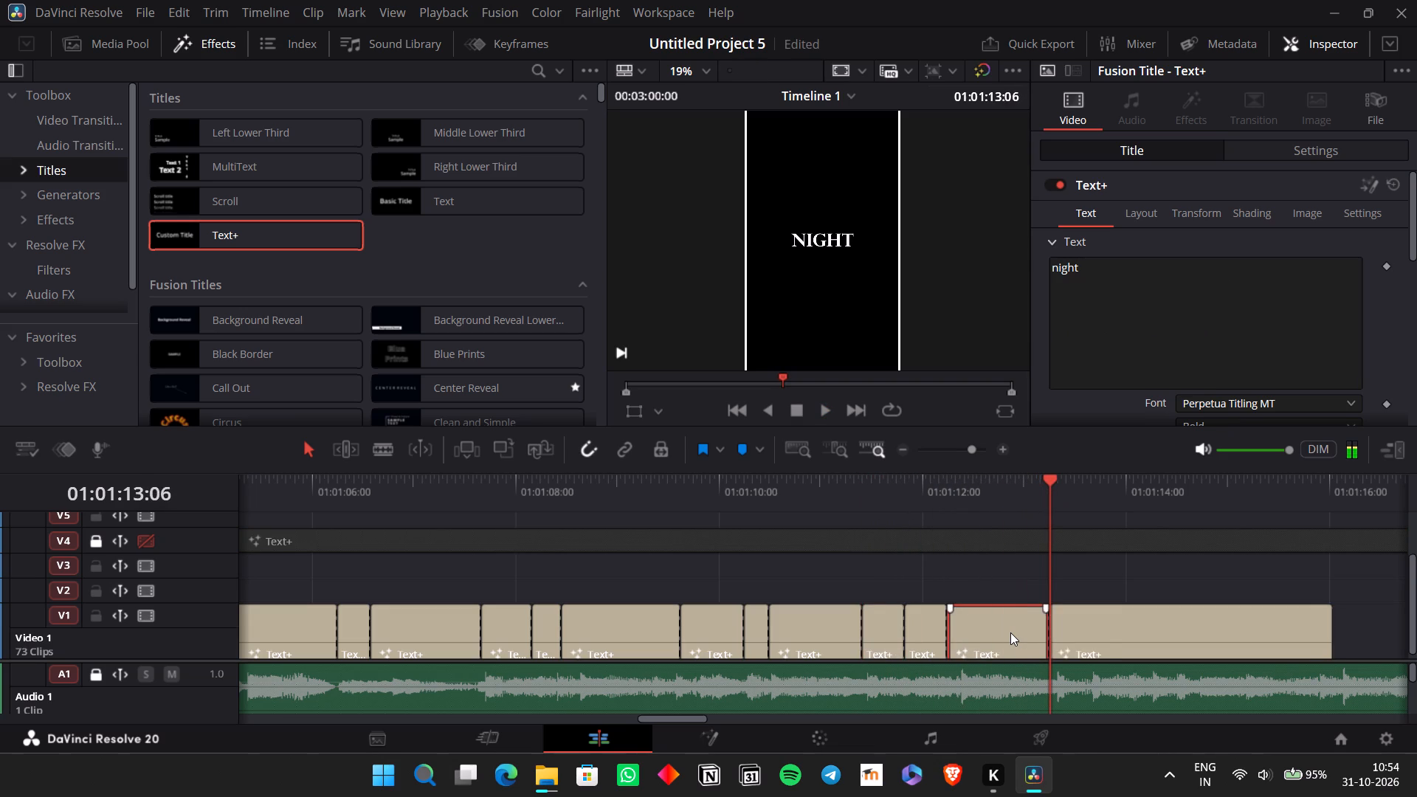
left_click(1105, 641)
key("space")
key("space")
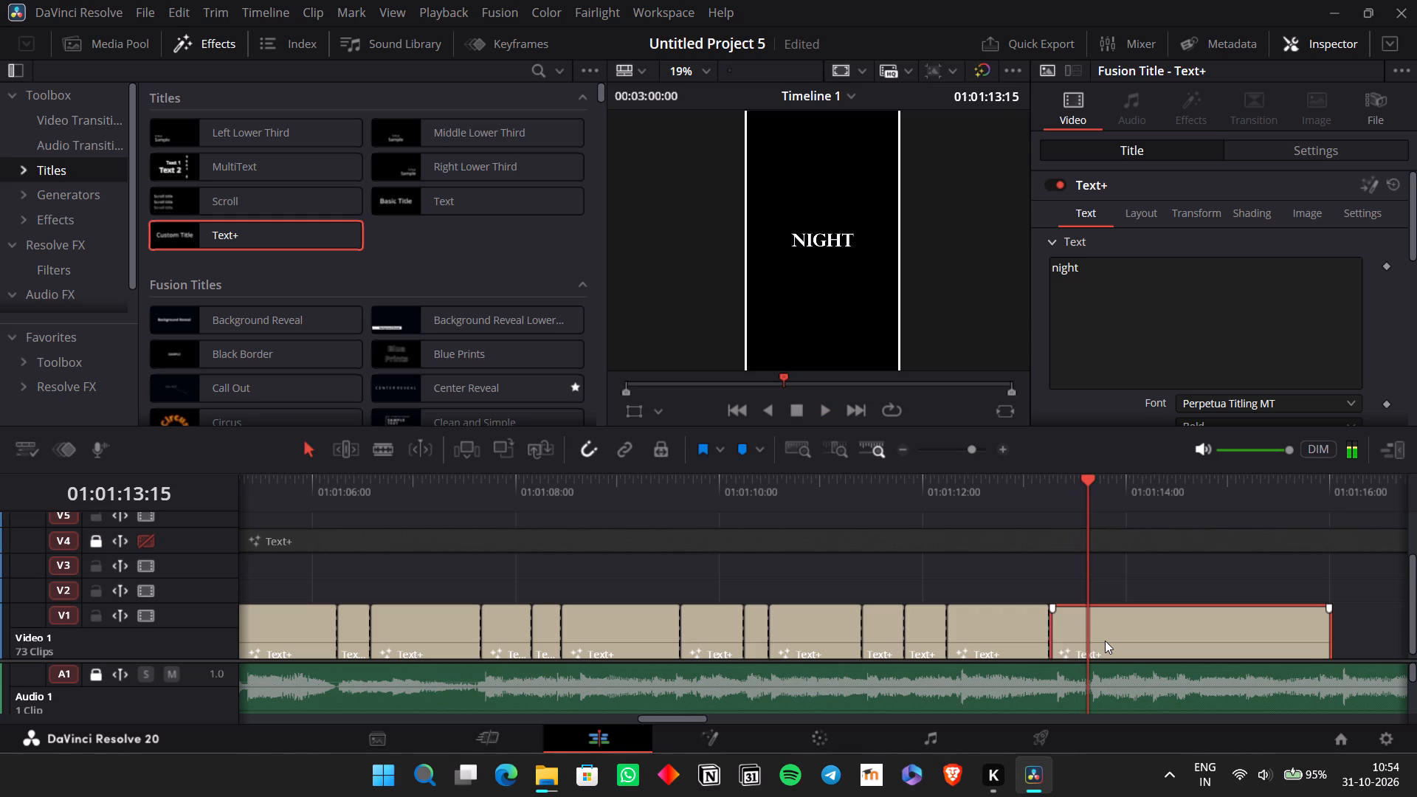
key("ctrl+z")
key("ctrl+b")
Split the last V1 clip to the vocals at 01:01:14:08 and 01:01:14:16.
left_click(1105, 641)
key("space")
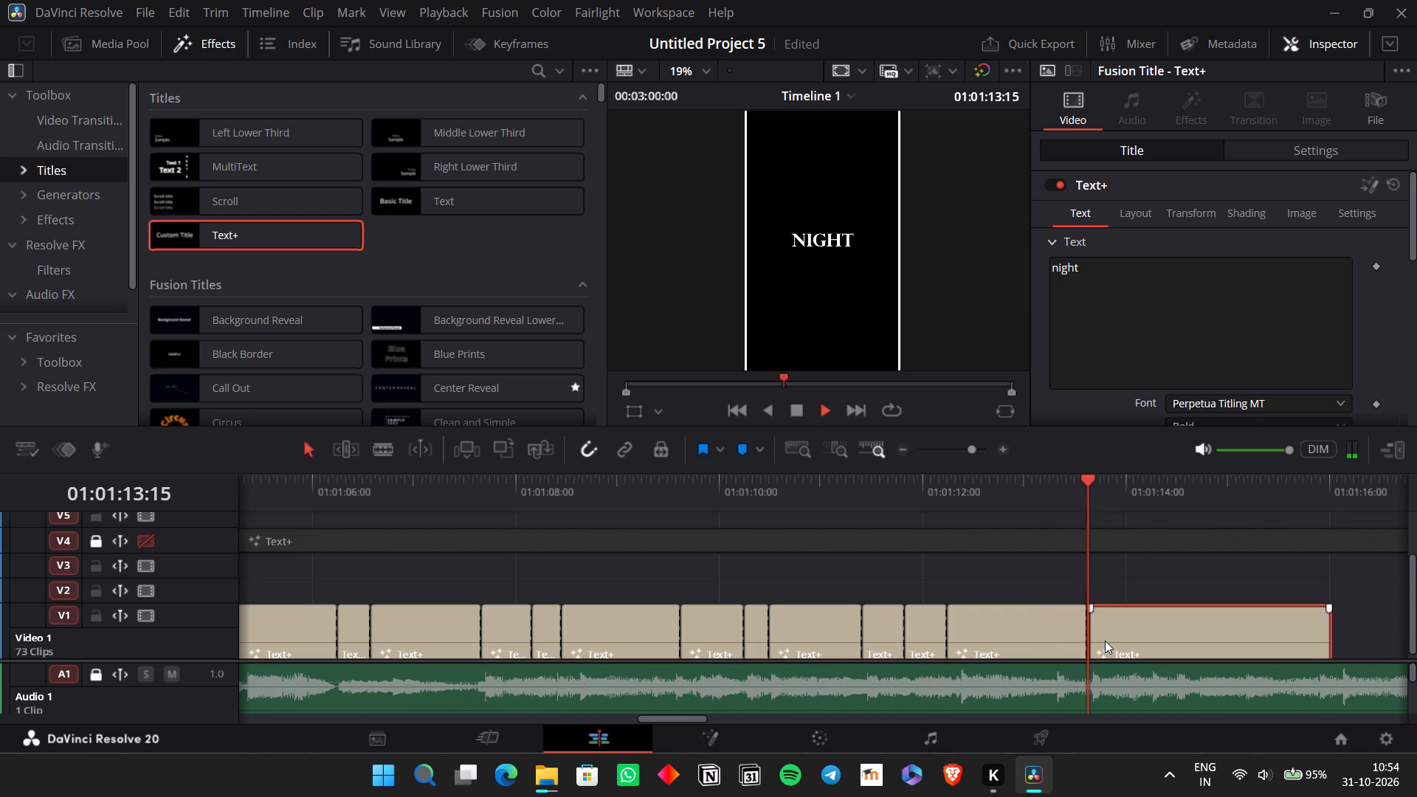
key("space")
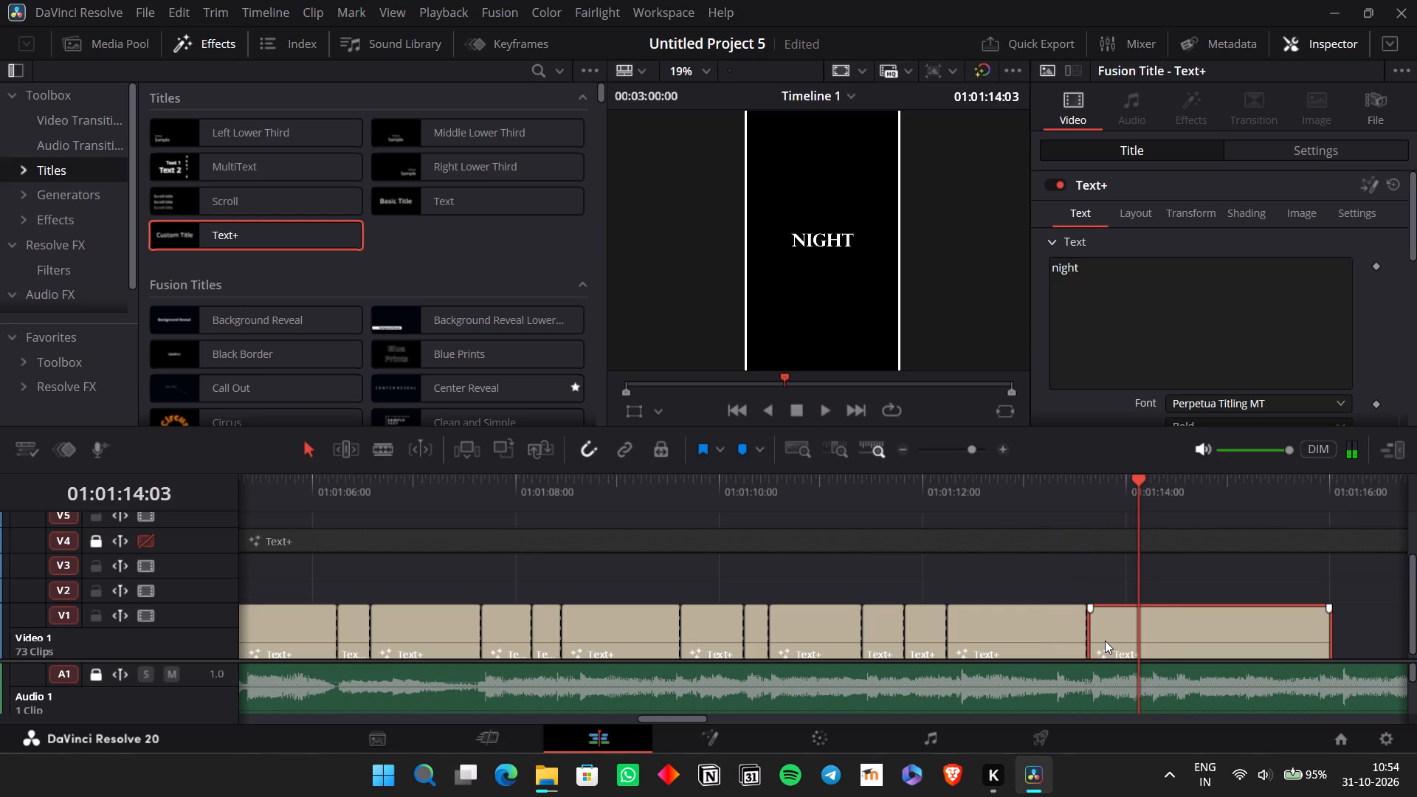
key("space")
key("space")
key("ctrl+b")
left_click(1236, 644)
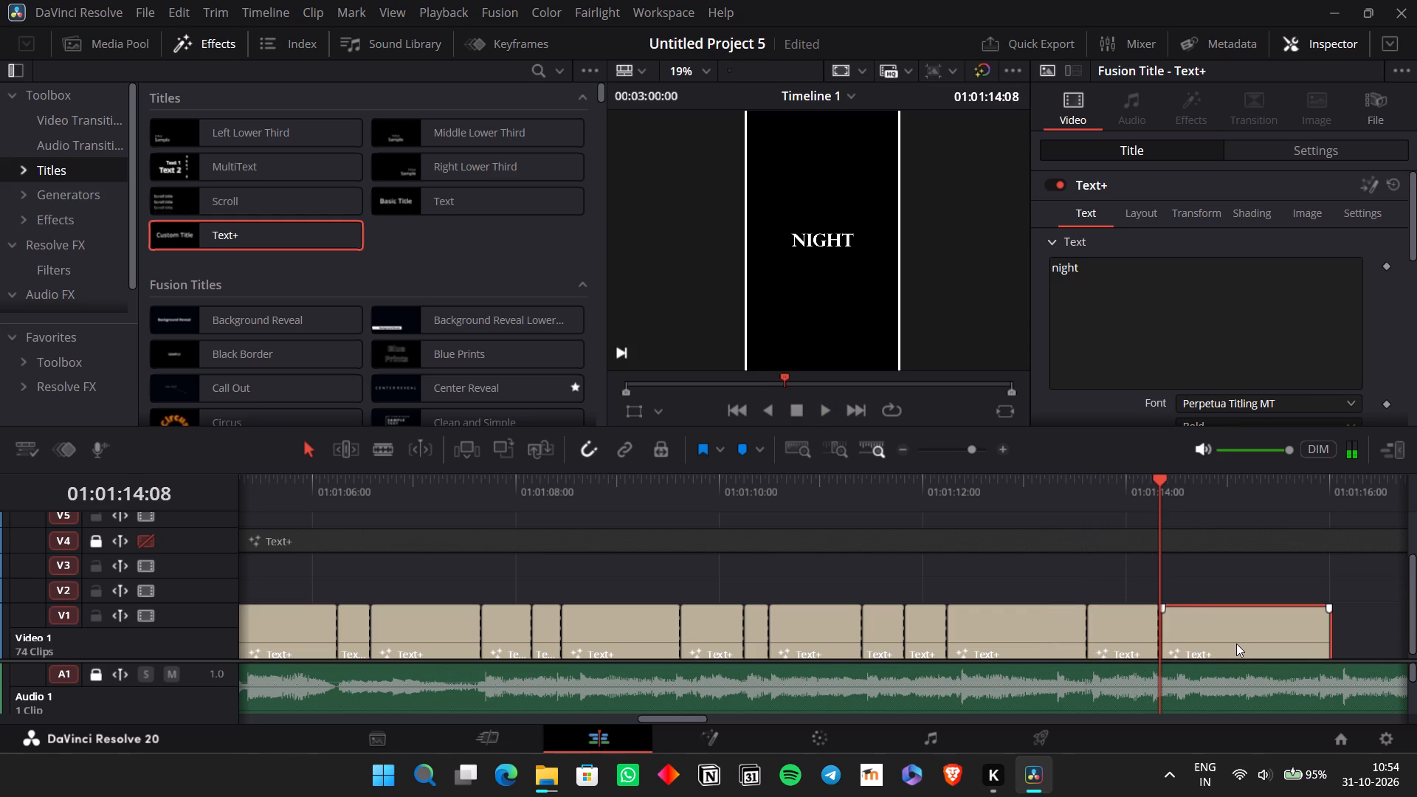
key("space")
key("space")
key("ctrl+b")
Replay the vocals after 01:01:14:16 and split the last V1 clip at 01:01:15:03.
left_click(1236, 644)
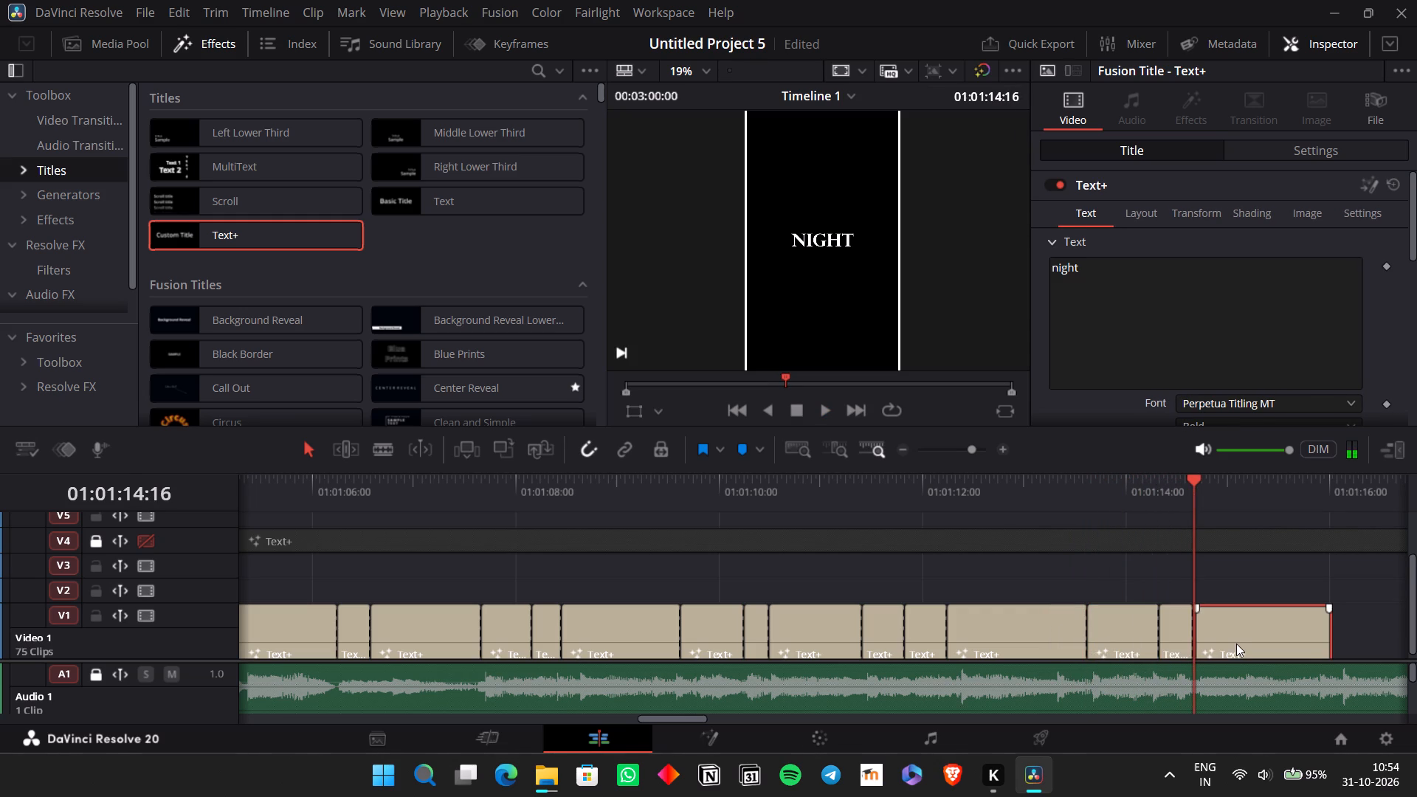
key("space")
key("space")
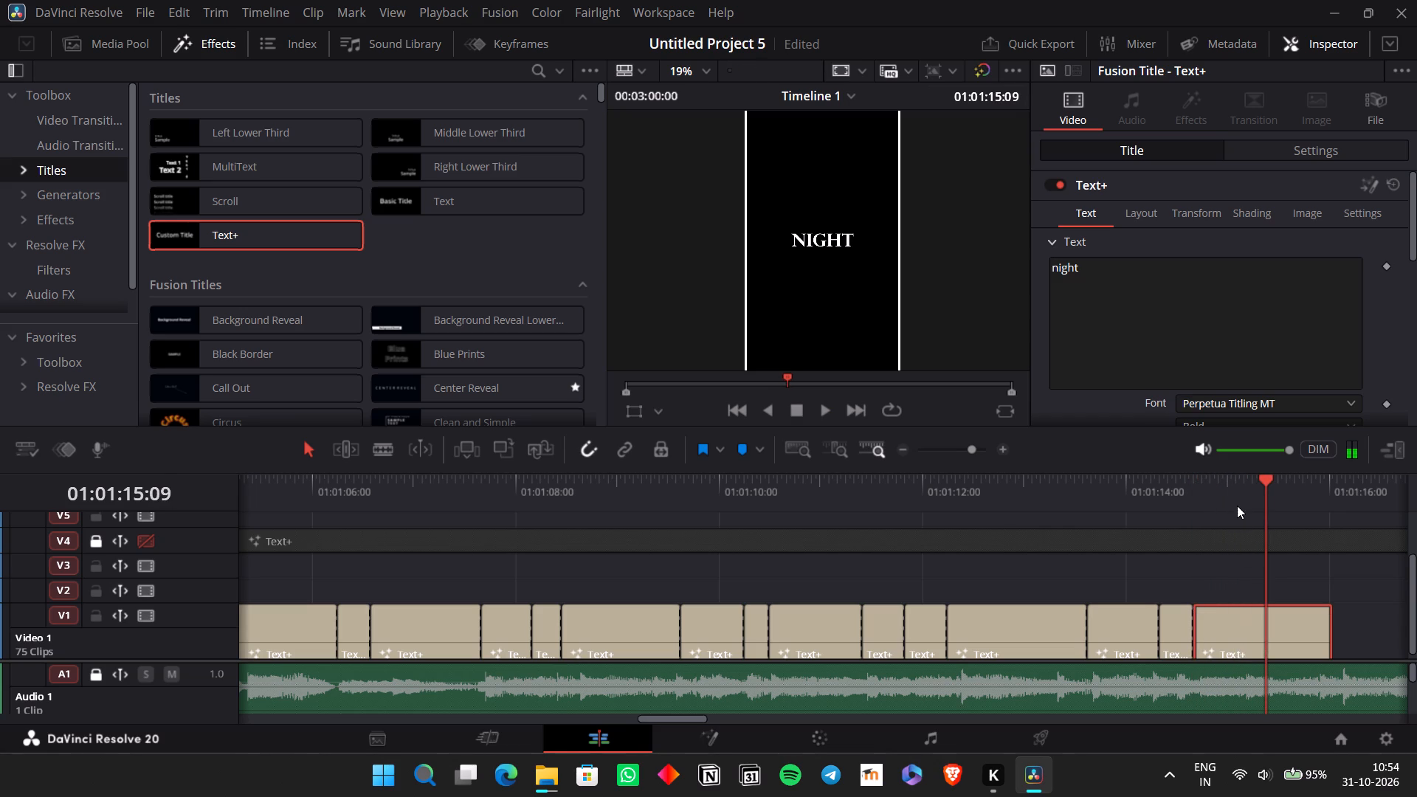
left_click(1237, 494)
key("space")
key("space")
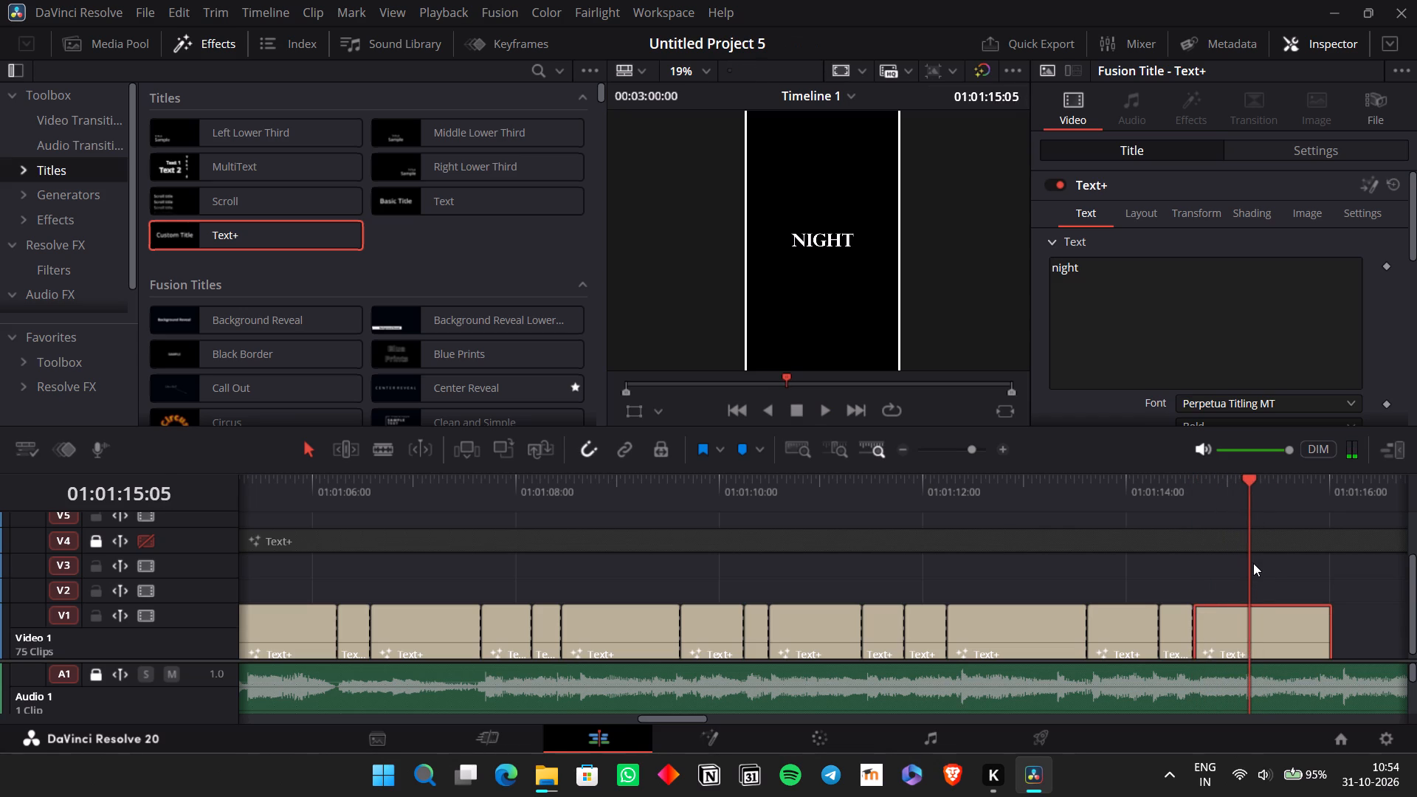
key("Left")
key("Left")
key("ctrl+b")
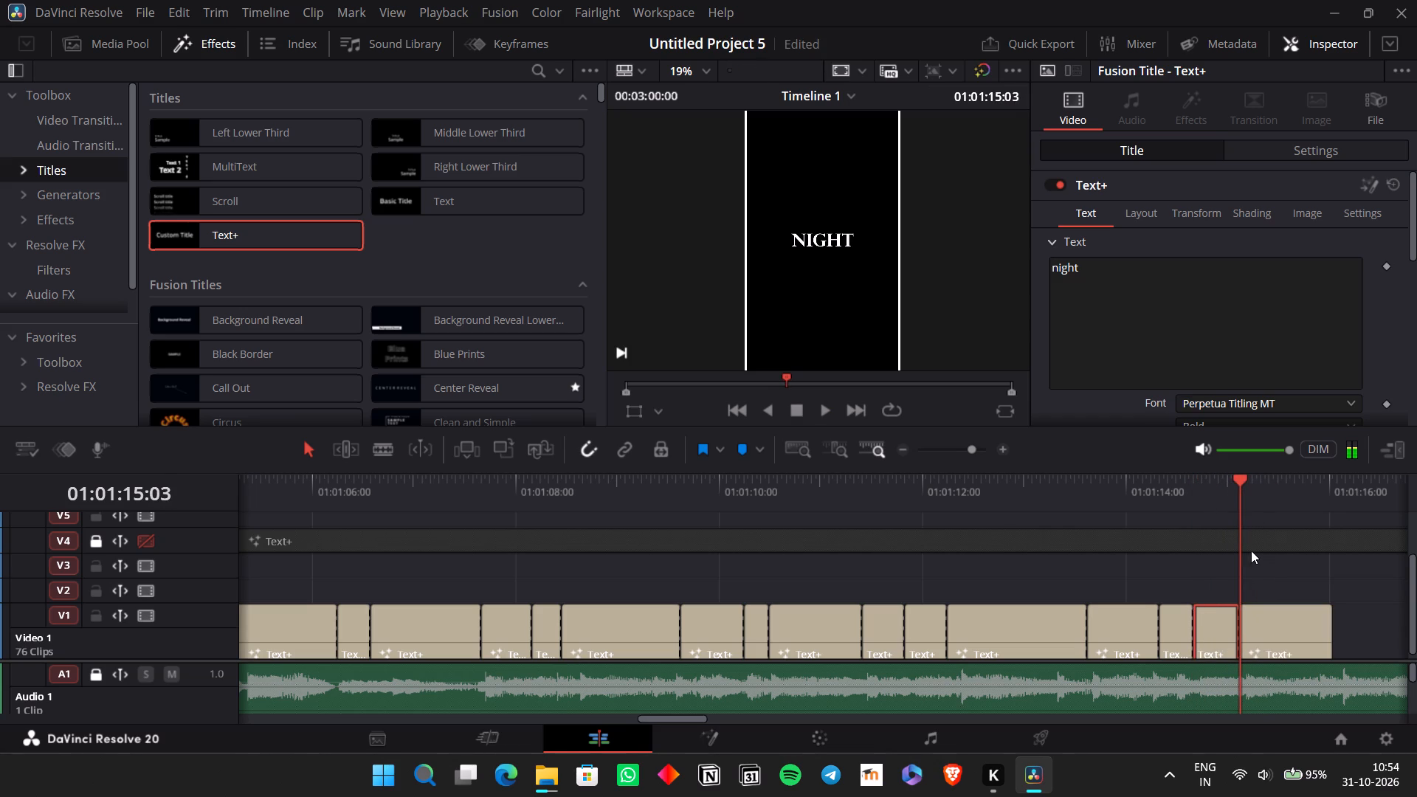
Read through the V4 lyrics clip from the verse to the following chorus and return to the verse lines.
left_click(1219, 548)
scroll(1252, 340, "down", 7)
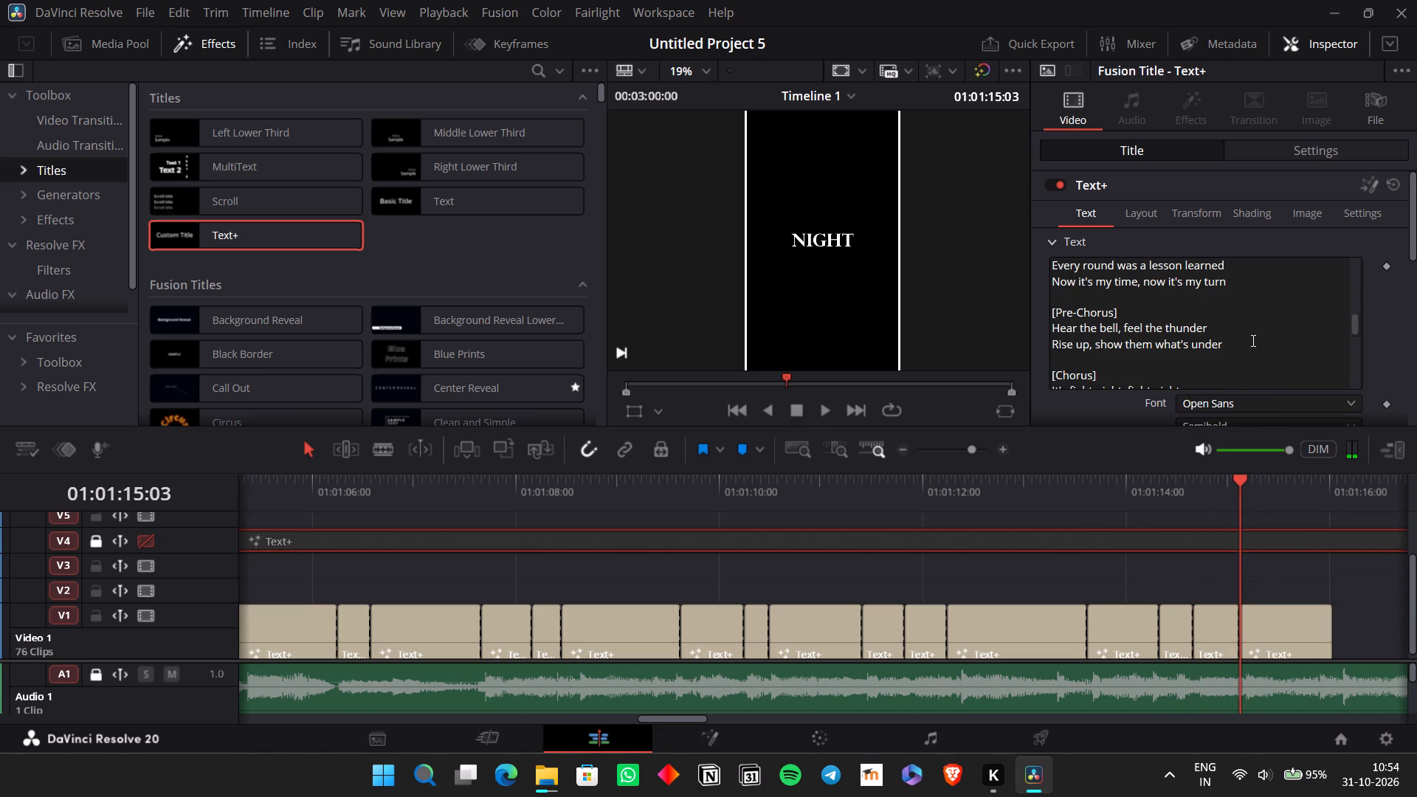
scroll(1252, 340, "down", 2)
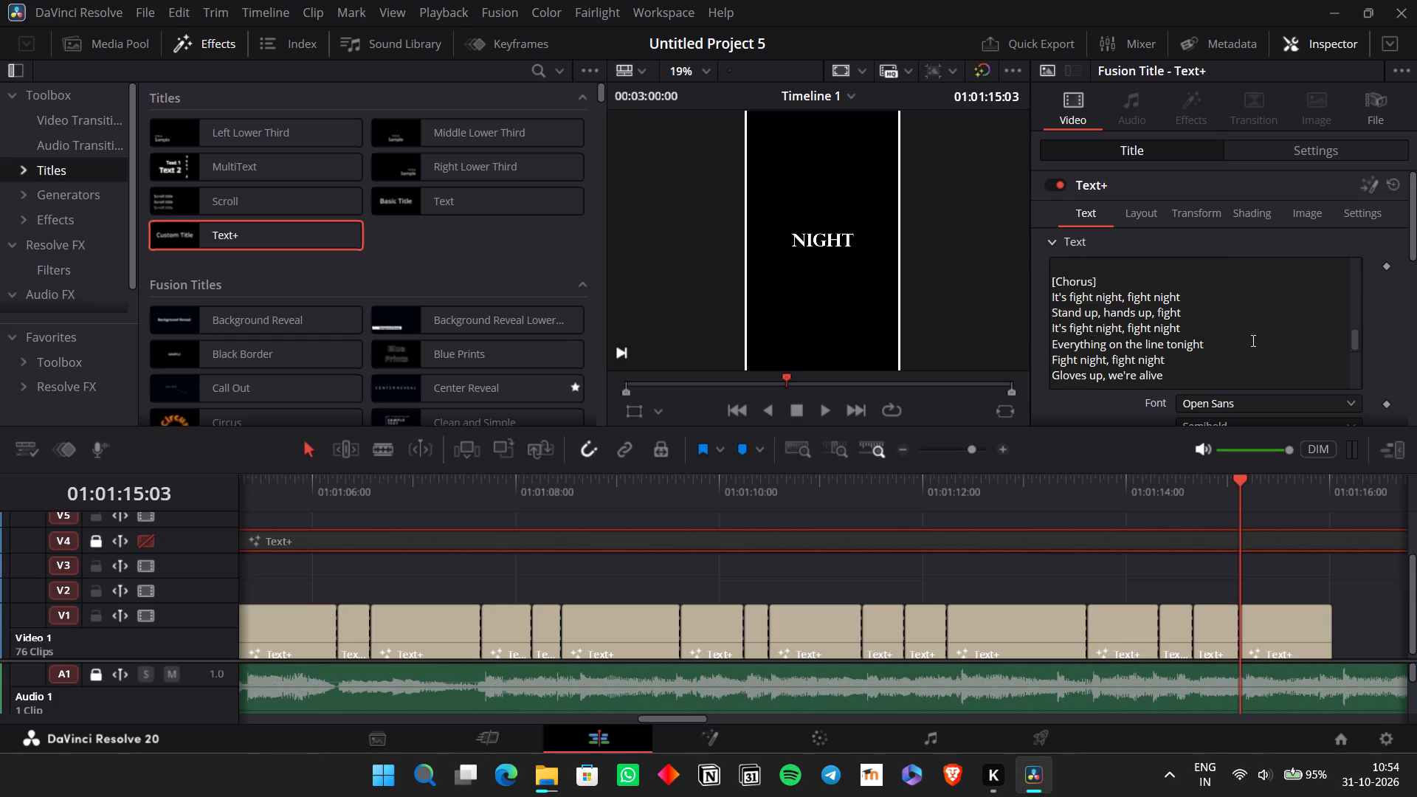
scroll(1252, 340, "up", 5)
scroll(1252, 340, "down", 1)
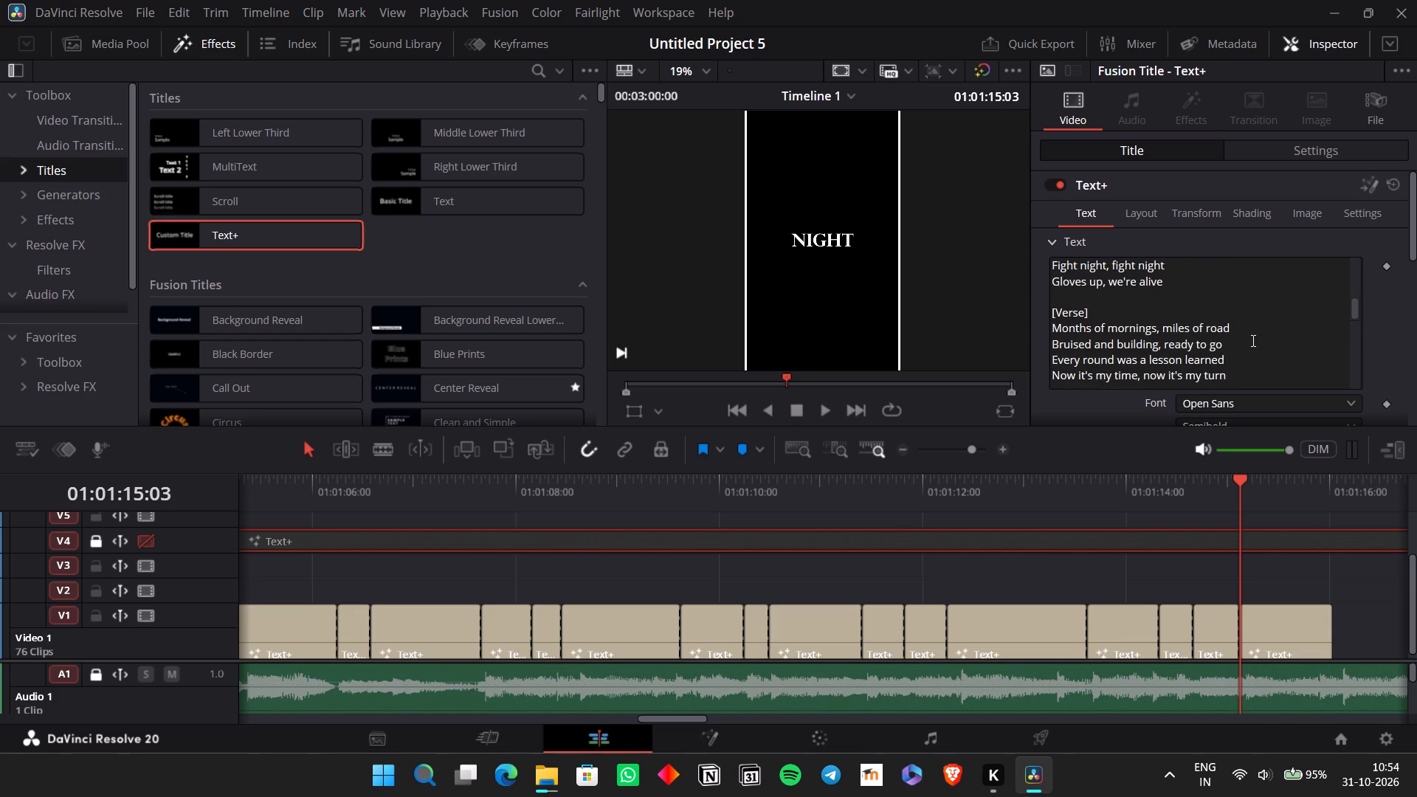
scroll(1252, 340, "down", 1)
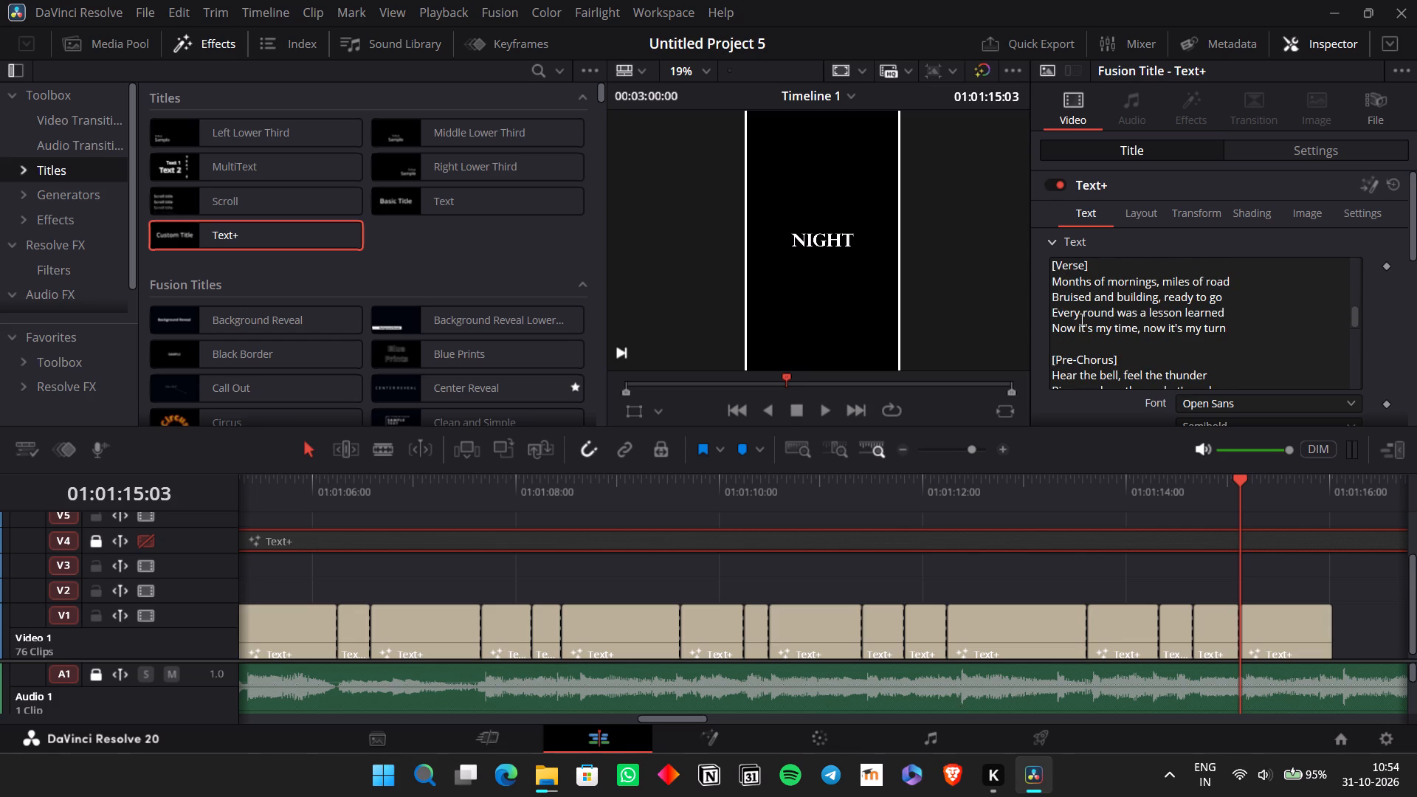
Replay the vocals from about 01:01:06 and retext the V1 clip at 01:01:07:22 as "months" and the following clip as "of".
left_click(301, 492)
key("space")
key("space")
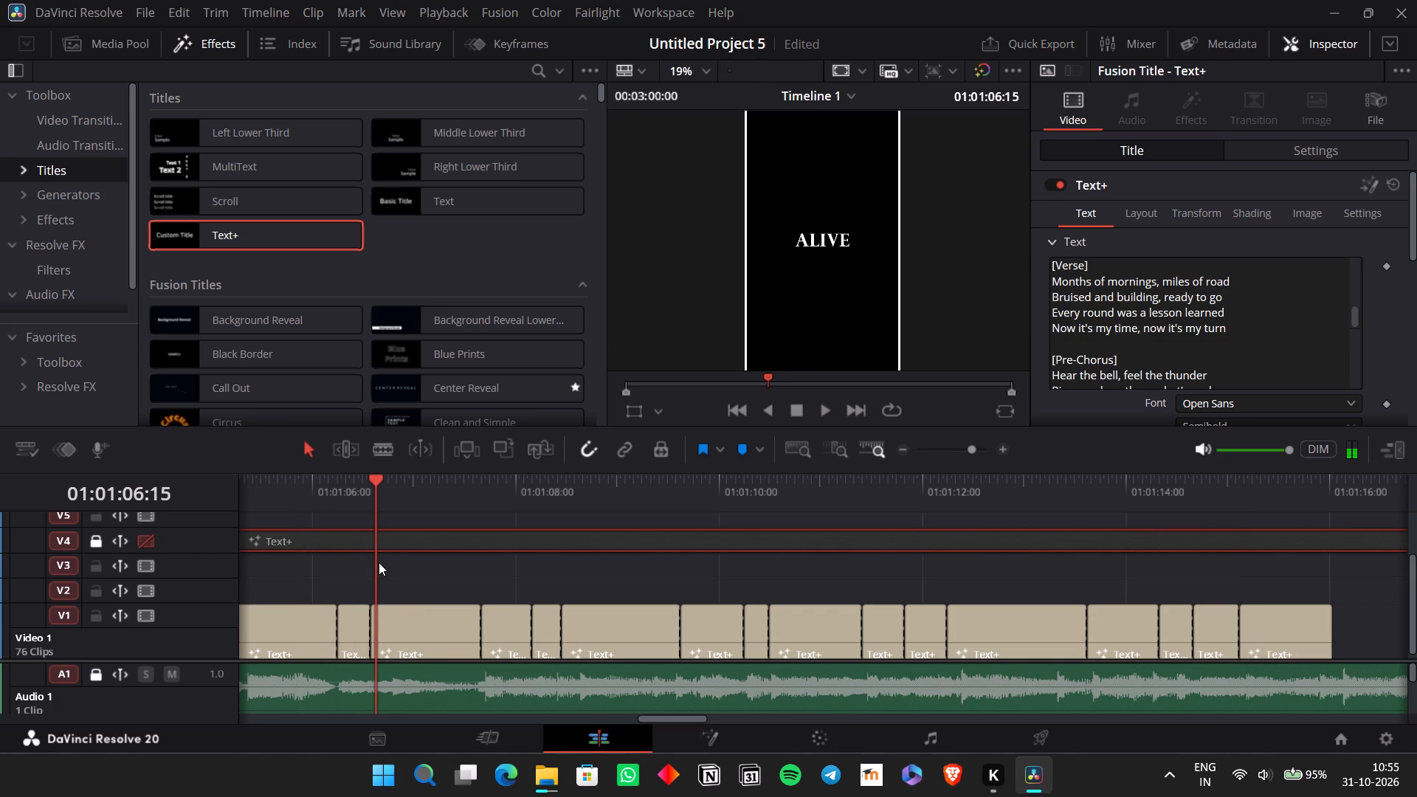
key("space")
key("space")
key("space")
key("space")
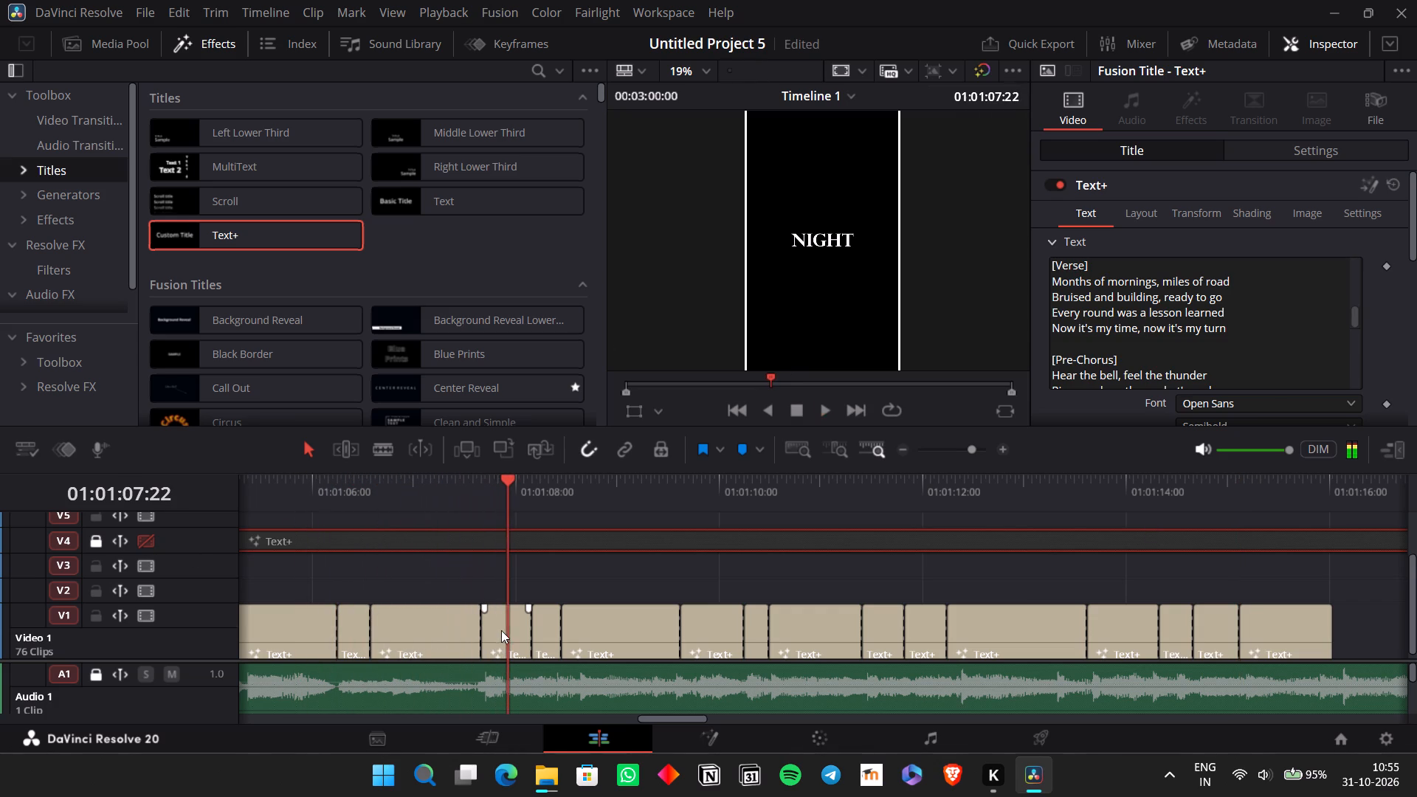
left_click(501, 630)
double_click(1197, 284)
type("months")
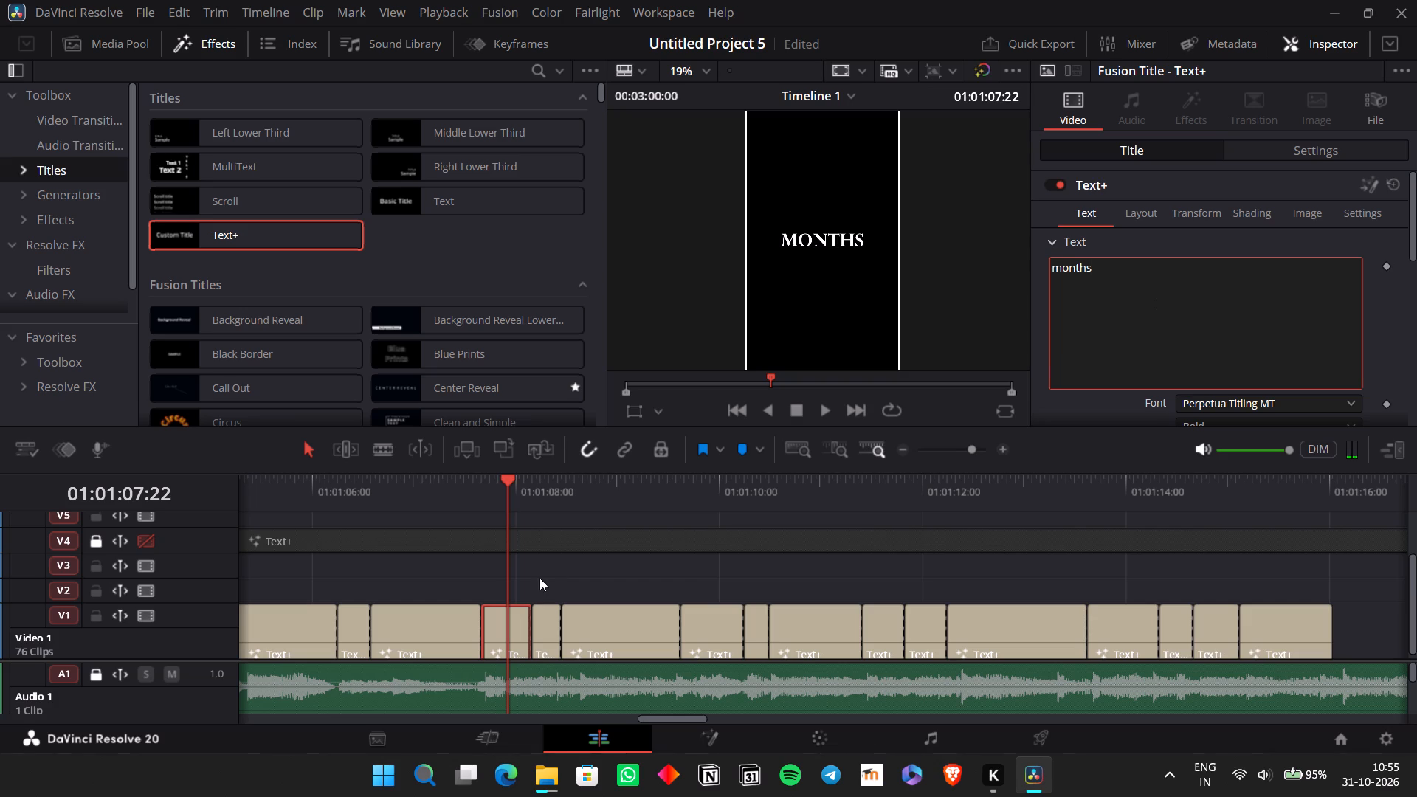
left_click(540, 626)
double_click(1120, 348)
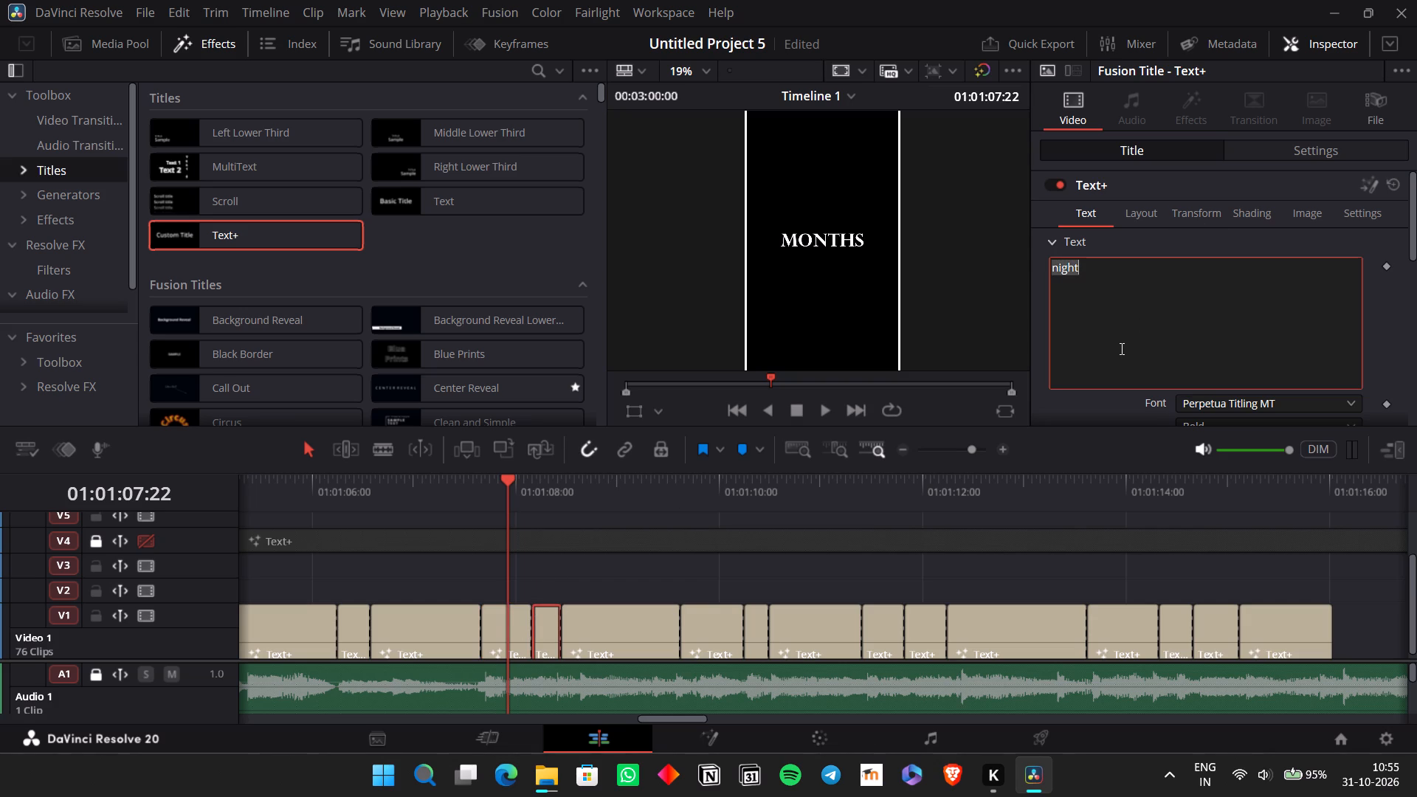
type("of")
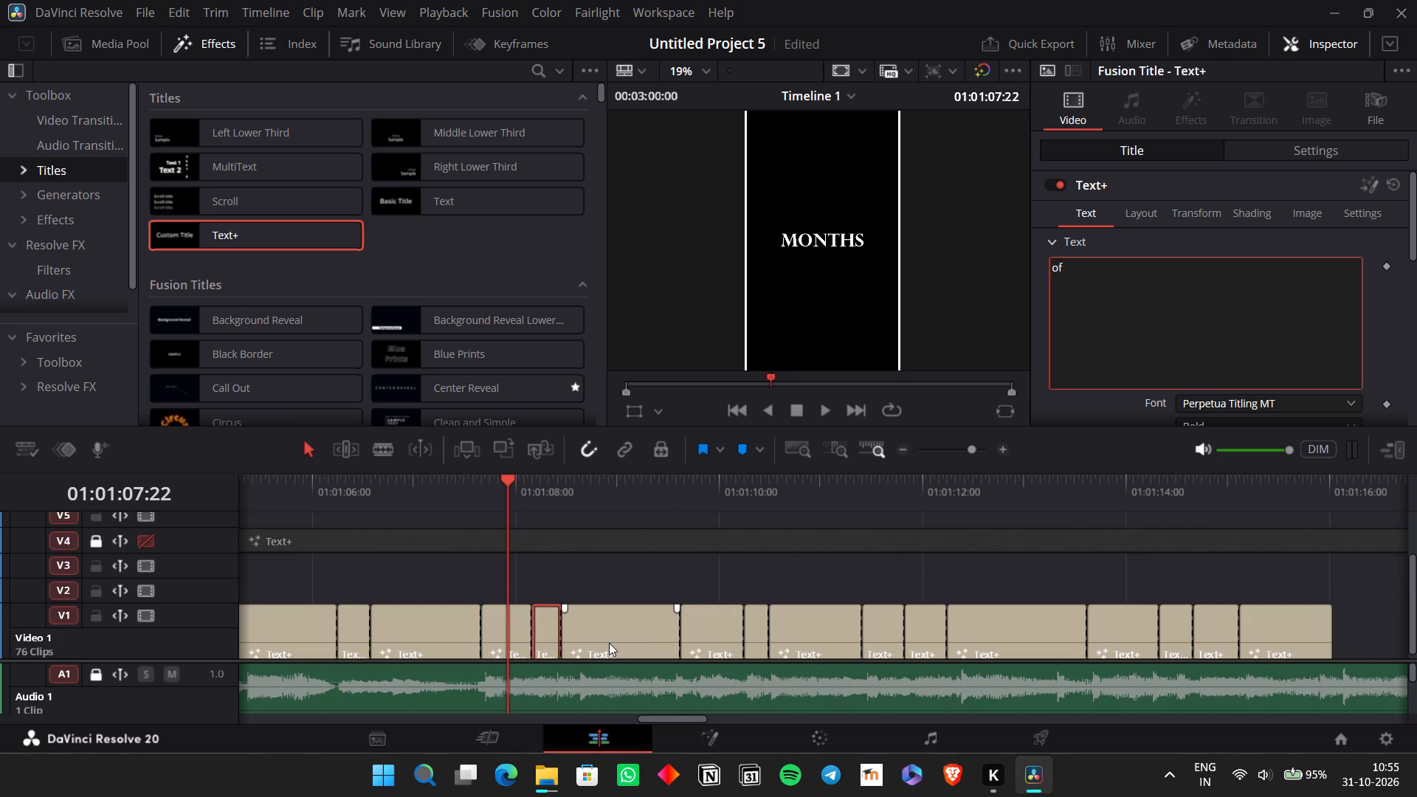
Retext the V1 clip at 01:01:08:20 as "mornings", checking the word against the vocals.
left_click(609, 642)
key("space")
key("space")
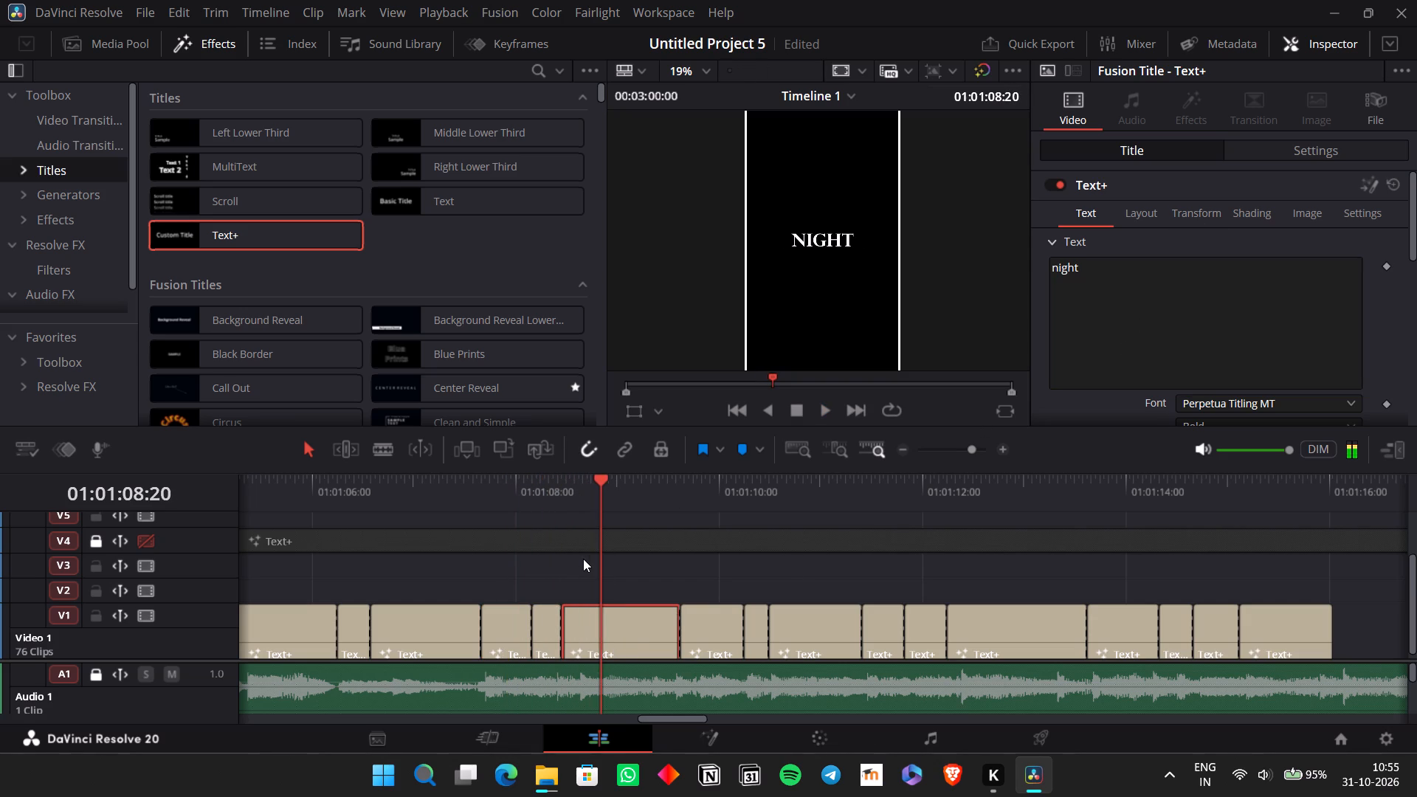
double_click(1154, 310)
type("morning")
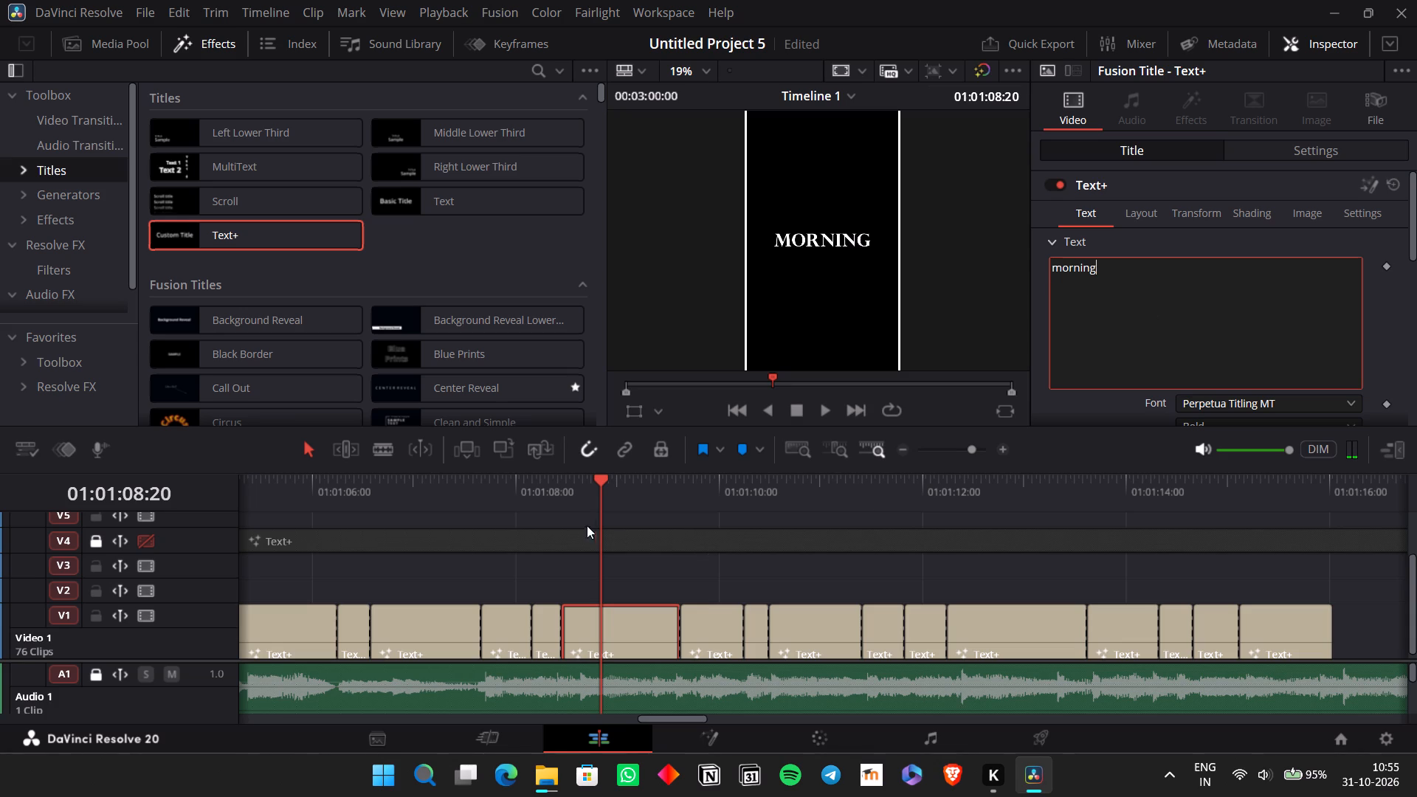
left_click(504, 491)
key("space")
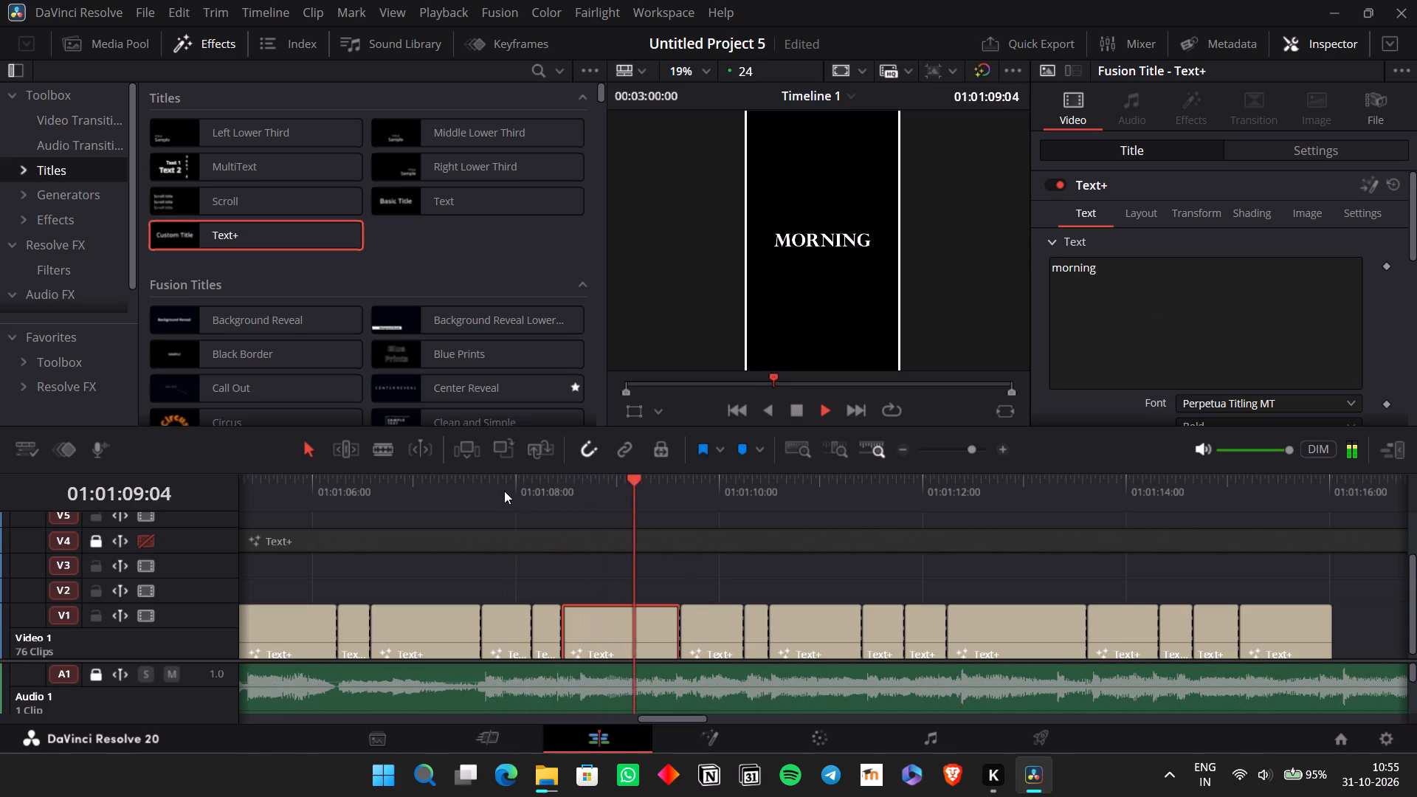
key("space")
left_click(1109, 307)
key("s")
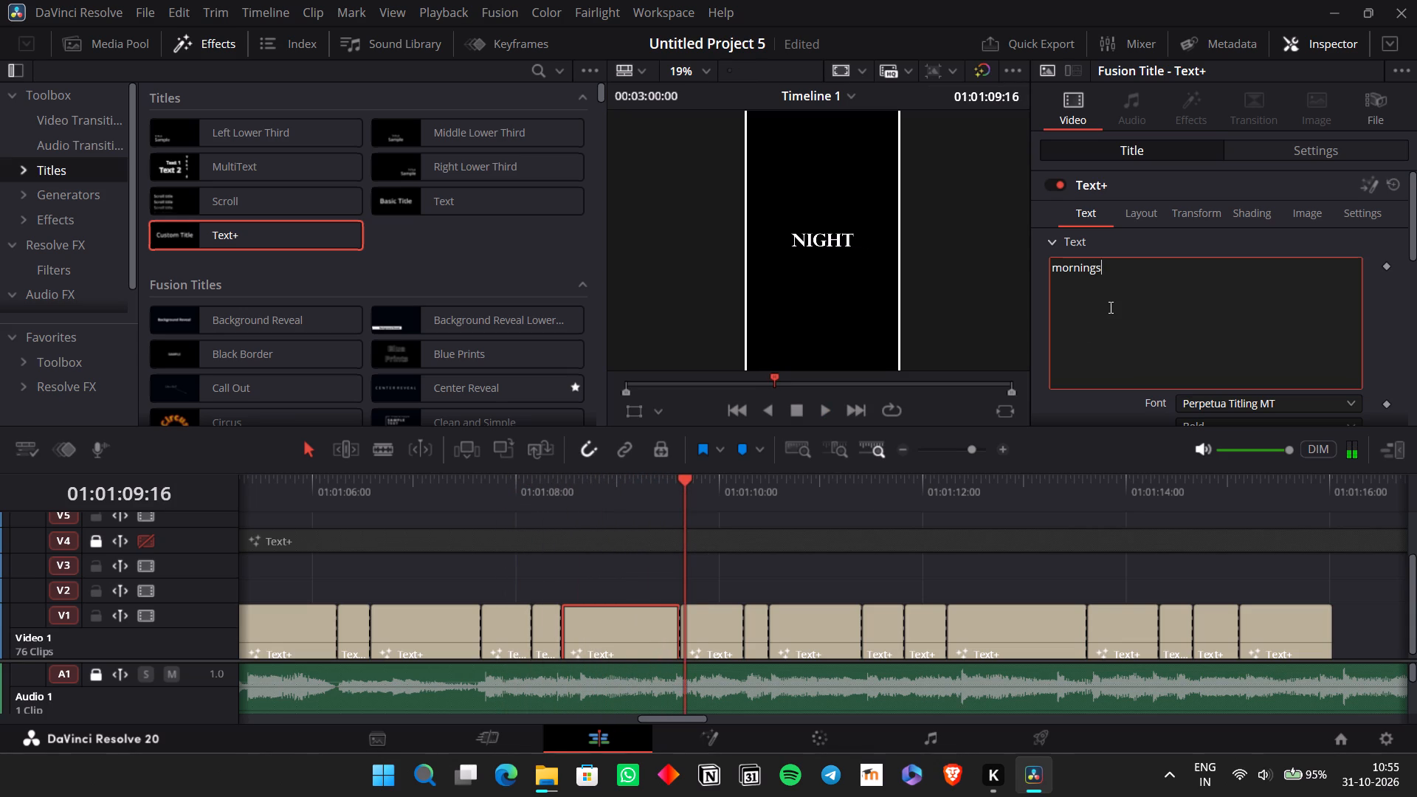
Replay the vocals, check the verse in the V4 lyrics clip, and retext the V1 clip at 01:01:09:15 as "miles".
left_click(717, 630)
key("space")
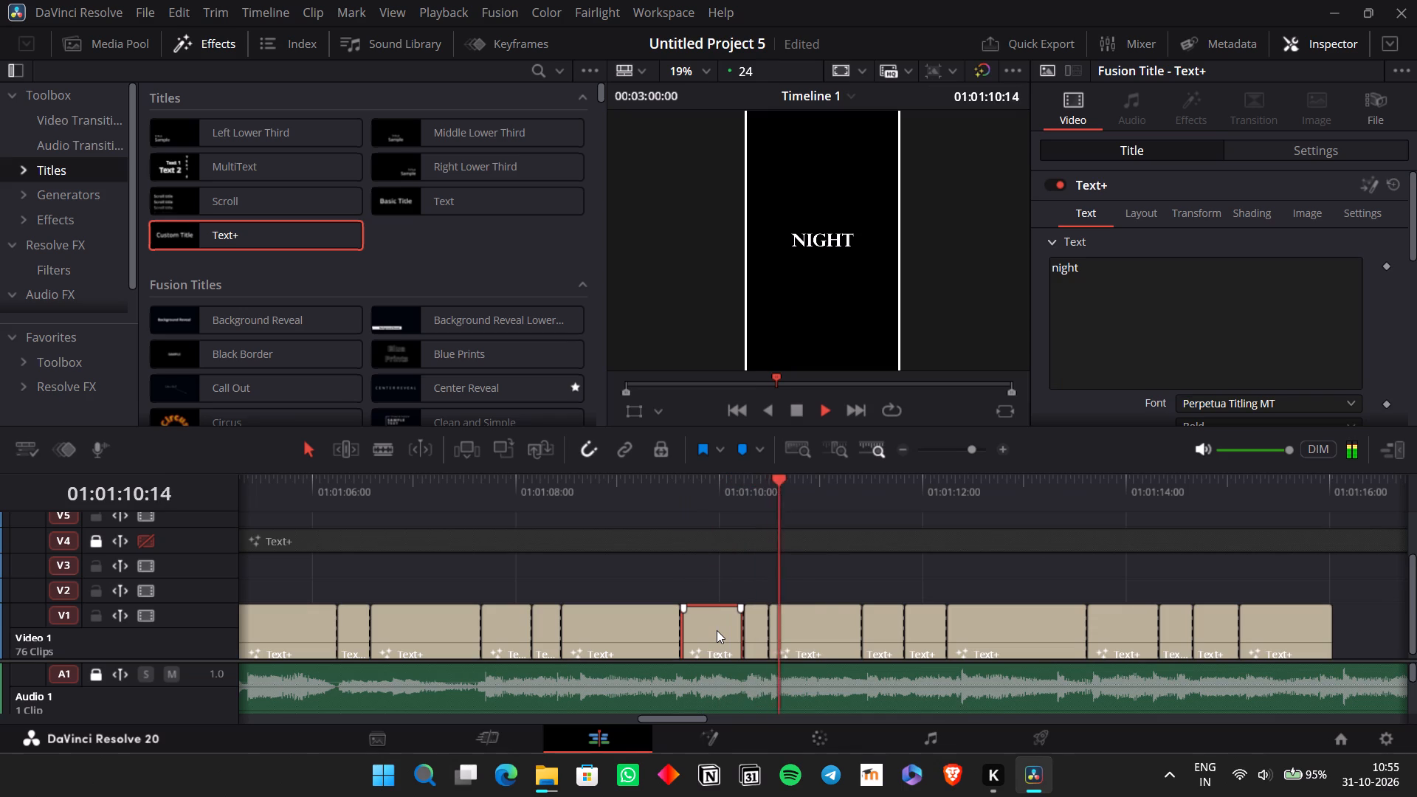
key("space")
left_click(690, 484)
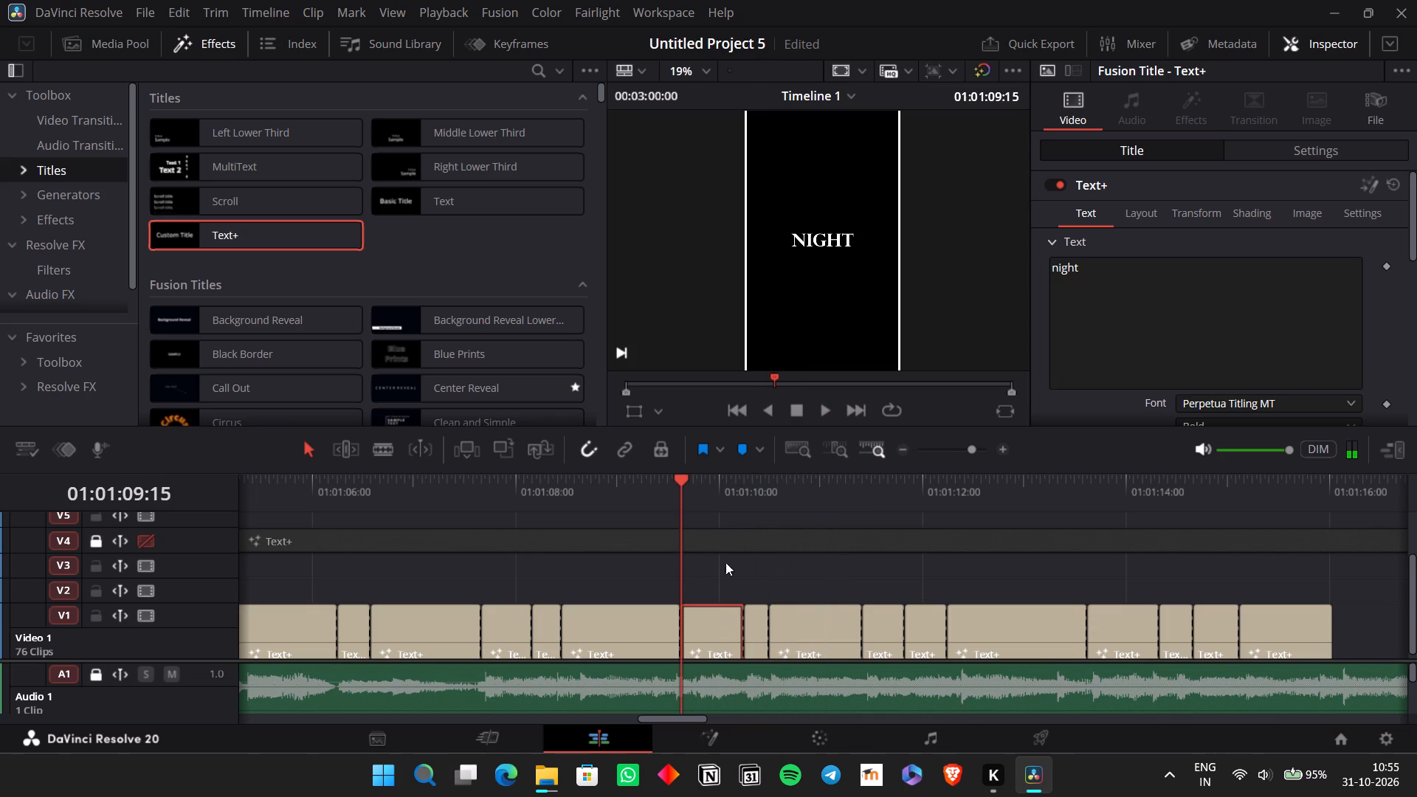
left_click(725, 539)
scroll(1142, 384, "down", 1)
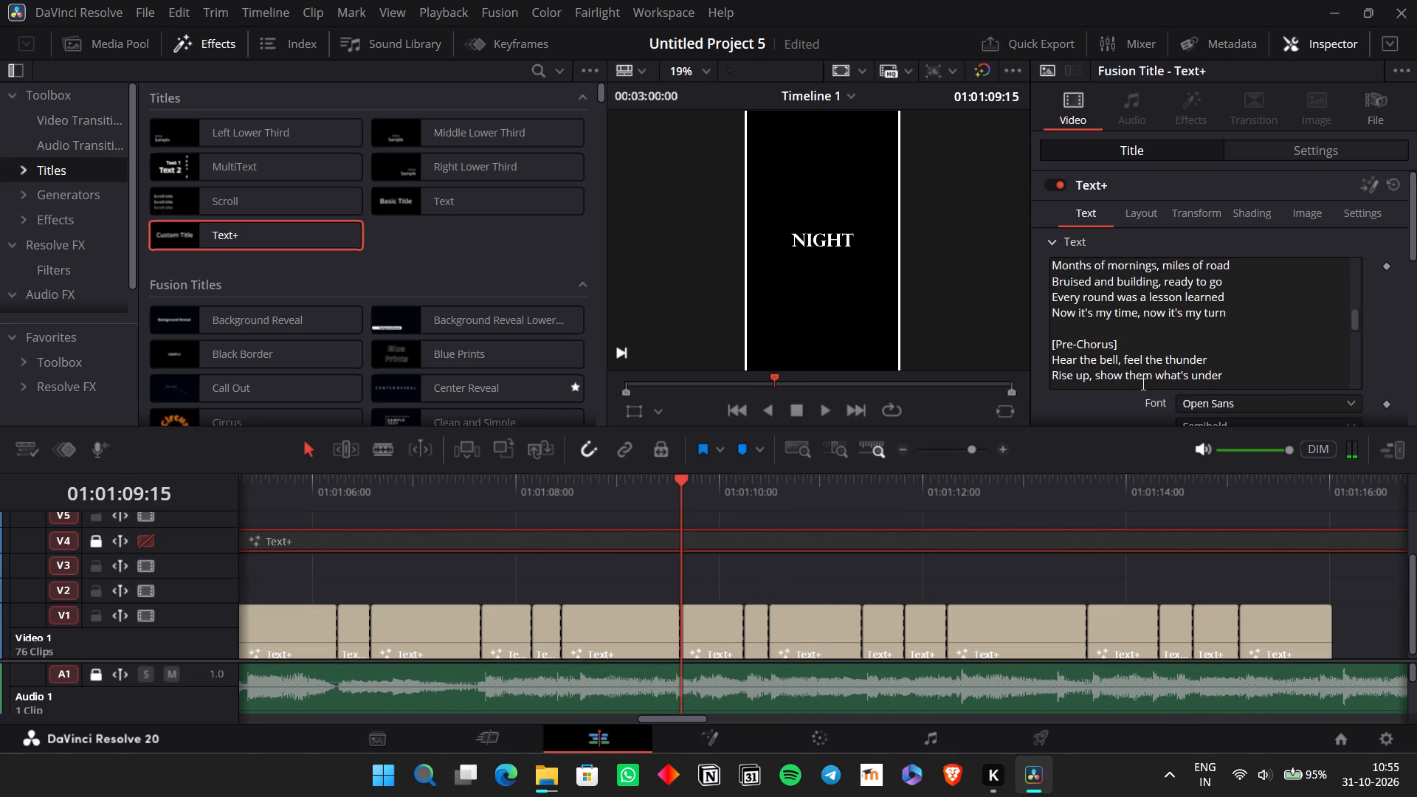
scroll(1142, 384, "down", 2)
left_click(698, 643)
double_click(1131, 320)
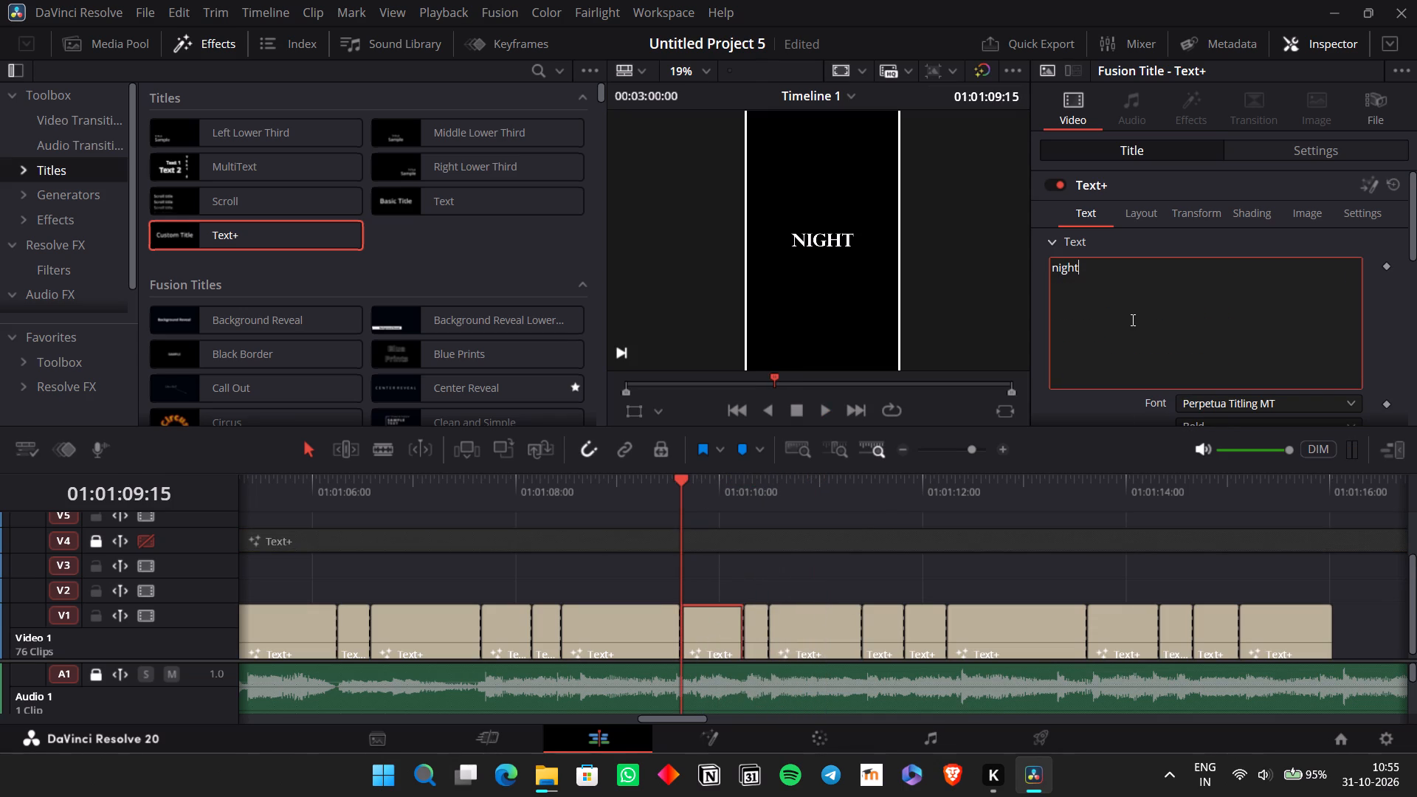
type("miles")
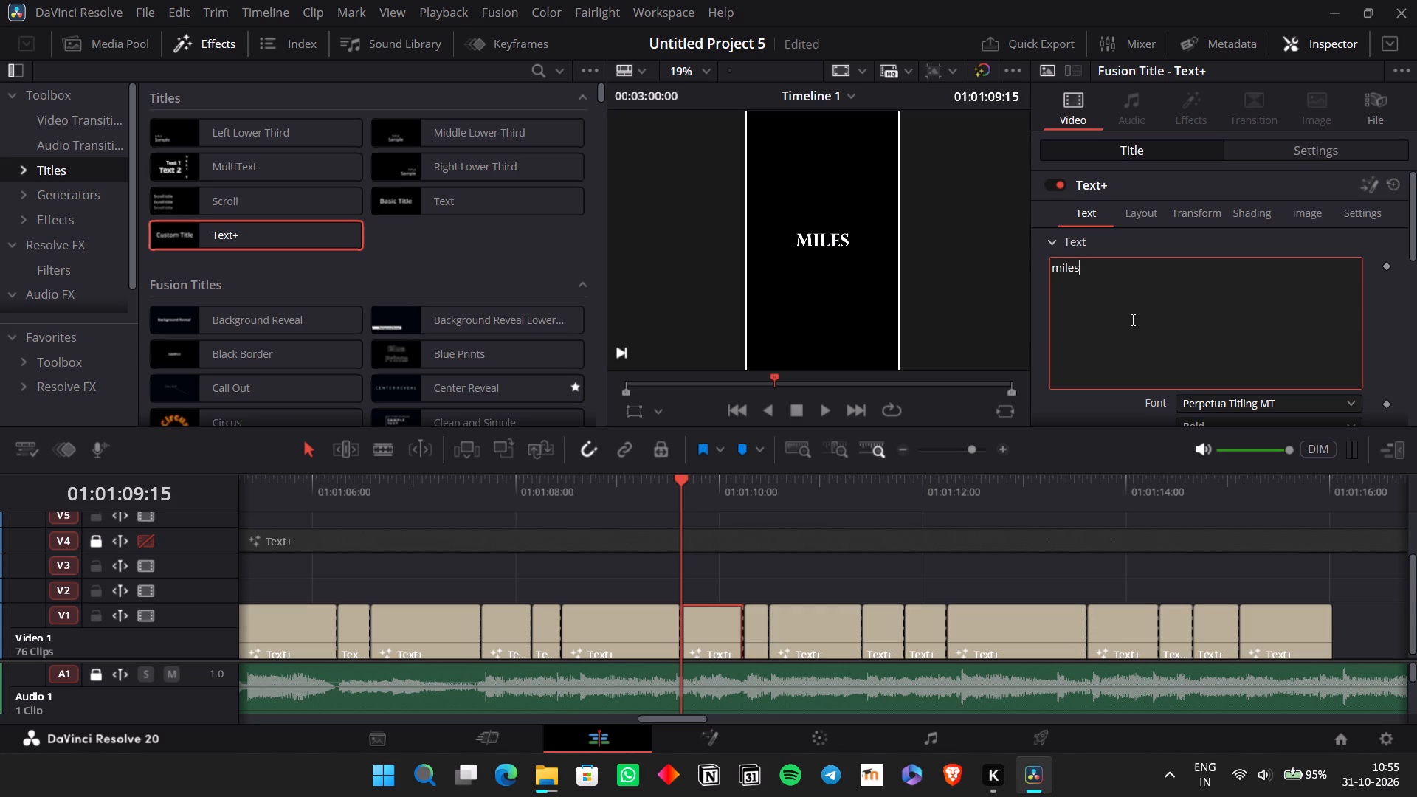
Retext the two V1 clips following "miles" as "of" and "road".
left_click(741, 634)
left_click(748, 634)
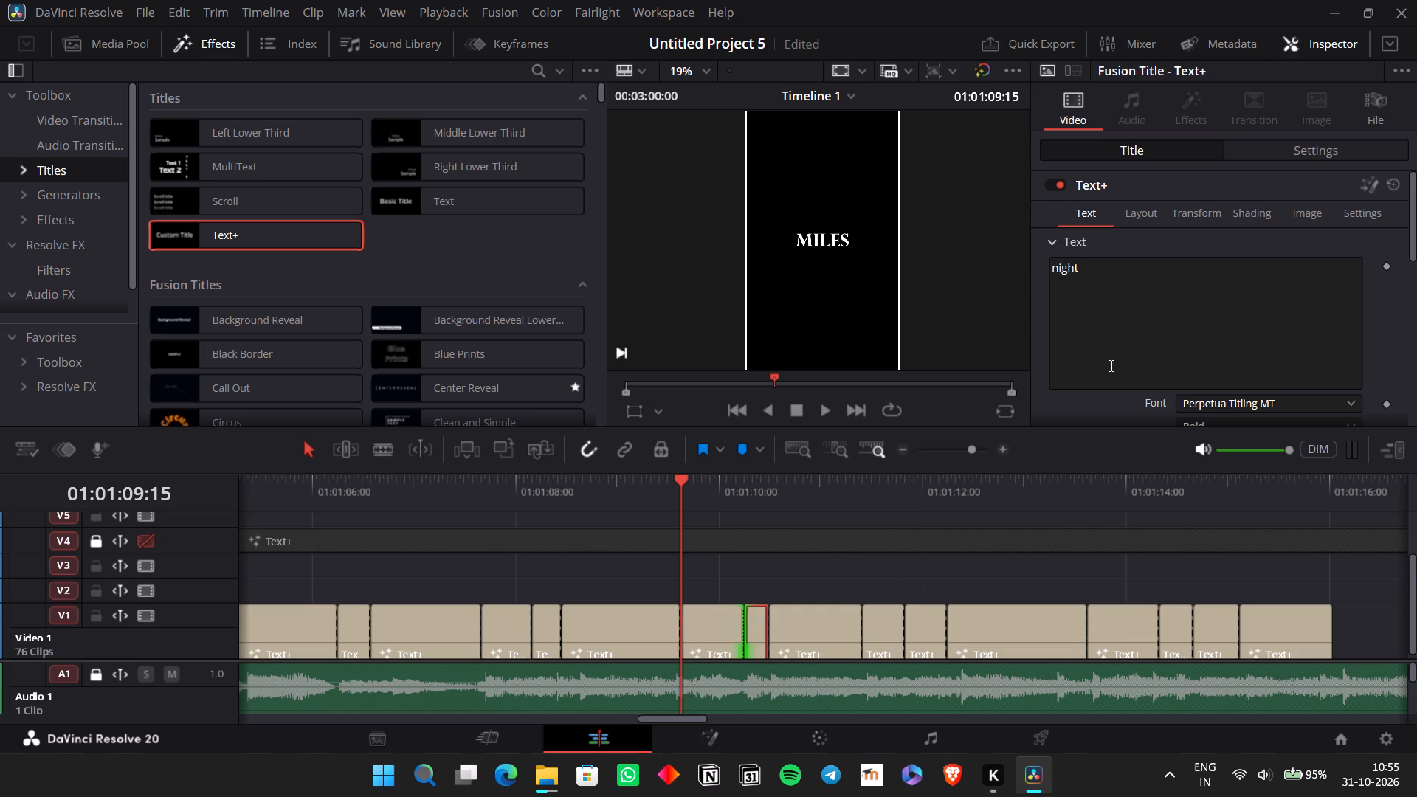
double_click(1110, 365)
key("p")
key("BackSpace")
type("of")
left_click(796, 627)
double_click(1120, 338)
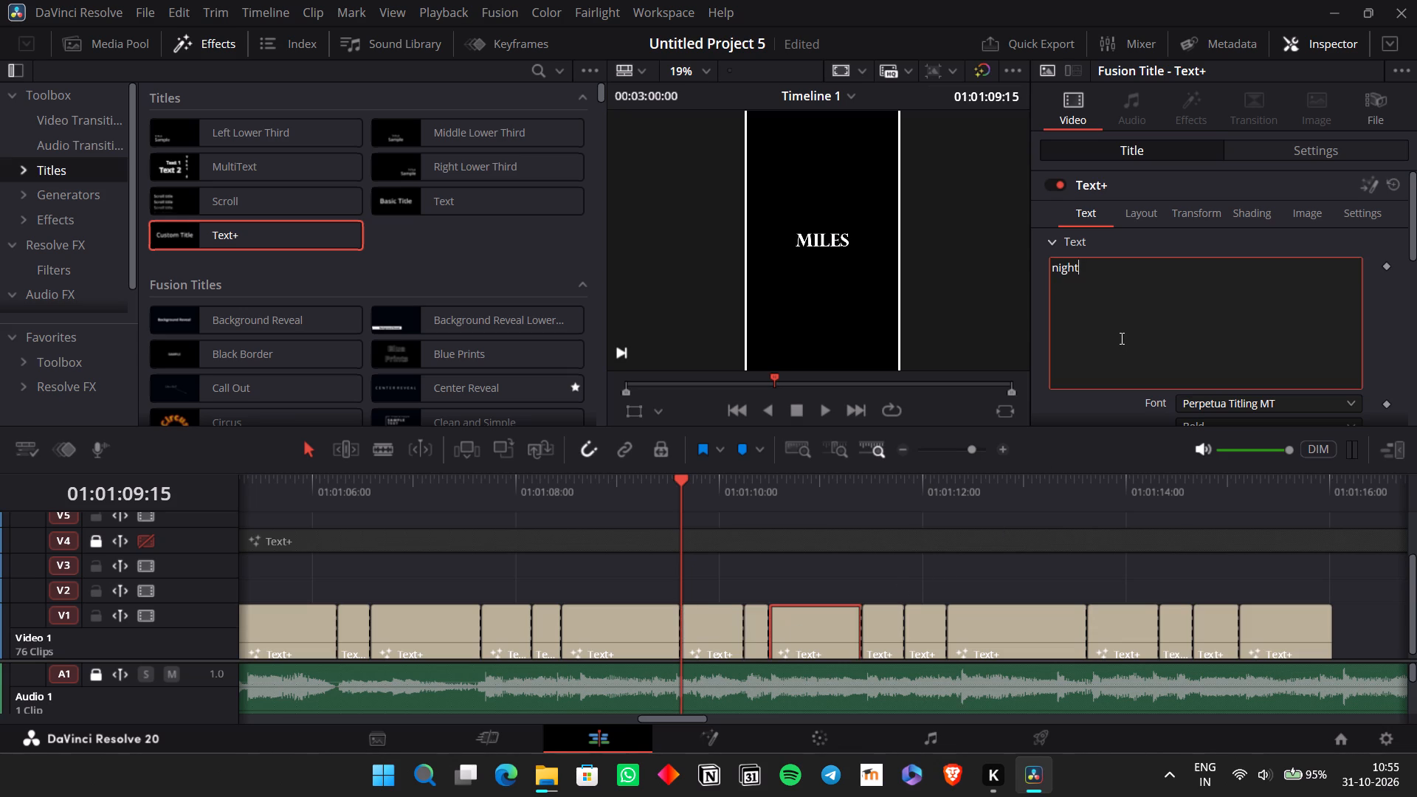
type("road")
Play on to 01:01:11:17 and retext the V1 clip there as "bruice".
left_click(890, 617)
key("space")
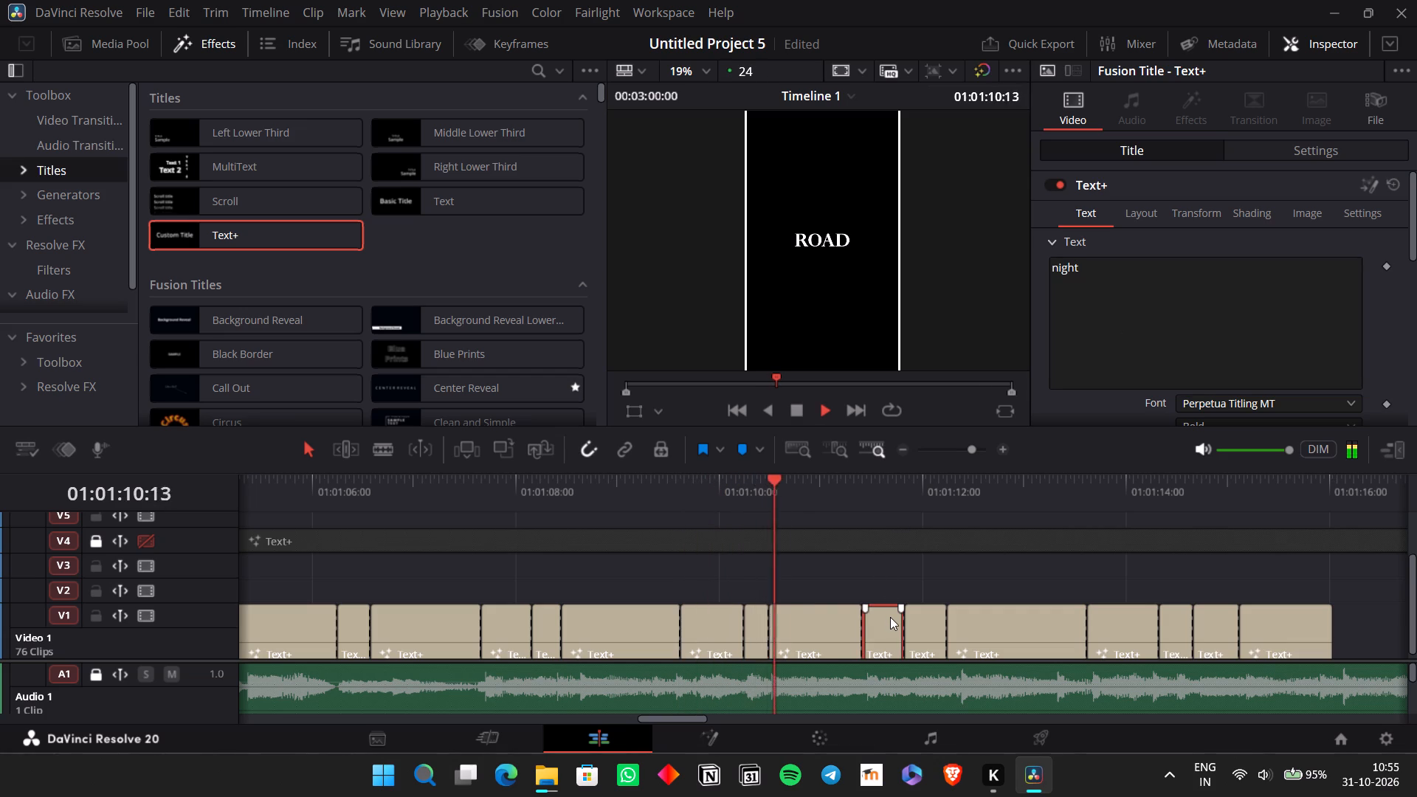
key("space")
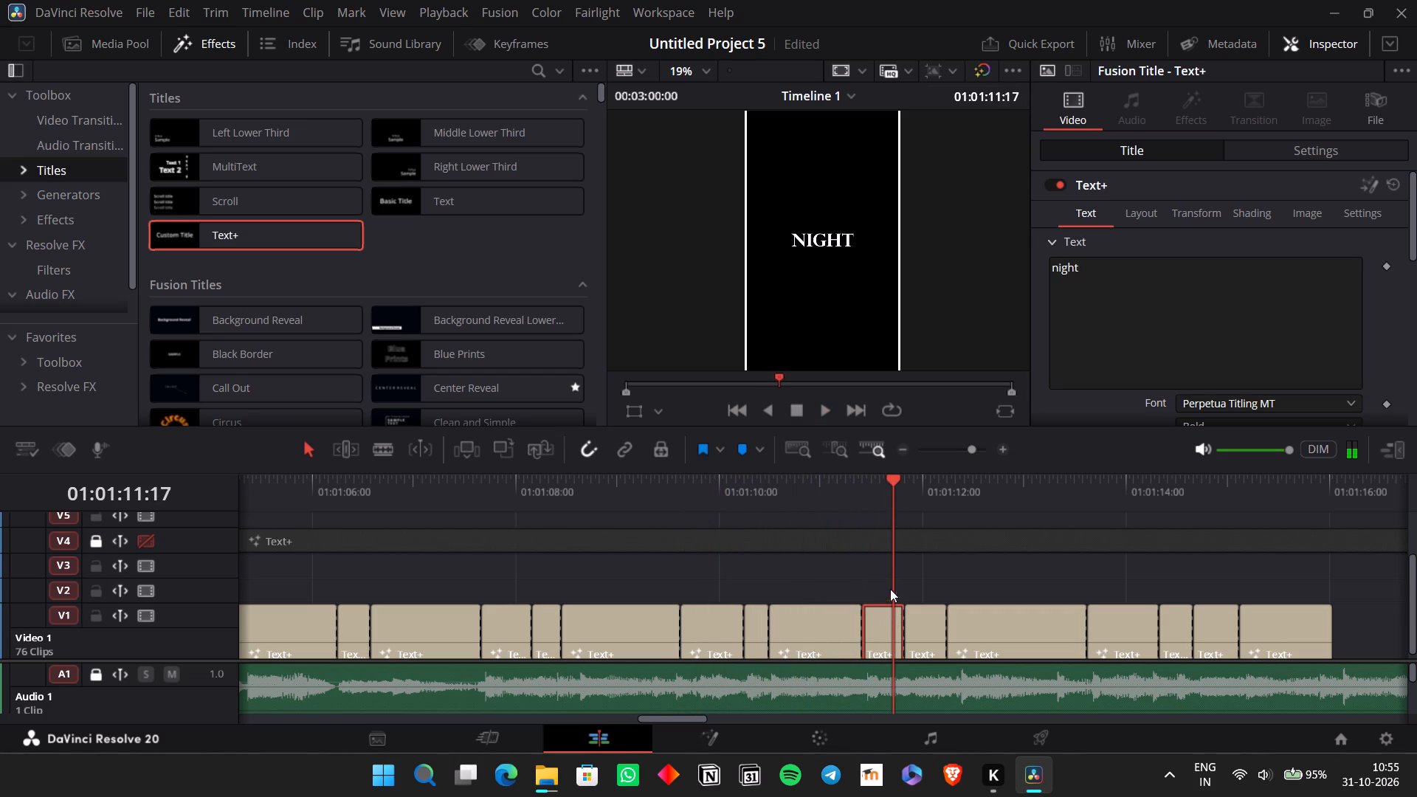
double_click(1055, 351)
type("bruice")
Copy the verse line "Bruised and building, ready to go" from the V4 lyrics clip.
left_click(999, 533)
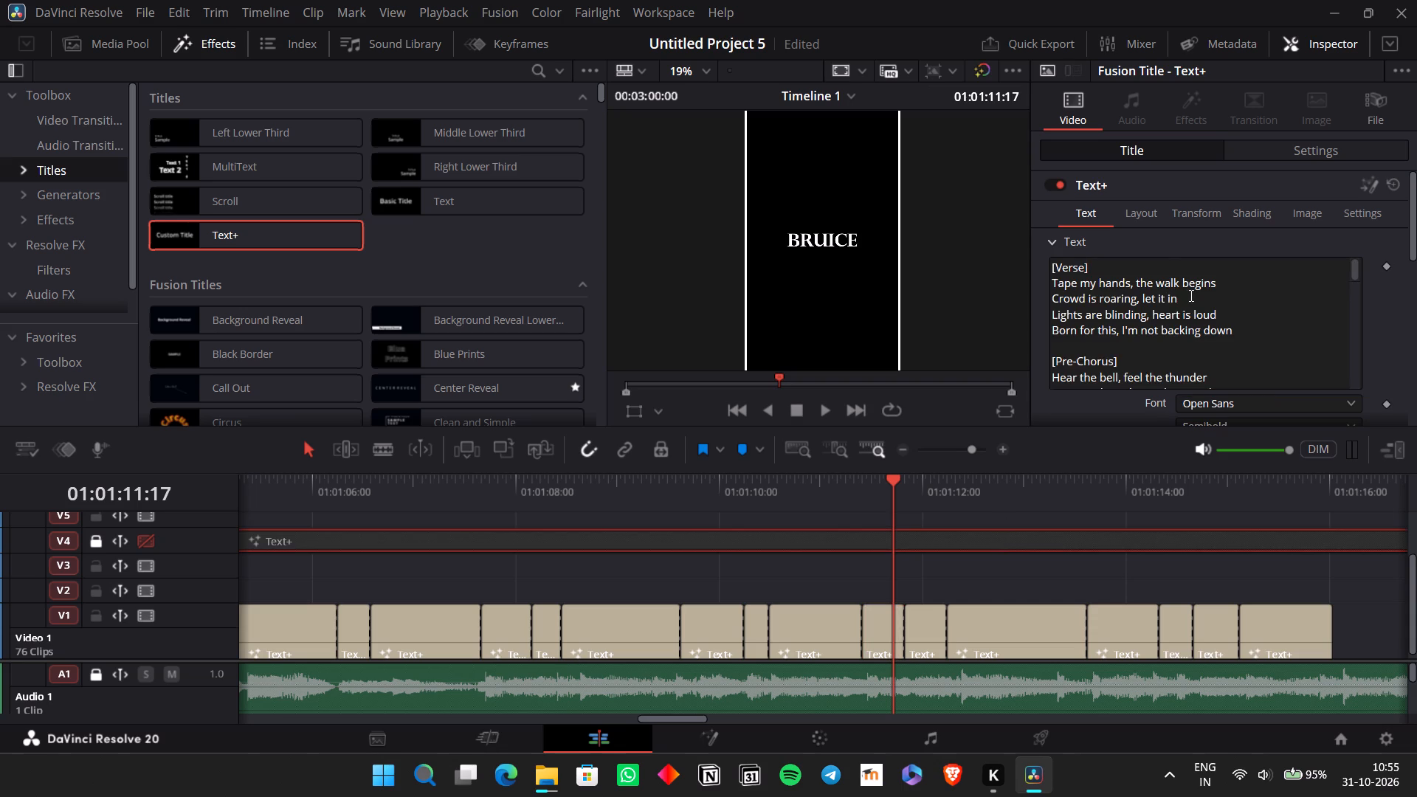
scroll(1188, 292, "down", 1)
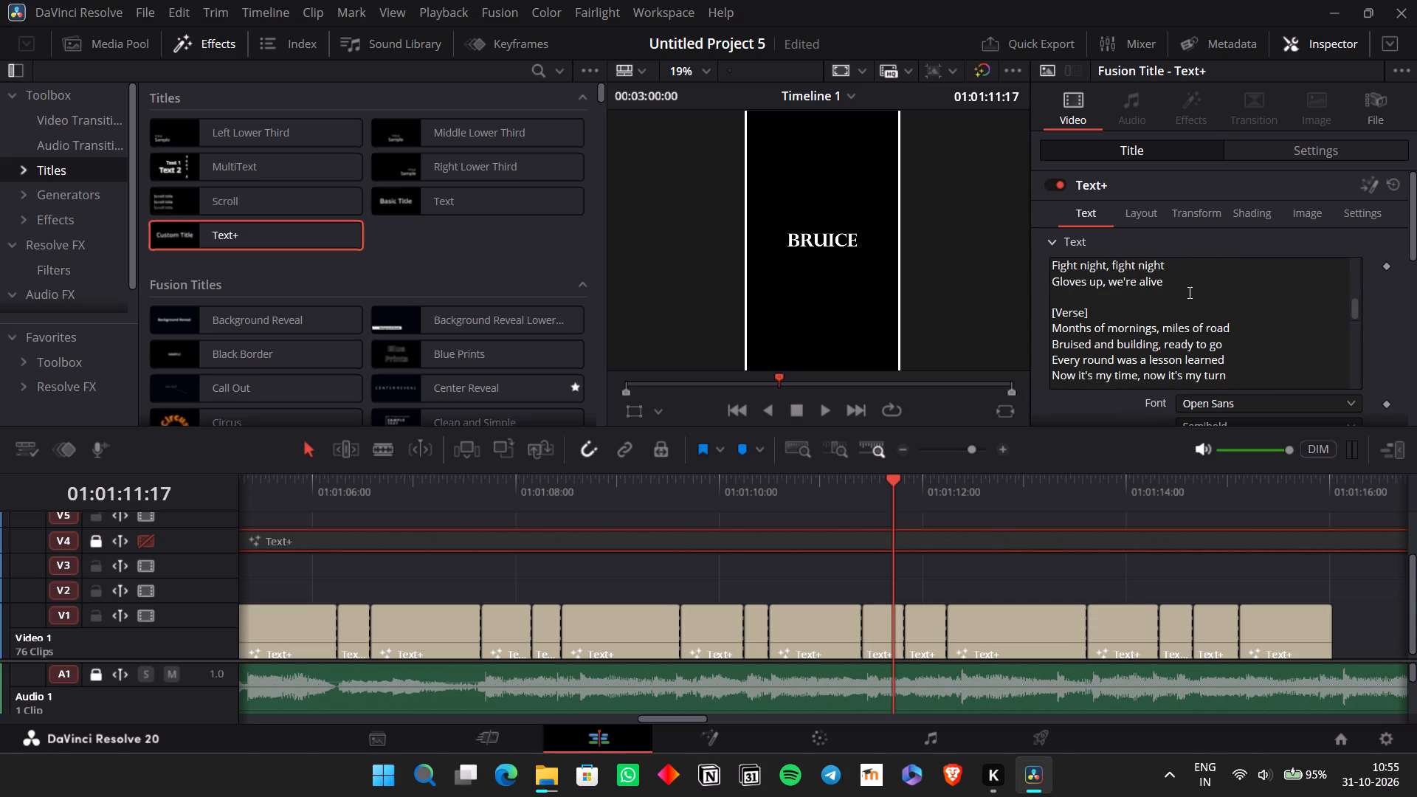
scroll(1188, 292, "down", 2)
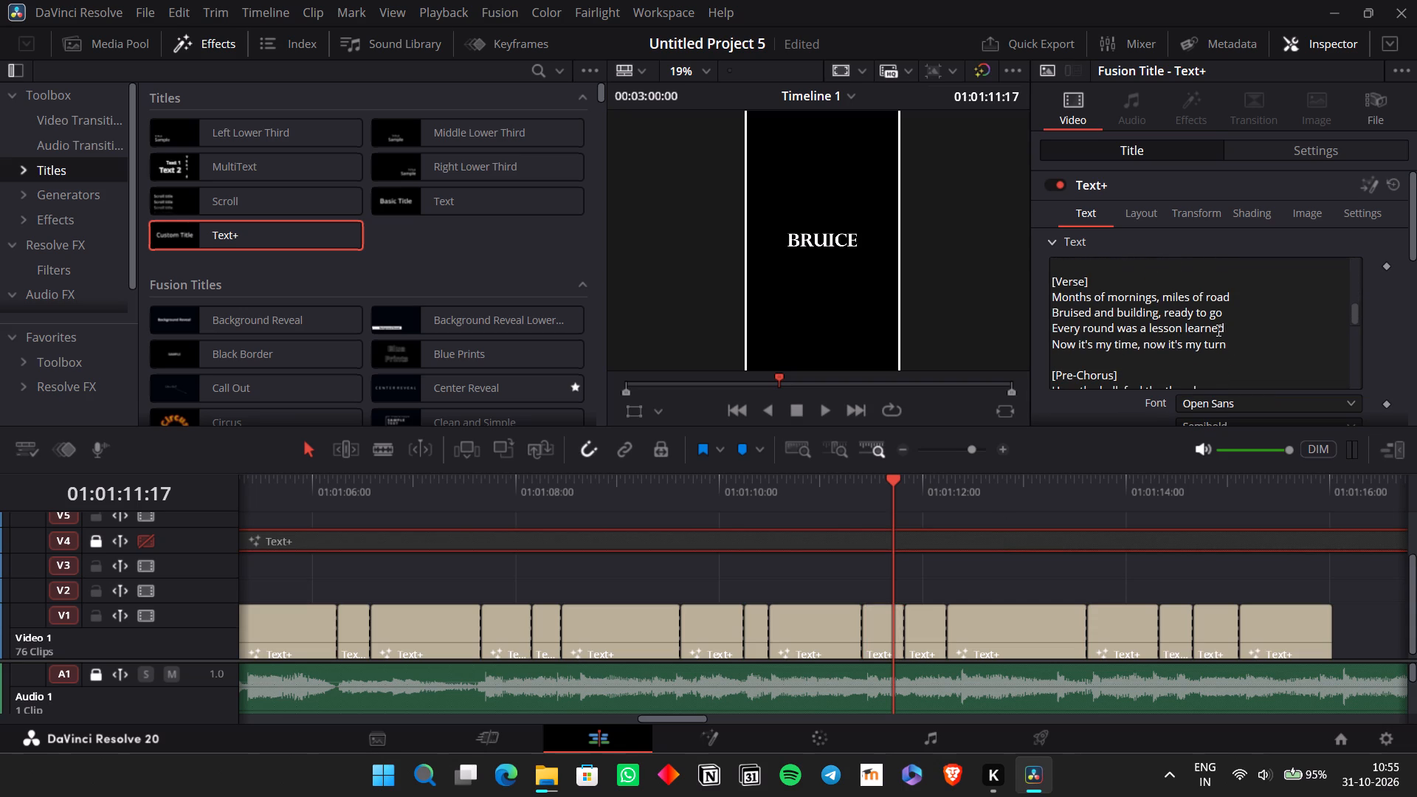
left_click_drag(1234, 309, 1136, 297)
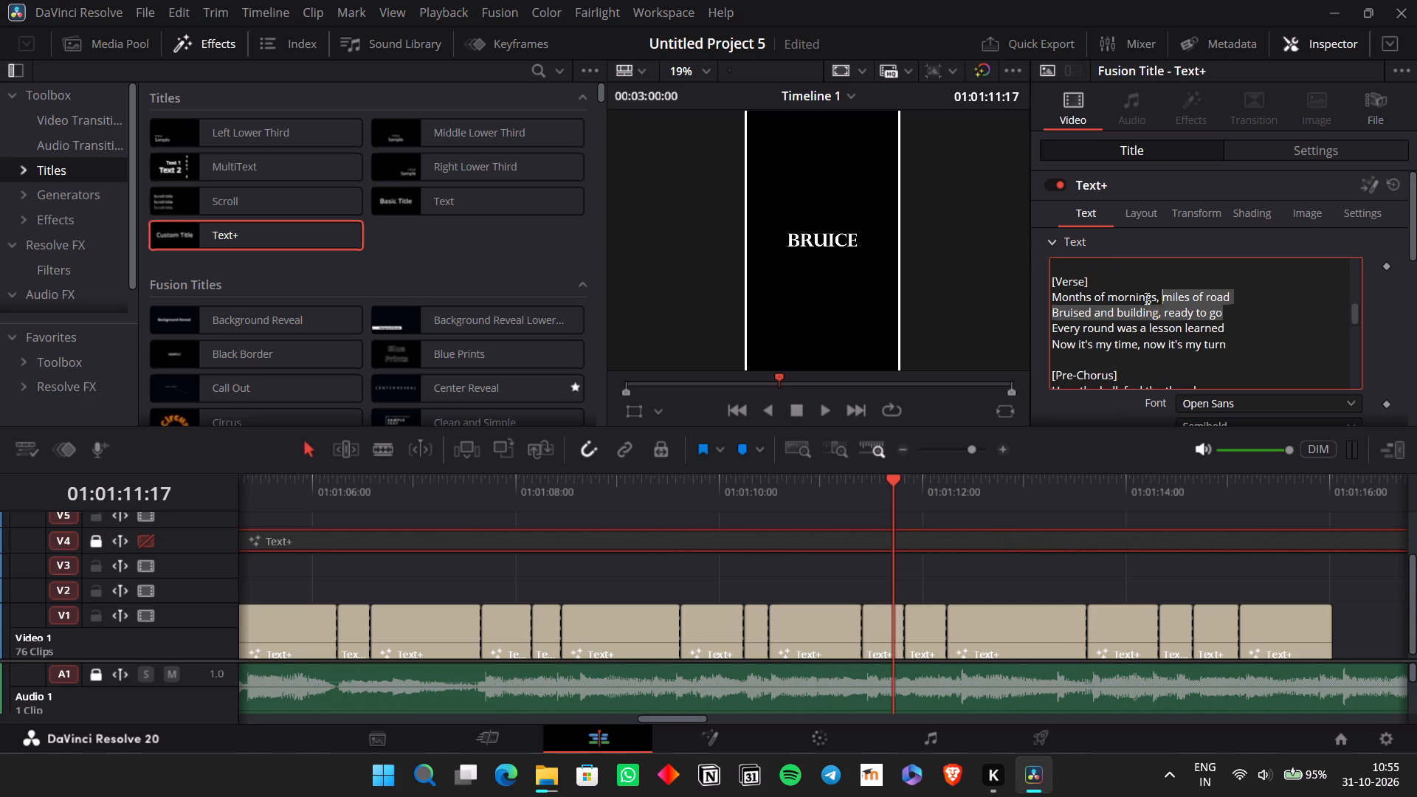
left_click_drag(1136, 297, 1052, 308)
key("ctrl+c")
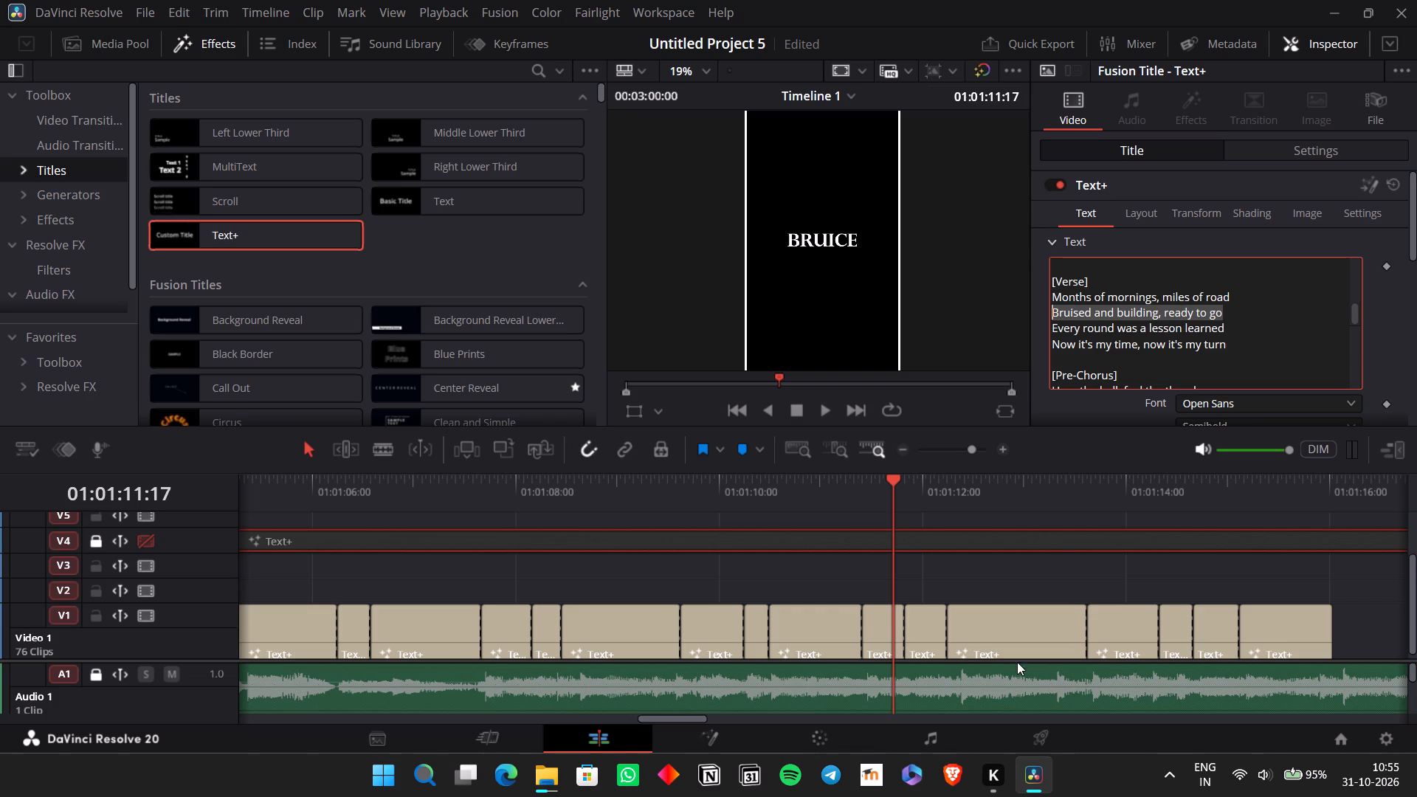
Replace the text of the V1 clip at 01:01:11:17 with the copied line and cut it down to "Bruised".
left_click(897, 635)
left_click(1062, 407)
left_click(1110, 358)
key("ctrl+s")
key("ctrl+v")
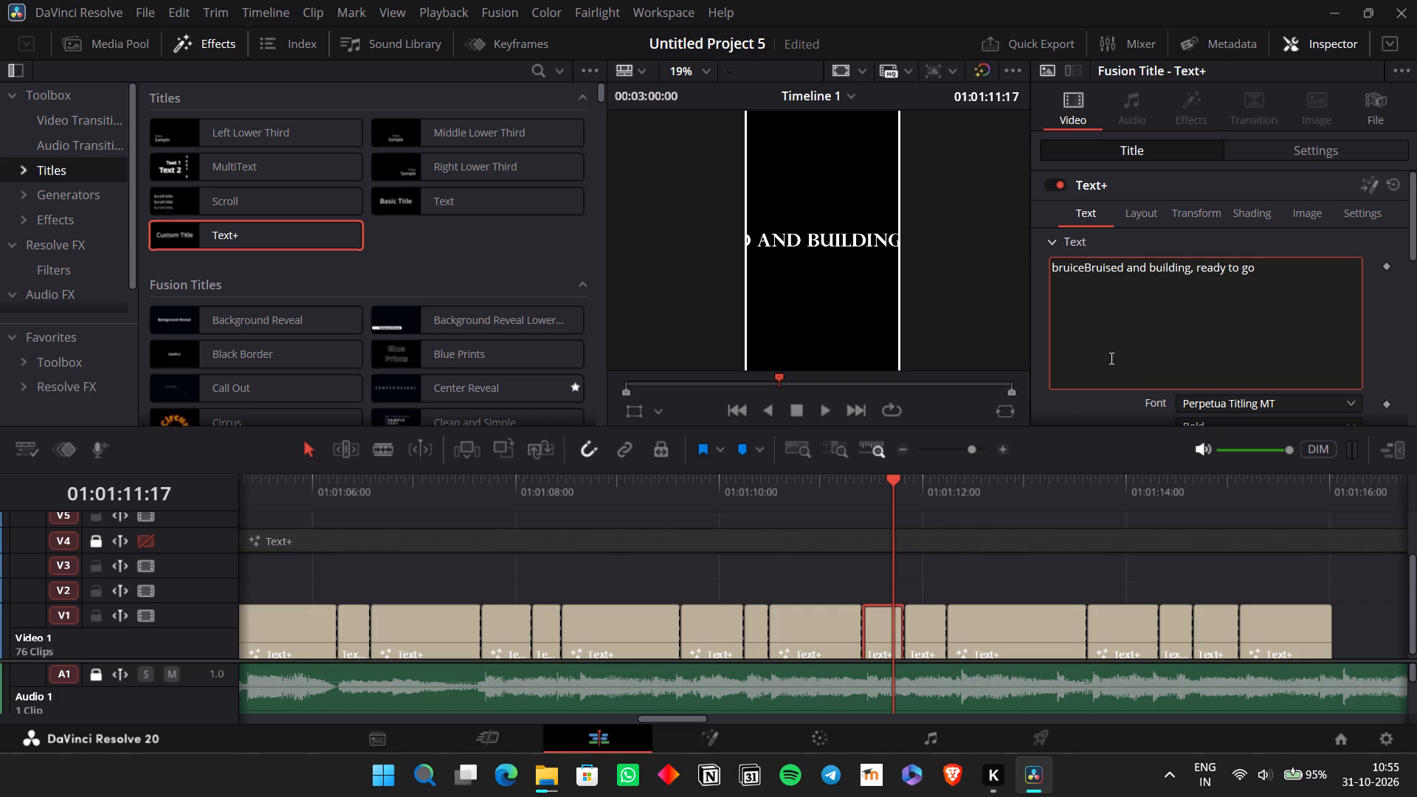
key("ctrl+a")
key("ctrl+s")
key("ctrl+a")
key("ctrl+v")
left_click_drag(1267, 267, 1108, 263)
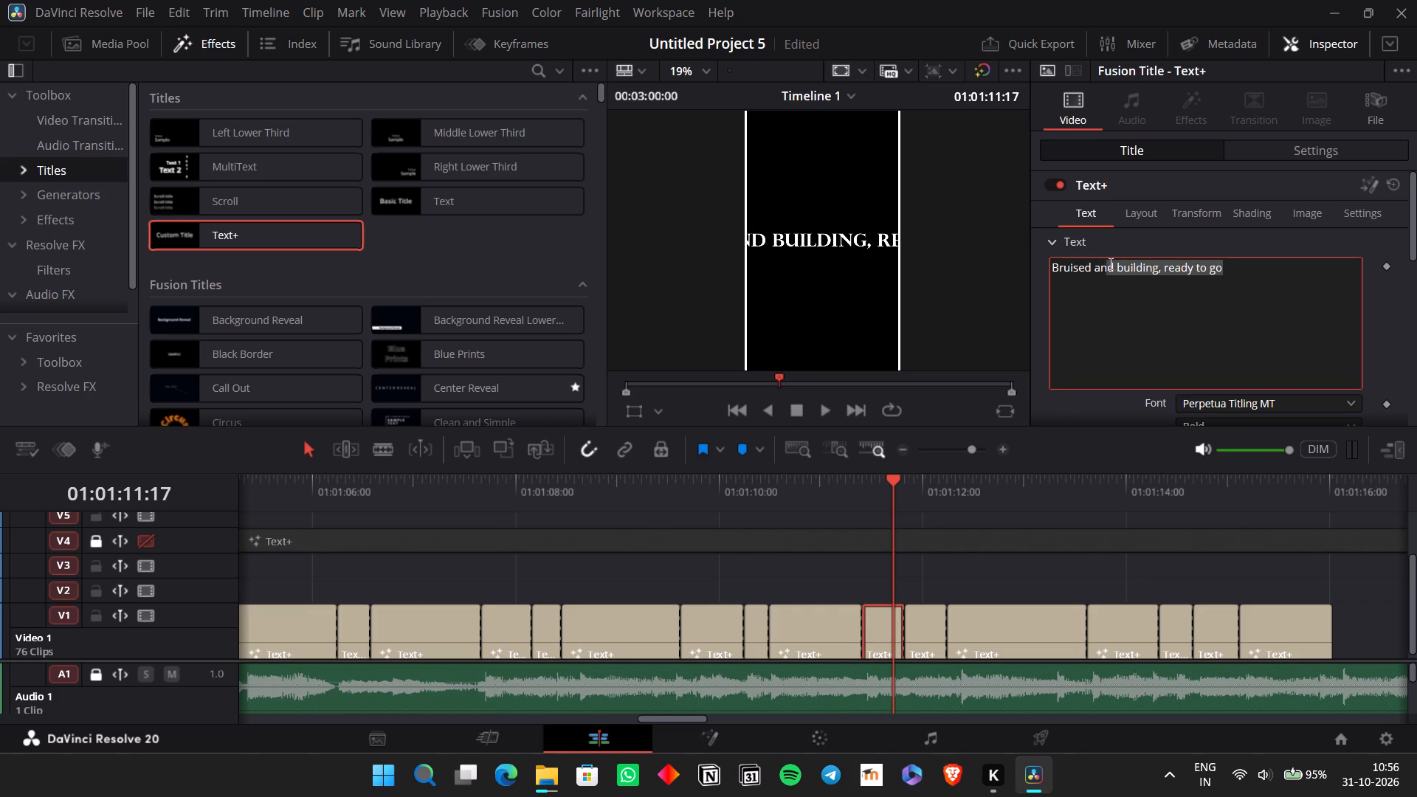
left_click_drag(1108, 263, 1094, 267)
key("ctrl+x")
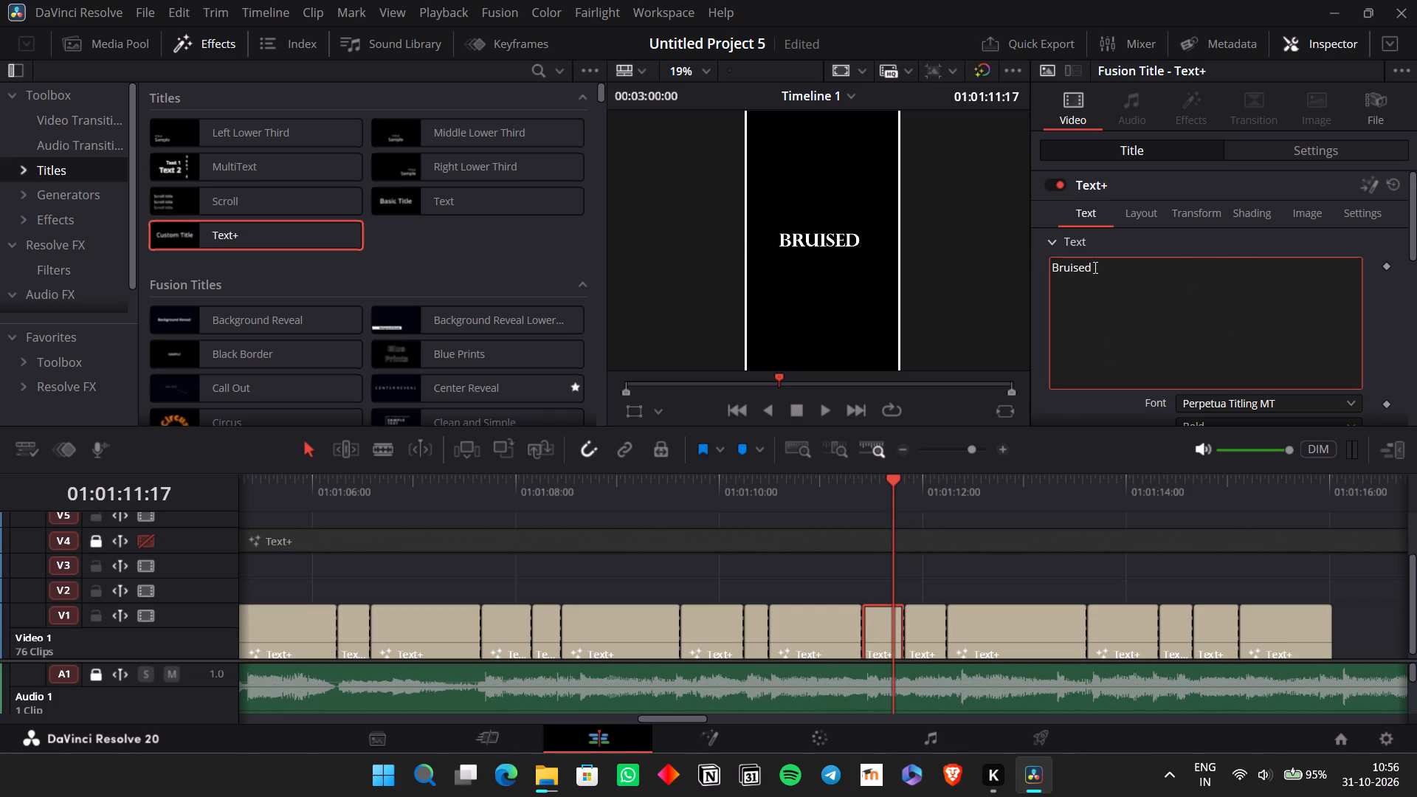
key("BackSpace")
Replace the next V1 clip's text with the cut remainder and keep only "and", cutting "building, ready to go".
left_click(928, 631)
left_click(1132, 308)
key("ctrl+a")
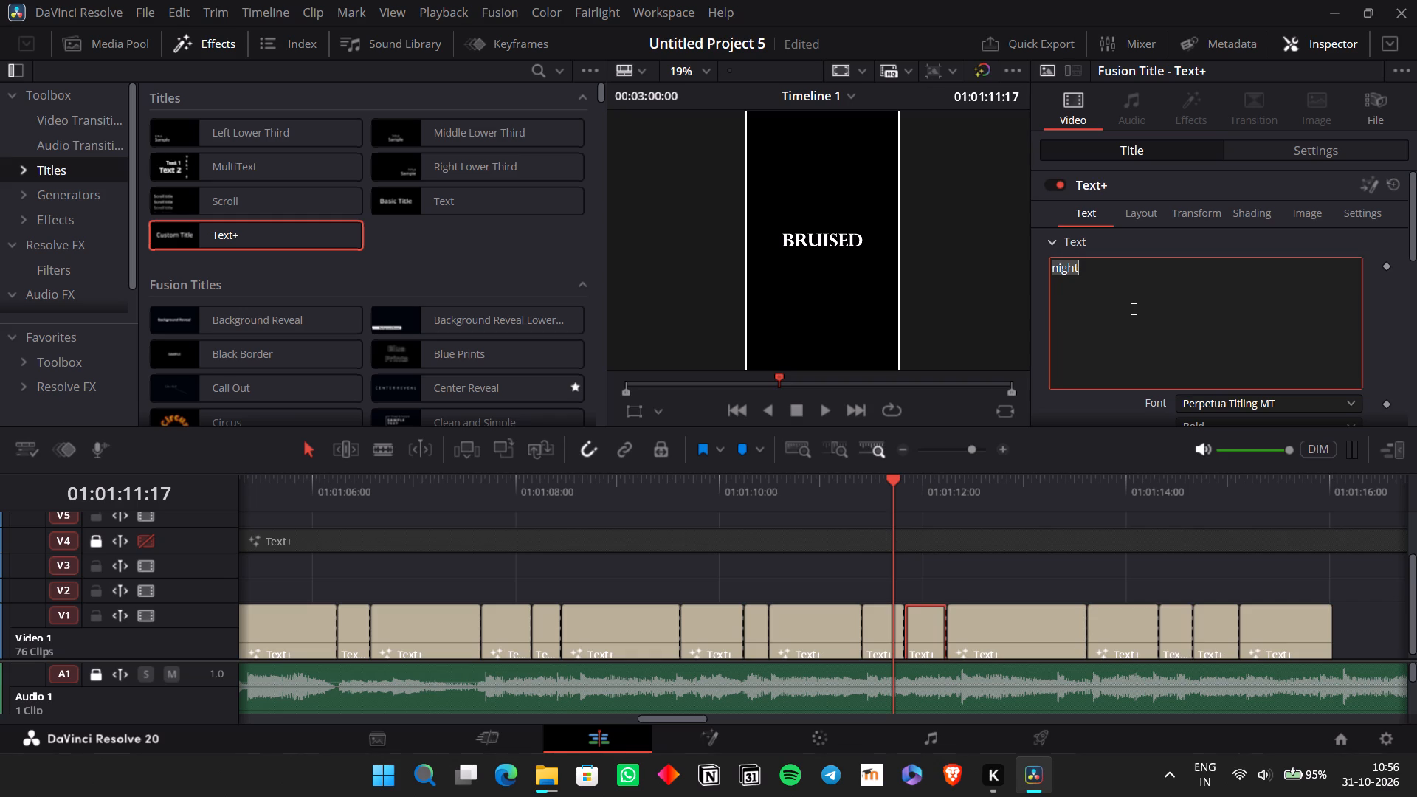
key("ctrl+v")
left_click_drag(1076, 265, 1204, 276)
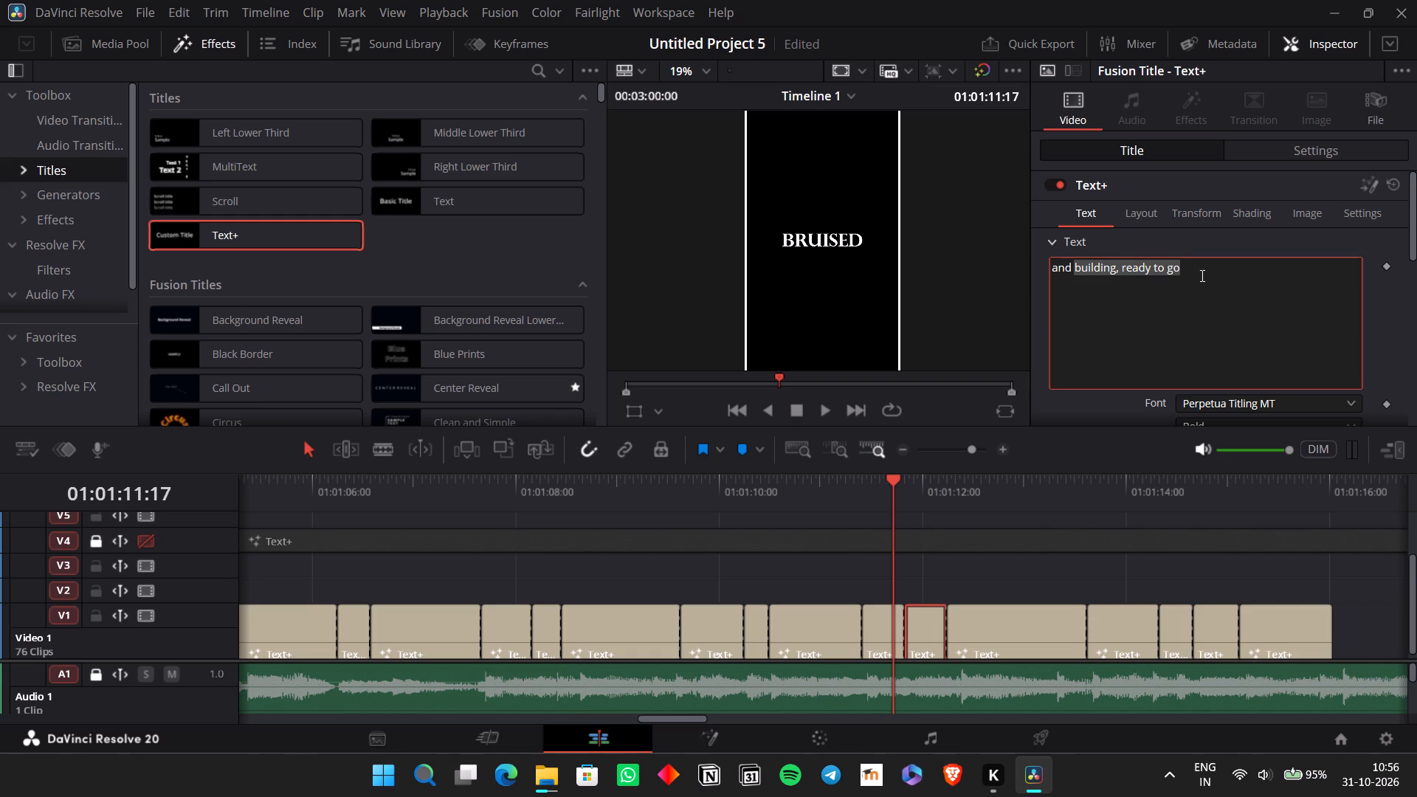
left_click_drag(1204, 276, 1224, 277)
key("ctrl+x")
key("BackSpace")
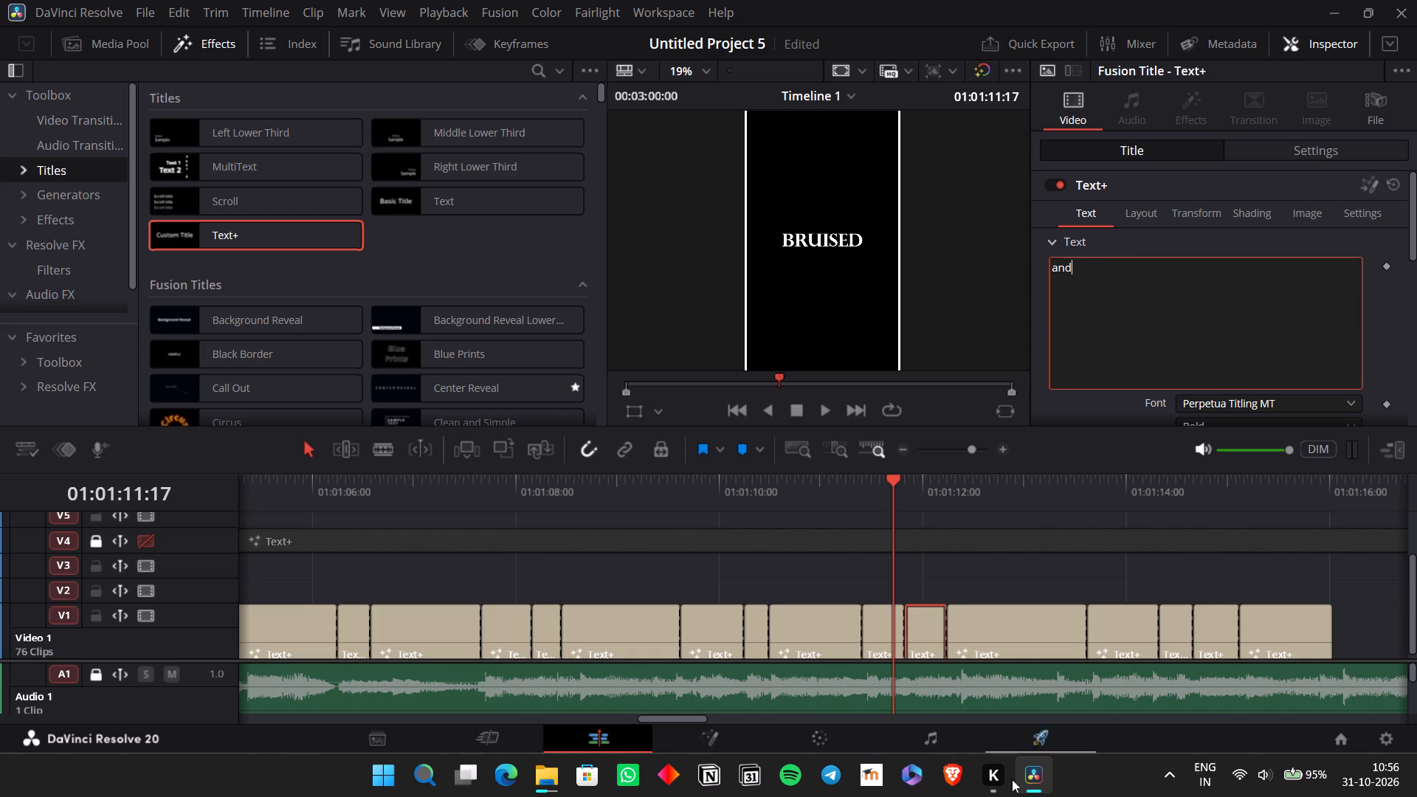
Replace the text of the V1 clip after "and" with the cut words and keep only "building", cutting "ready to go".
left_click(1016, 641)
left_click(1148, 316)
key("ctrl+a")
key("ctrl+v")
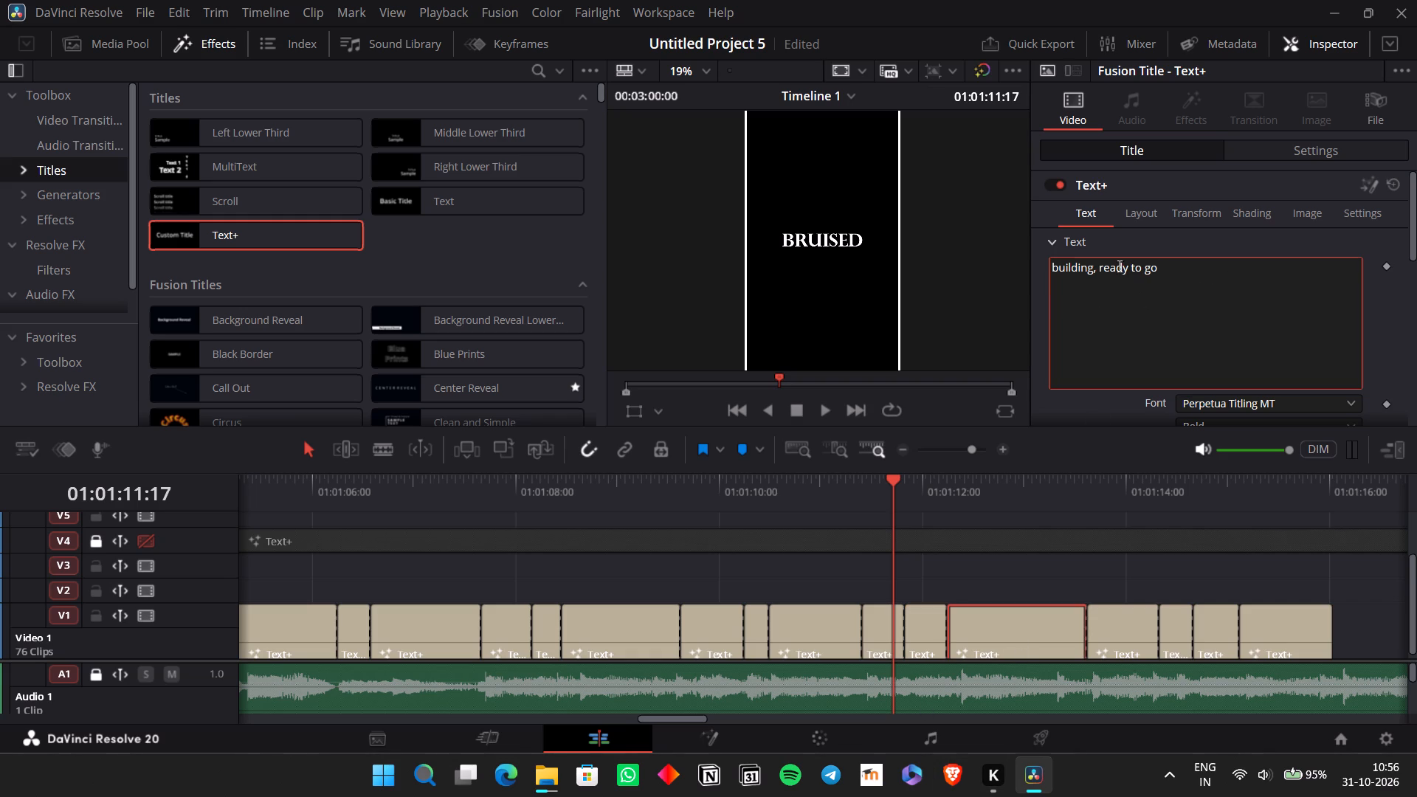
left_click_drag(1100, 266, 1250, 286)
key("ctrl+x")
key("BackSpace")
key("BackSpace")
Replace the text of the V1 clip after "building" with the cut words and keep only "ready", cutting "to go".
left_click(1149, 621)
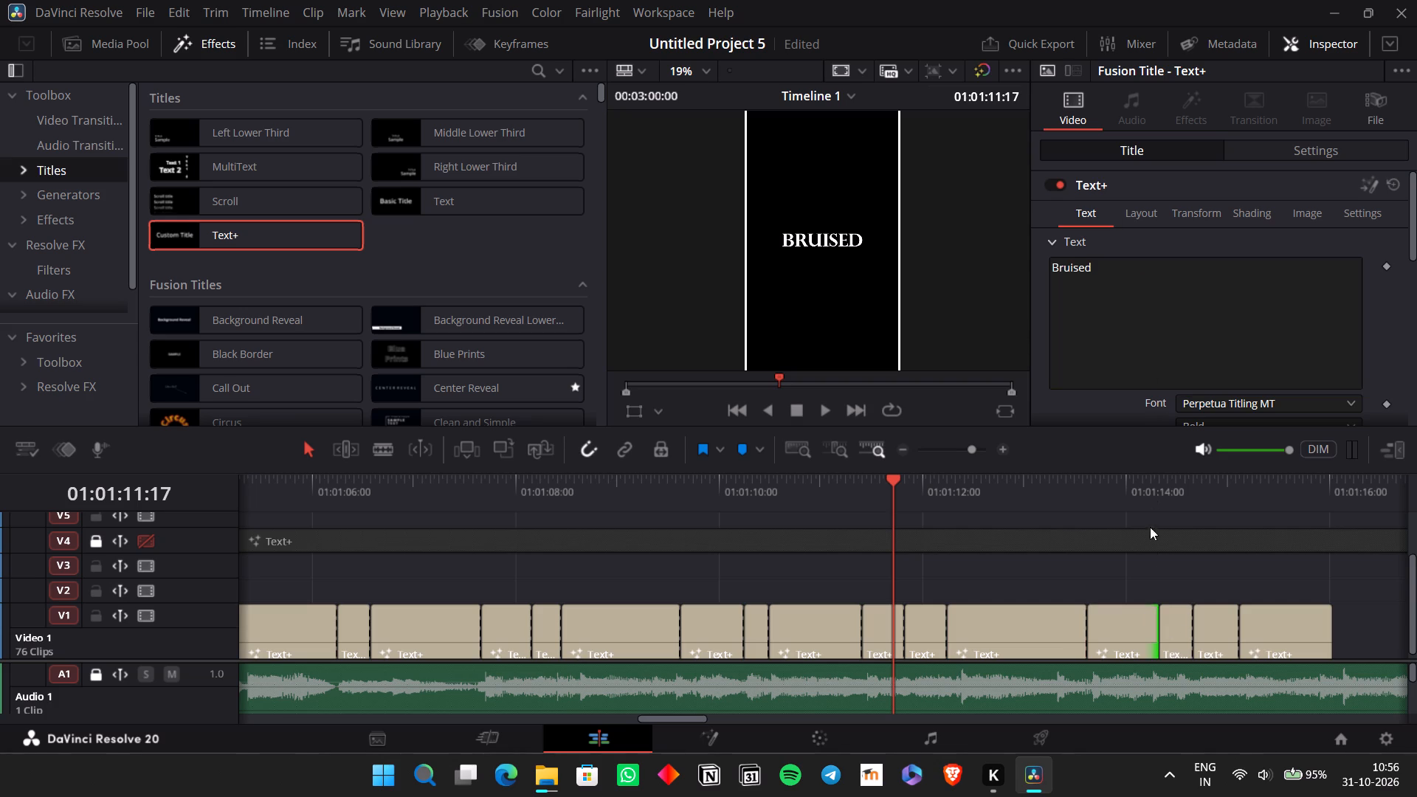
left_click(1143, 619)
left_click(1156, 363)
key("ctrl+a")
key("ctrl+v")
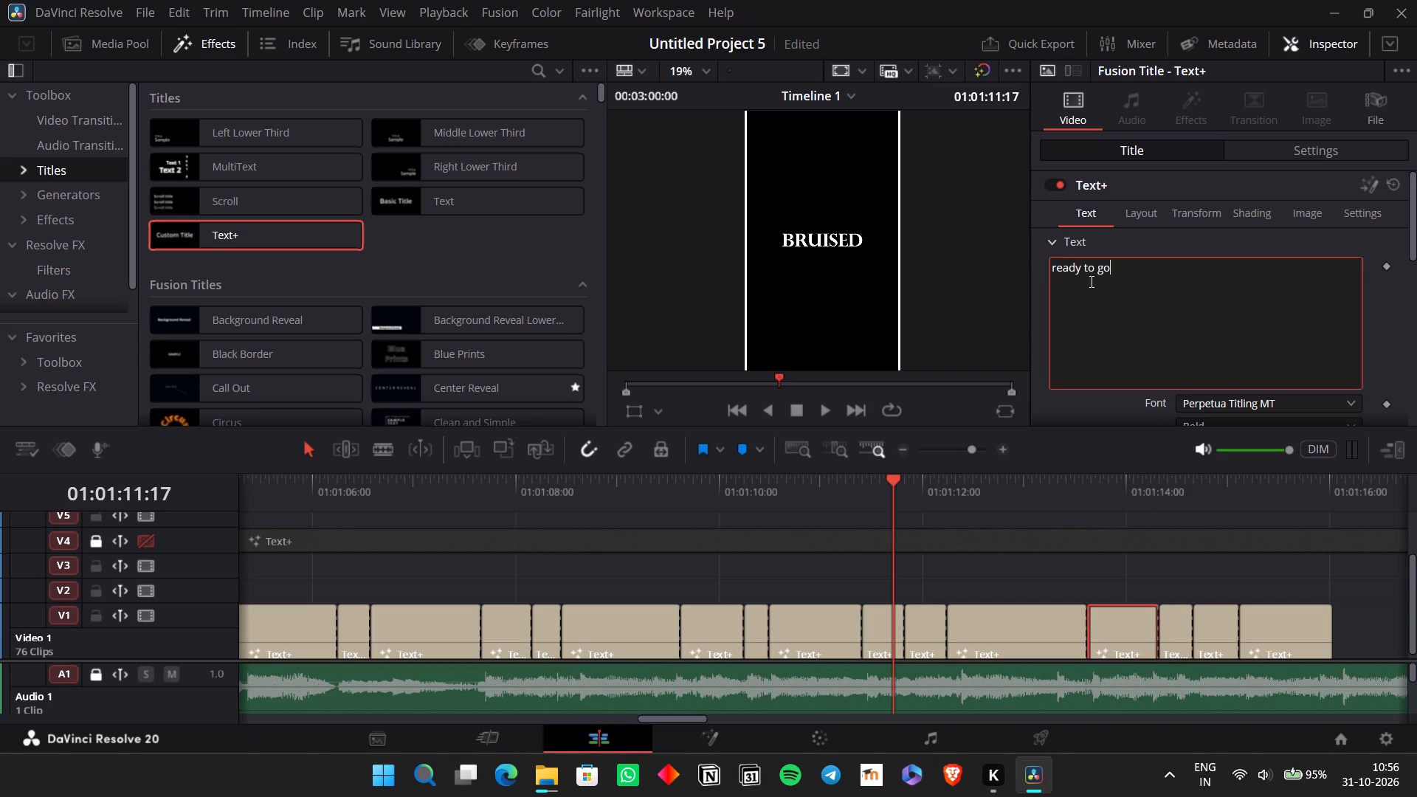
left_click_drag(1080, 273, 1148, 275)
key("ctrl+x")
Replace the text of the V1 clip after "ready" with "to".
left_click(1159, 638)
left_click(1182, 639)
double_click(1143, 313)
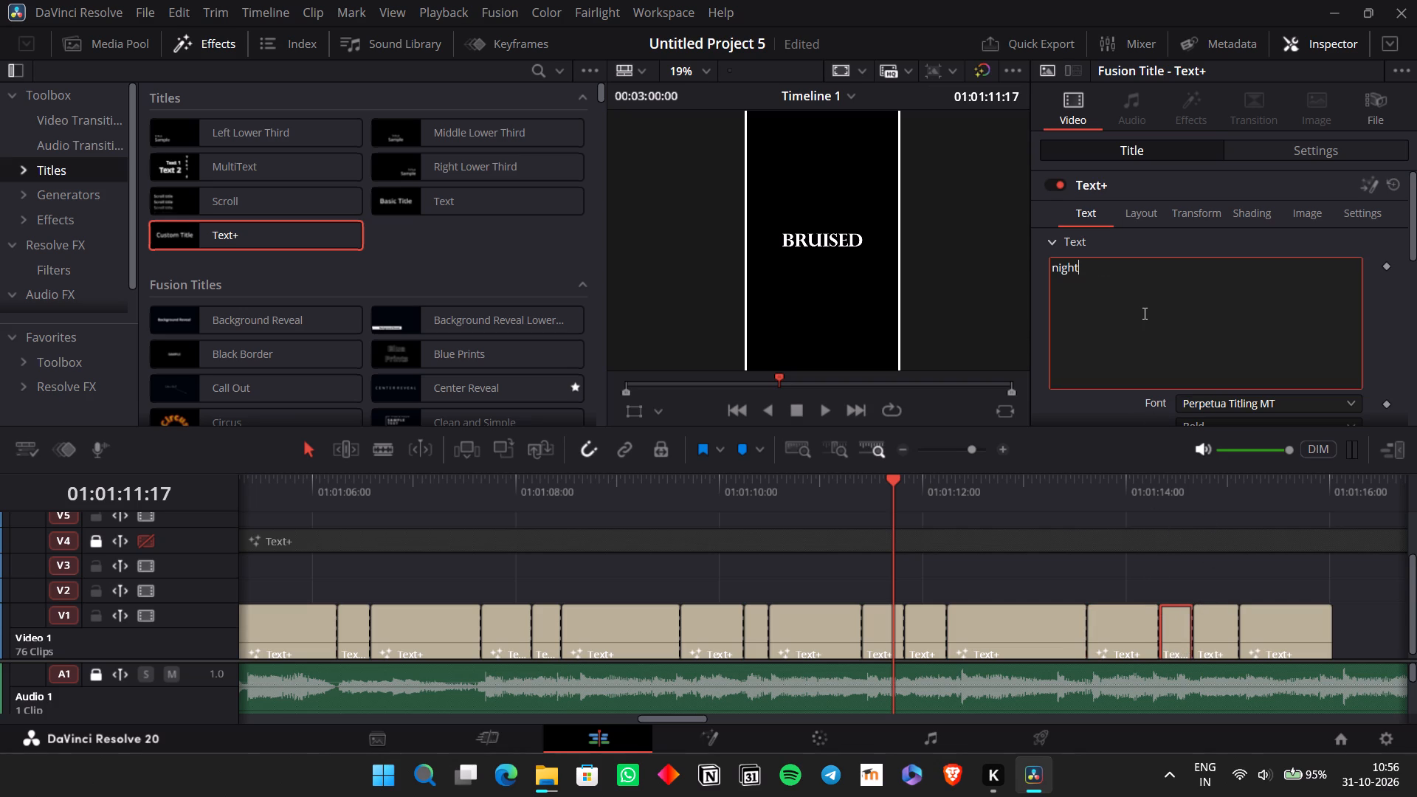
type("tp")
key("BackSpace")
key("o")
Replace the text of the V1 clip after "to" with "go" and play back the retexted line.
left_click(1208, 615)
double_click(1178, 342)
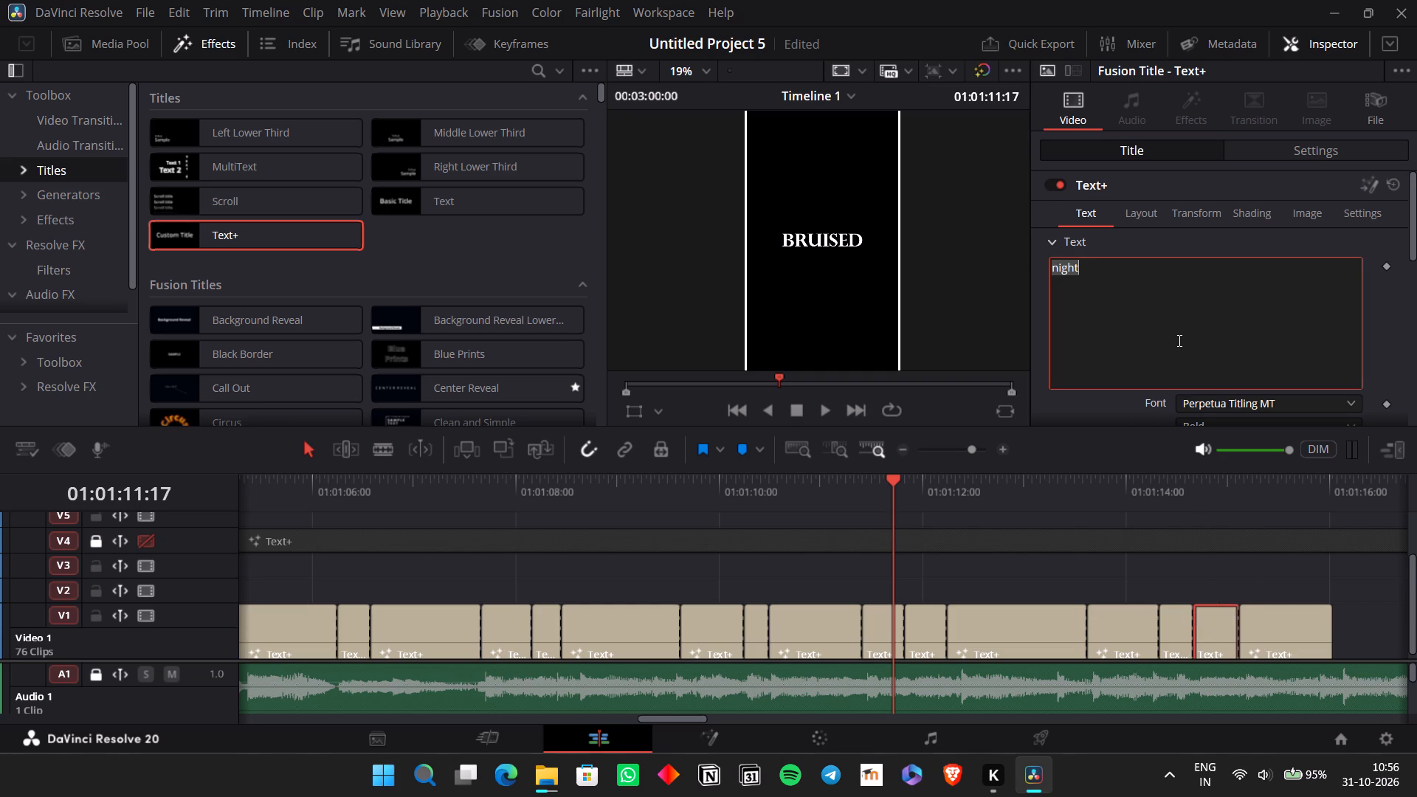
key("g")
key("o")
left_click(835, 488)
key("space")
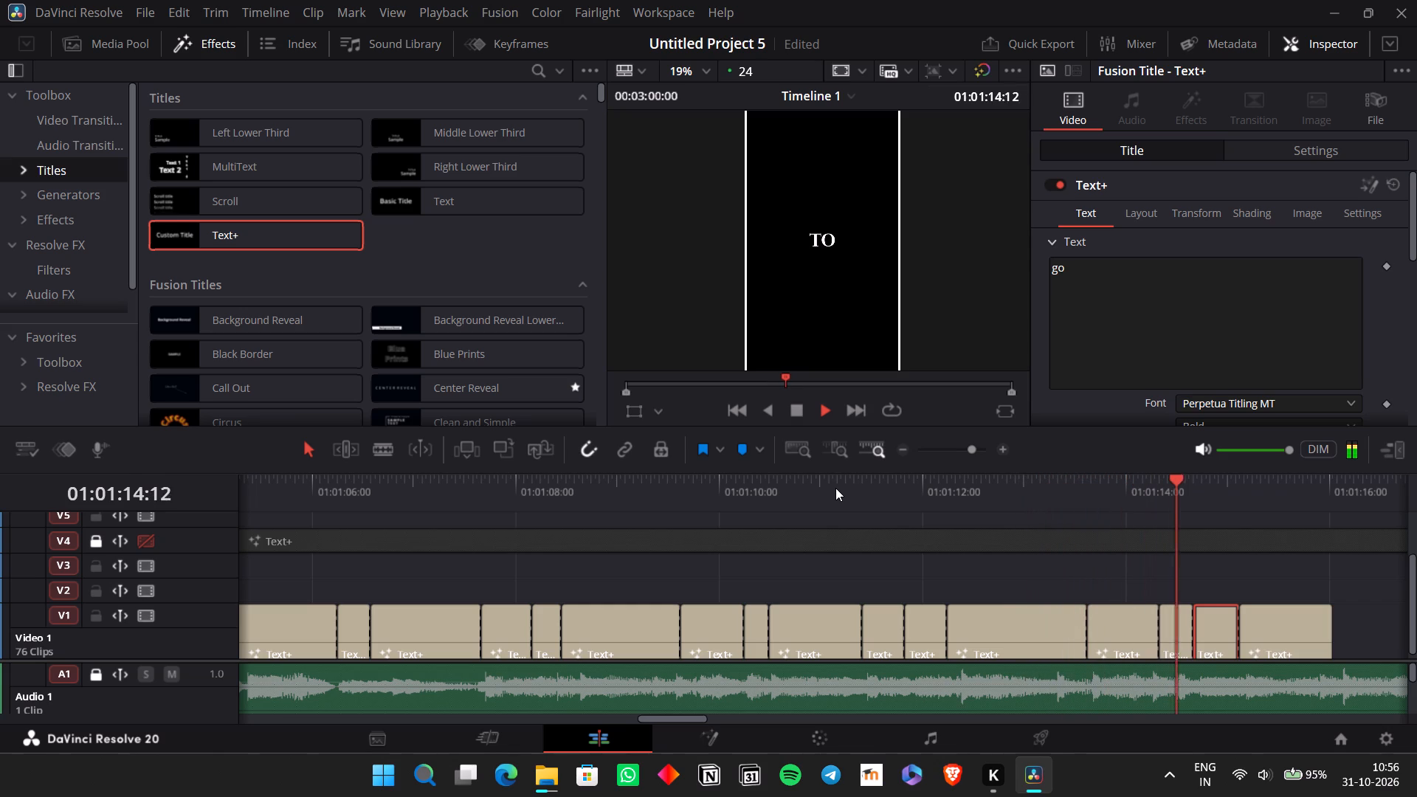
key("space")
Copy the lines "Every round was a lesson learned" and "Now it's my time, now it's my turn" from the V4 lyrics clip.
left_click(1009, 538)
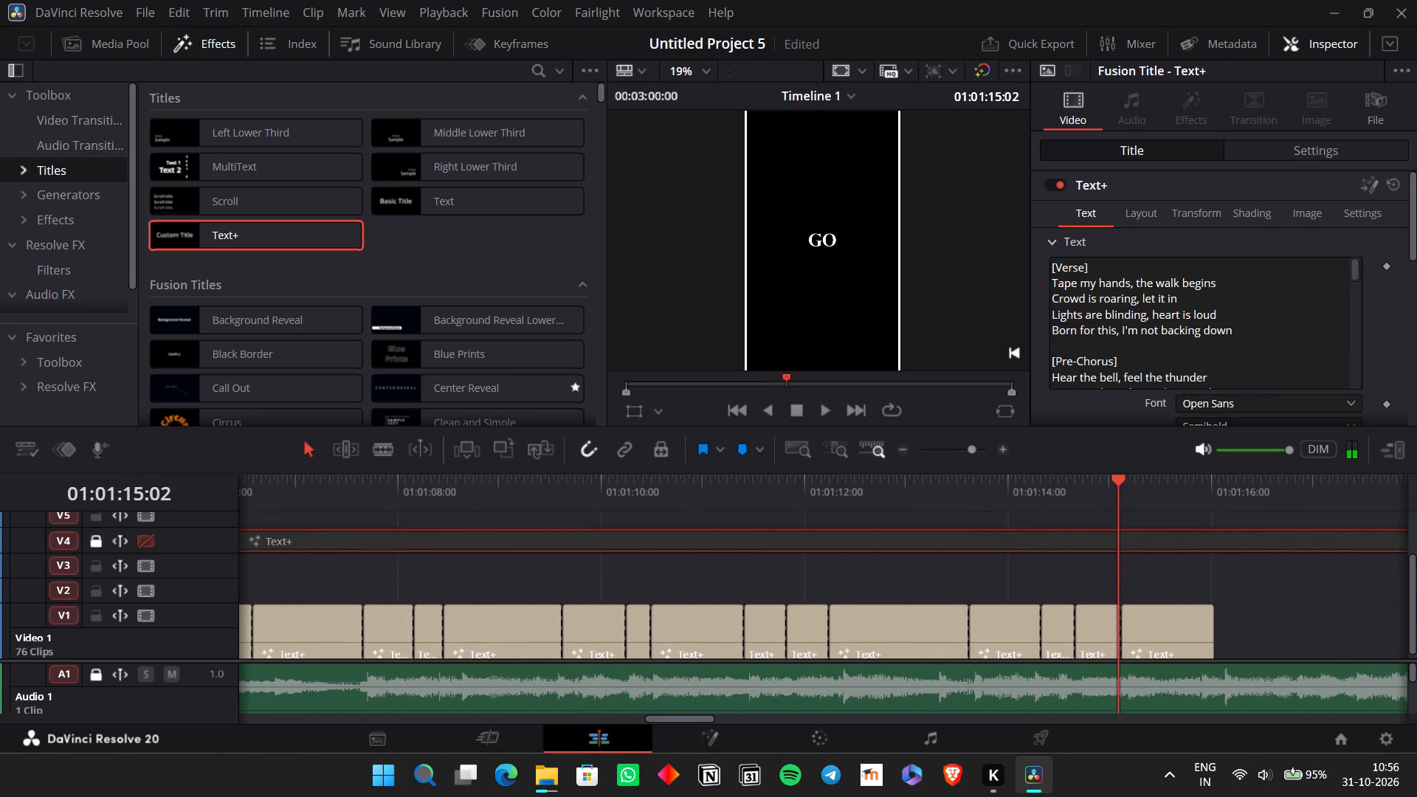
scroll(1087, 348, "down", 9)
scroll(1087, 348, "up", 3)
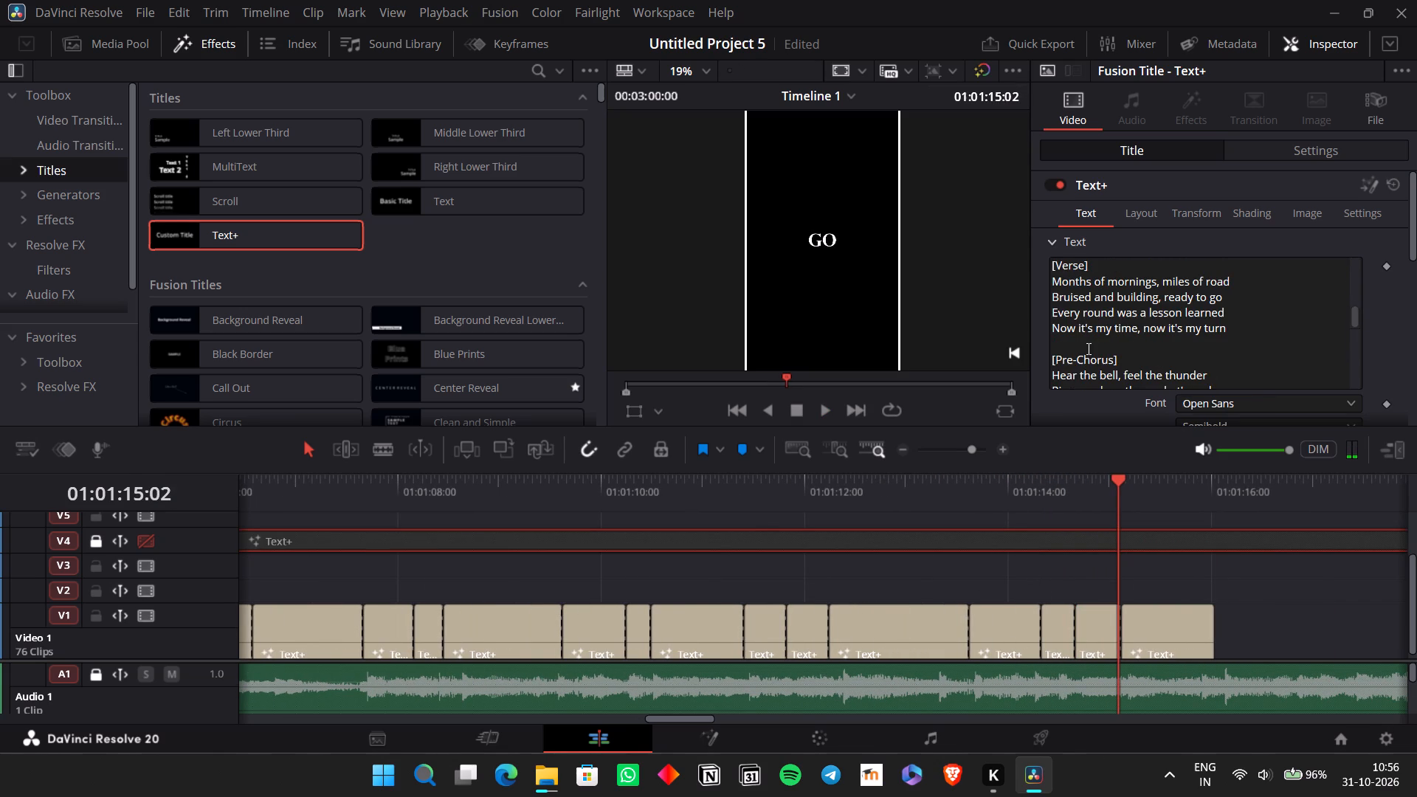
left_click(1124, 322)
left_click_drag(1244, 329, 1070, 291)
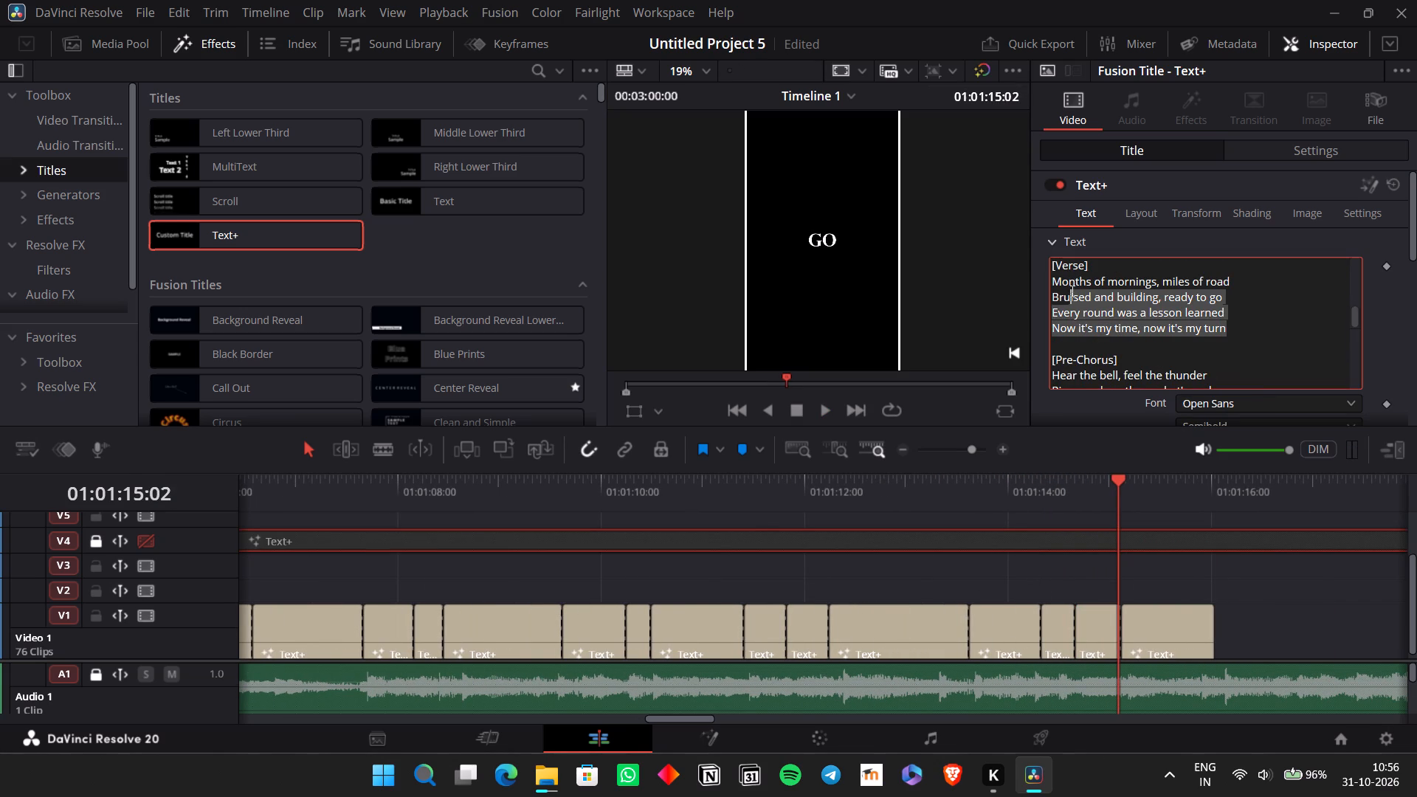
left_click_drag(1070, 291, 1041, 308)
key("ctrl+c")
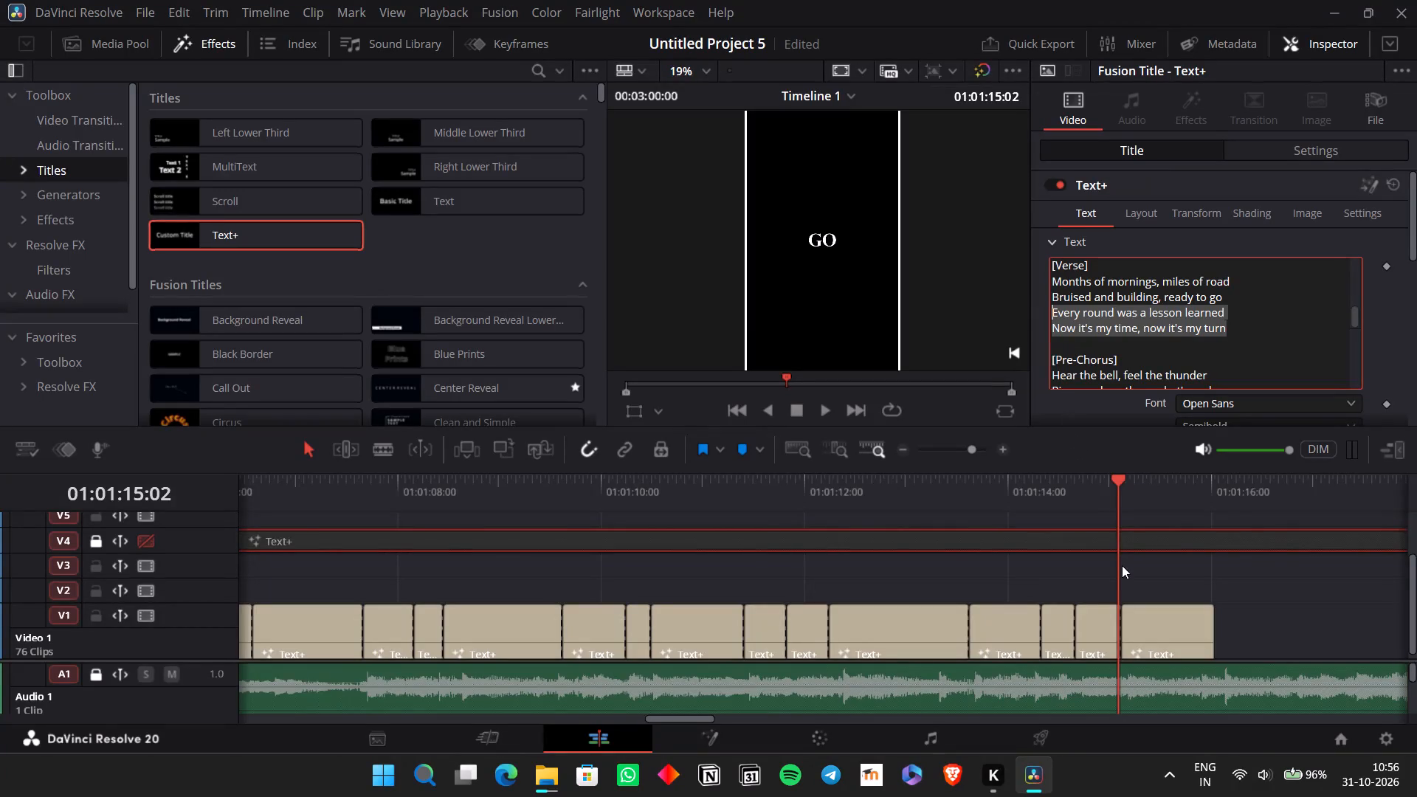
Play the song past 01:01:15:02 to find where the lines end, and extend the last V1 "night" clip to 01:01:23:15.
scroll(1123, 573, "left", 1)
left_click(1131, 610)
key("space")
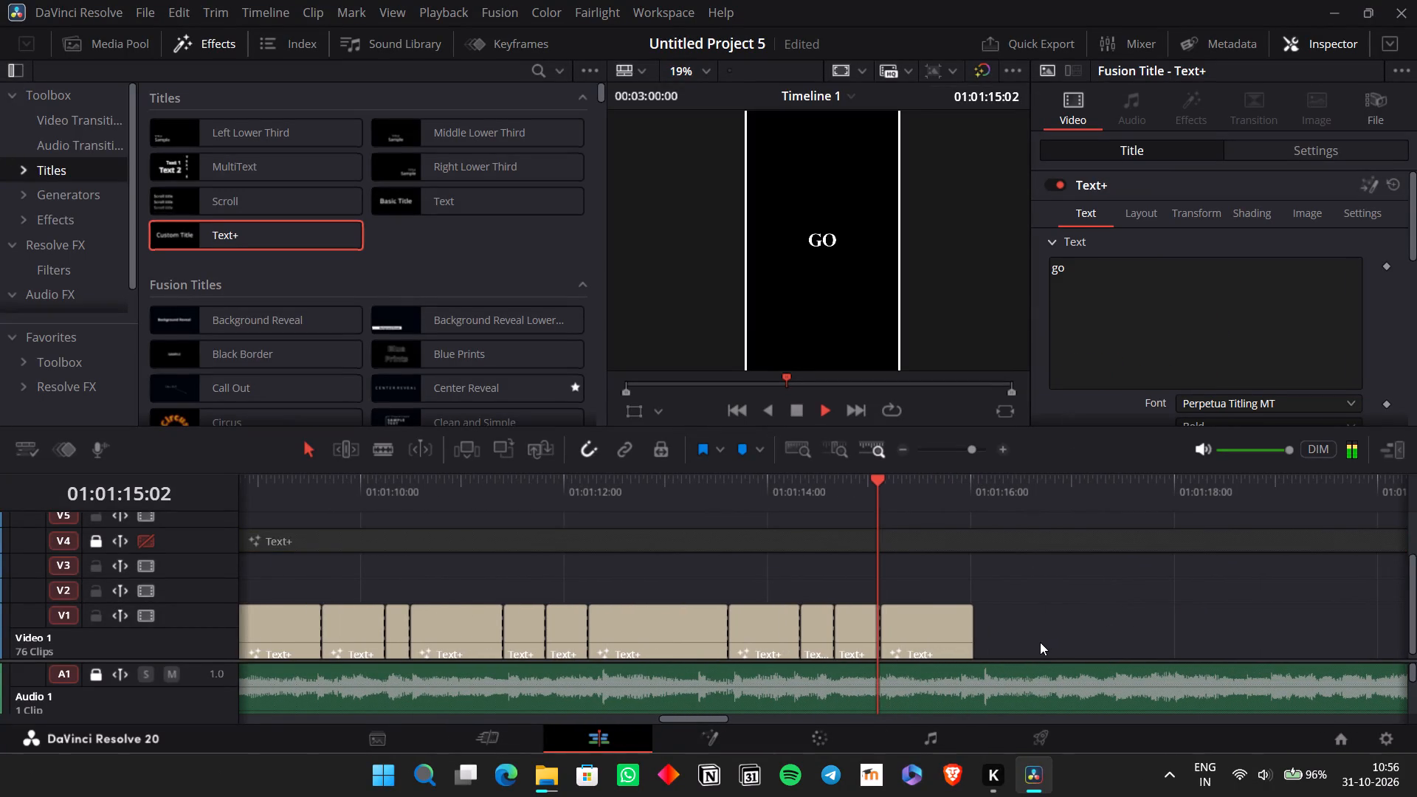
key("space")
scroll(972, 629, "left", 1)
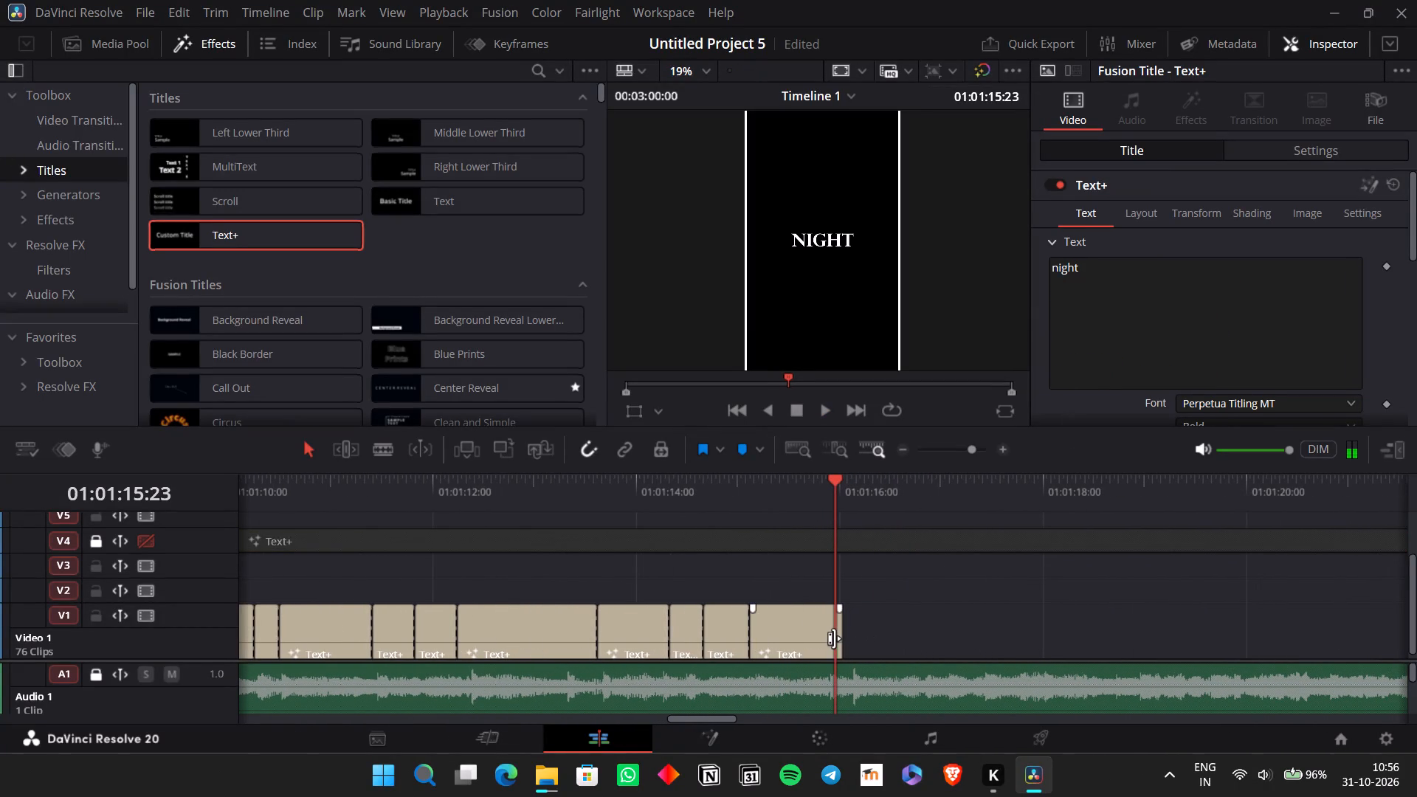
left_click(834, 638)
left_click(684, 490)
key("space")
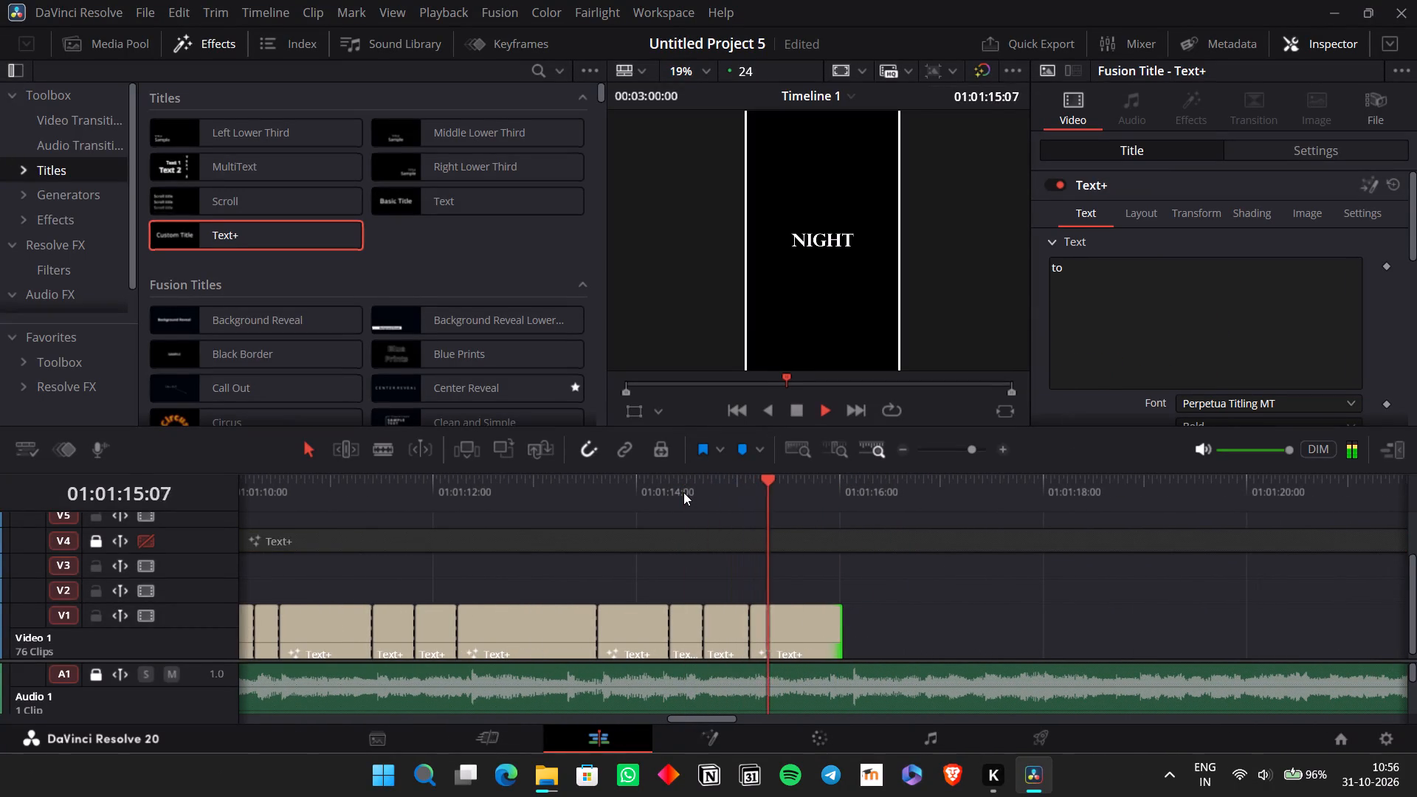
key("space")
left_click(745, 483)
key("space")
key("space")
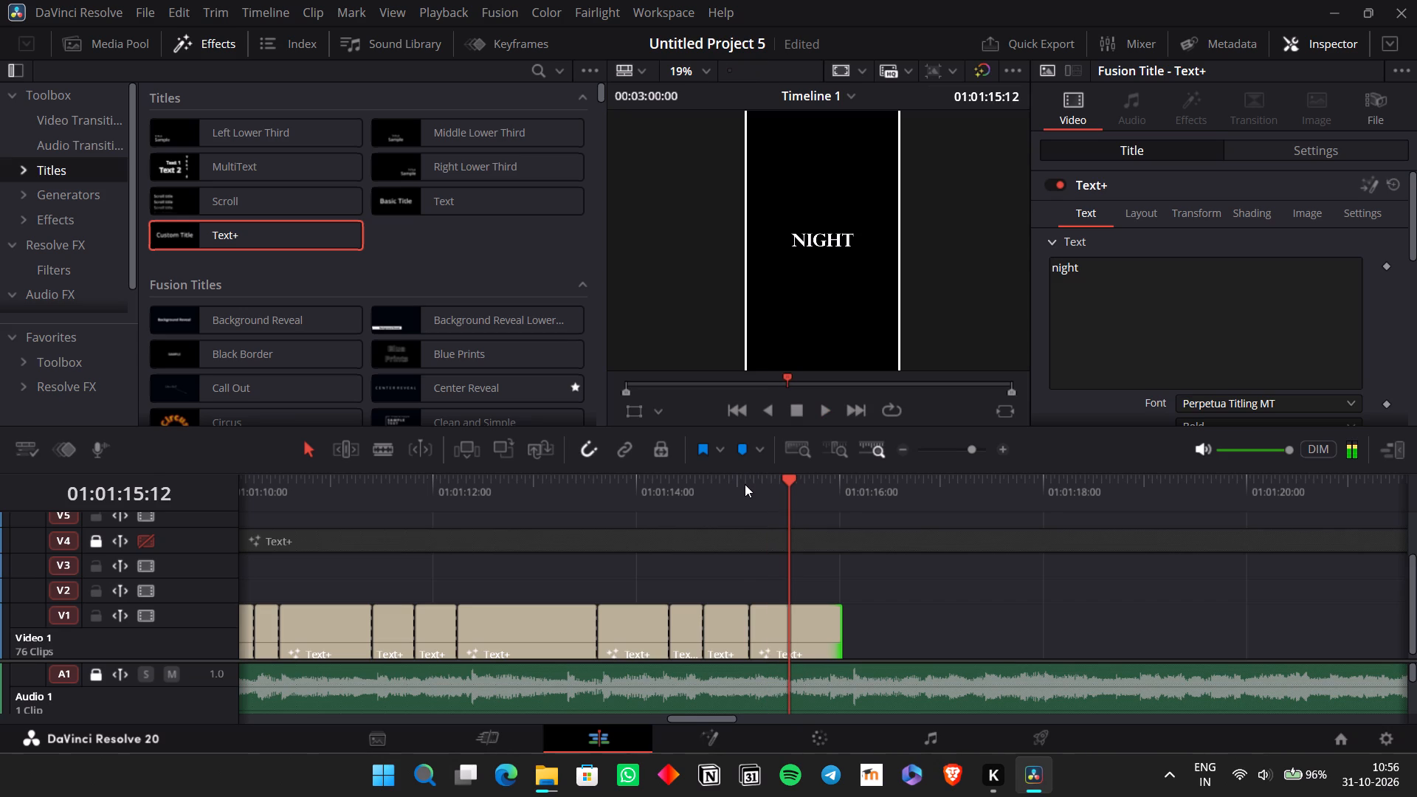
key("space")
scroll(888, 593, "left", 1)
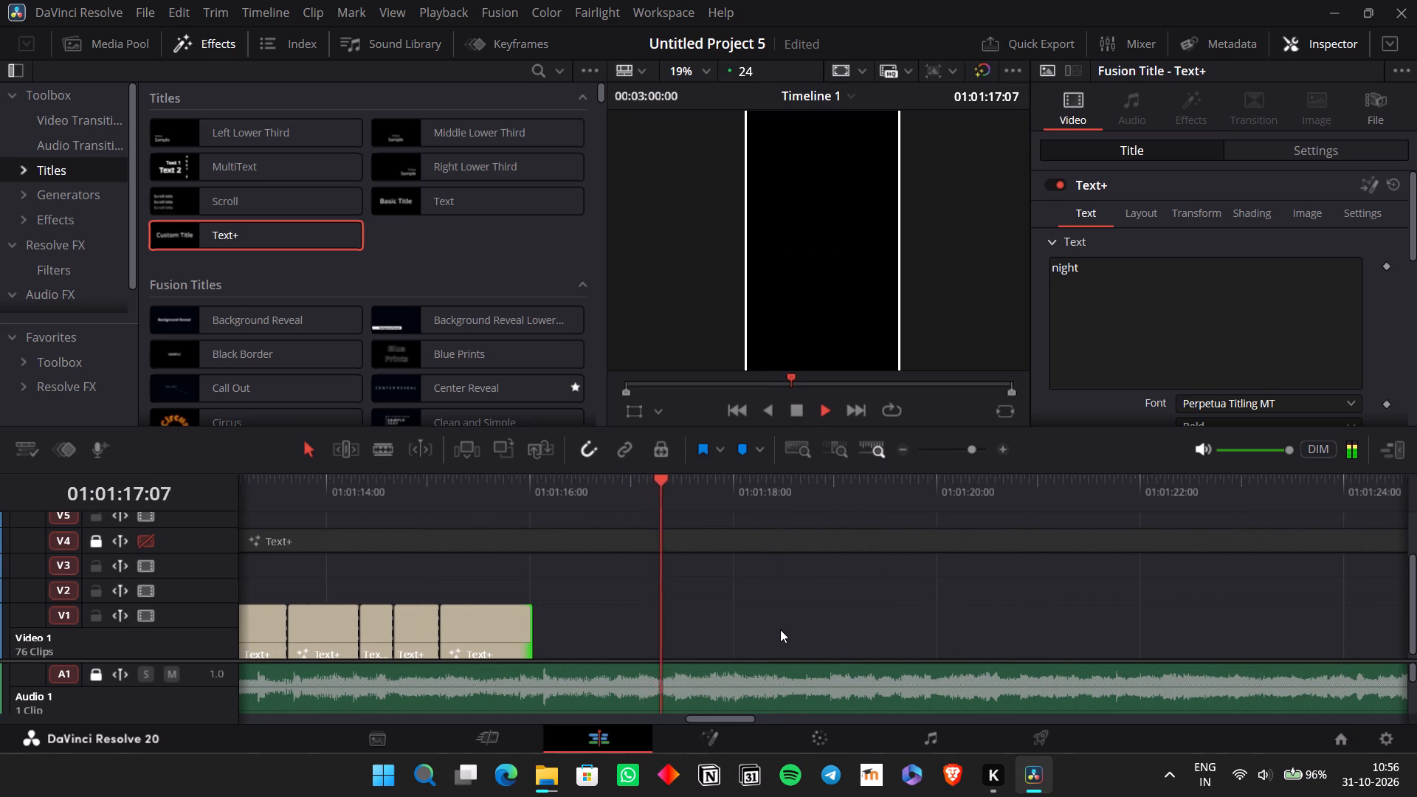
scroll(779, 629, "left", 1)
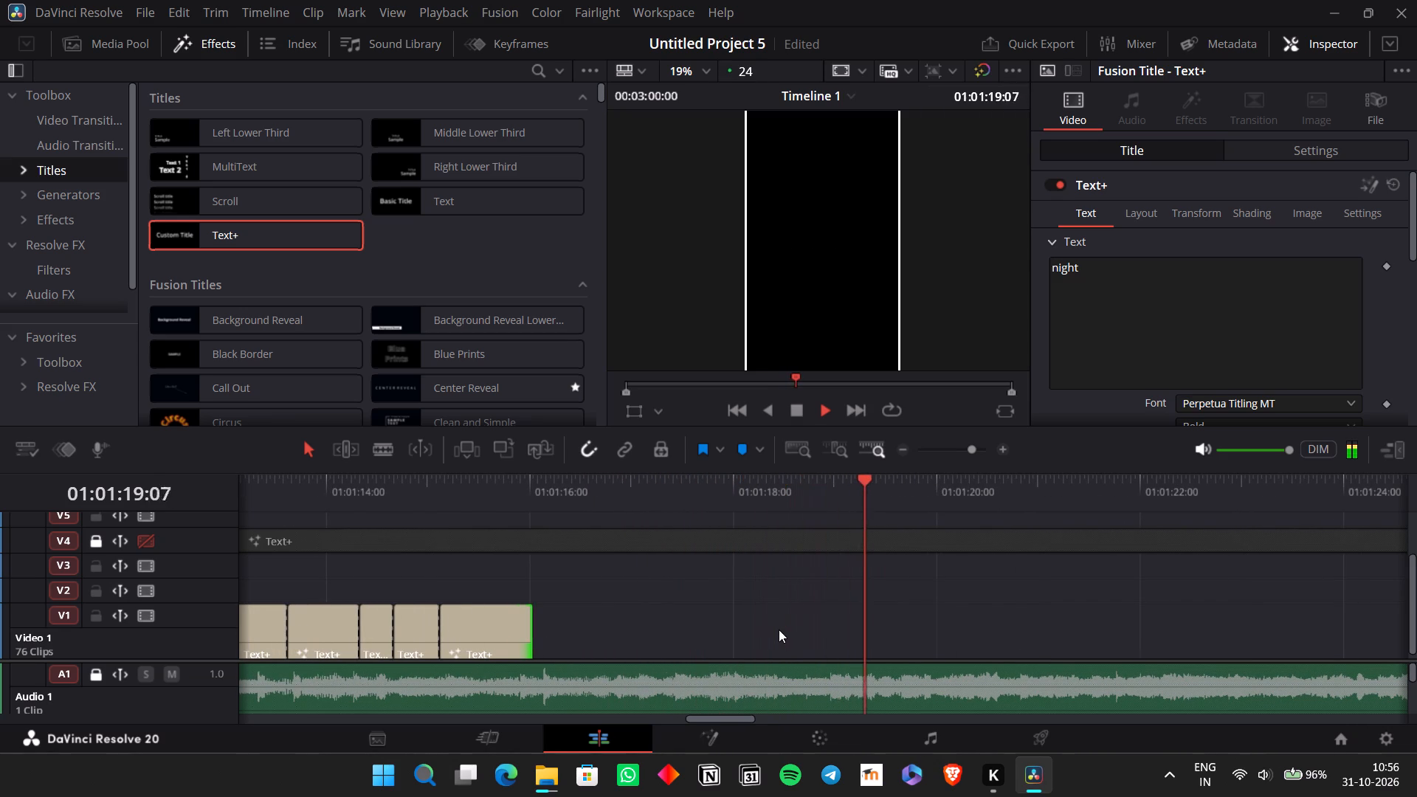
scroll(779, 629, "left", 1)
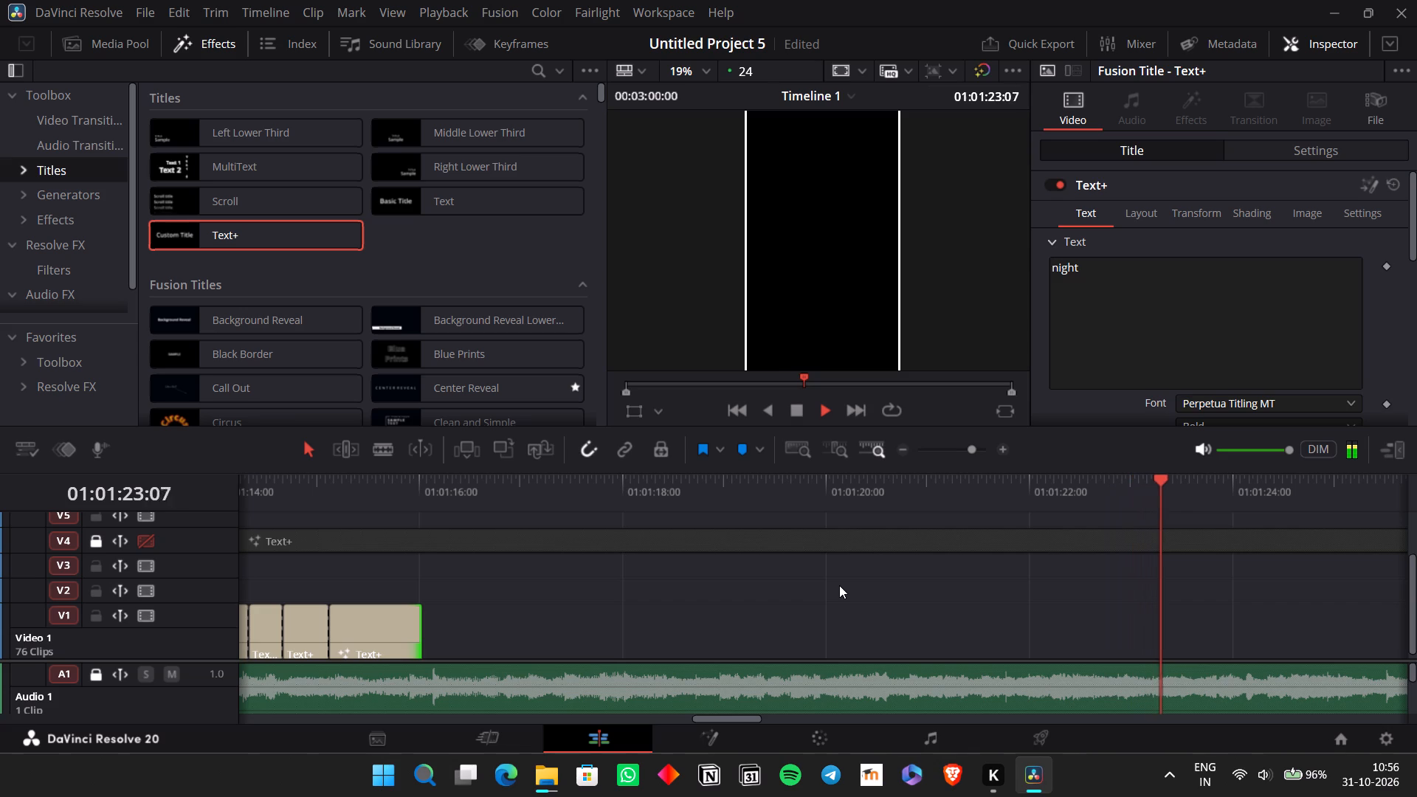
key("space")
left_click(1196, 488)
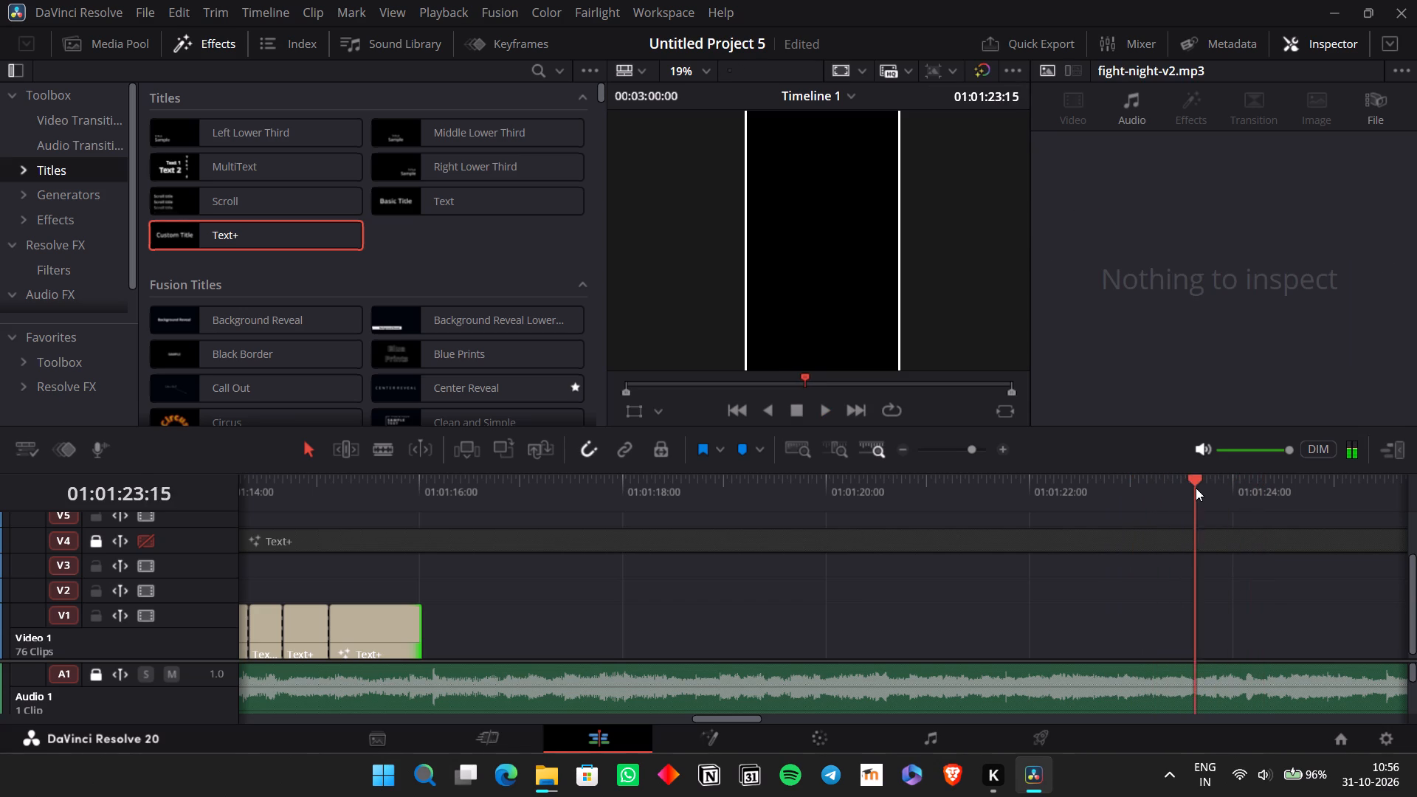
key("space")
key("space")
left_click(1196, 488)
left_click_drag(422, 632, 1204, 620)
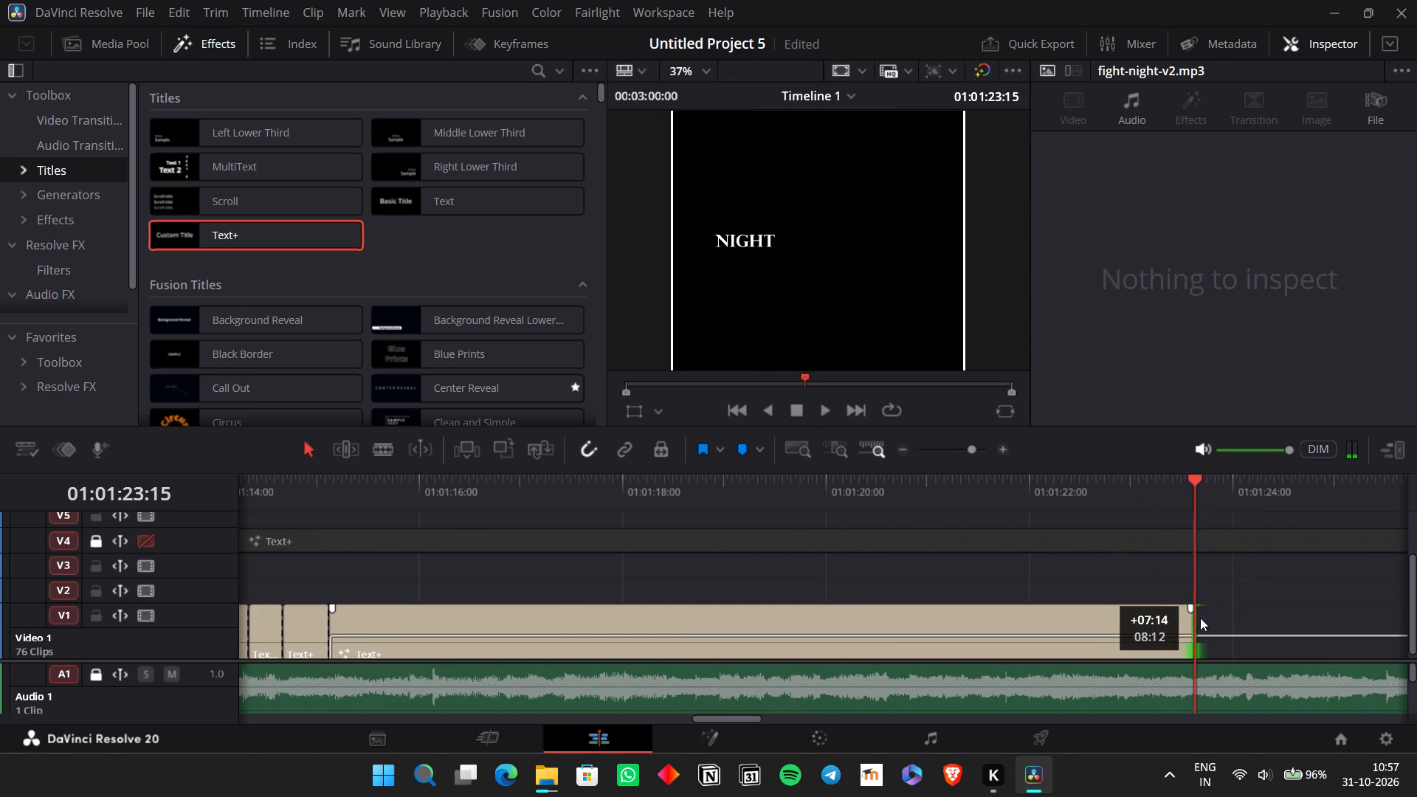
Listen for the first word change in the extended V1 clip and split it at 01:01:16:03.
left_click(330, 497)
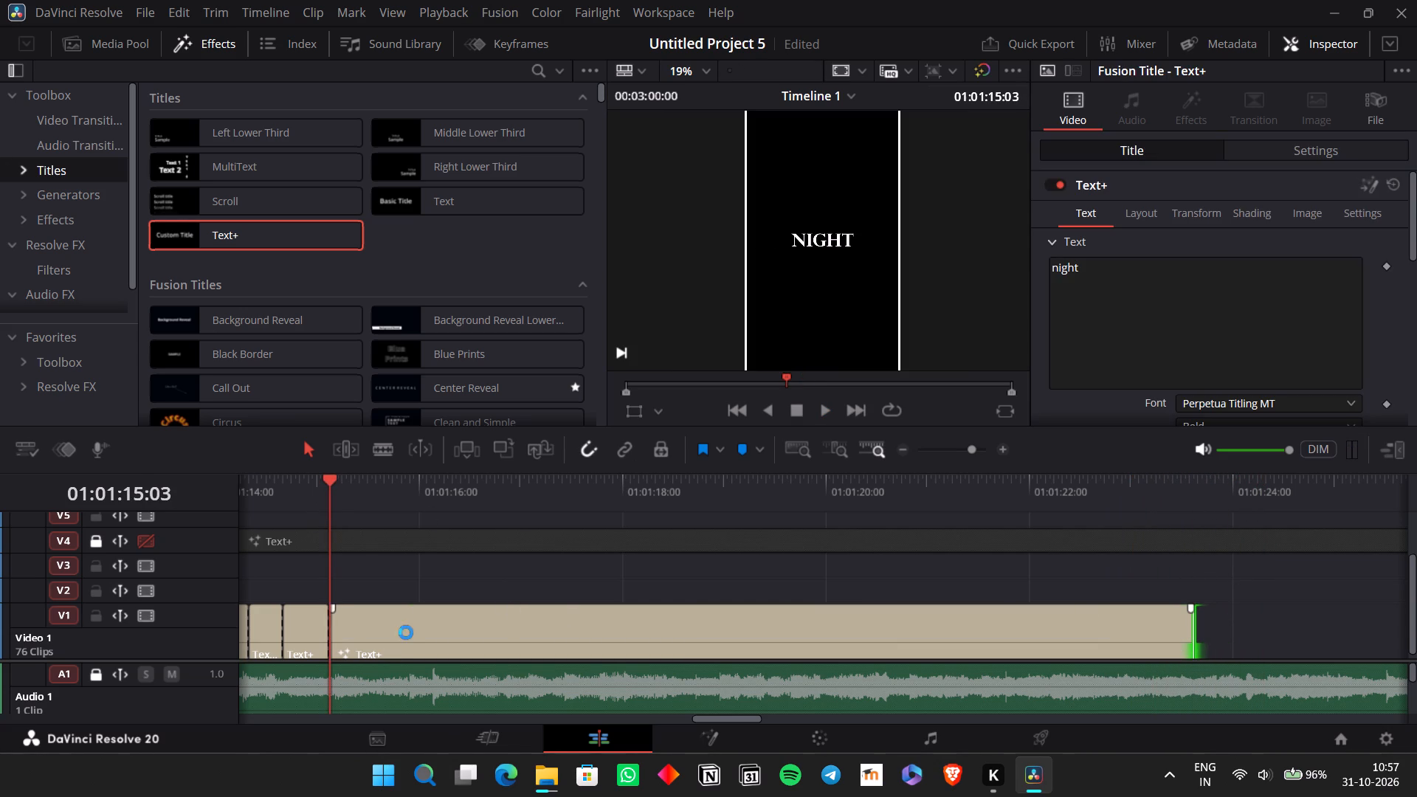
left_click(406, 632)
key("space")
key("space")
key("space")
key("space")
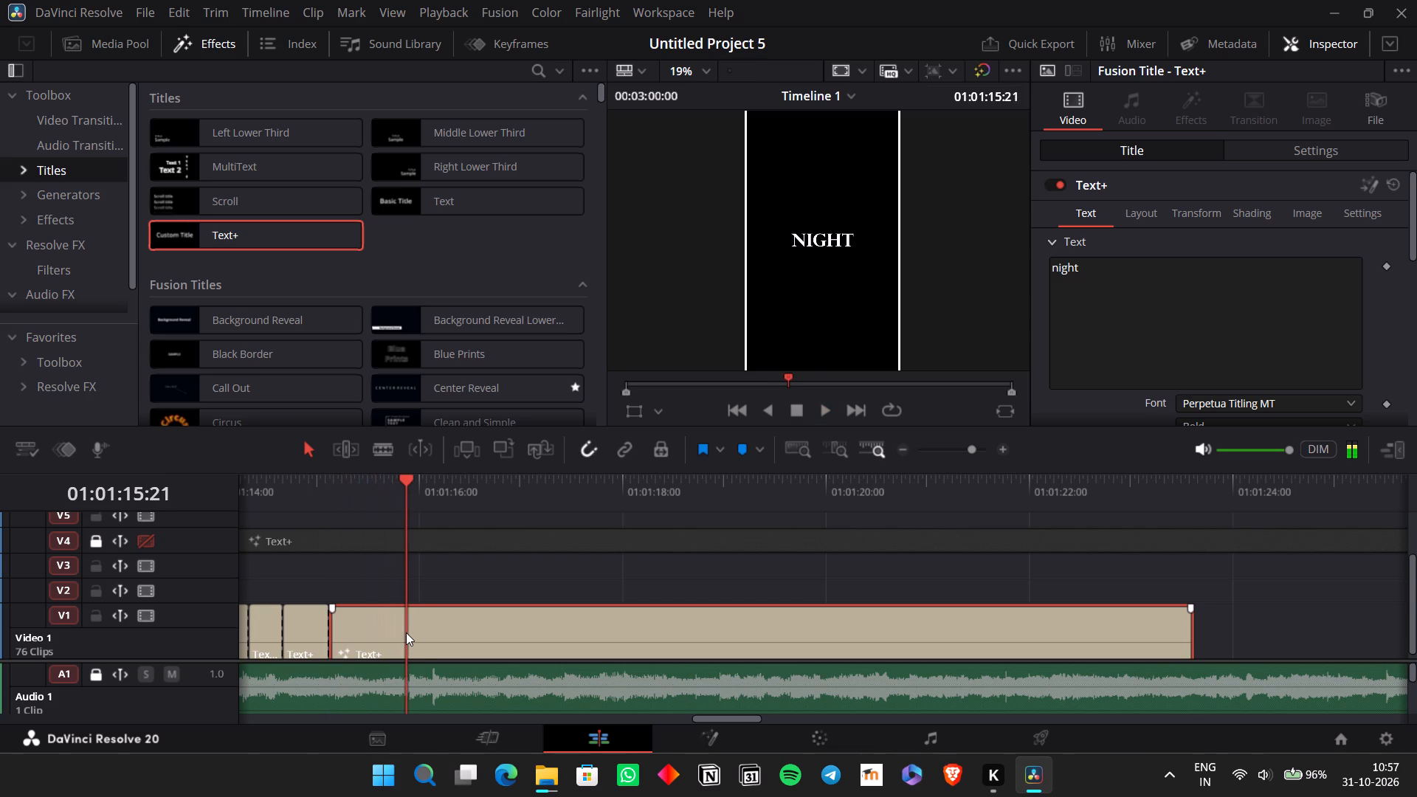
key("space")
key("space")
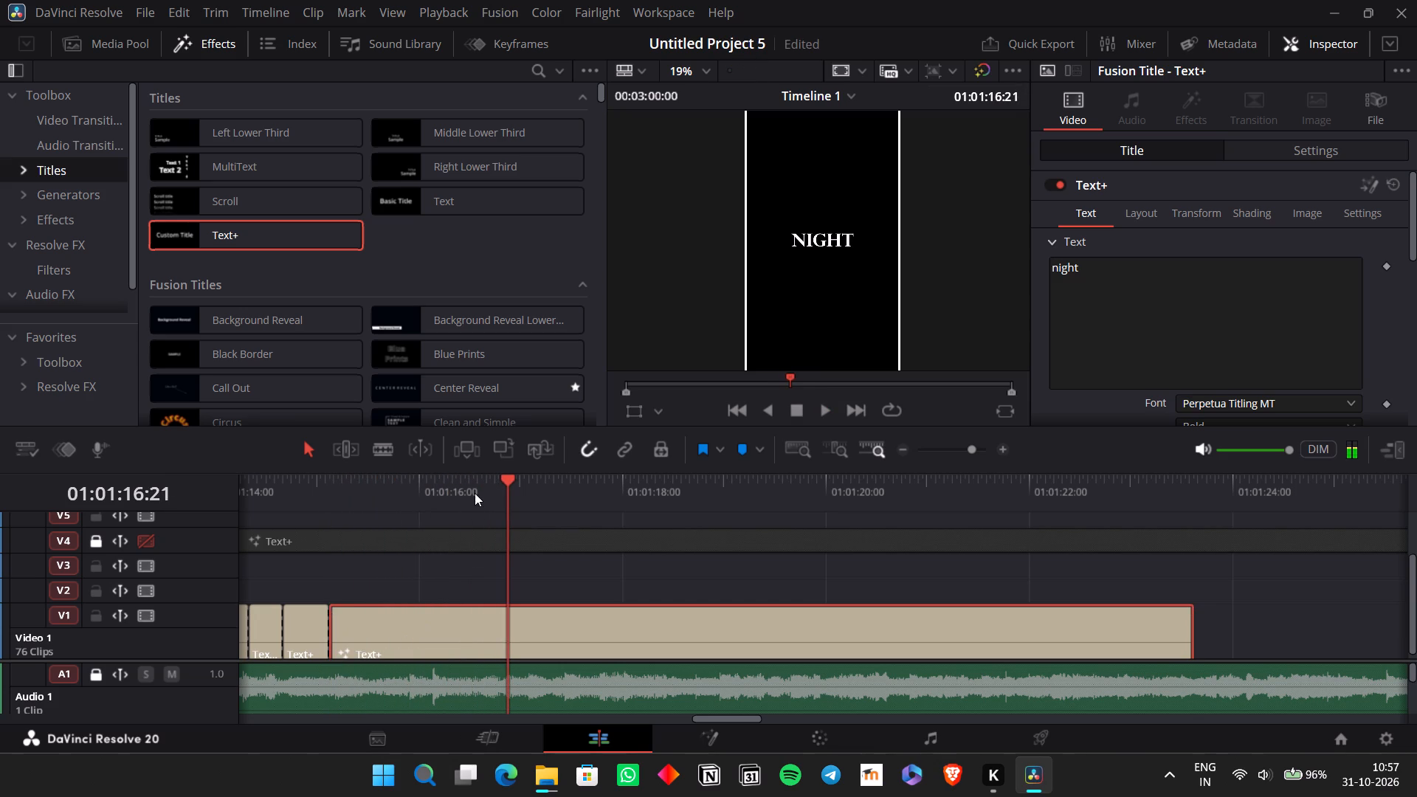
left_click(459, 497)
key("space")
key("space")
left_click(457, 497)
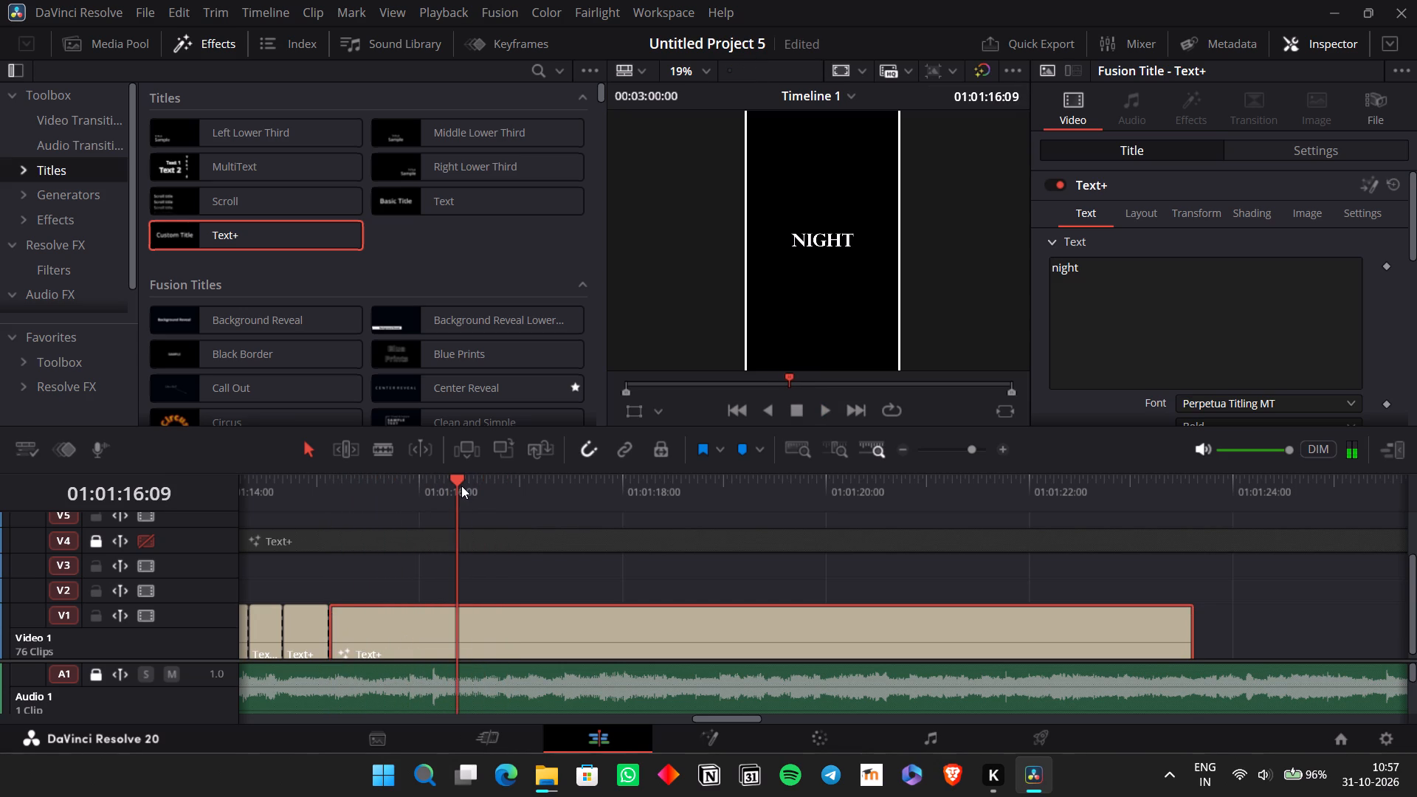
key("space")
key("space")
left_click(437, 490)
key("space")
key("space")
left_click(435, 491)
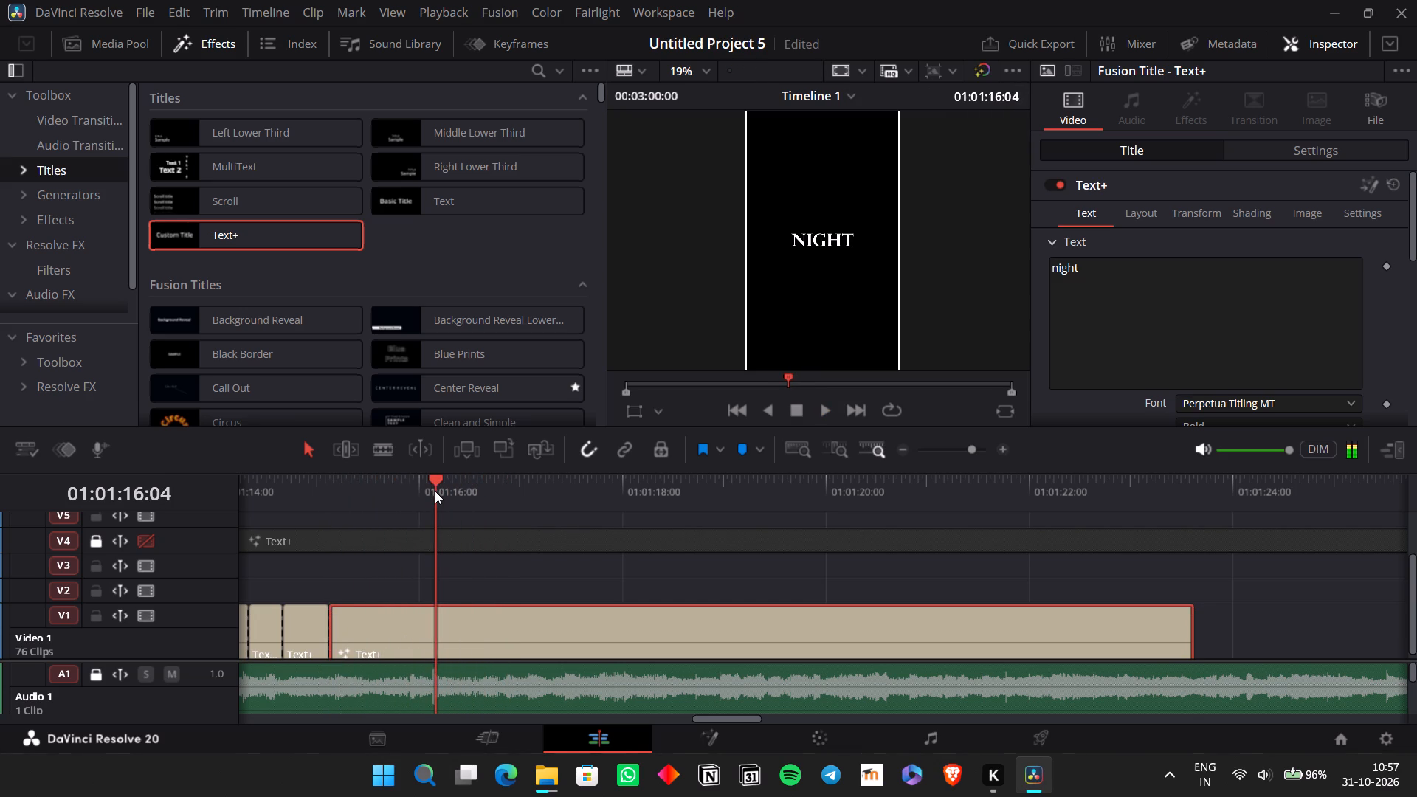
left_click(435, 491)
left_click_drag(432, 491, 420, 498)
left_click(432, 482)
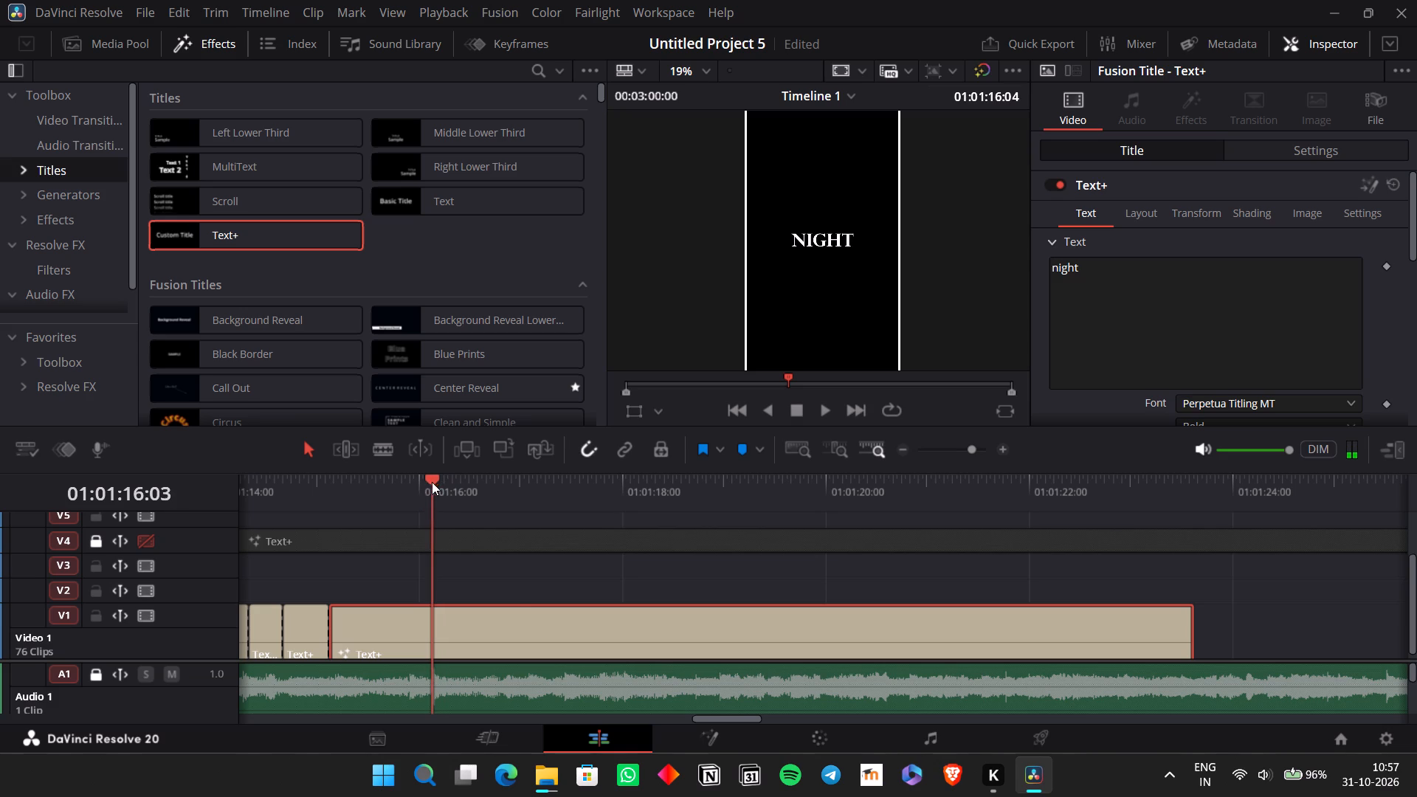
key("ctrl+b")
Split the long remaining V1 clip at the next sung word, at about 01:01:16:12.
left_click(530, 630)
key("space")
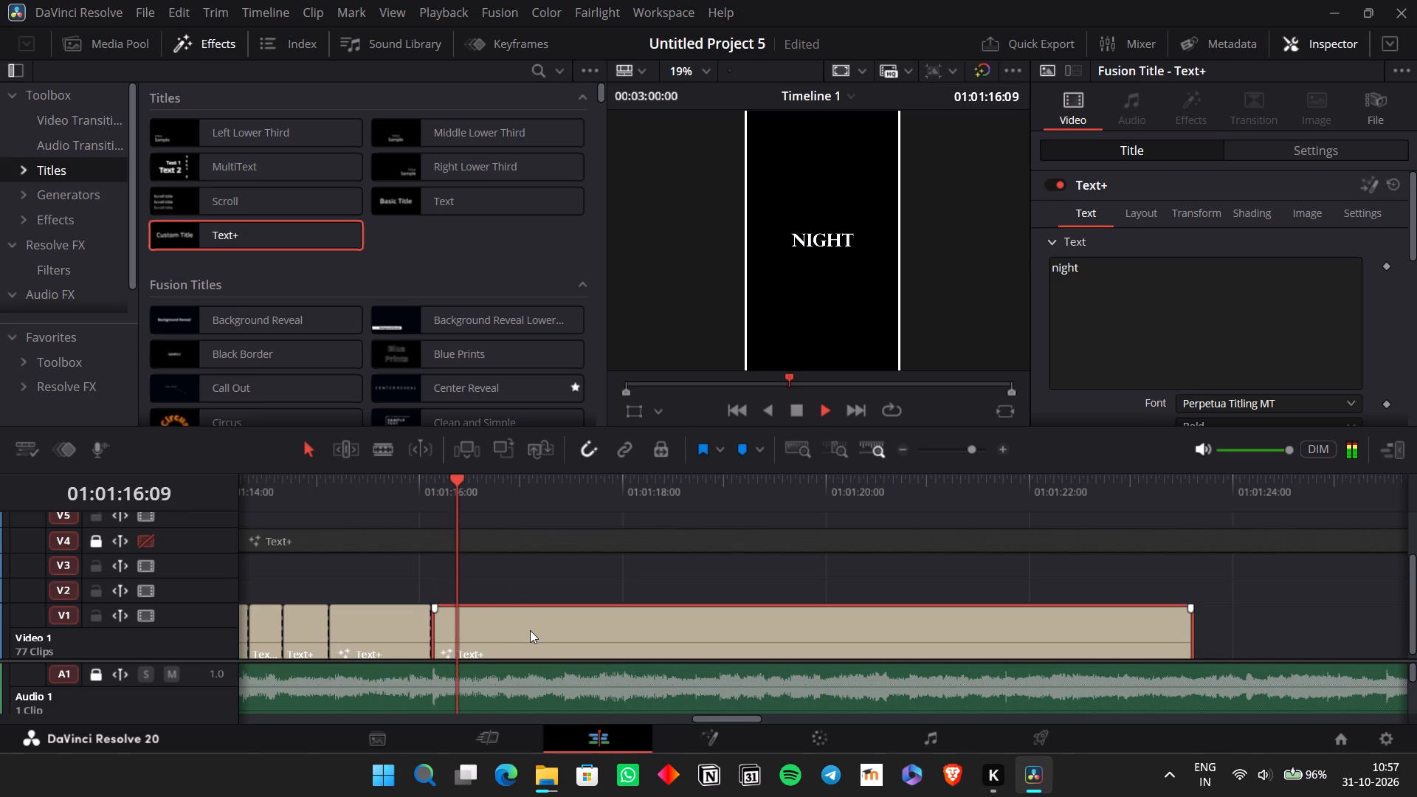
key("space")
key("Left")
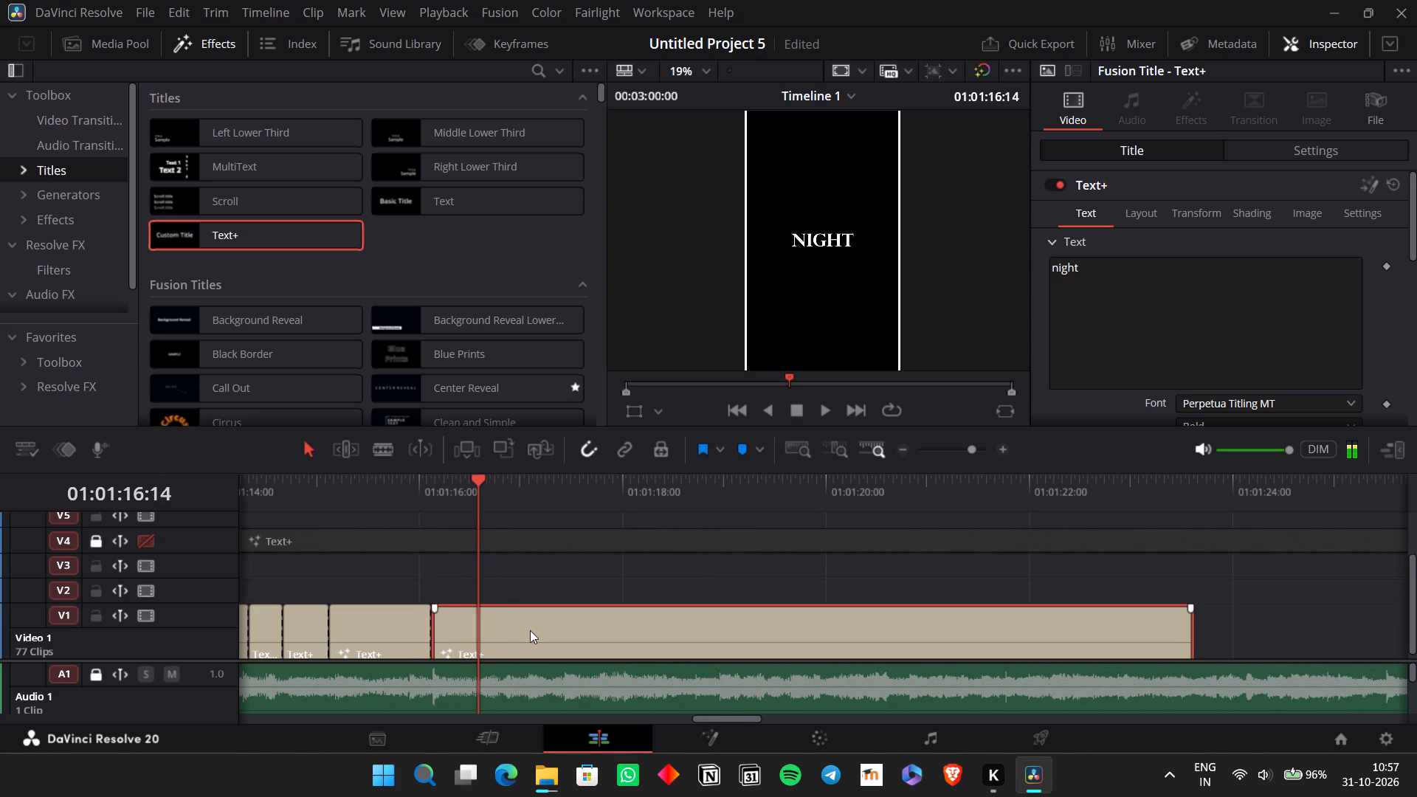
key("Left")
key("Left")
key("ctrl+b")
Replay the audio after the latest cut and split the remaining V1 clip at 01:01:16:20.
key("space")
key("space")
key("Left")
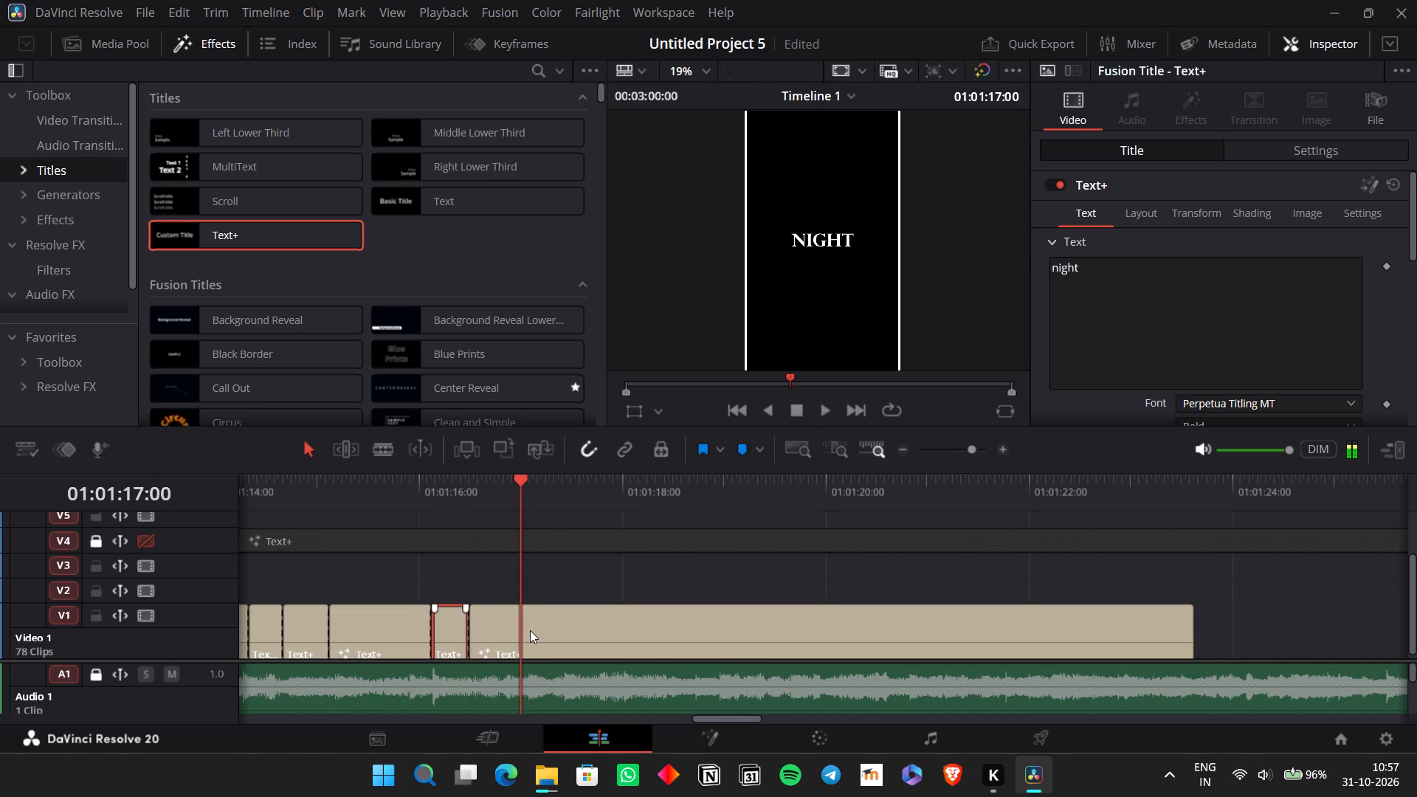
key("Left")
key("Left")
key("Left")
key("Left")
key("Left")
key("Left")
key("Left")
key("Left")
key("Left")
key("Left")
key("Left")
key("Left")
key("Left")
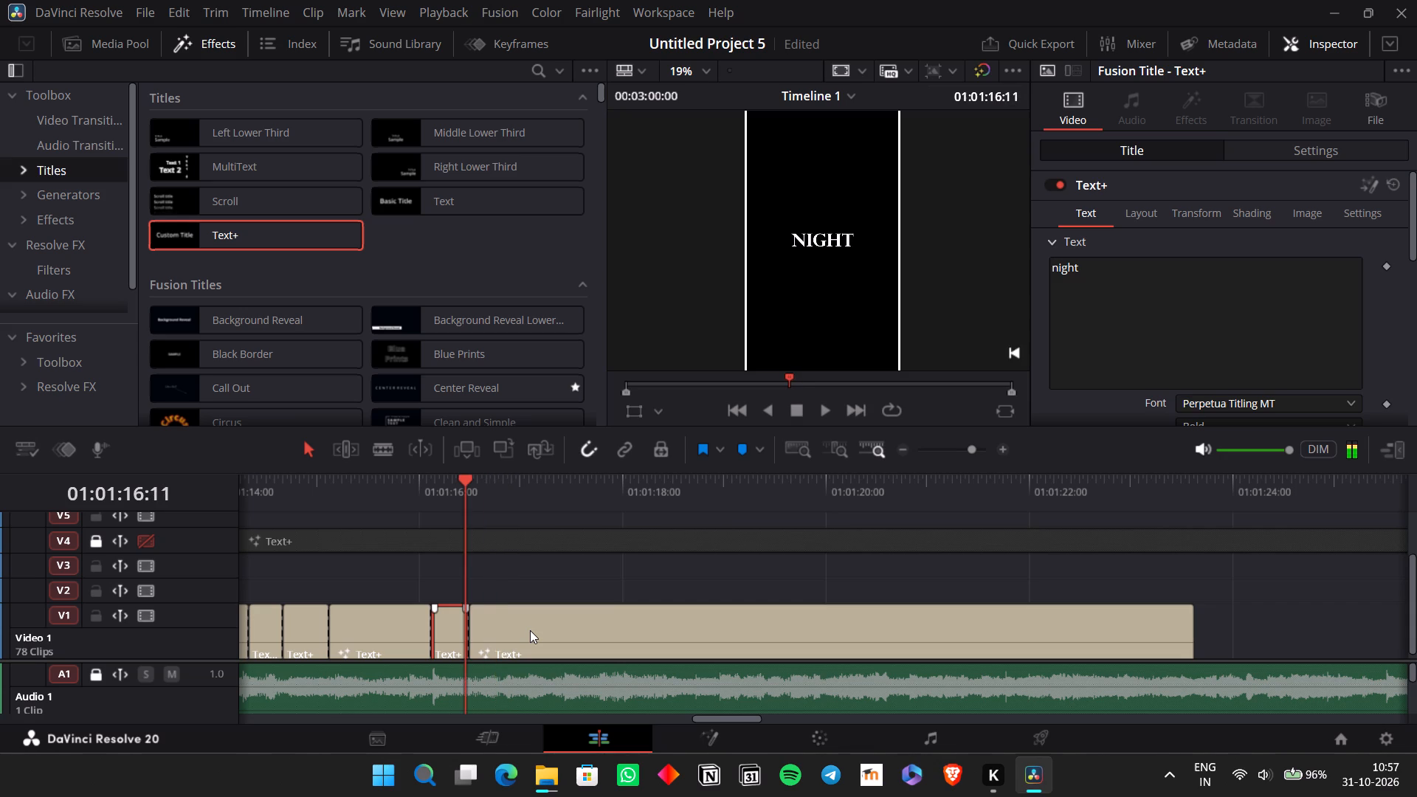
key("space")
key("space")
key("Right")
key("Right")
key("ctrl+b")
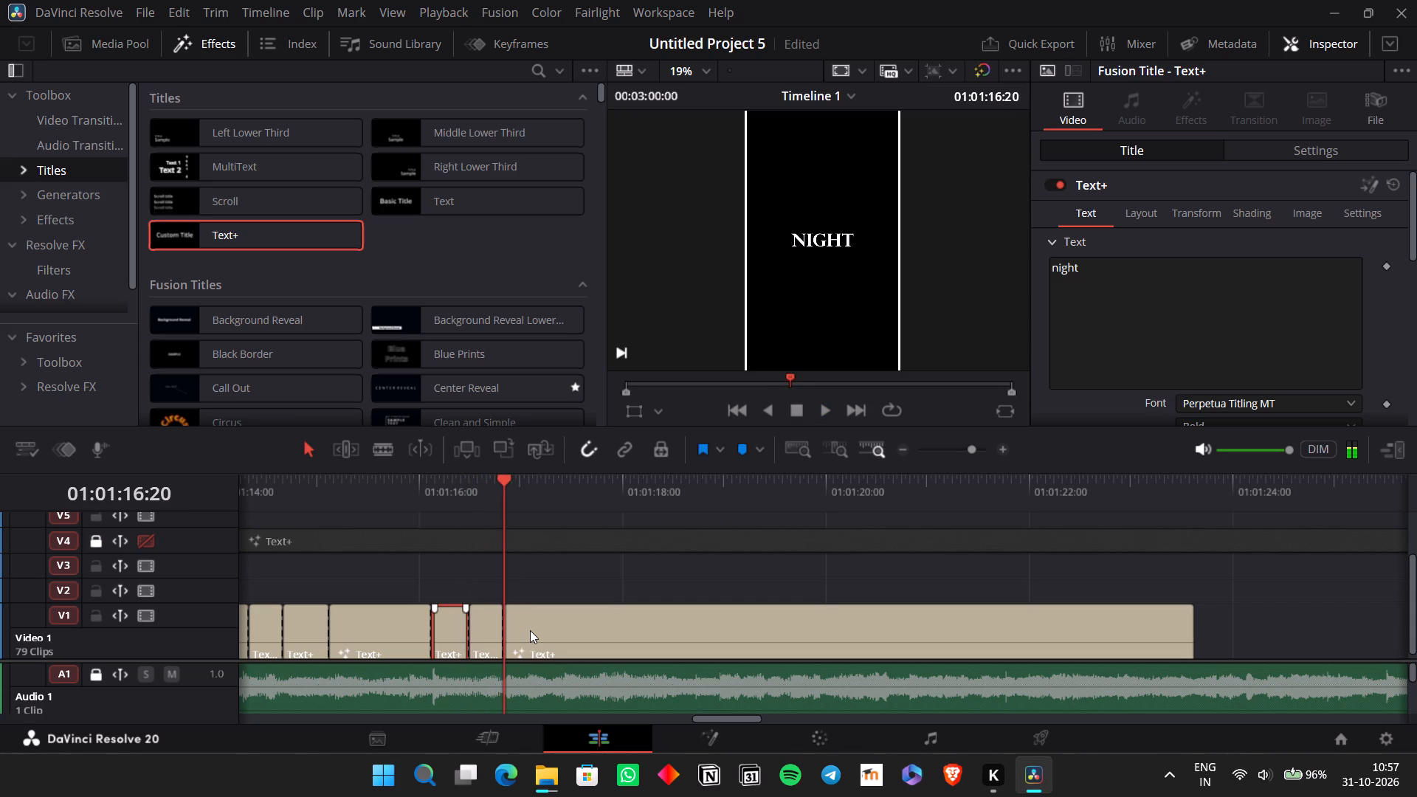
Split the remaining V1 clip at the following sung word, at 01:01:17:00.
key("space")
key("space")
key("Left")
key("Left")
key("Left")
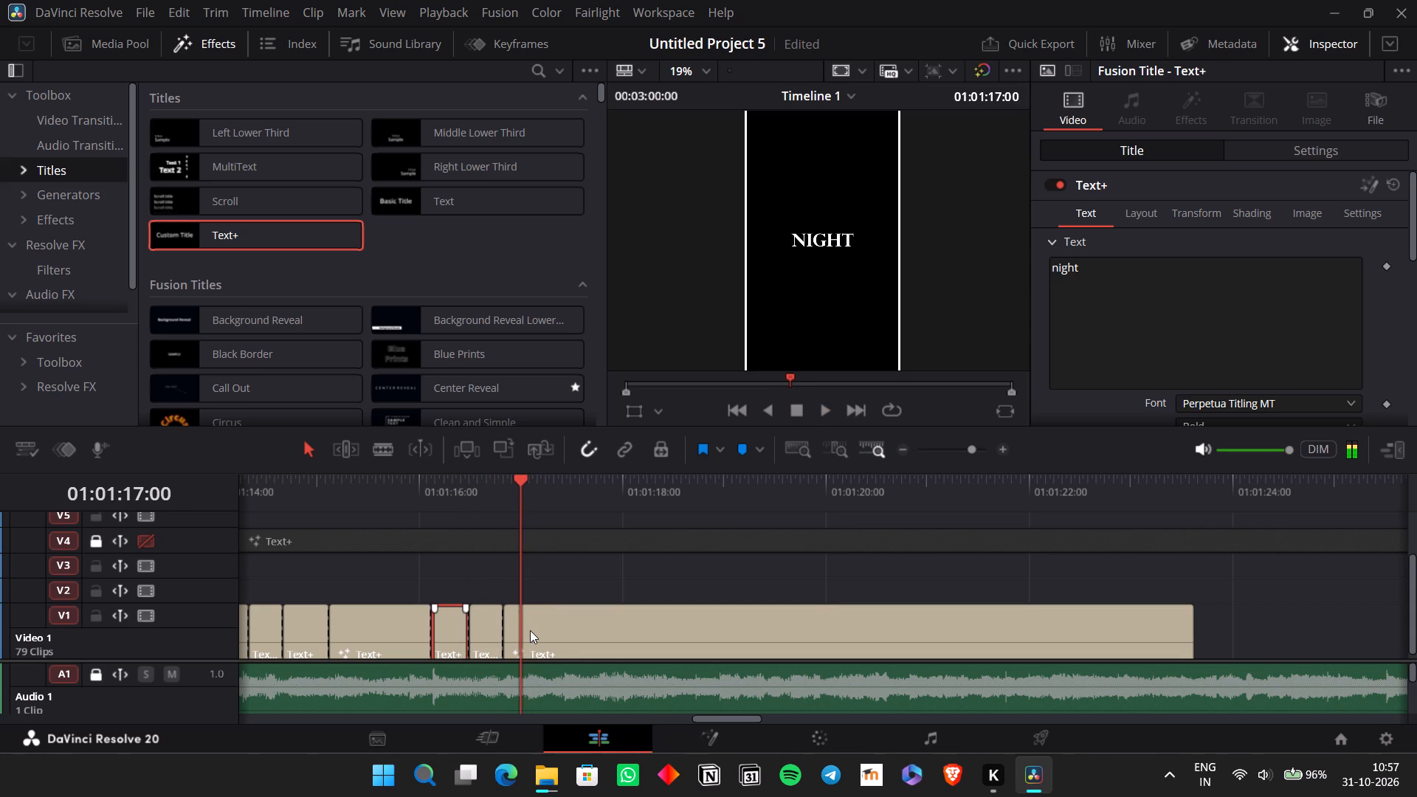
key("ctrl+b")
Split the remaining V1 clip by ear at about 01:01:17:20 and again at 01:01:18:13.
key("space")
key("space")
key("space")
key("space")
key("space")
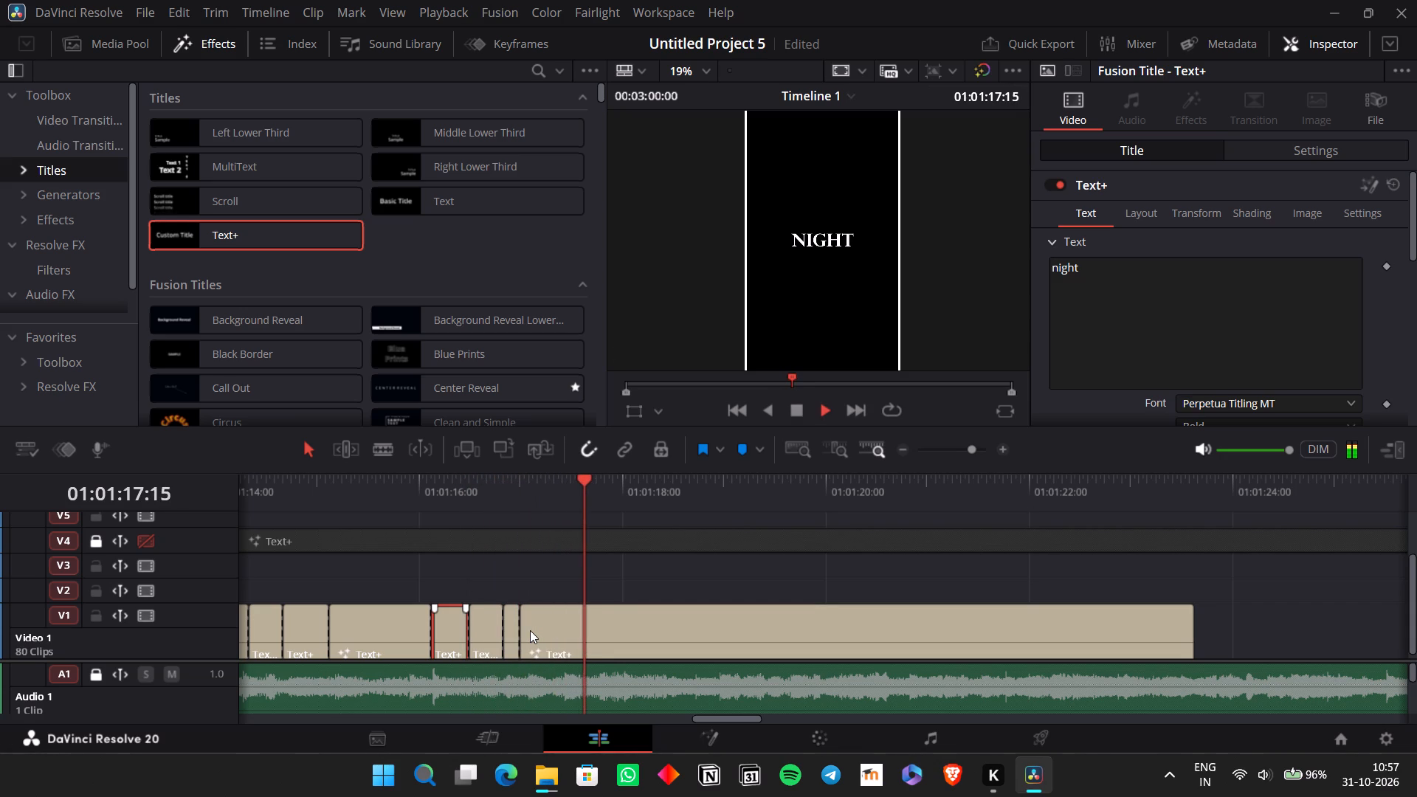
key("space")
key("ctrl+b")
key("space")
key("space")
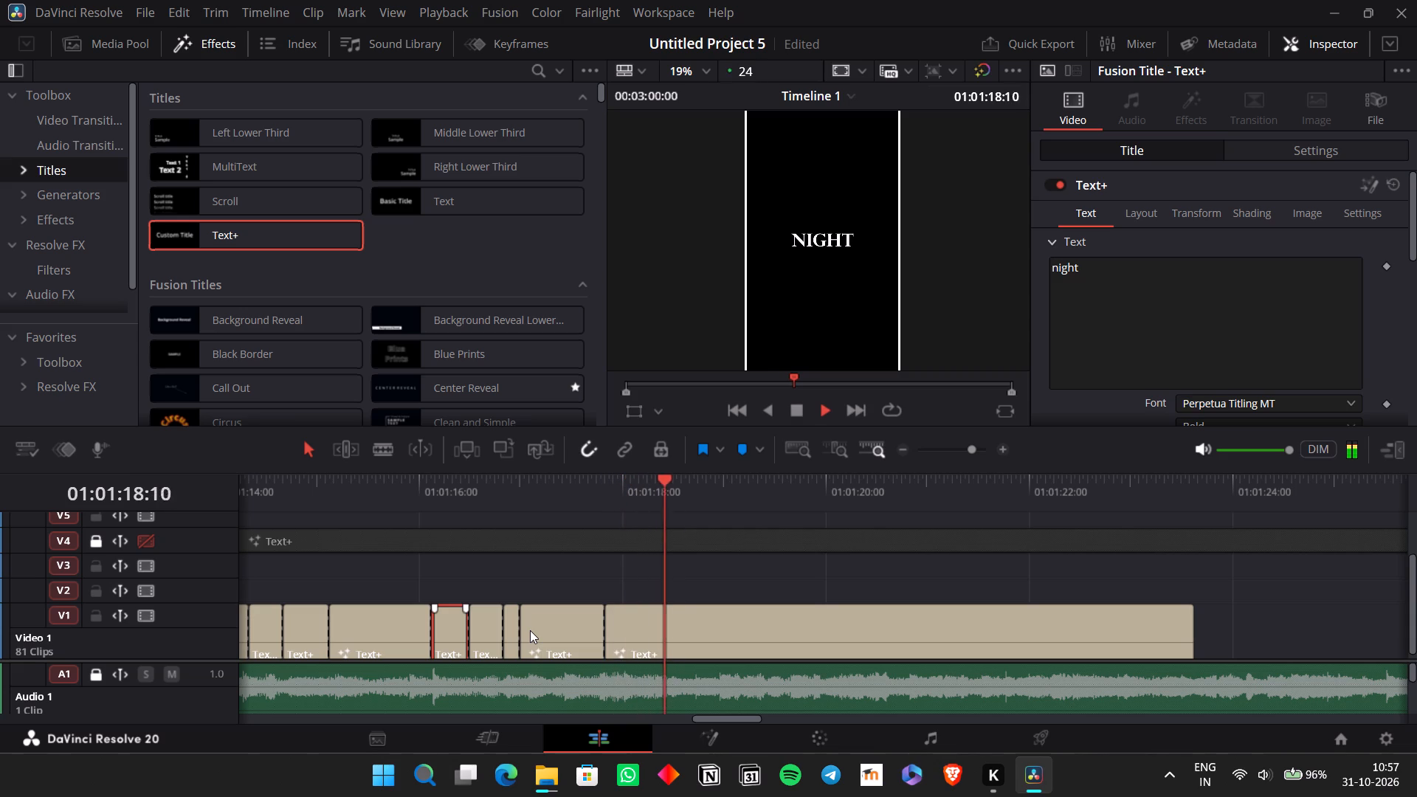
key("ctrl+b")
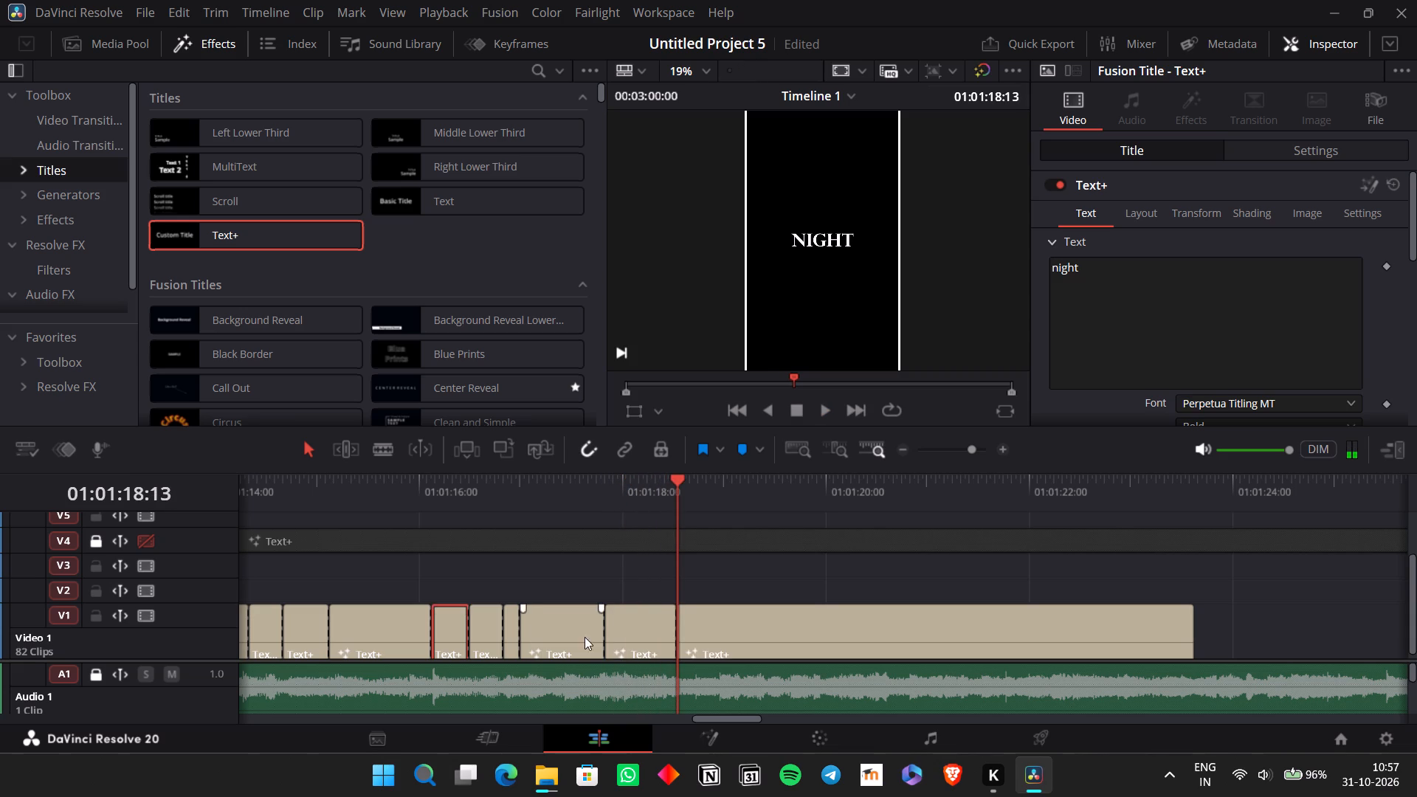
Roll the V1 edit point at about 01:01:17:20 slightly earlier, by about one frame.
left_click_drag(605, 633, 596, 632)
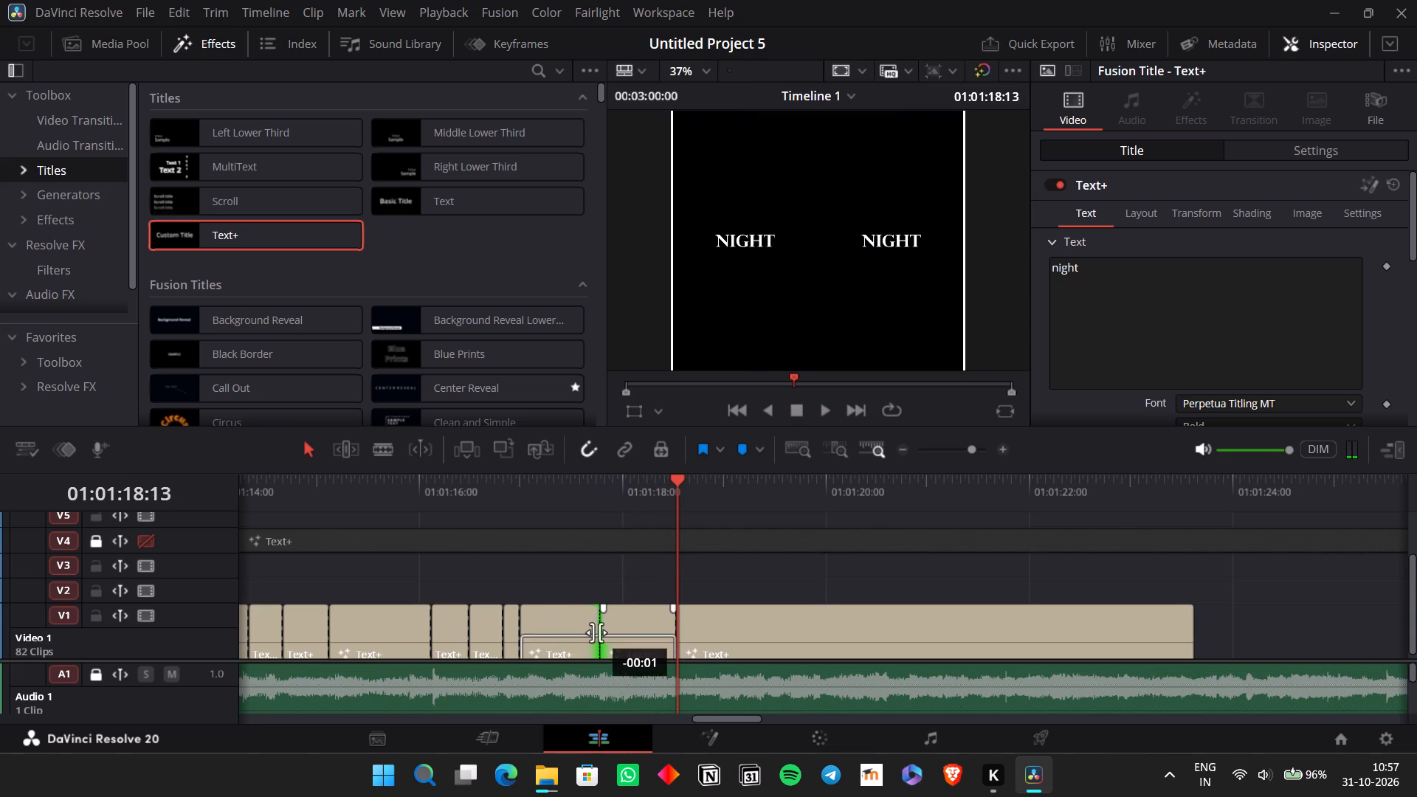
Roll the V1 edit point at about 01:01:17:20 slightly earlier.
left_click_drag(596, 632, 594, 632)
Replay the audio from about 01:01:16:20 and roll the V1 edit point at 01:01:18:13 to 01:01:18:22.
left_click(526, 469)
left_click(496, 494)
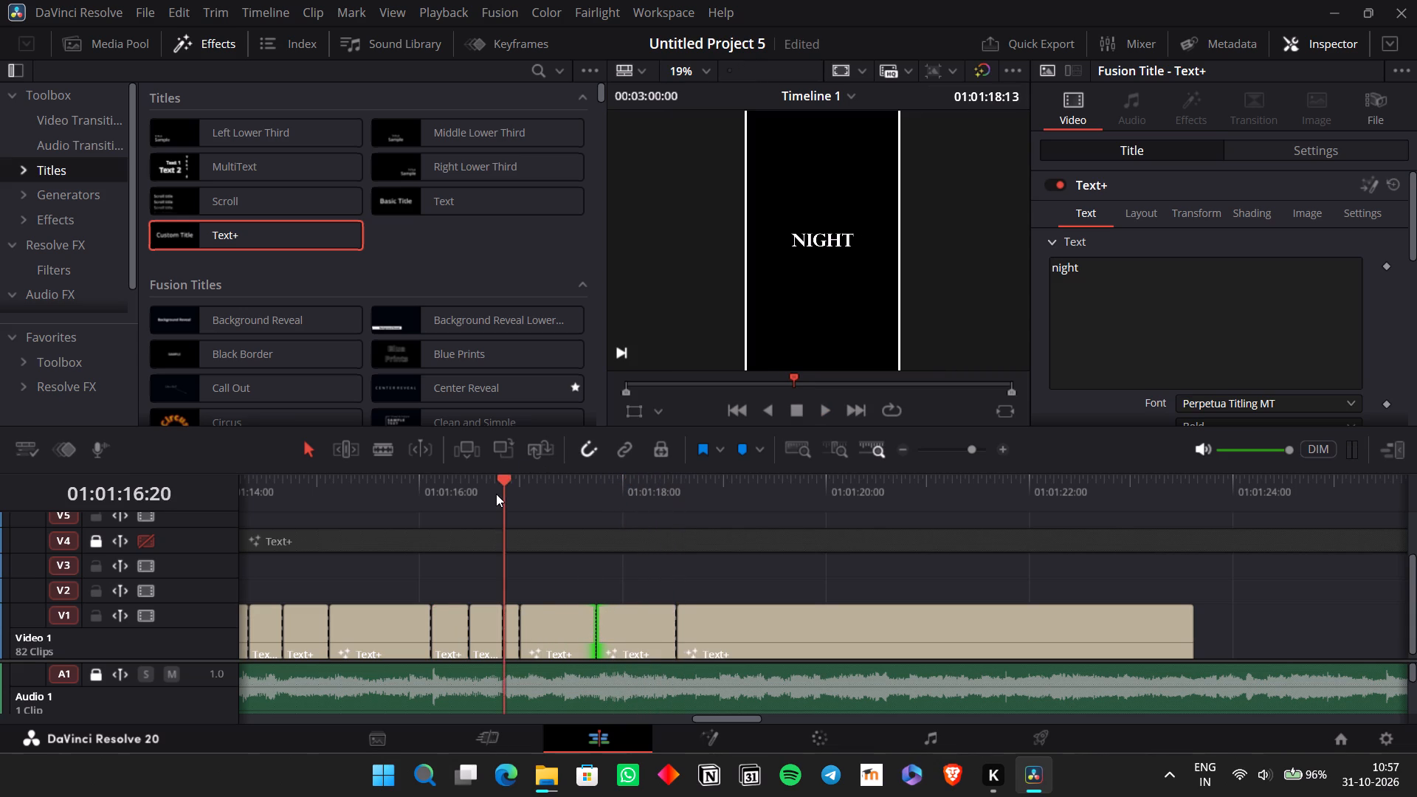
key("space")
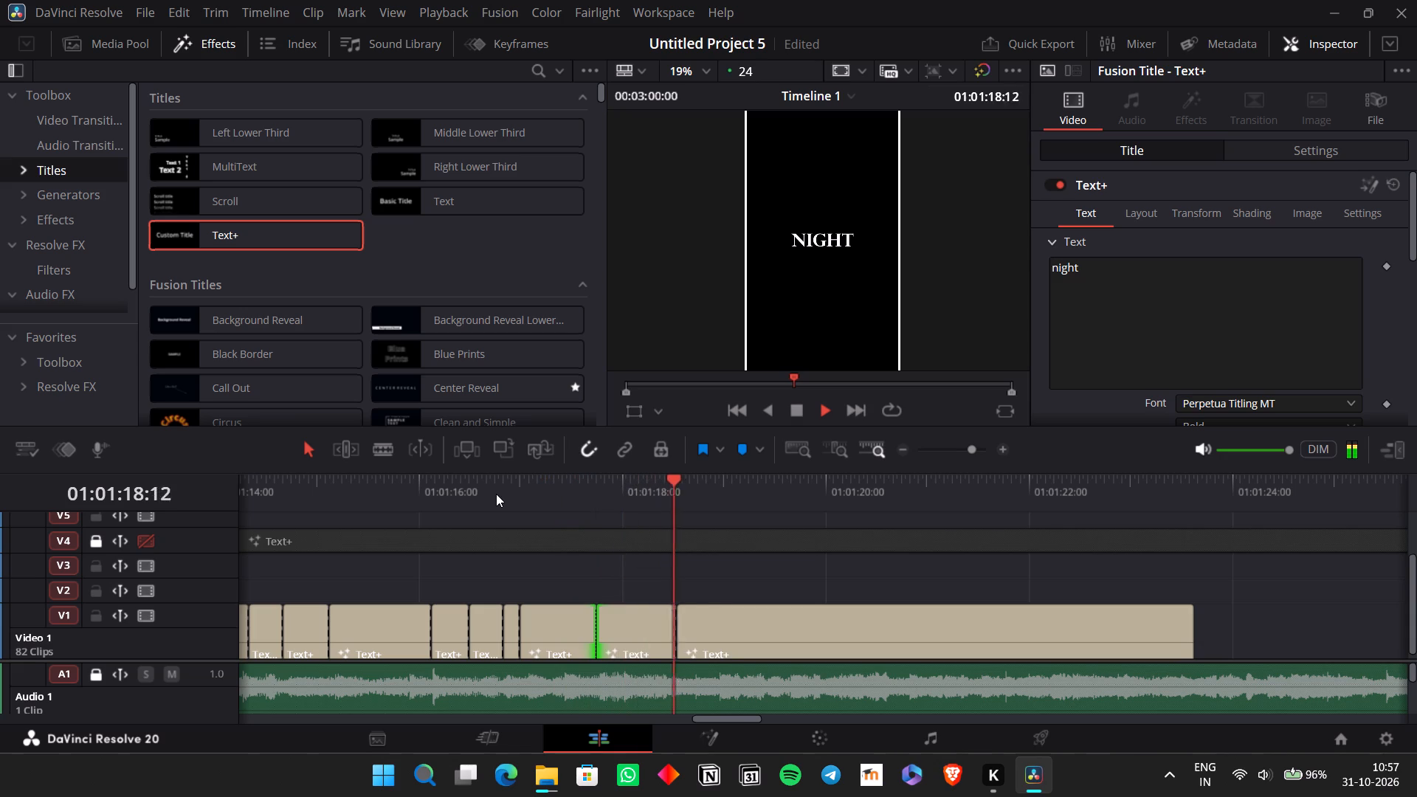
key("space")
key("Left")
key("Left")
key("Left")
key("Left")
key("Left")
key("Left")
key("Left")
key("Left")
key("Left")
key("Left")
key("Left")
key("Left")
key("Left")
key("Left")
key("Left")
key("Left")
key("Left")
key("Left")
key("Left")
key("Left")
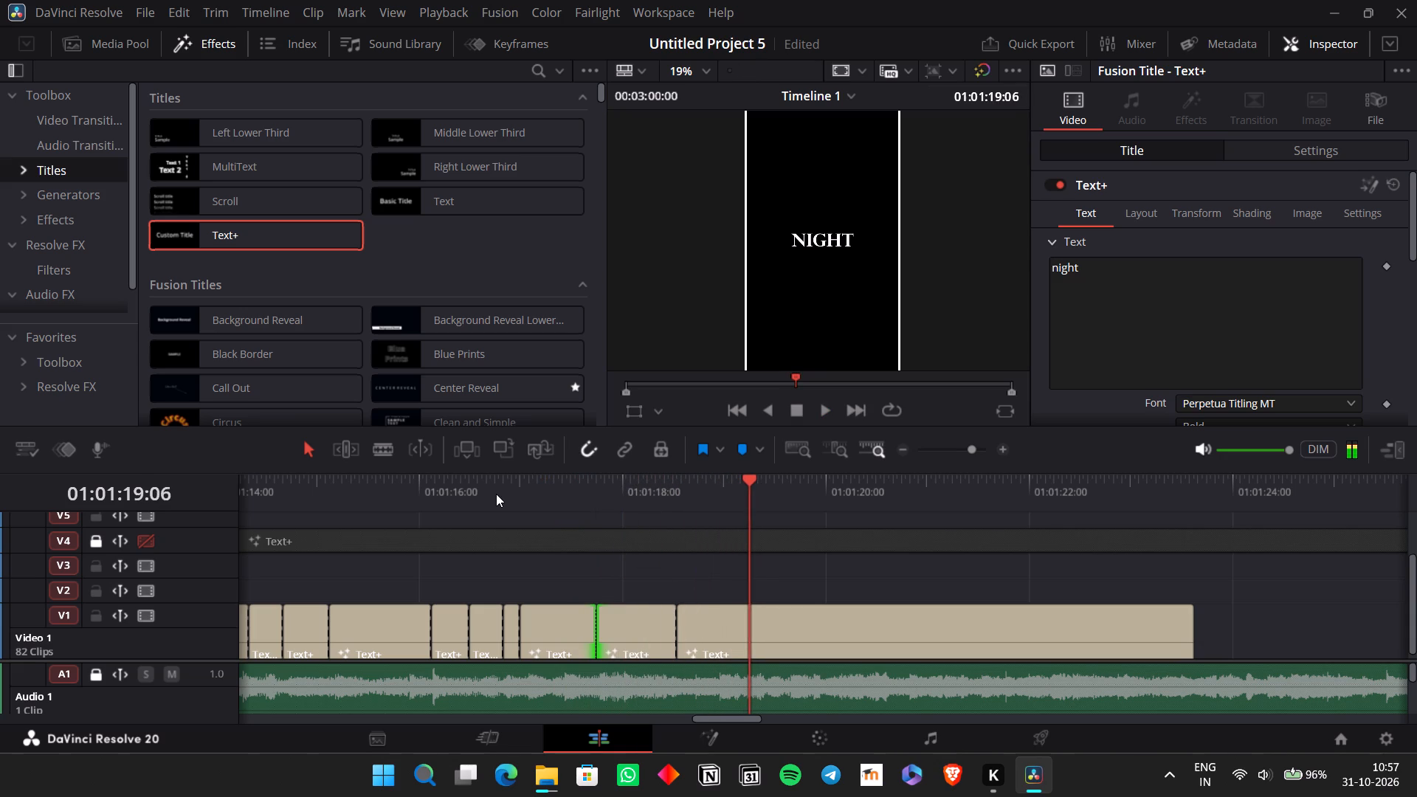
key("space")
key("space")
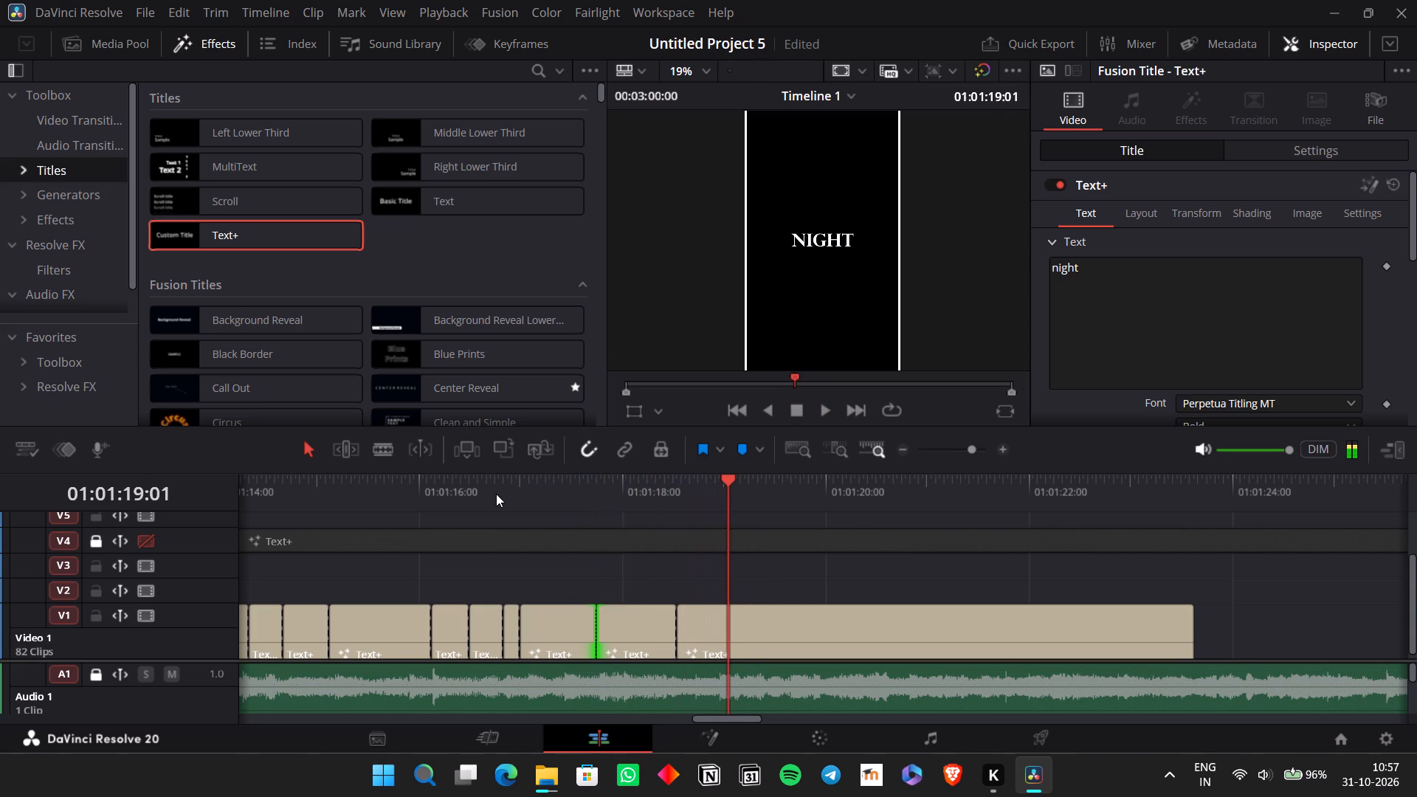
key("Left")
key("Left")
key("Left")
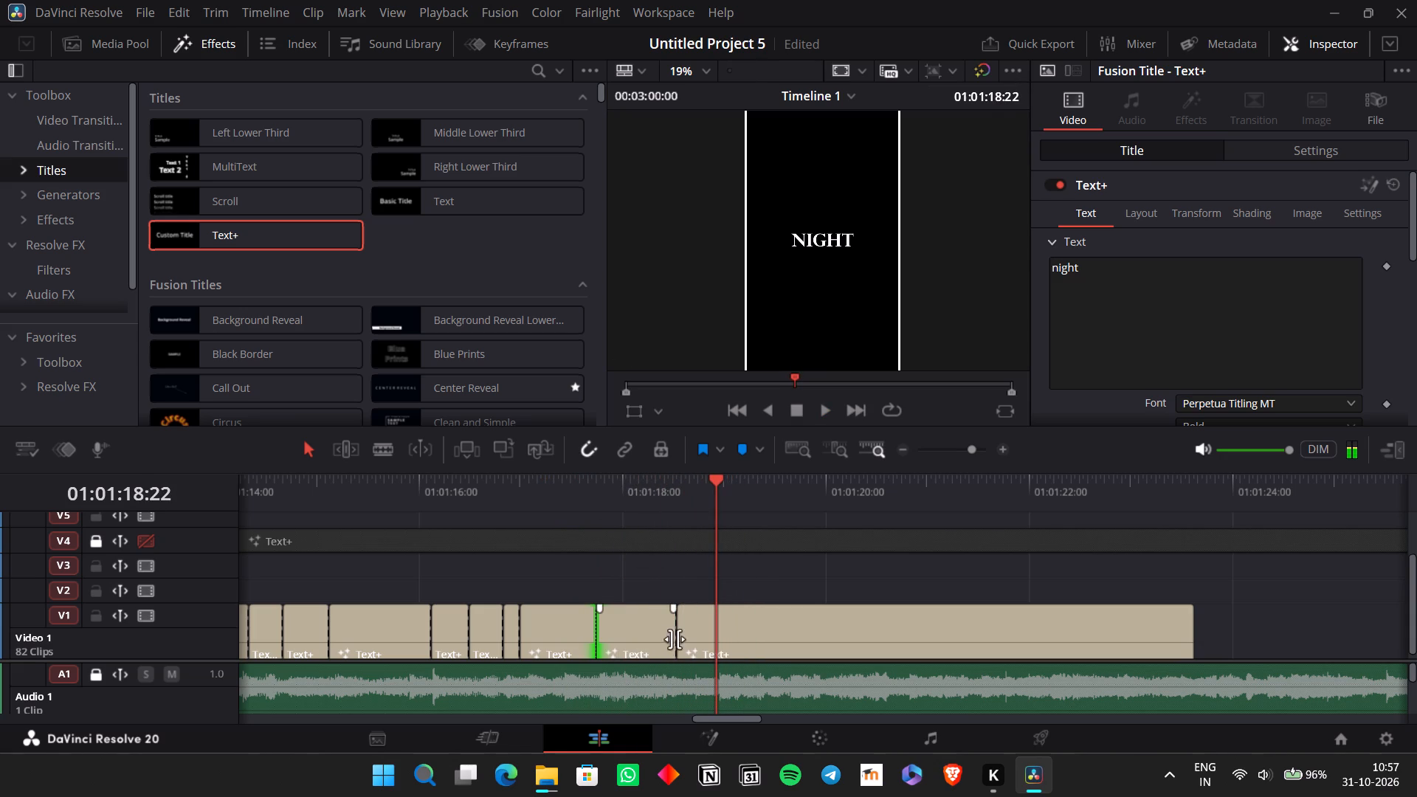
left_click_drag(674, 639, 717, 639)
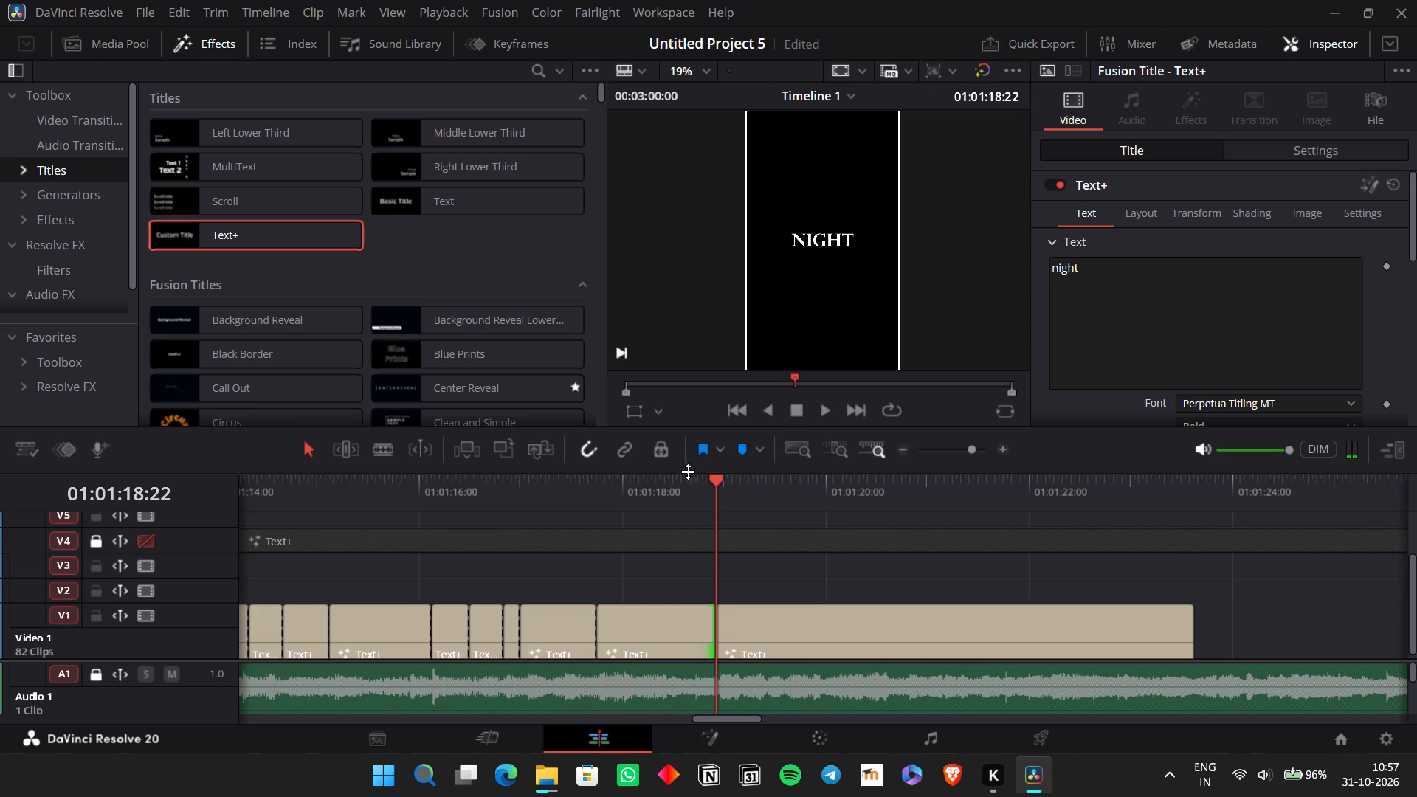
Split the remaining V1 clip by ear at 01:01:19:03 and again at 01:01:19:11.
left_click(689, 474)
key("space")
key("space")
key("Left")
key("Left")
key("Left")
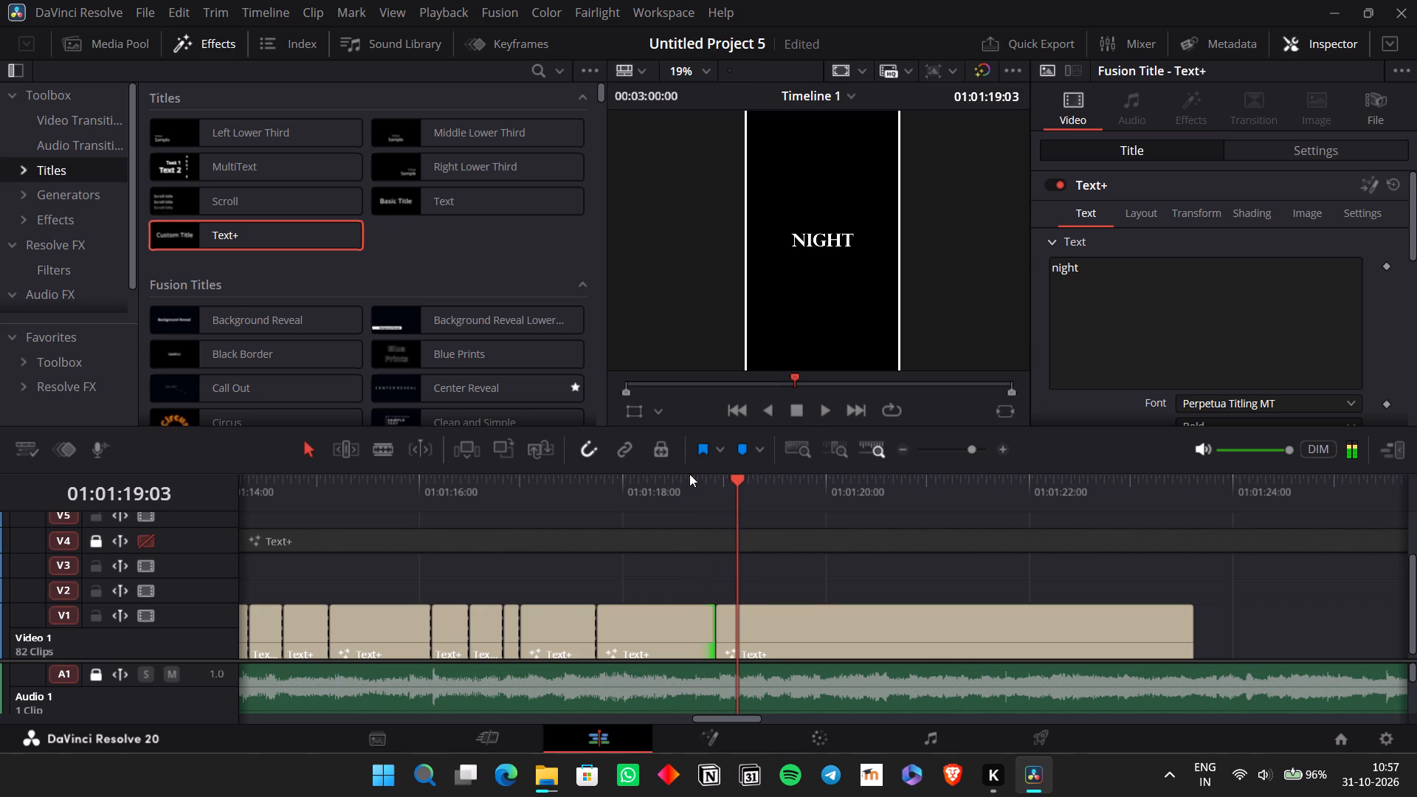
key("ctrl+b")
key("space")
key("space")
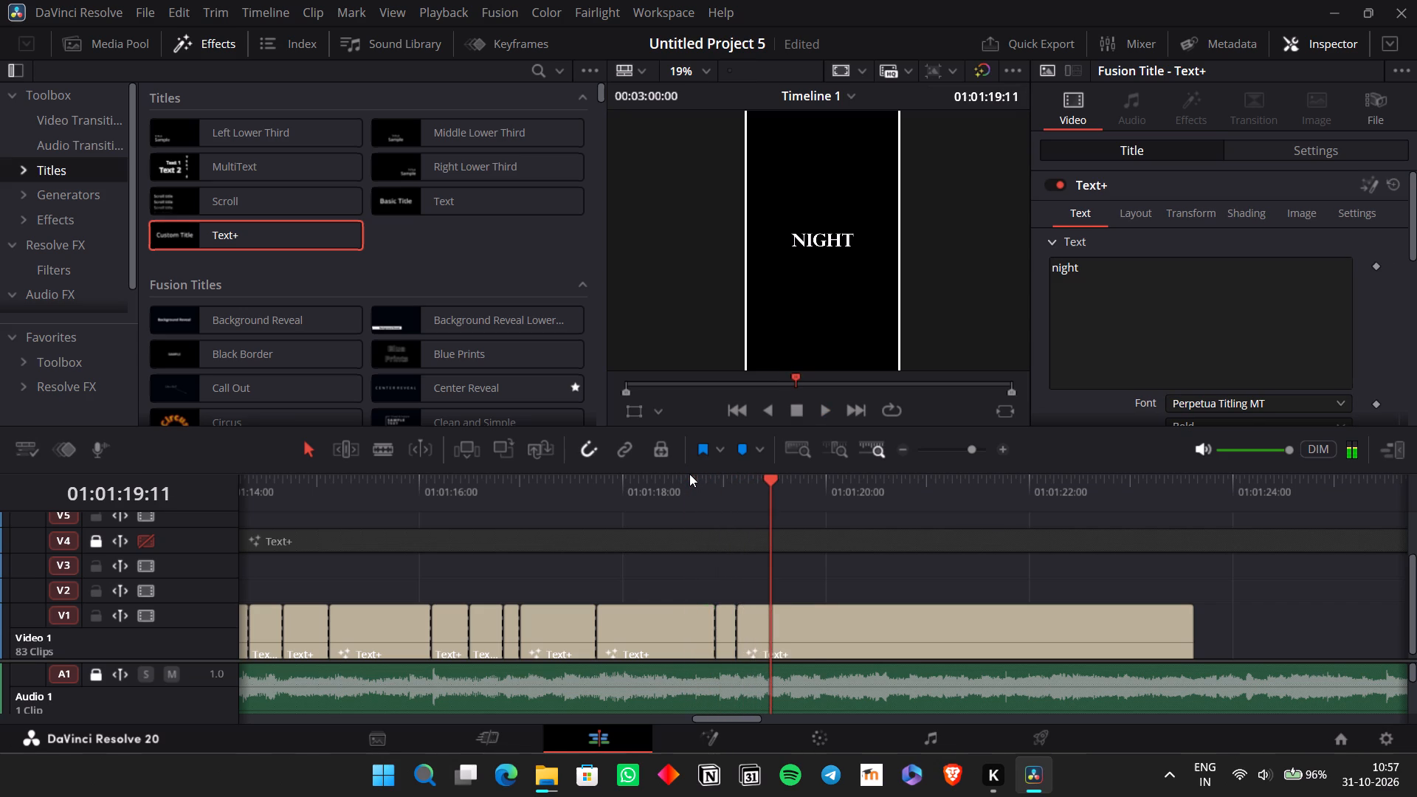
key("ctrl+b")
Split the remaining V1 clip at the following sung words, at 01:01:19:20 and about 01:01:20:19.
key("space")
key("space")
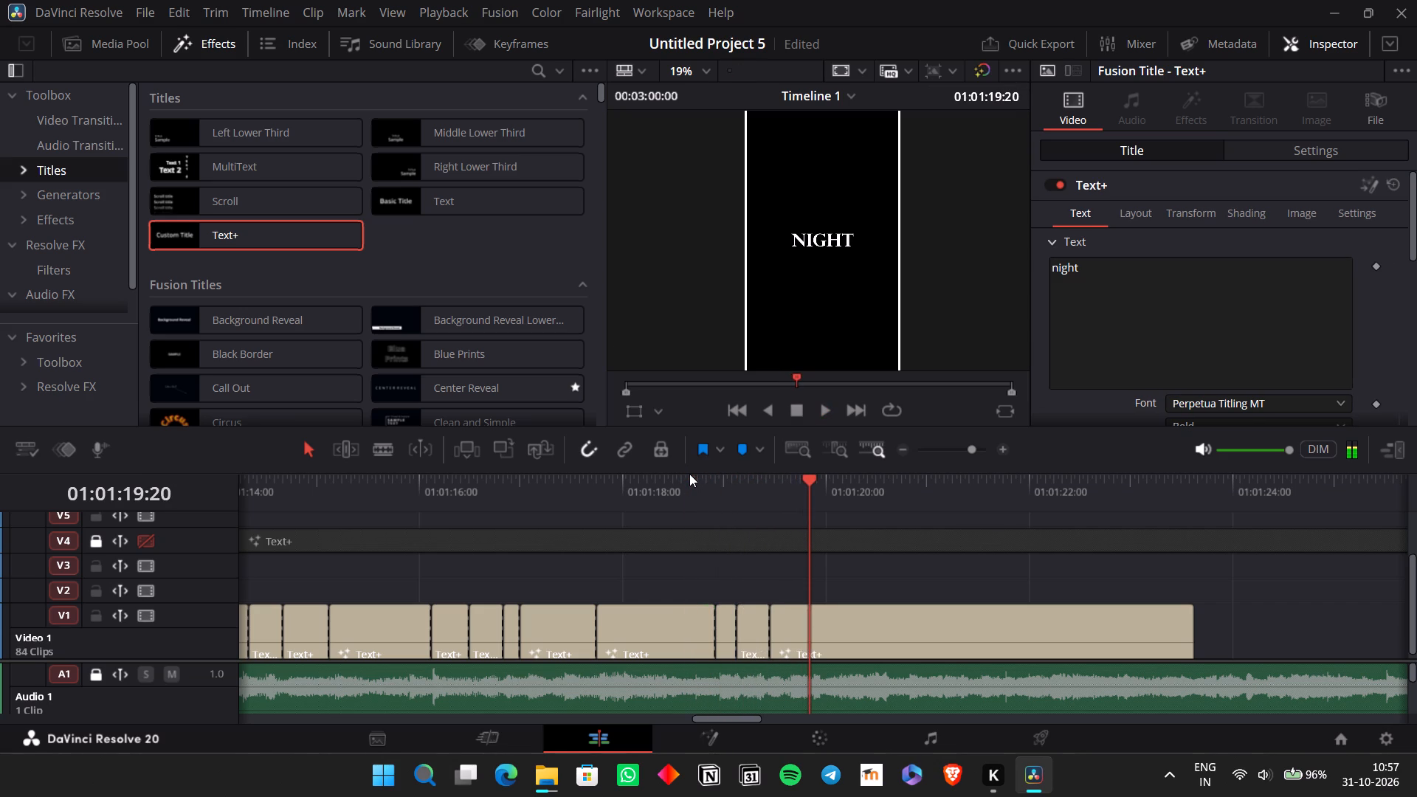
key("ctrl+b")
key("space")
key("space")
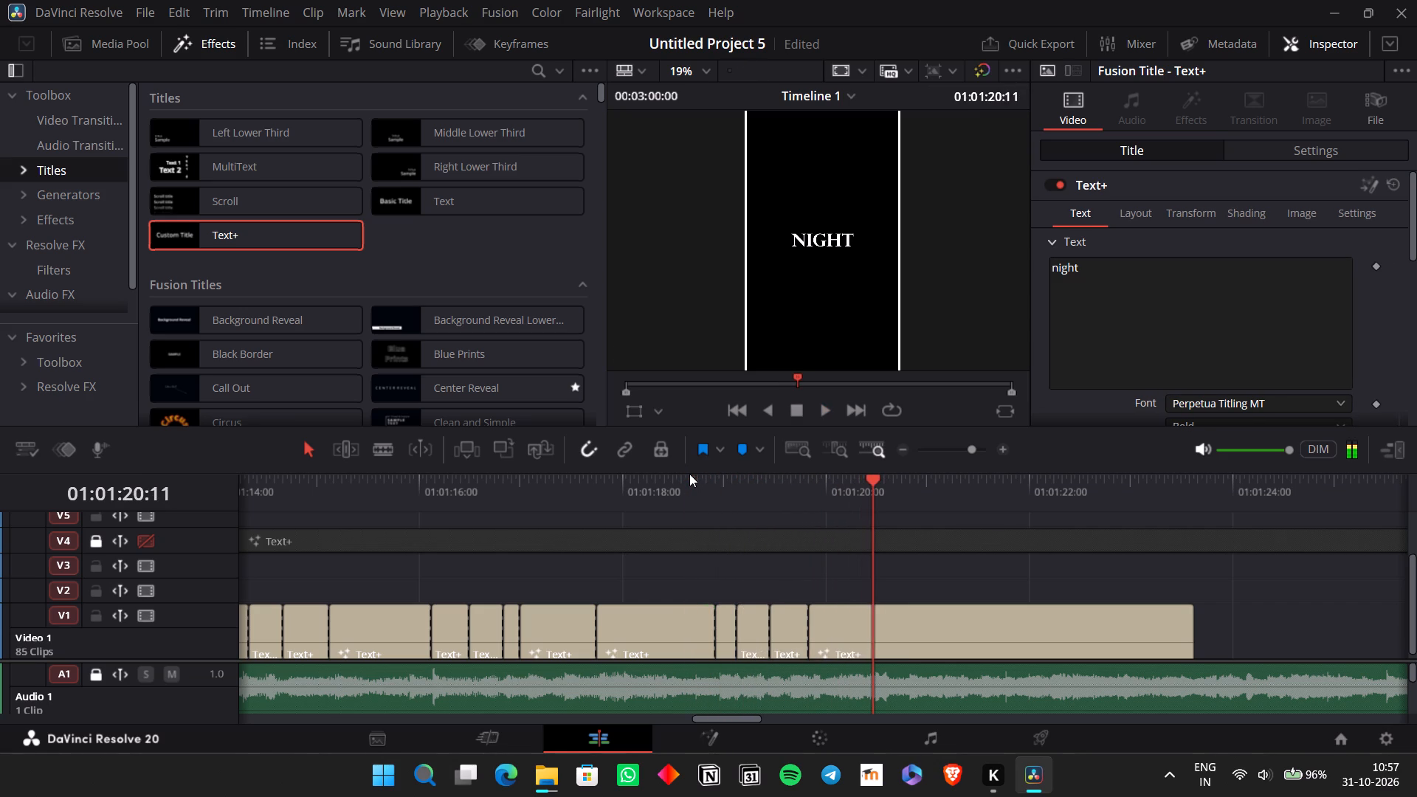
key("space")
key("space")
key("space")
key("space")
key("Left")
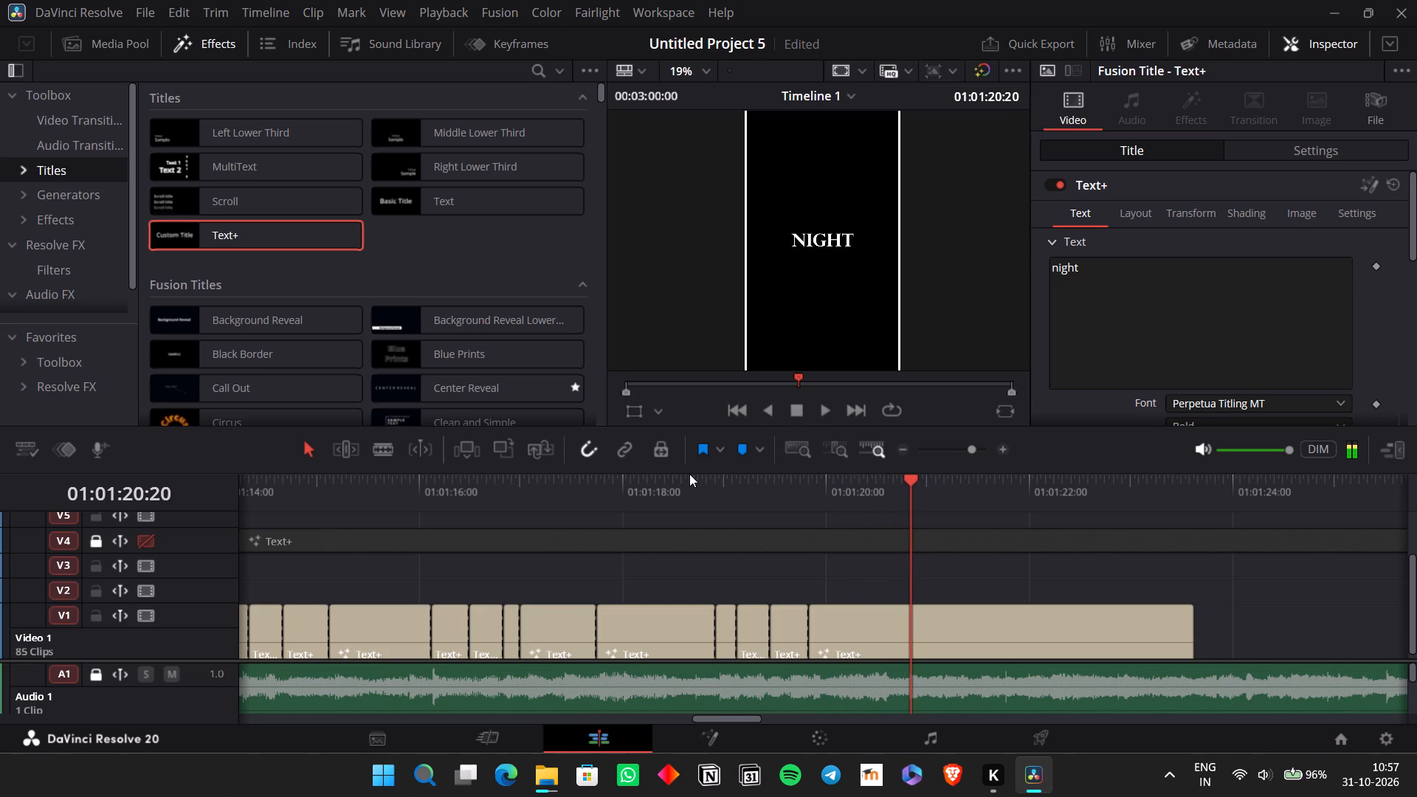
key("Left")
key("ctrl+b")
Split the remaining V1 clip by ear at 01:01:21:02 and again at 01:01:21:10.
key("space")
key("space")
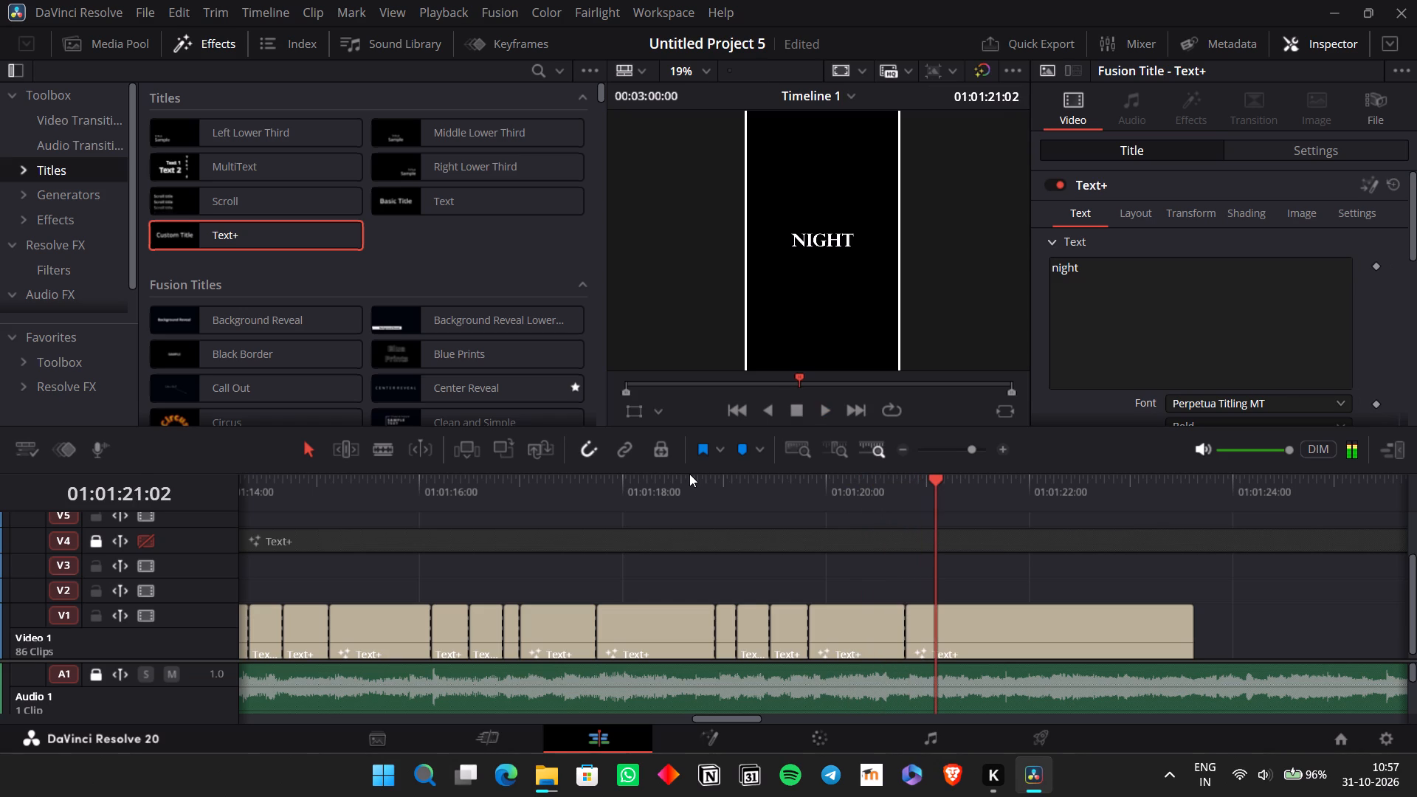
key("ctrl+b")
key("space")
key("space")
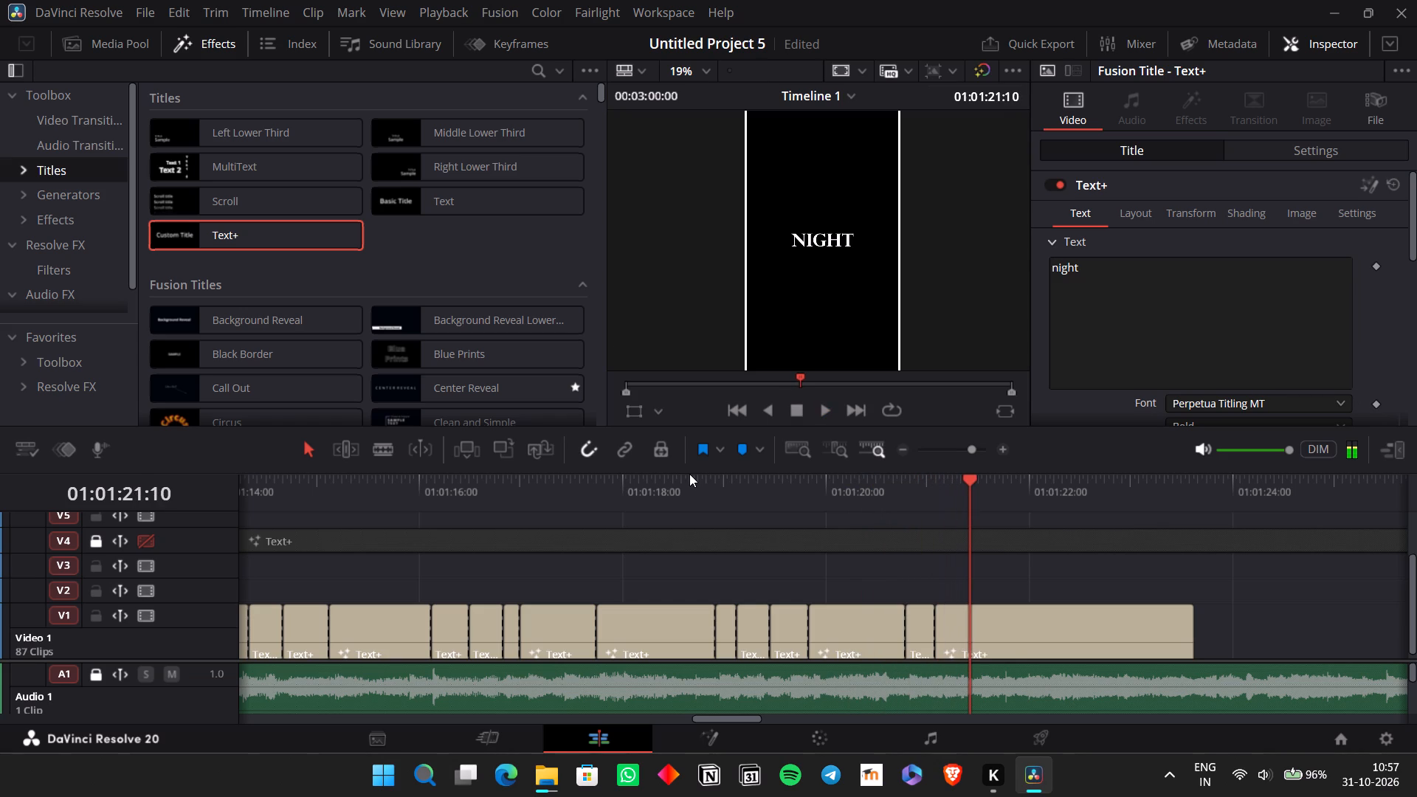
key("ctrl+b")
Replay the audio after the latest cut and split the remaining V1 clip at 01:01:21:19.
key("space")
key("space")
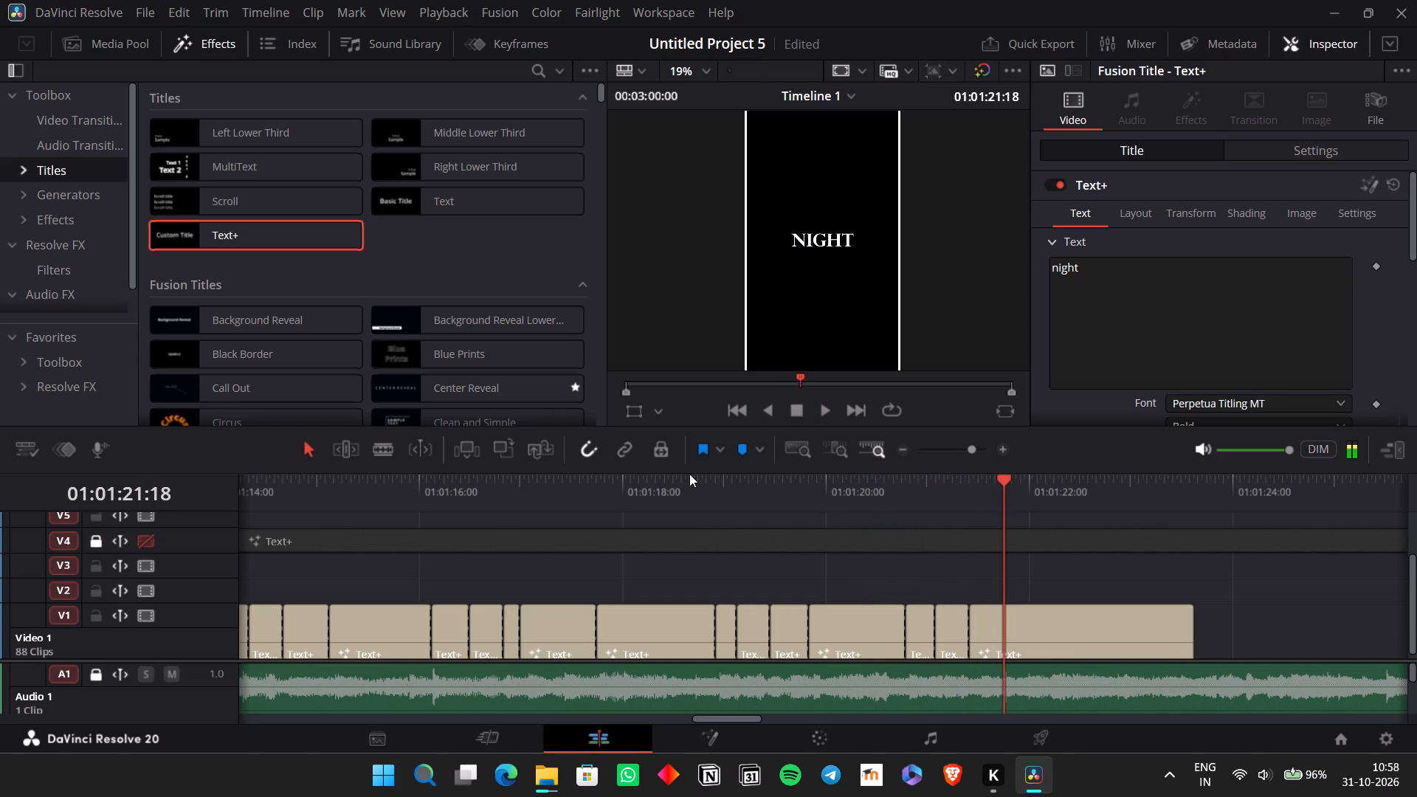
key("space")
key("space")
key("Left")
key("Left")
key("Left")
key("Left")
key("Left")
key("Left")
key("Left")
key("Left")
key("Left")
key("Left")
key("Left")
key("Left")
key("Left")
key("Left")
key("Left")
key("Left")
key("Left")
key("Left")
key("Left")
key("Left")
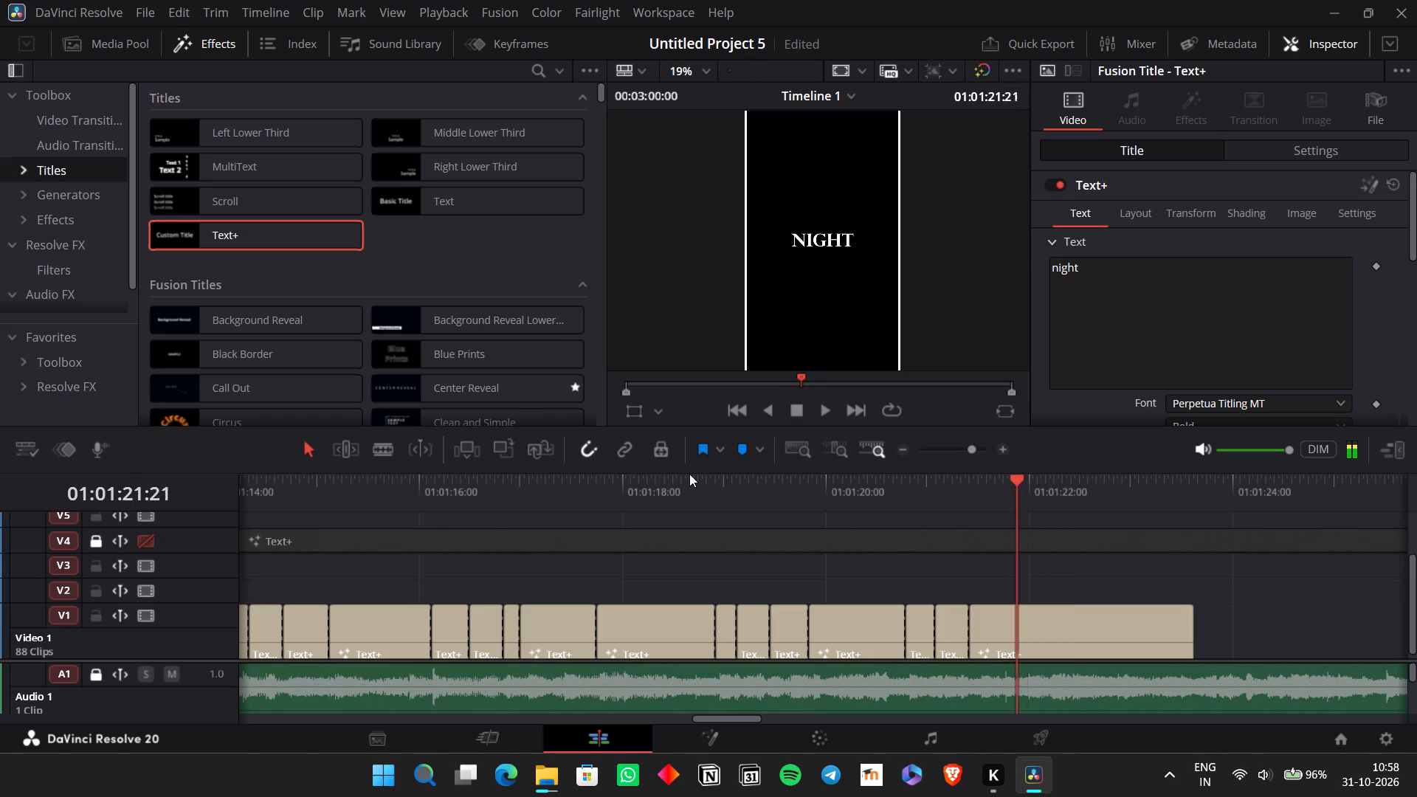
key("space")
key("space")
key("ctrl+b")
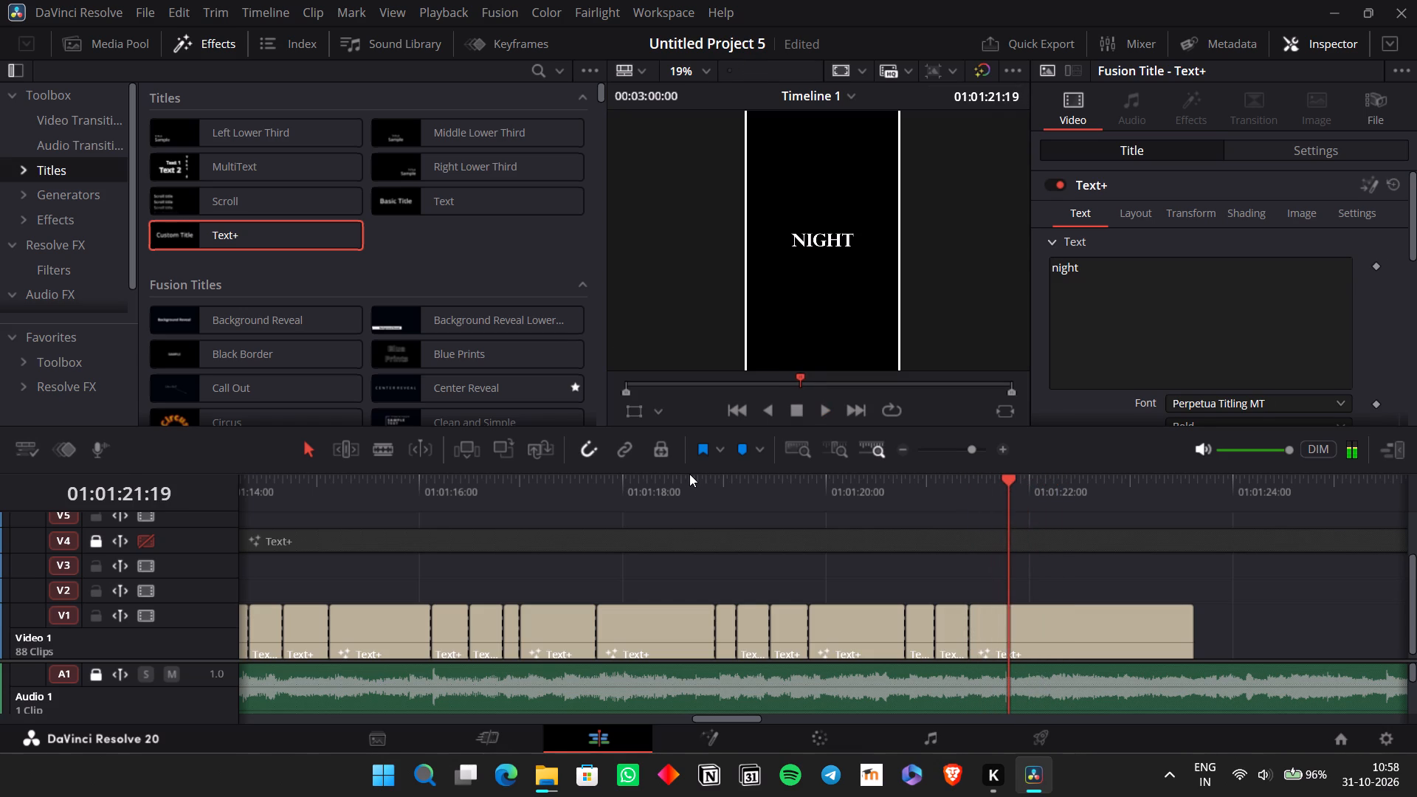
Play the last V1 clip to its end and replay from about 01:01:14 to check where the line "Every round was a lesson learned" begins.
key("space")
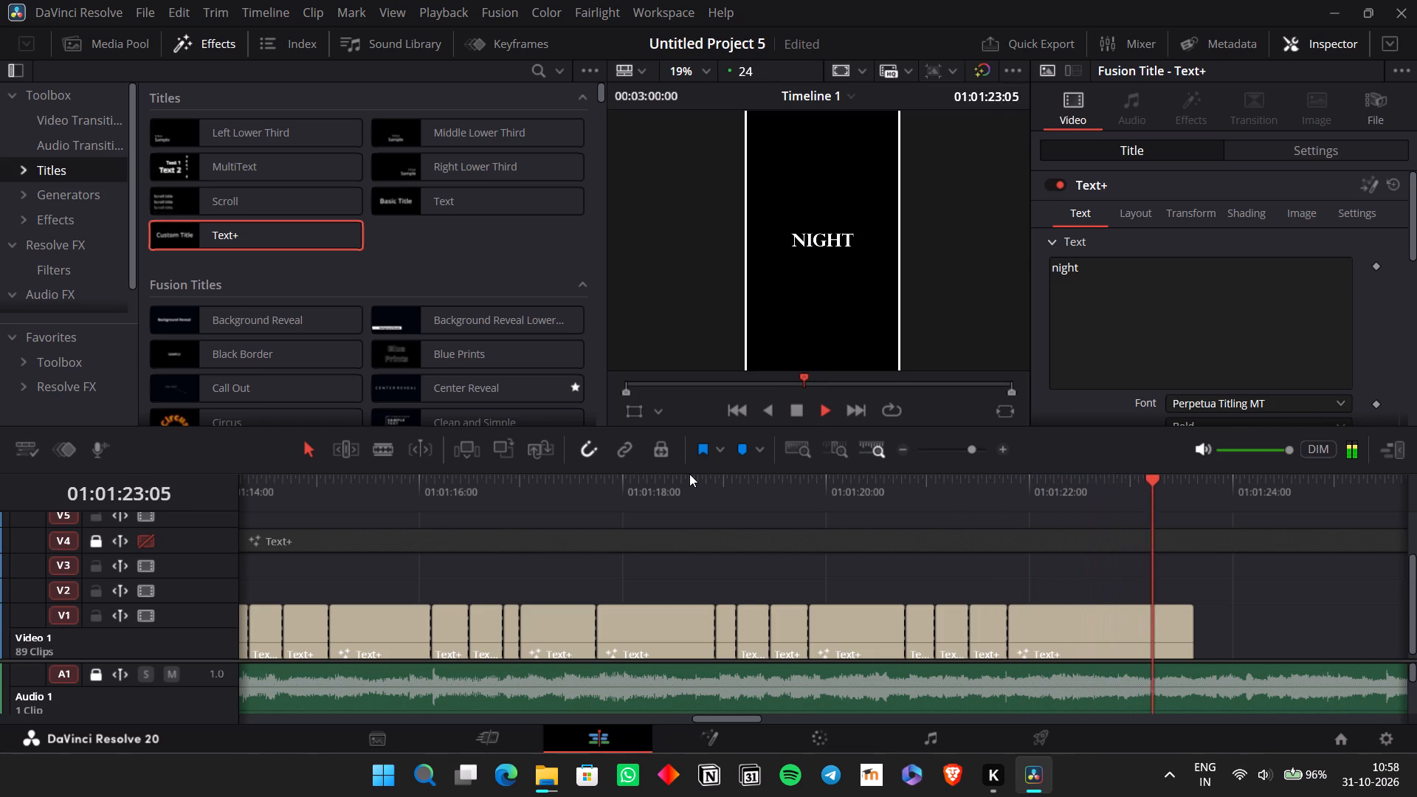
key("space")
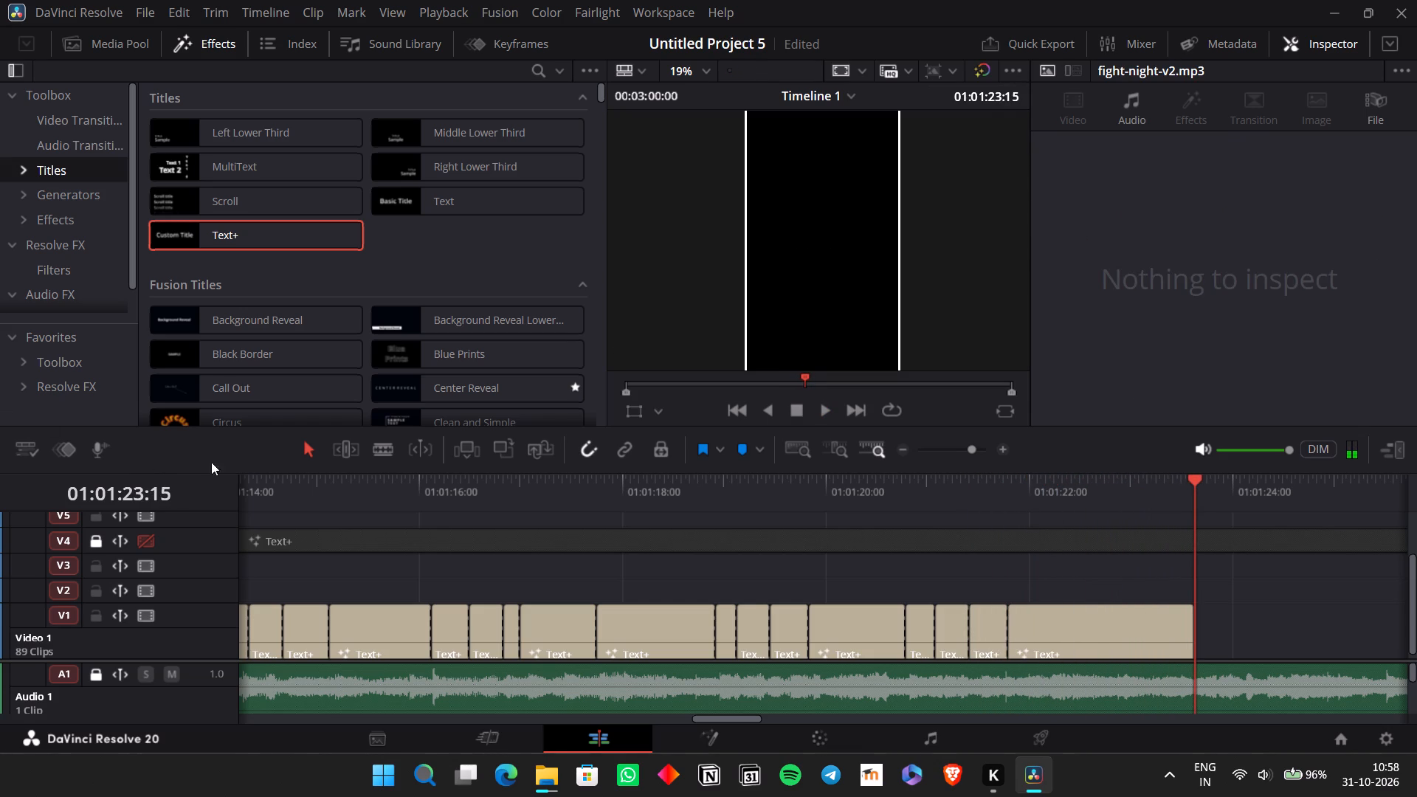
left_click(275, 489)
left_click(257, 485)
key("space")
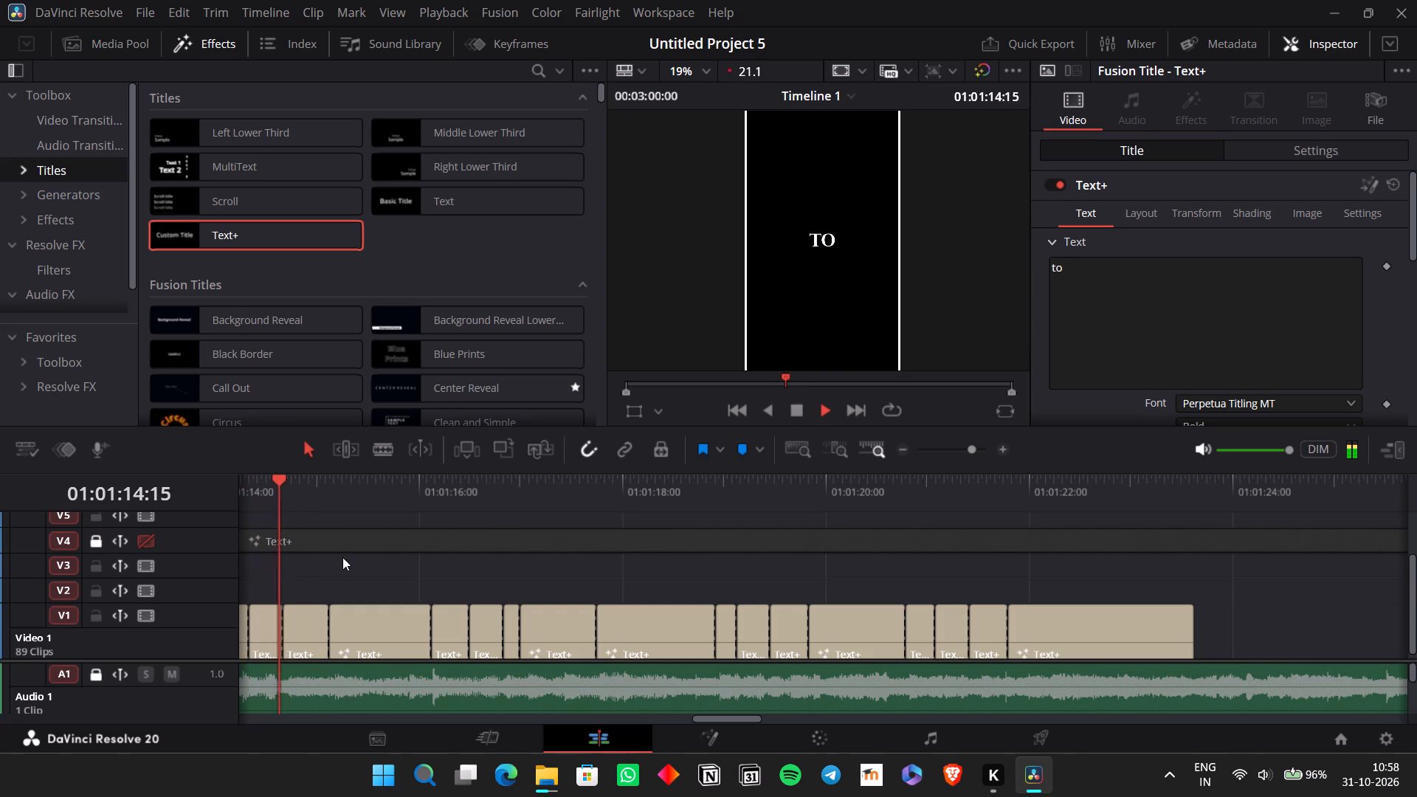
key("space")
key("space")
key("space")
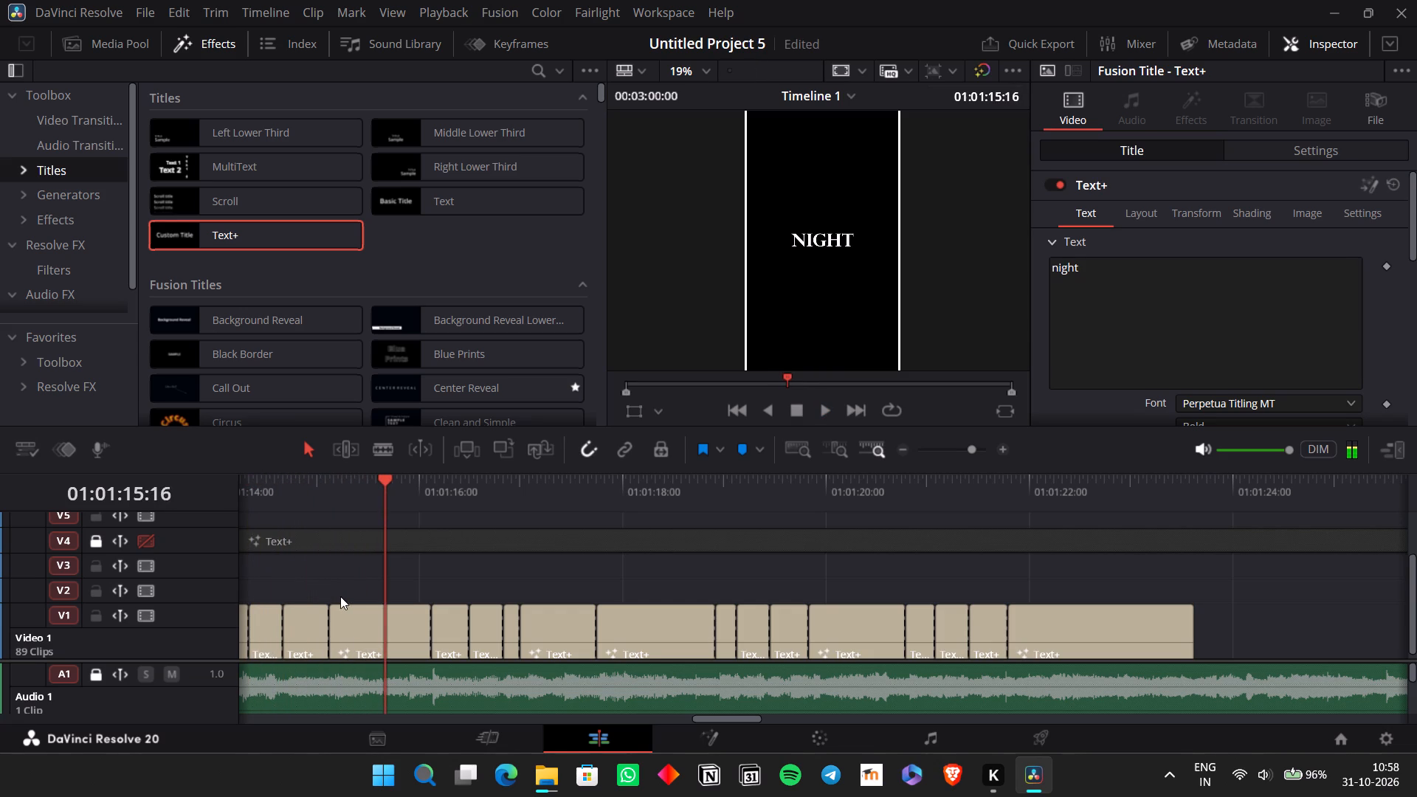
Paste the two copied lyric lines into the V1 title at 01:01:15:16, keep only "Every", and cut the remaining words for reuse.
left_click(353, 627)
left_click(1107, 313)
key("ctrl+a")
key("ctrl+v")
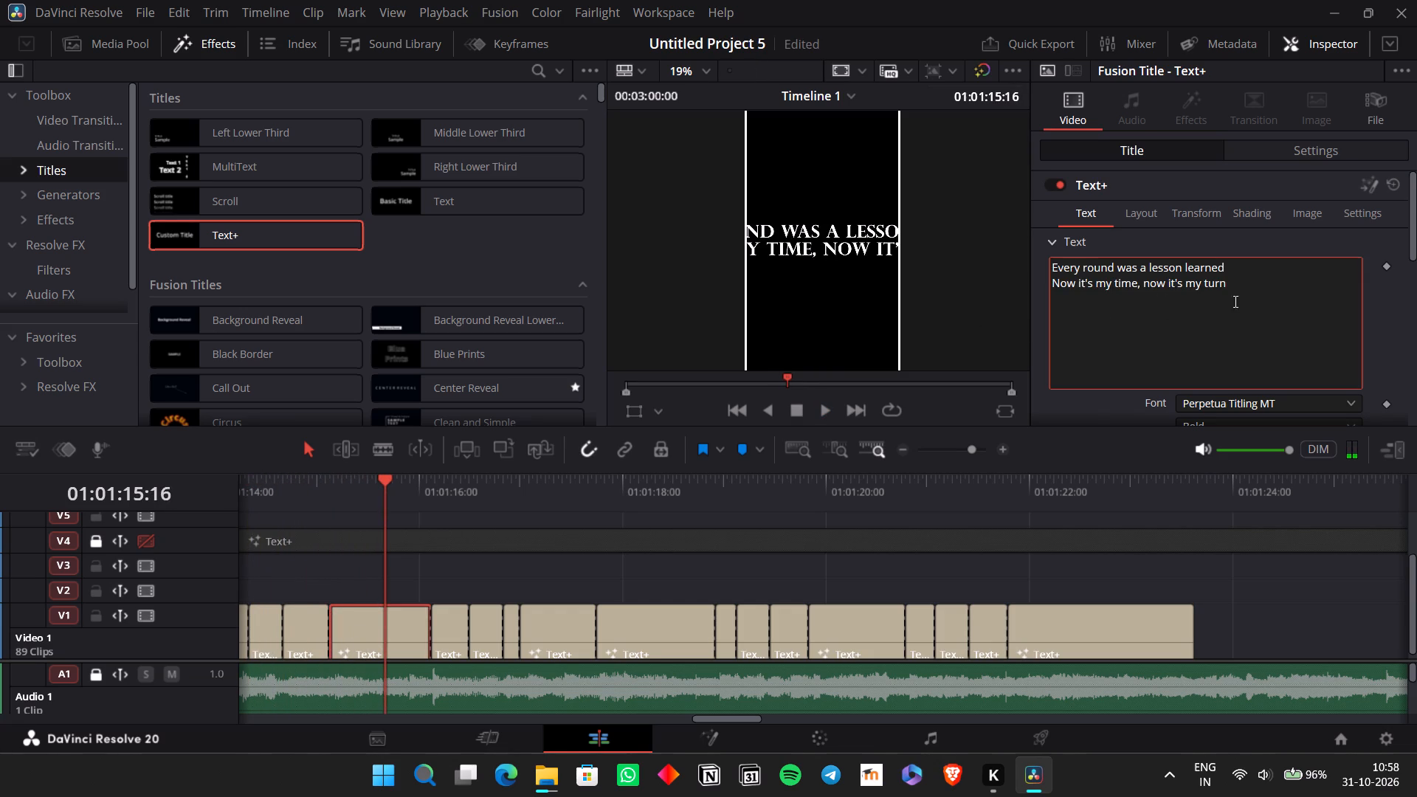
left_click_drag(1264, 291, 1084, 271)
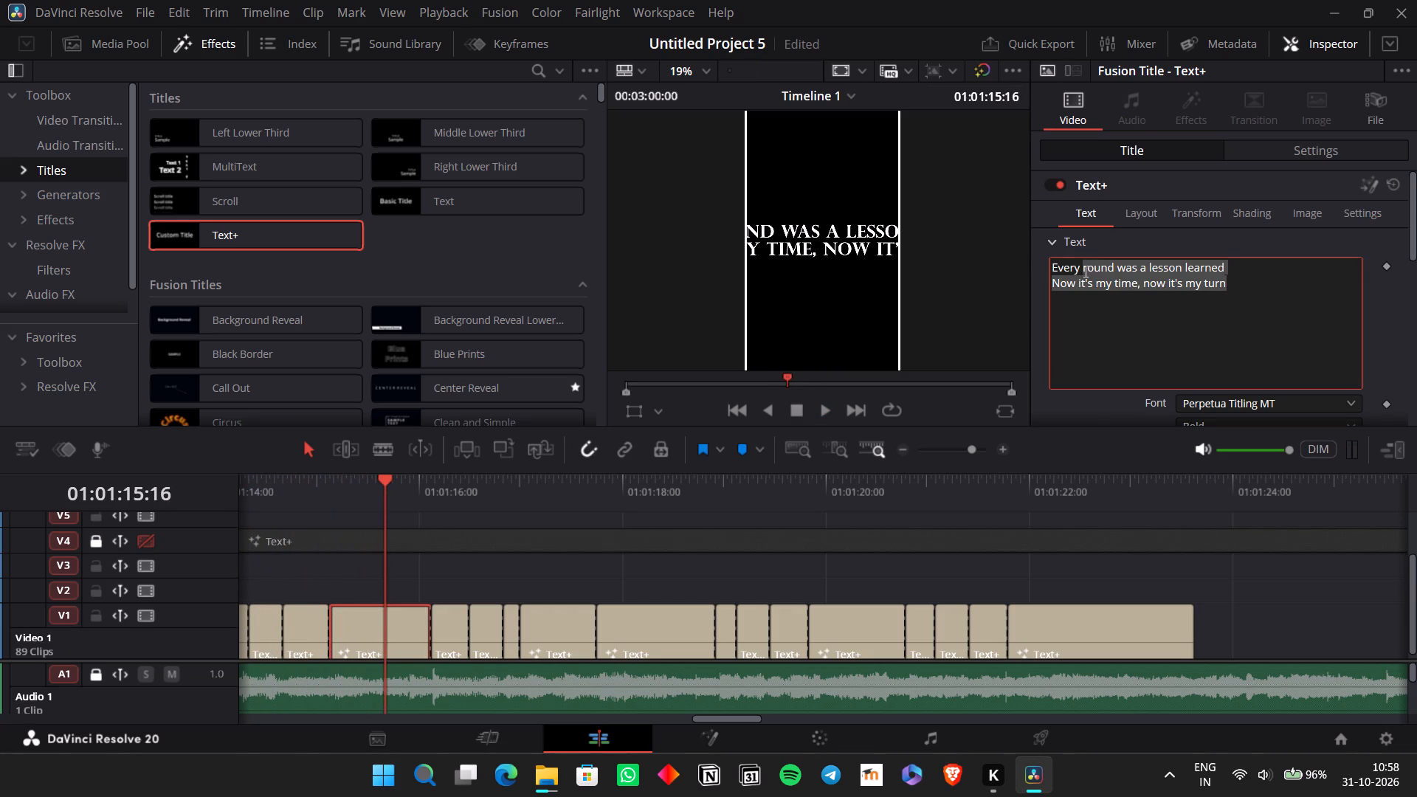
left_click_drag(1084, 271, 1083, 269)
key("ctrl+x")
key("BackSpace")
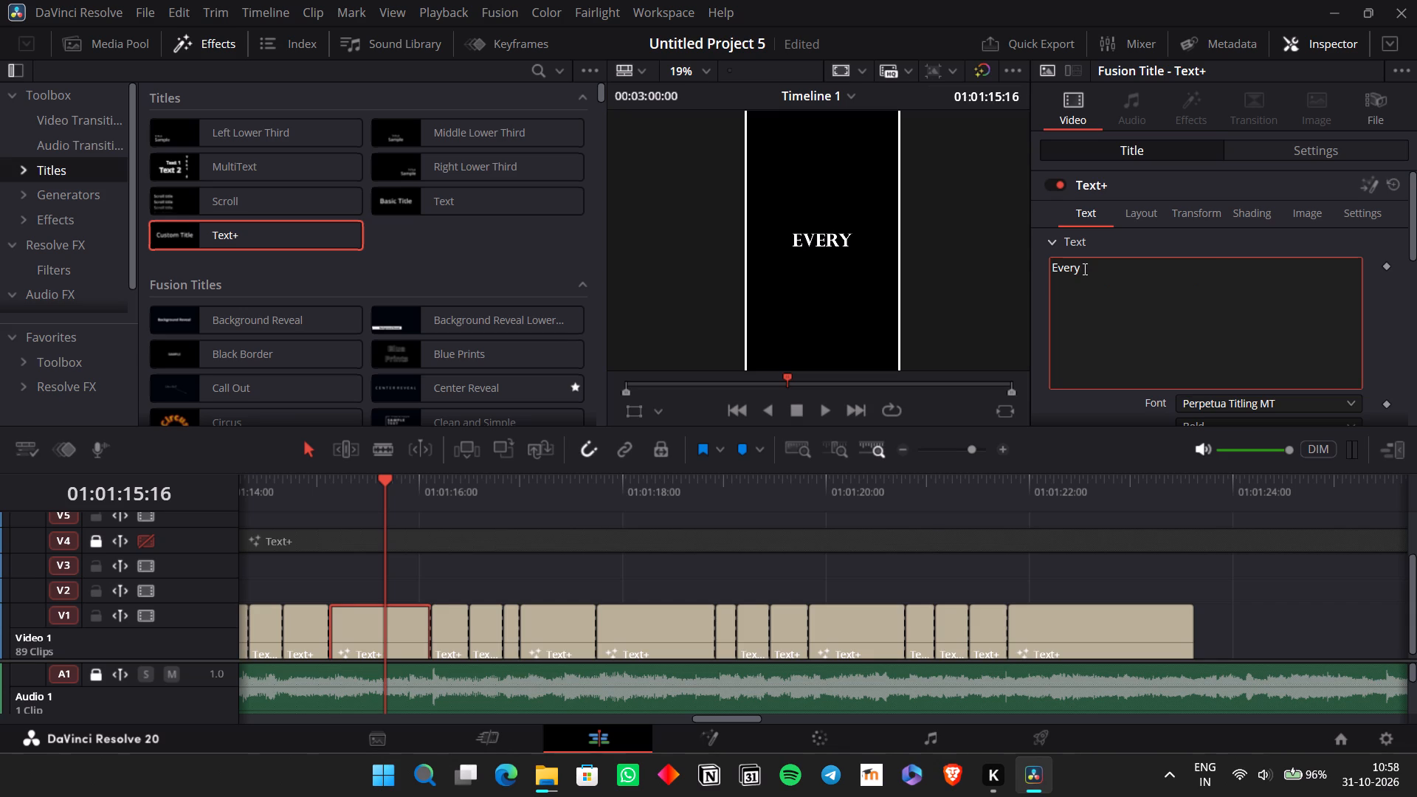
Replace the text of the V1 title at 01:01:16:04 with the cut lyrics, keeping only "round" and cutting the rest.
left_click(452, 634)
key("space")
key("space")
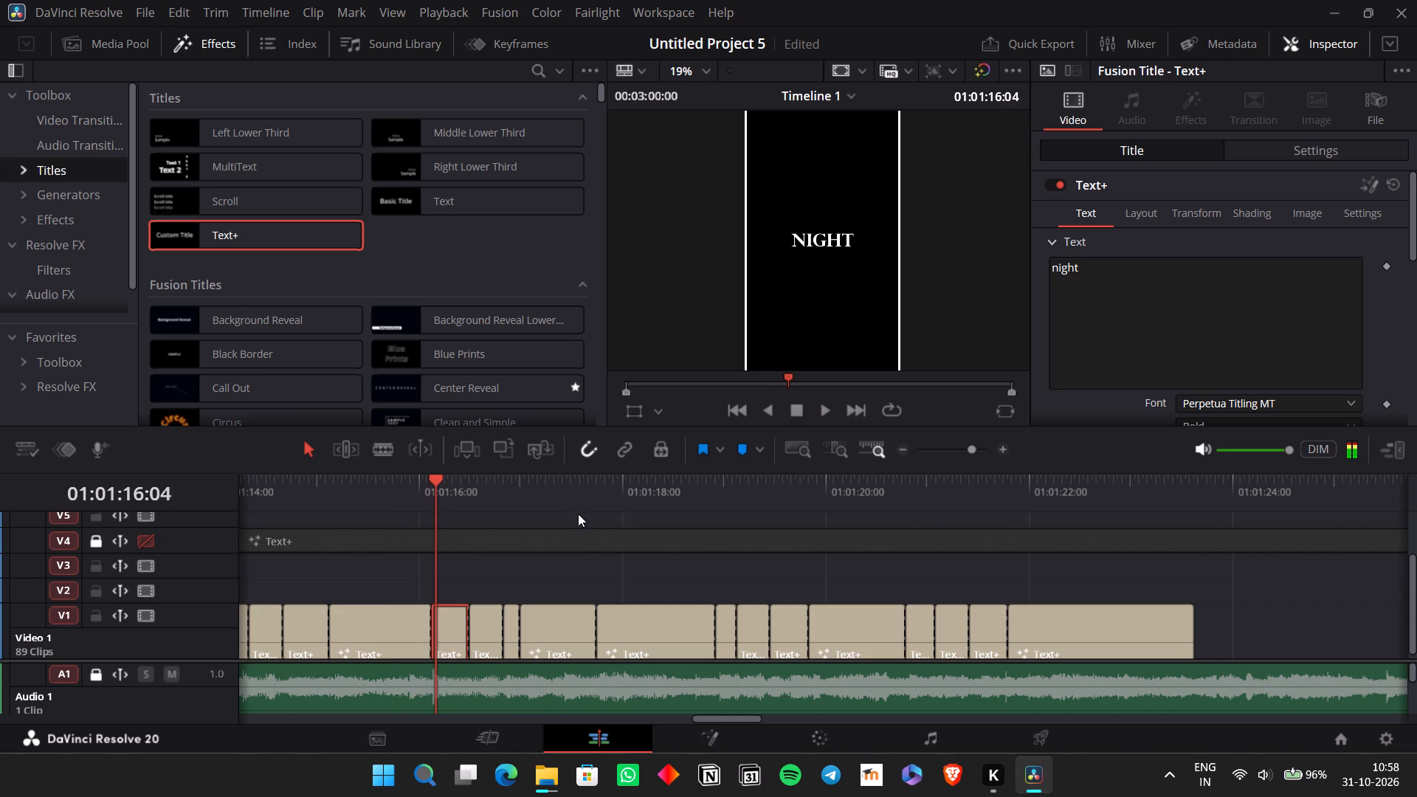
left_click(1130, 318)
key("ctrl+a")
key("ctrl+v")
left_click_drag(1283, 284, 1074, 270)
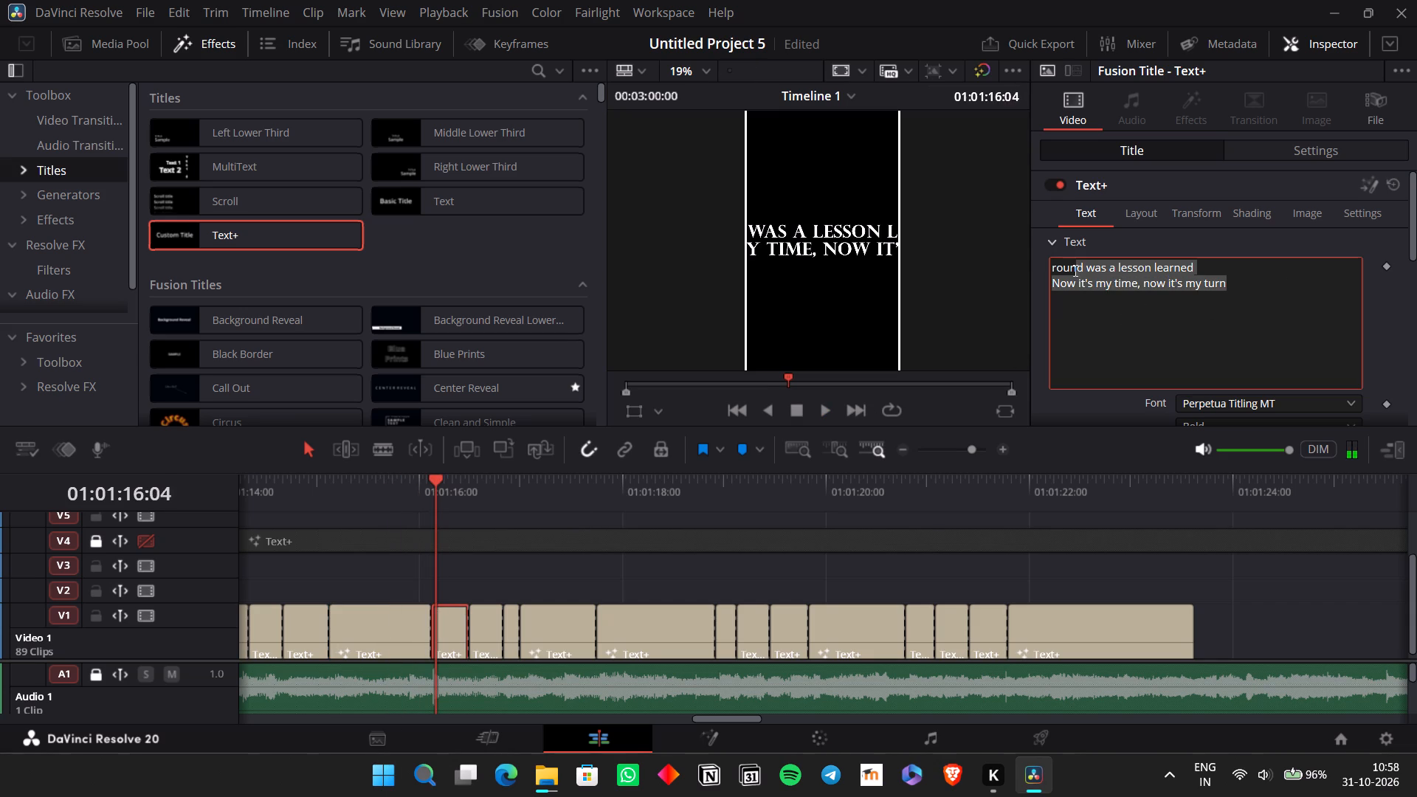
left_click_drag(1074, 270, 1086, 264)
key("ctrl+x")
key("BackSpace")
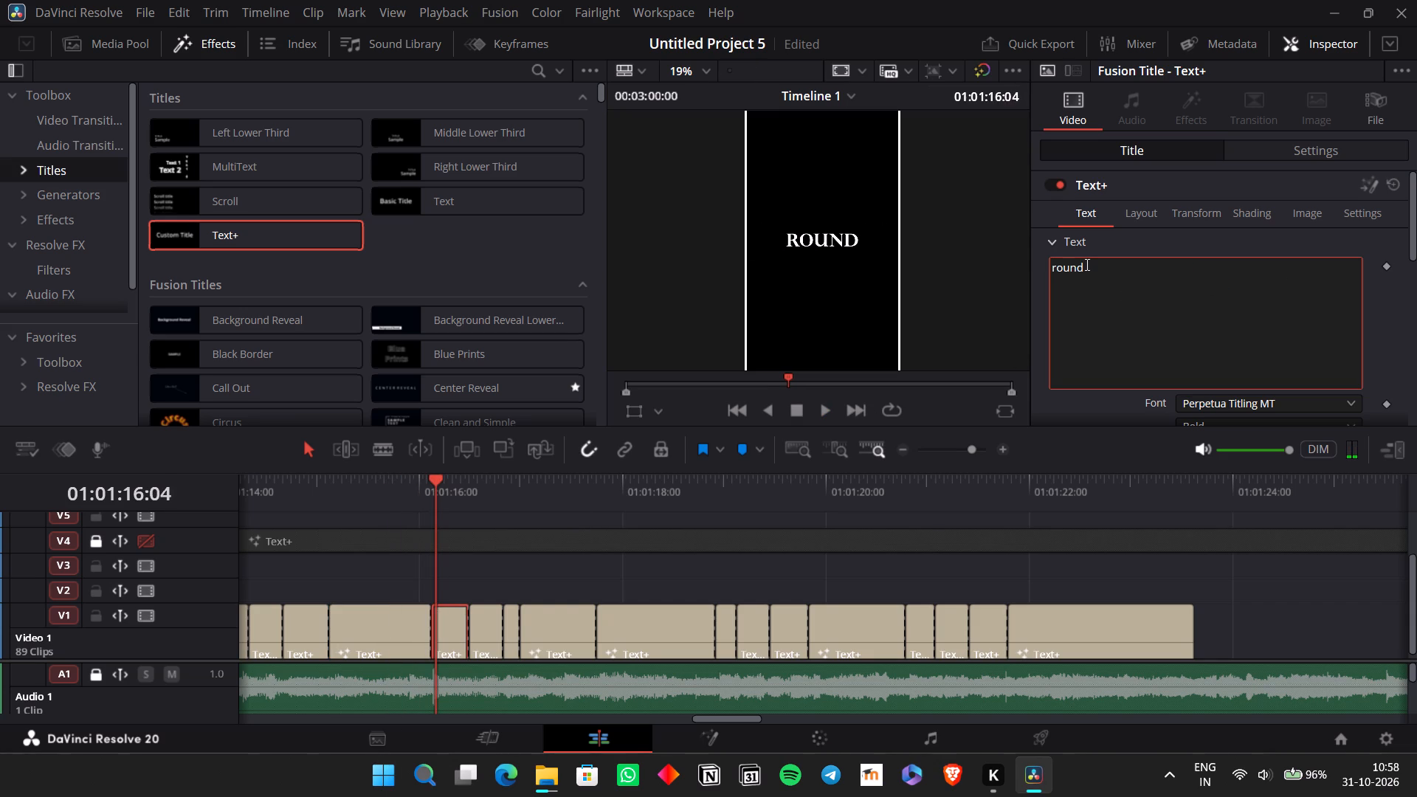
Replace the text of the V1 title after "round" with the cut lyrics, keeping only "was" and cutting the rest.
left_click(494, 618)
left_click(1047, 330)
left_click(1084, 319)
key("ctrl+a")
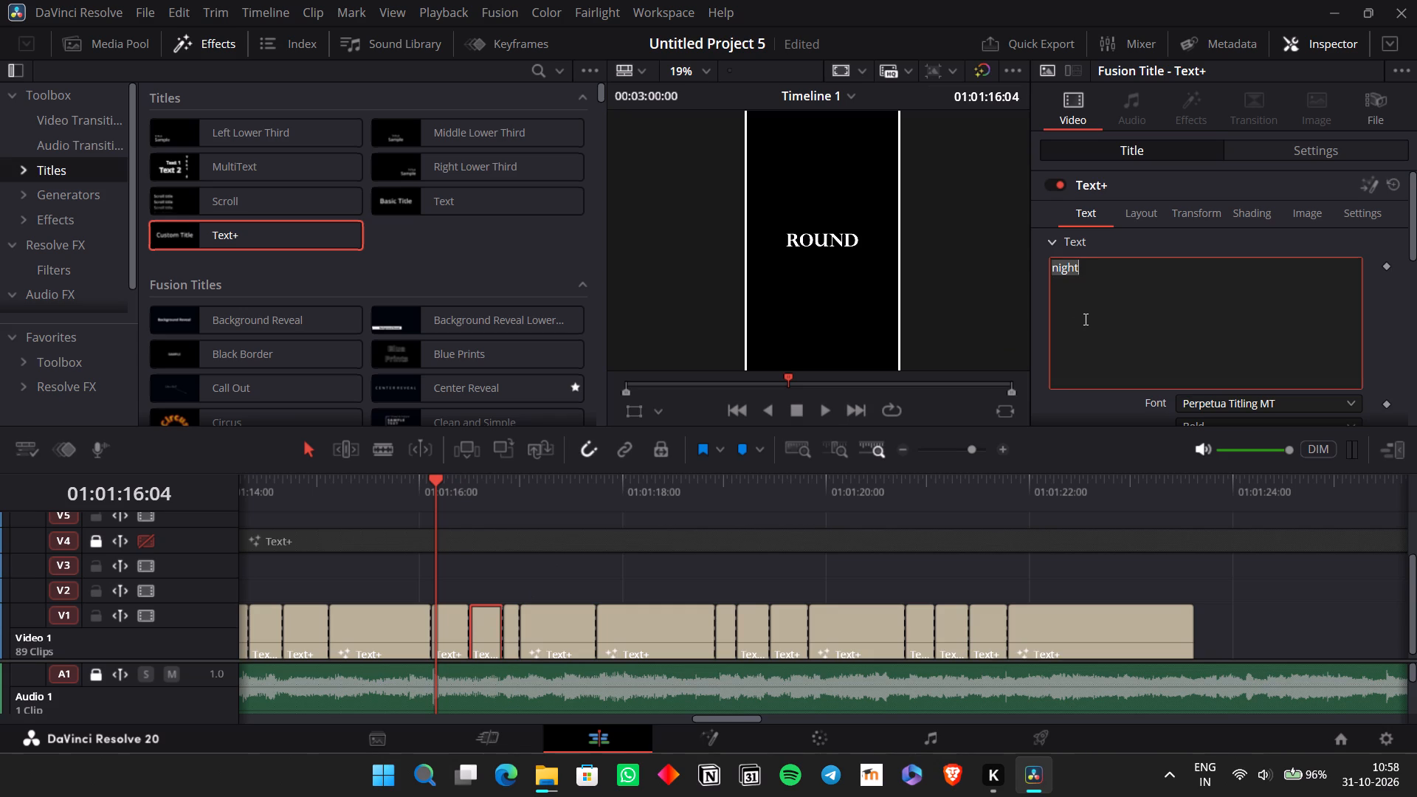
key("ctrl+v")
left_click_drag(1240, 285, 1070, 269)
key("ctrl+x")
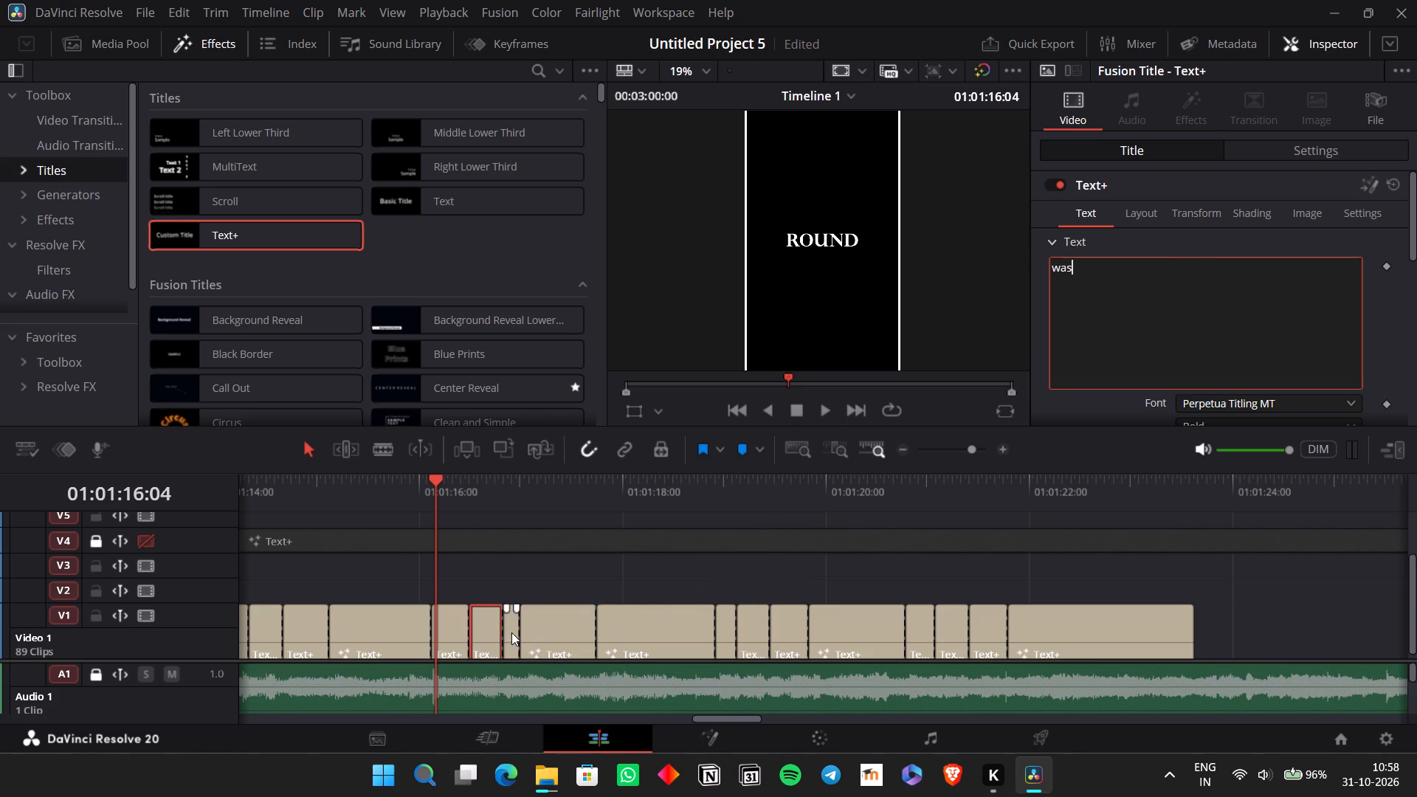
Replace the text of the short V1 title after "was" with the cut lyrics, keeping only "a" and cutting the rest.
left_click(510, 633)
left_click(1126, 352)
key("a")
key("ctrl+v")
key("ctrl+a")
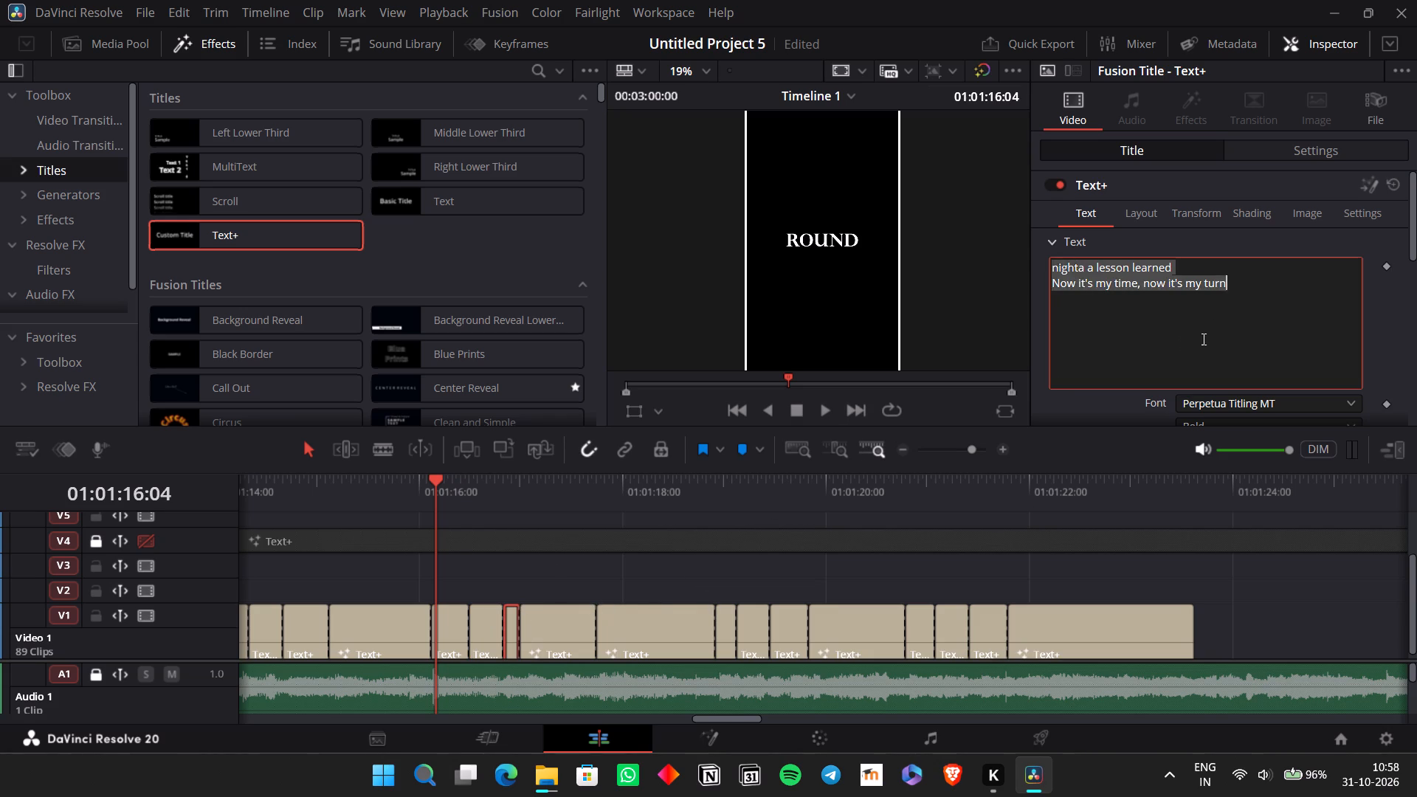
key("ctrl+v")
left_click_drag(1255, 289, 1063, 272)
key("ctrl+x")
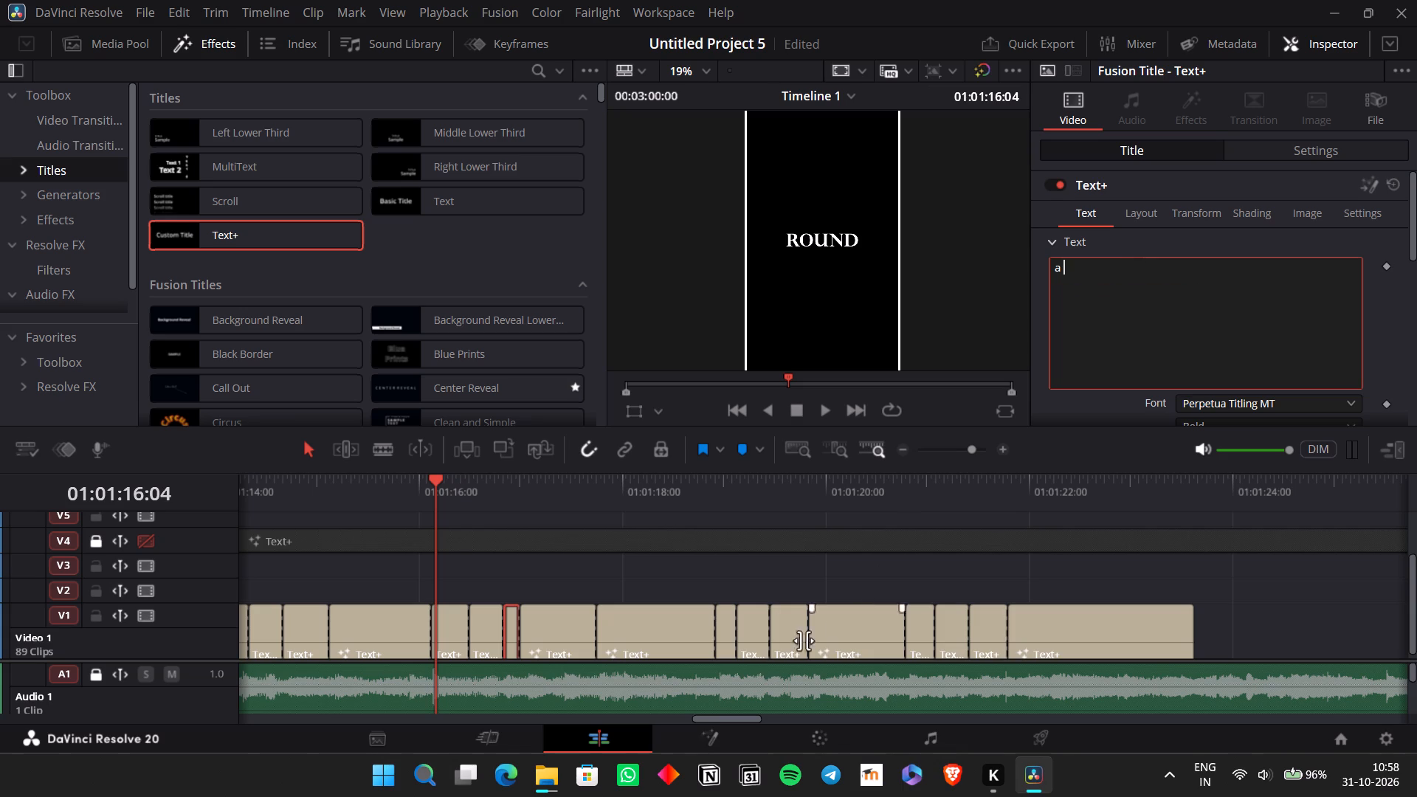
Replace the text of the V1 title starting at 01:01:17:00 with the cut lyrics, keeping only "lesson" and cutting the rest.
left_click_drag(554, 637, 559, 629)
left_click(1265, 323)
key("ctrl+a")
key("ctrl+v")
left_click_drag(1275, 303, 1181, 301)
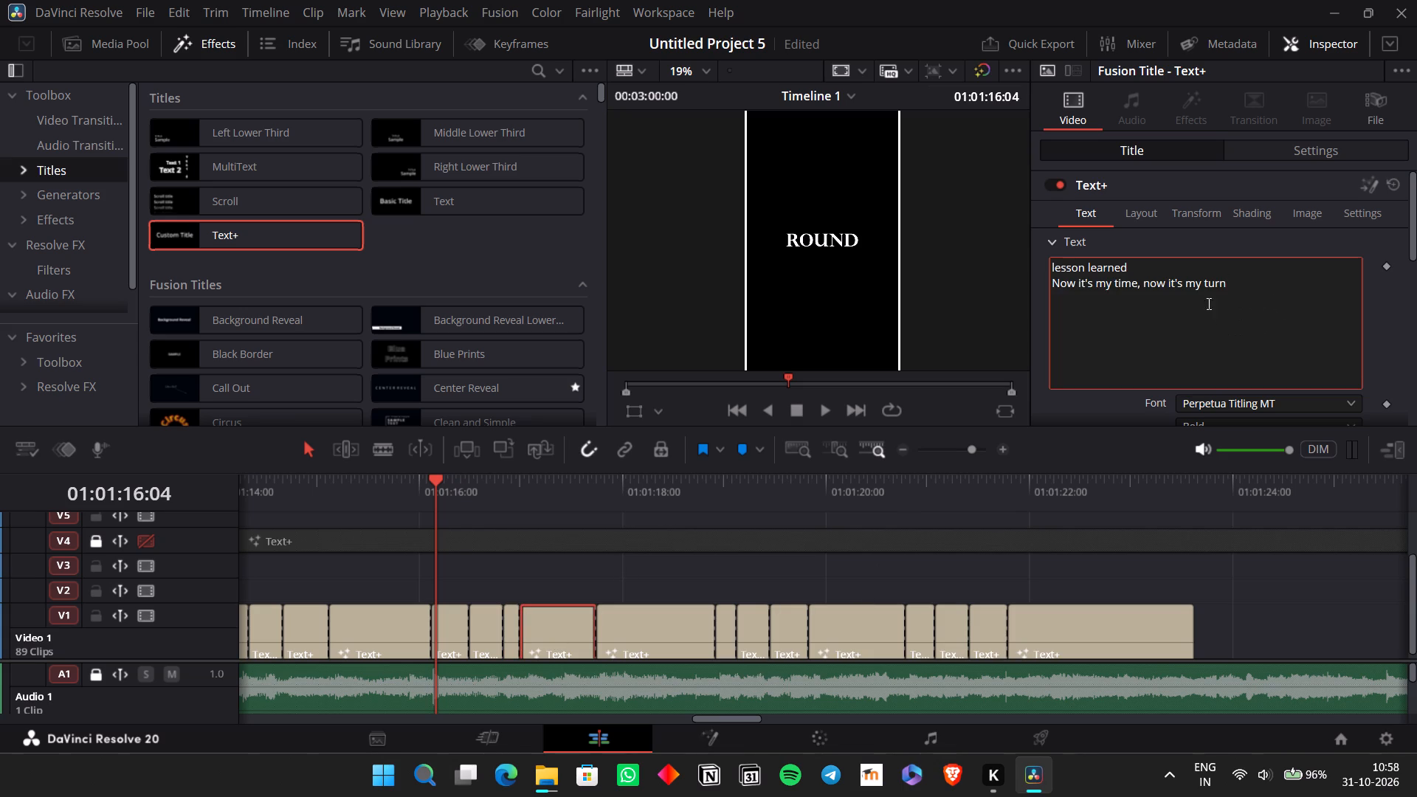
left_click_drag(1181, 301, 1087, 267)
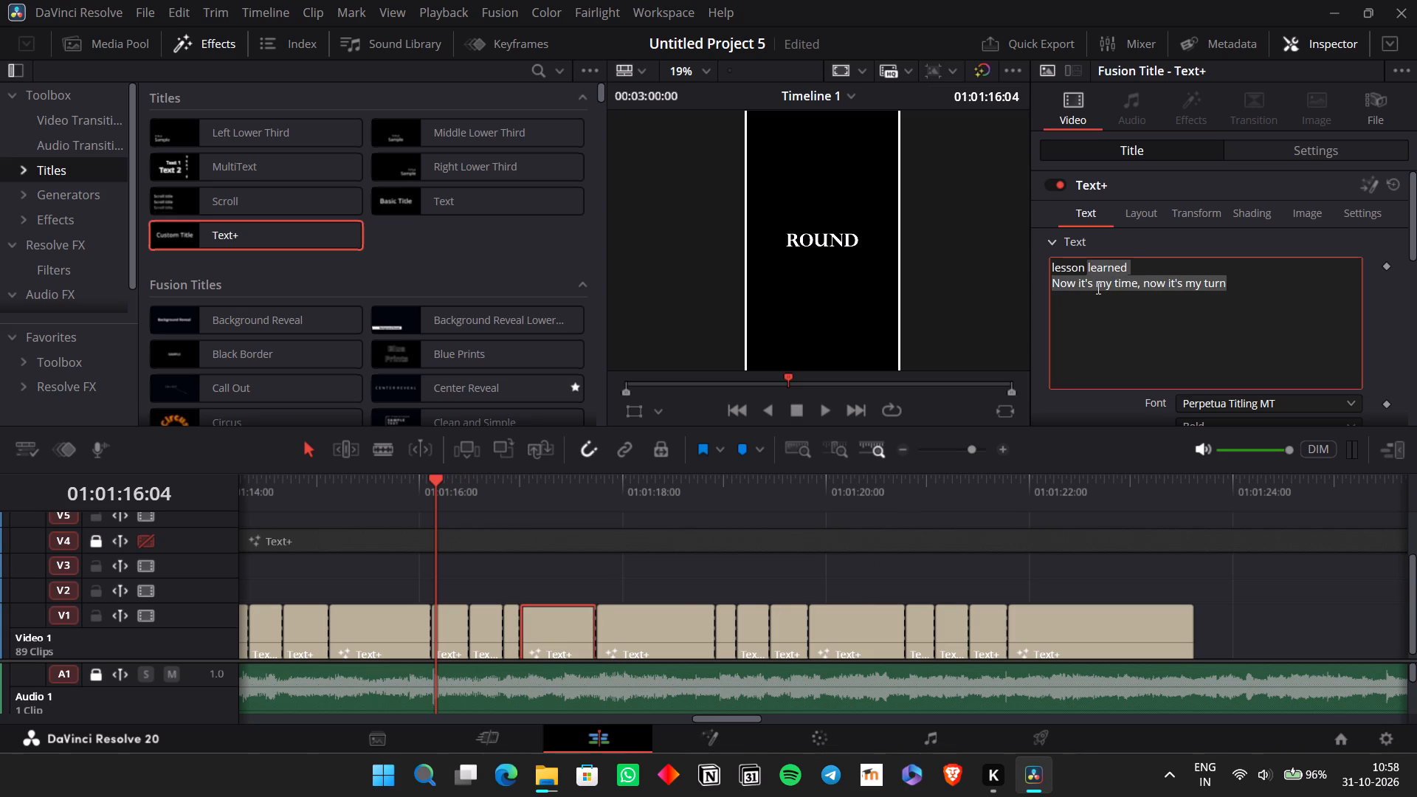
key("ctrl+x")
key("BackSpace")
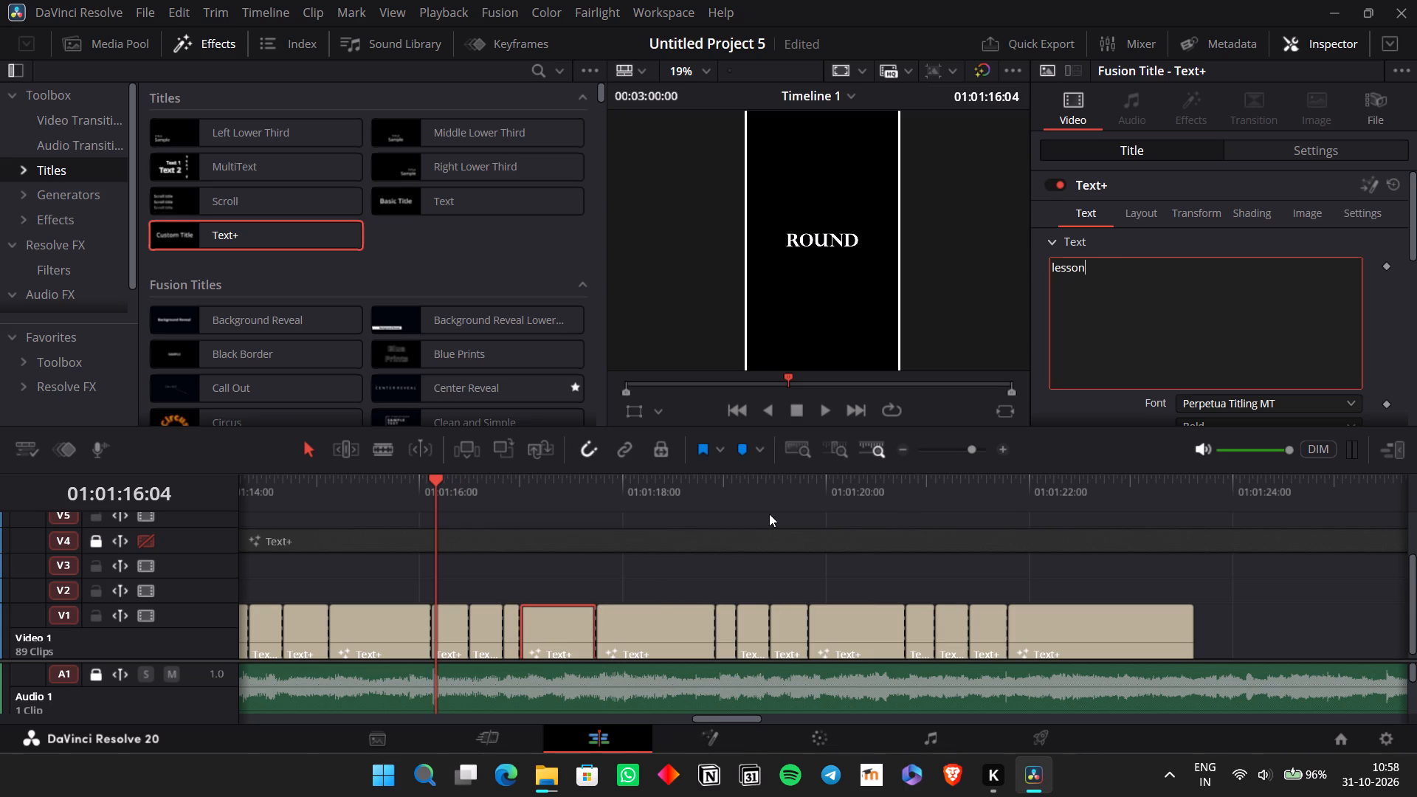
Replace the text of the V1 title after "lesson" with the cut lyrics, keeping only "learned" and cutting the following line.
left_click(654, 612)
left_click(1087, 284)
key("ctrl+a")
key("ctrl+v")
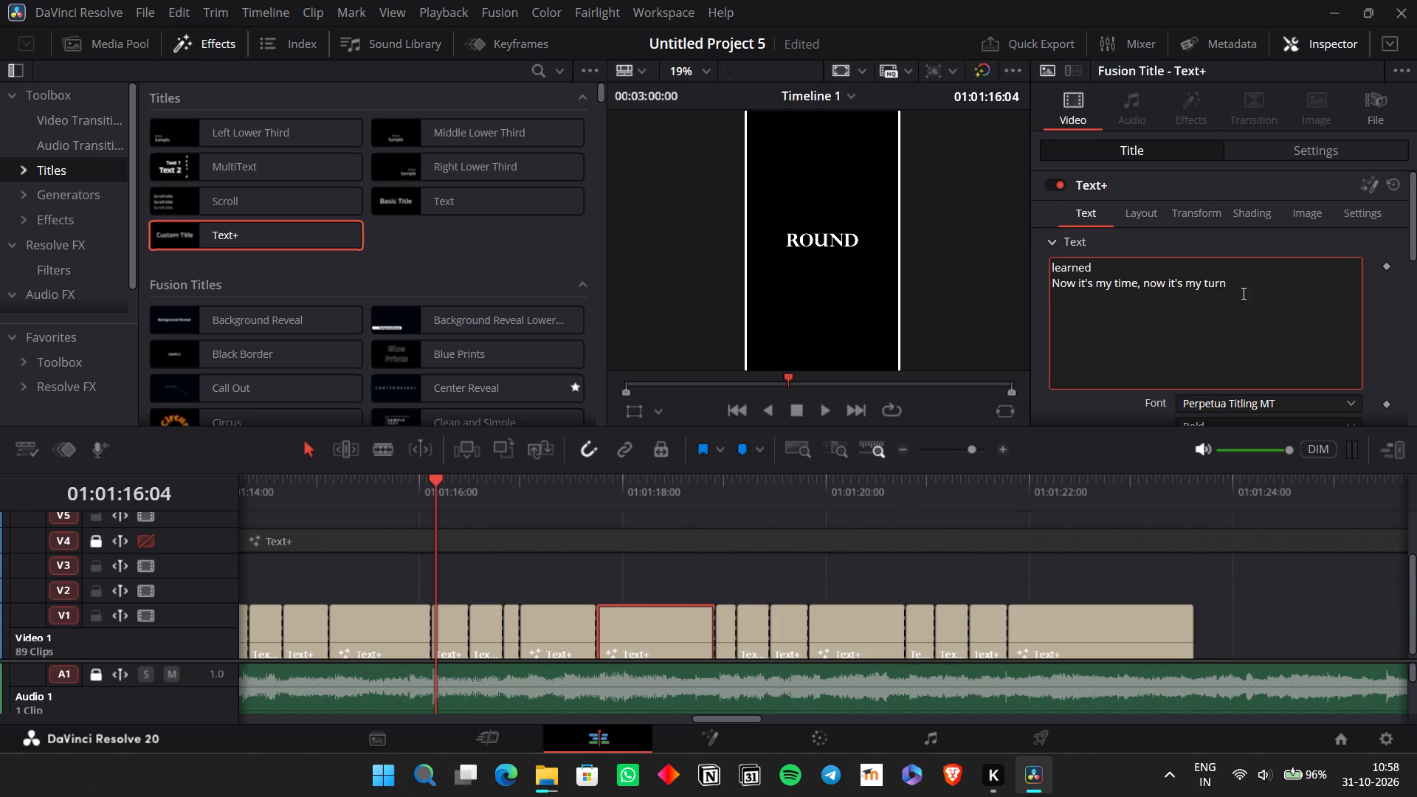
left_click_drag(1252, 288, 897, 283)
key("ctrl+x")
key("BackSpace")
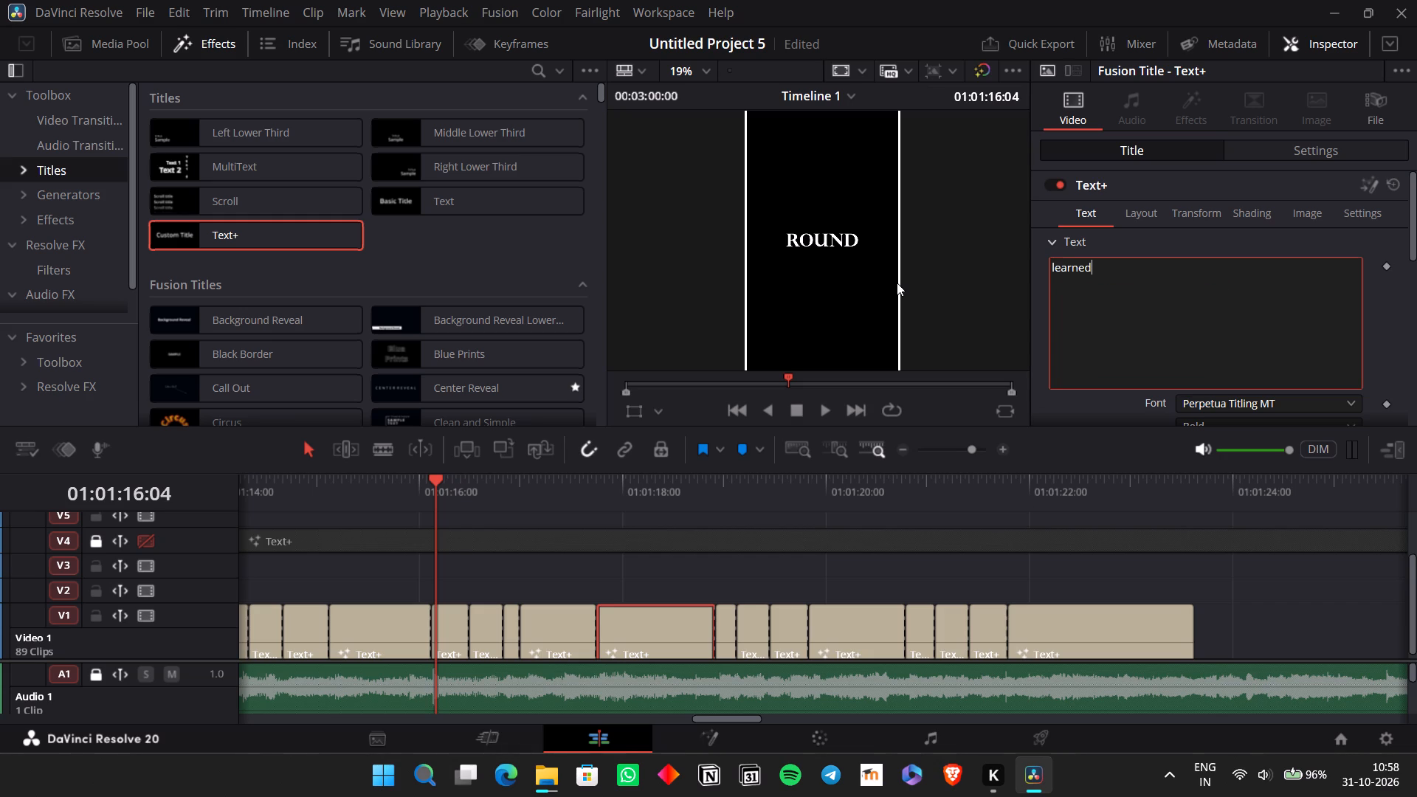
Replace the text of the V1 title after "learned" with the cut line, keeping only "Now" and cutting the rest.
left_click(732, 621)
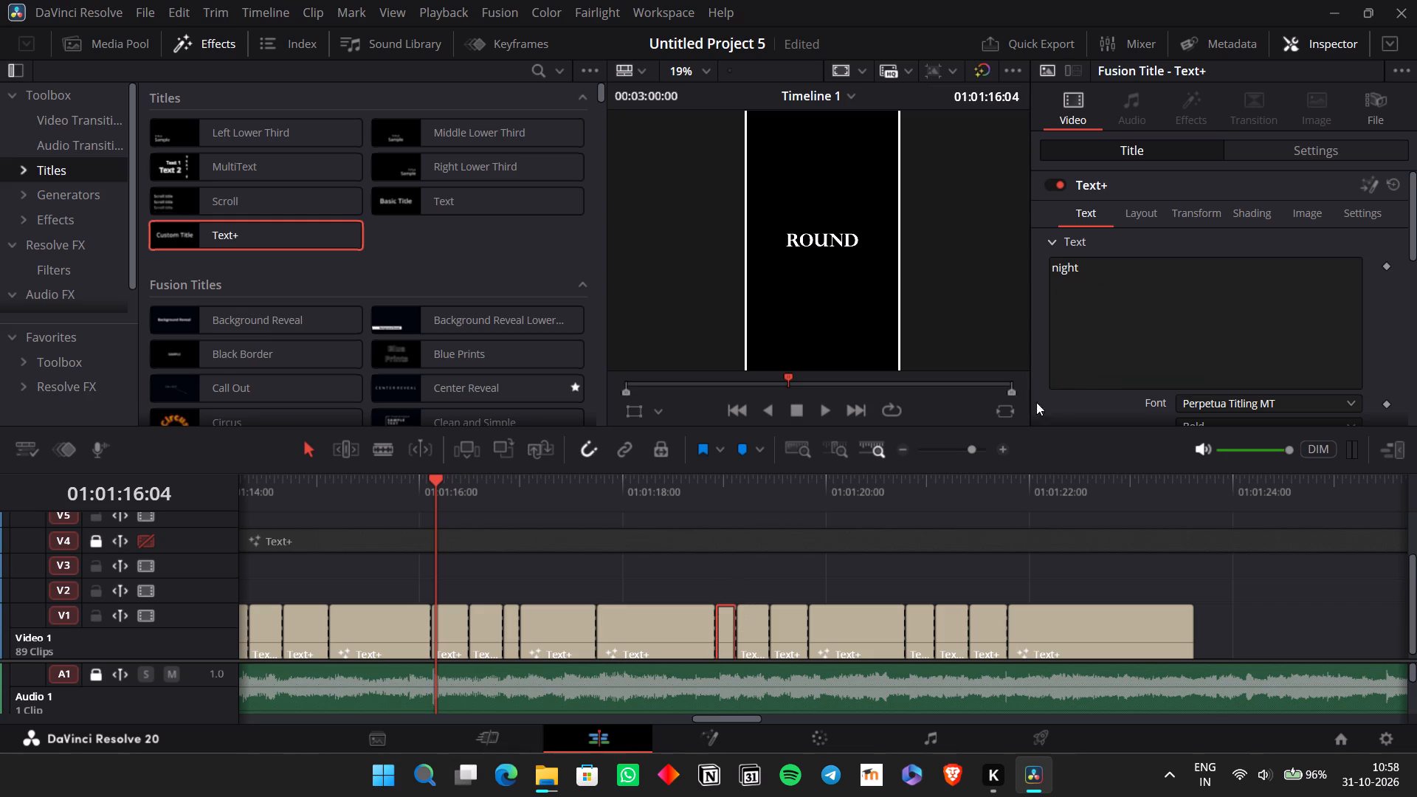
left_click(1121, 348)
key("ctrl+a")
key("ctrl+v")
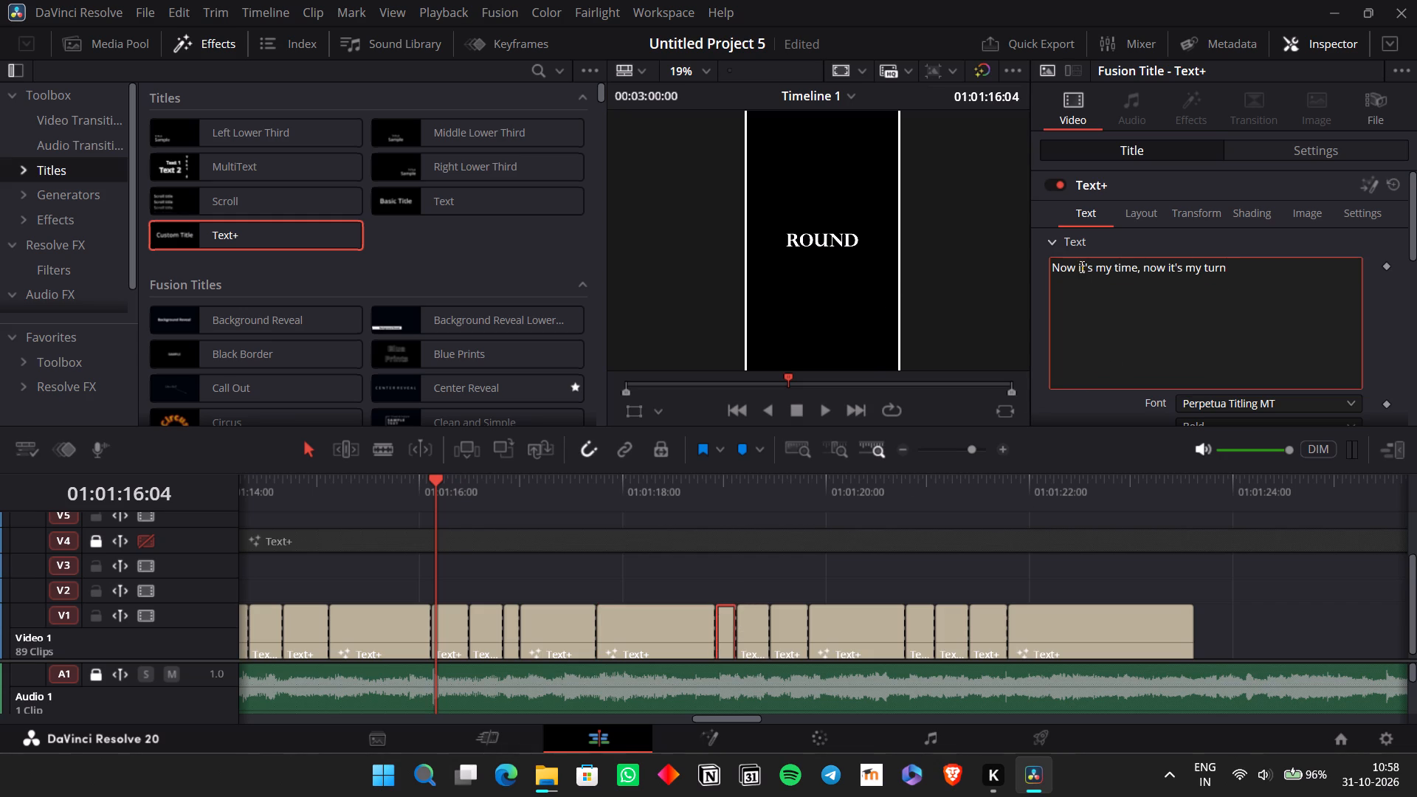
left_click_drag(1078, 266, 1282, 268)
key("ctrl+x")
key("BackSpace")
Replace the text of the V1 title after "Now" with the cut lyrics, keeping only "it's" and cutting the rest.
left_click(749, 634)
left_click(1129, 334)
key("ctrl+a")
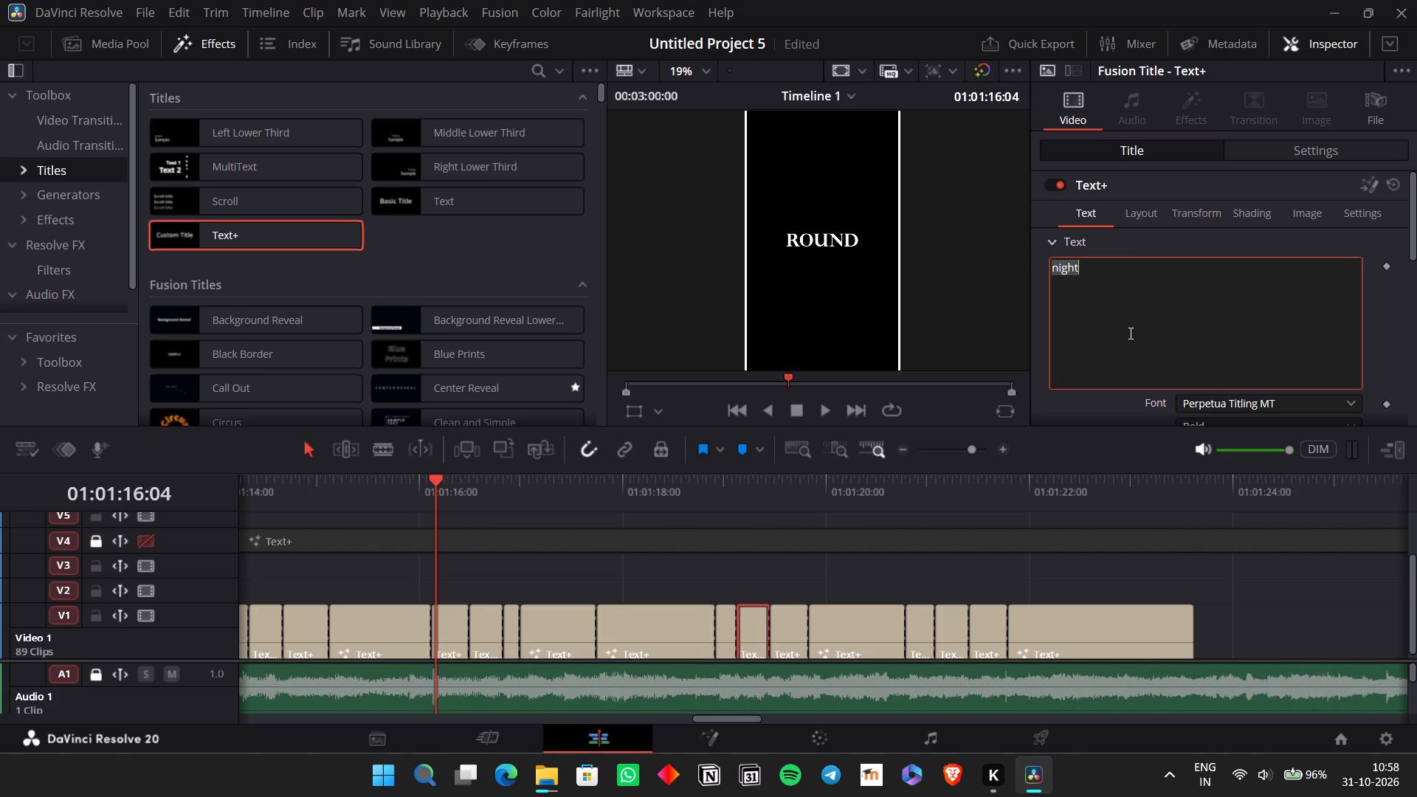
key("ctrl+v")
left_click_drag(1221, 266, 1063, 266)
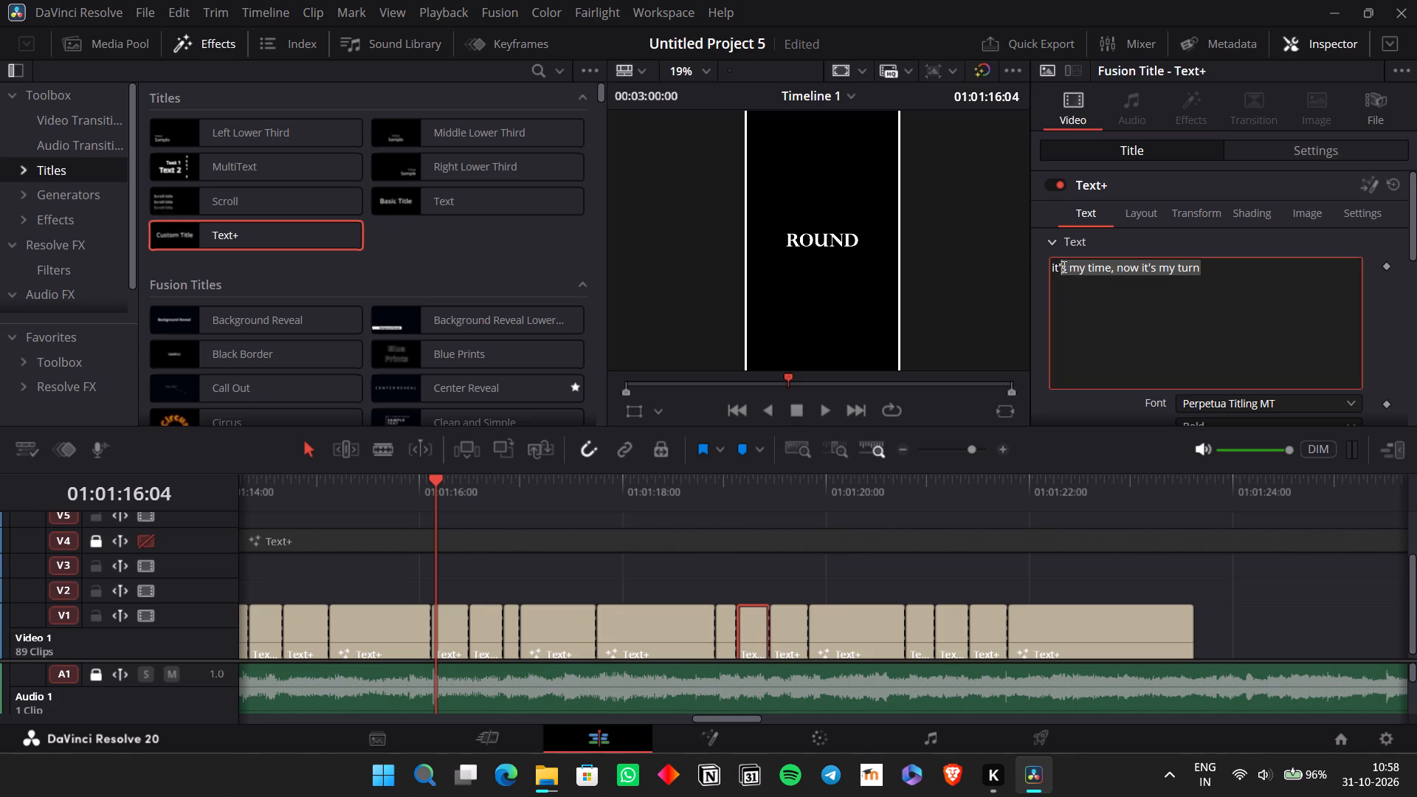
left_click_drag(1063, 266, 1066, 266)
key("ctrl+x")
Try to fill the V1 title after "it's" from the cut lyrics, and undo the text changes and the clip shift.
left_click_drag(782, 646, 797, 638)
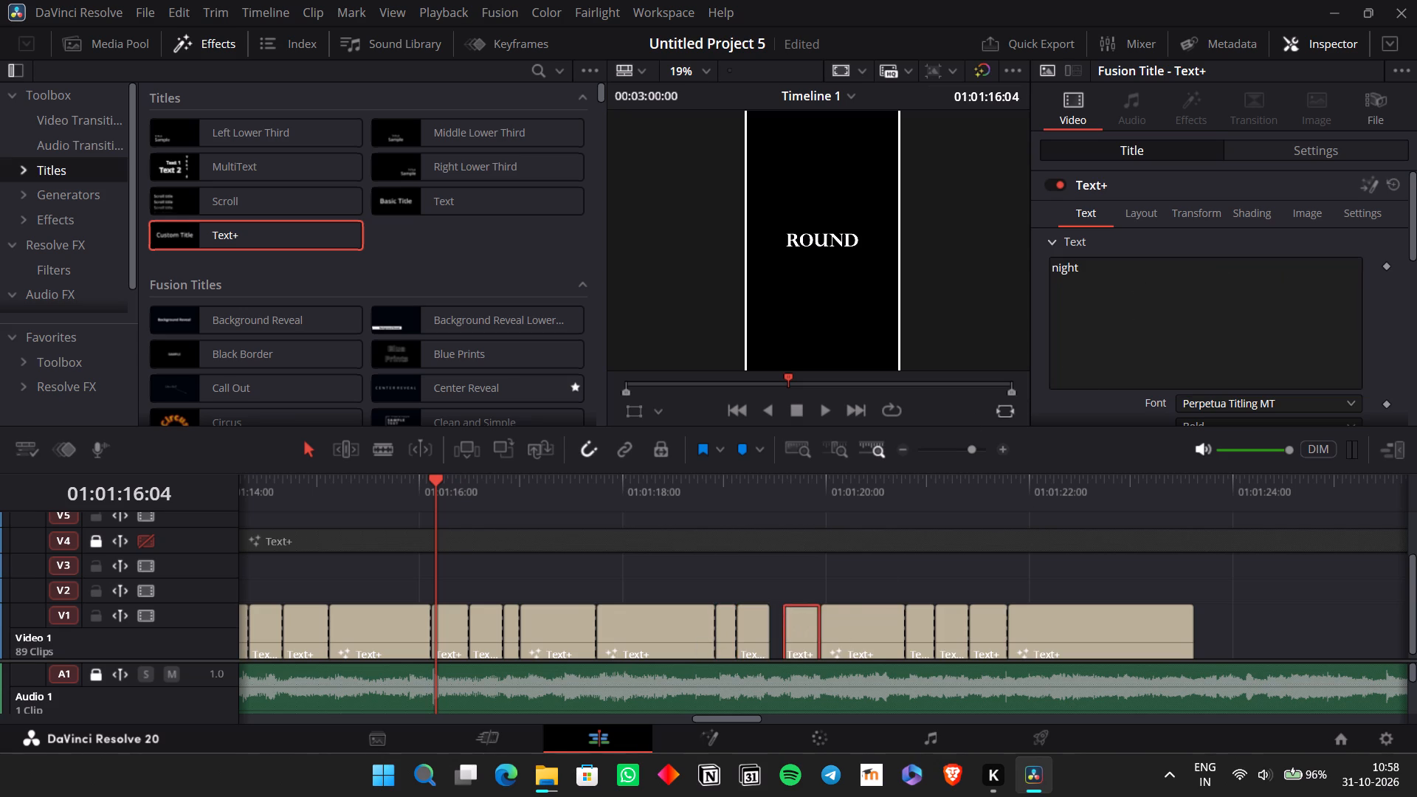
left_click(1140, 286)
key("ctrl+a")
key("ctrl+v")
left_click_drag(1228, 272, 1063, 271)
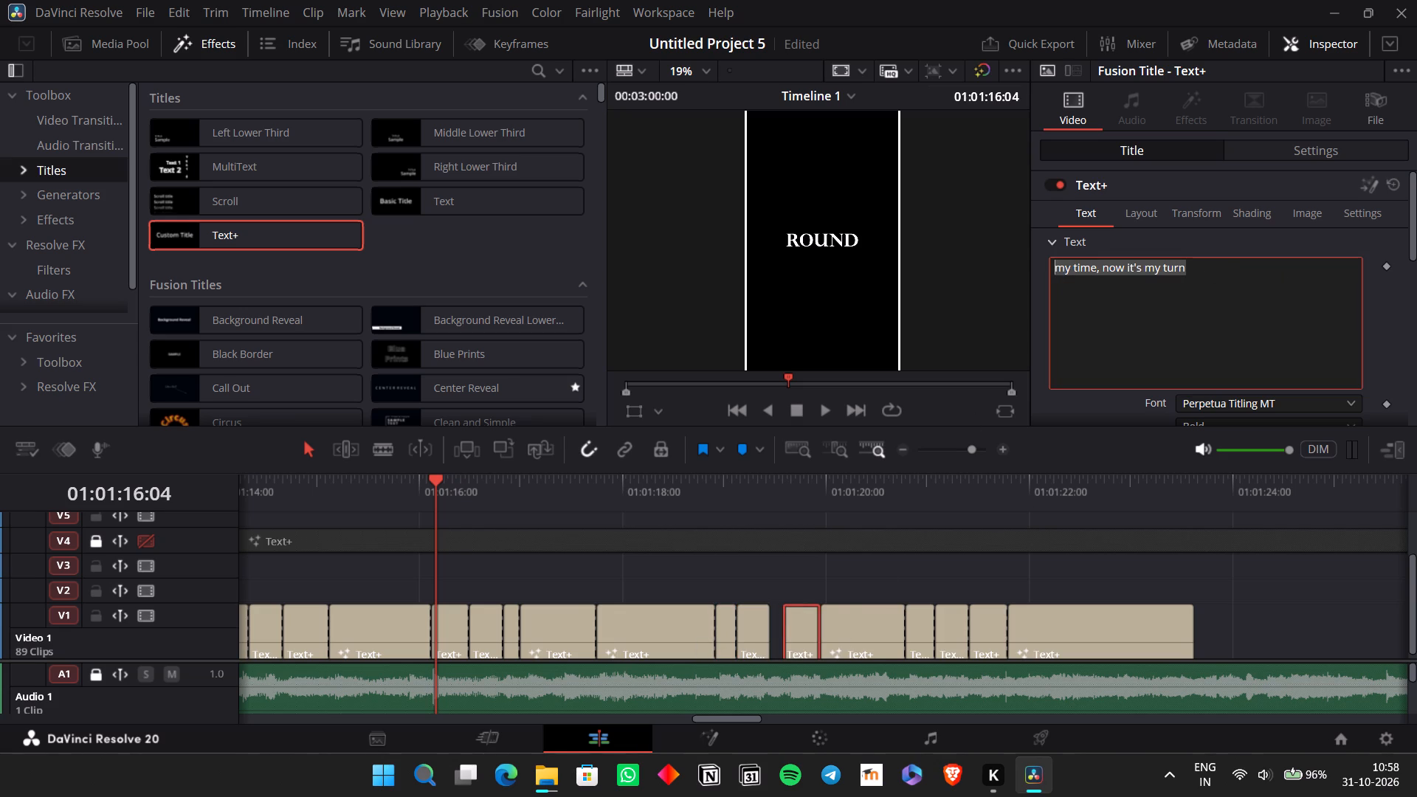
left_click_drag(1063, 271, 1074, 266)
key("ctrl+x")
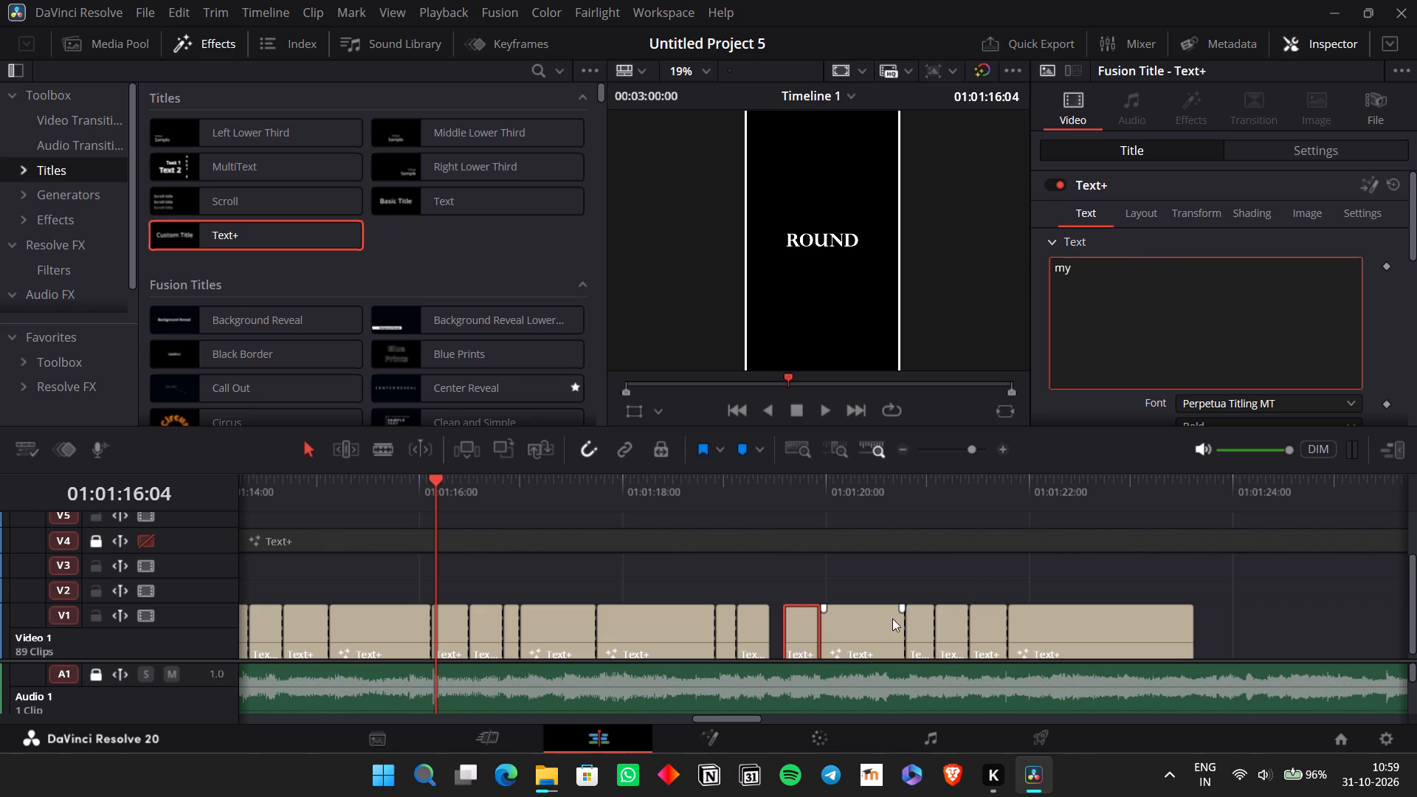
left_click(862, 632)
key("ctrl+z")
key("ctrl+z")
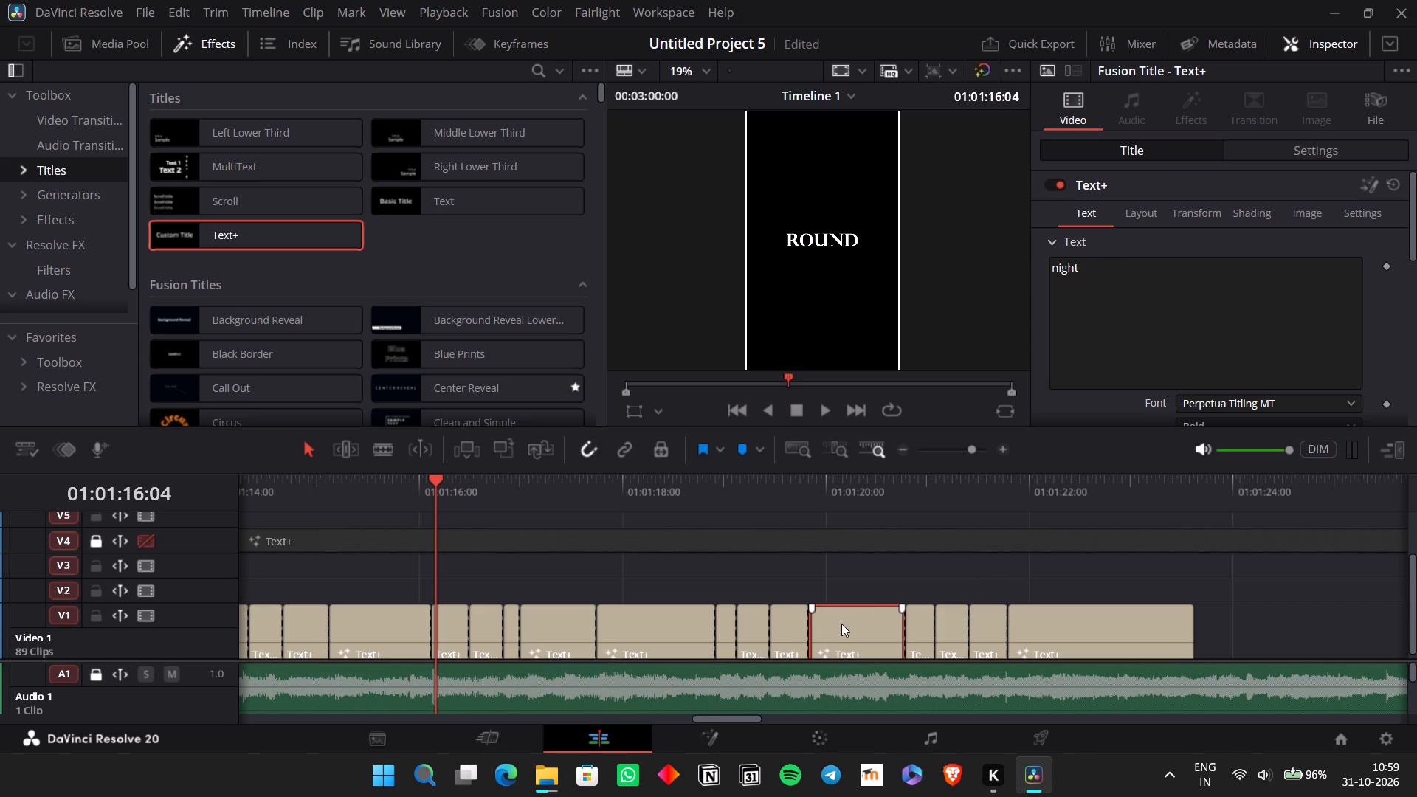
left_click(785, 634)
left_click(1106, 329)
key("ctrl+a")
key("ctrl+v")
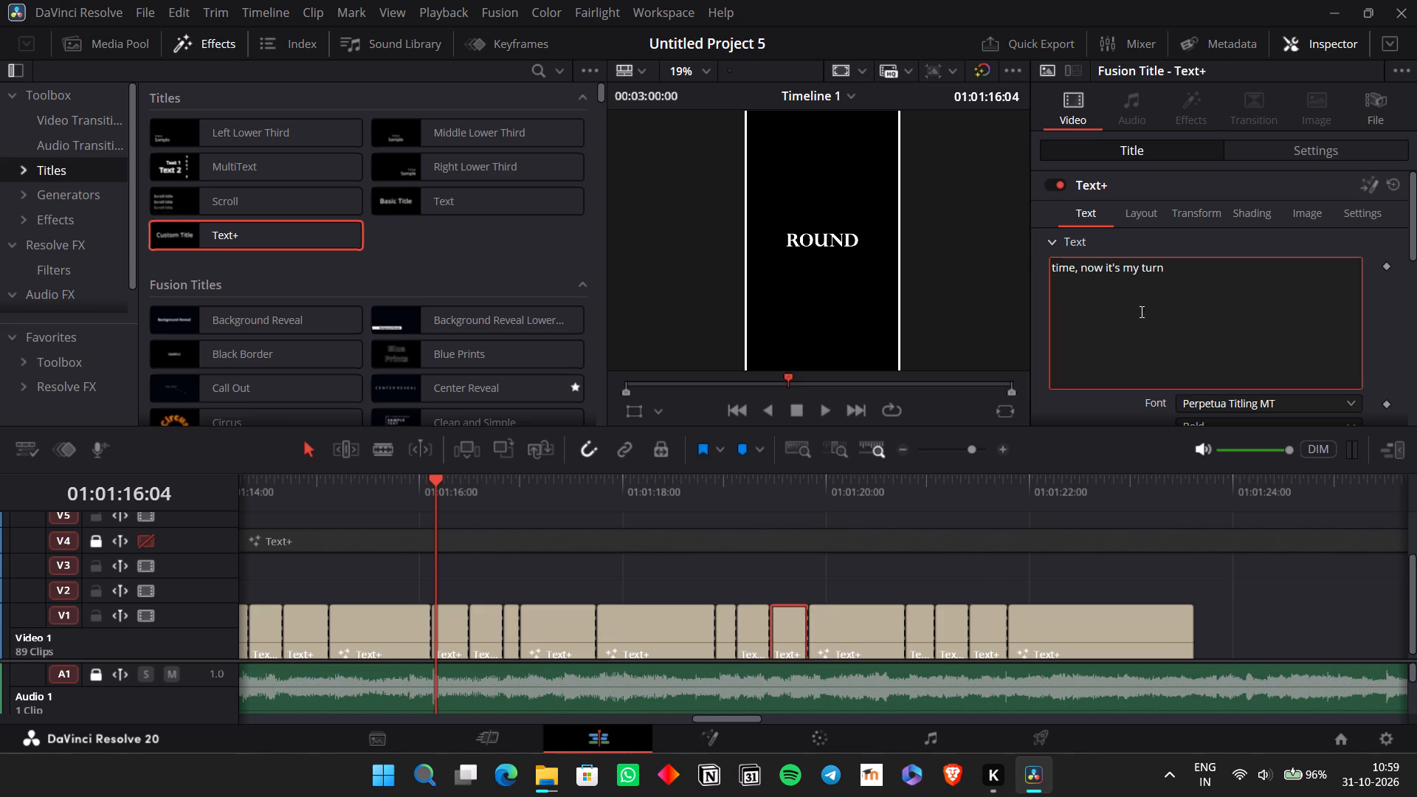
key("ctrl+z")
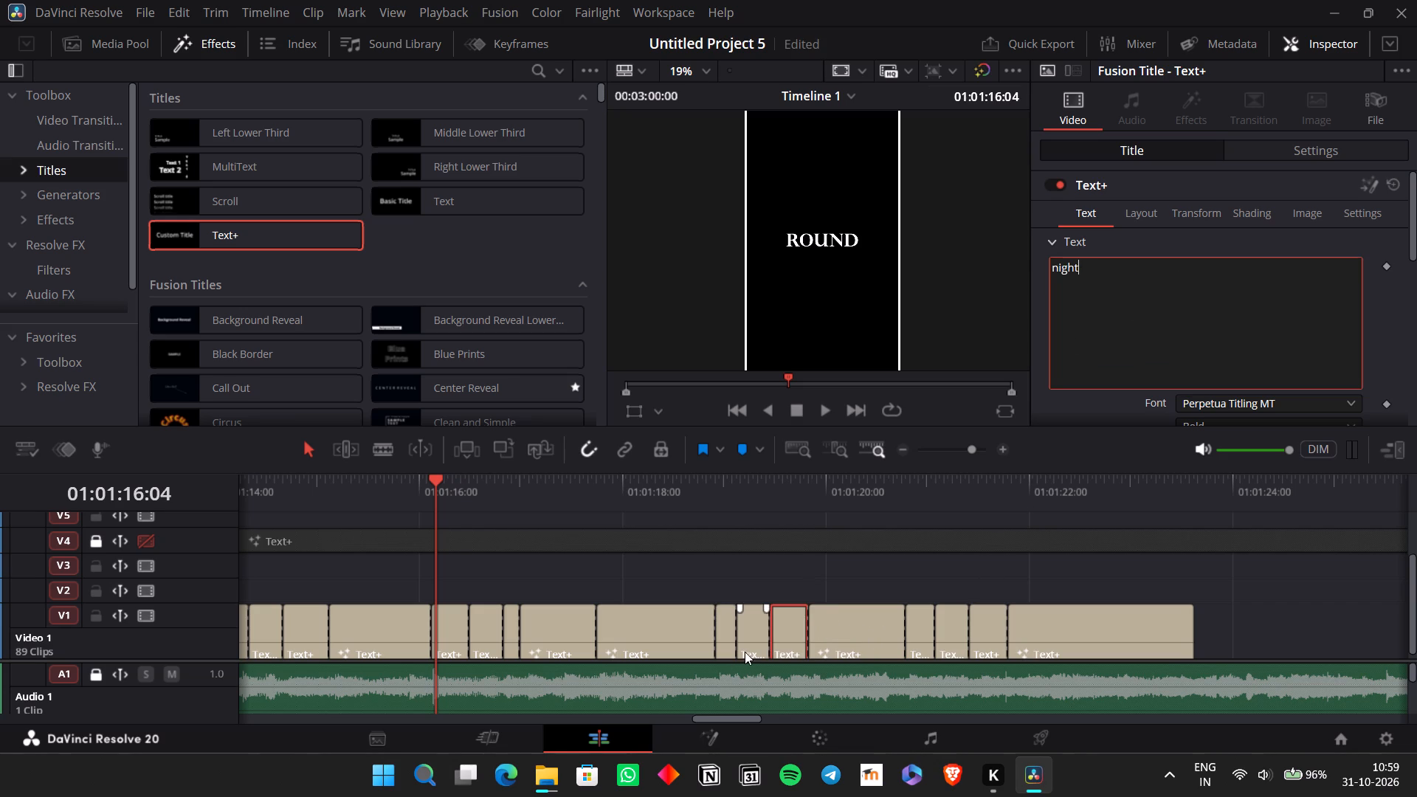
Set the text of the V1 title after "it's" to "my".
left_click(745, 651)
left_click(792, 632)
triple_click(1089, 348)
type("my")
Replace the text of the long V1 title after "my" with the cut lyrics, keeping only "time" without the comma.
left_click(869, 619)
left_click(1088, 350)
key("ctrl+a")
key("ctrl+v")
left_click_drag(1178, 283, 1081, 270)
key("ctrl+x")
key("BackSpace")
key("BackSpace")
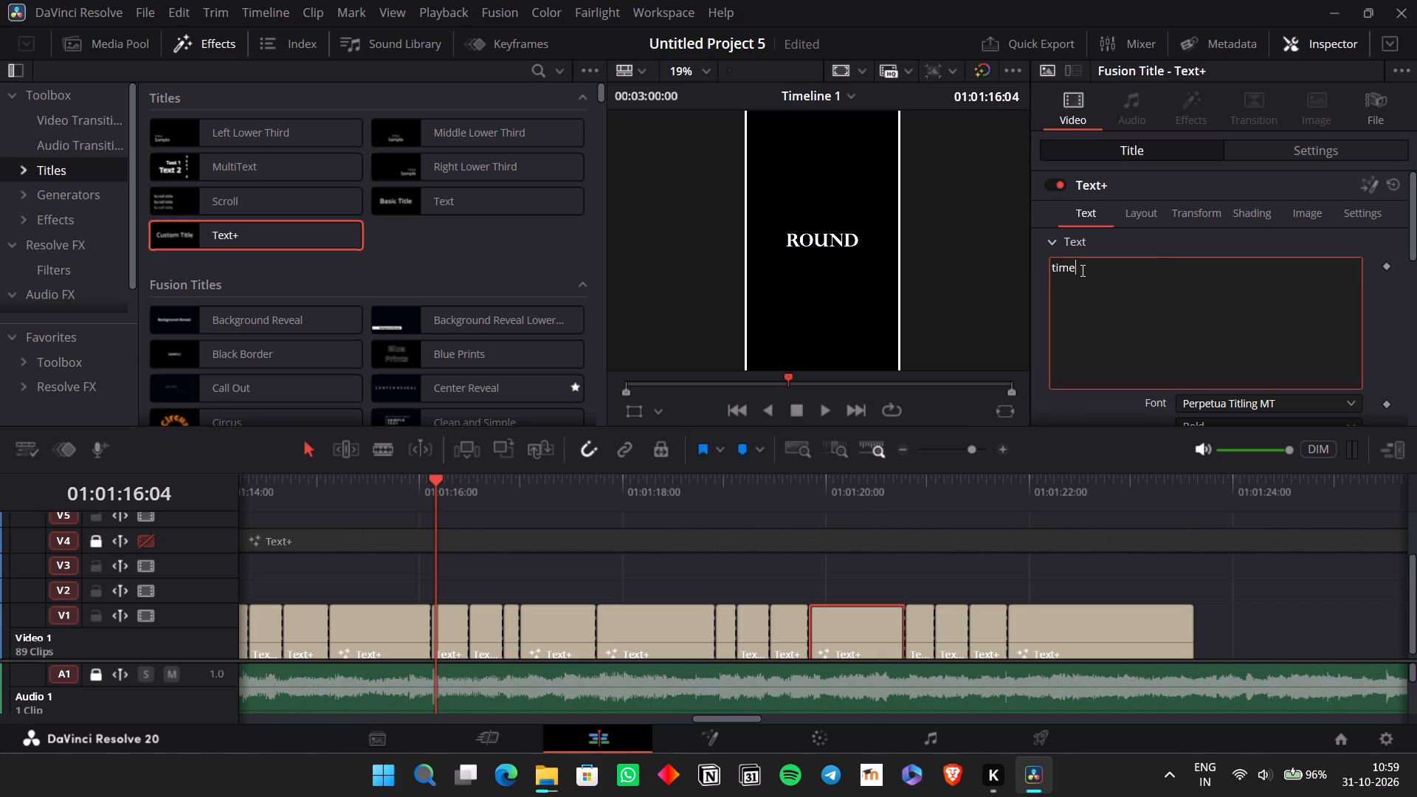
Set the text of the short V1 title after "time" to "now".
left_click(914, 637)
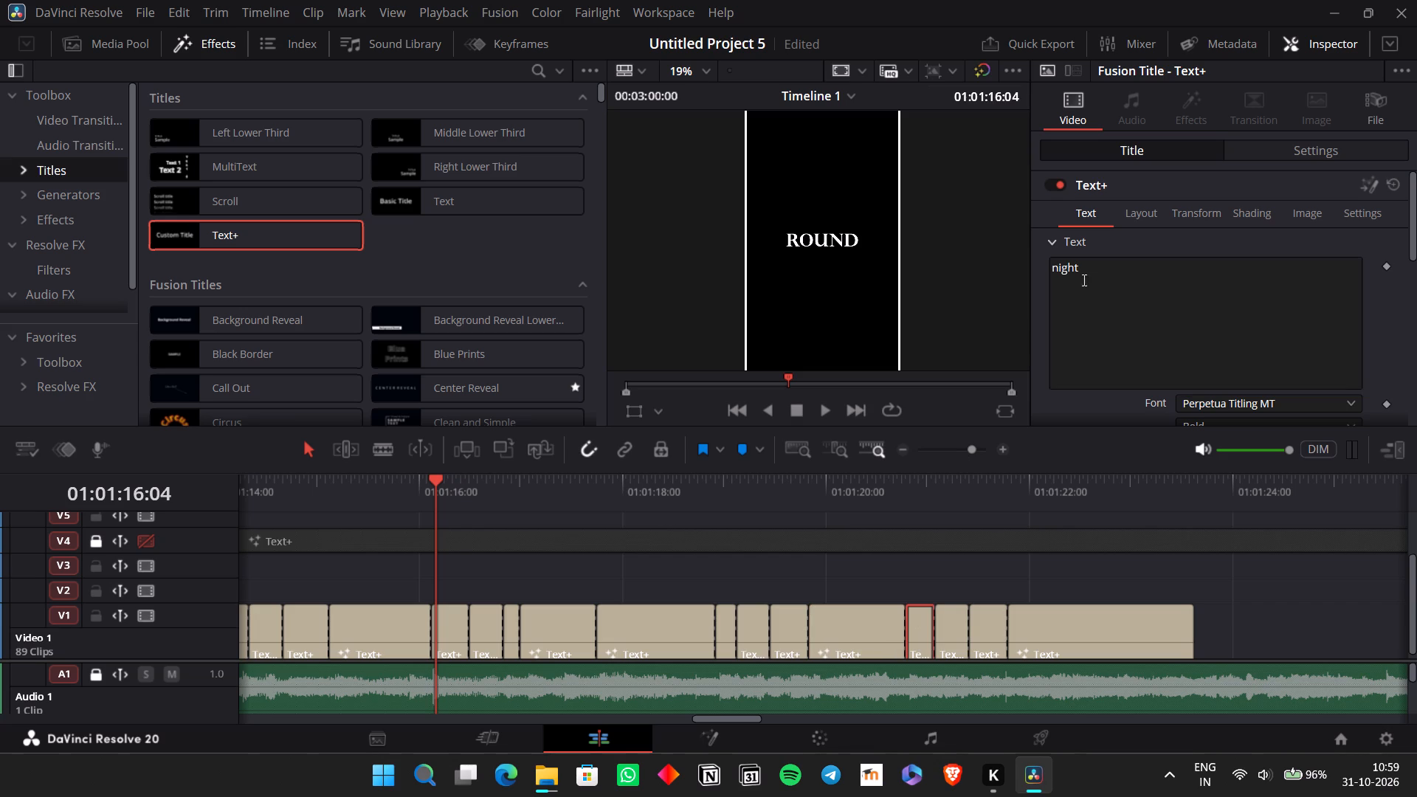
left_click(1092, 280)
key("ctrl+a")
type("now")
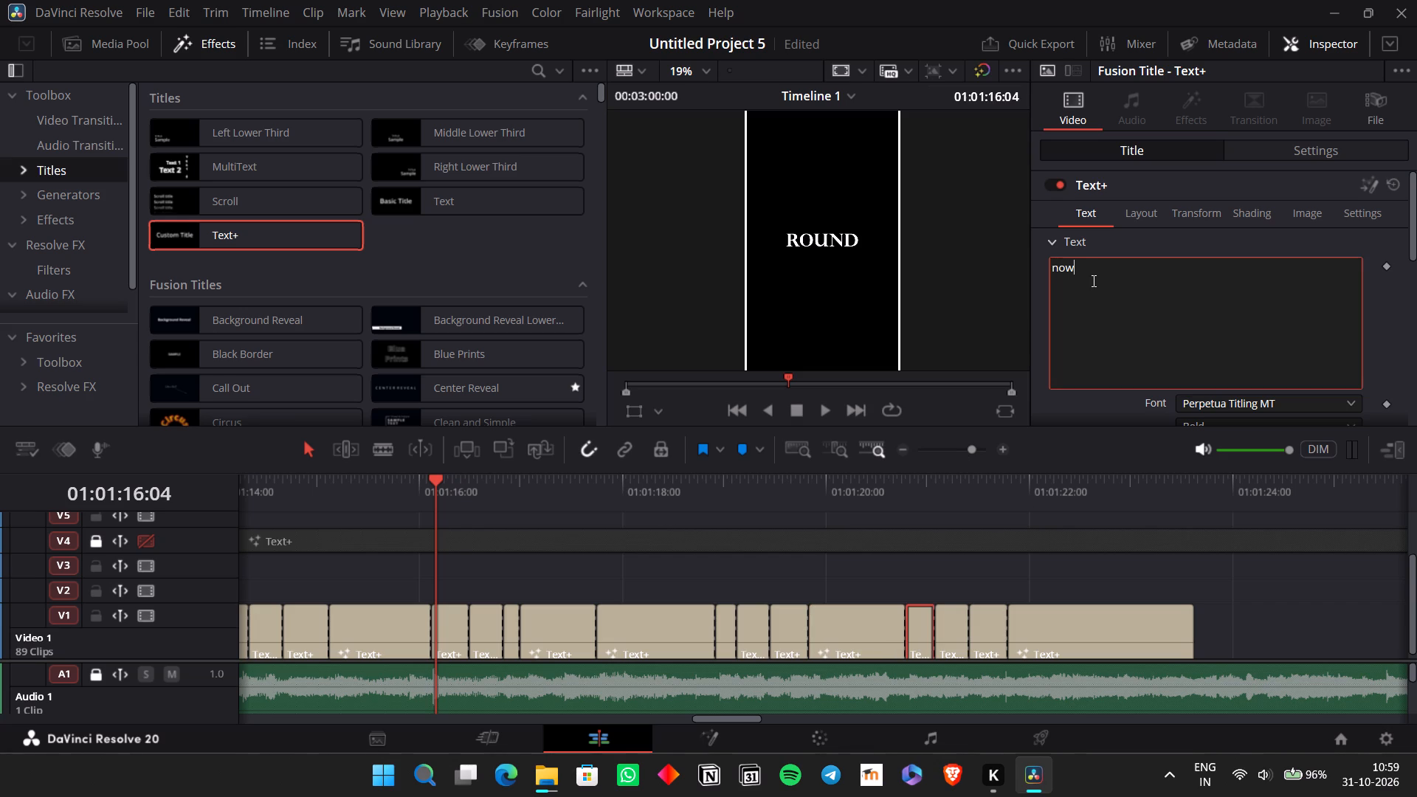
Set the text of the V1 title after the second "now" to "it's", discarding the pasted lyrics.
left_click(944, 638)
left_click(1171, 301)
key("ctrl+a")
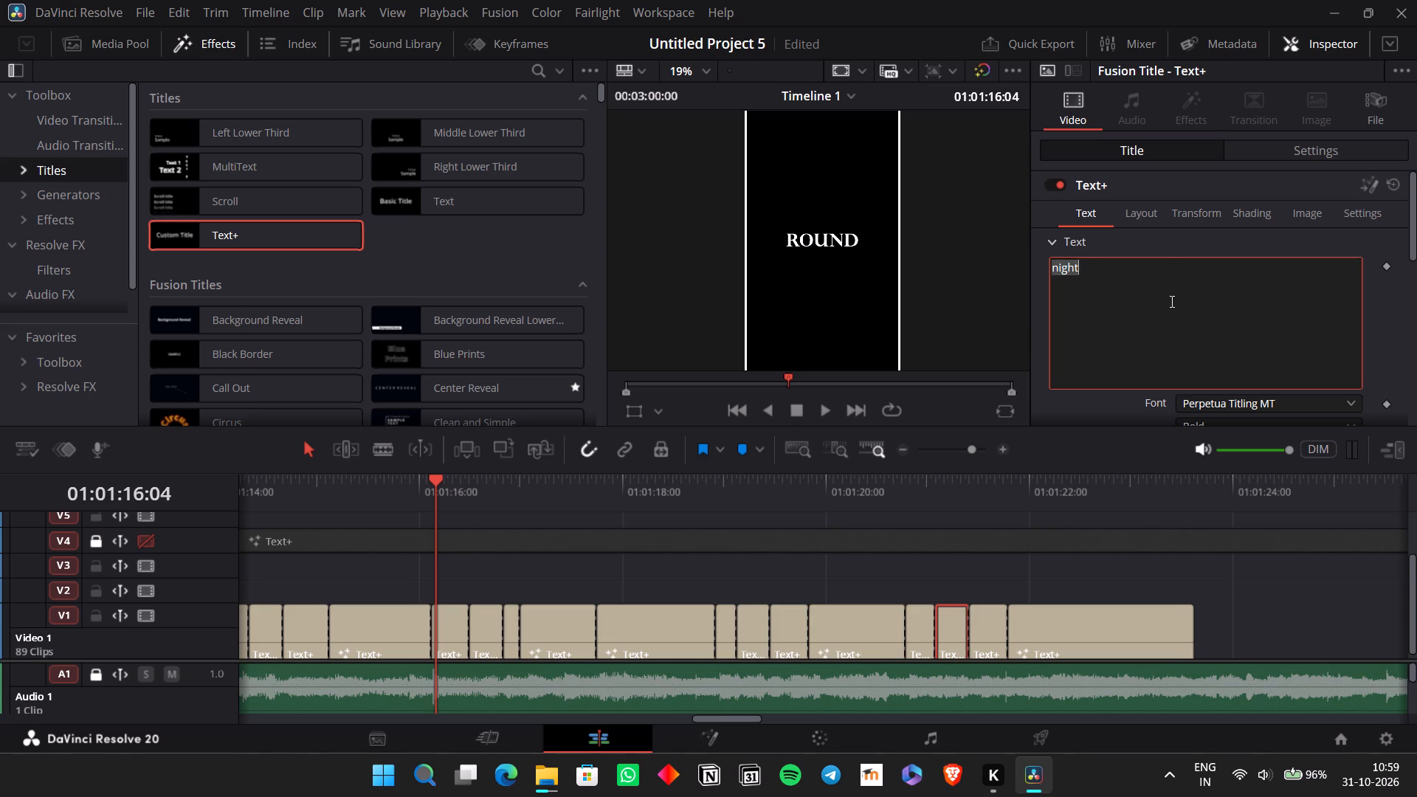
key("ctrl+v")
key("ctrl+z")
left_click(1108, 332)
key("ctrl+a")
type("it's")
Set the text of the V1 title just before the last one to "my".
left_click(996, 628)
left_click(1160, 260)
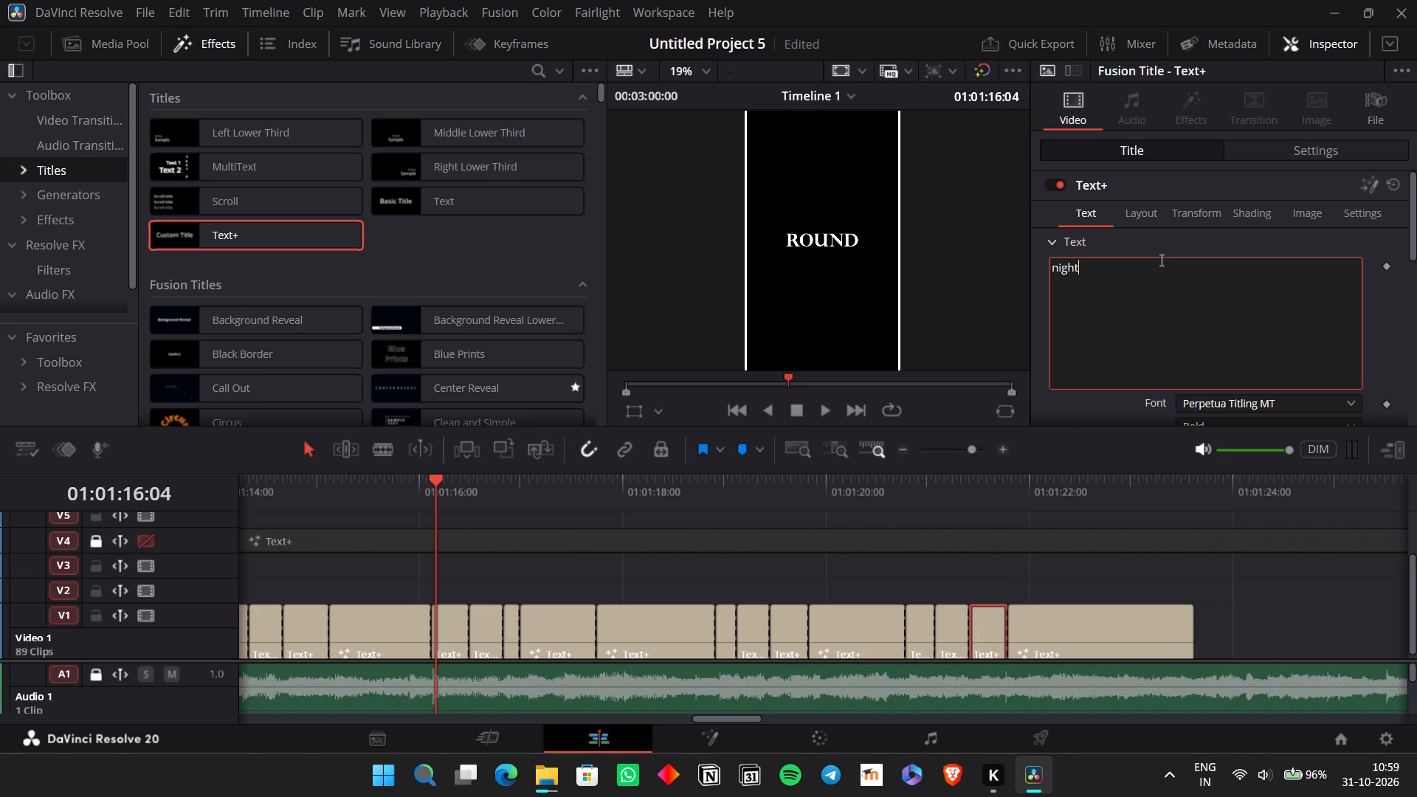
double_click(1160, 260)
type("my")
Set the text of the last V1 title to "turn".
left_click(1056, 627)
double_click(1131, 321)
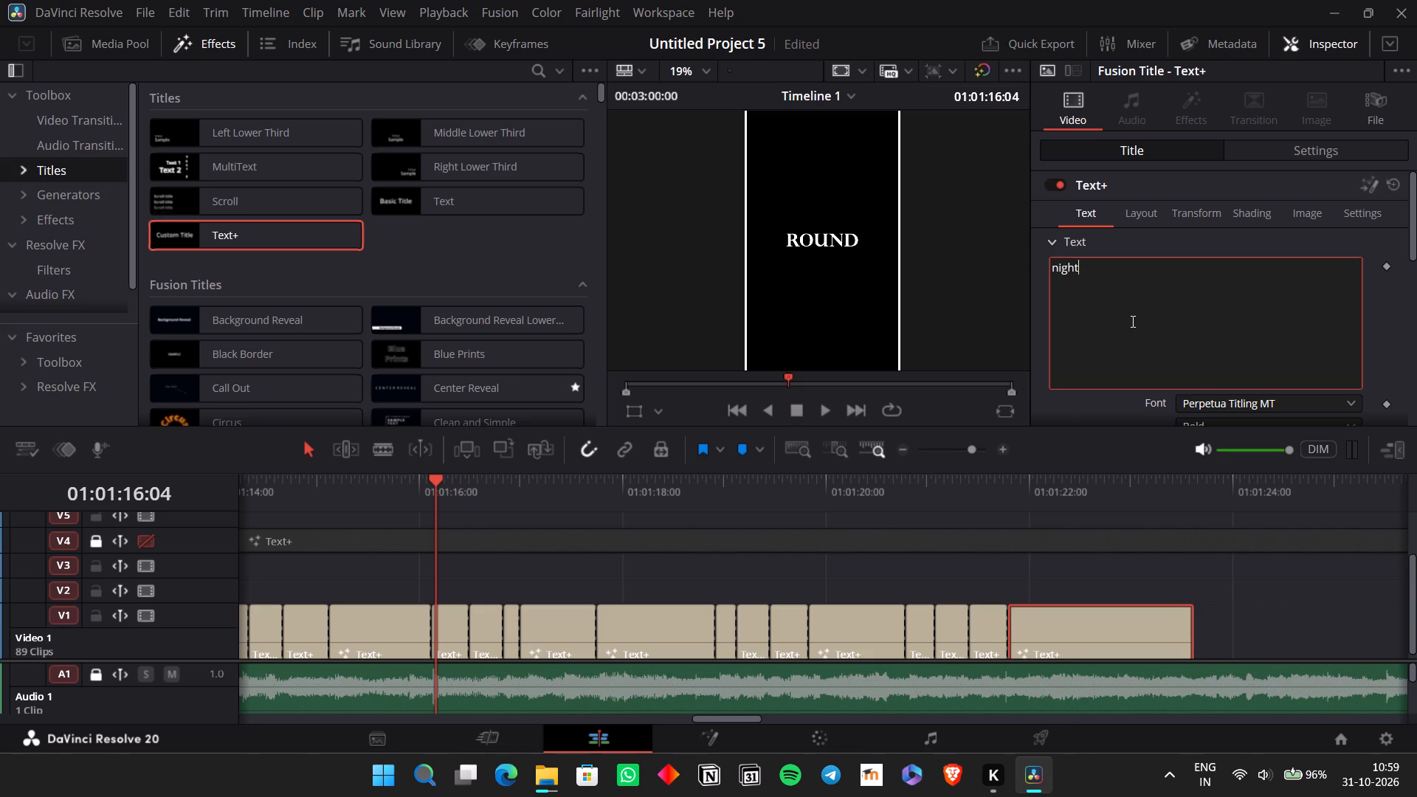
type("turn")
Play back the retexted titles from "round" past the end of "turn" to check their timing against the song.
left_click(821, 410)
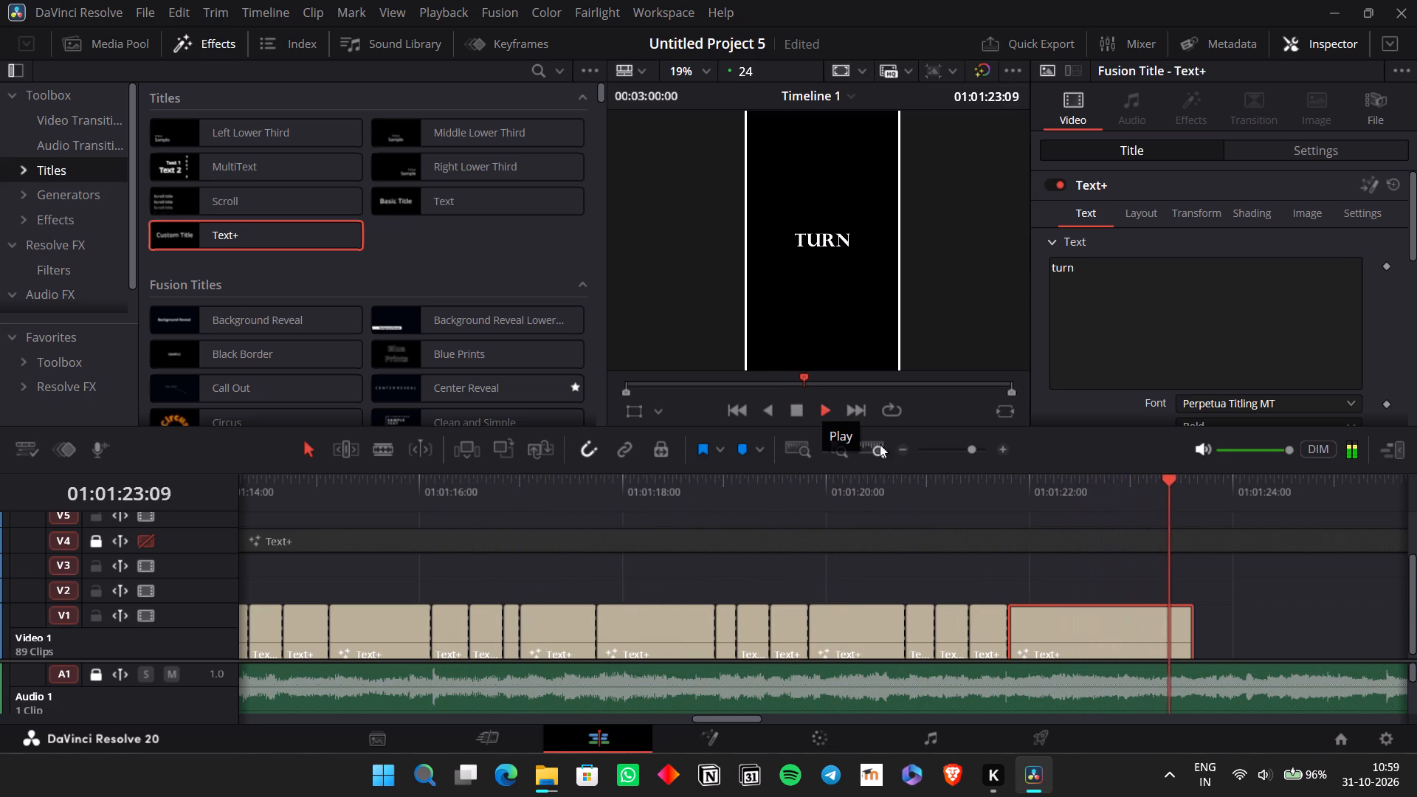
scroll(987, 617, "left", 2)
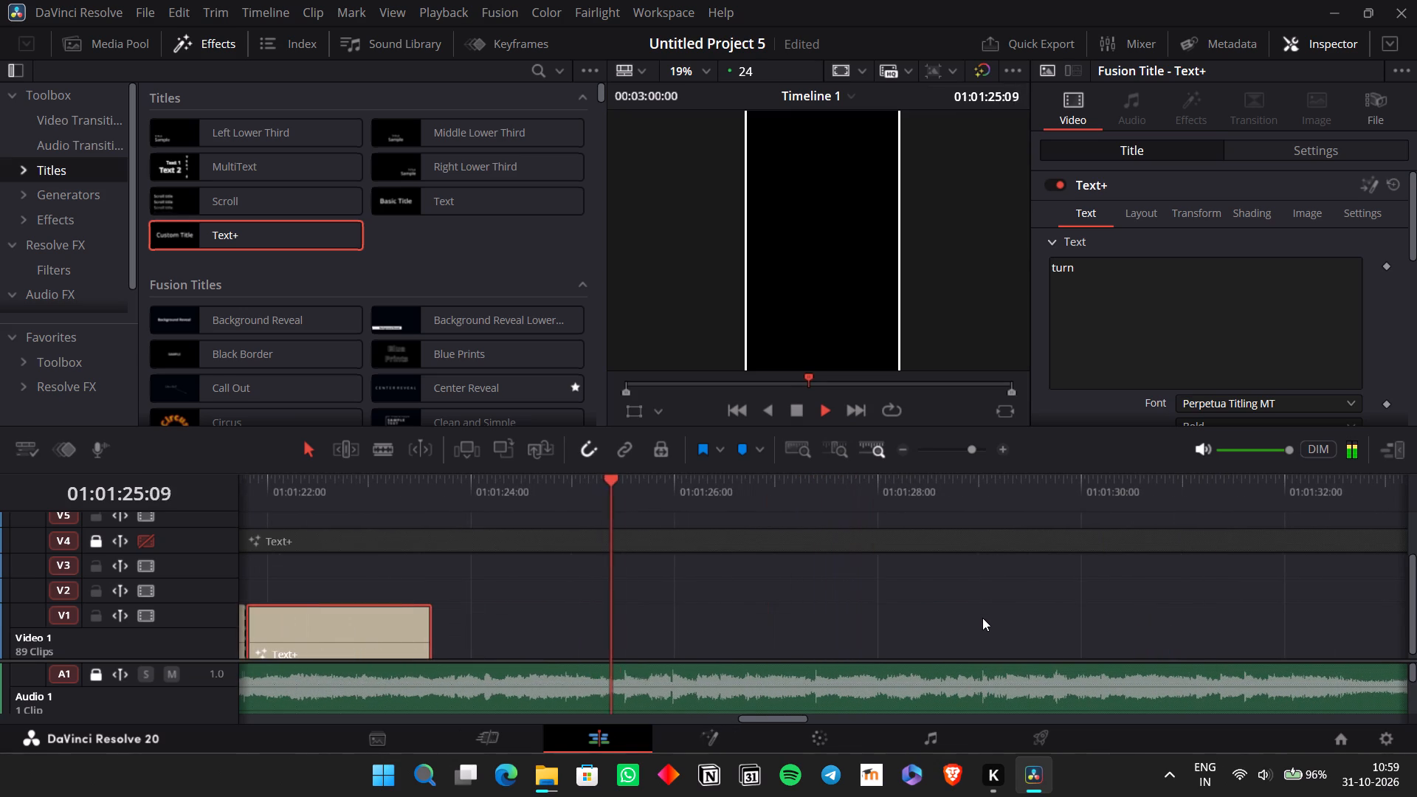
key("space")
Copy the two Pre-Chorus lines "Hear the bell, feel the thunder / Rise up, show them what's under" from the V4 lyrics title.
left_click(830, 536)
scroll(1128, 334, "down", 6)
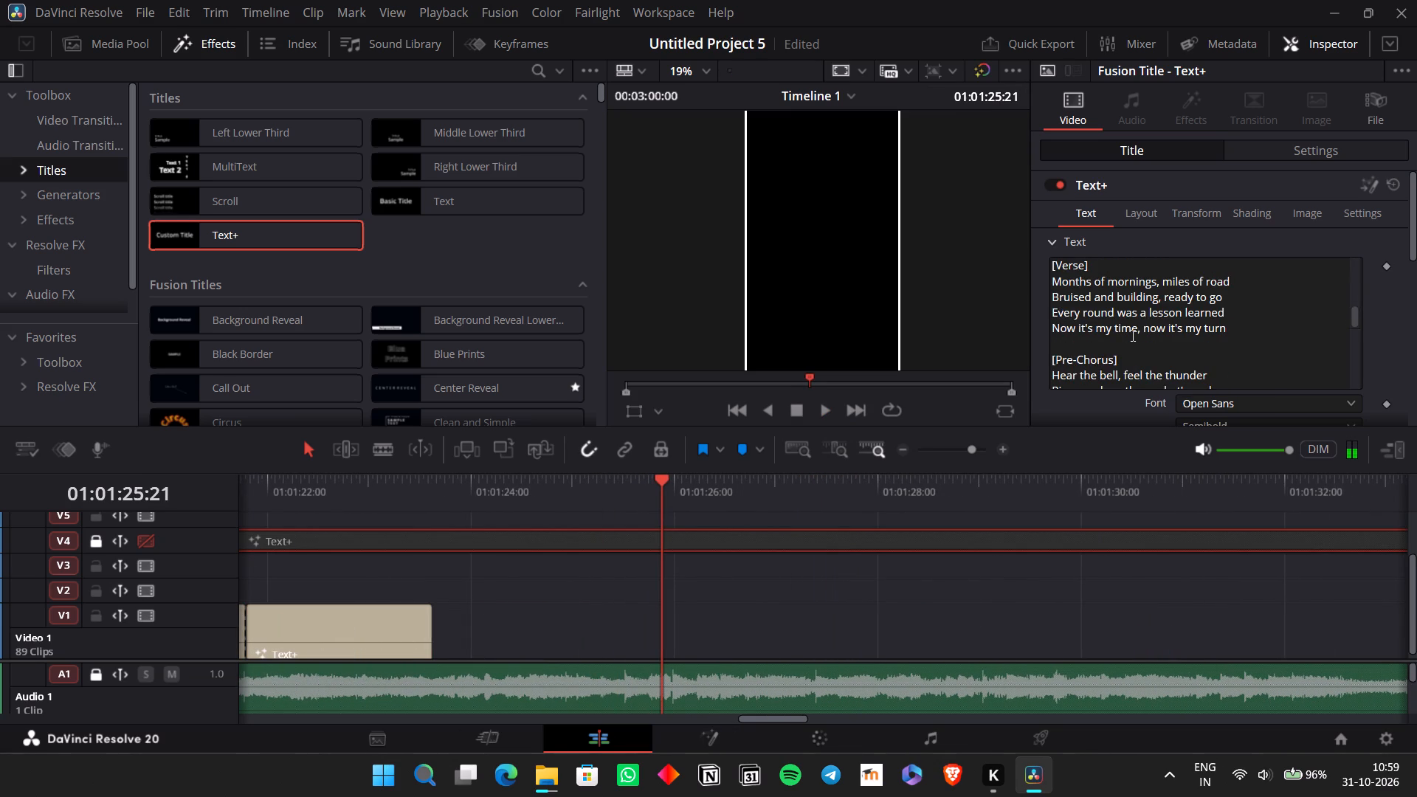
scroll(1144, 335, "down", 1)
left_click(1145, 335)
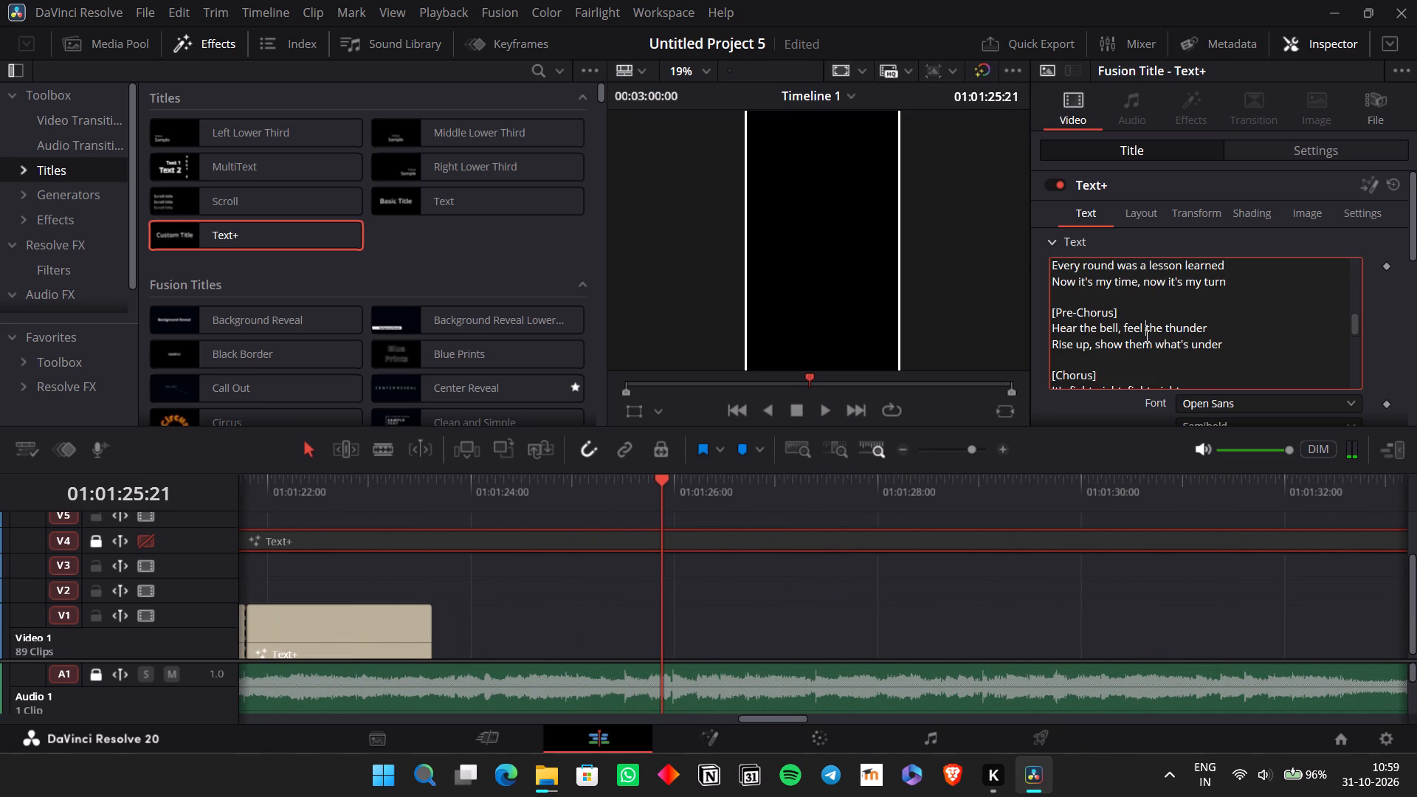
scroll(1145, 335, "down", 1)
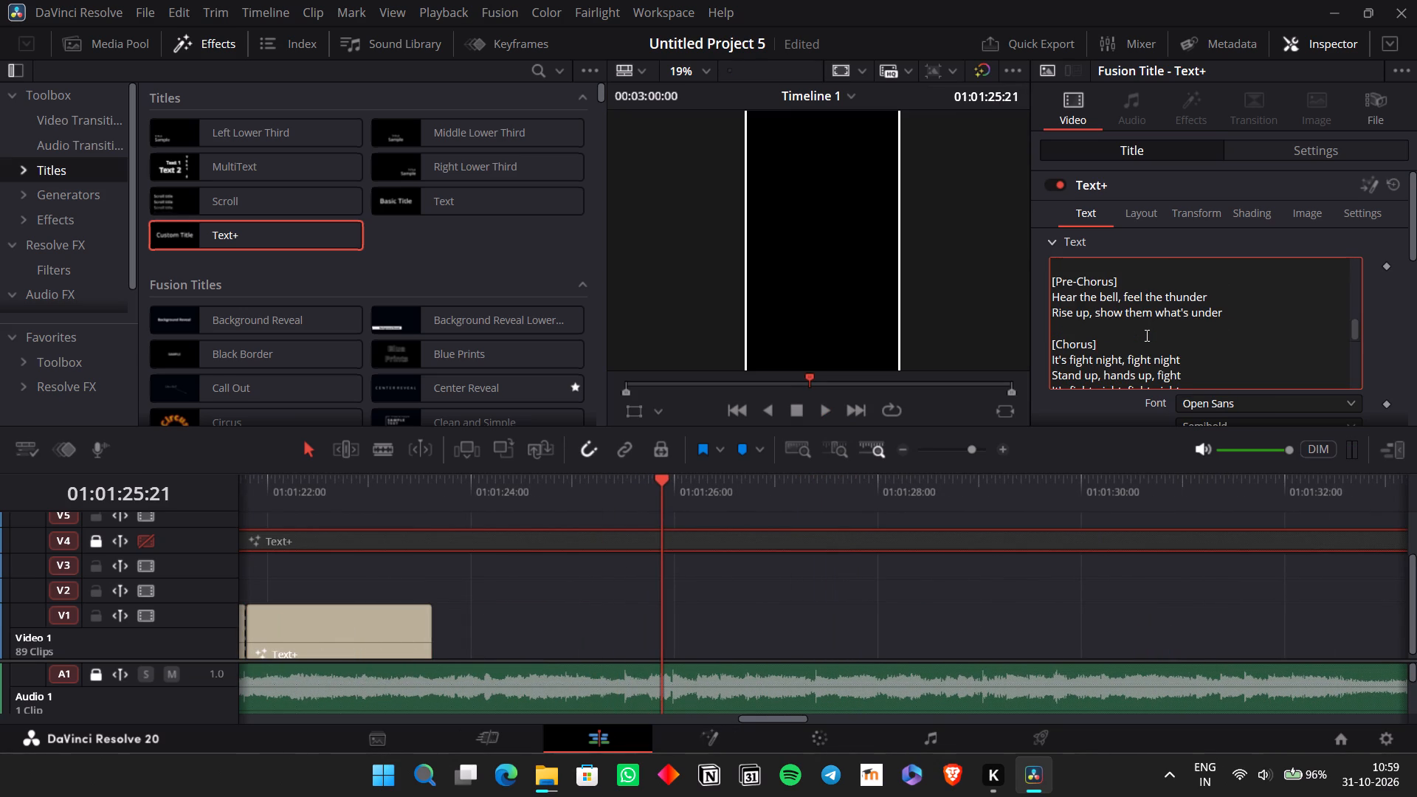
scroll(1146, 337, "up", 1)
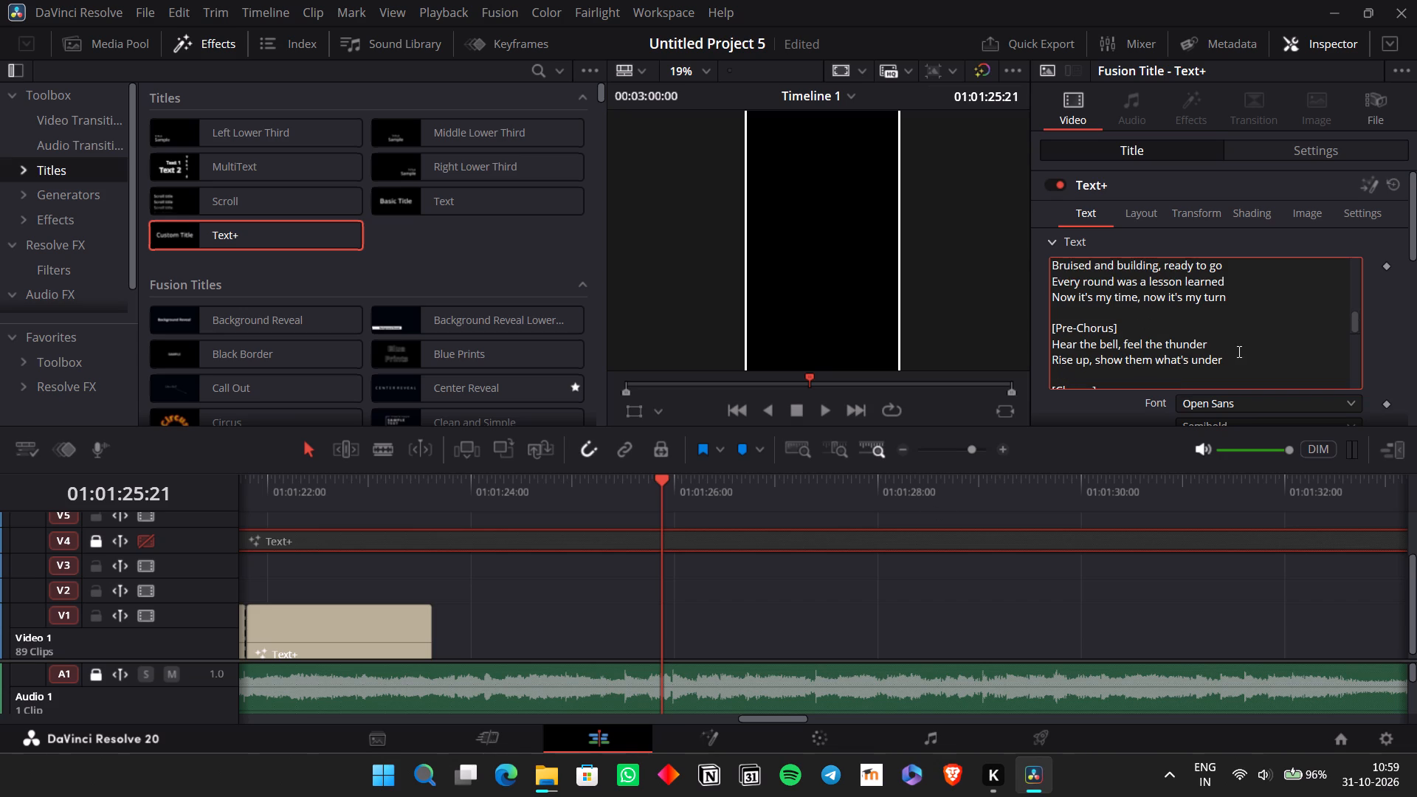
left_click_drag(1243, 353, 1044, 337)
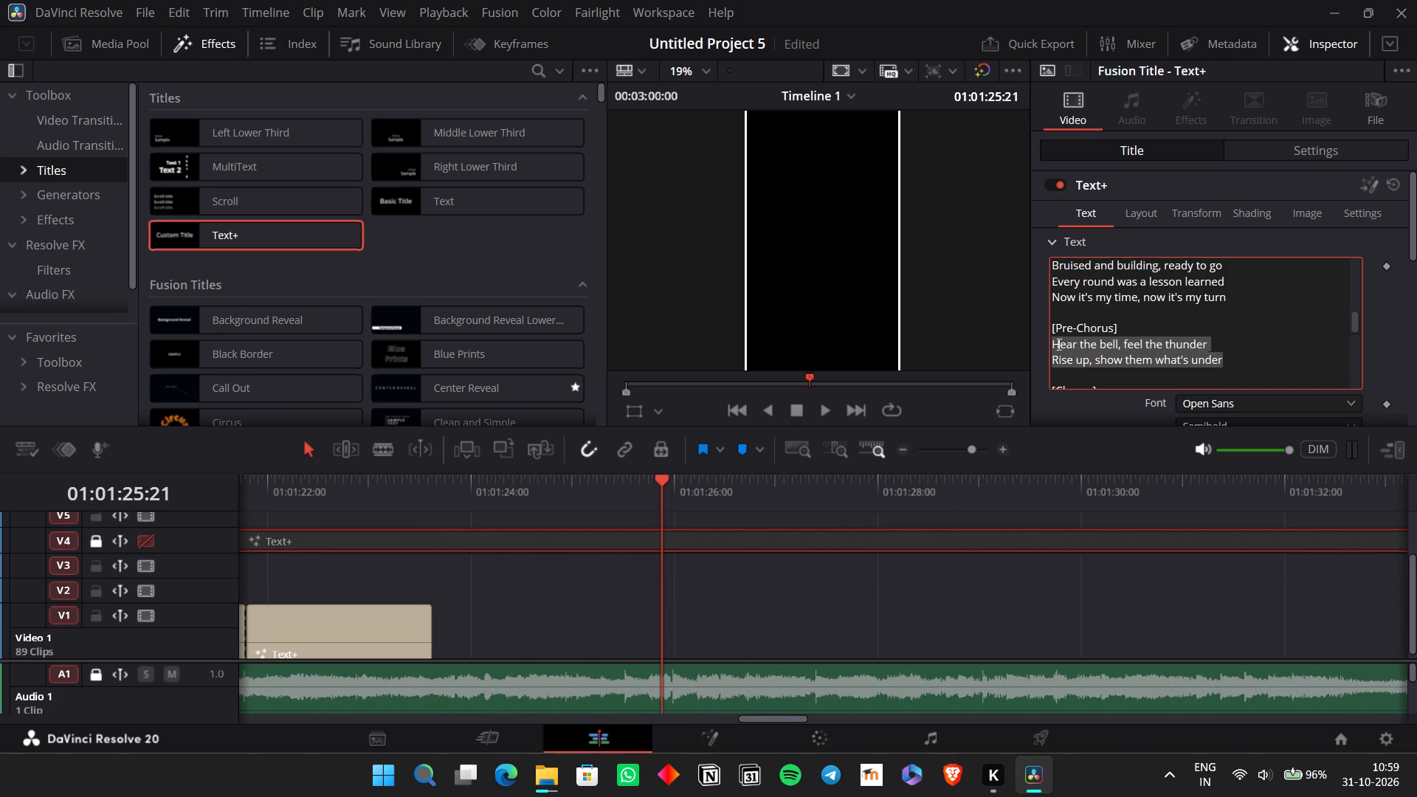
key("ctrl+c")
scroll(1148, 307, "up", 5)
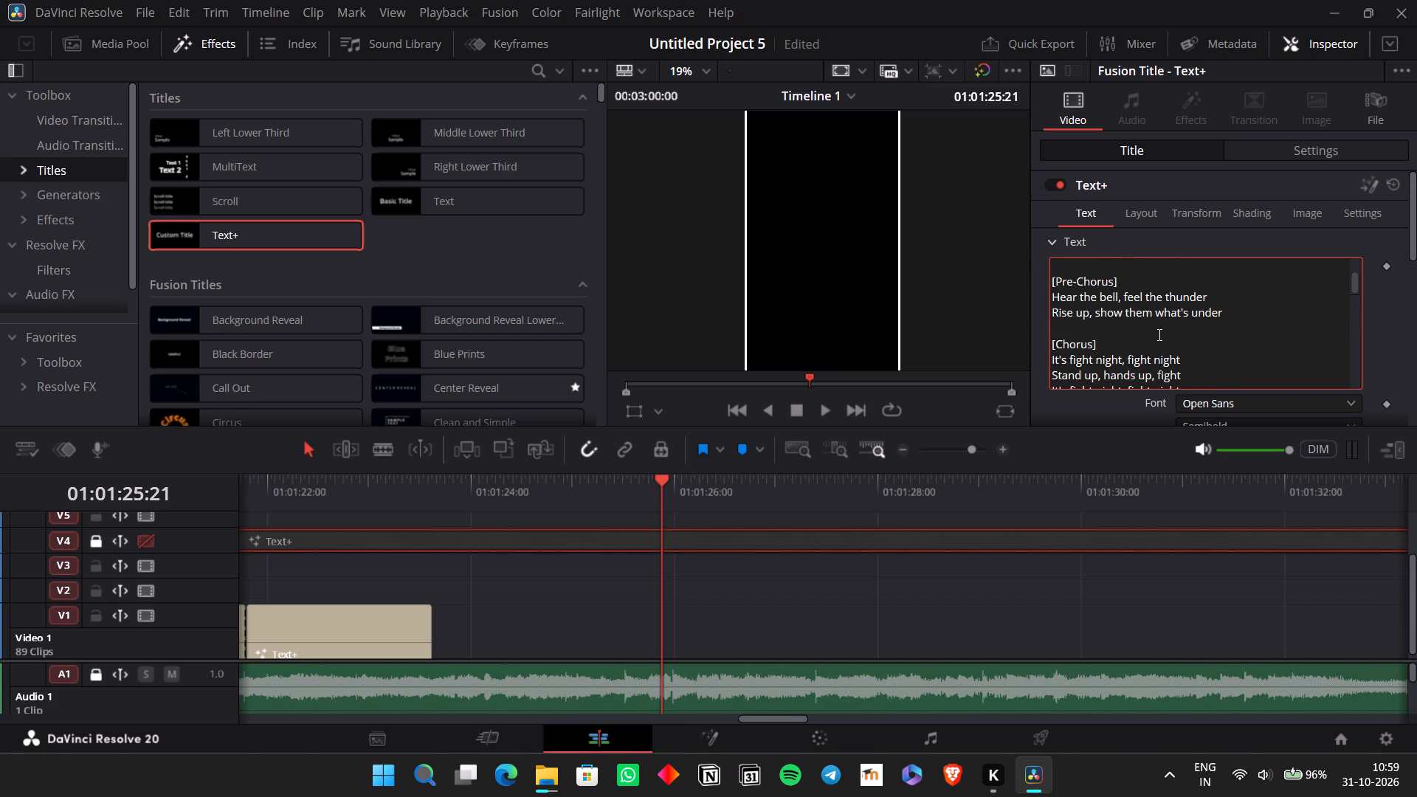
scroll(1159, 336, "up", 1)
left_click(1094, 348)
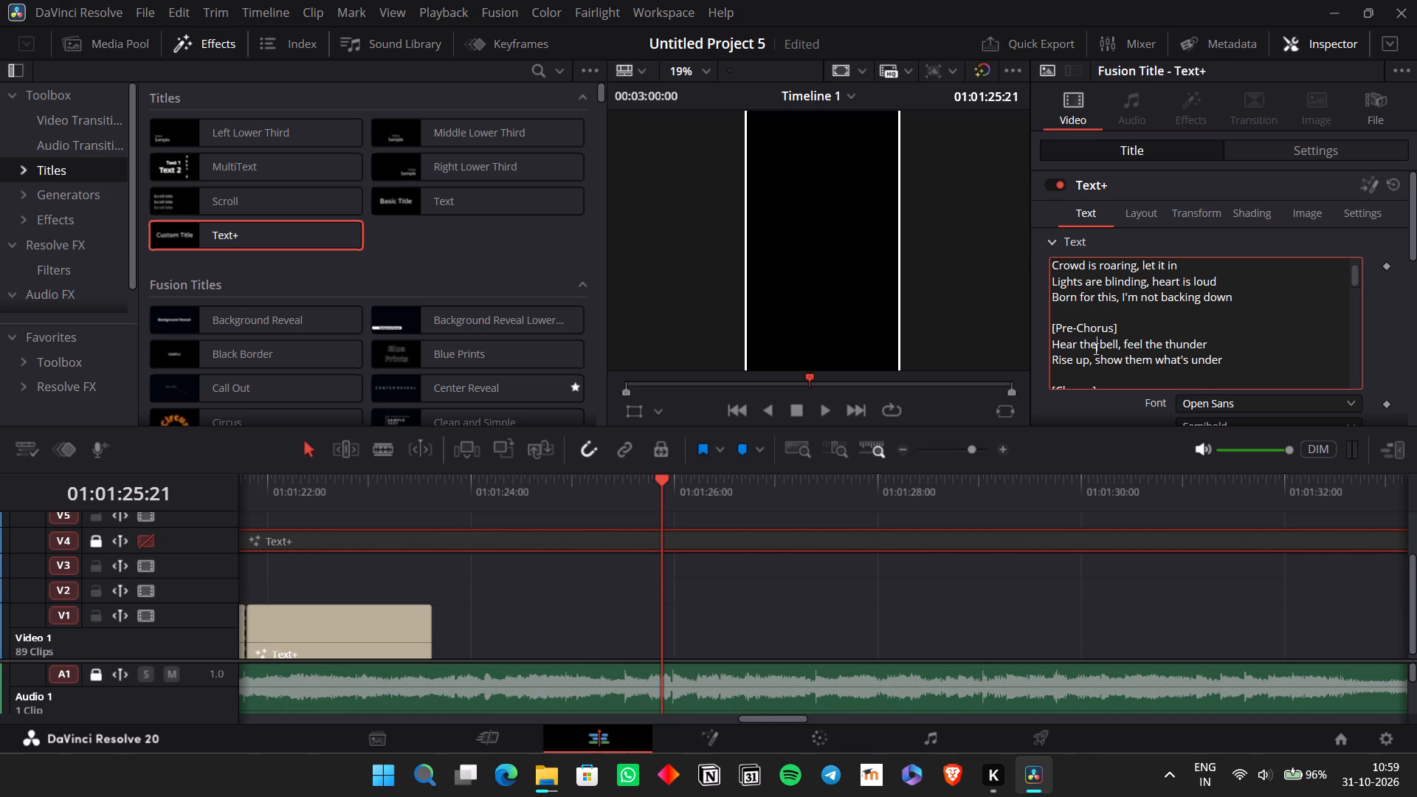
scroll(1095, 348, "up", 3)
Replay the closing "my turn" titles from 01:01:21:13 and park the playhead at the end of the "turn" title.
scroll(912, 539, "right", 1)
left_click(576, 489)
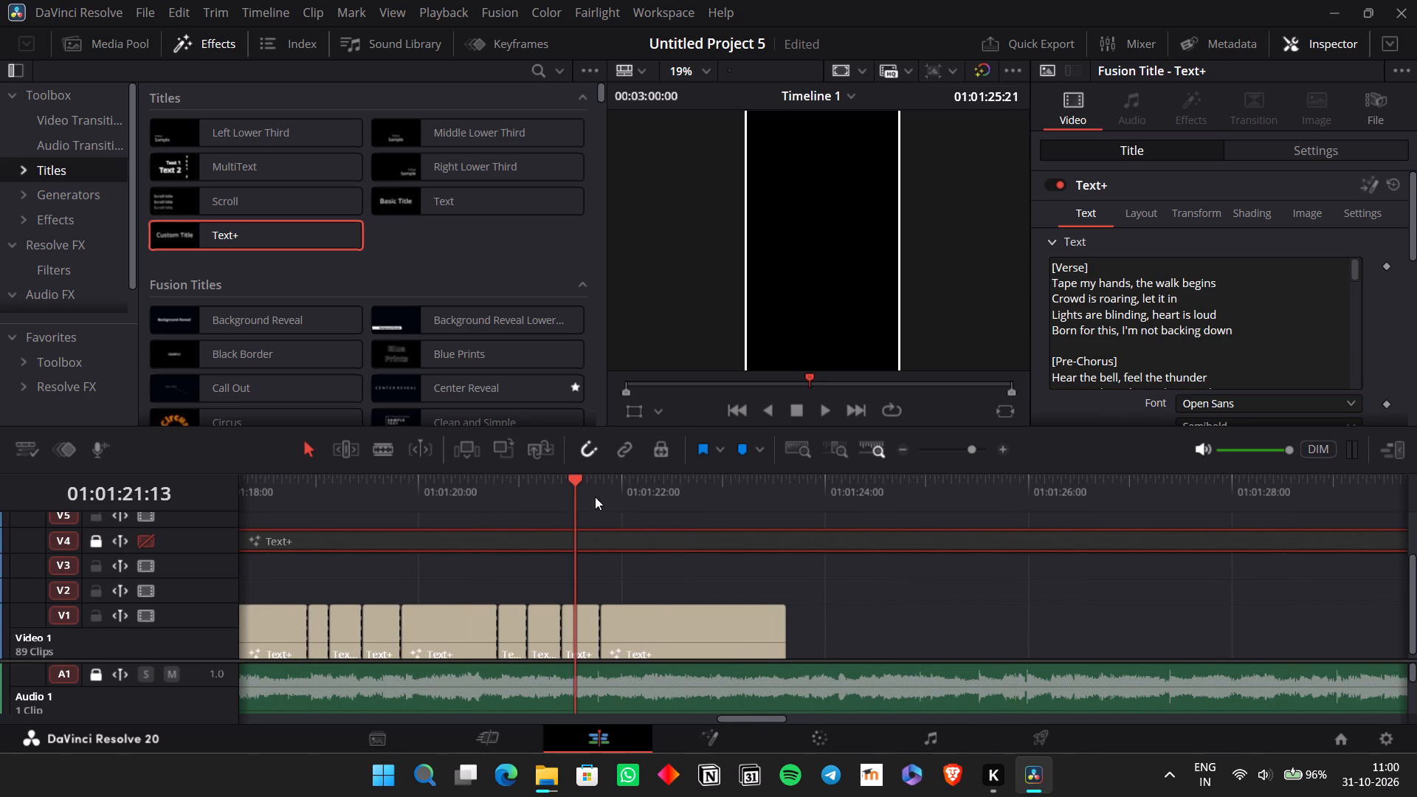
key("space")
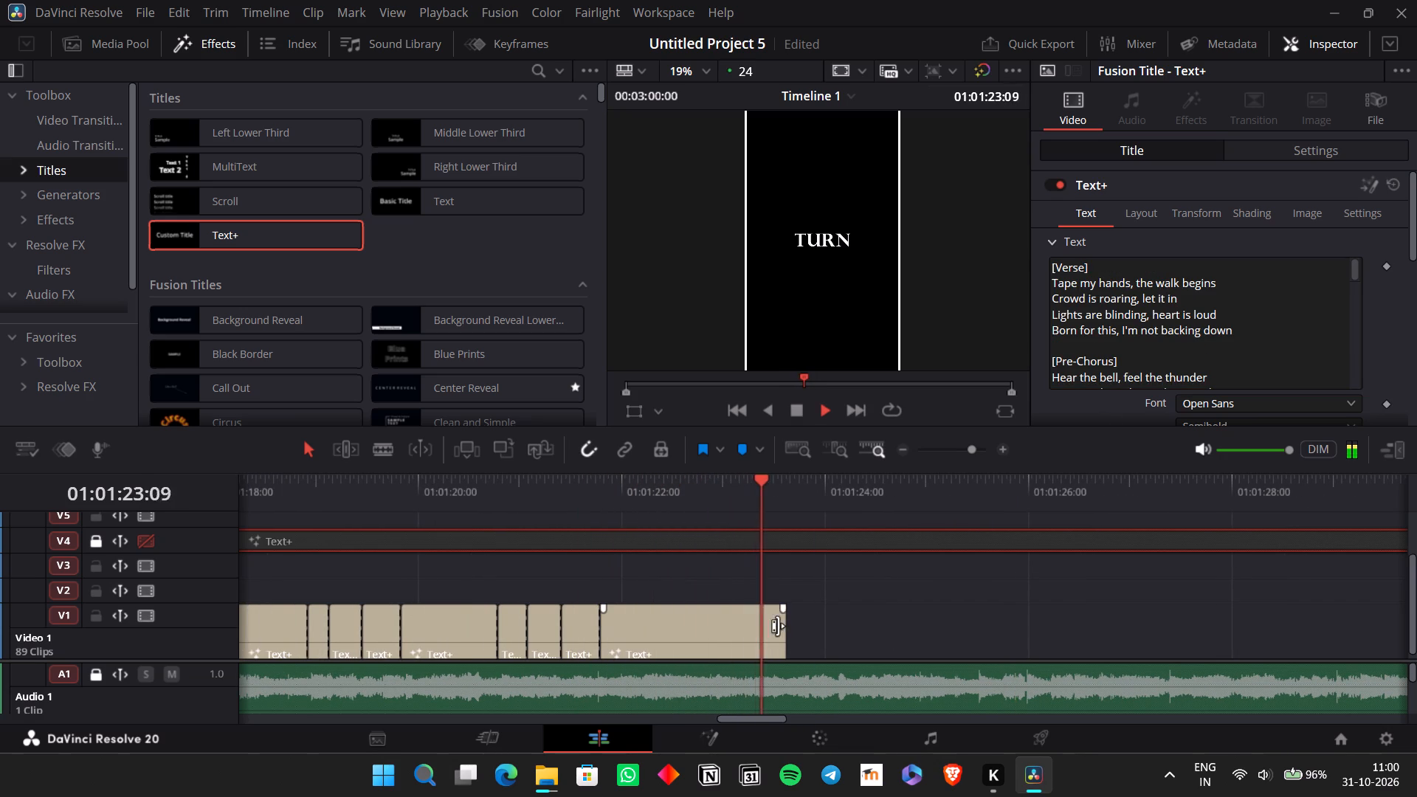
key("space")
left_click(793, 488)
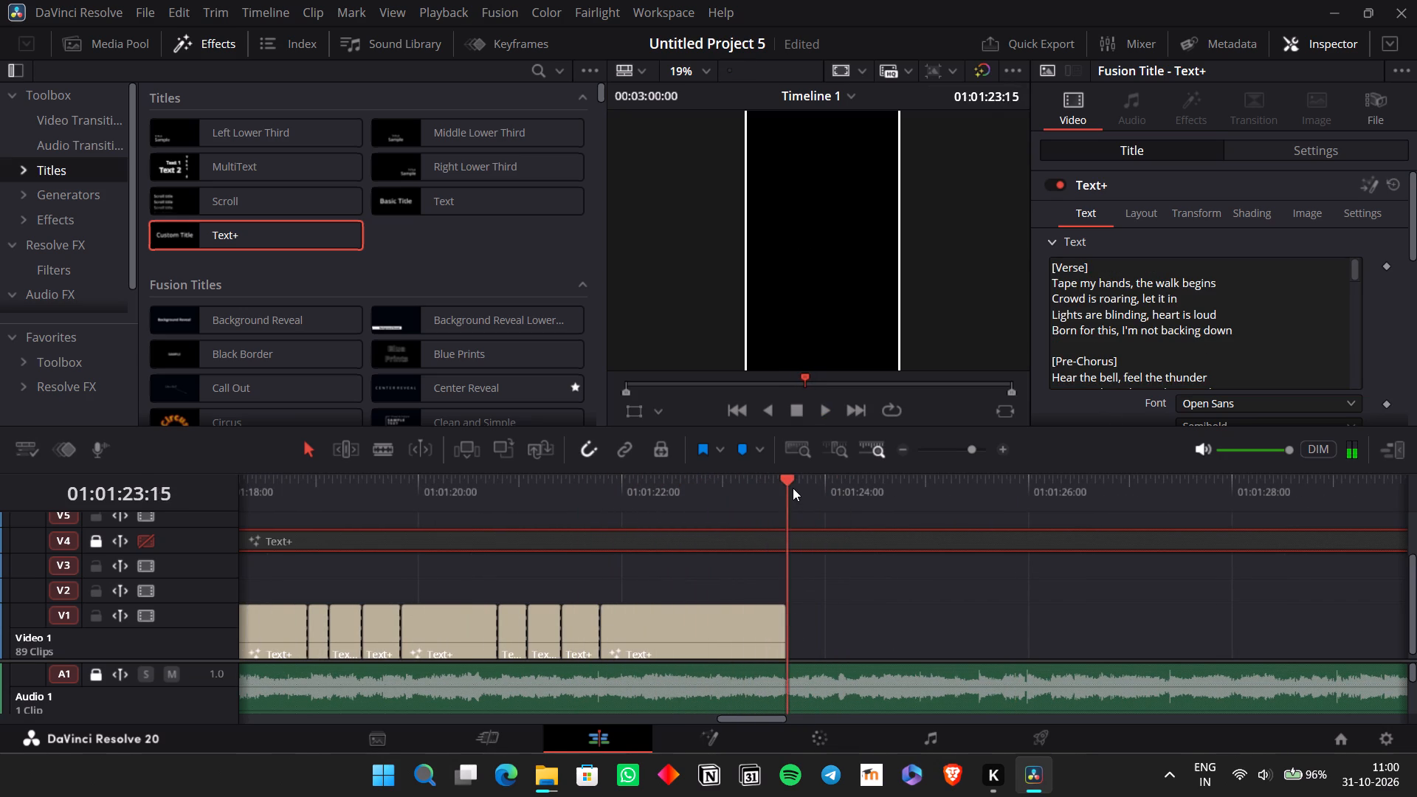
Listen for the next word after "turn" and extend the end of the "turn" title on V1 to 01:01:23:19.
key("space")
key("space")
left_click(793, 488)
key("space")
key("space")
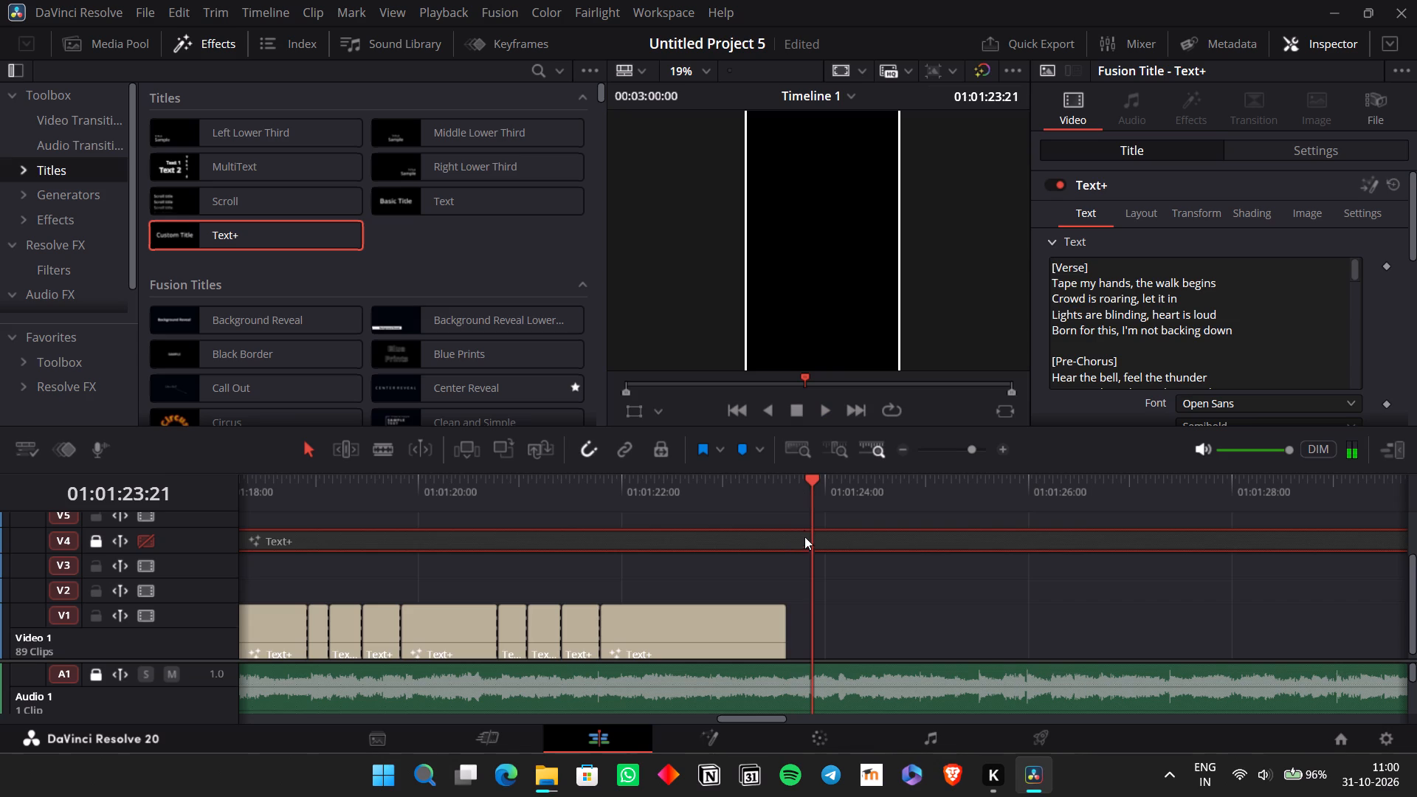
key("Left")
key("Left")
left_click_drag(782, 626, 794, 622)
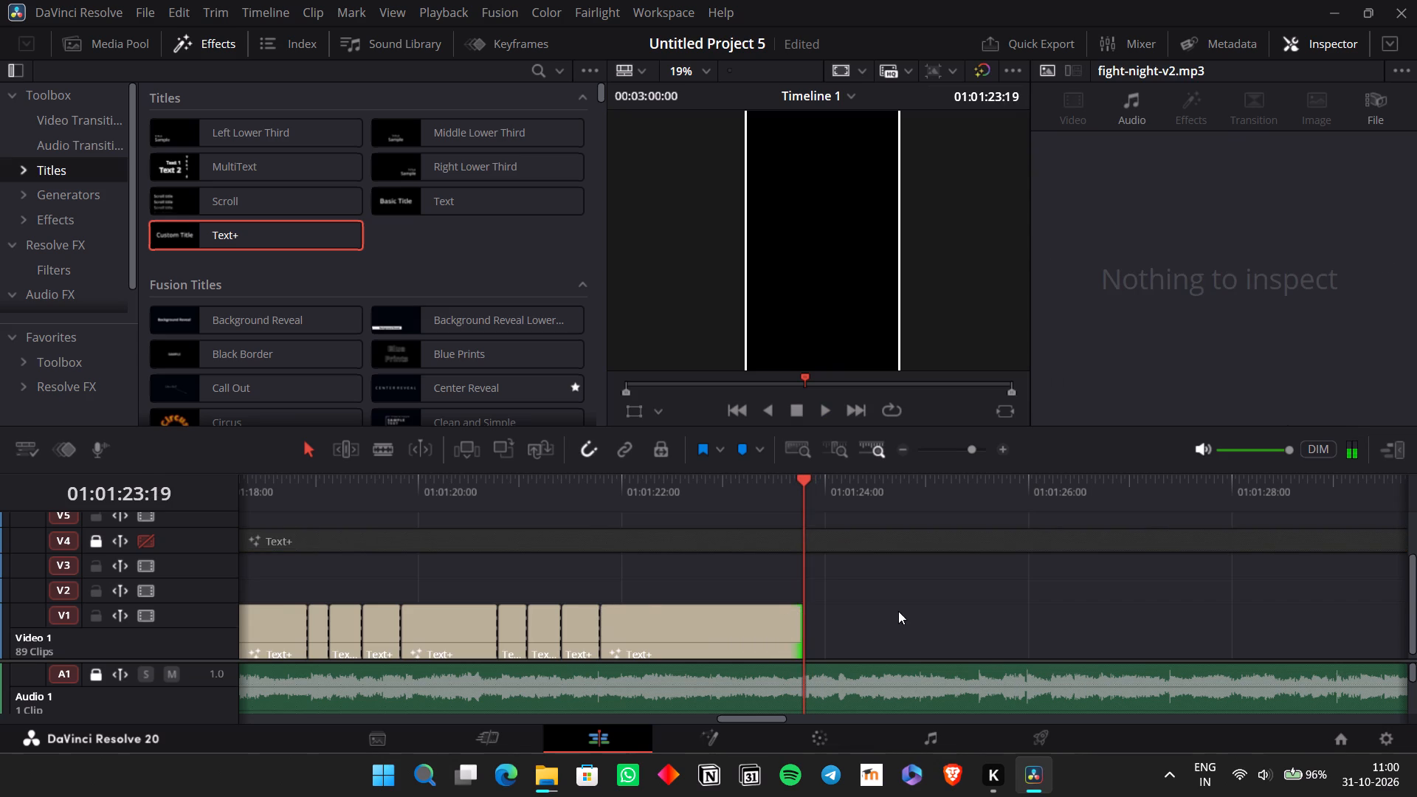
Play through the earlier verse titles from "Tape" onward to locate the first Pre-Chorus titles.
scroll(898, 611, "right", 9)
scroll(879, 600, "up", 1)
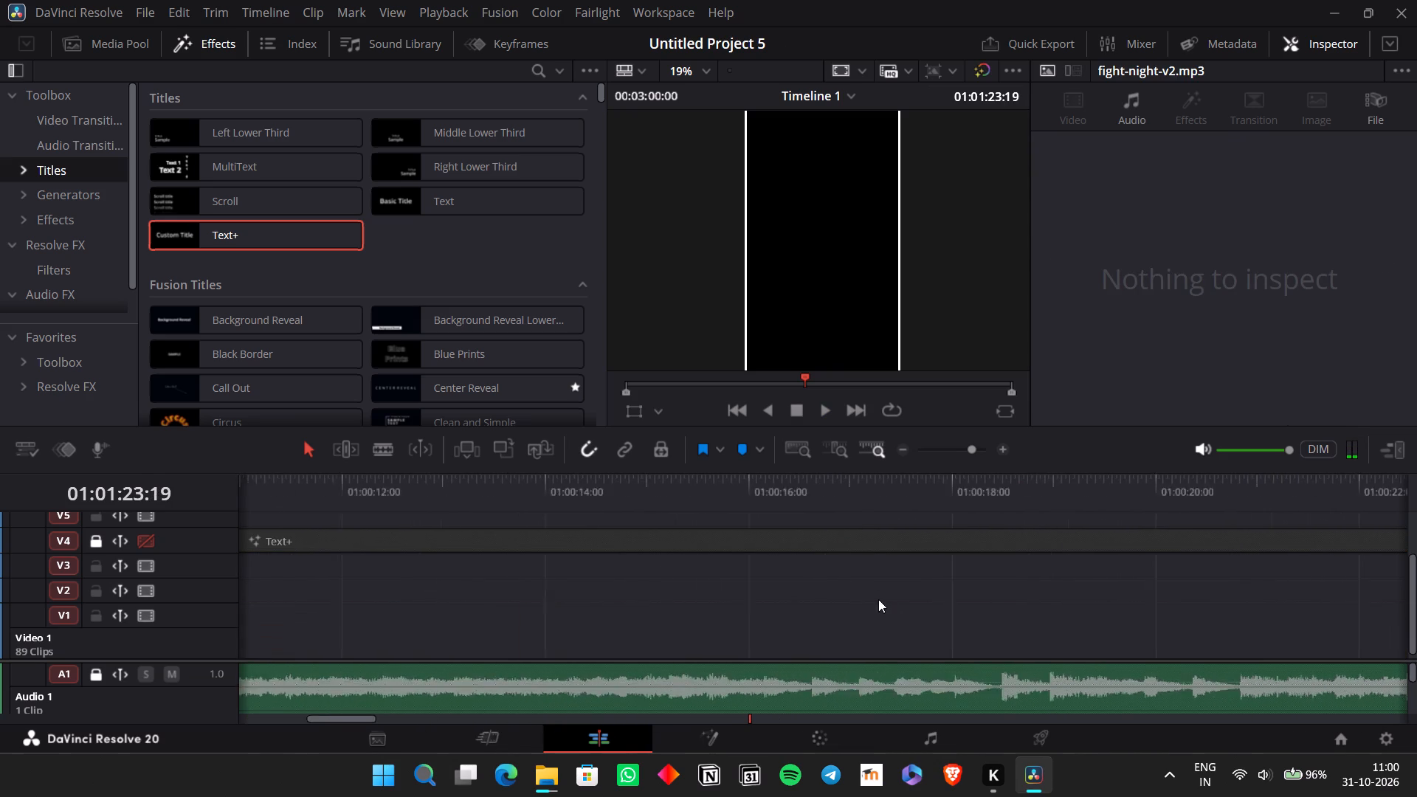
scroll(878, 599, "up", 1)
left_click(662, 508)
key("space")
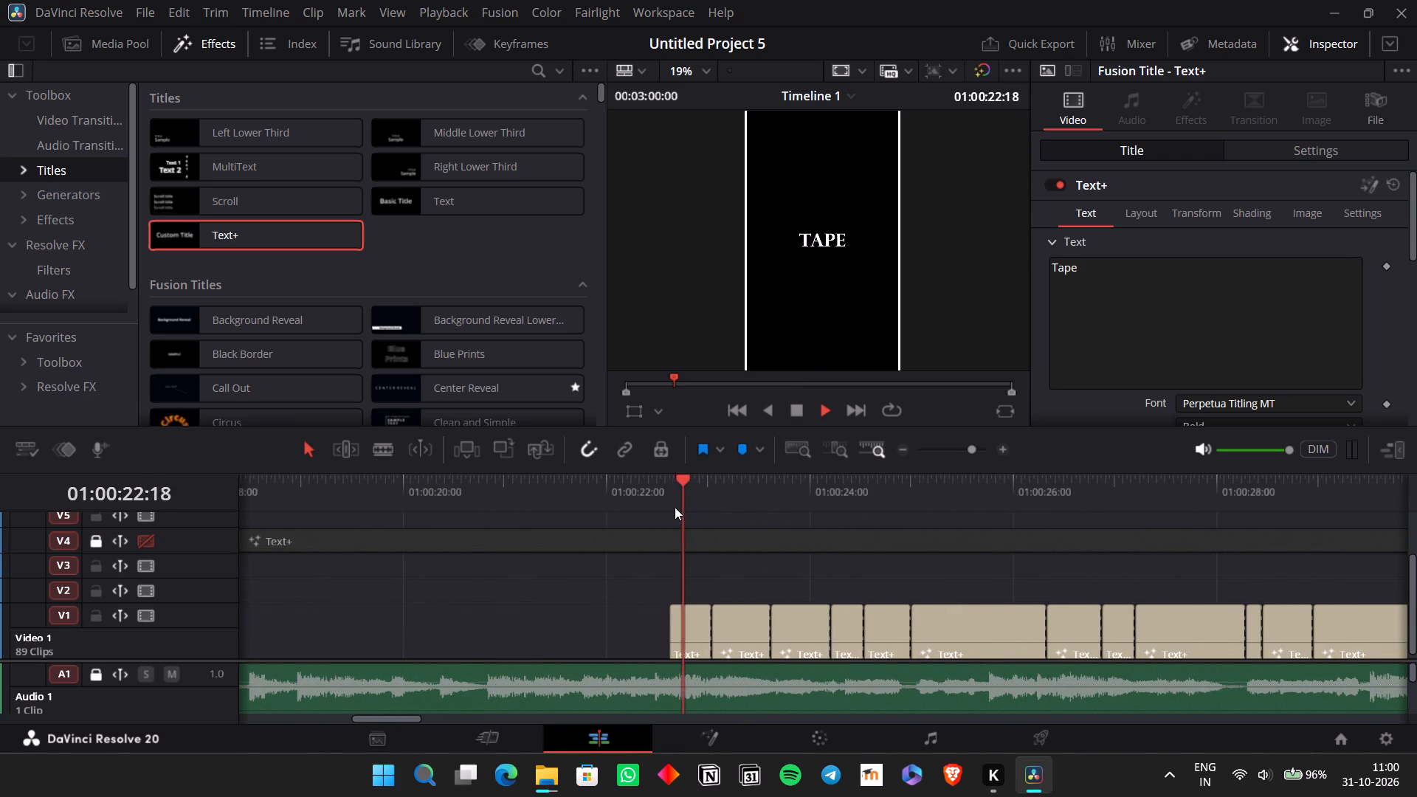
scroll(709, 529, "left", 1)
left_click(720, 487)
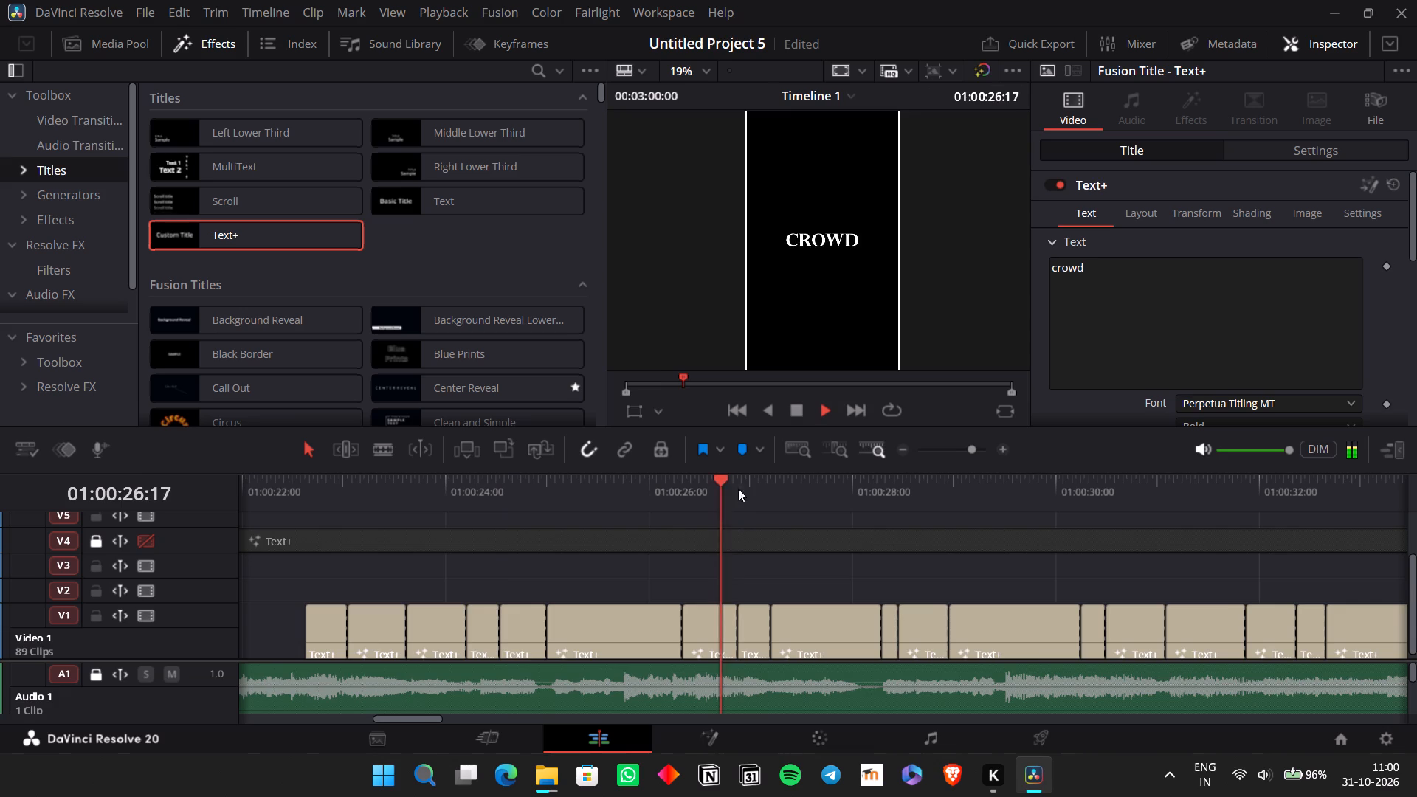
scroll(758, 486, "left", 1)
left_click(757, 486)
scroll(757, 485, "left", 1)
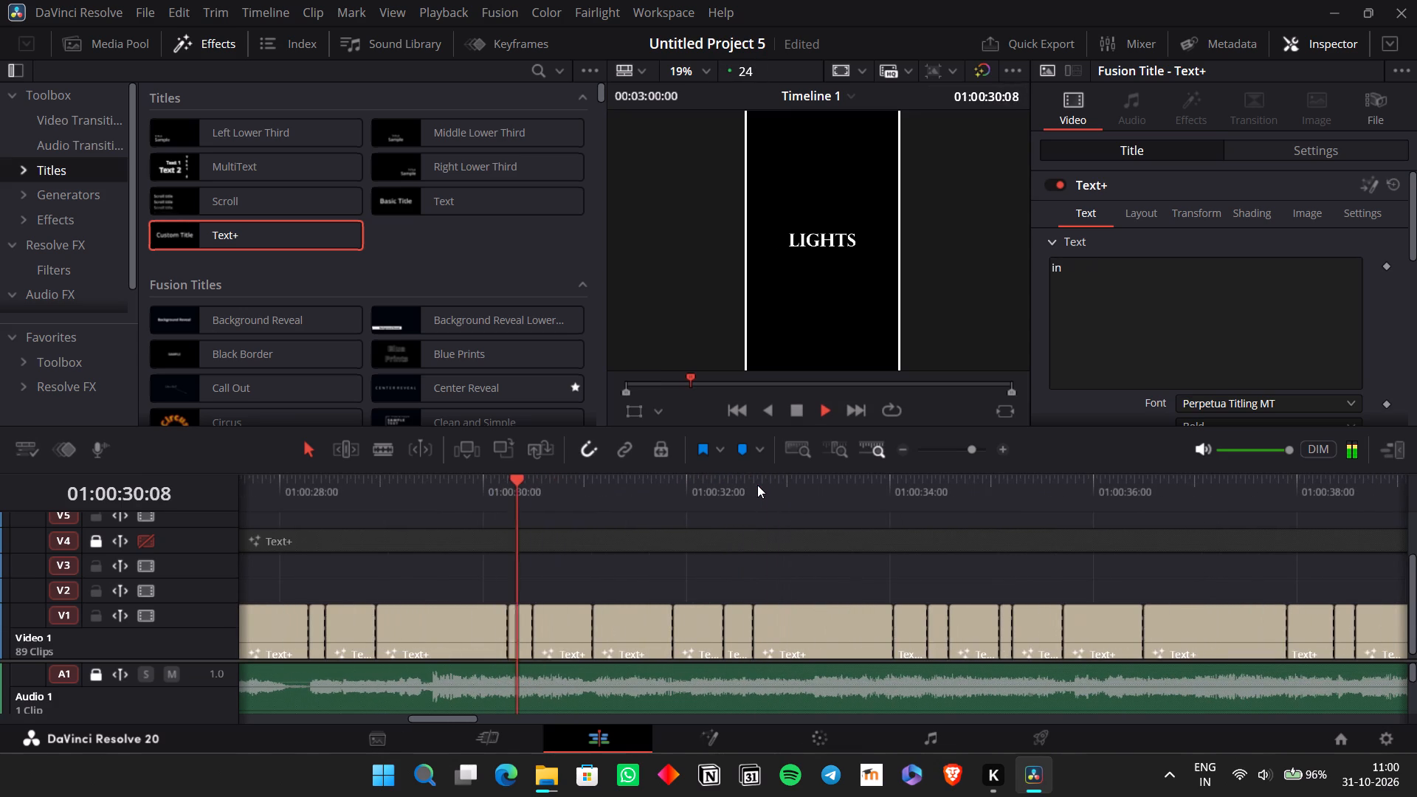
scroll(757, 485, "left", 1)
left_click(757, 485)
scroll(757, 485, "left", 1)
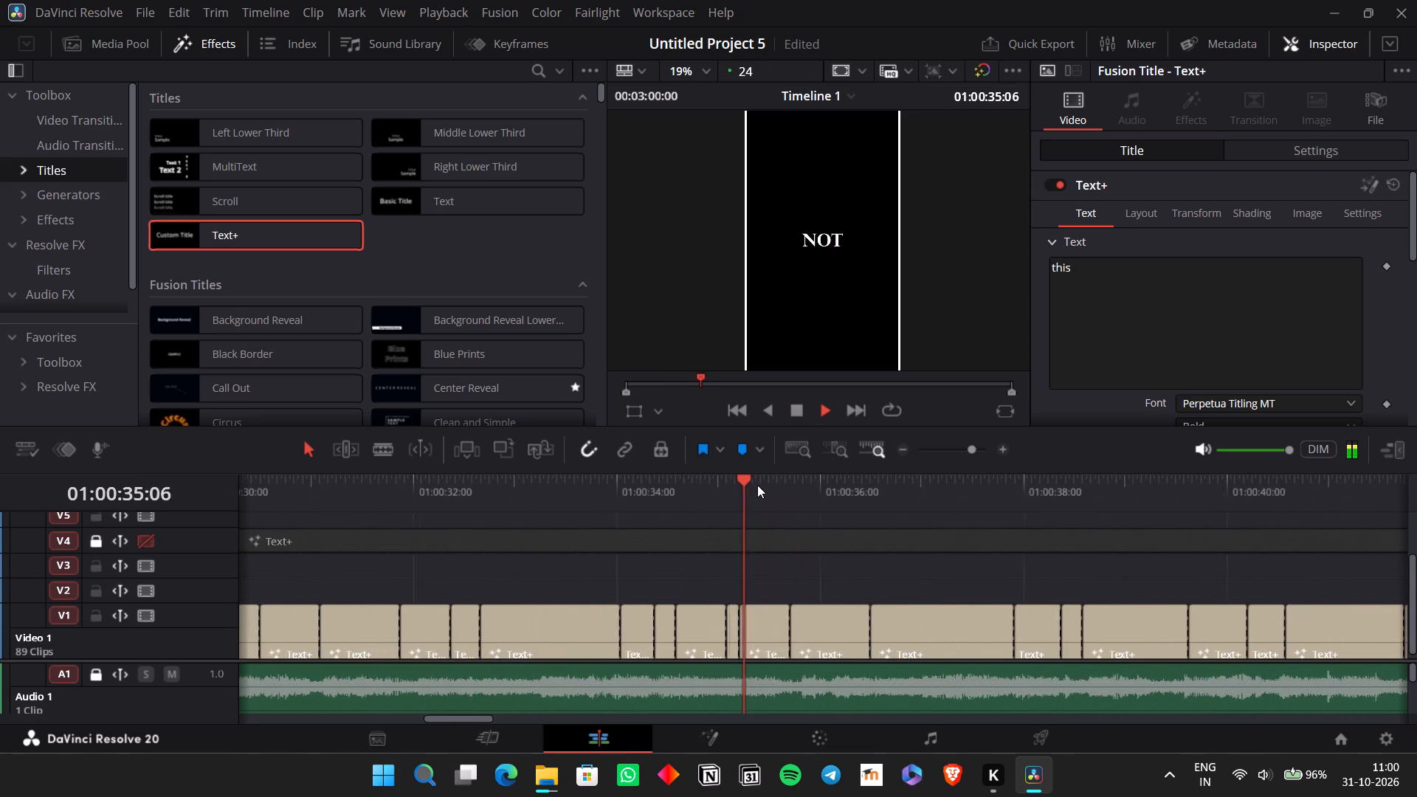
scroll(757, 485, "left", 3)
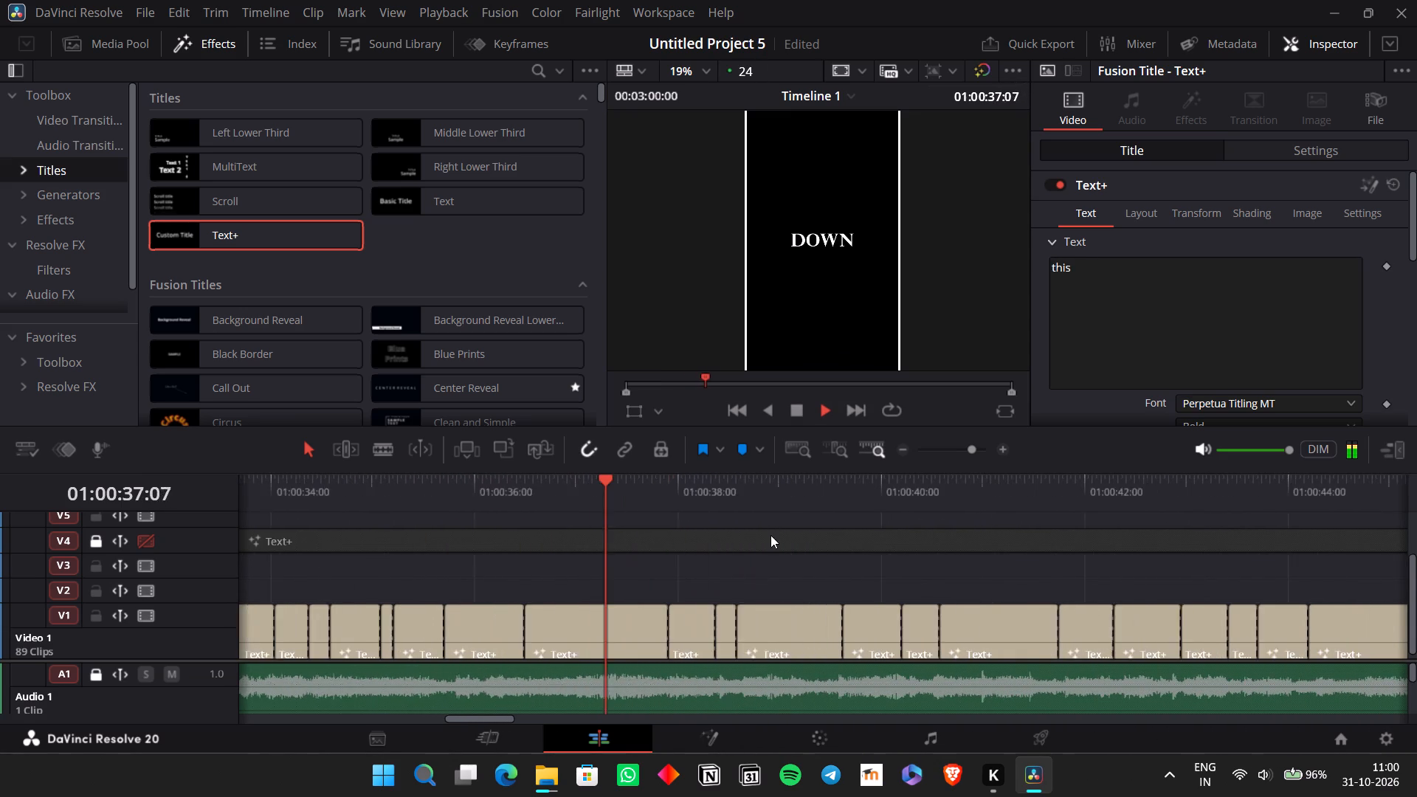
scroll(770, 535, "left", 2)
key("space")
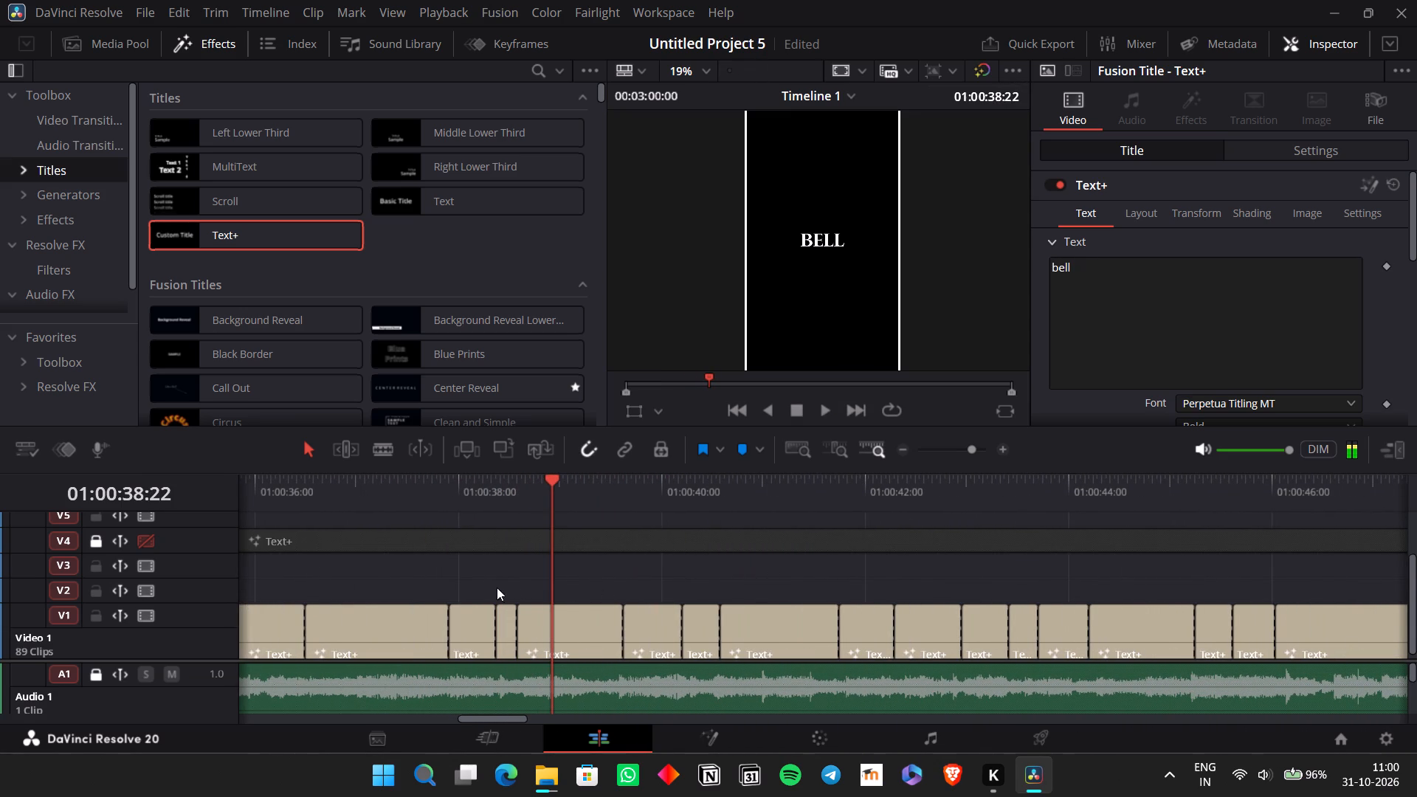
Copy the twelve V1 titles from "Hear" through "under" in the first Pre-Chorus and paste them right after the last "turn" title.
left_click(455, 502)
key("space")
left_click_drag(463, 581, 525, 591)
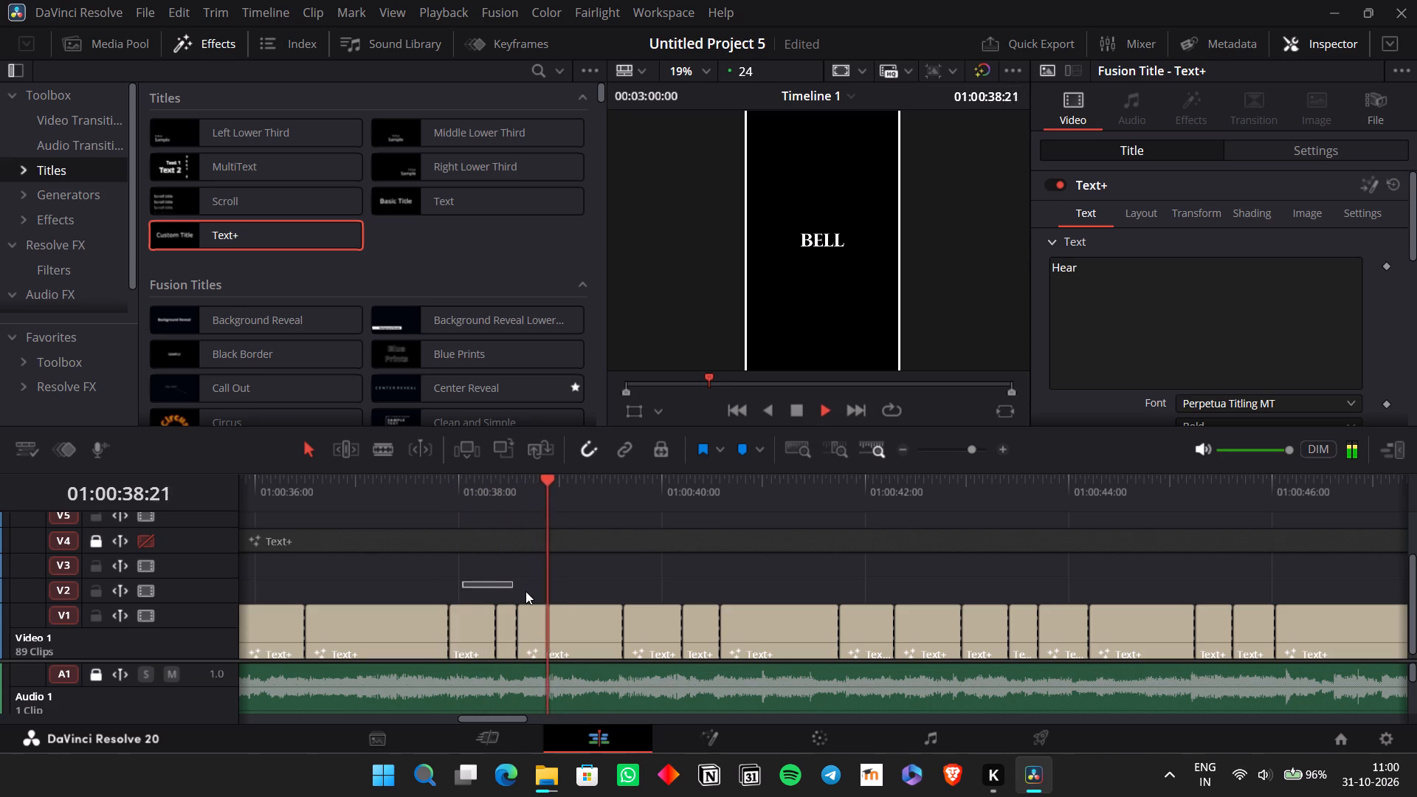
left_click_drag(525, 591, 721, 629)
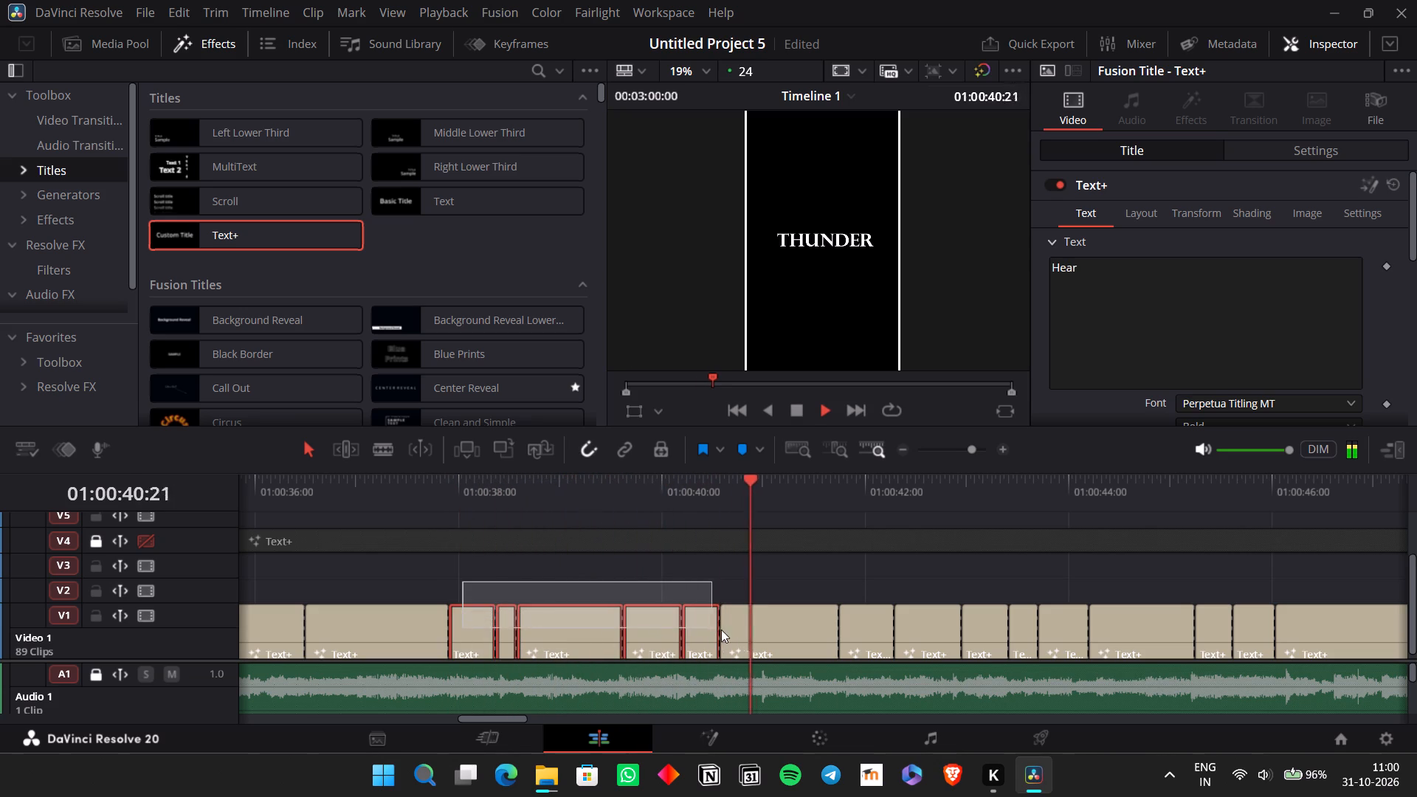
left_click_drag(721, 629, 928, 647)
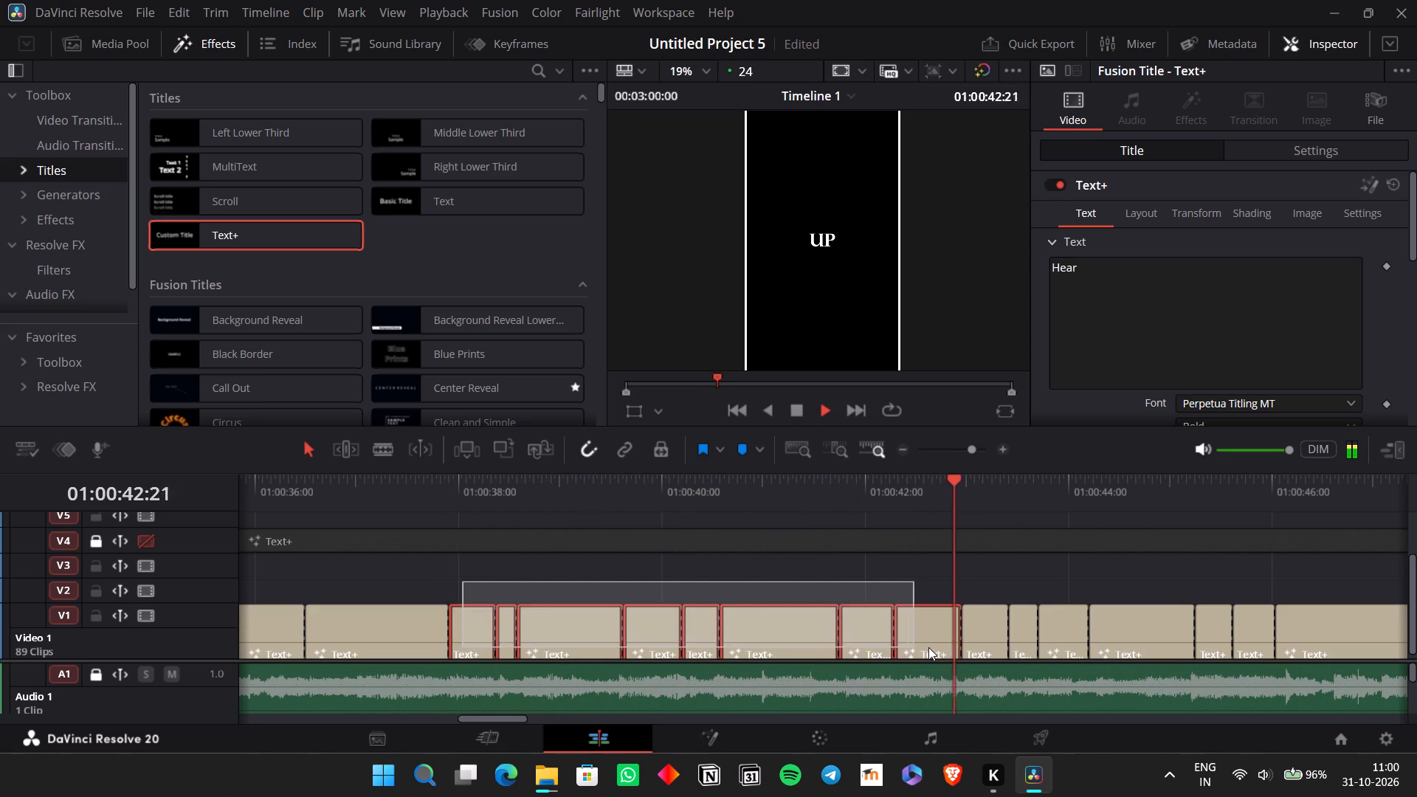
left_click_drag(928, 647, 1139, 632)
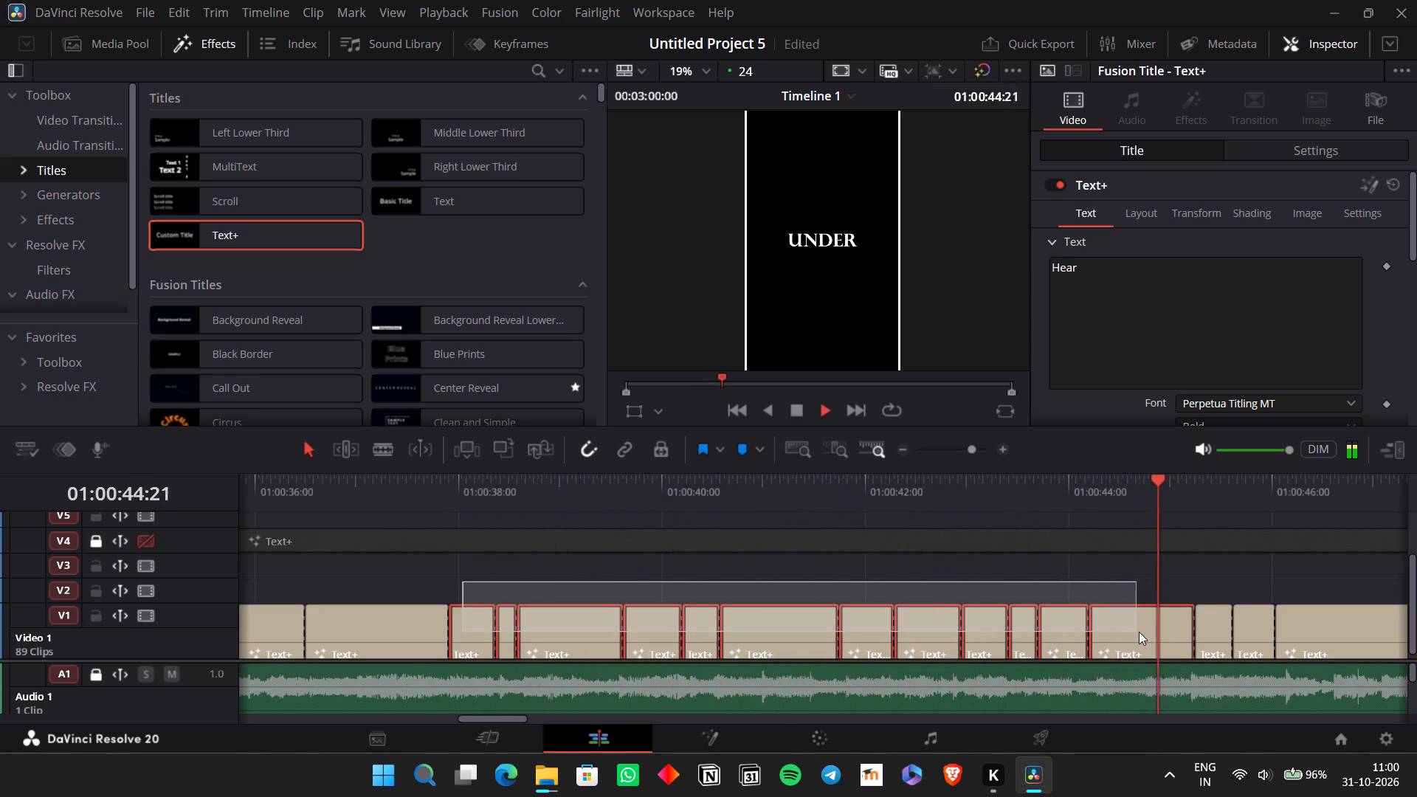
left_click_drag(1139, 632, 1140, 632)
key("space")
key("ctrl+c")
scroll(1140, 639, "left", 2)
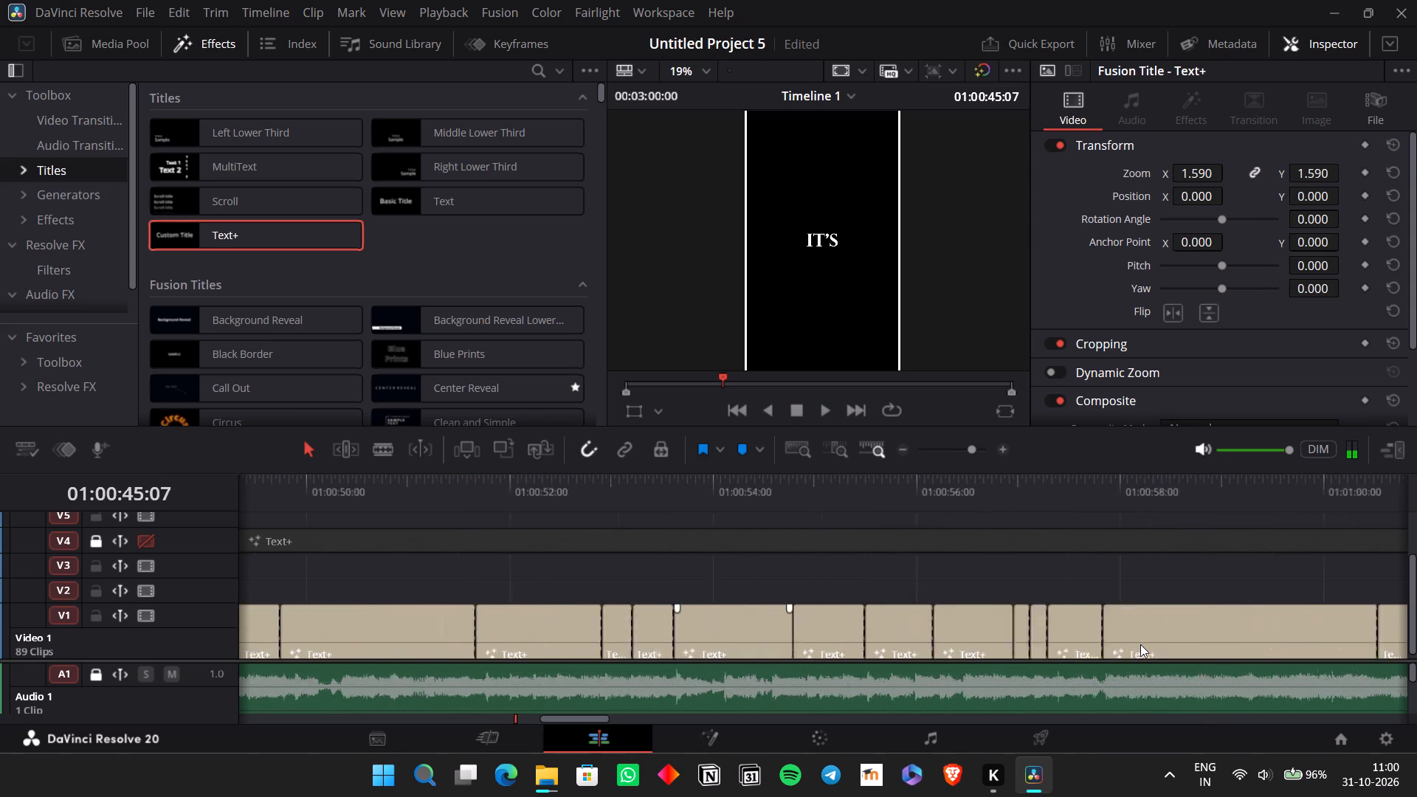
scroll(1140, 644, "left", 7)
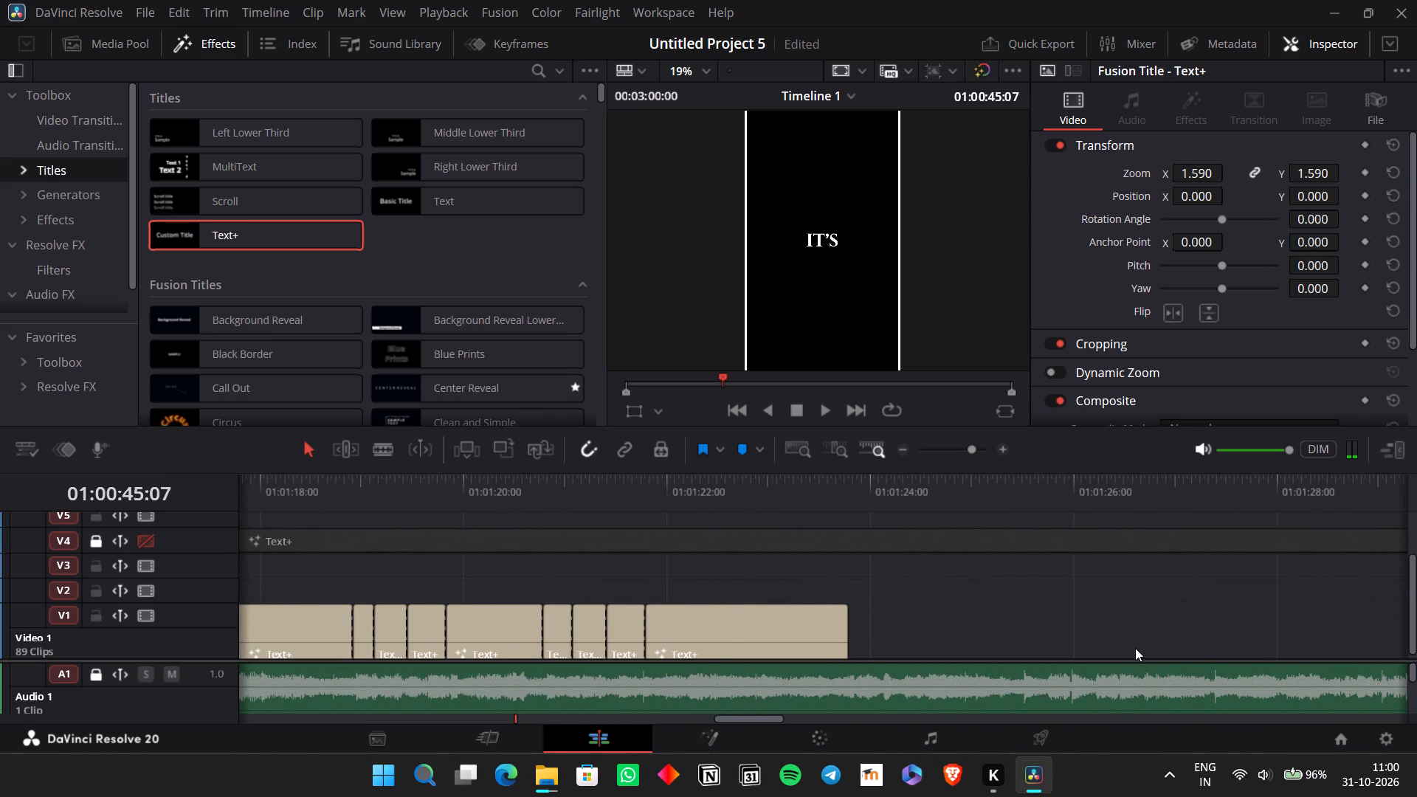
left_click(848, 500)
key("ctrl+v")
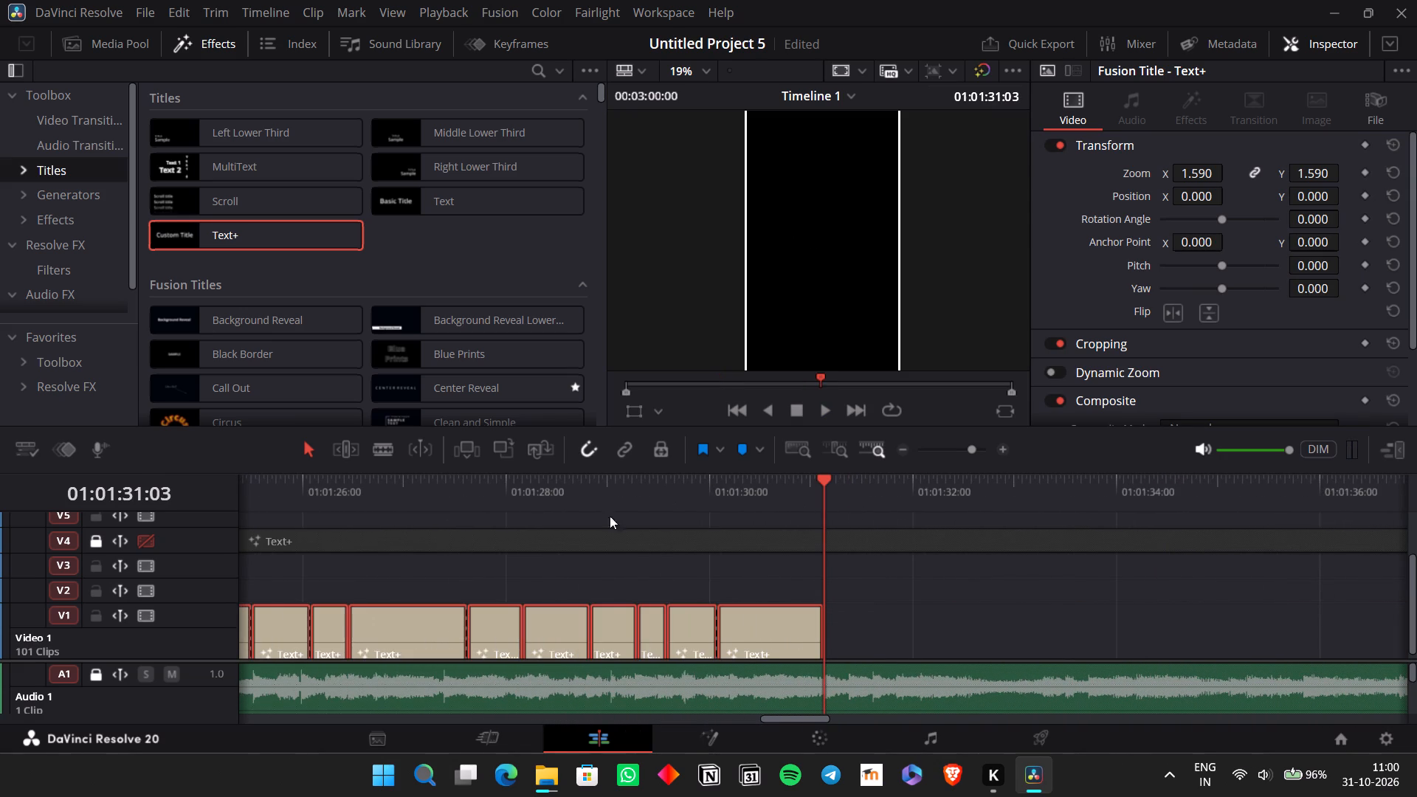
Play back the join between "turn" and the pasted "Hear the bell" titles to check their timing against the song.
scroll(659, 553, "right", 1)
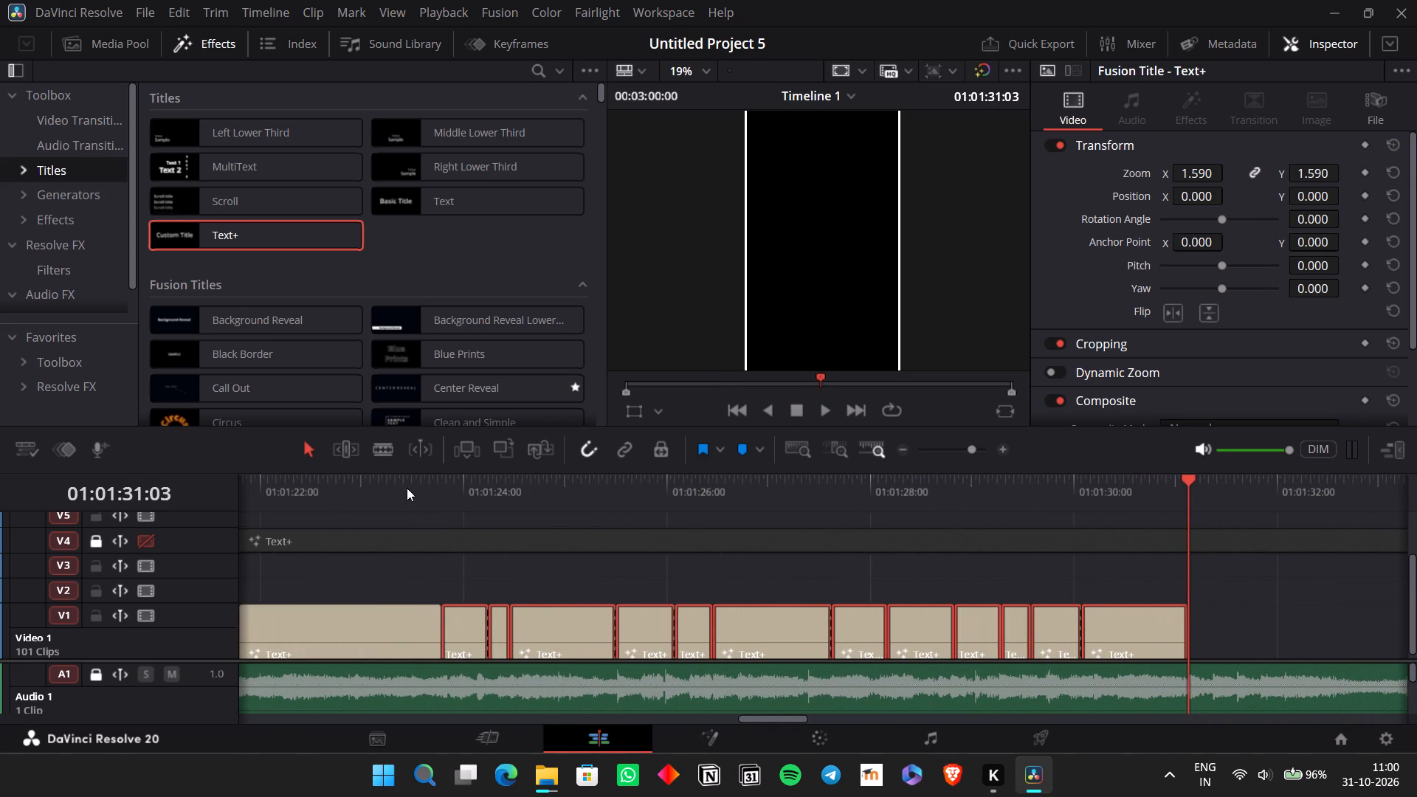
left_click(408, 485)
key("space")
left_click(588, 570)
key("space")
key("space")
key("space")
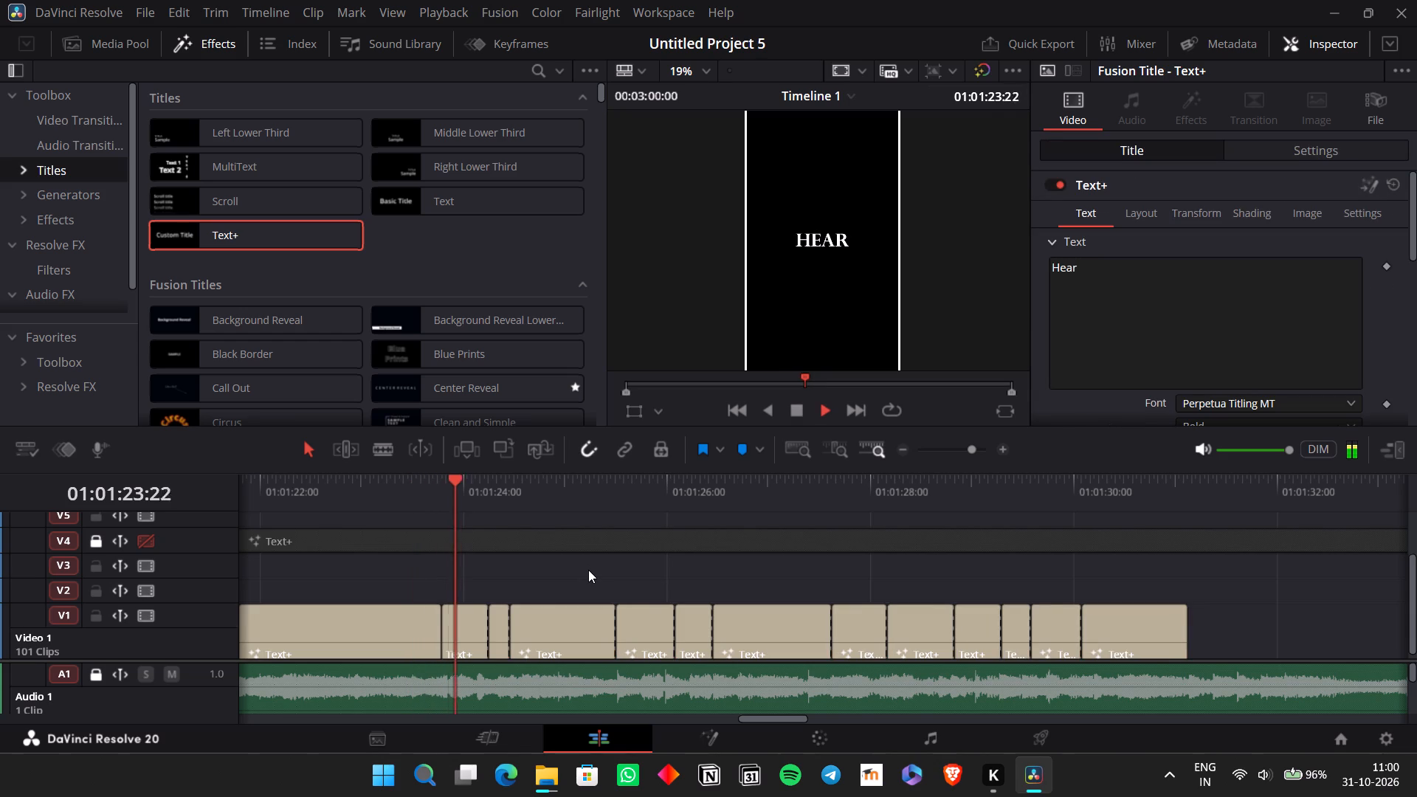
key("space")
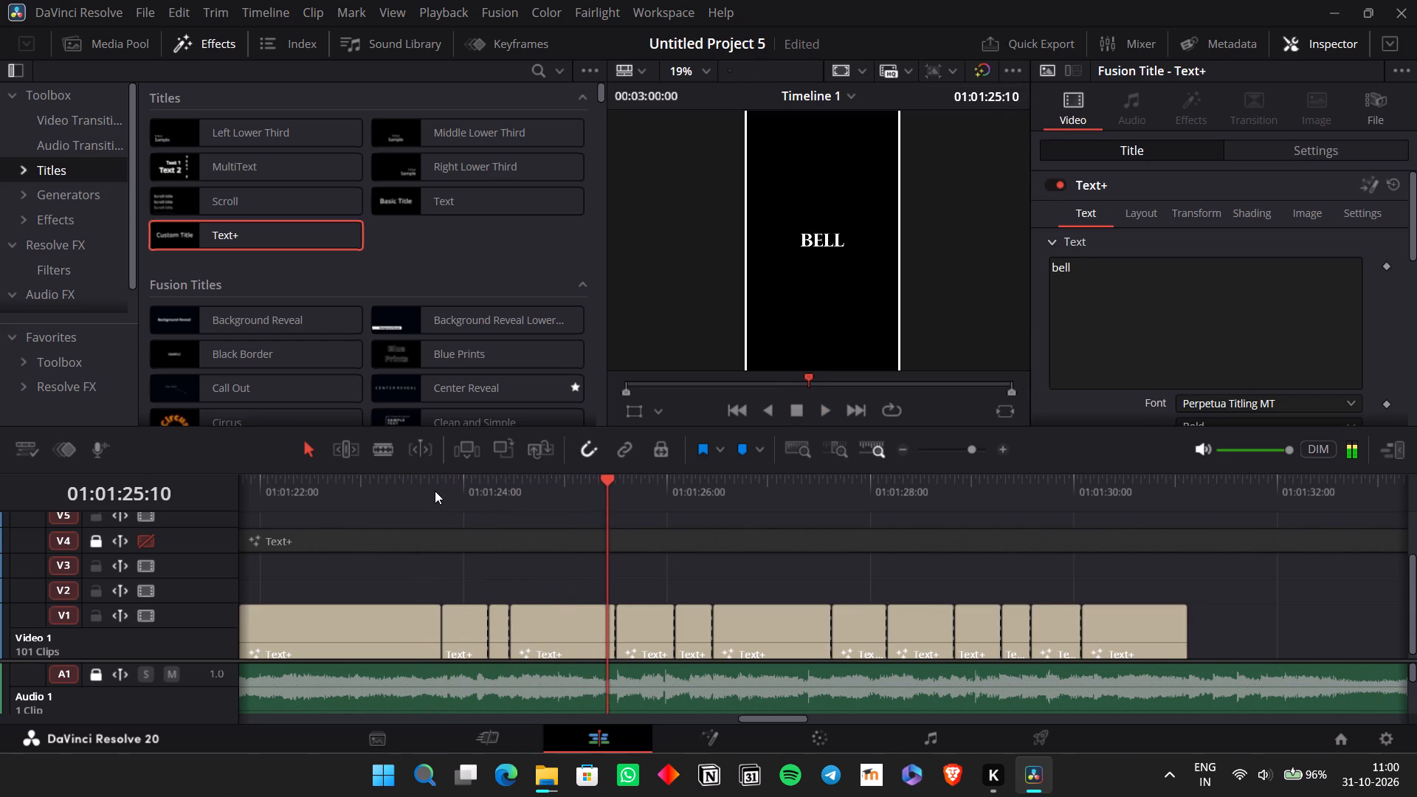
left_click(436, 491)
key("space")
key("space")
left_click(396, 493)
key("space")
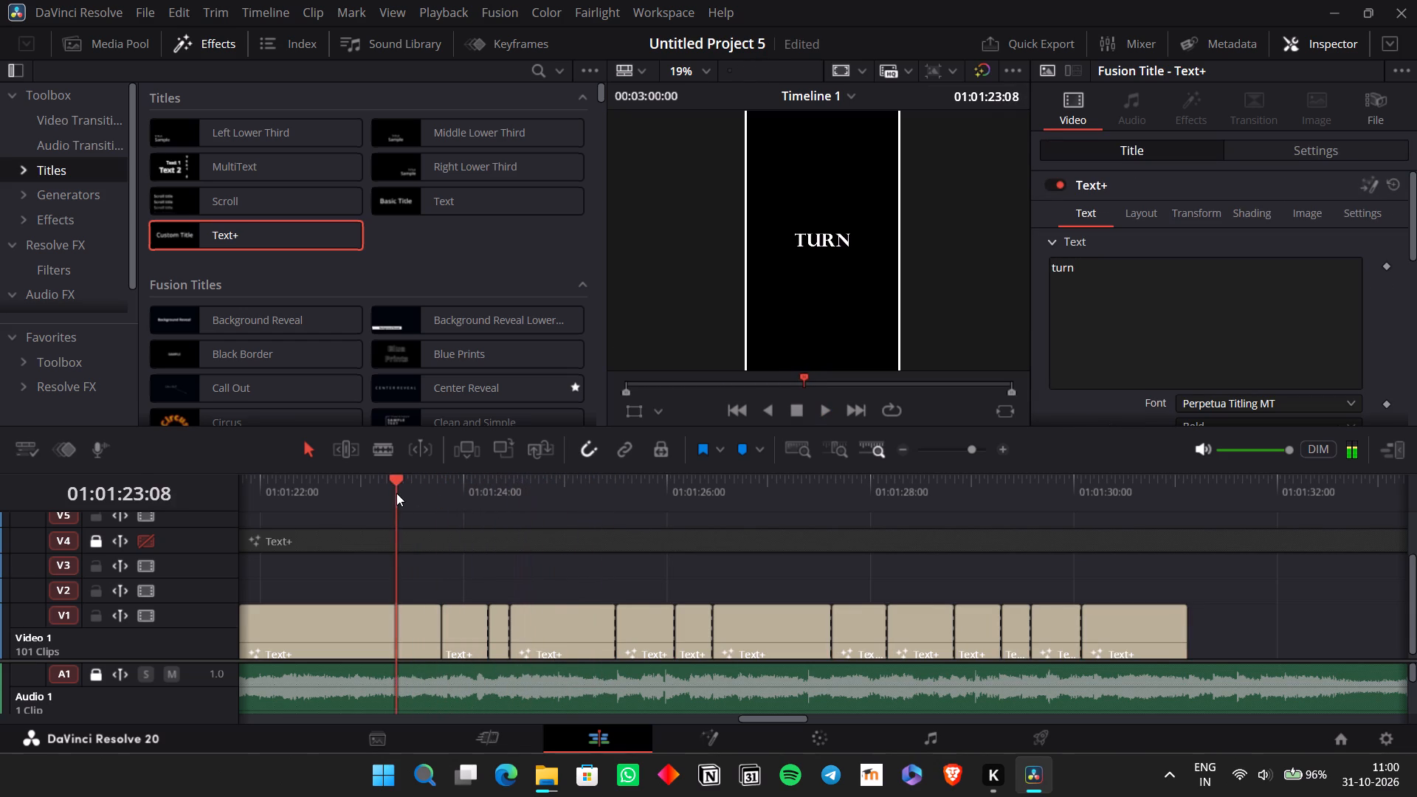
key("space")
Move all the pasted Pre-Chorus titles about 3 frames earlier, over the end of the "turn" title.
left_click_drag(478, 574, 1103, 652)
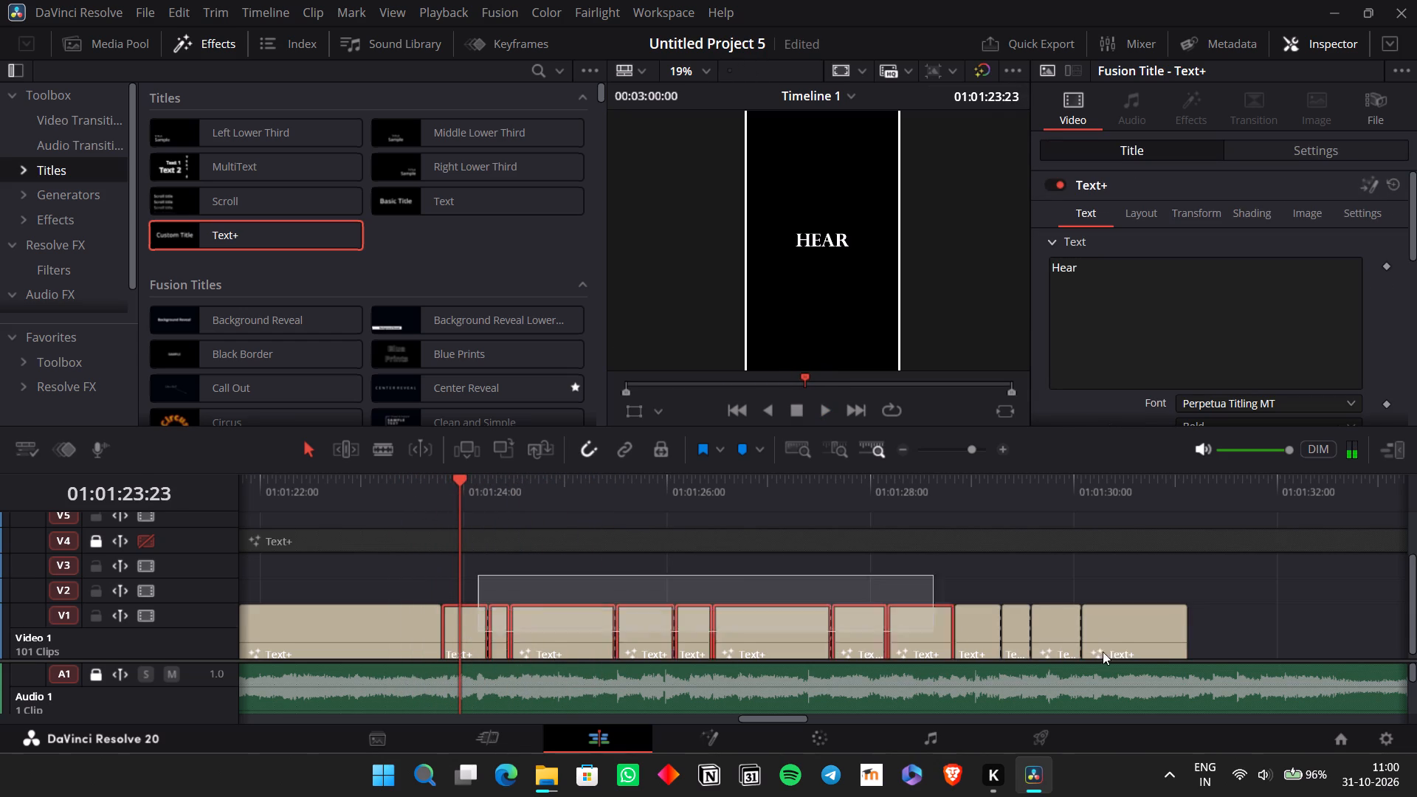
left_click_drag(1103, 652, 1171, 663)
left_click_drag(476, 633, 462, 641)
Play back the shifted Pre-Chorus titles and replay the "Rise up" part to check where "show" is sung.
left_click(389, 500)
key("space")
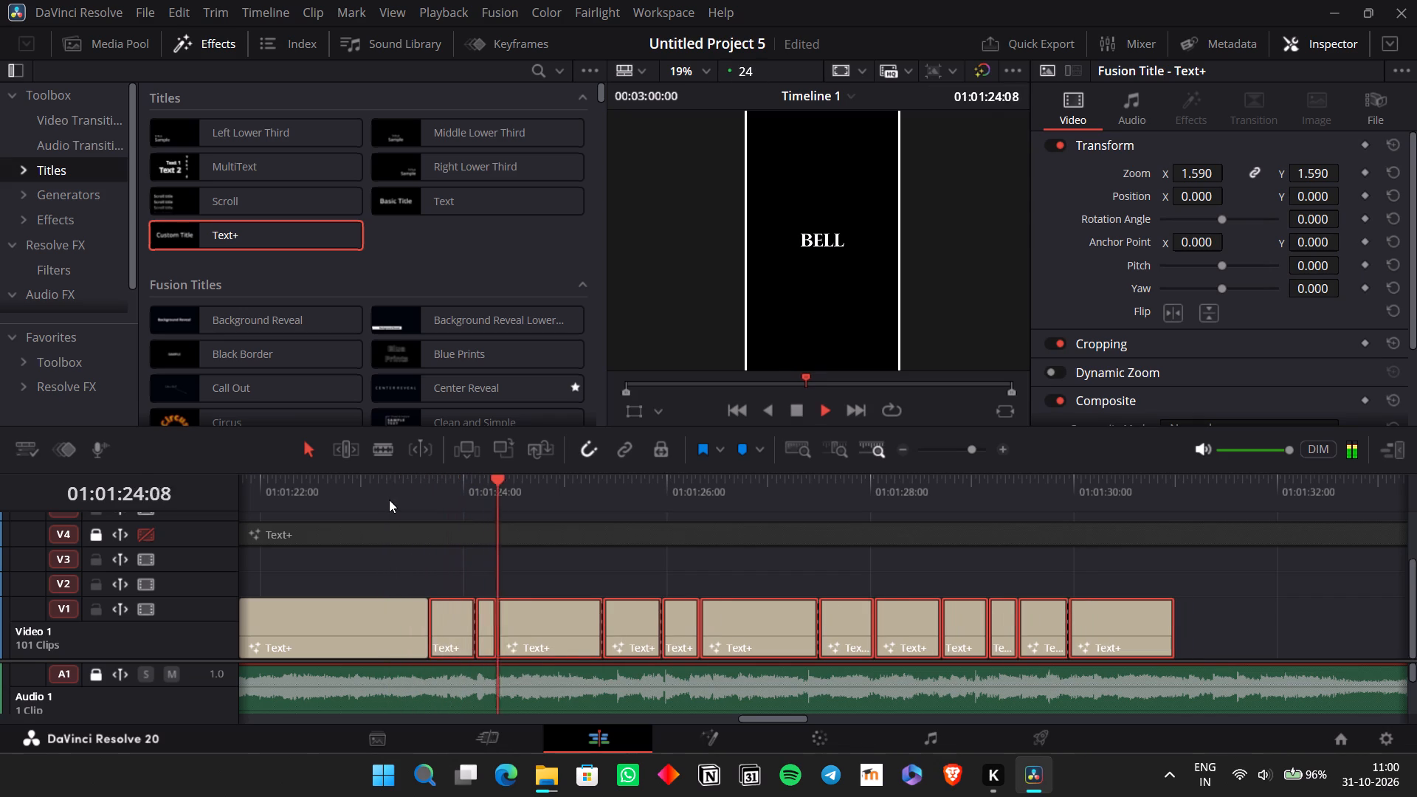
left_click(573, 561)
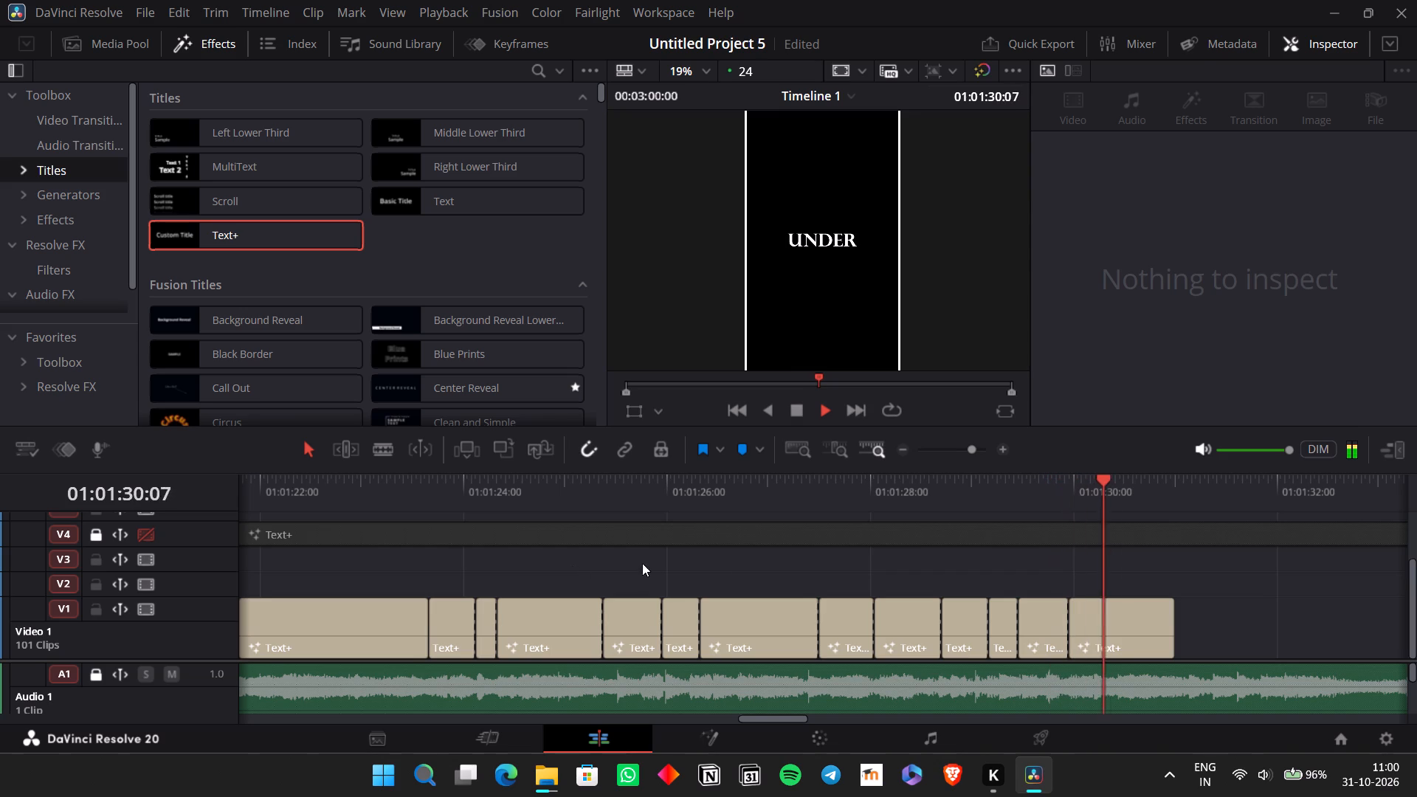
key("space")
left_click(835, 498)
key("space")
key("space")
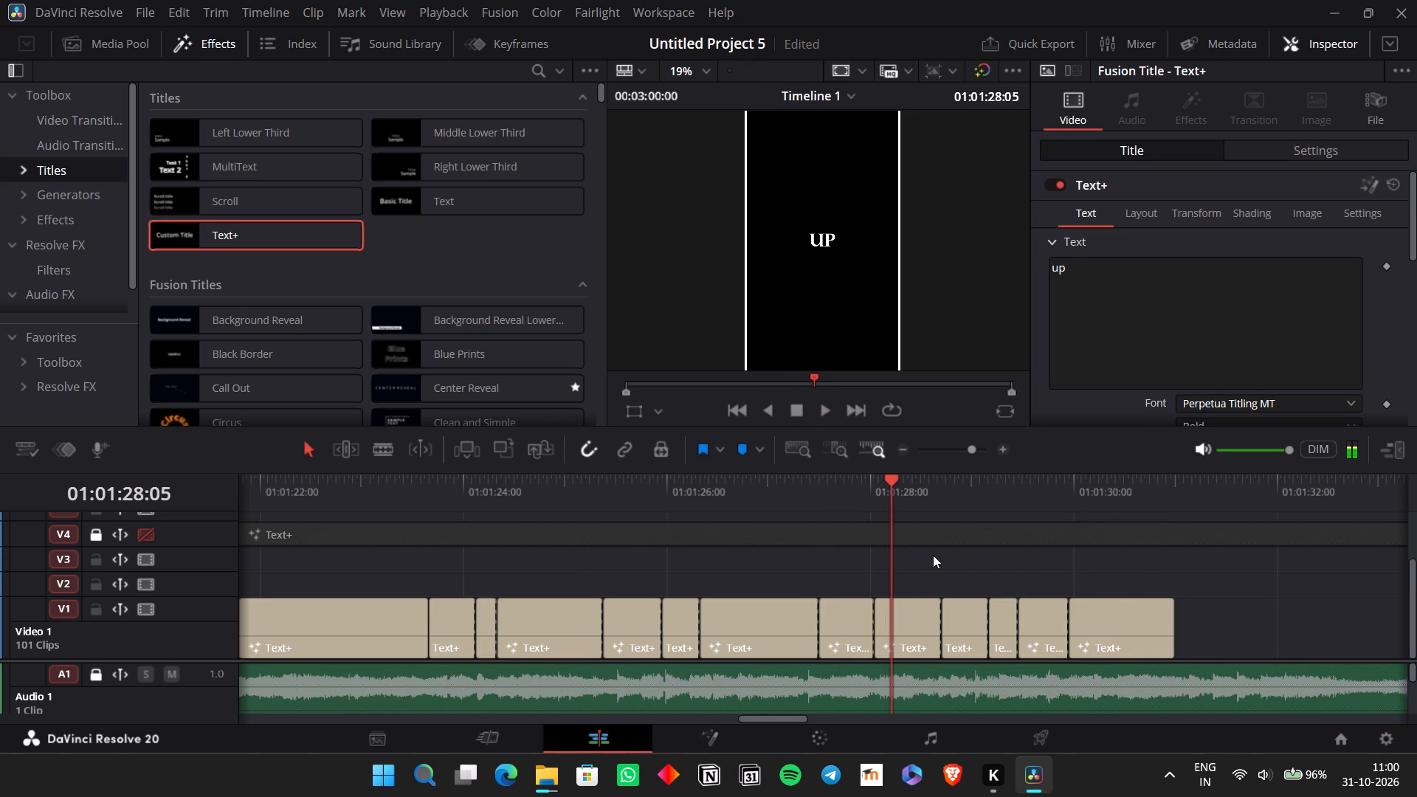
key("space")
key("space")
Move the "show them what's under" titles 8 frames later to 01:01:29:01 and extend the "up" title to meet them.
left_click_drag(948, 572, 1156, 621)
key("space")
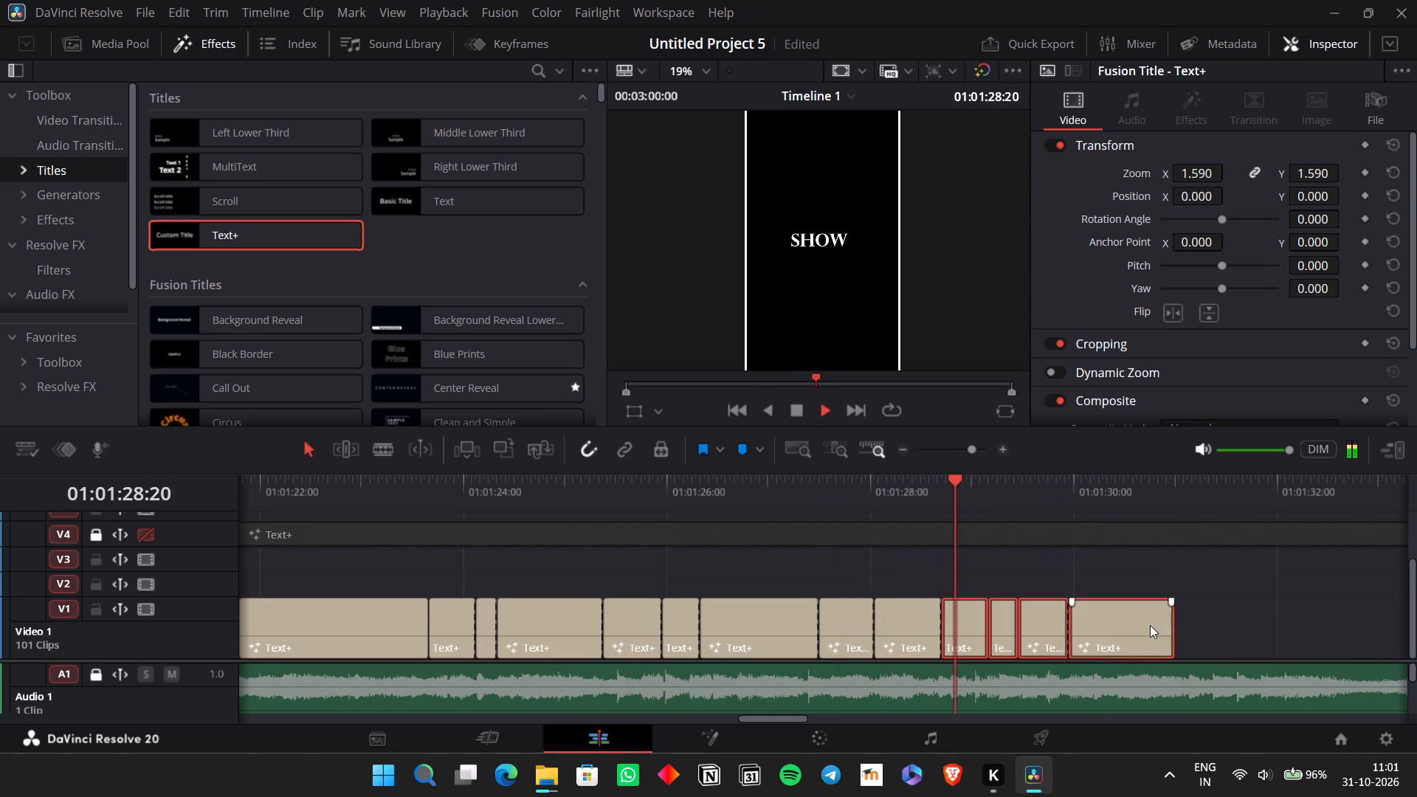
key("space")
left_click_drag(1050, 638, 1083, 638)
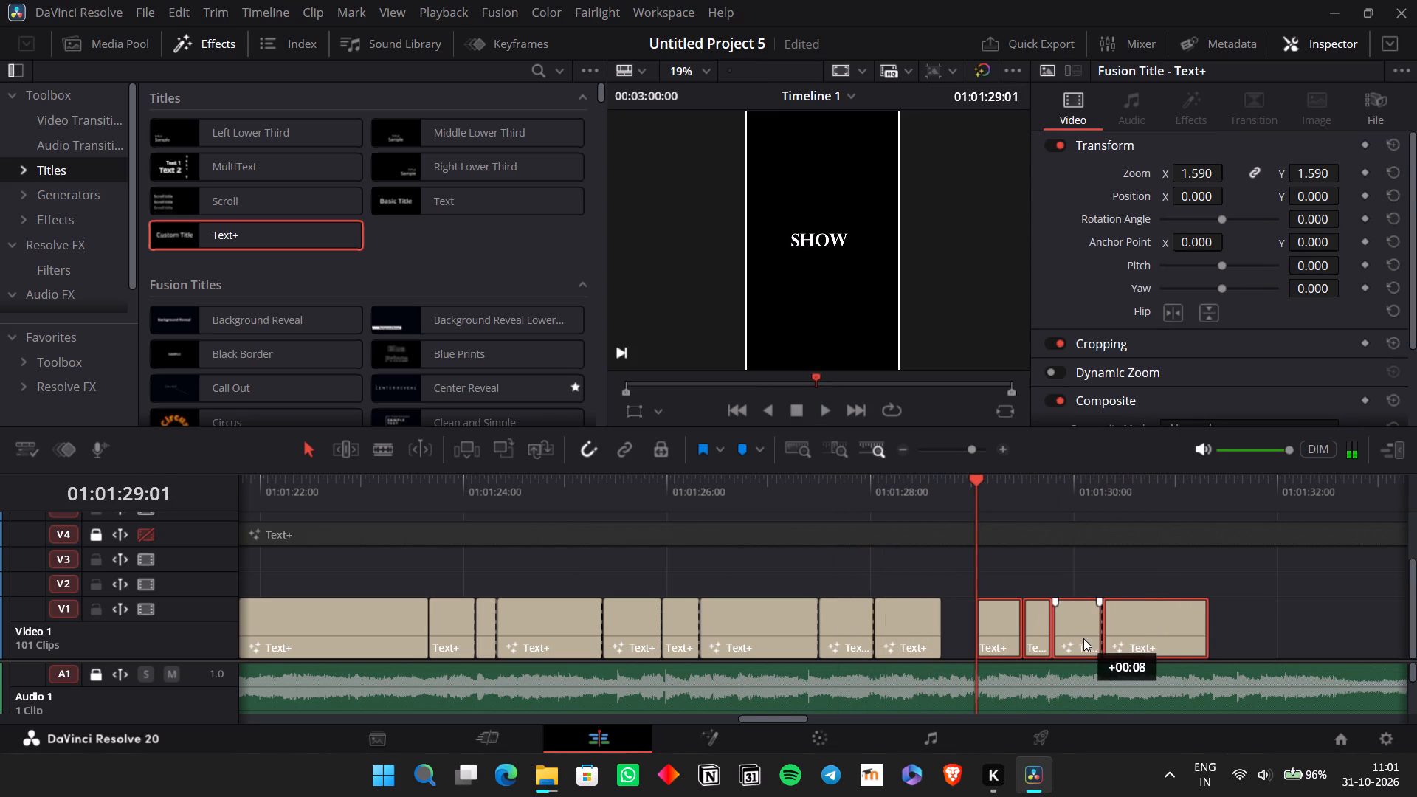
left_click_drag(1083, 638, 1082, 638)
left_click_drag(937, 632, 969, 637)
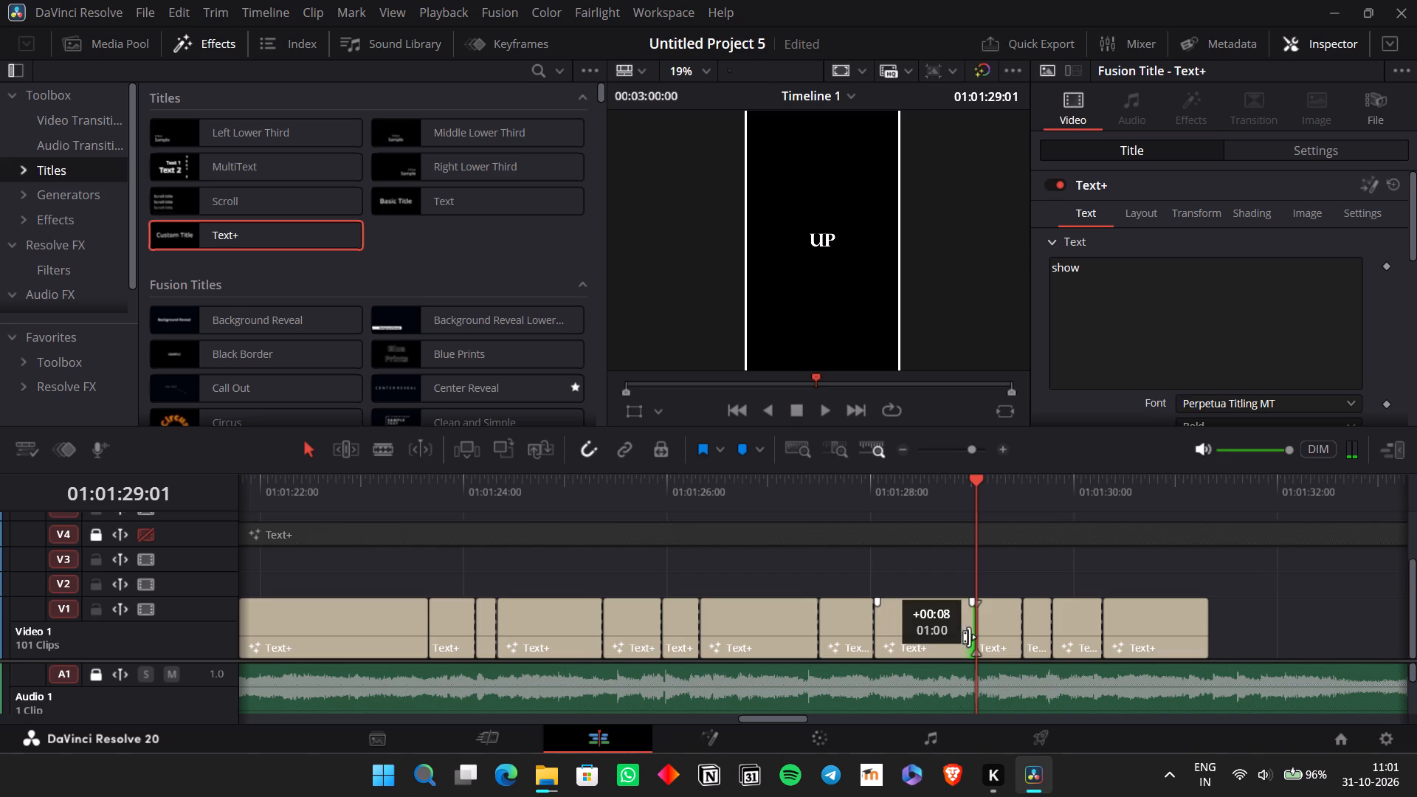
left_click_drag(969, 637, 968, 638)
left_click(893, 565)
Replay the second Pre-Chorus line and move the "them" title about 3 frames earlier, over the end of "show".
left_click(841, 494)
key("space")
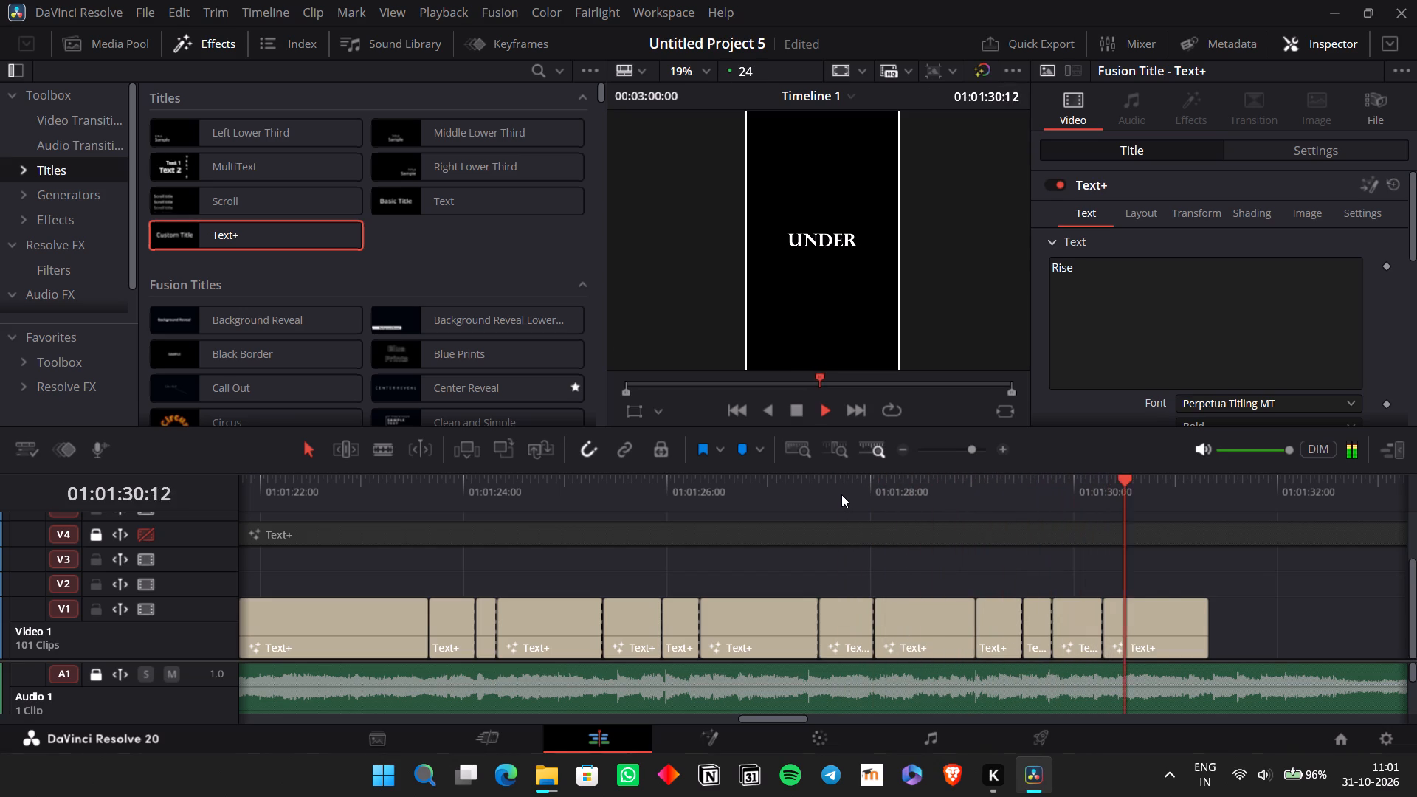
key("space")
left_click(957, 485)
key("space")
key("space")
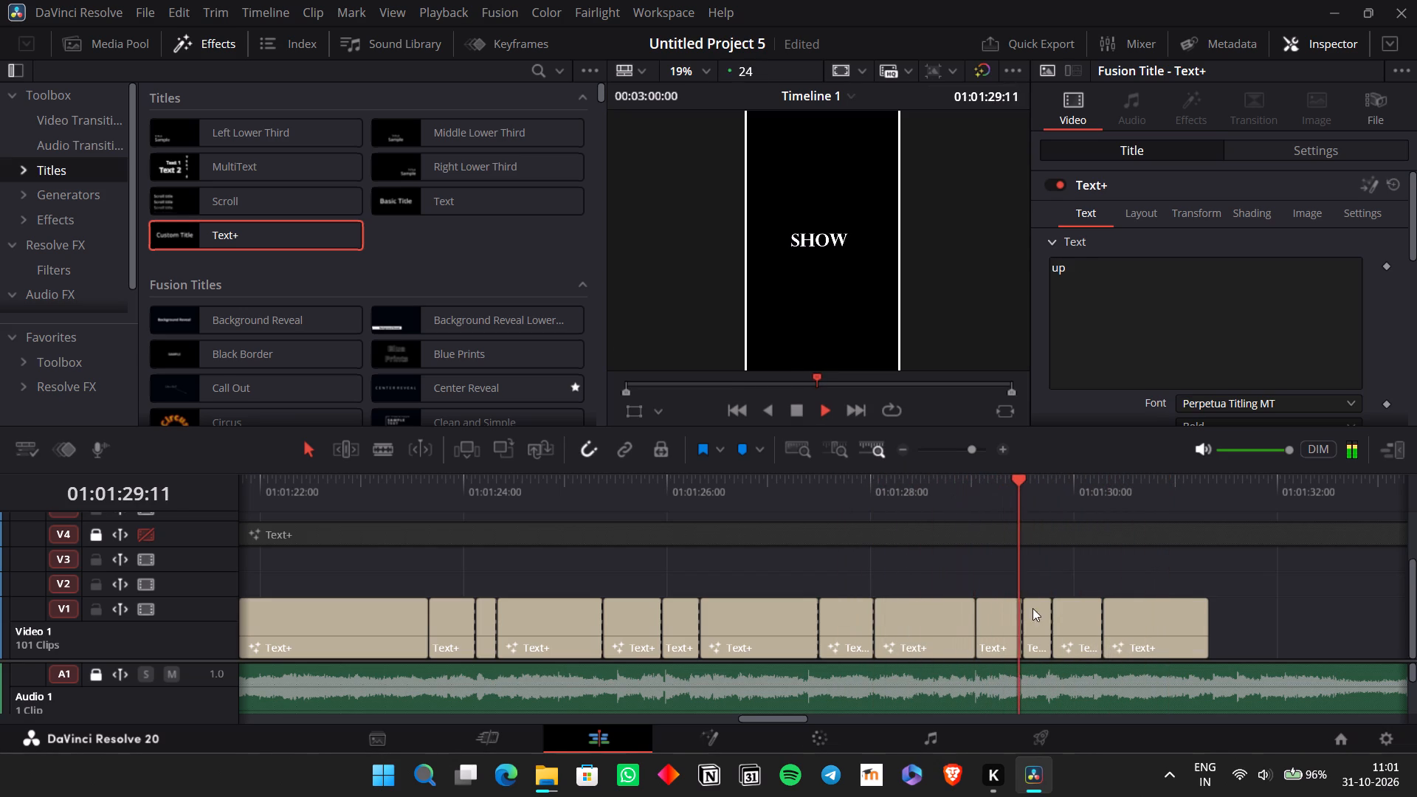
left_click_drag(1037, 626, 1022, 631)
Move the "what's" and "under" titles about 3 frames earlier to close the gaps after "them".
left_click(943, 485)
key("space")
key("space")
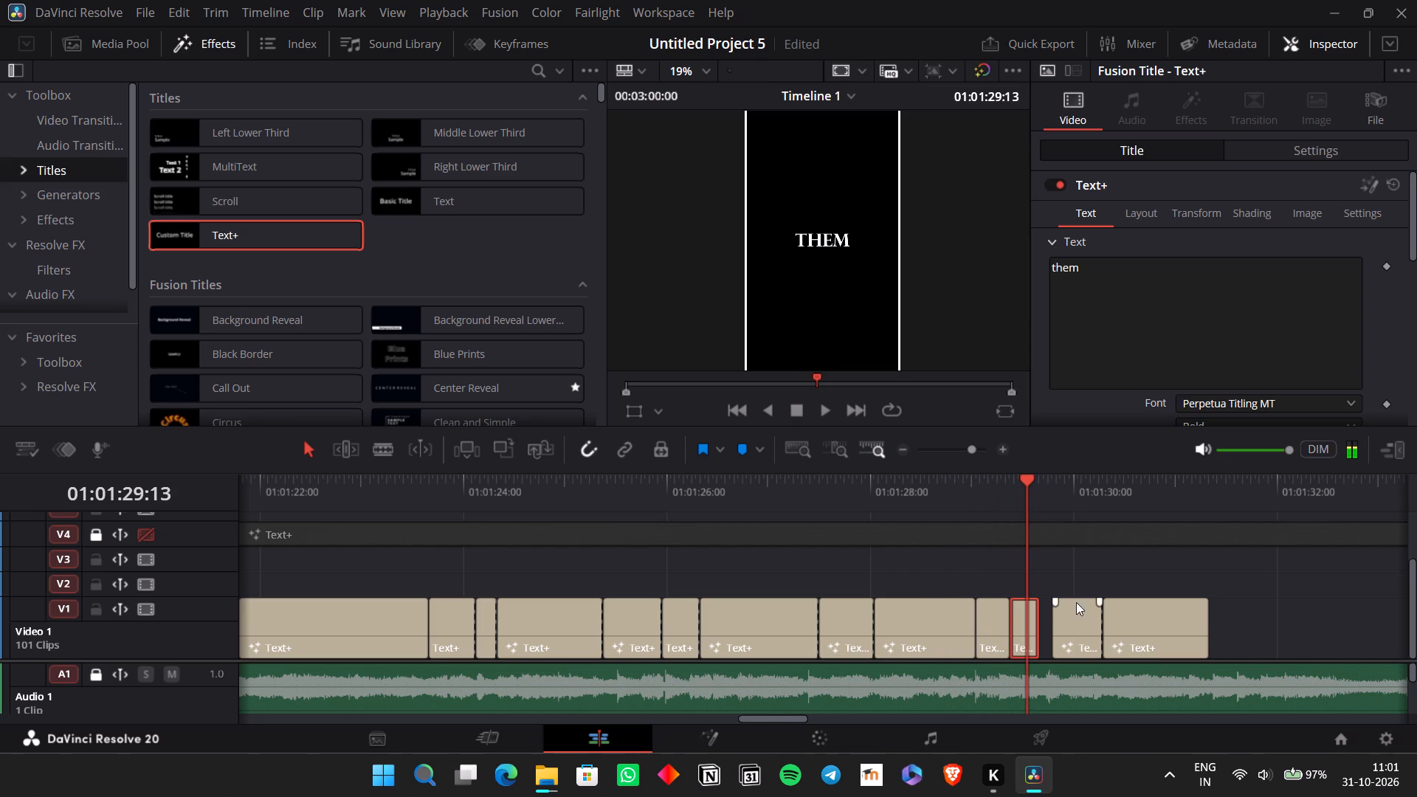
left_click_drag(1075, 621, 1061, 630)
key("space")
key("space")
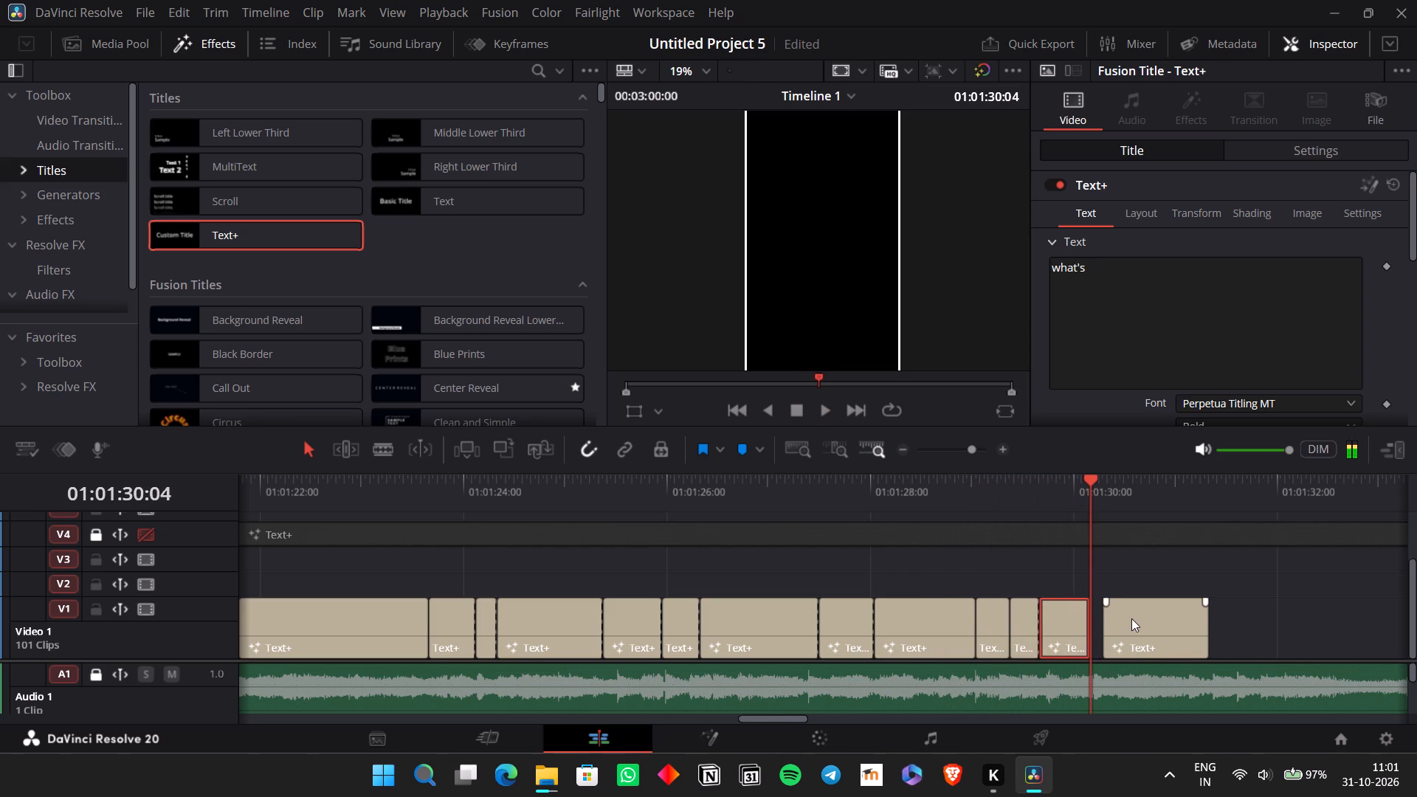
left_click_drag(1139, 624, 1117, 628)
Check the start of "under" against the song and move its title about 2 frames earlier, over the end of "what's".
left_click(1056, 504)
key("space")
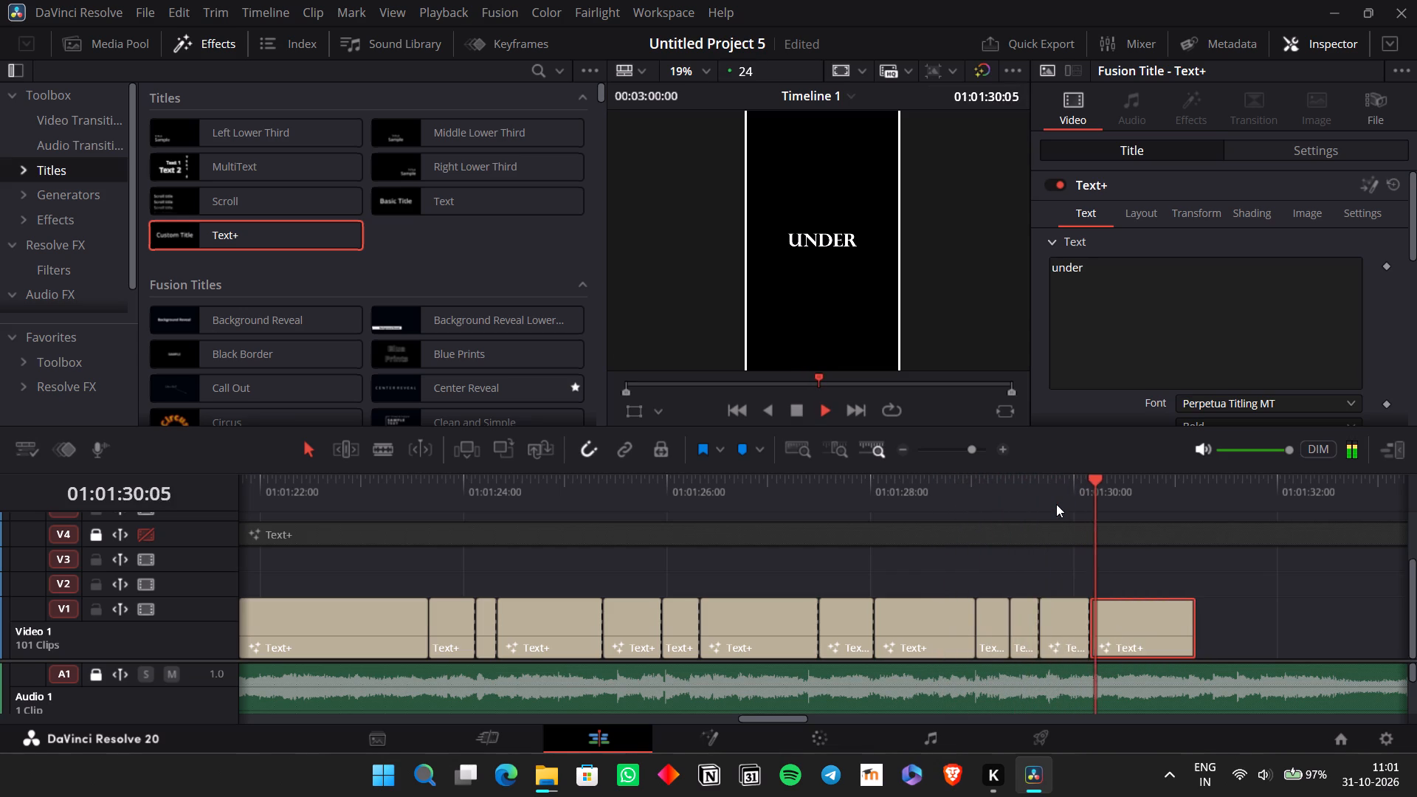
key("space")
left_click_drag(1109, 618, 1097, 625)
Play back the retimed "show them what's under" titles and keep listening past the end of "under".
left_click(946, 492)
key("space")
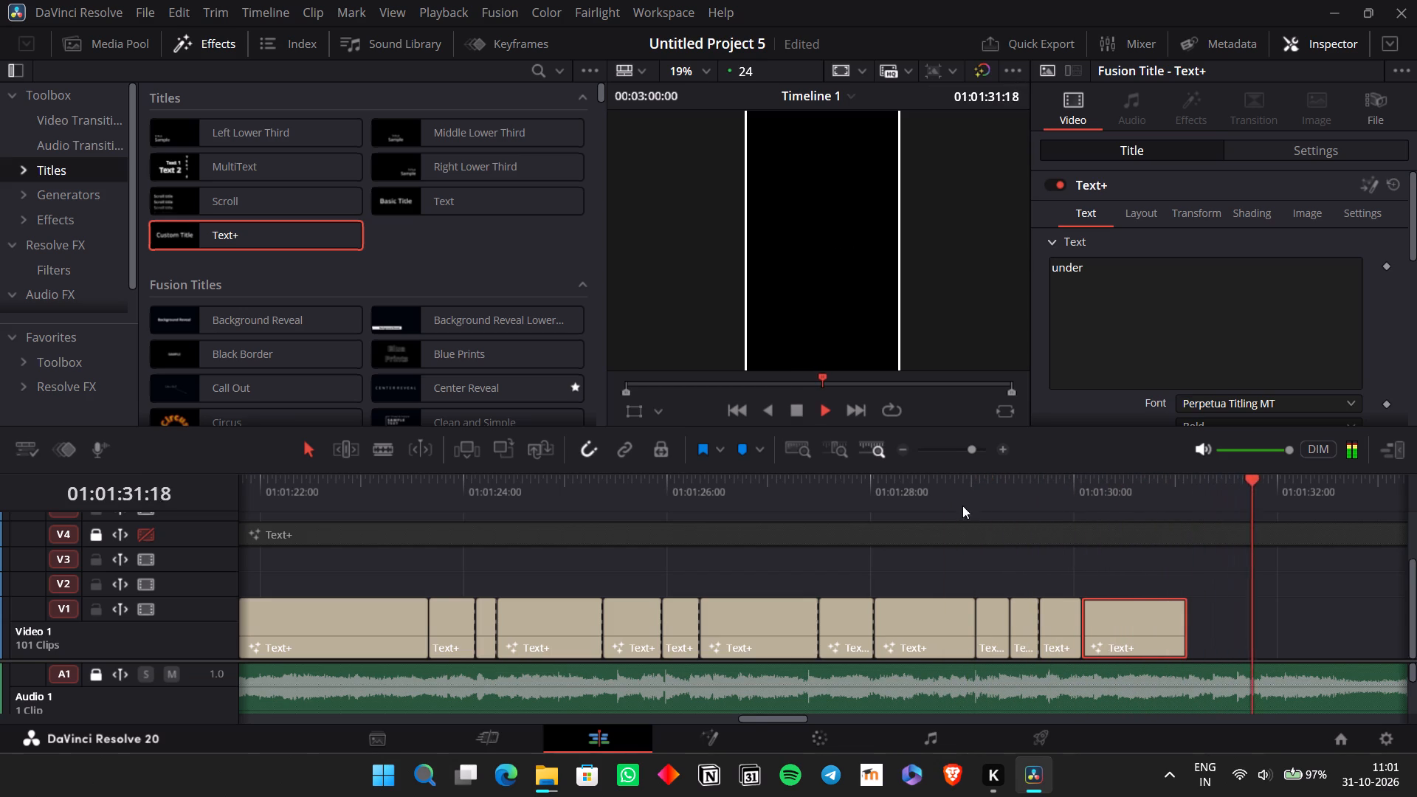
scroll(971, 556, "left", 1)
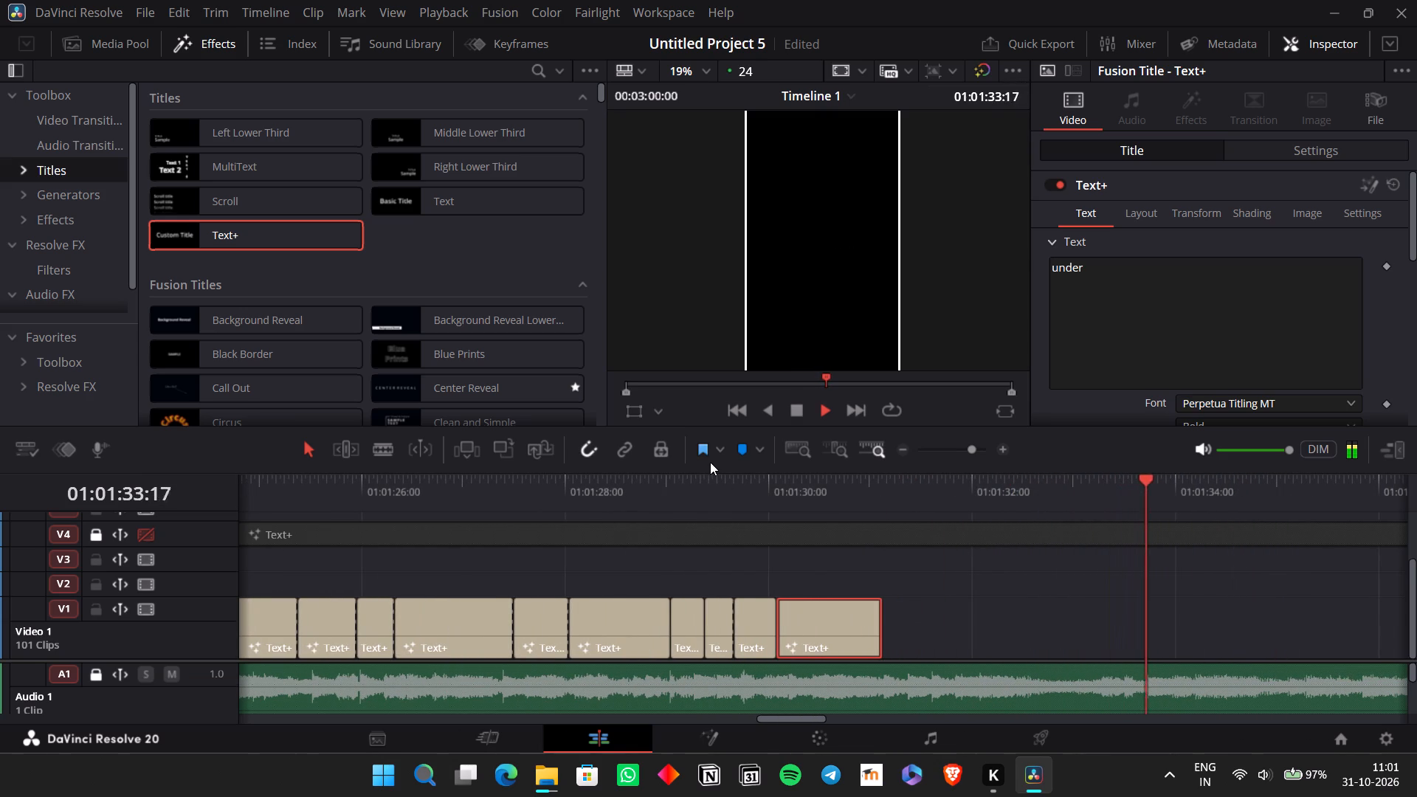
left_click(902, 584)
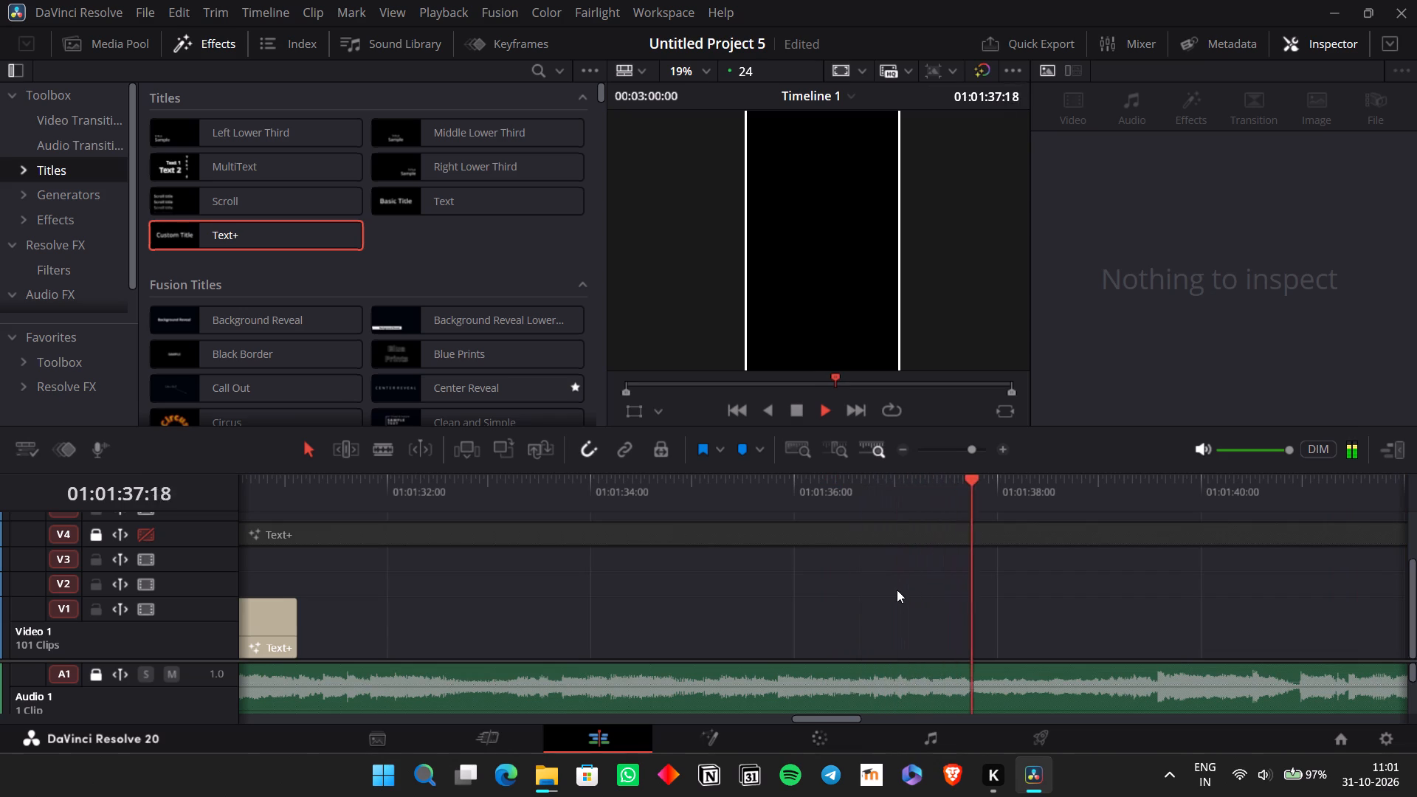
Check the lyric sheet around the second Pre-Chorus and Chorus, and listen to the song just past the "under" title.
key("space")
scroll(603, 576, "right", 1)
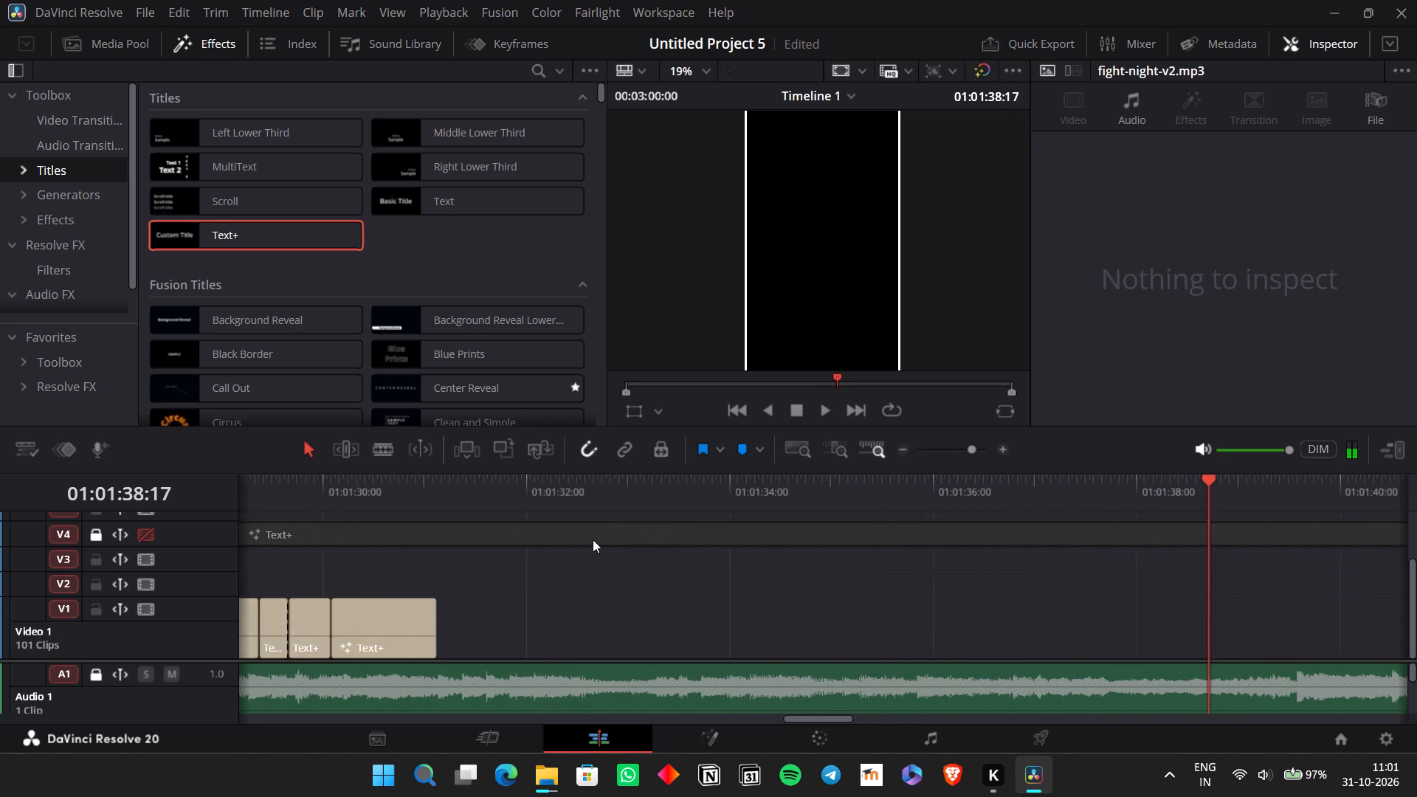
scroll(593, 539, "right", 1)
left_click(593, 538)
scroll(1148, 304, "down", 1)
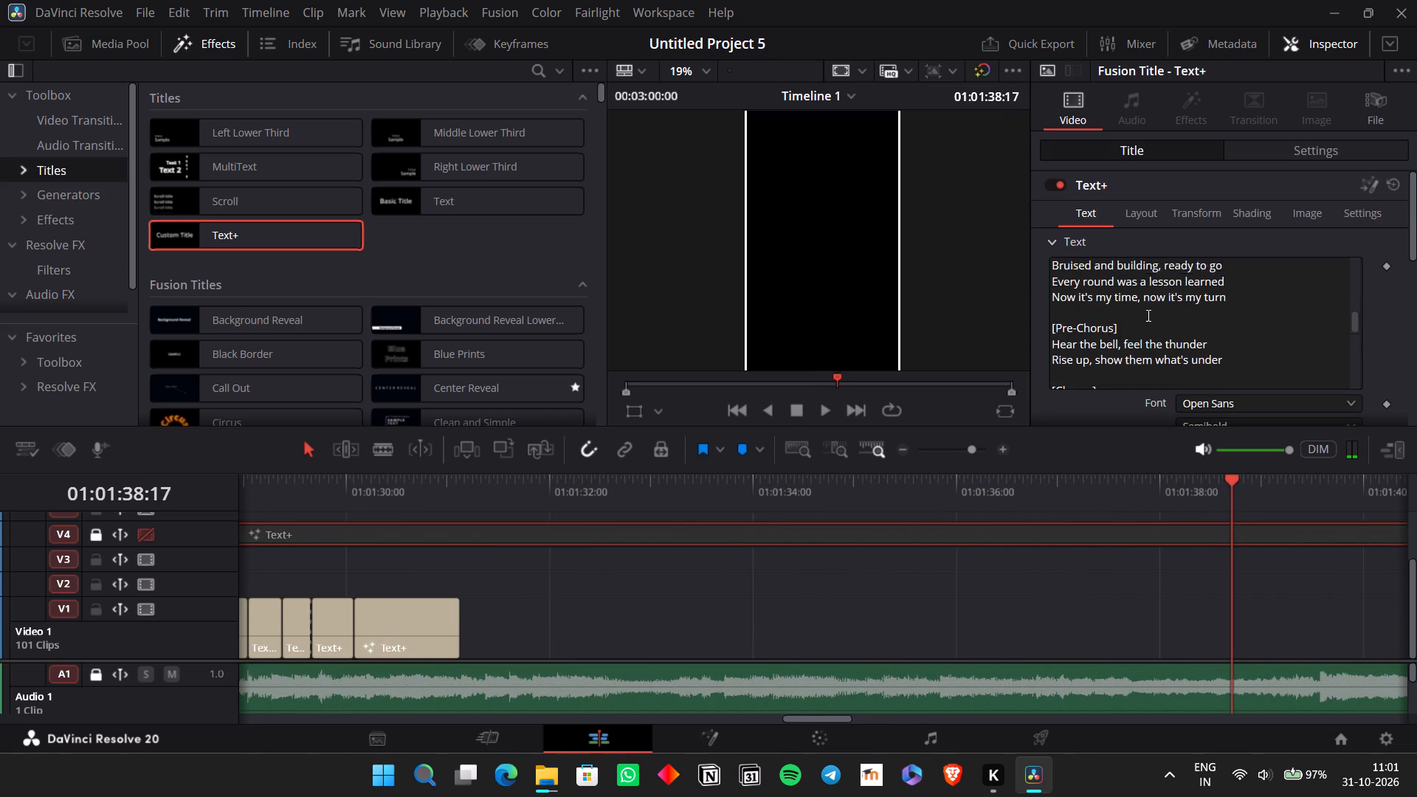
scroll(1147, 315, "down", 1)
scroll(1145, 320, "up", 1)
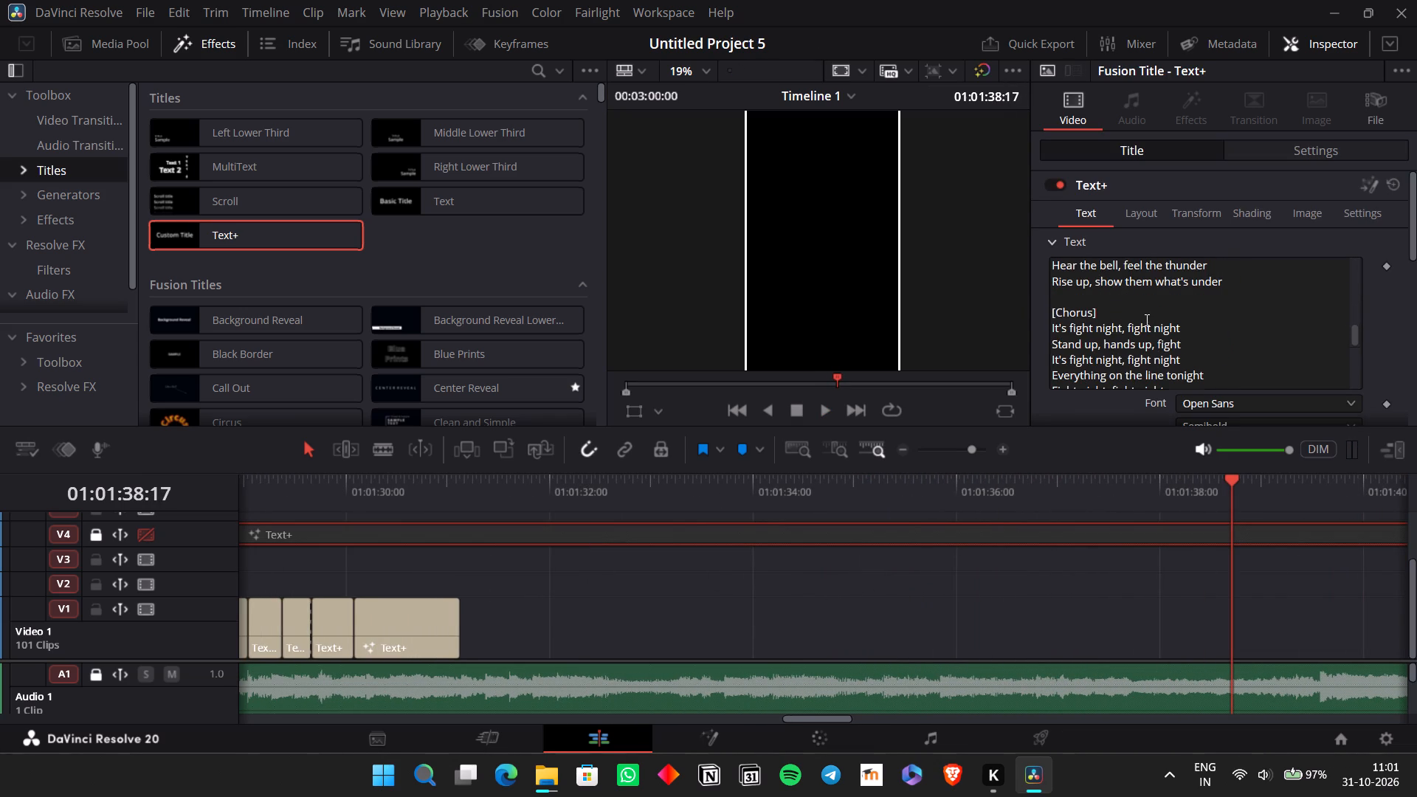
scroll(1145, 320, "up", 1)
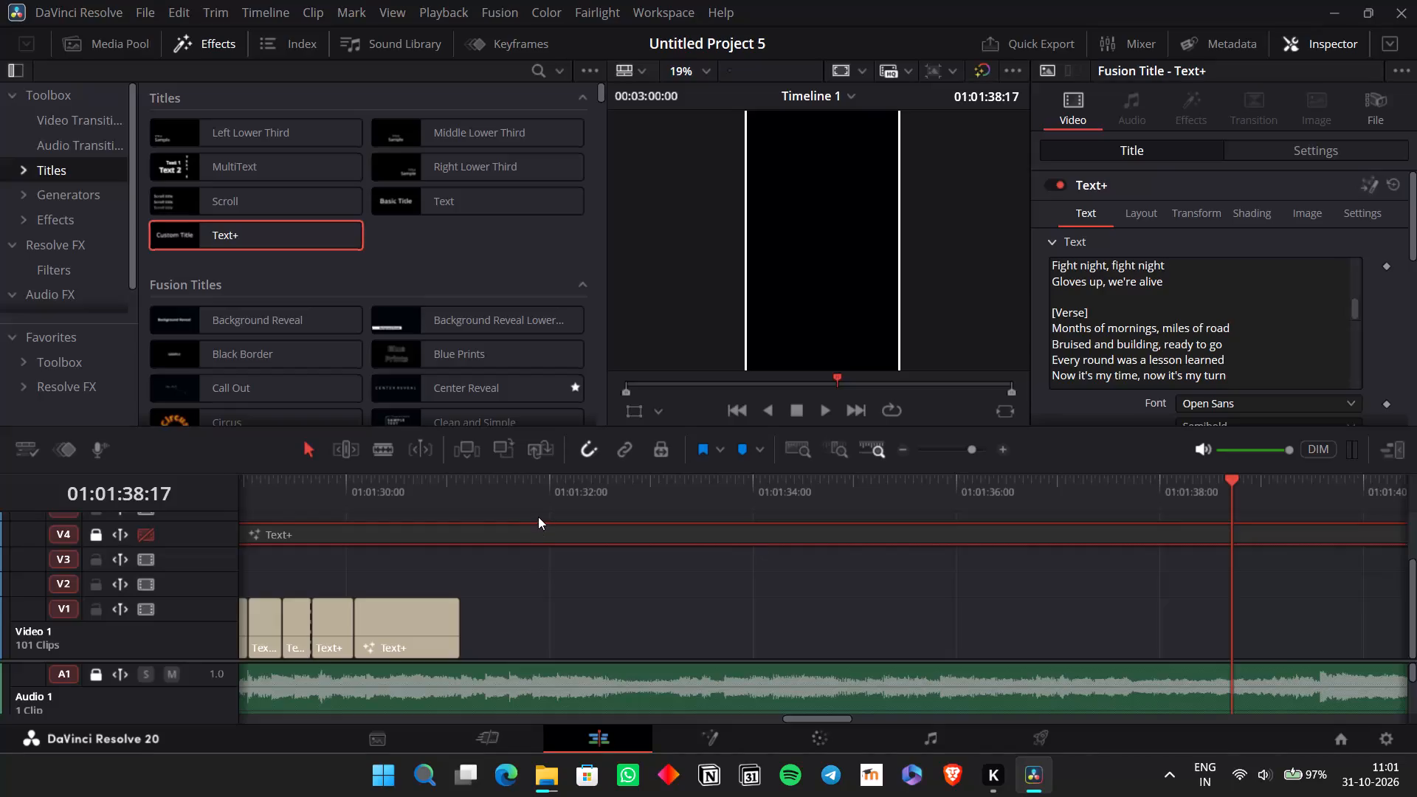
left_click(531, 511)
key("space")
left_click(481, 494)
key("space")
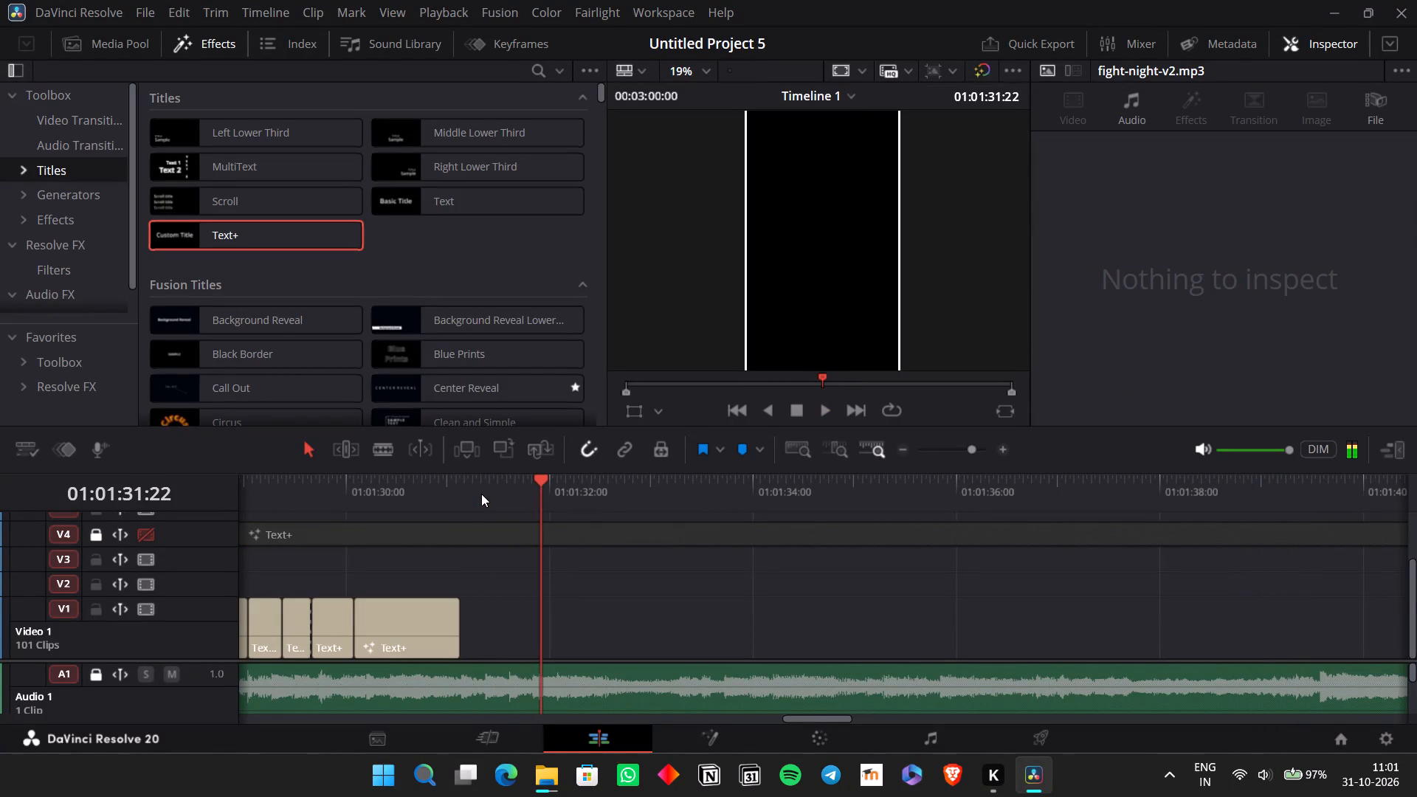
Replay the Pre-Chorus titles from "bell" onward, and copy the eleven V1 titles from "the" (before "bell") through "under".
scroll(542, 590, "right", 2)
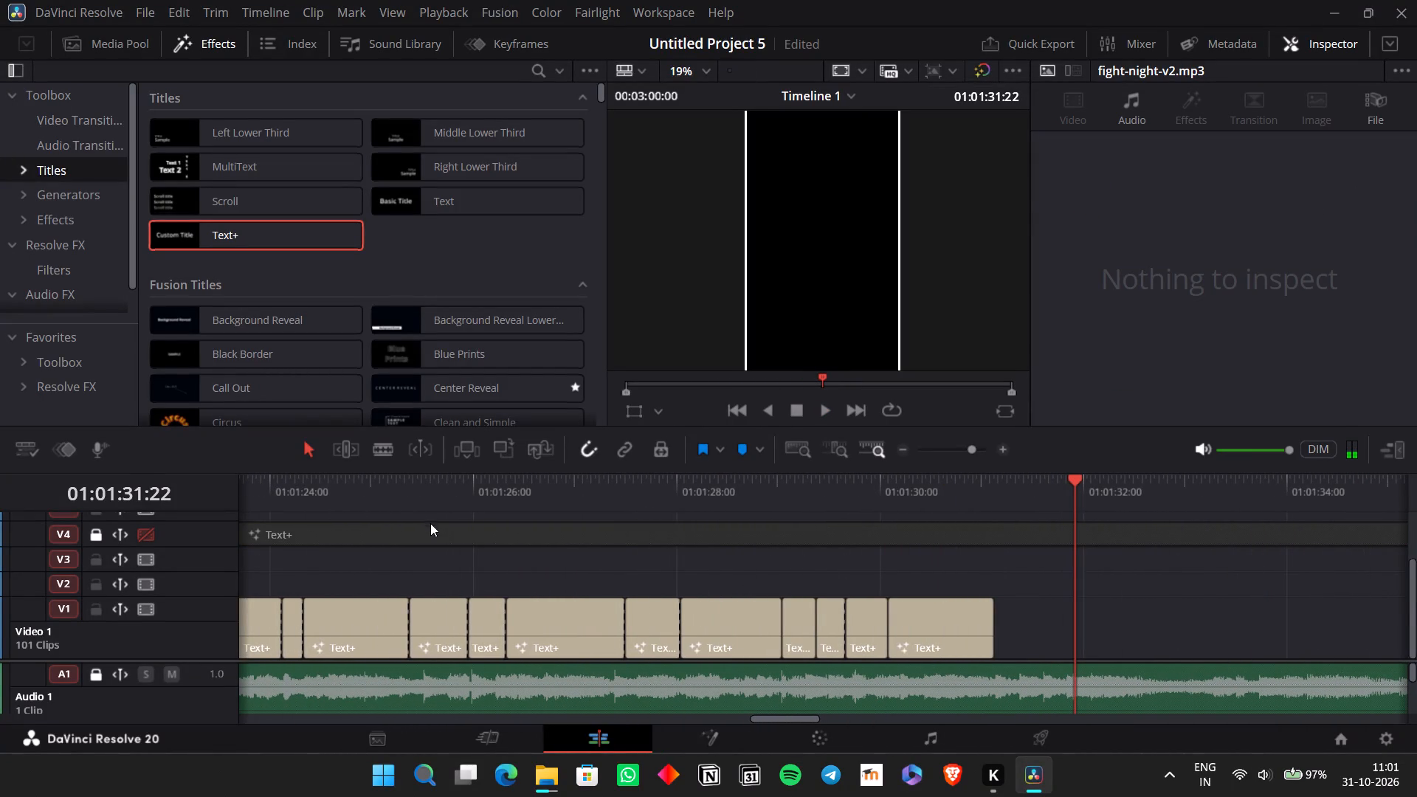
left_click(385, 495)
key("space")
key("space")
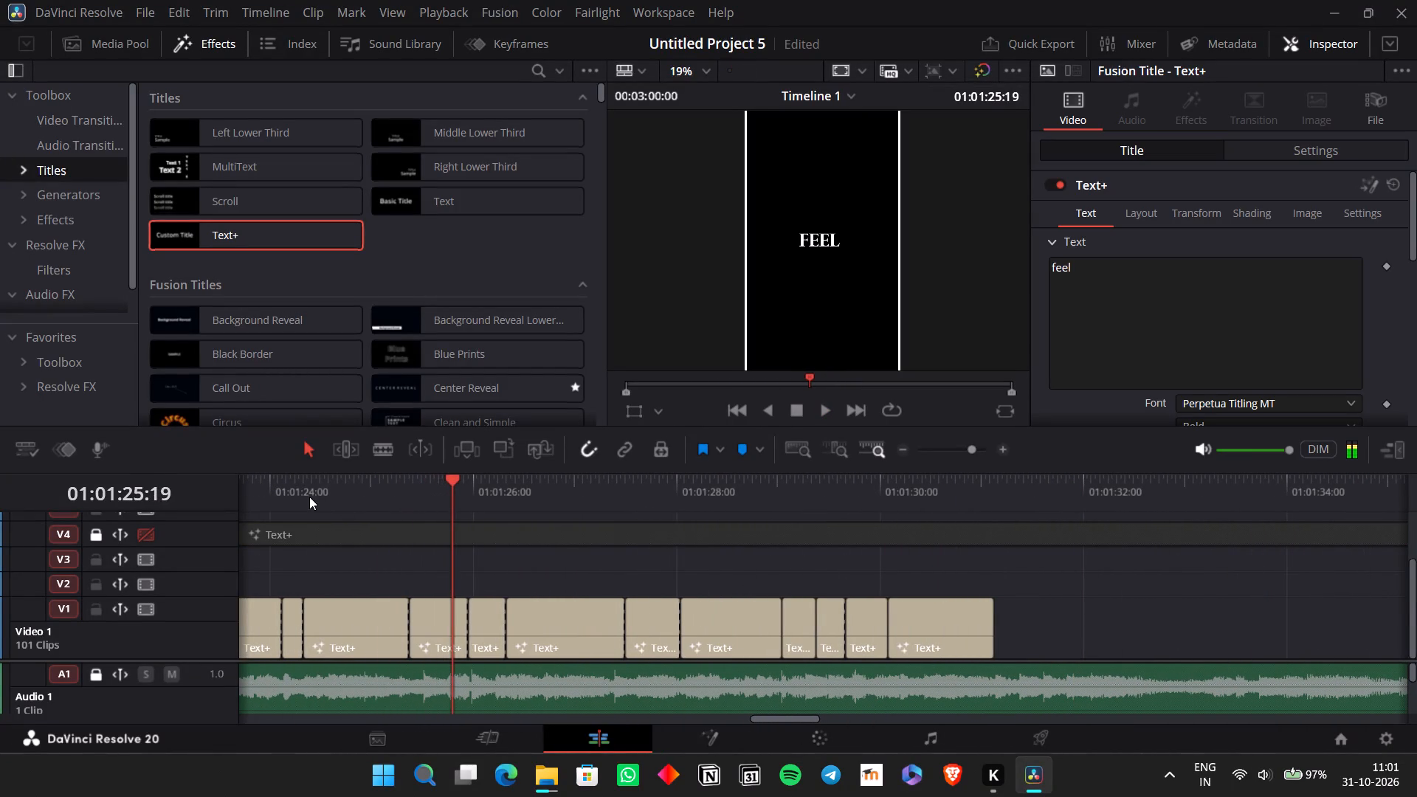
left_click(295, 497)
key("space")
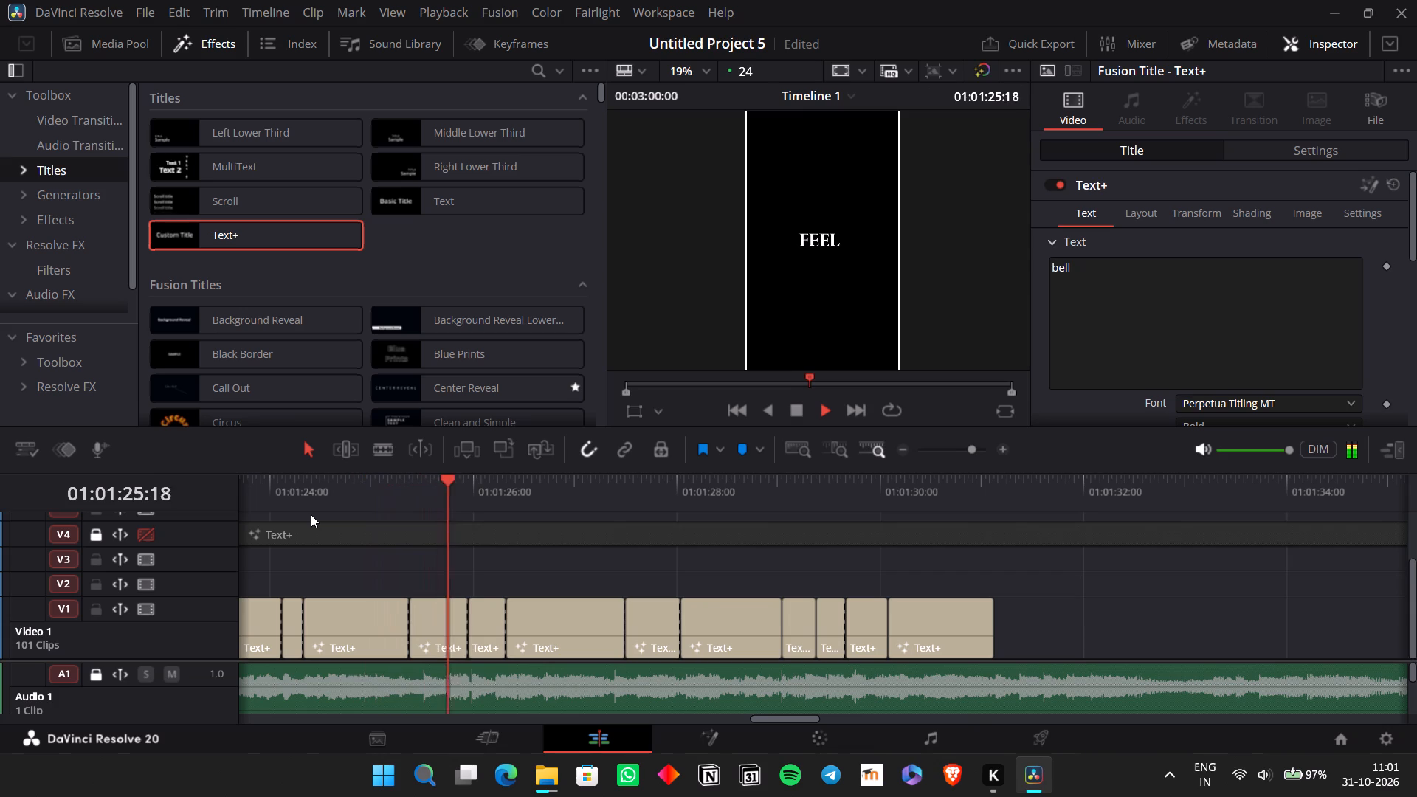
key("space")
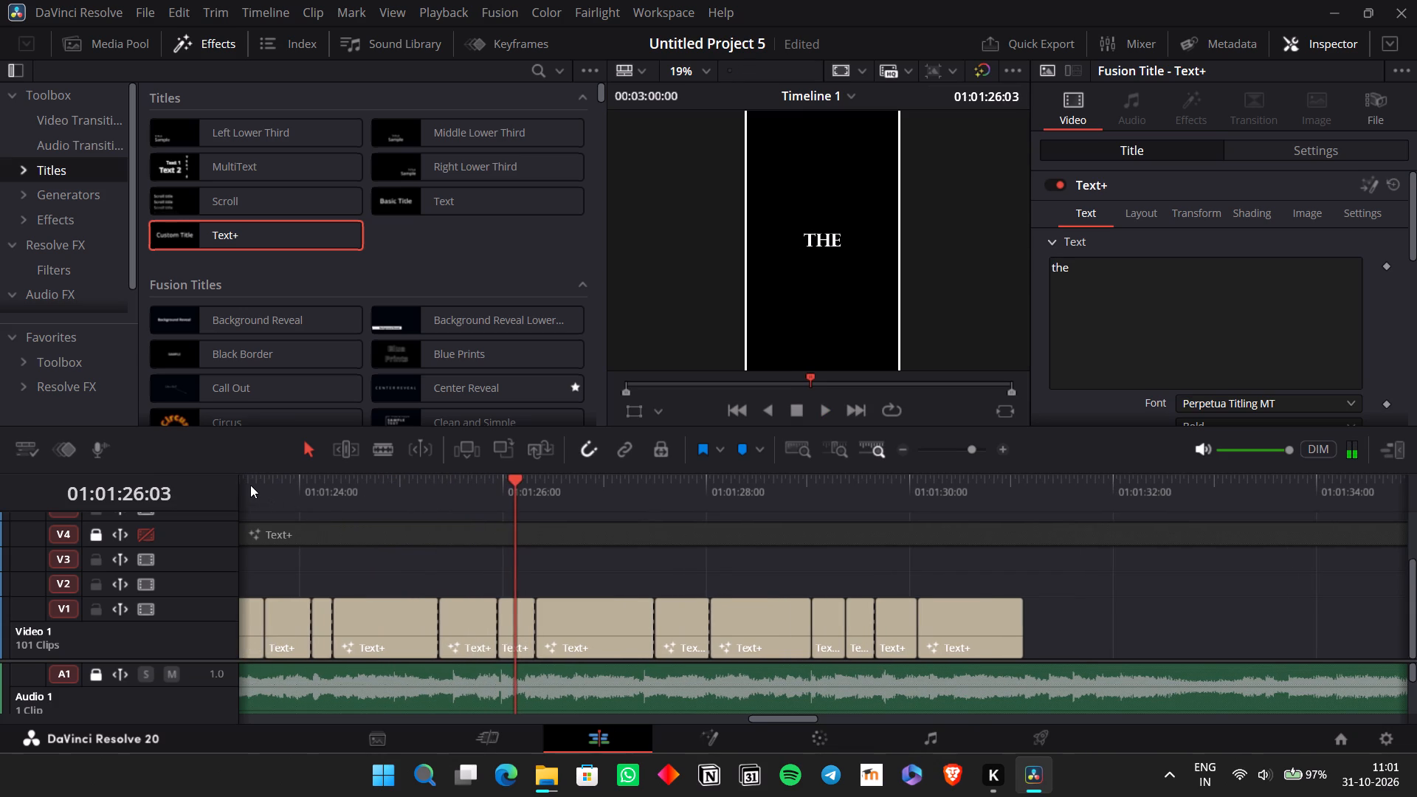
left_click(250, 485)
key("space")
key("space")
left_click_drag(317, 579, 319, 582)
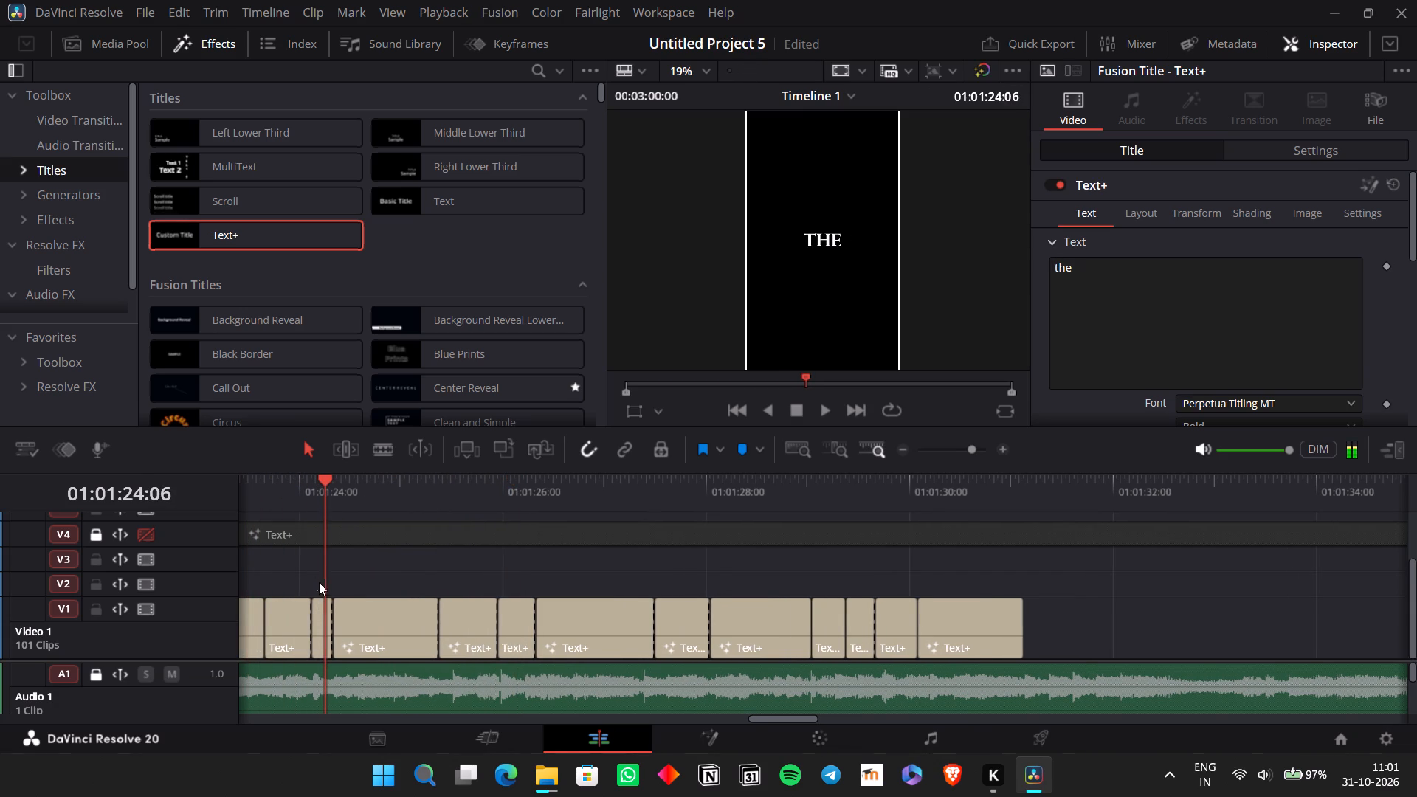
left_click_drag(319, 582, 883, 641)
left_click_drag(1106, 601, 328, 576)
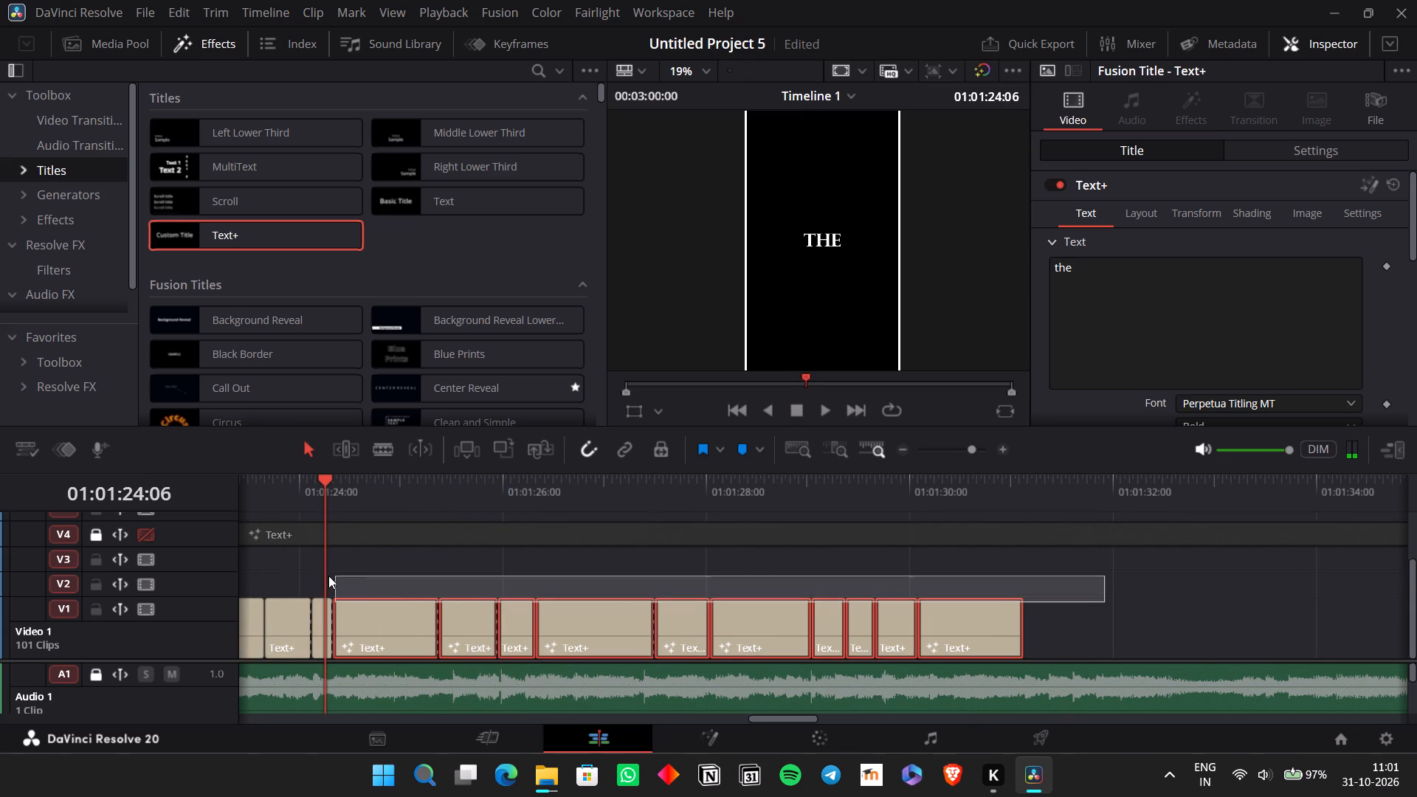
left_click_drag(328, 576, 323, 576)
key("ctrl+c")
Find where the words repeat just after "under" and paste the copied titles on V1 at about 01:01:31:07.
left_click(996, 505)
key("space")
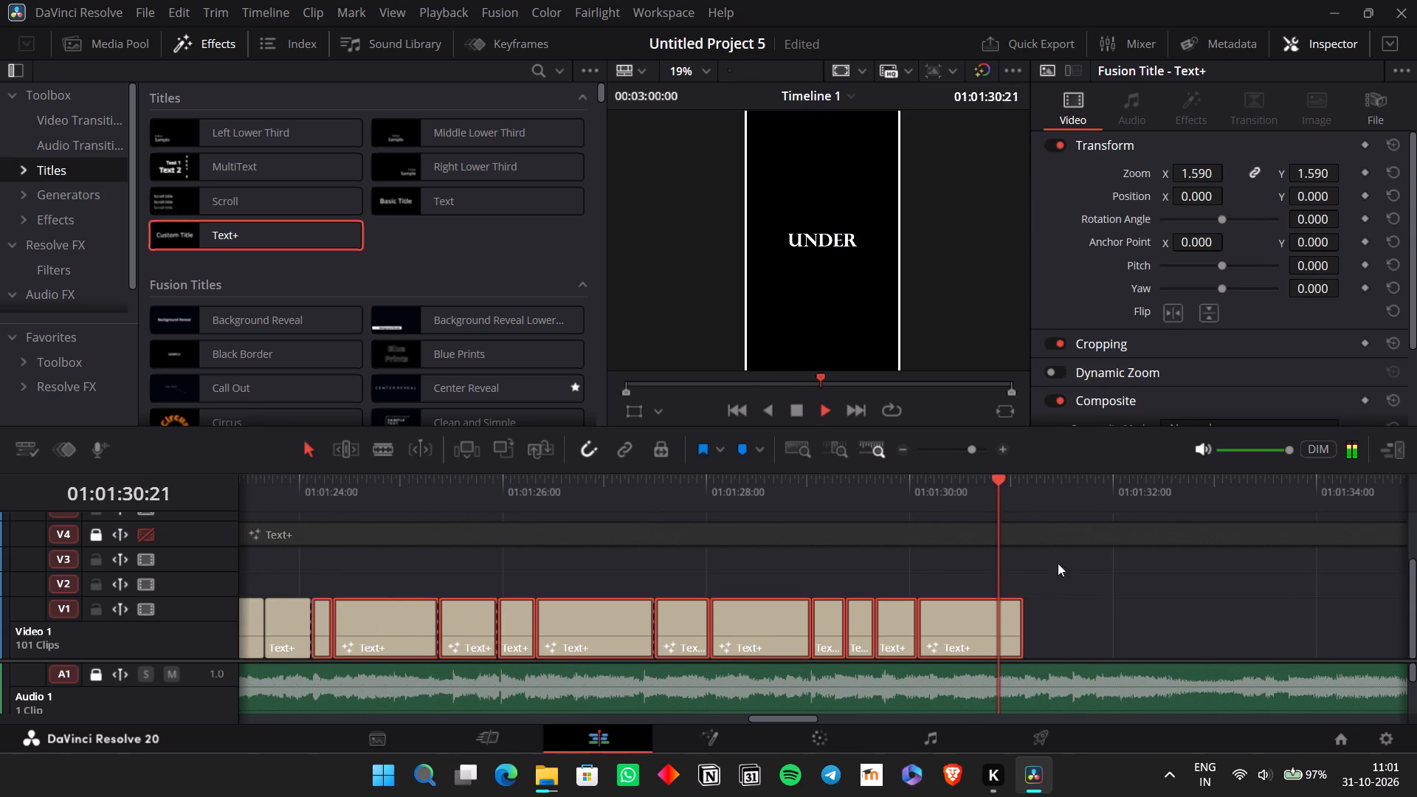
left_click(1086, 593)
key("space")
left_click(1022, 486)
key("space")
key("space")
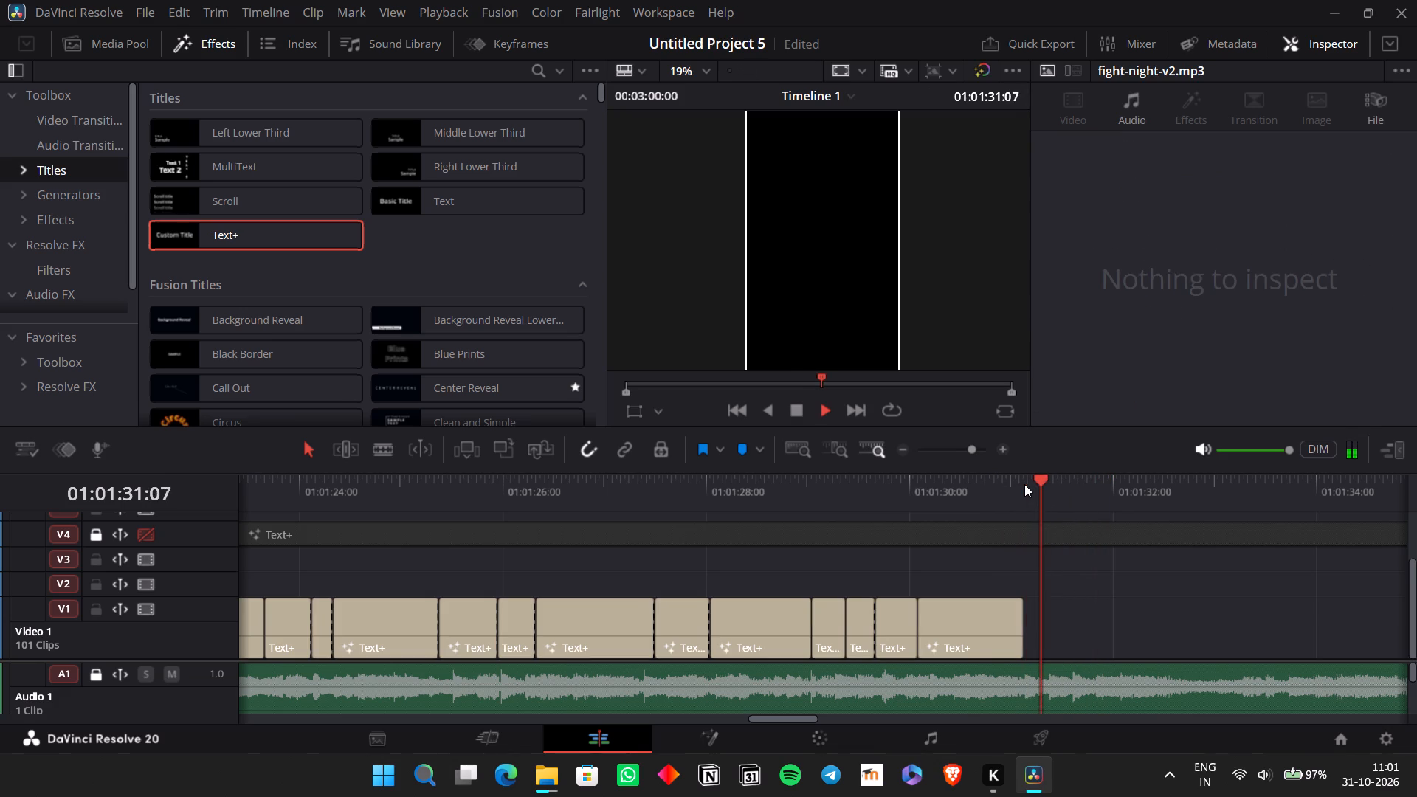
key("ctrl+v")
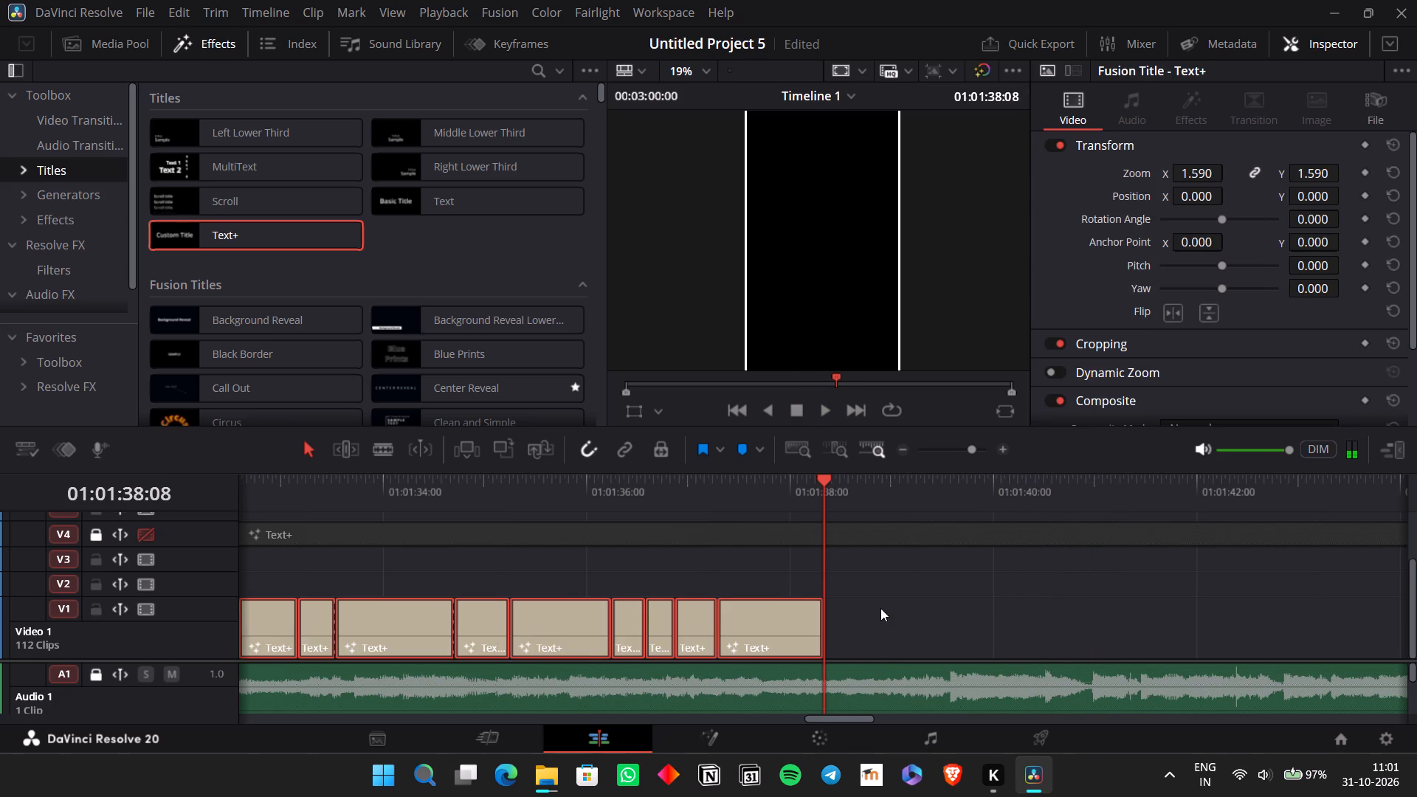
Play the pasted titles and, leaving "the" and "bell" in place, move "feel" through "under" together to start at 01:01:32:20.
scroll(880, 608, "right", 2)
left_click(889, 500)
key("space")
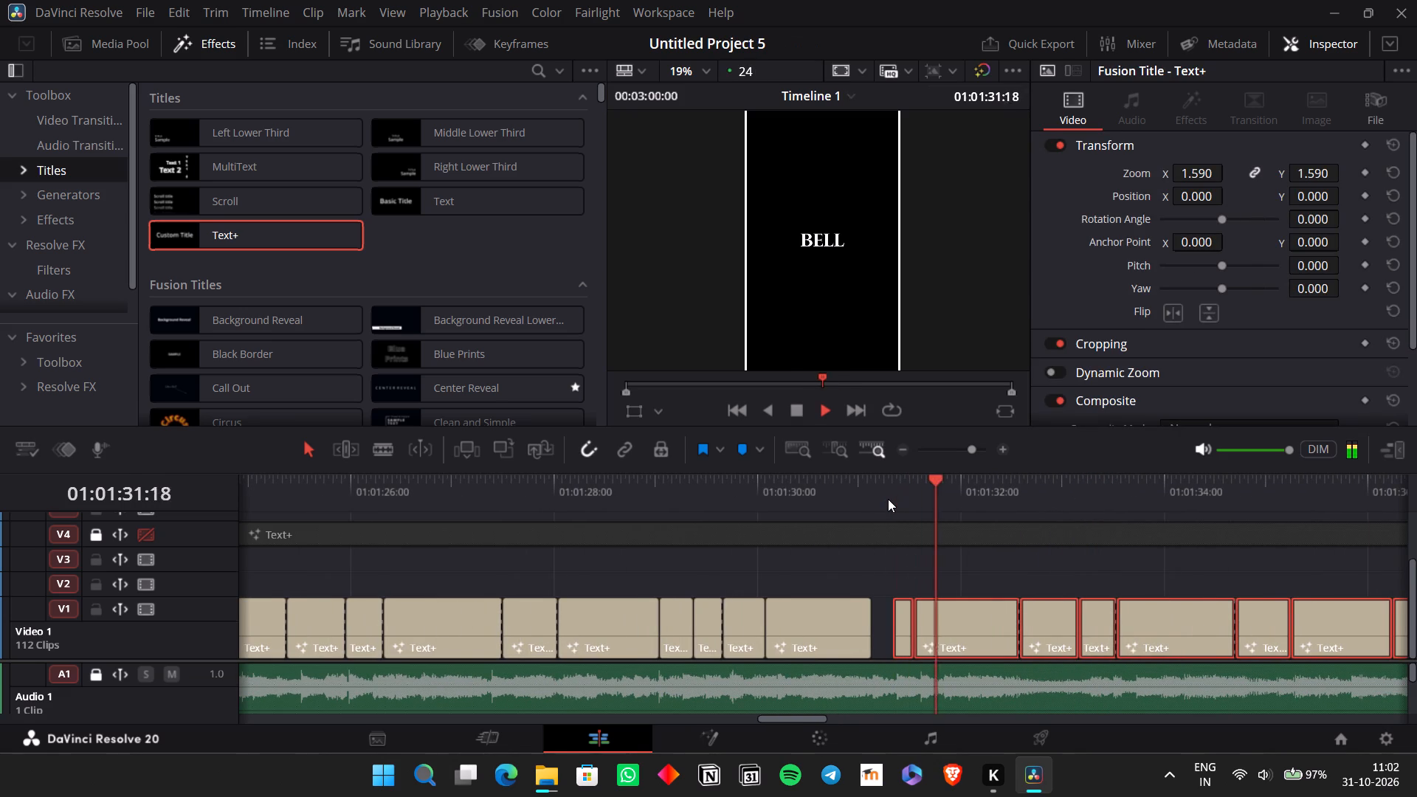
scroll(888, 499, "left", 1)
key("space")
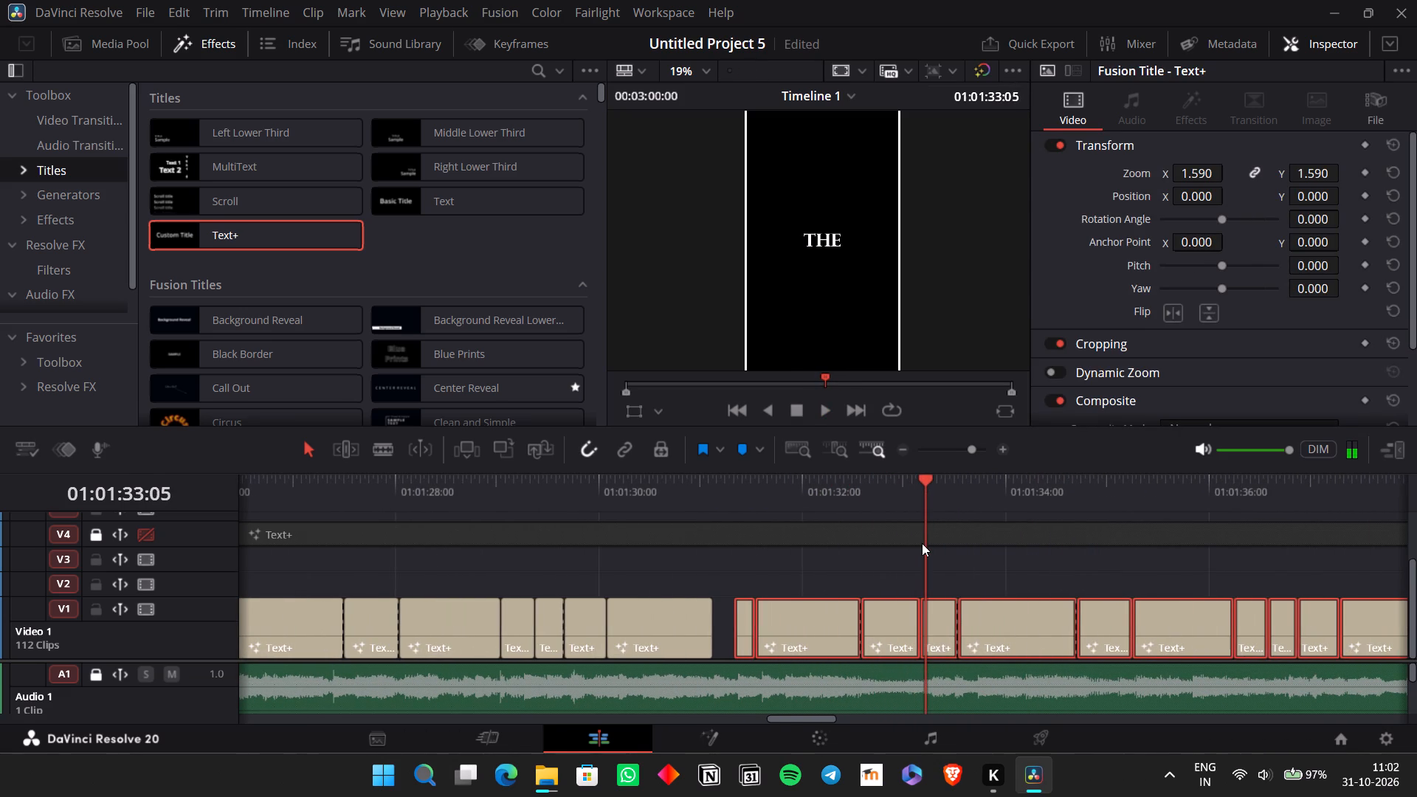
key("space")
key("space")
left_click(849, 494)
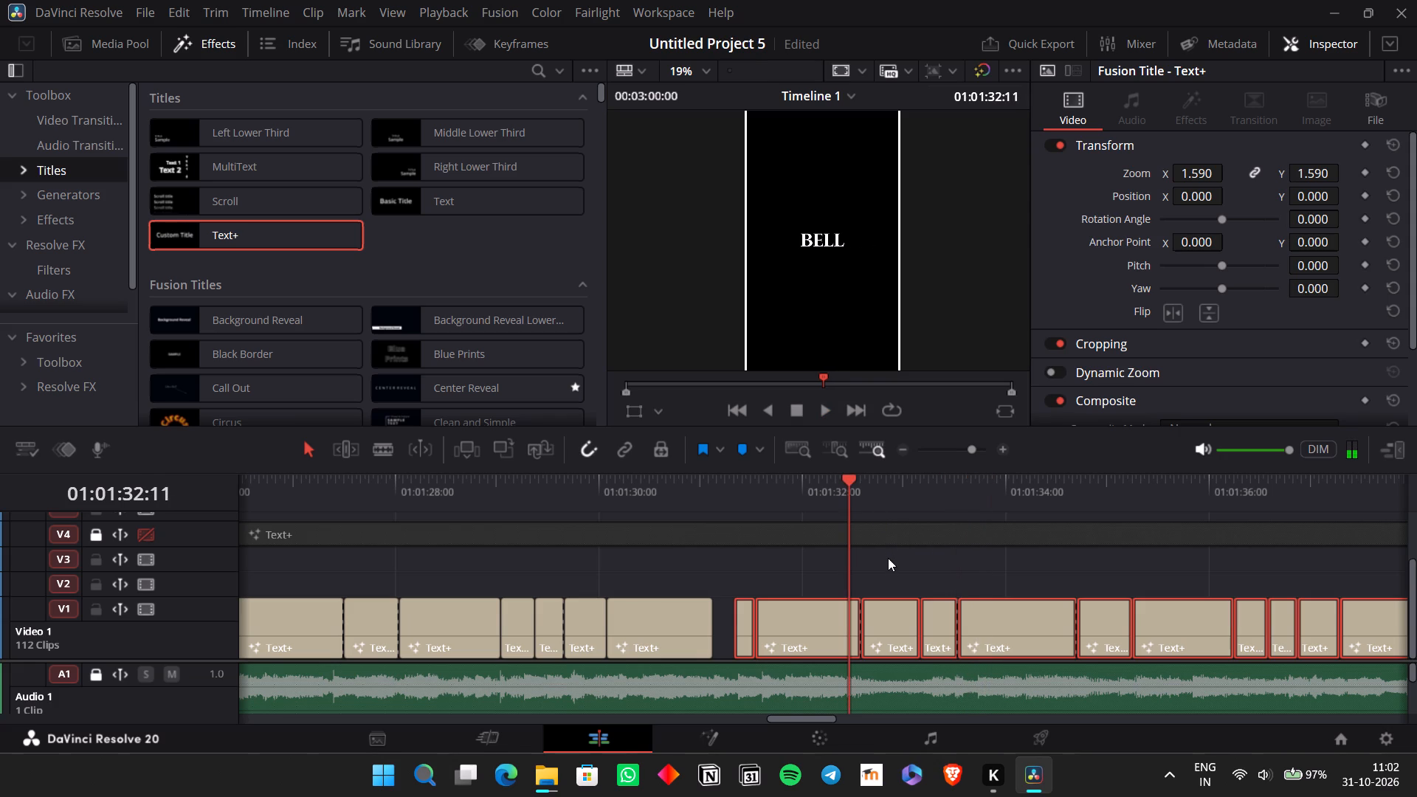
left_click(750, 620, "ctrl")
left_click(805, 624, "ctrl")
key("space")
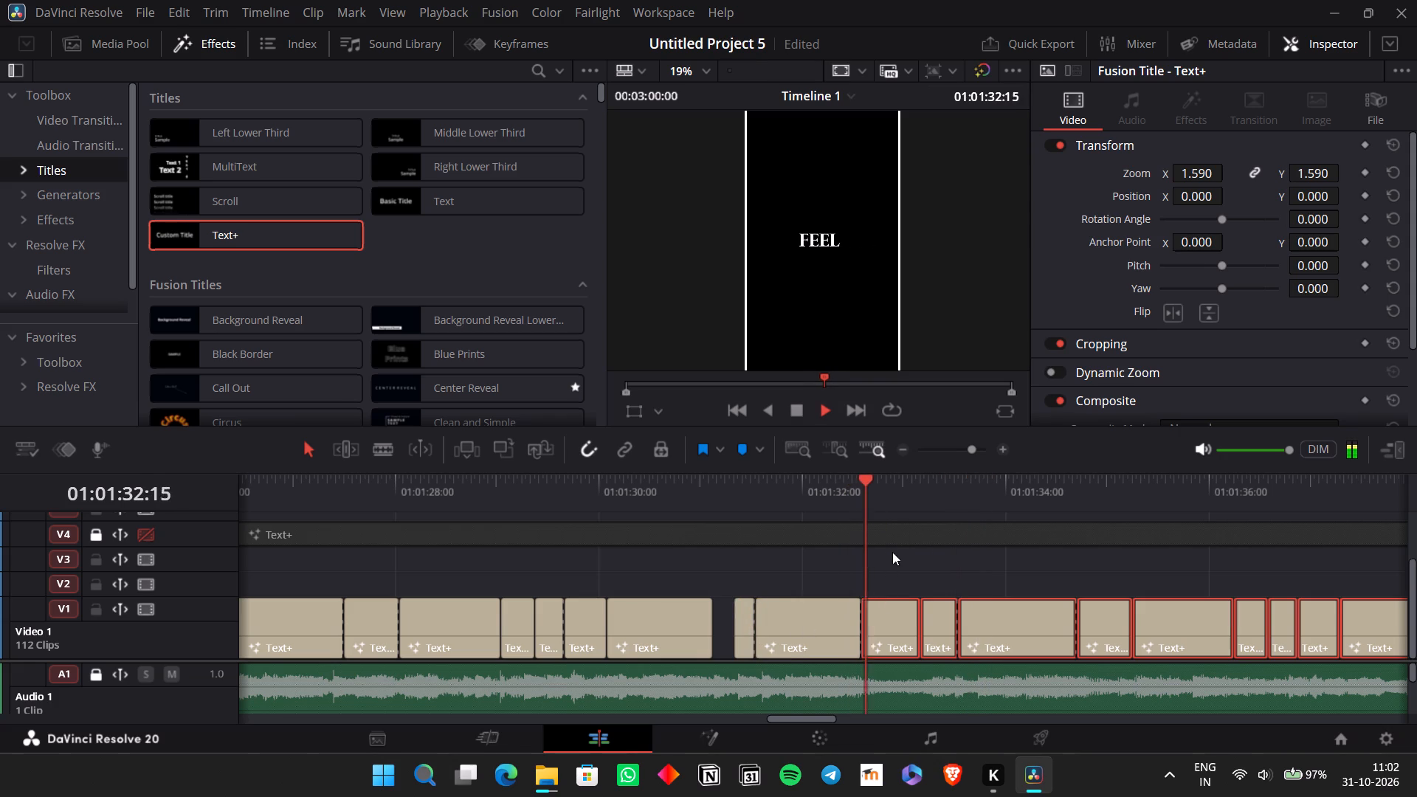
key("space")
left_click_drag(897, 615, 923, 620)
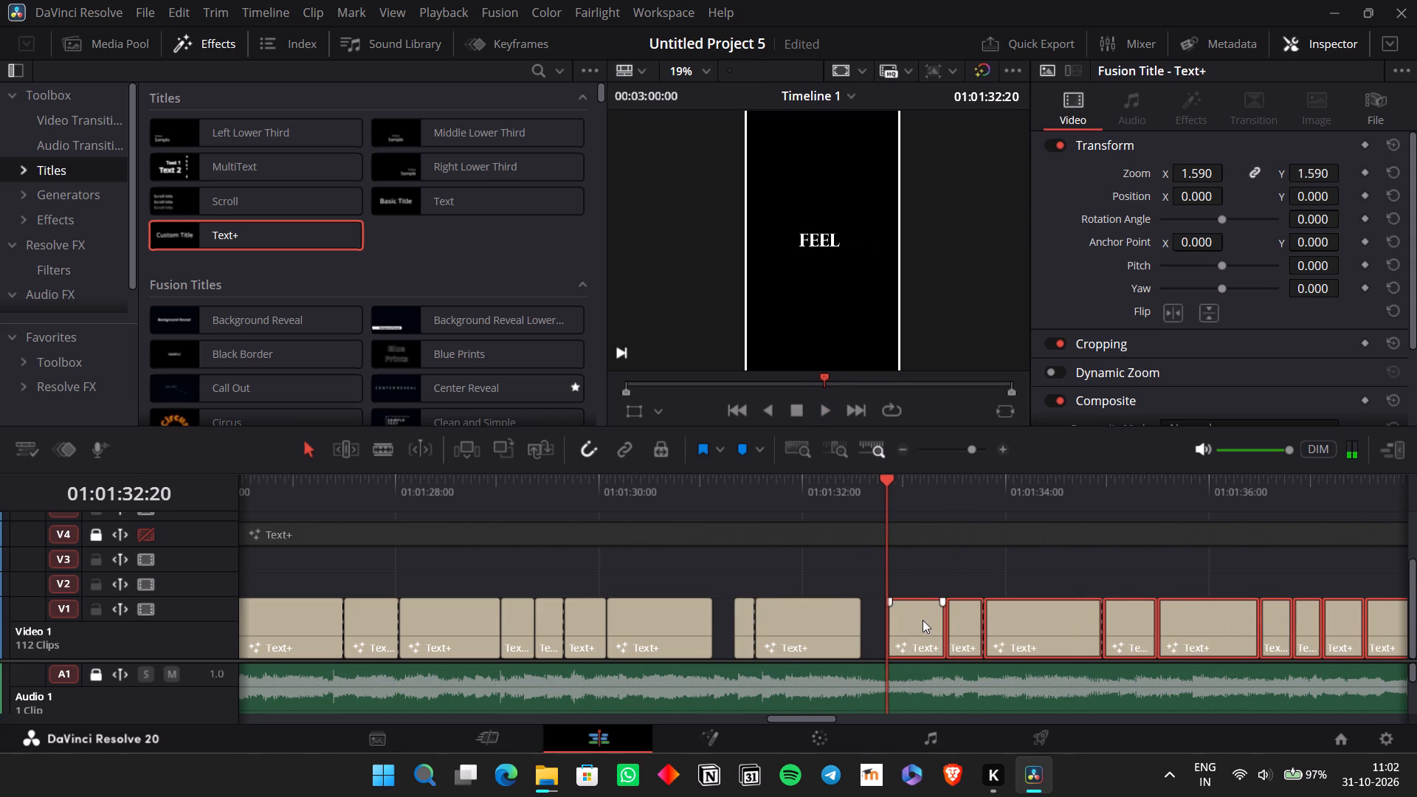
Listen again from "feel" and move the pasted "feel" through "under" titles later to start at 01:01:33:03.
key("space")
key("space")
left_click(880, 486)
key("space")
key("space")
left_click_drag(903, 627, 930, 625)
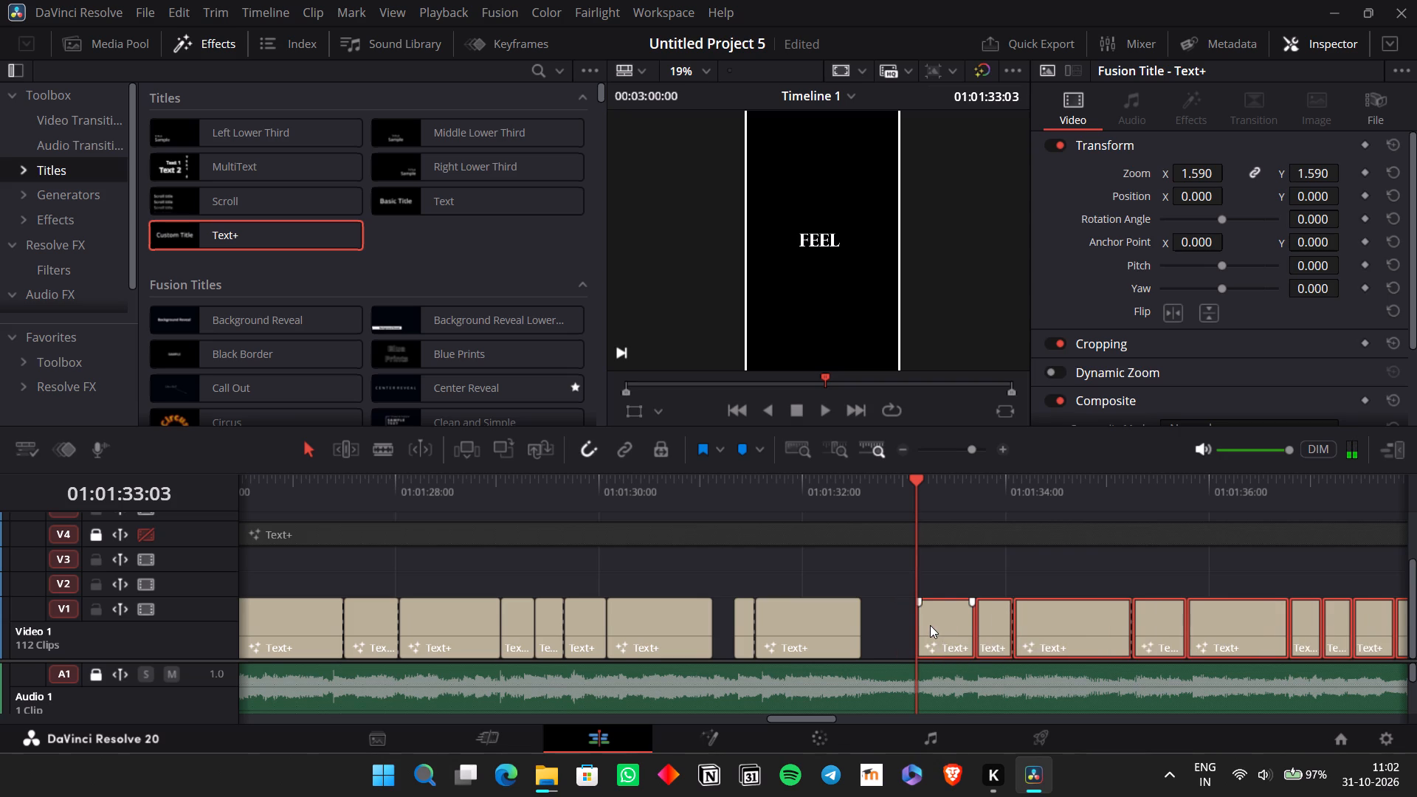
Listen to the pasted "feel the thunder" and roll the cut between "feel" and "the" about 6 frames earlier.
key("space")
key("space")
key("space")
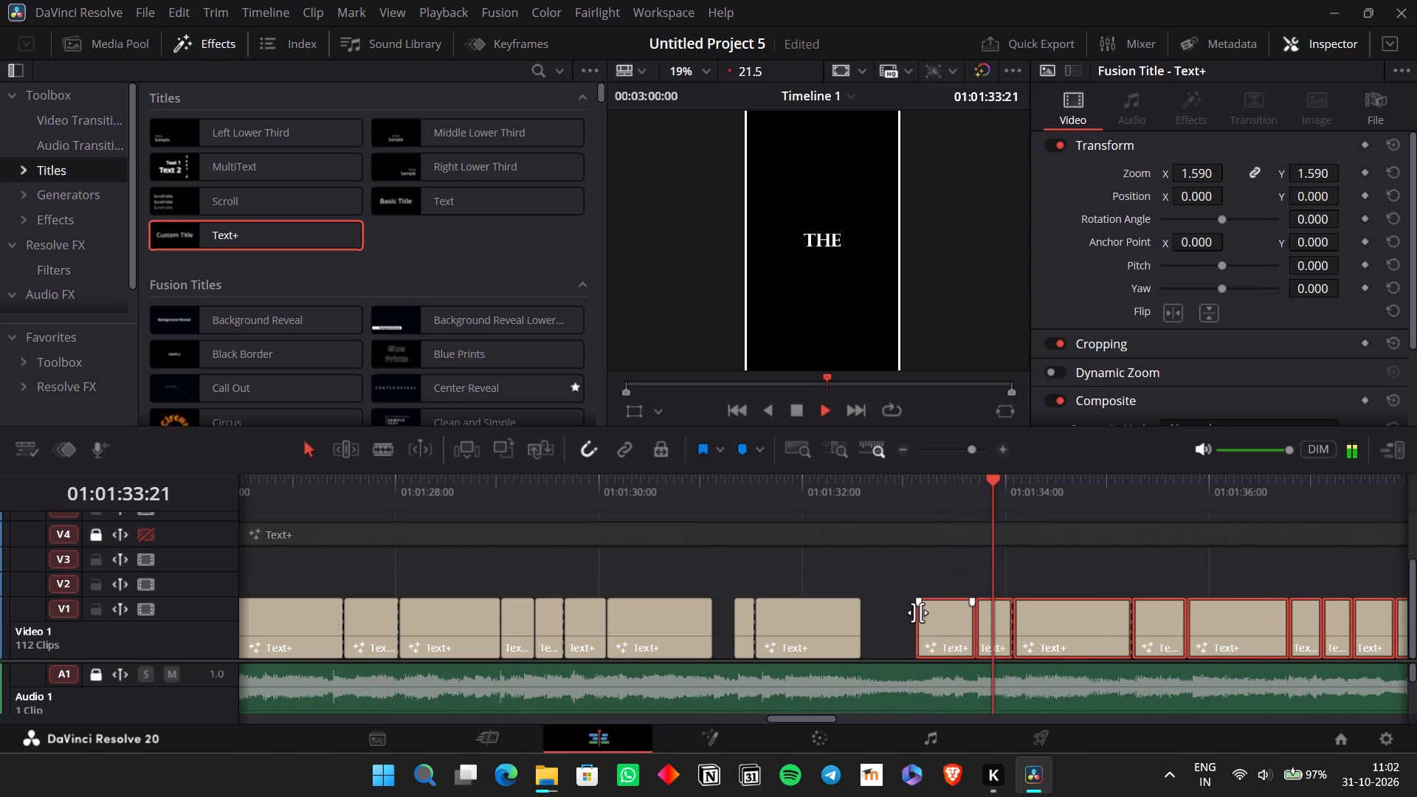
key("space")
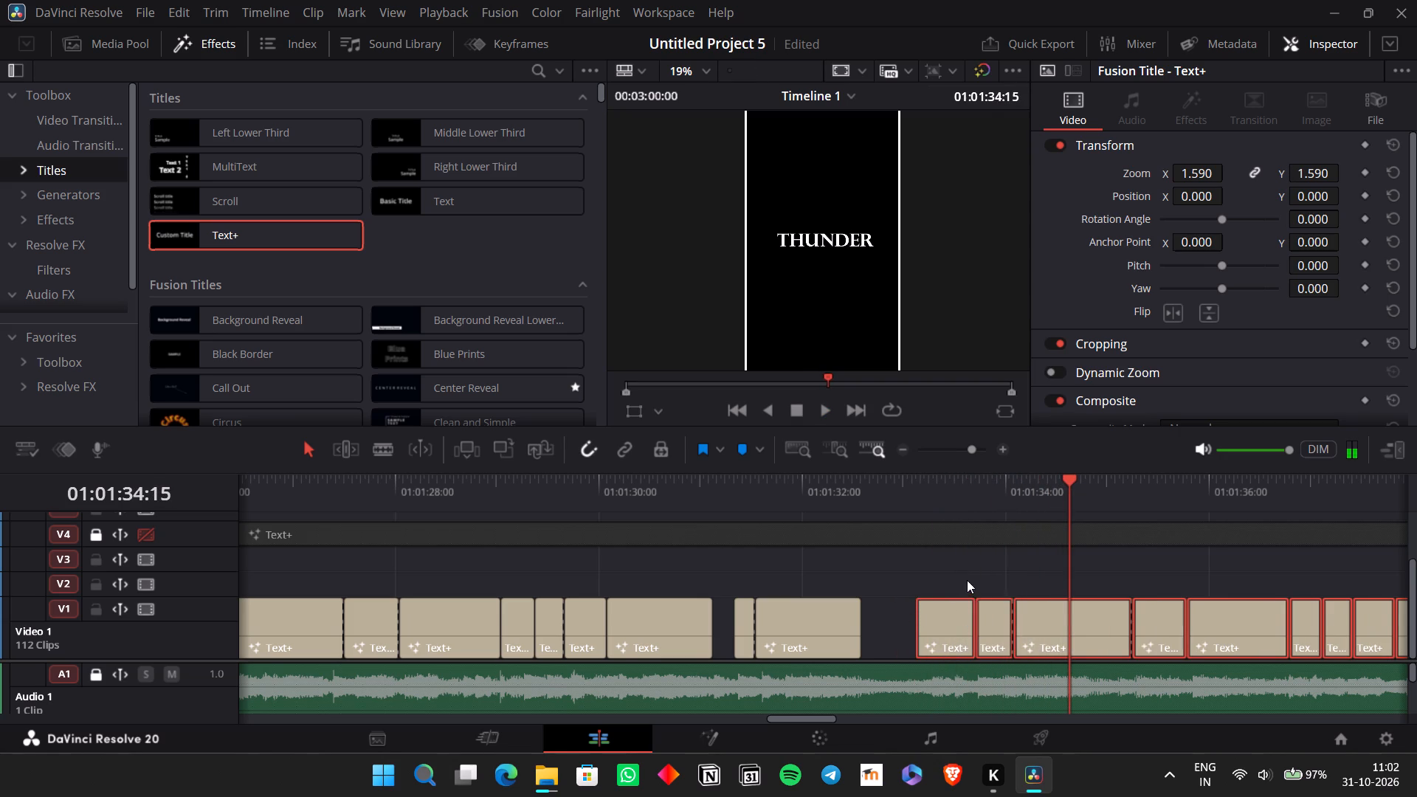
left_click(967, 580)
left_click_drag(976, 635, 962, 637)
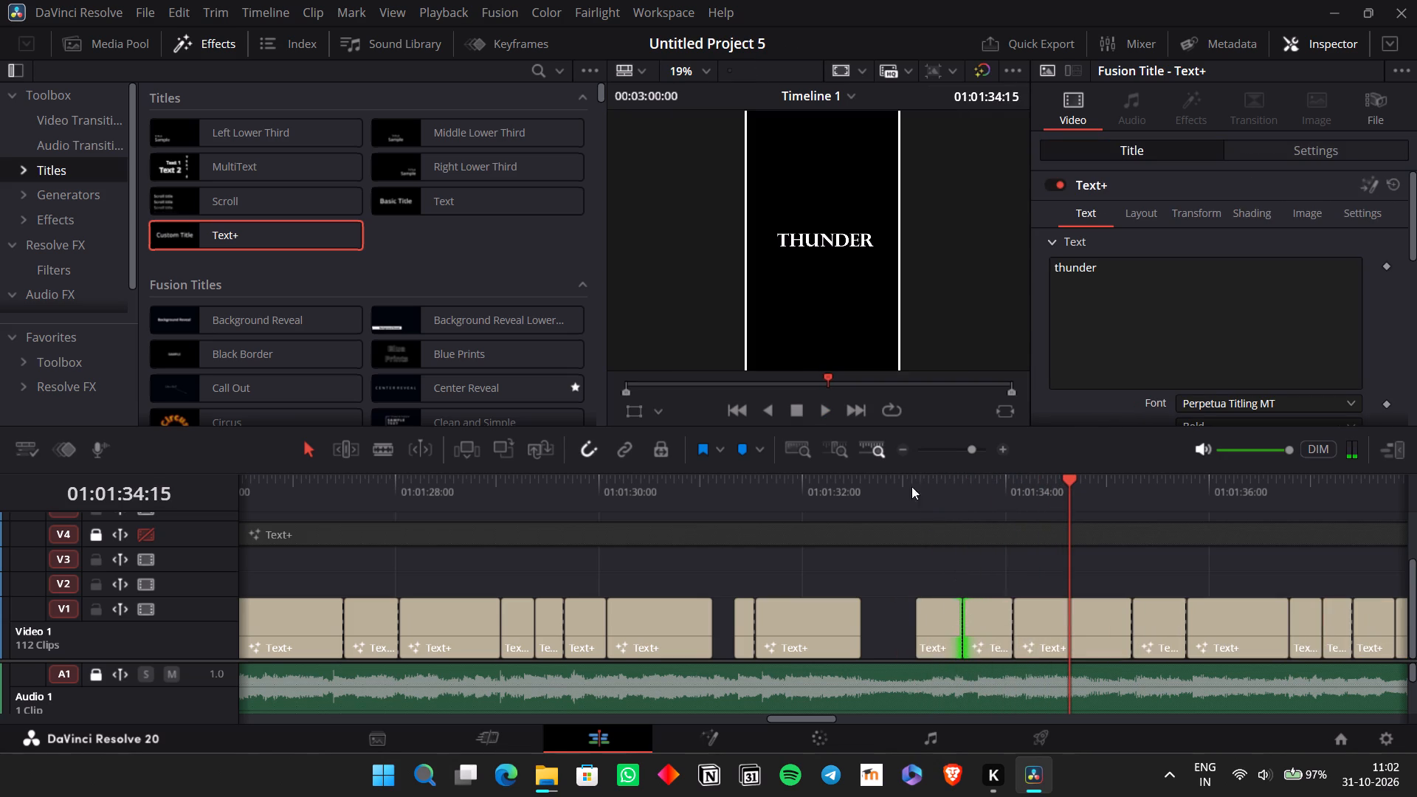
left_click(905, 477)
key("space")
key("space")
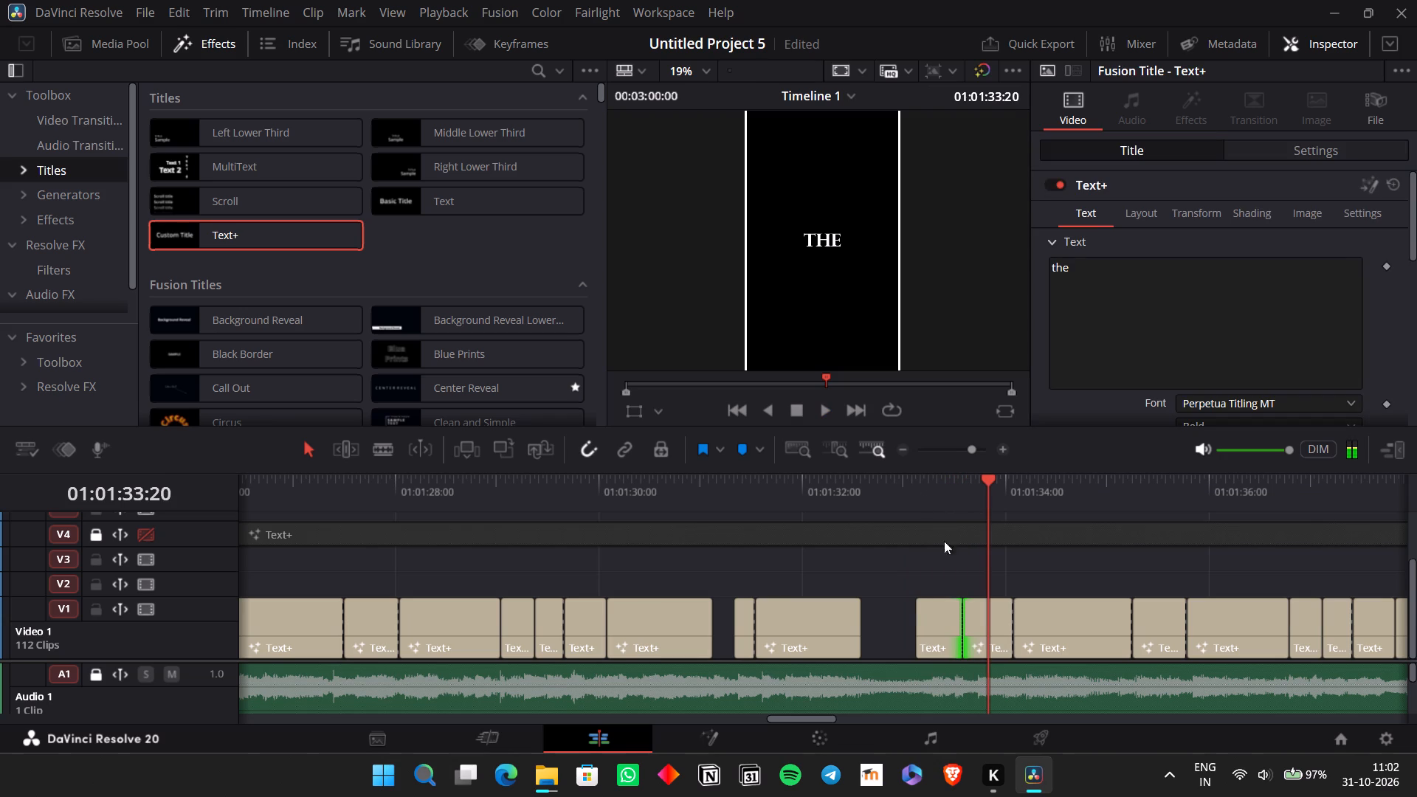
left_click_drag(965, 625, 951, 630)
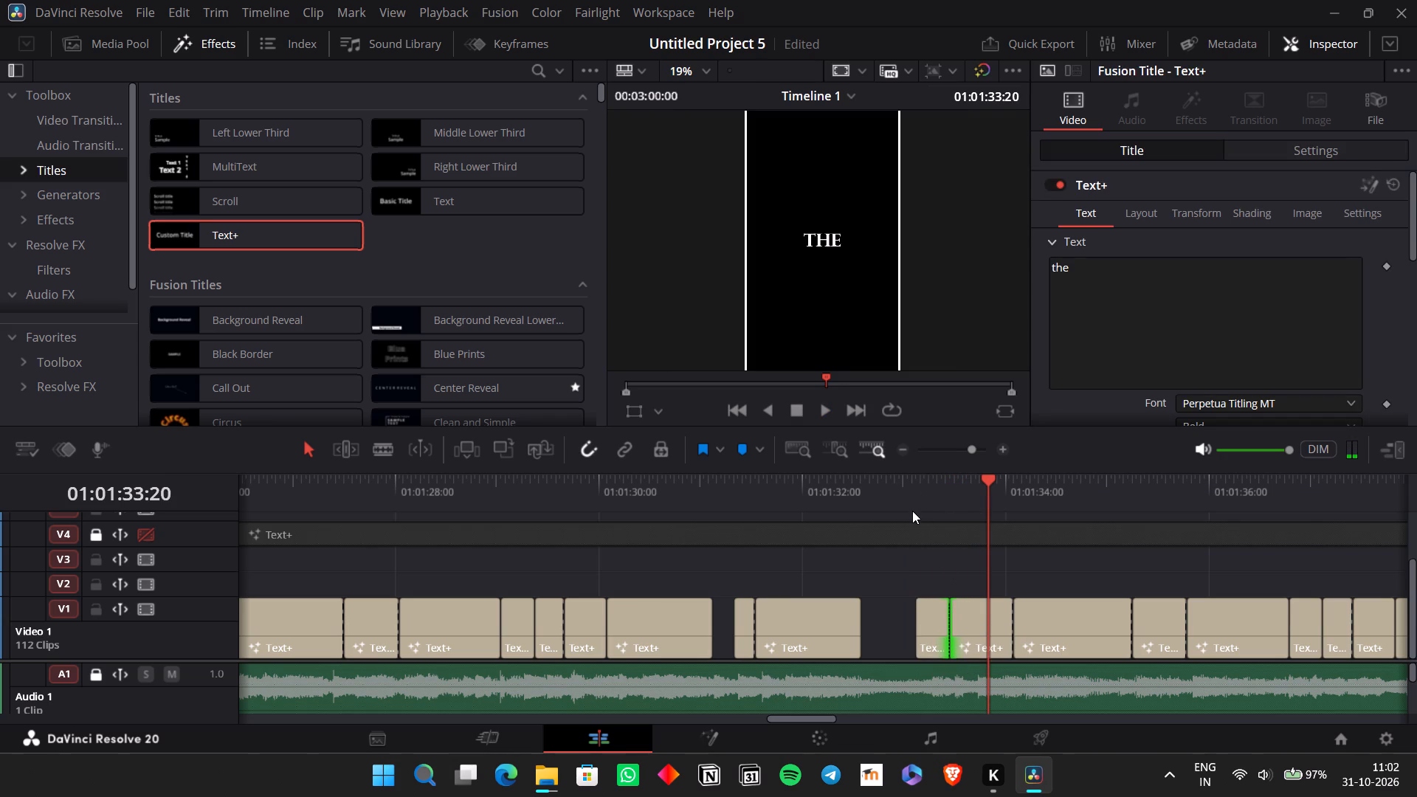
Replay the pasted "feel the thunder" and roll the cut between "the" and "thunder" about 10 frames earlier.
left_click(912, 511)
key("space")
key("space")
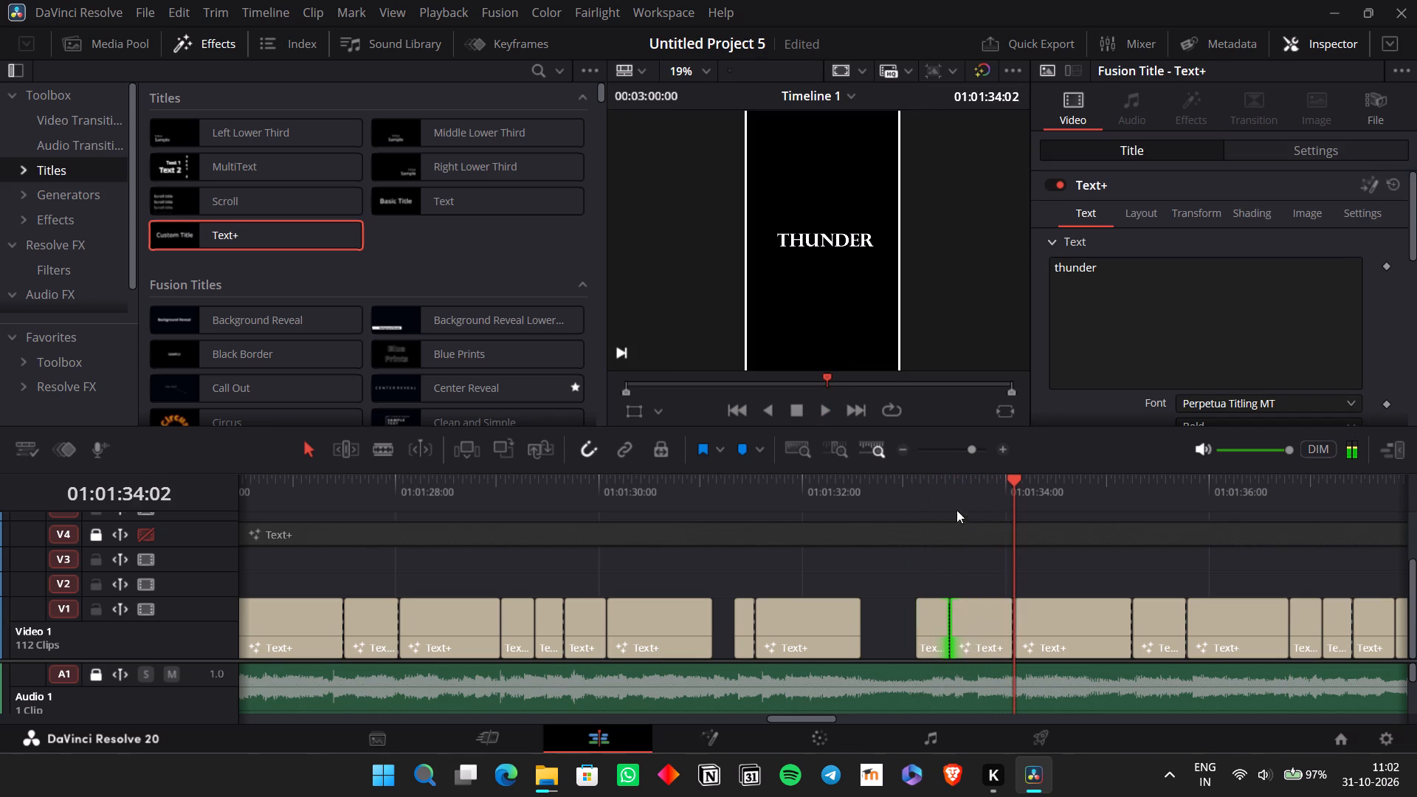
left_click(943, 498)
key("space")
key("space")
left_click_drag(1020, 633, 1013, 635)
left_click_drag(1013, 635, 974, 629)
Play on through the pasted "rise up show them" and roll the cut between "show" and "them" earlier to 01:01:37:01.
left_click(892, 503)
key("space")
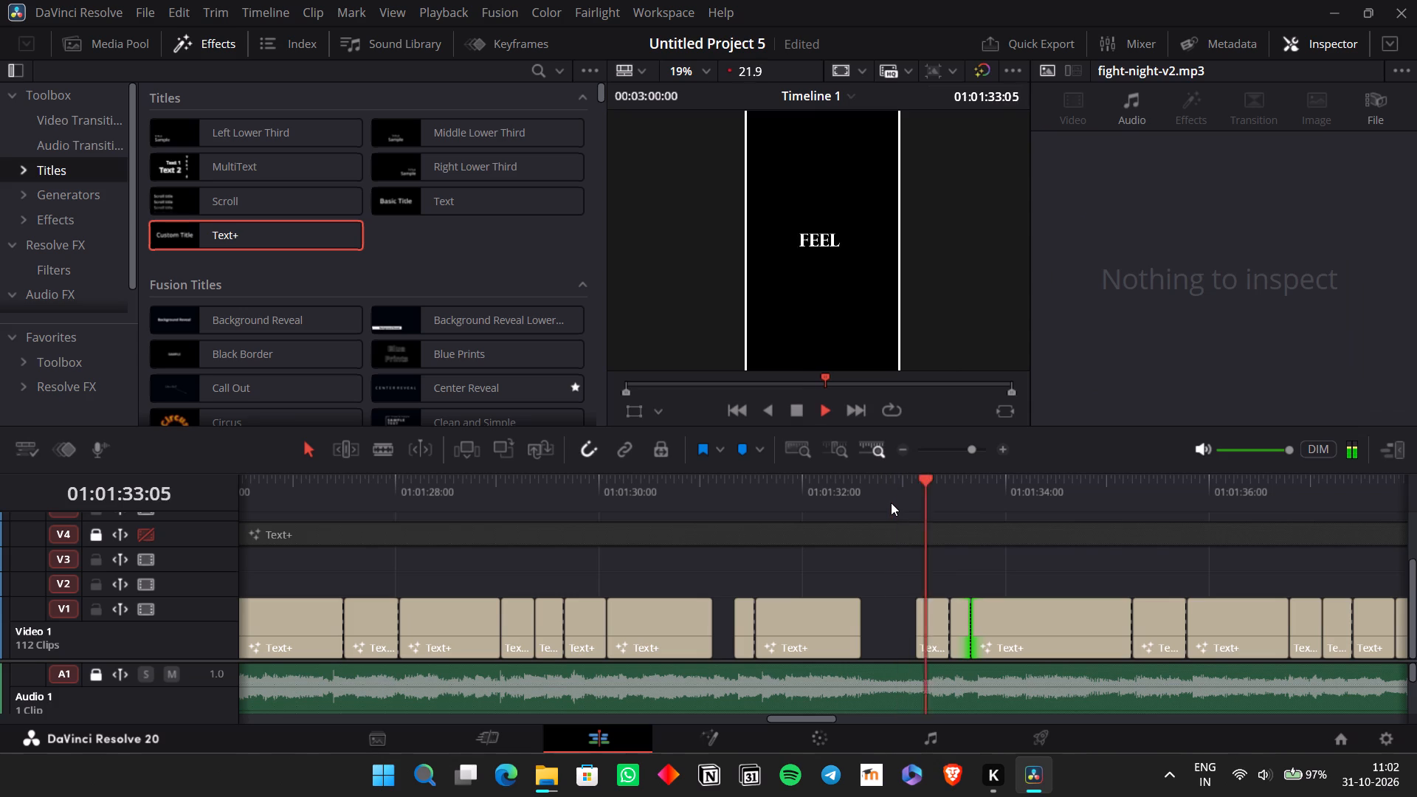
scroll(956, 585, "left", 1)
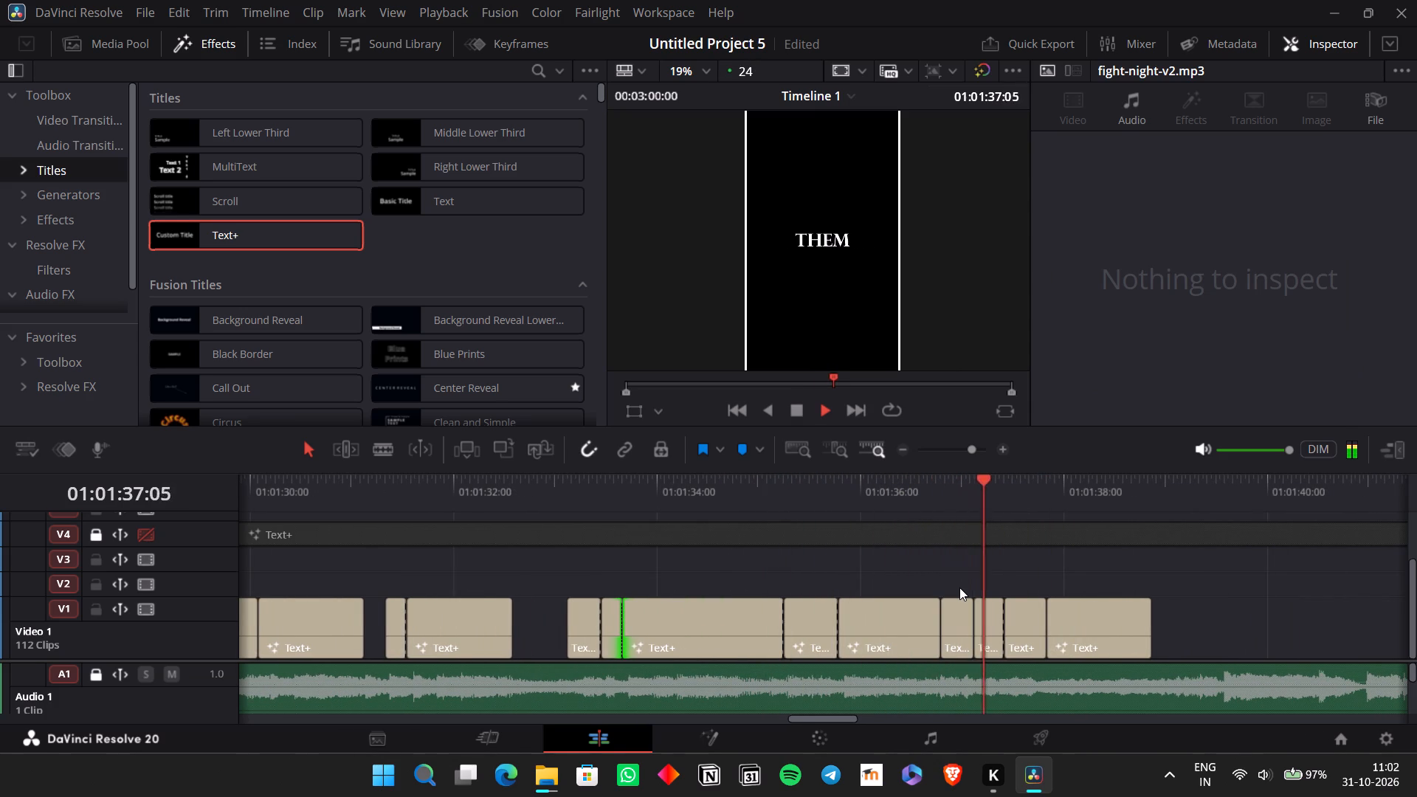
key("space")
left_click(917, 487)
key("space")
key("space")
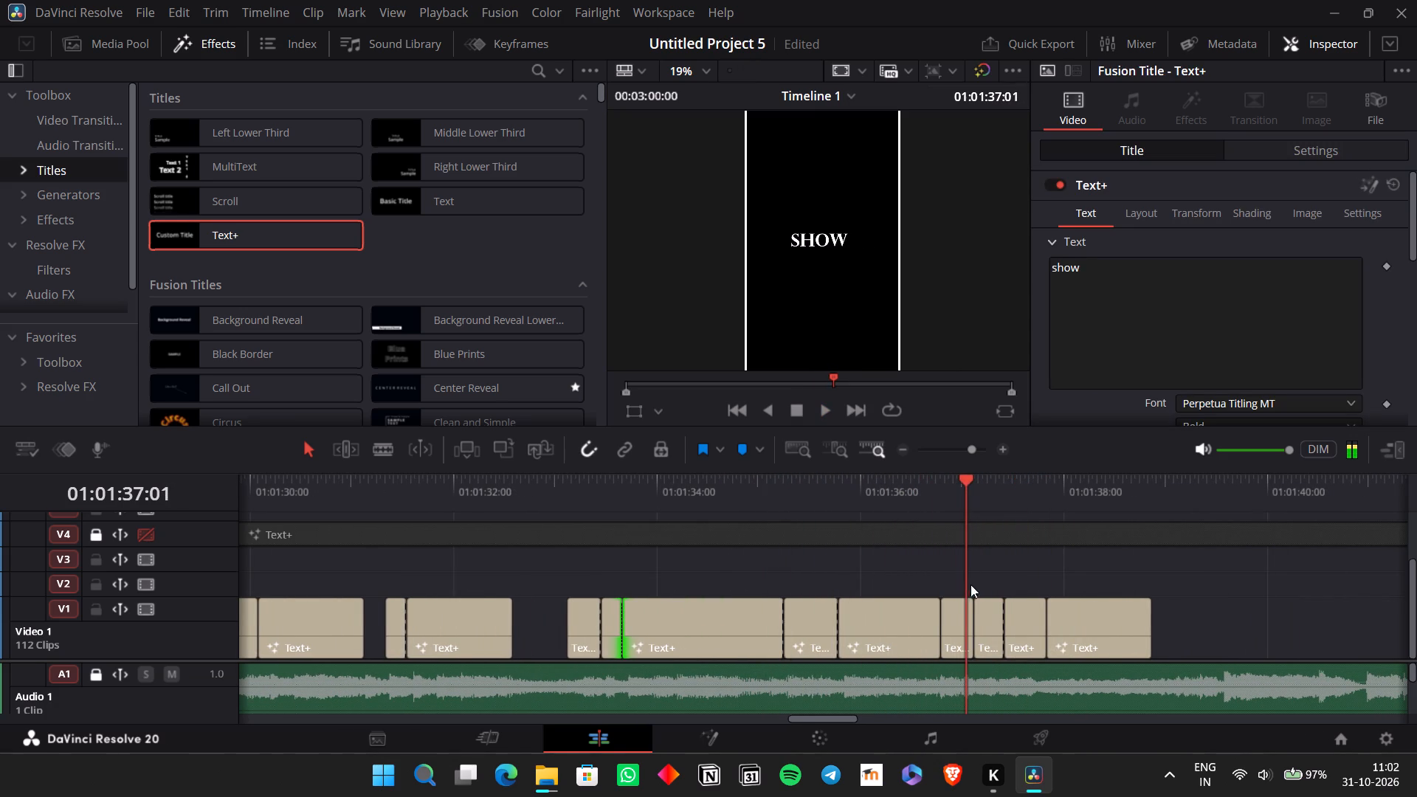
left_click_drag(975, 618, 958, 627)
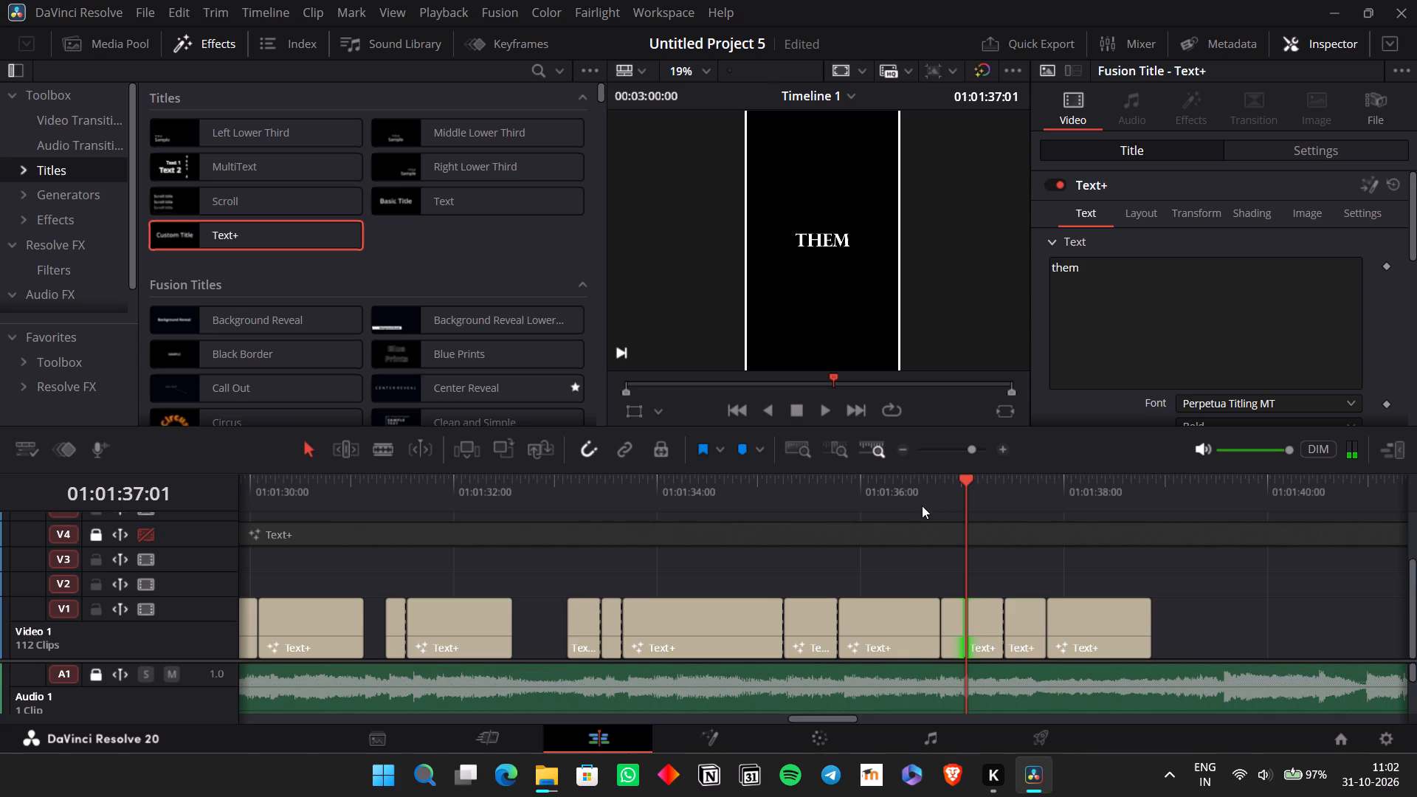
Replay the pasted line and roll the cut between "them" and "what's" 3 frames earlier, to 01:01:37:07.
left_click(916, 496)
key("space")
key("space")
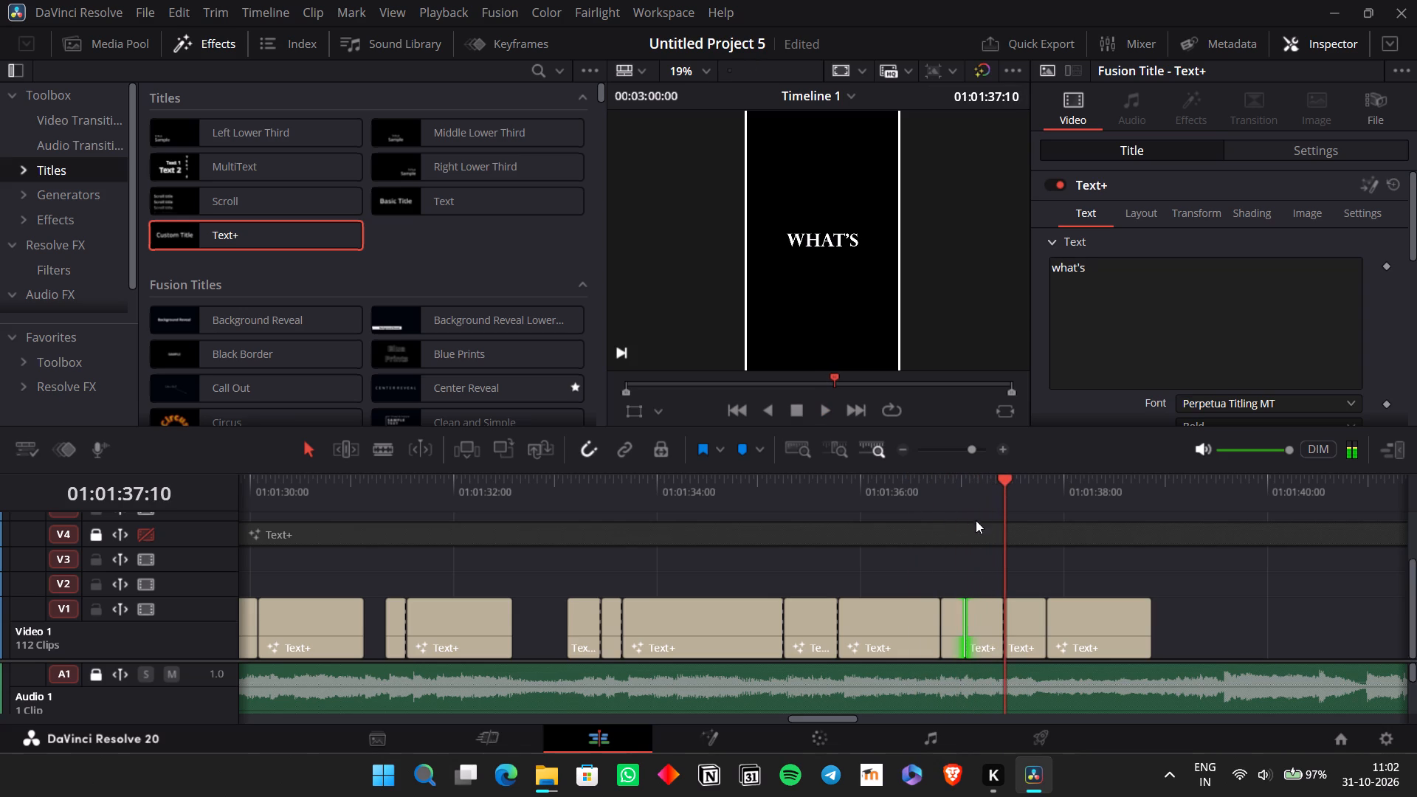
left_click(990, 497)
left_click_drag(1004, 618, 995, 622)
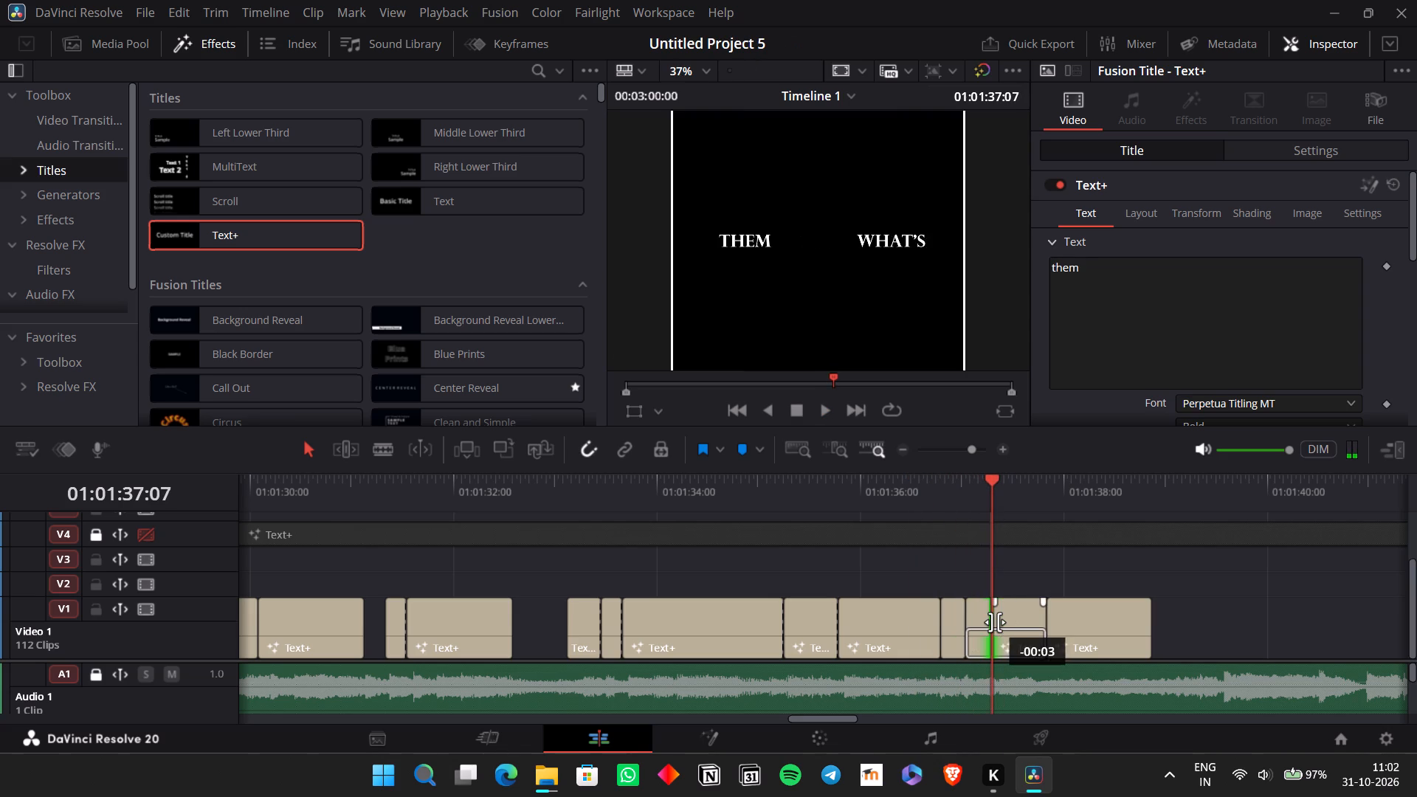
Listen to the end of the pasted line and roll the cut between "what's" and "under" about 5 frames earlier.
left_click(906, 474)
key("space")
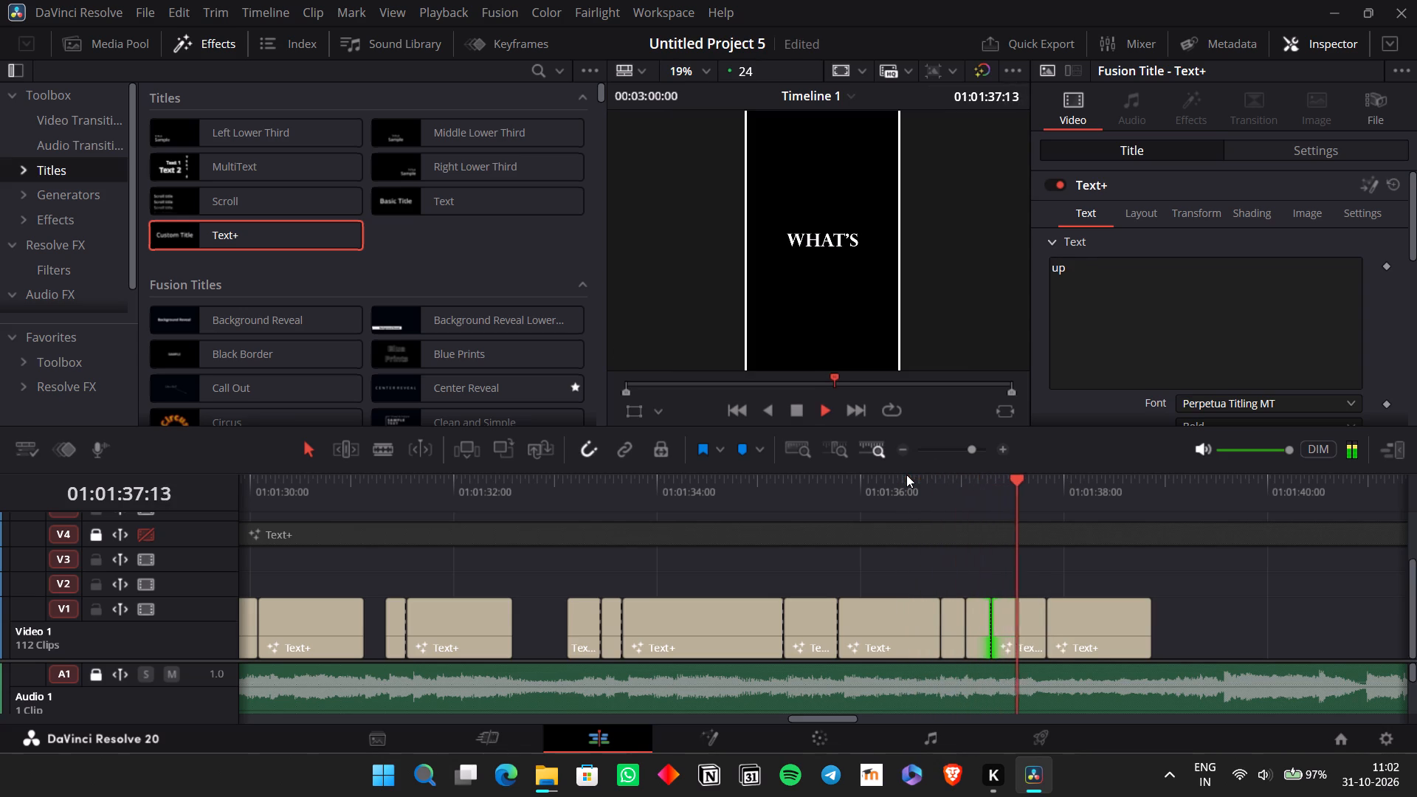
key("space")
left_click_drag(1047, 627, 1024, 630)
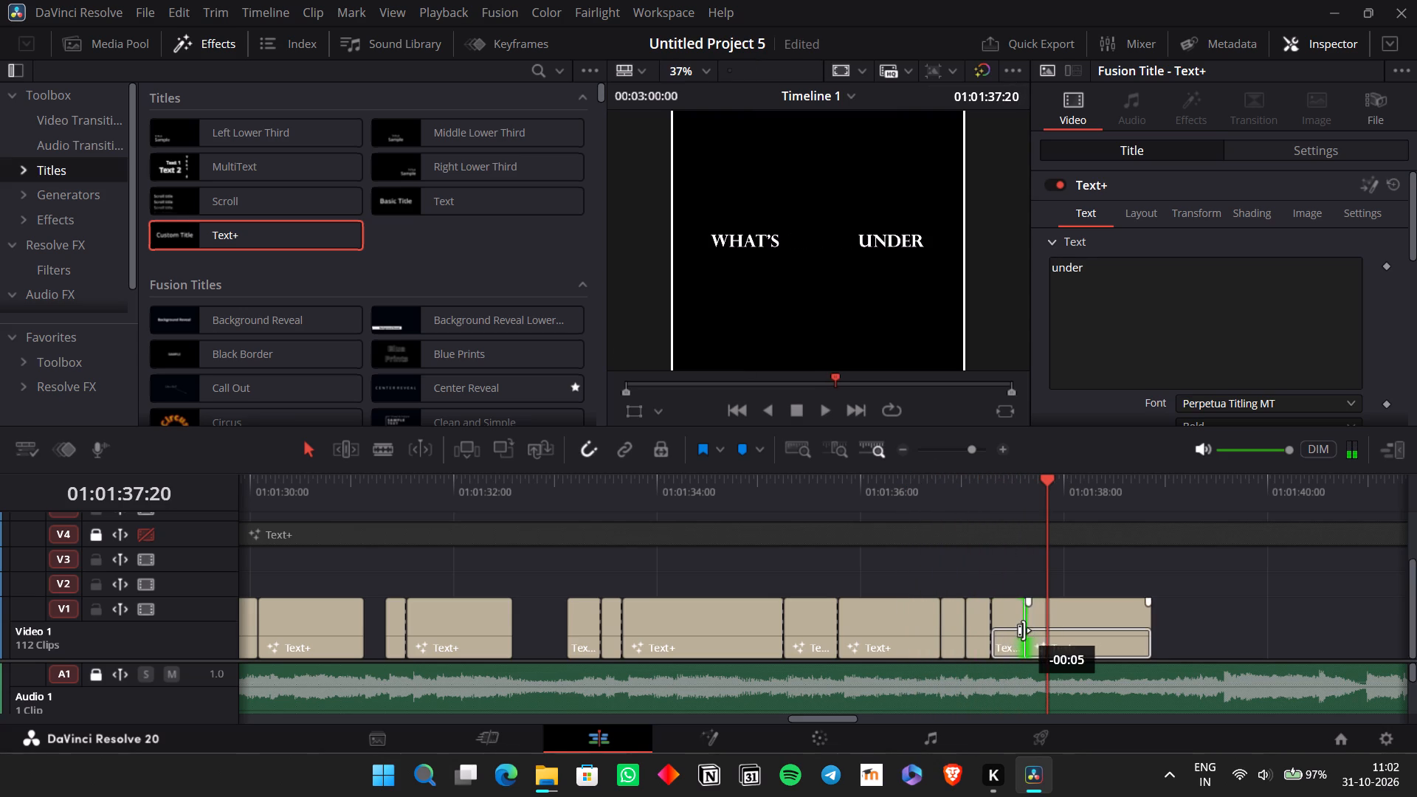
Replay the end of the pasted line, close the gaps by extending "bell" to meet "feel" and the preceding "under" to meet "the", and replay.
left_click(942, 491)
key("space")
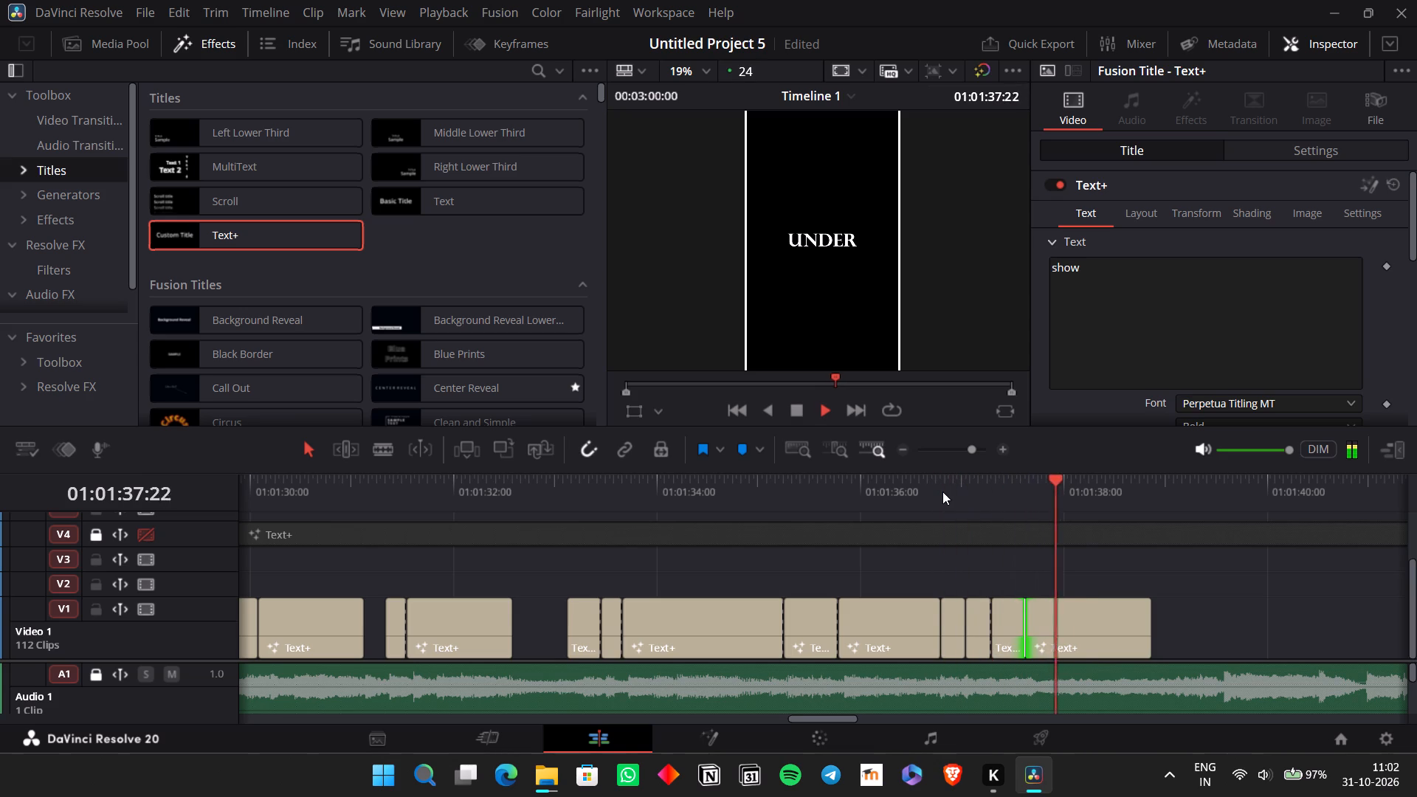
key("space")
left_click_drag(502, 634, 560, 640)
scroll(553, 638, "up", 1)
scroll(553, 635, "down", 1)
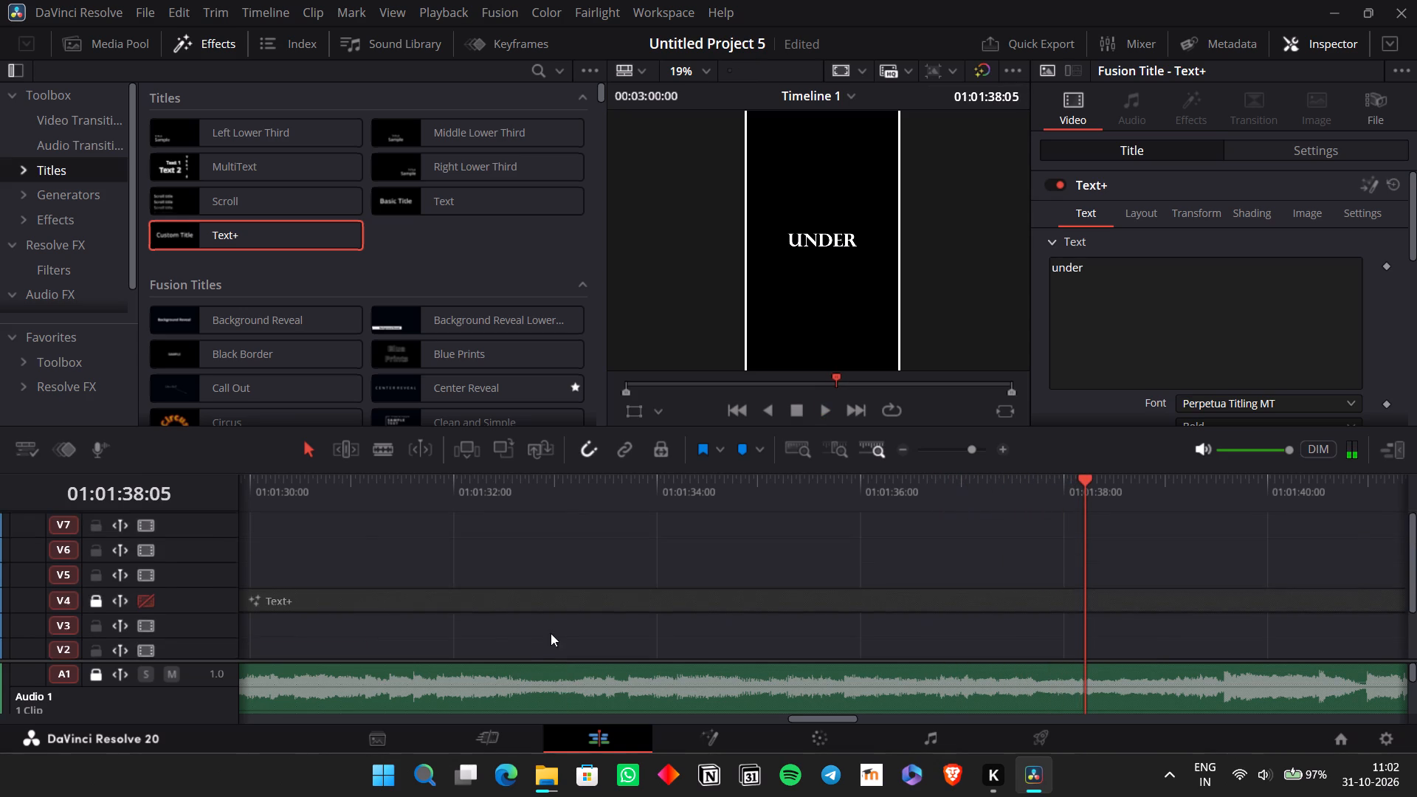
scroll(551, 633, "down", 1)
scroll(568, 617, "right", 1)
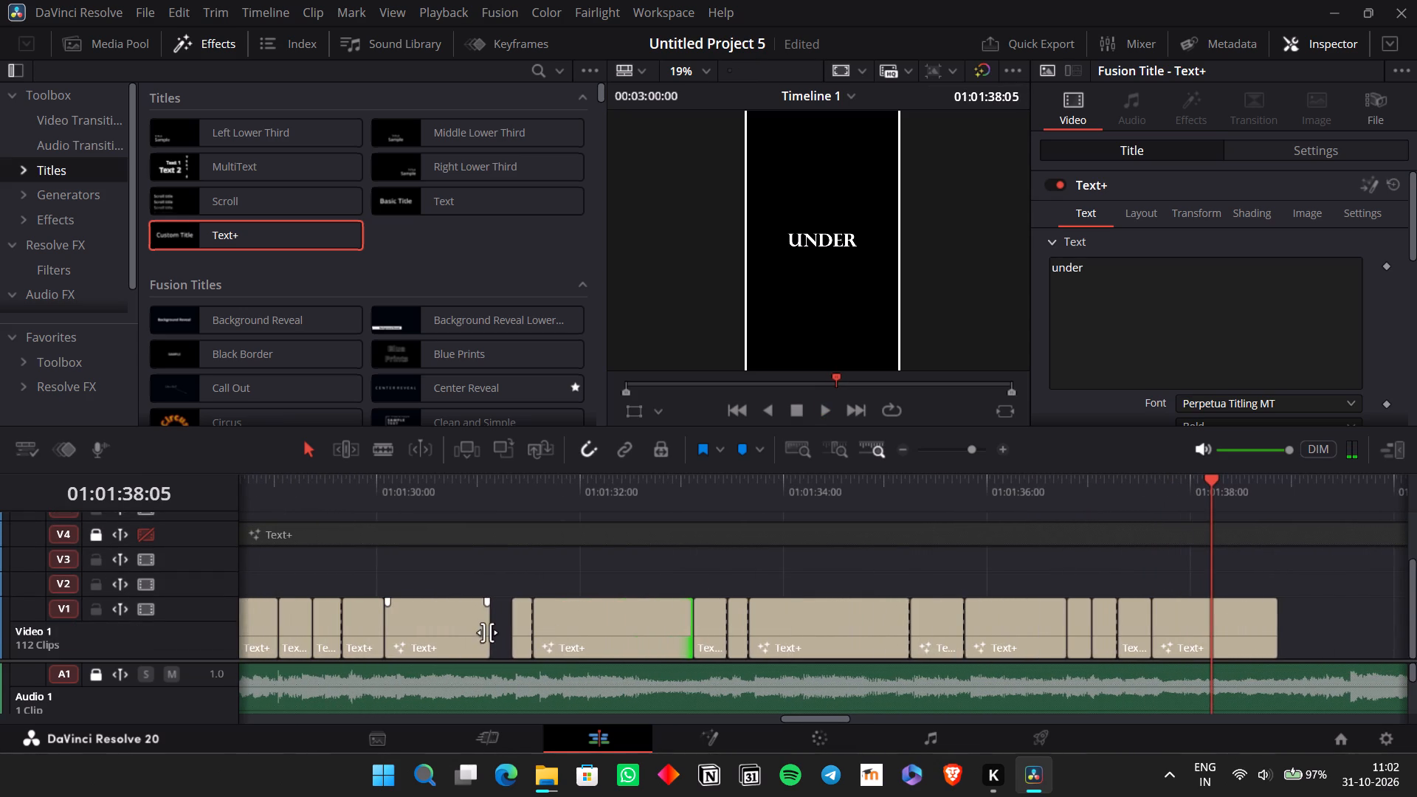
left_click_drag(487, 632, 509, 638)
left_click(440, 489)
key("space")
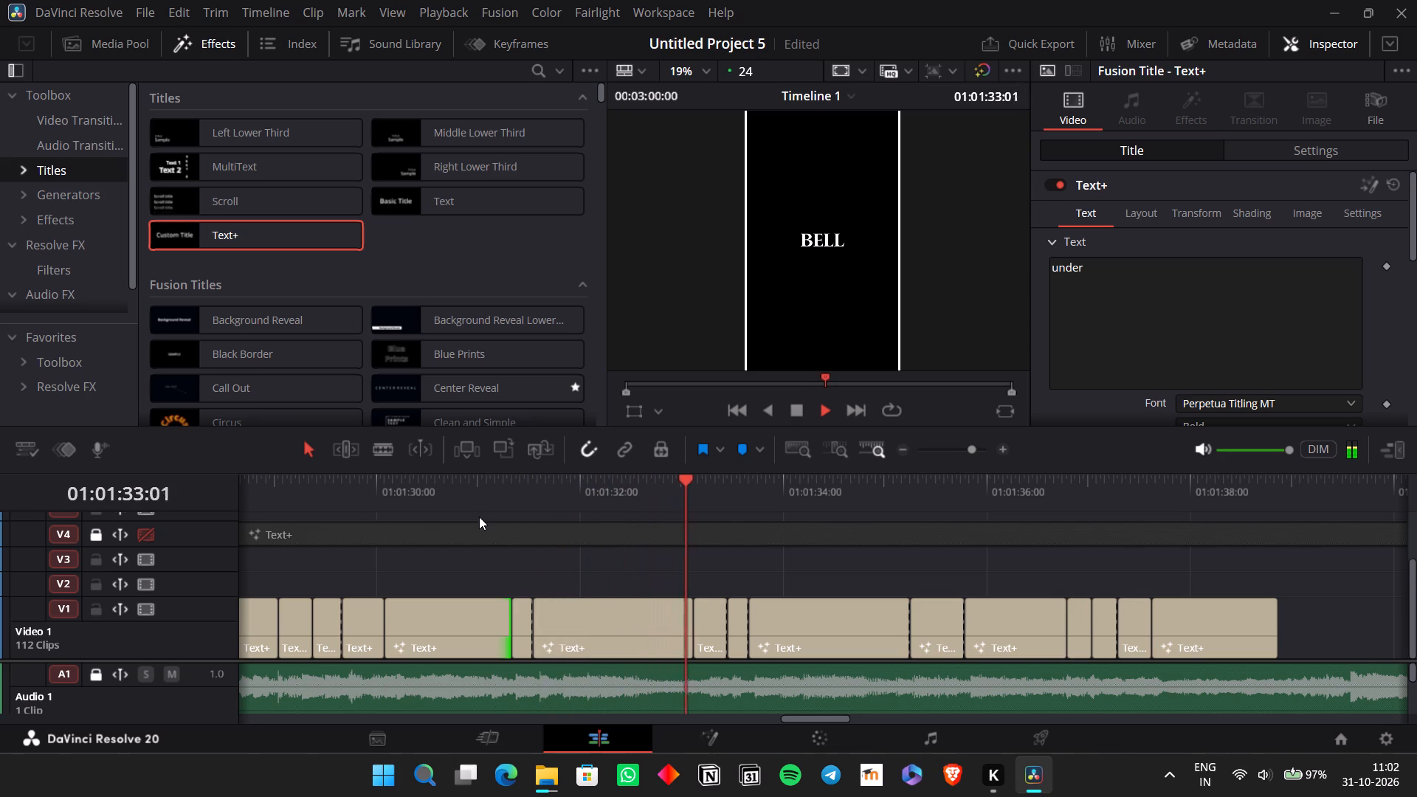
key("space")
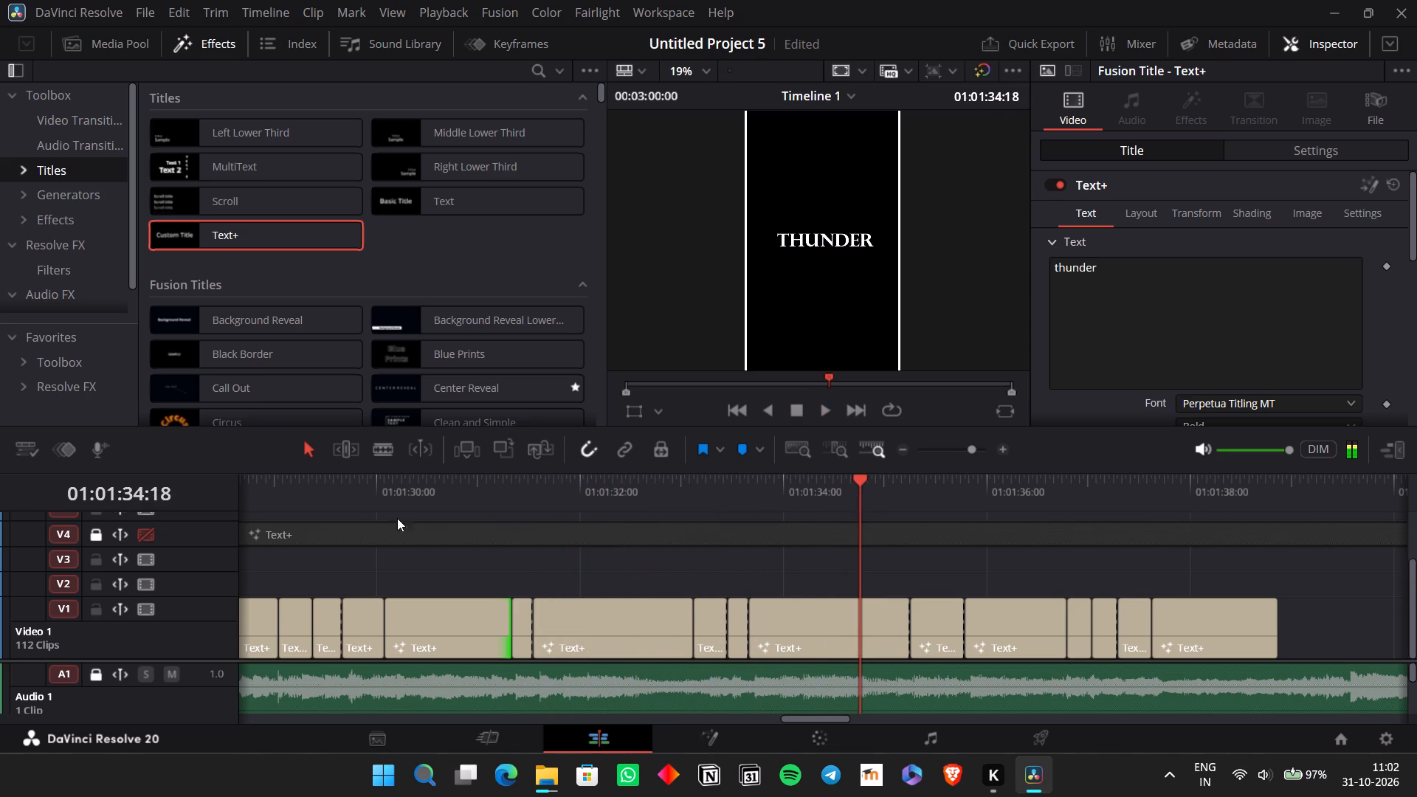
Replay around "under the bell", shift "the" about 3 frames later over the start of "bell", and extend "under" to meet it.
left_click(332, 502)
left_click(275, 510)
key("space")
key("space")
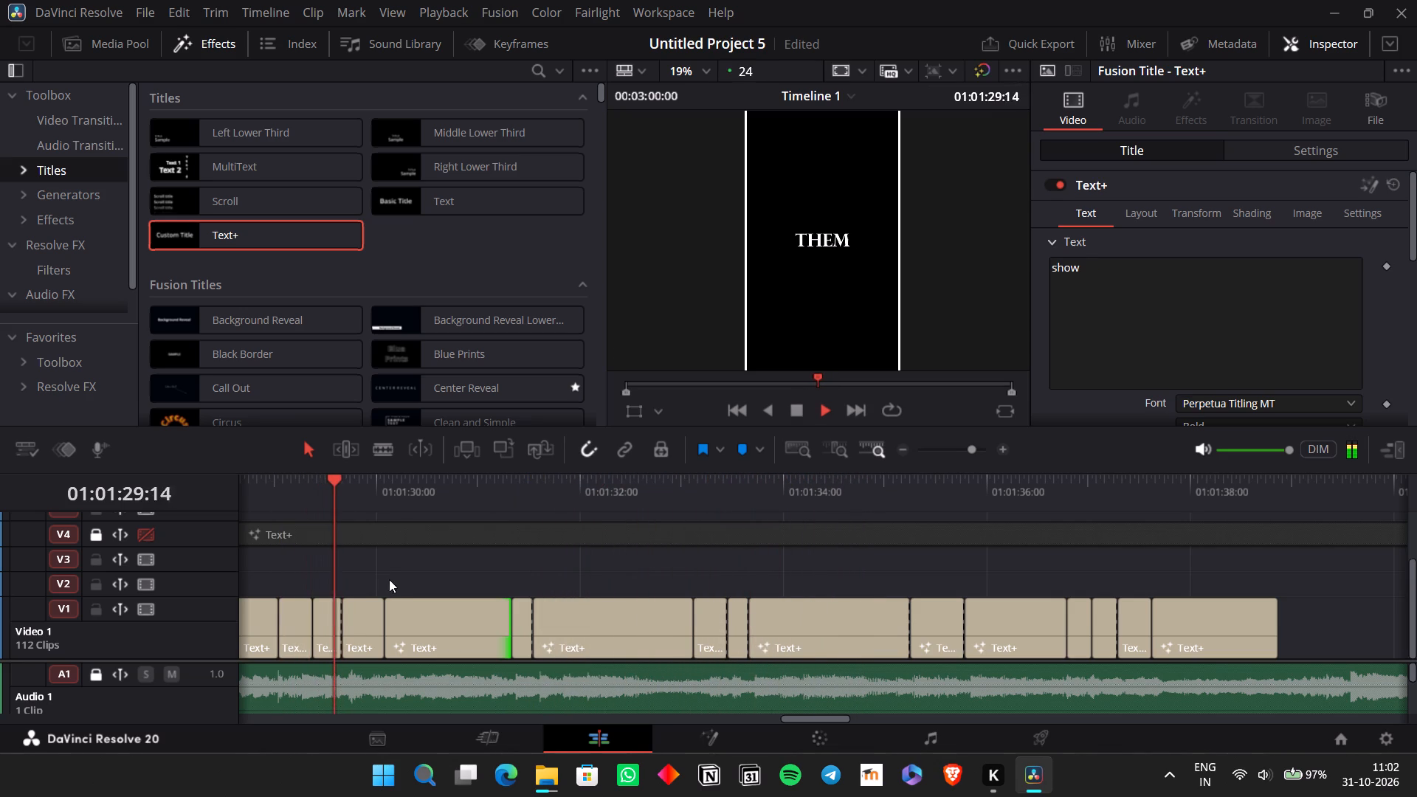
key("space")
key("space")
scroll(399, 589, "right", 1)
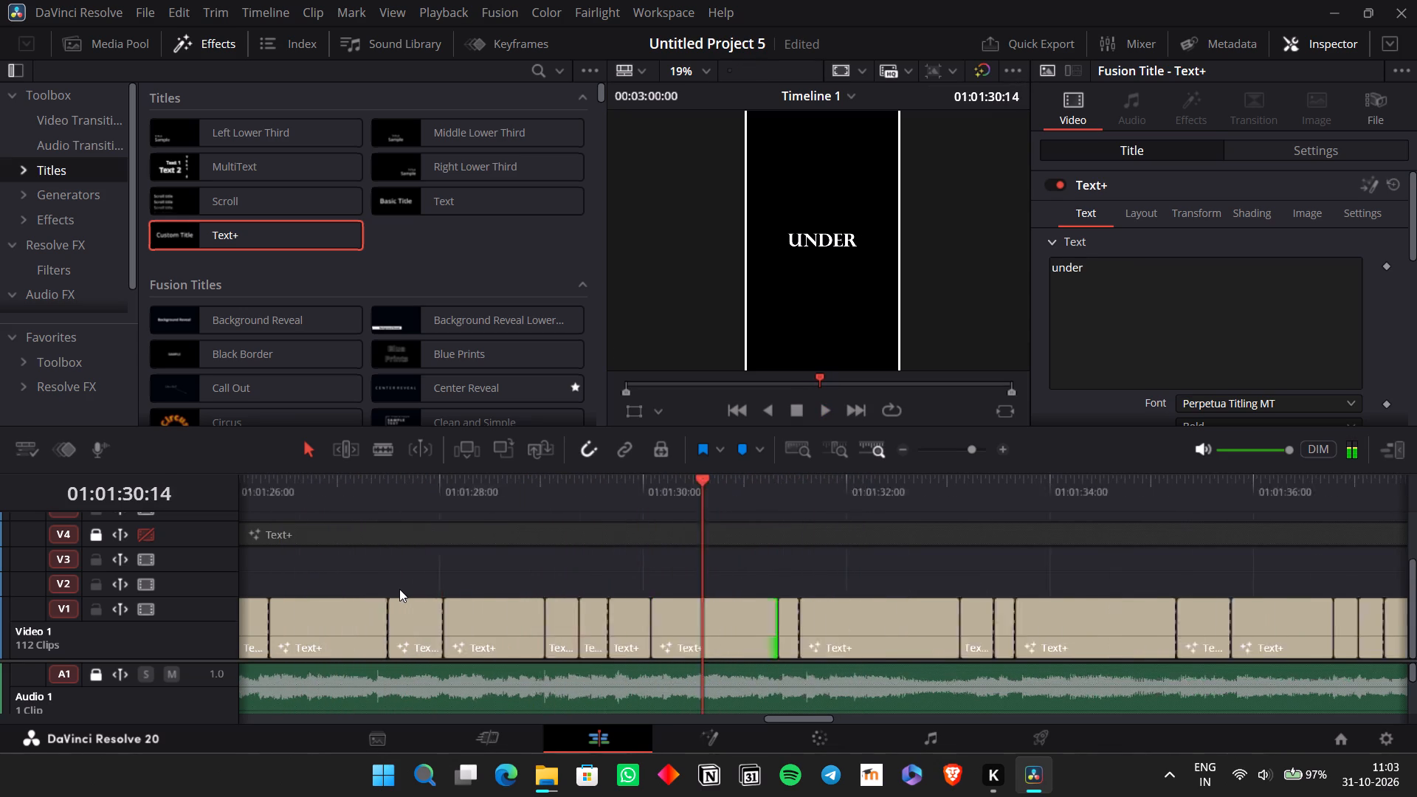
scroll(399, 589, "right", 1)
key("space")
key("space")
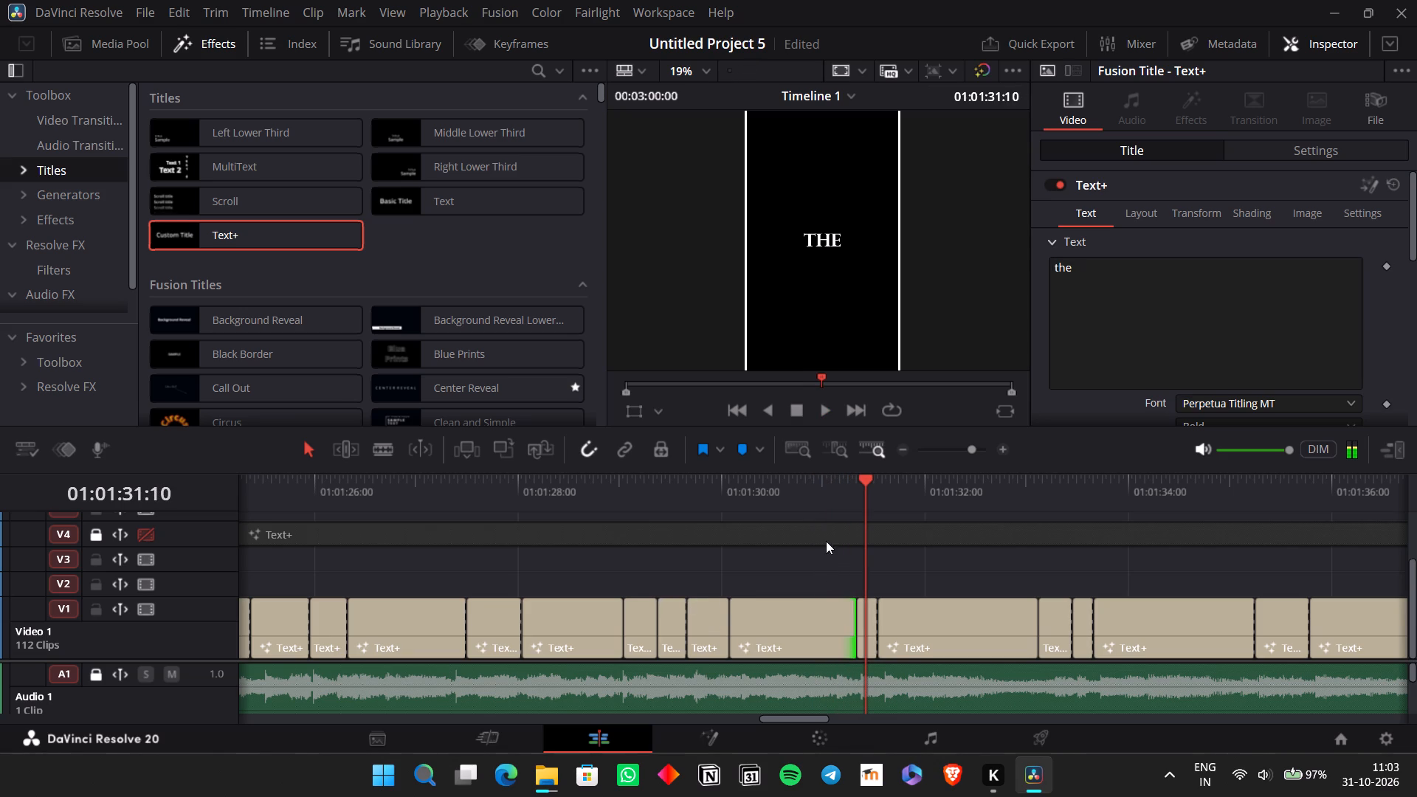
key("space")
key("space")
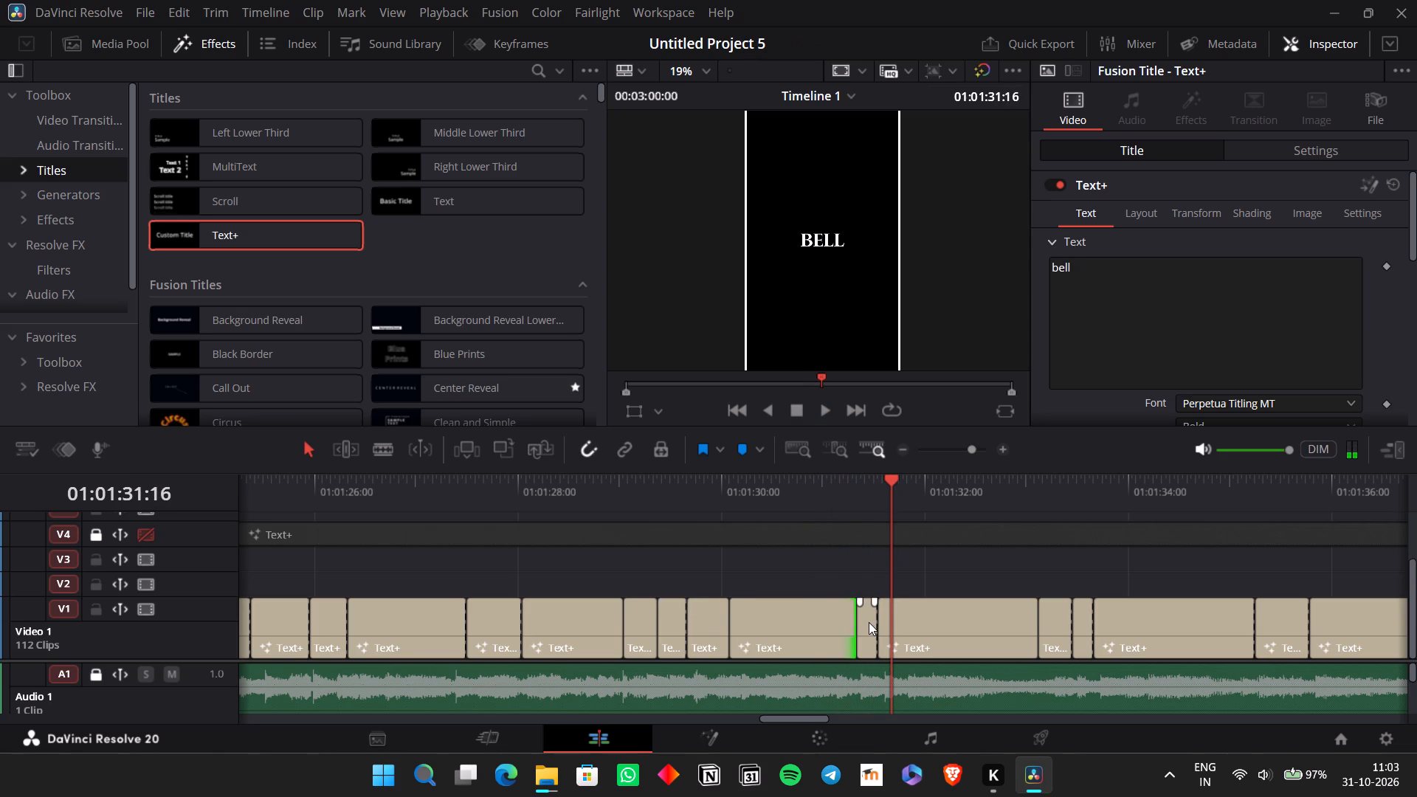
left_click_drag(867, 622, 883, 629)
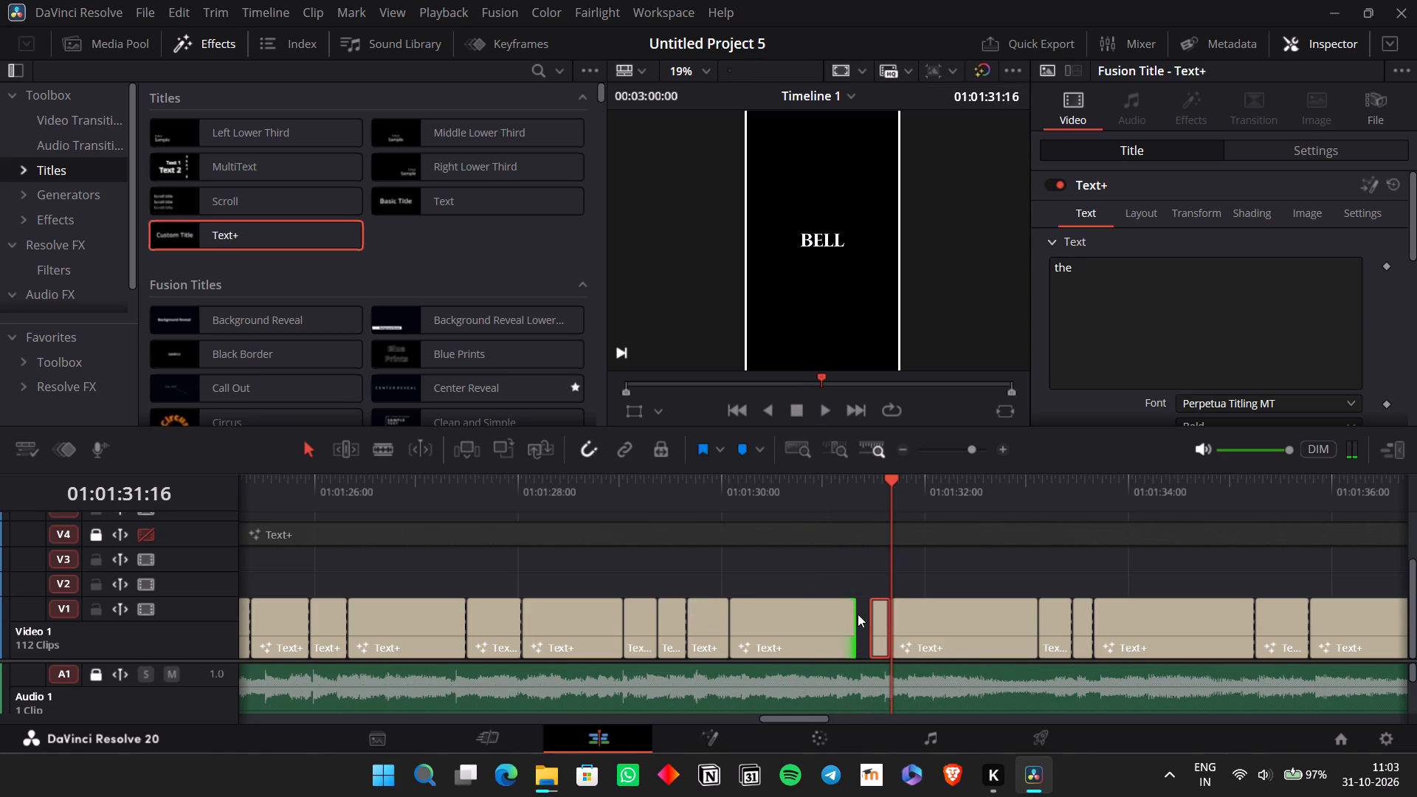
left_click_drag(856, 615, 869, 623)
Replay the end of "under", split it at 01:01:31:08, and change the short piece before "the" to read "hear".
left_click(827, 498)
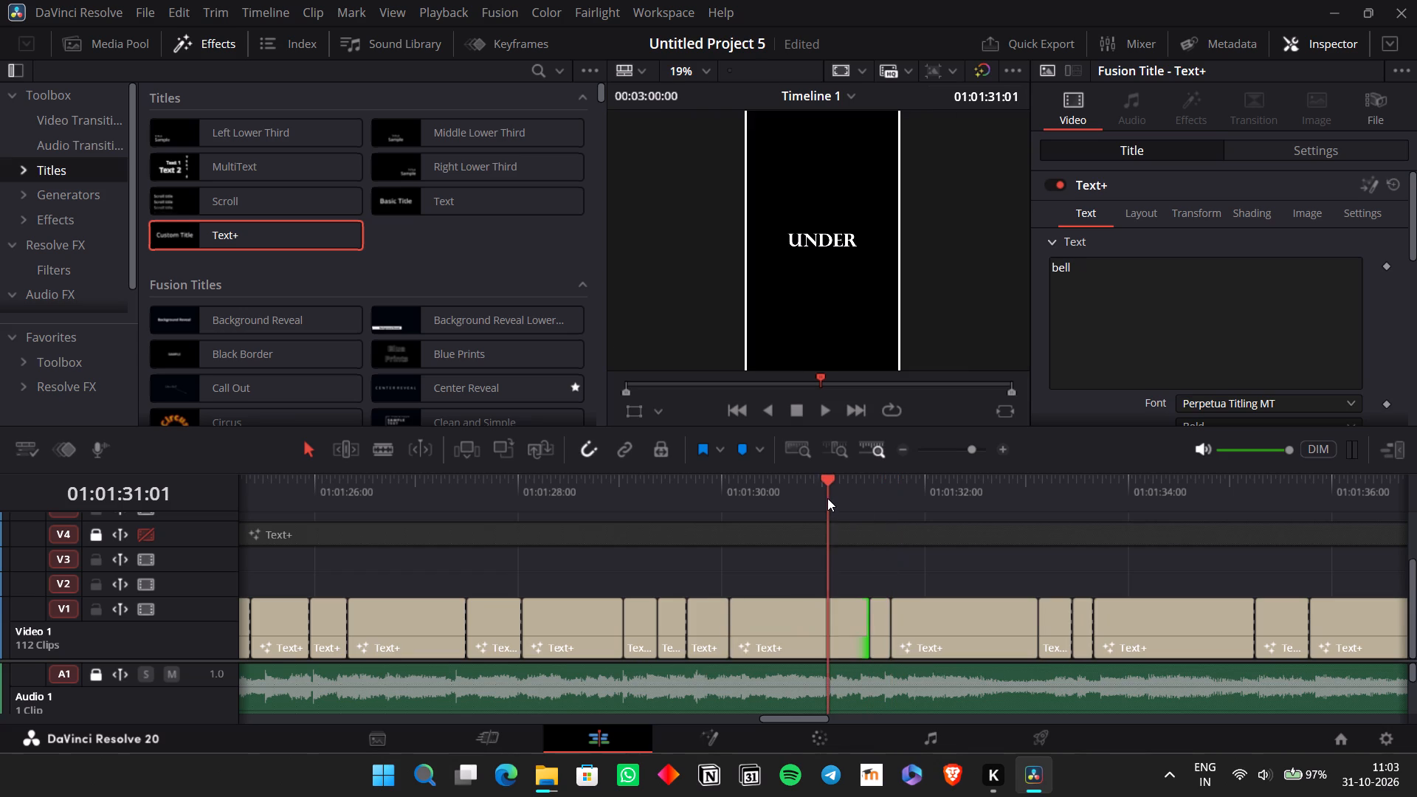
key("space")
key("space")
key("space")
key("space")
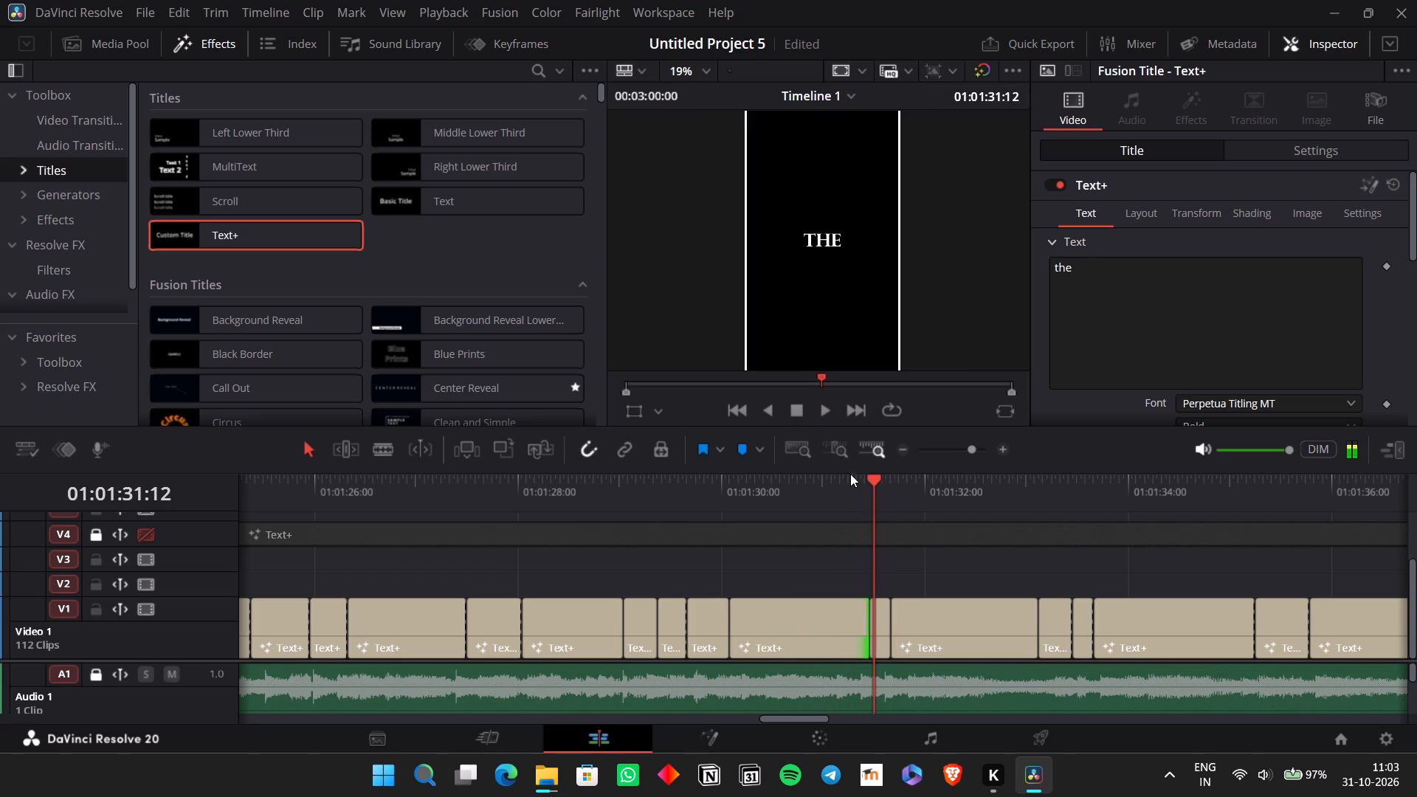
left_click(859, 483)
key("ctrl+b")
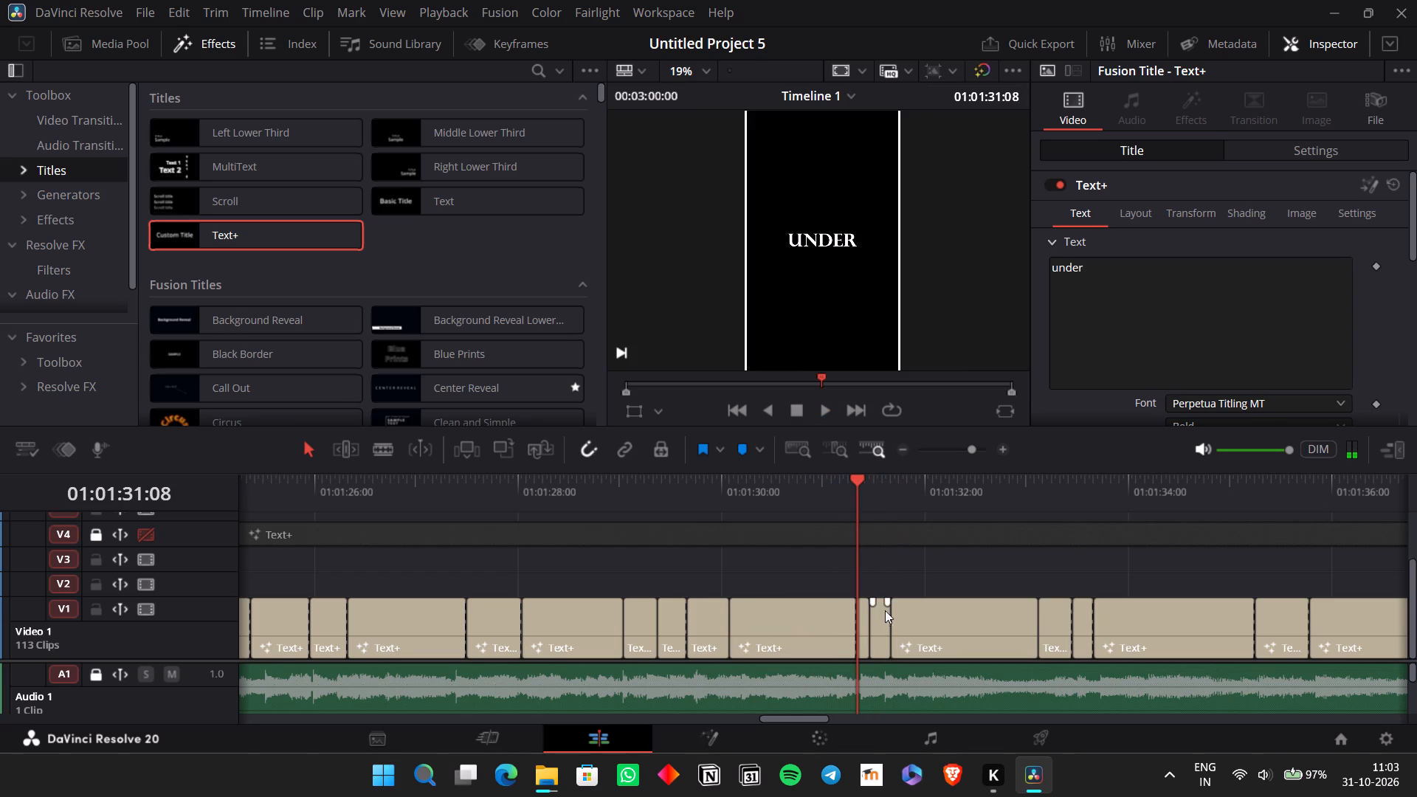
left_click(866, 619)
double_click(1084, 353)
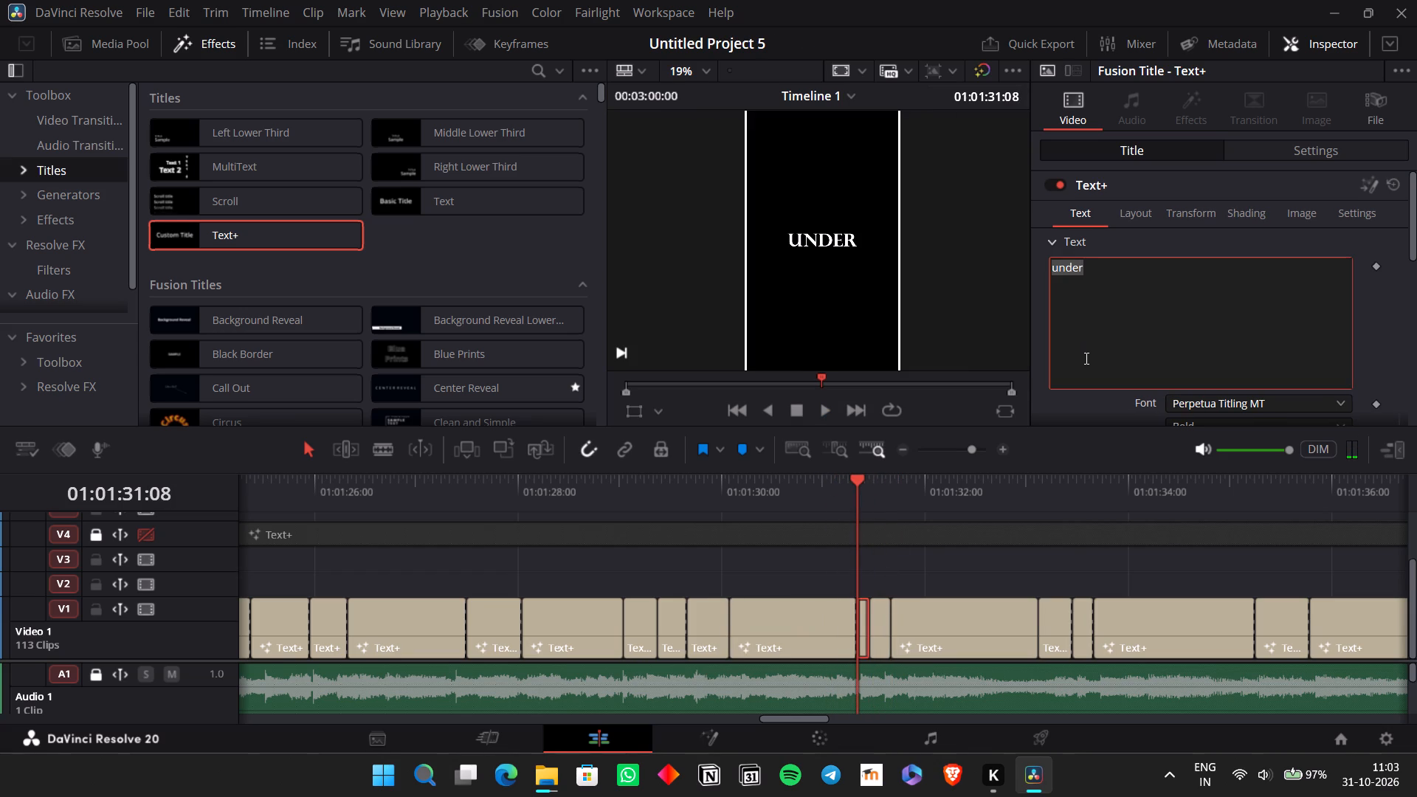
type("he")
key("a")
key("r")
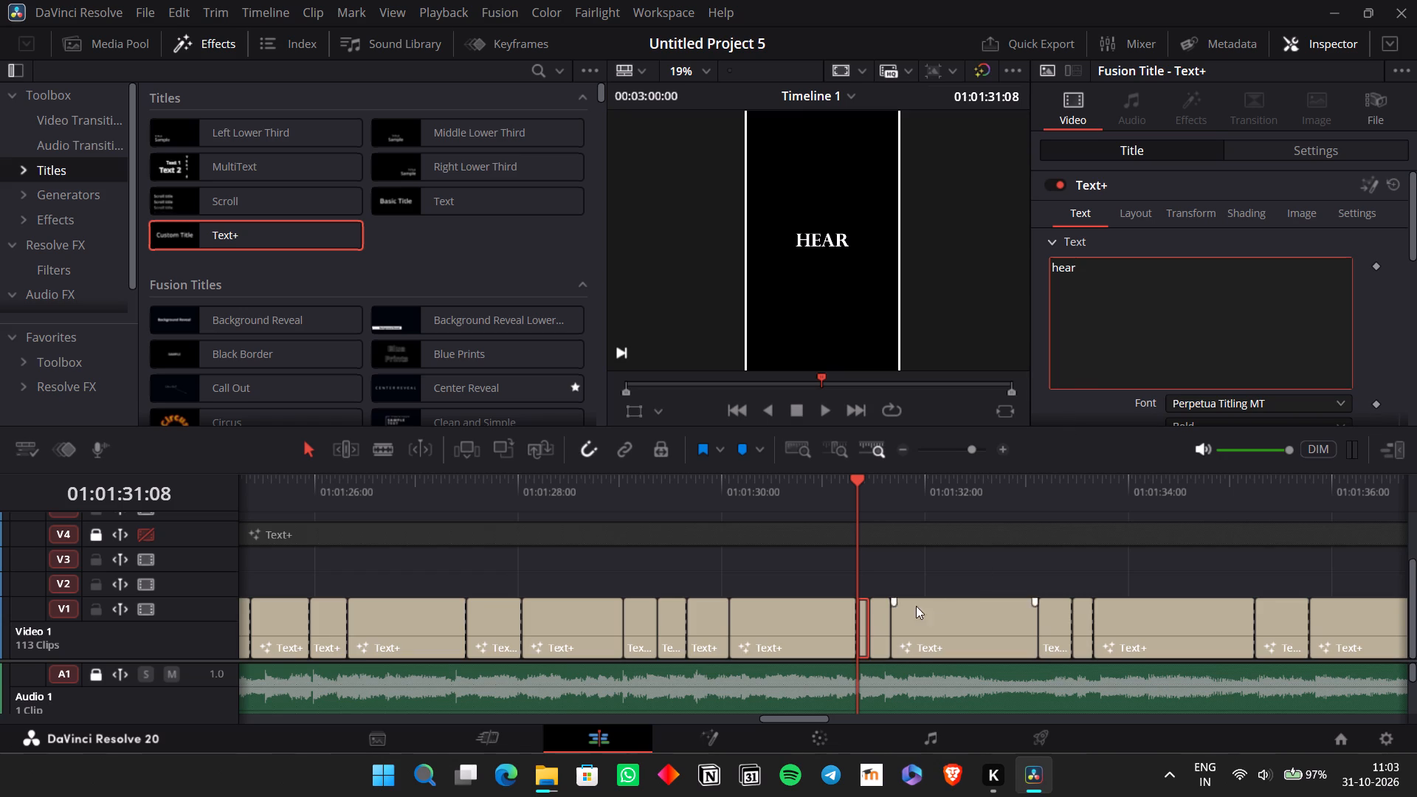
Roll the cut between "the" and "bell" about 4 frames later and the cut between "hear" and "the" about 2 frames later.
left_click_drag(893, 632, 911, 635)
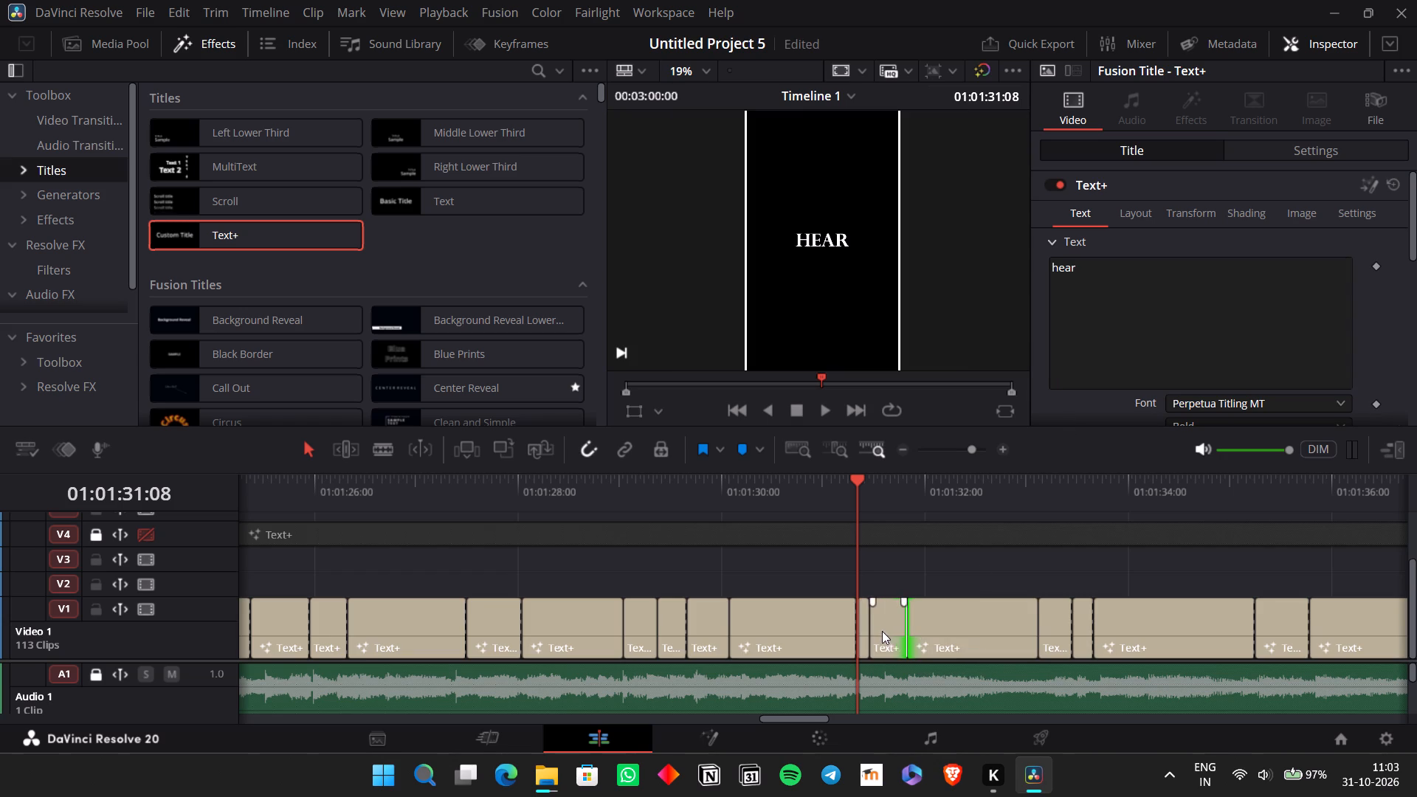
left_click(869, 625)
left_click_drag(872, 625, 884, 631)
left_click(872, 628)
left_click(868, 625)
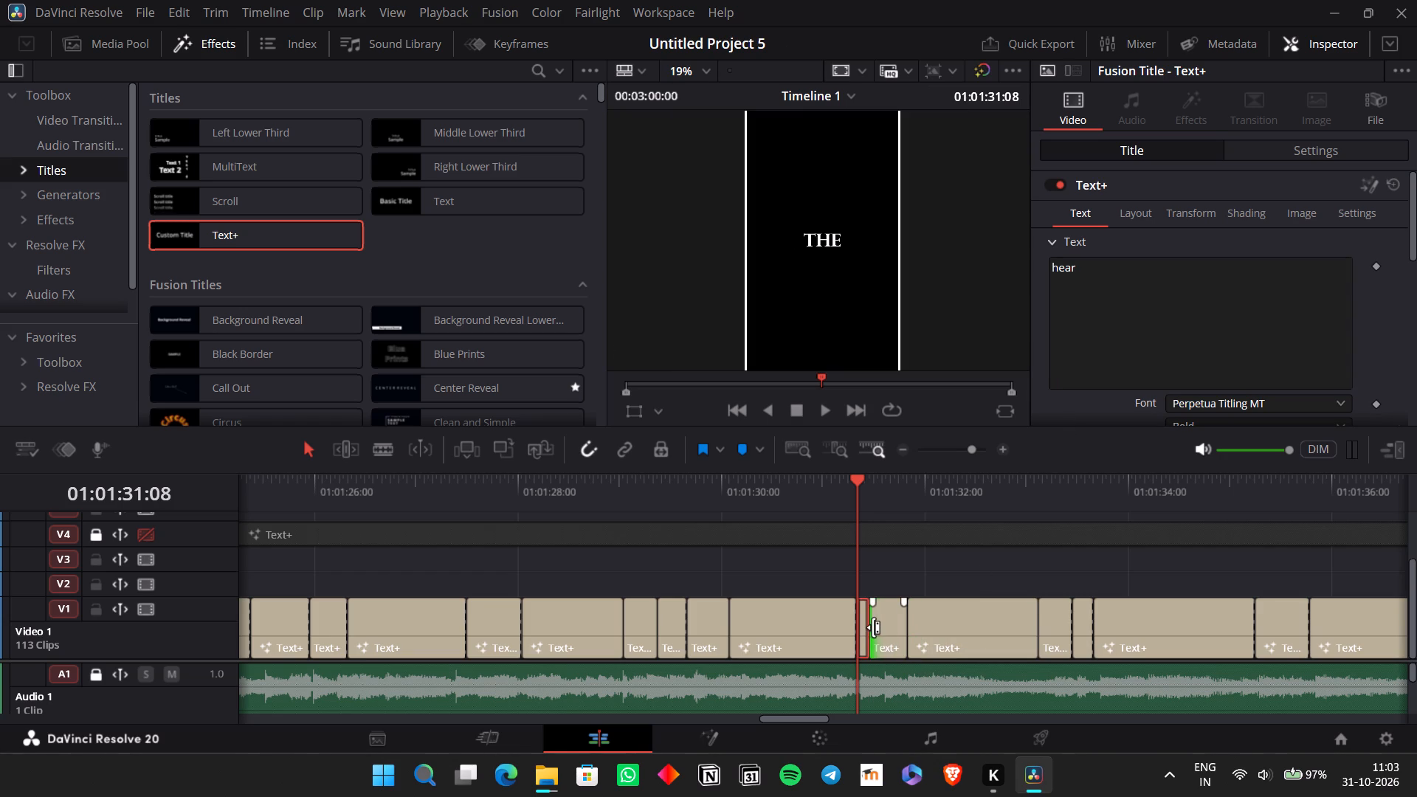
left_click(873, 627)
left_click(1000, 452)
left_click_drag(851, 639, 871, 645)
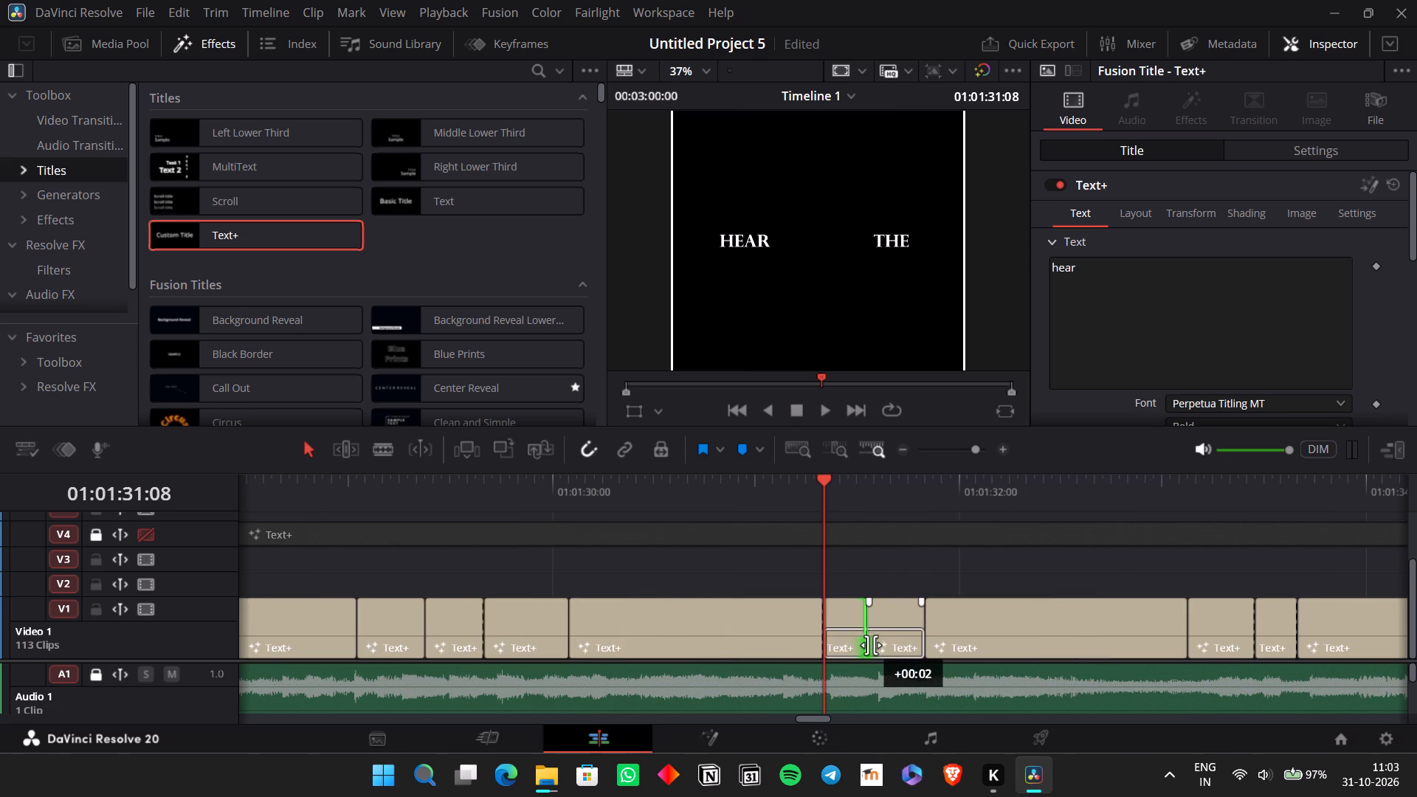
left_click_drag(871, 645, 874, 646)
Replay the retimed "hear the bell" line through the last pasted title and on into the untitled music that follows.
left_click(776, 491)
key("space")
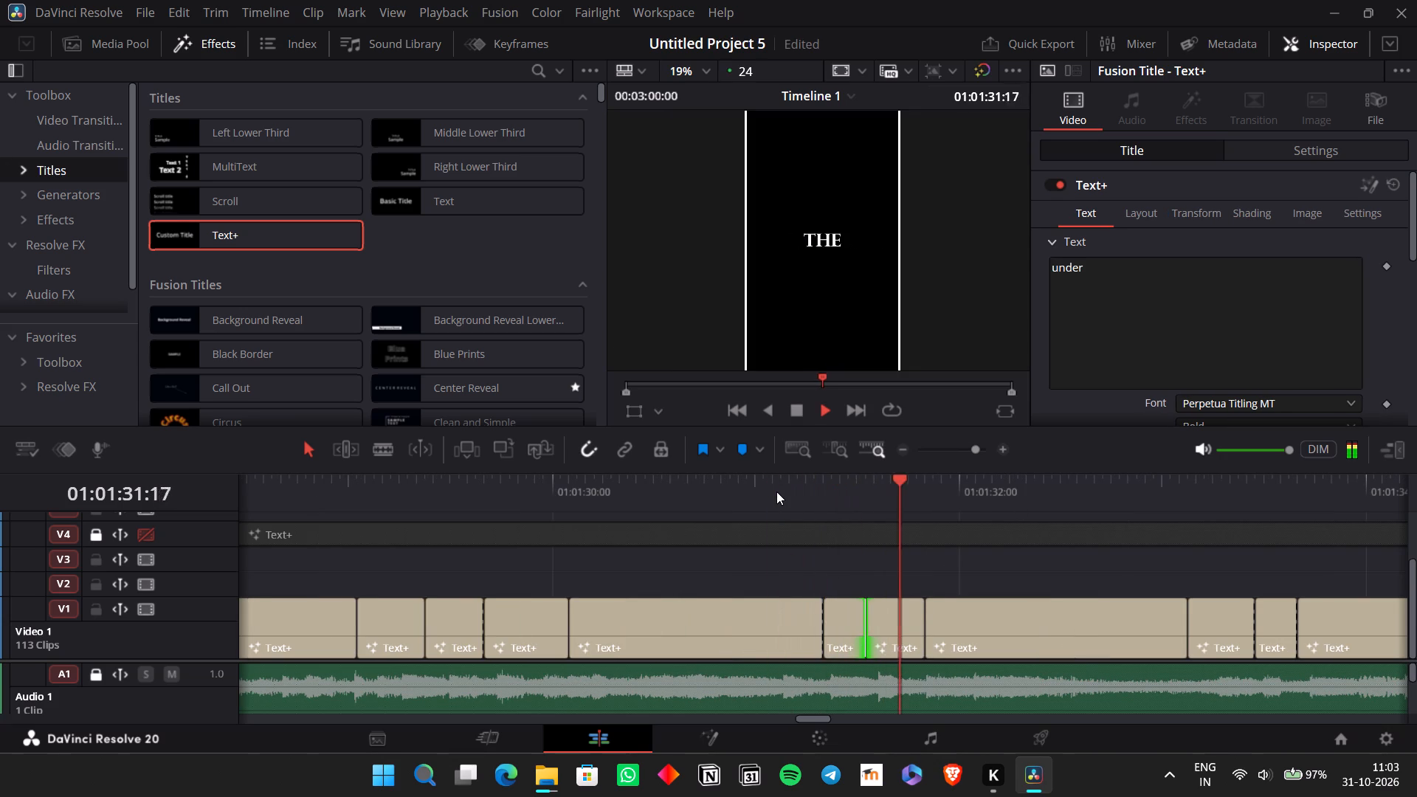
left_click(899, 446)
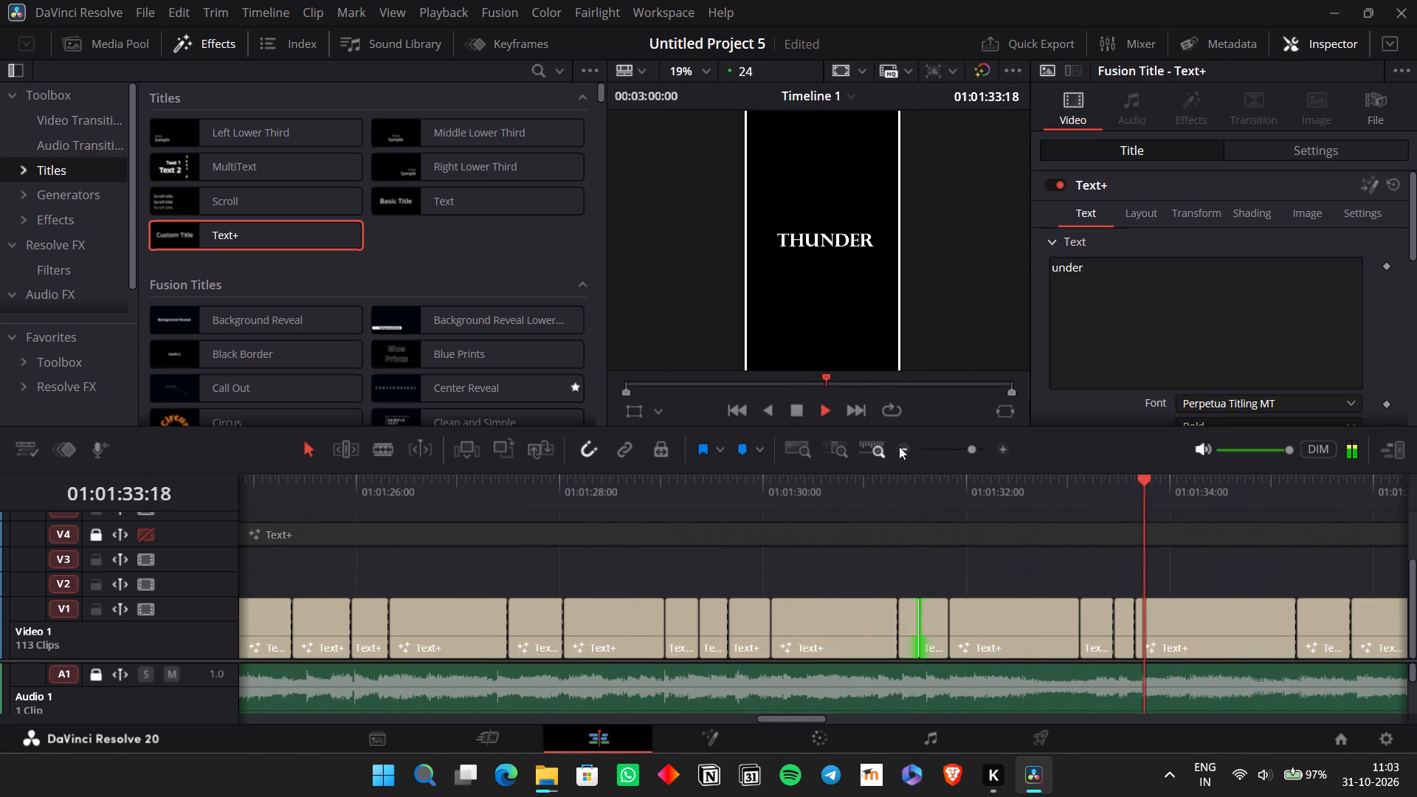
left_click(899, 446)
scroll(907, 502, "left", 2)
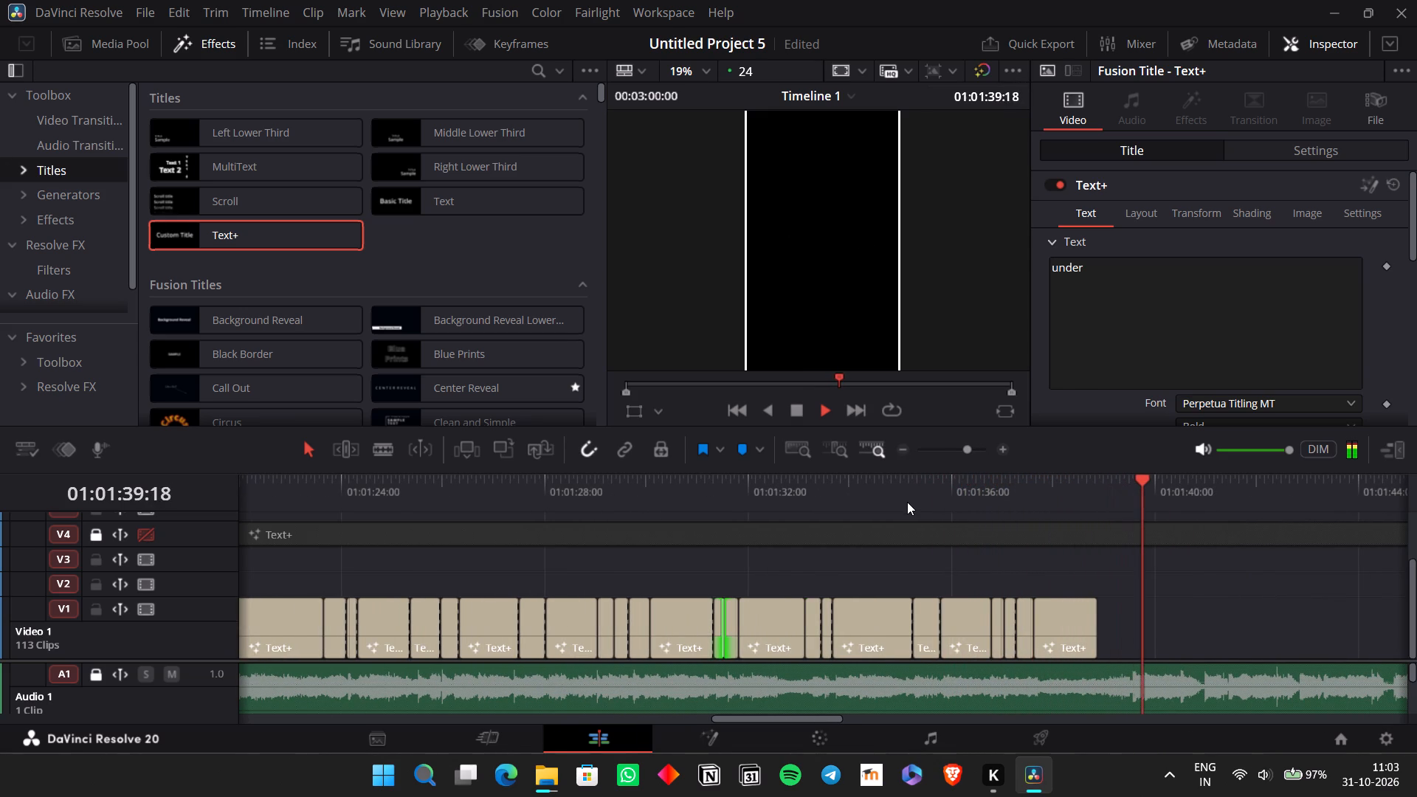
key("space")
scroll(914, 519, "left", 1)
key("space")
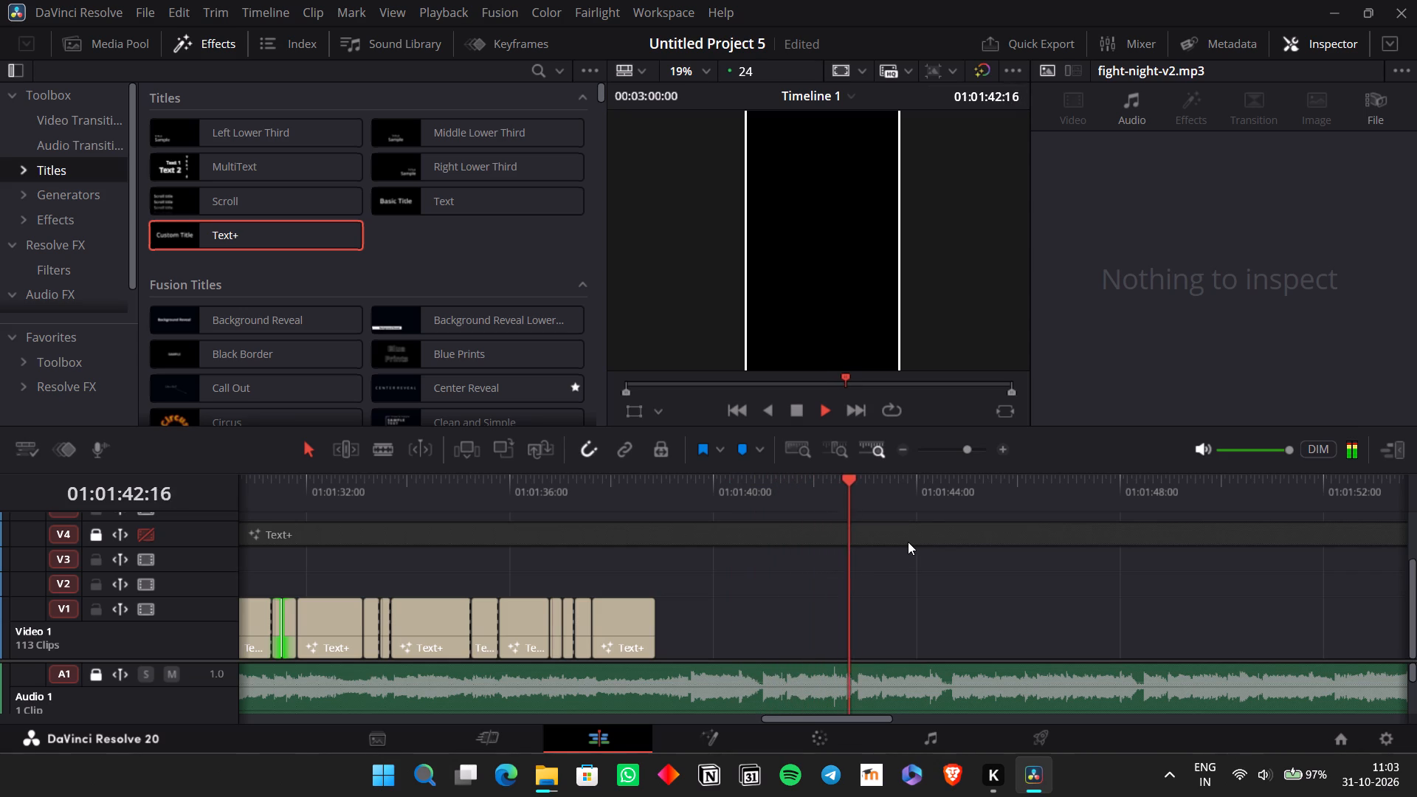
key("space")
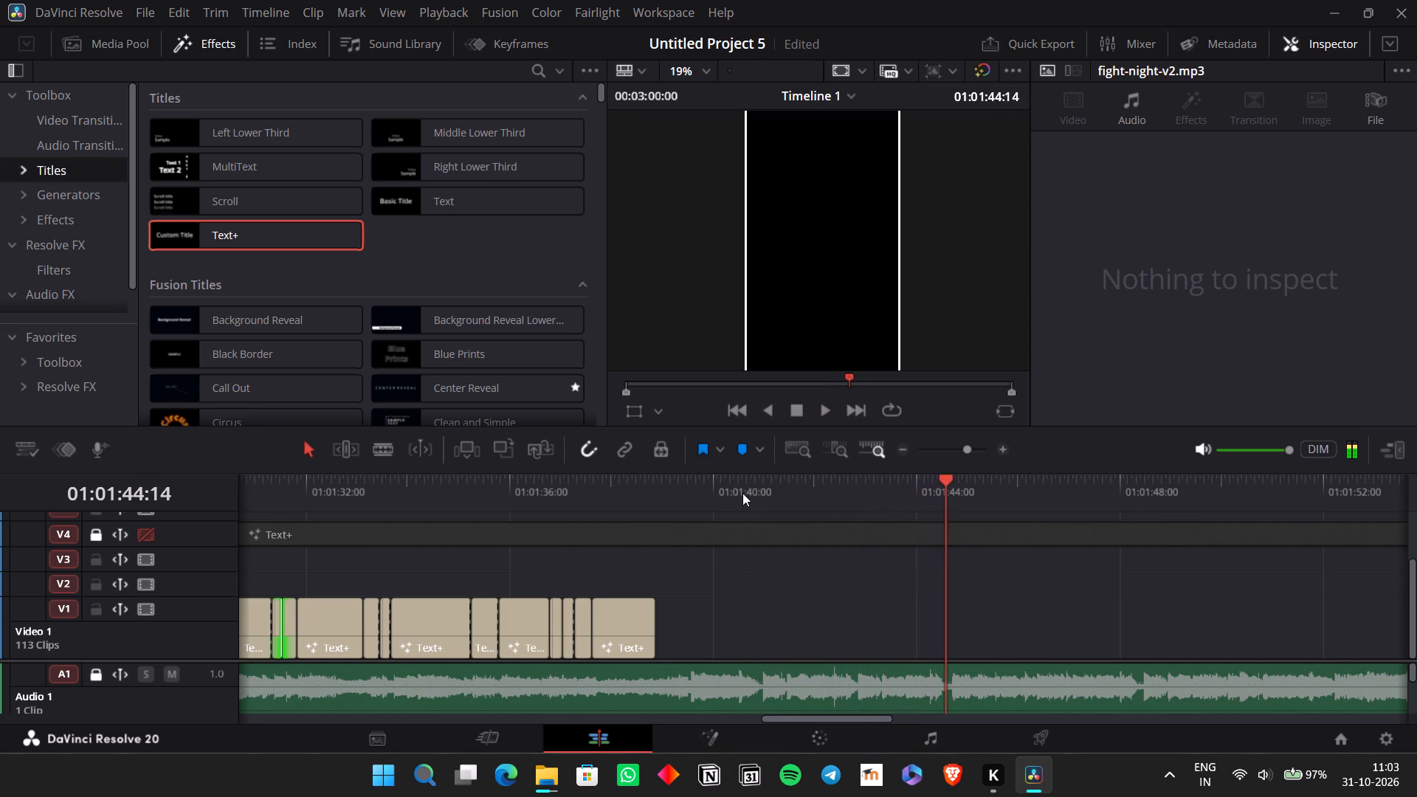
Select the full-lyrics reference title on V4 and read its text from the second Verse down to the Chorus that comes next.
left_click(746, 492)
left_click(795, 536)
scroll(1056, 394, "down", 3)
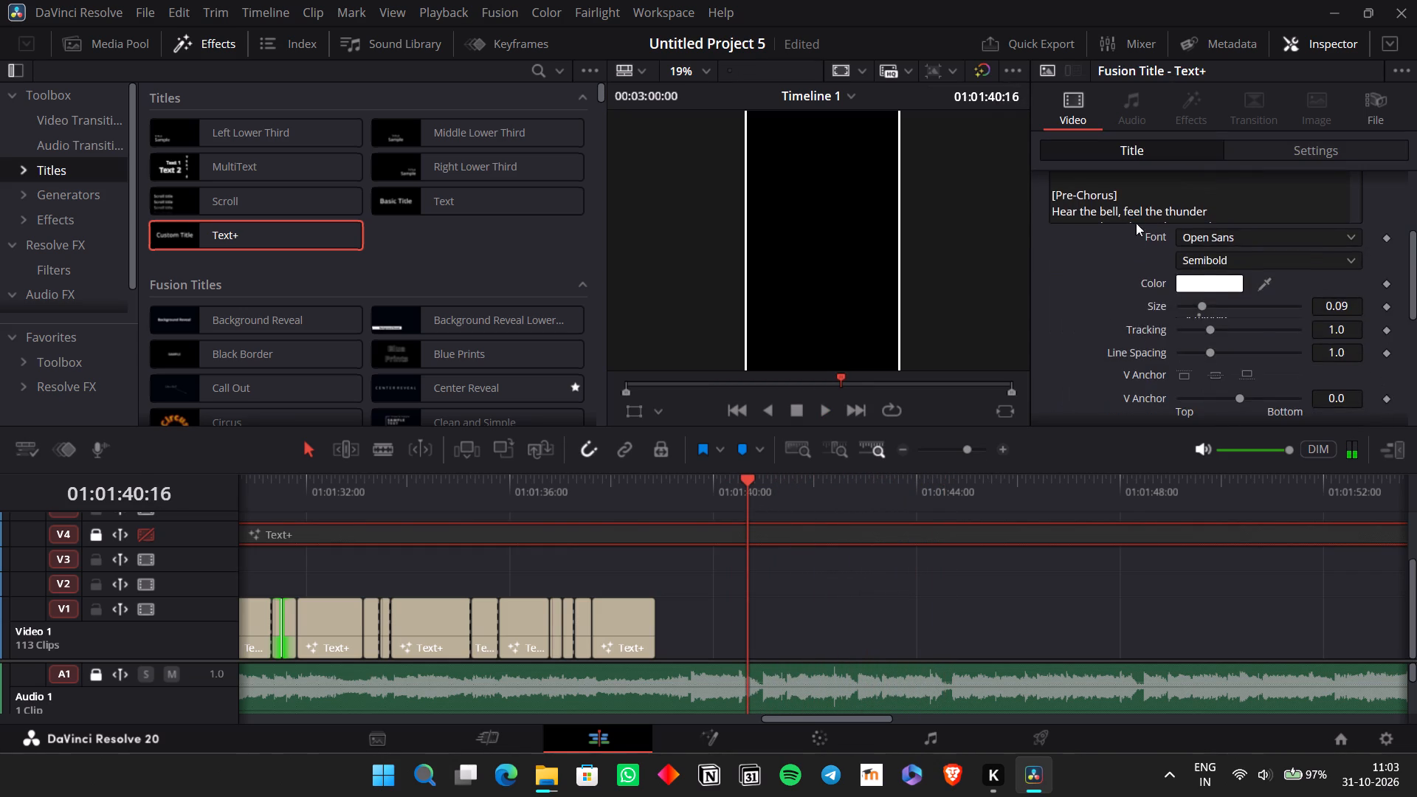
scroll(1130, 275, "up", 5)
scroll(1097, 365, "down", 4)
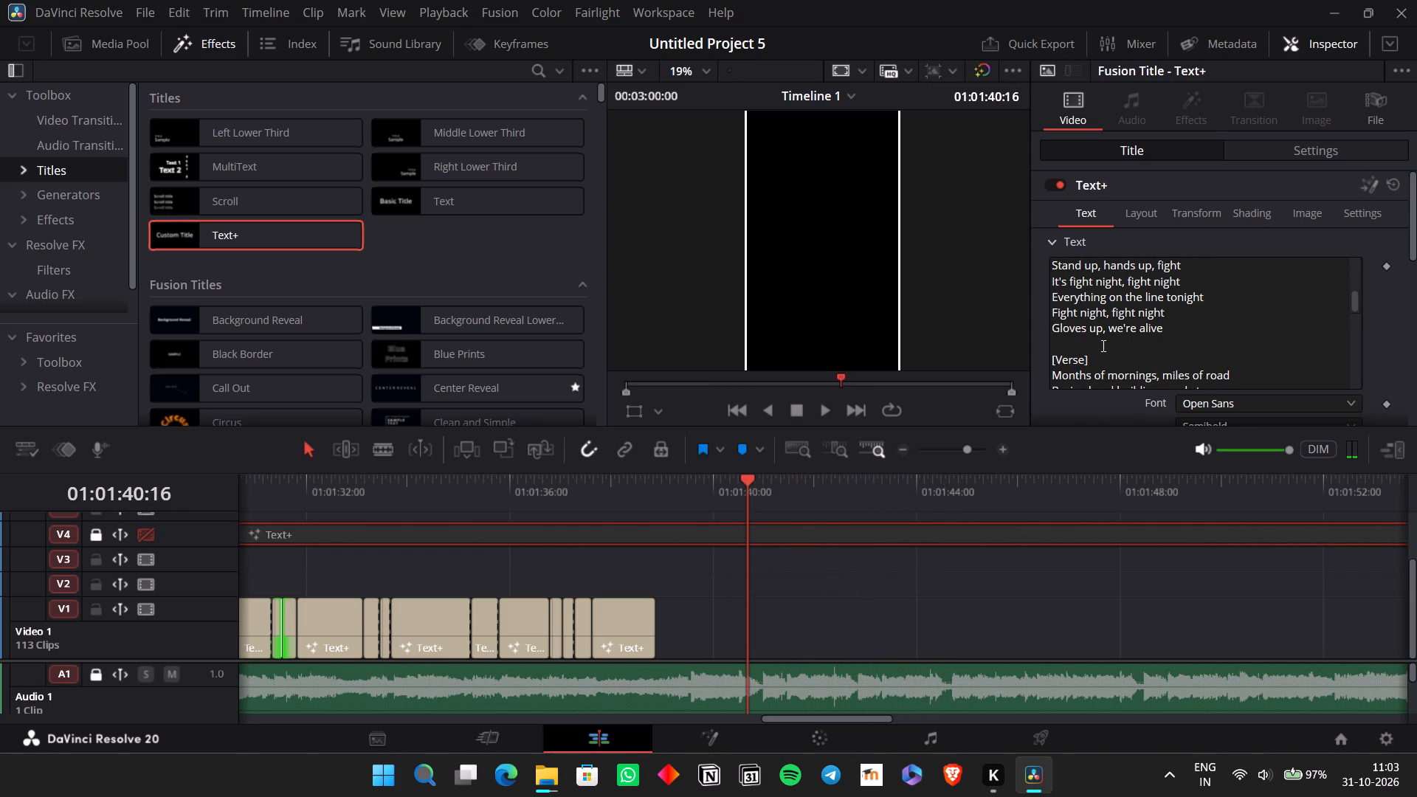
scroll(1102, 344, "down", 2)
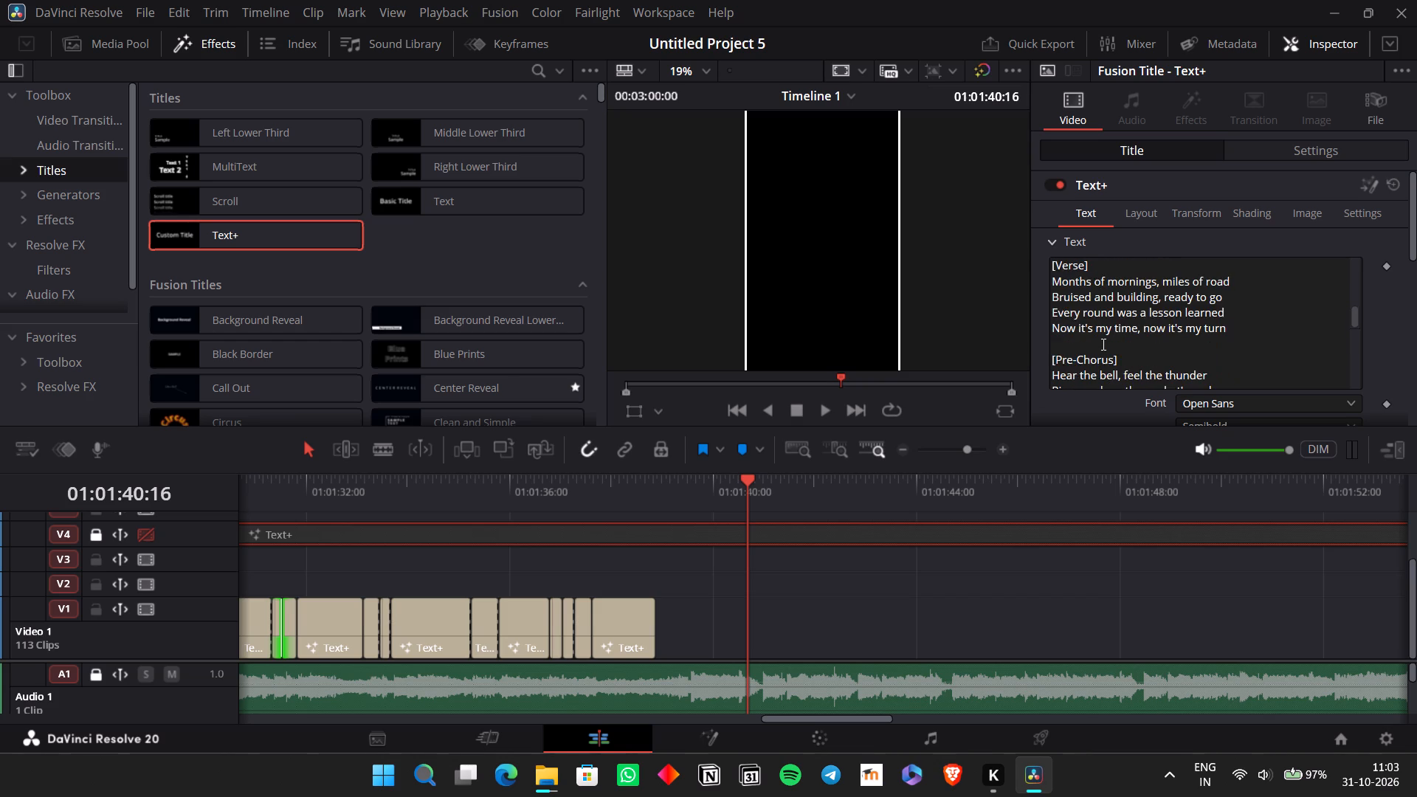
scroll(1102, 344, "down", 3)
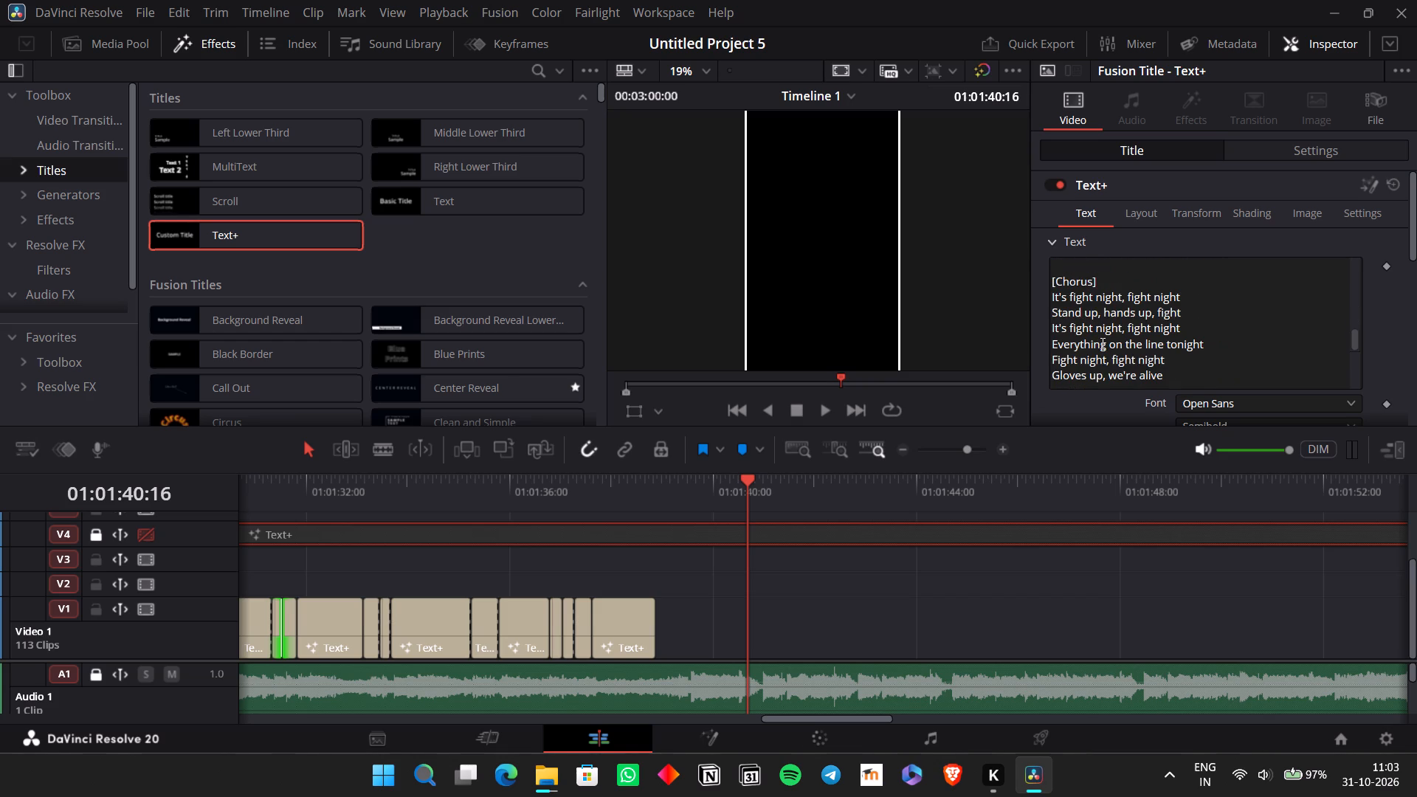
Play the earlier Pre-Chorus titles on V1 from about 01:00:34 to find where the first Chorus titles begin.
scroll(945, 515, "right", 2)
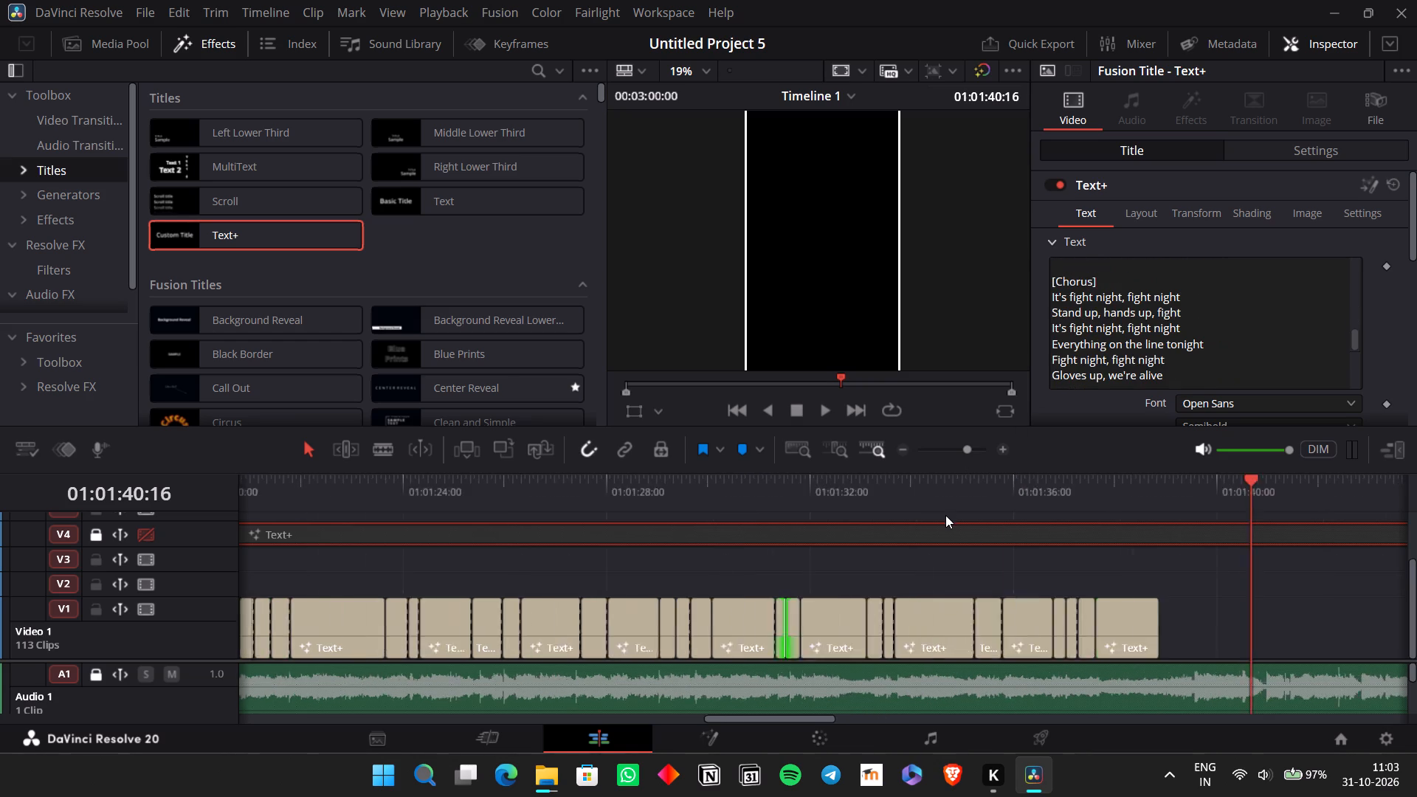
scroll(945, 515, "right", 8)
scroll(614, 557, "left", 1)
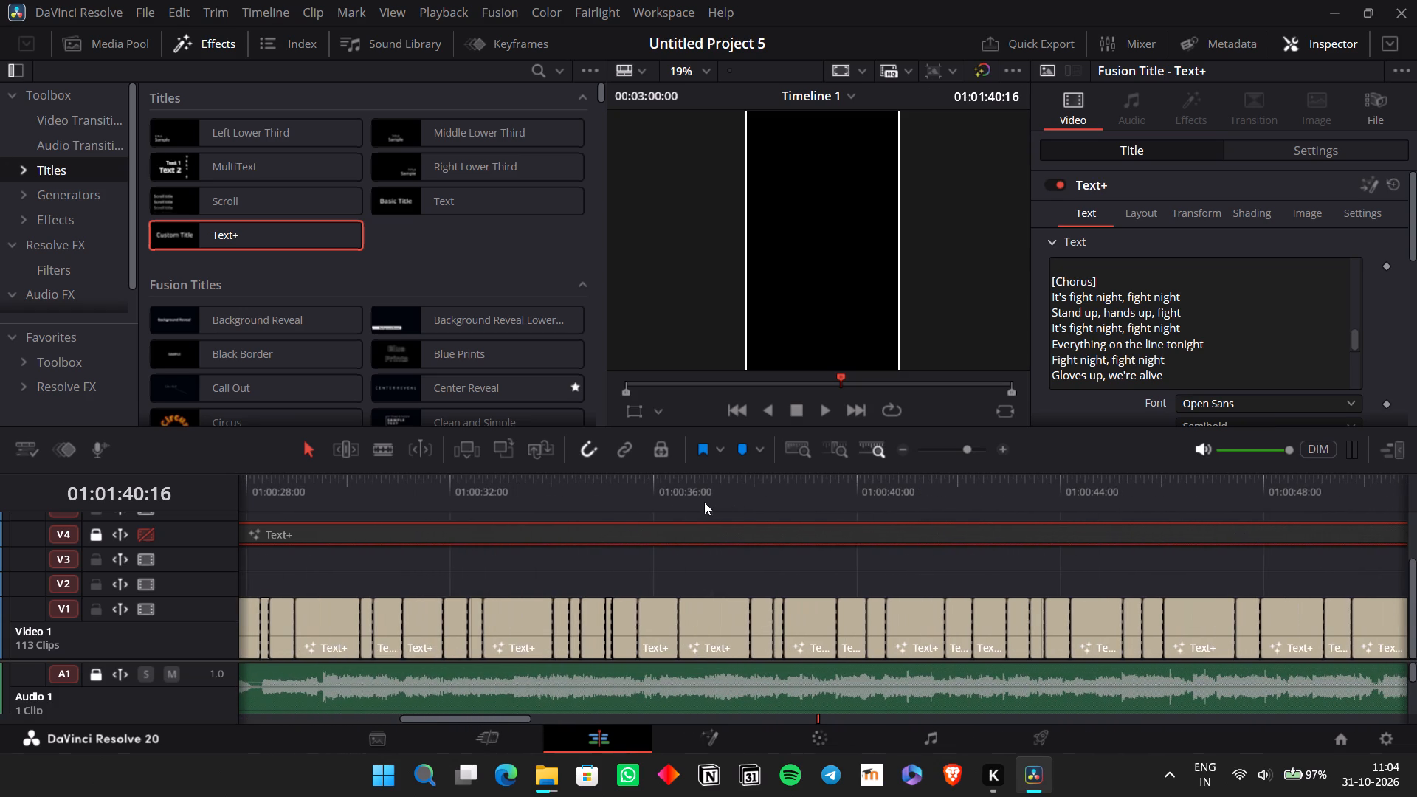
left_click(621, 513)
left_click(551, 506)
key("space")
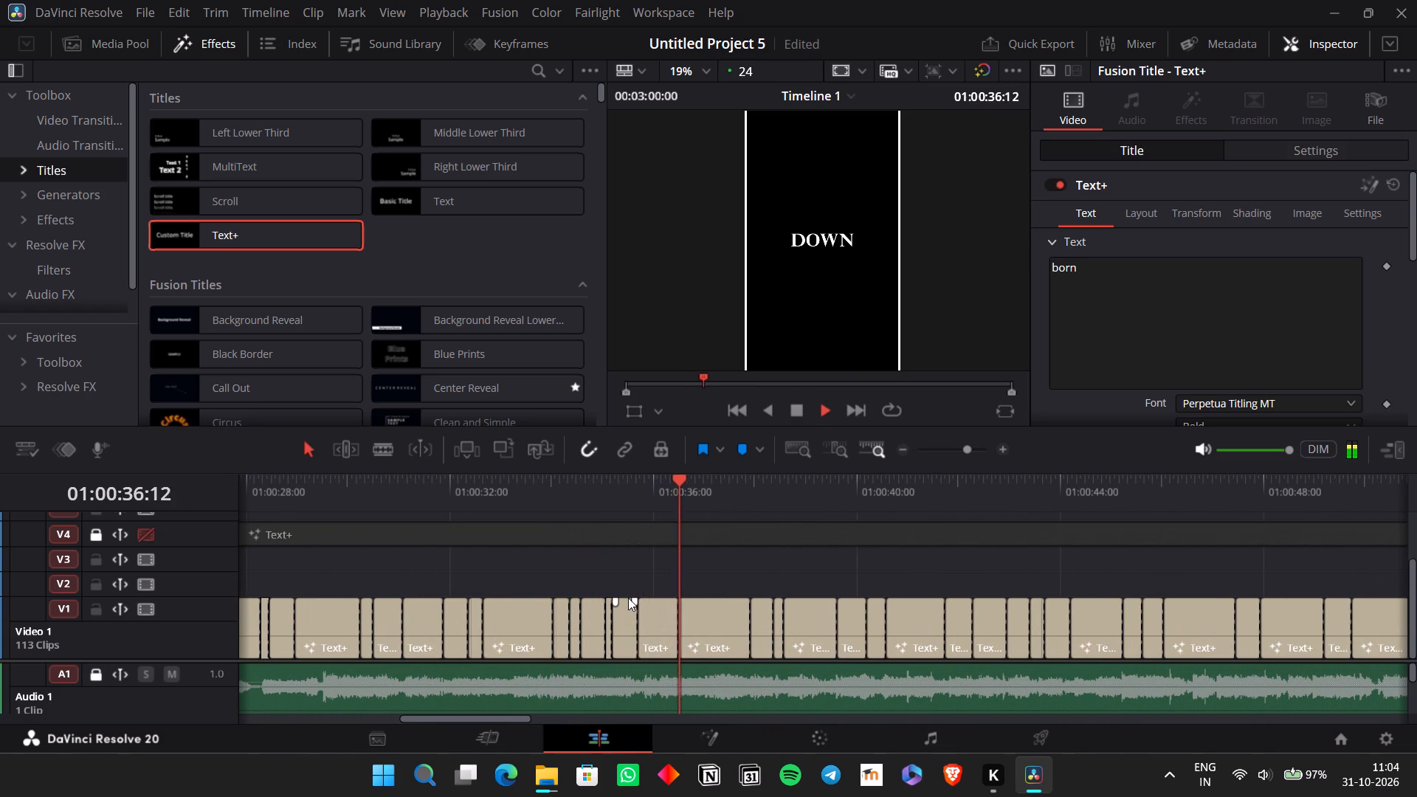
scroll(651, 615, "left", 1)
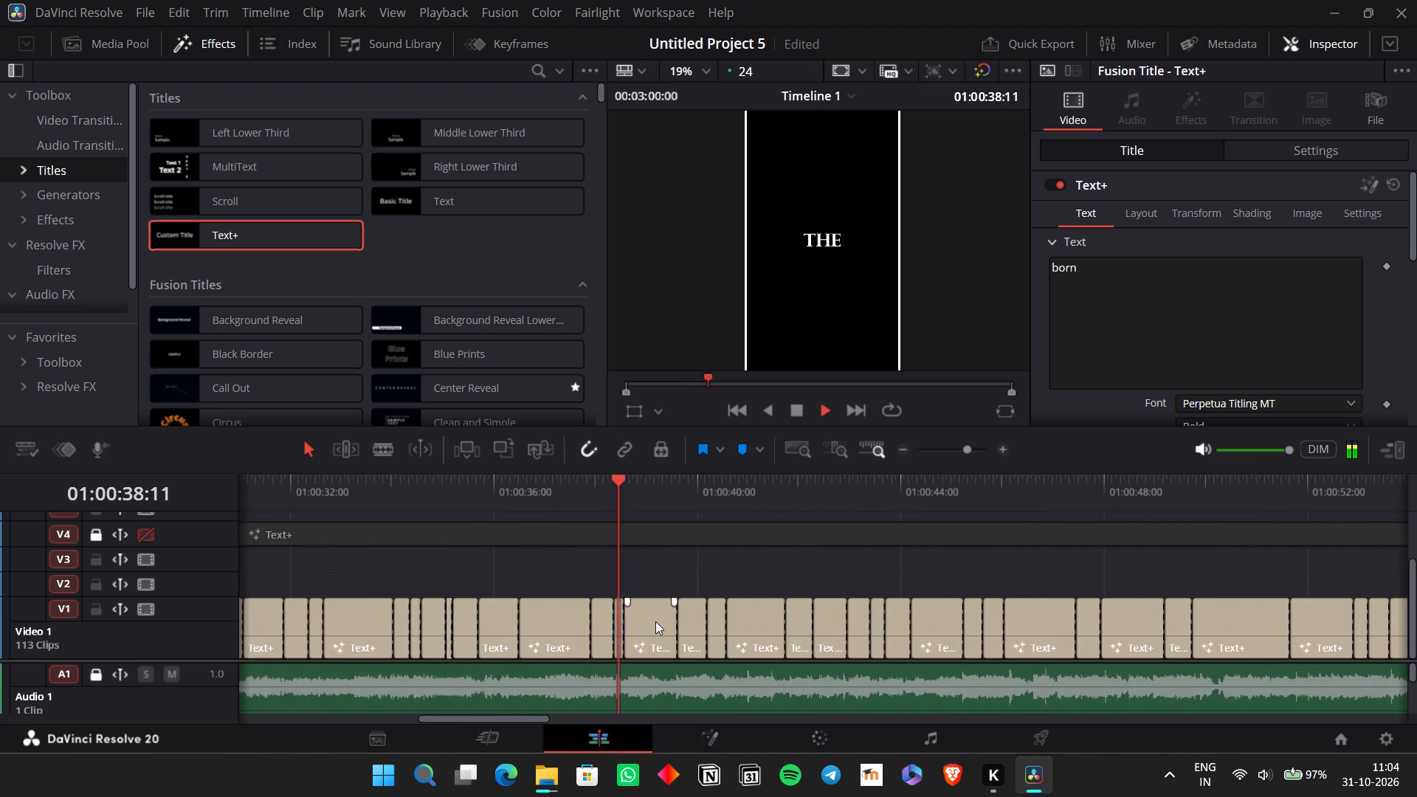
scroll(656, 624, "left", 1)
left_click(731, 485)
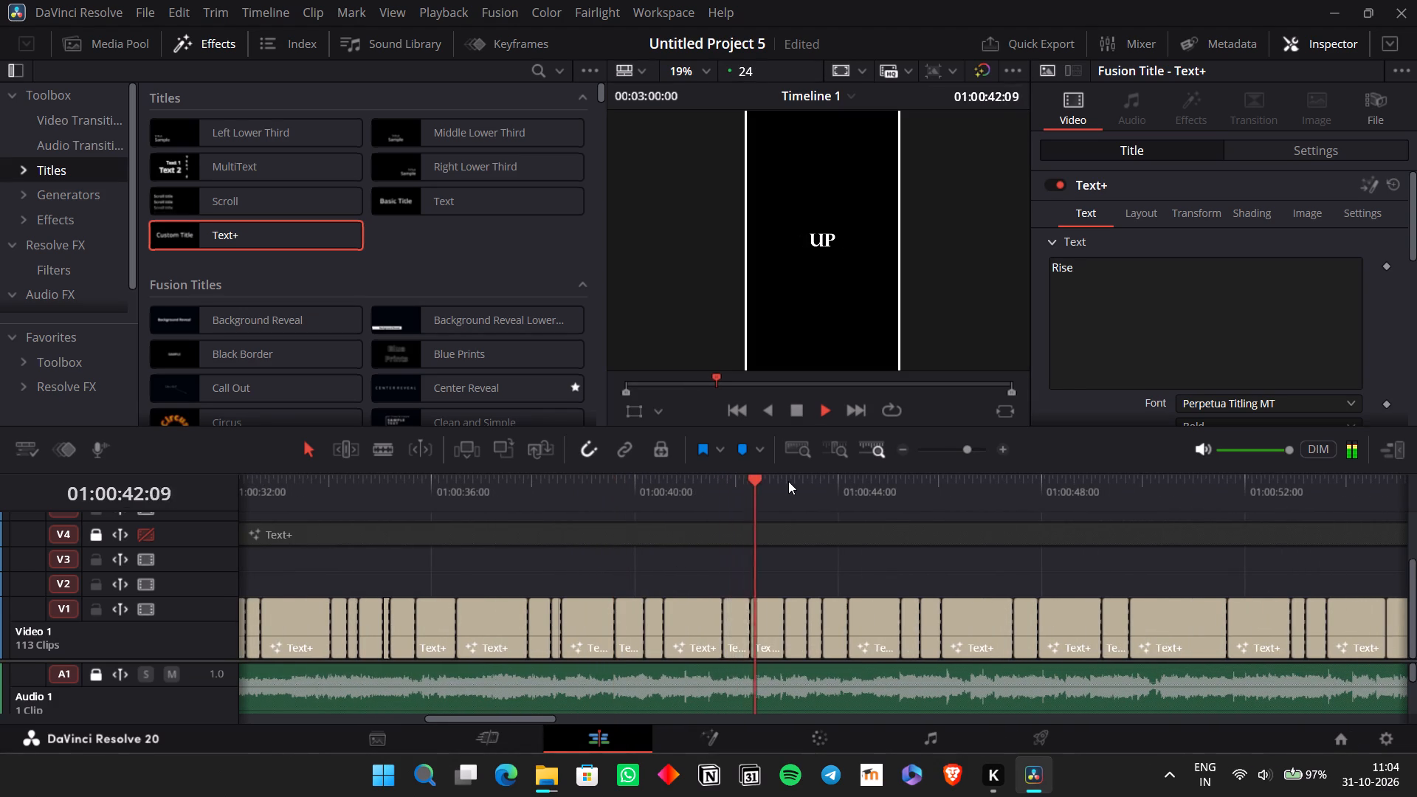
scroll(788, 481, "left", 1)
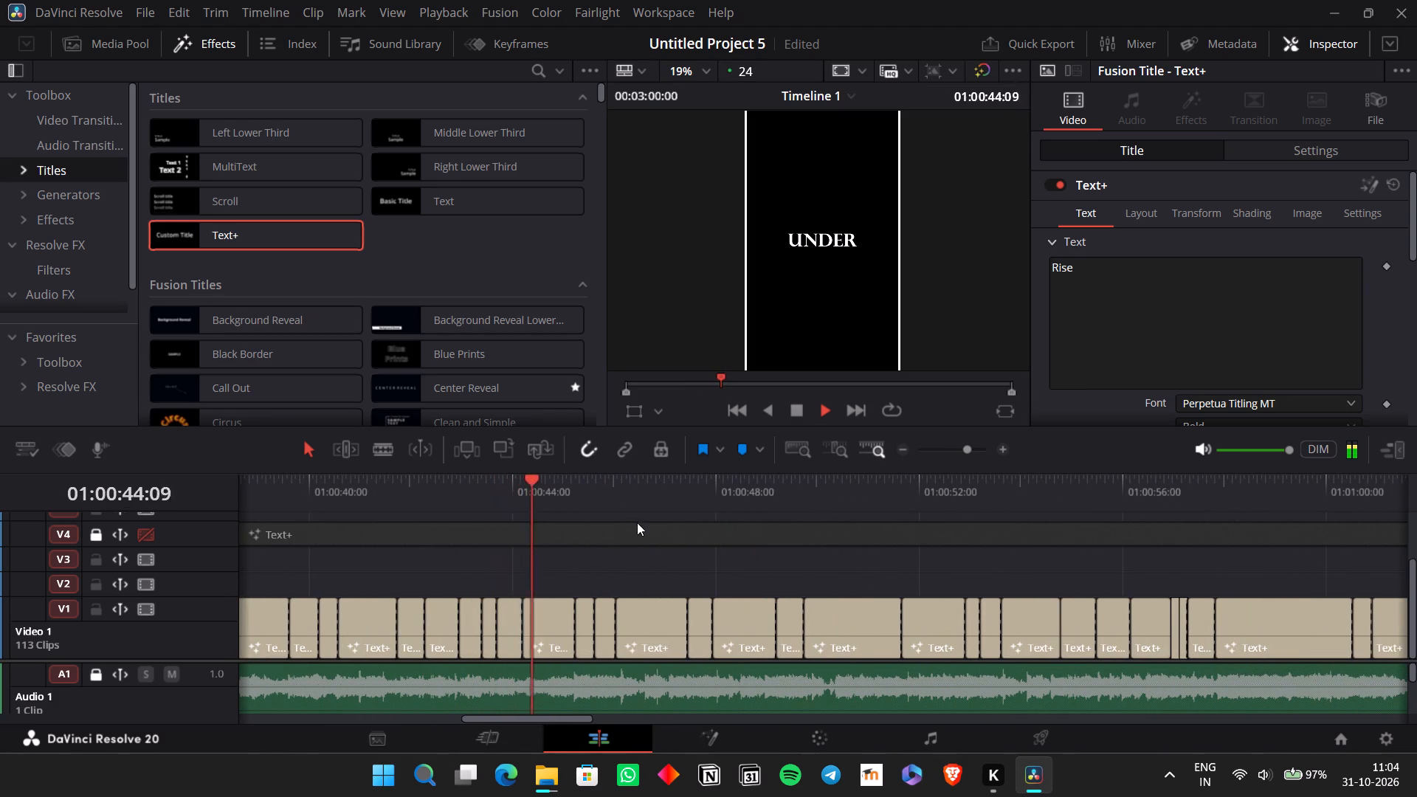
Copy the first Chorus titles on V1, from "it's" through "alive", and paste them directly after the last title.
left_click_drag(580, 573, 594, 583)
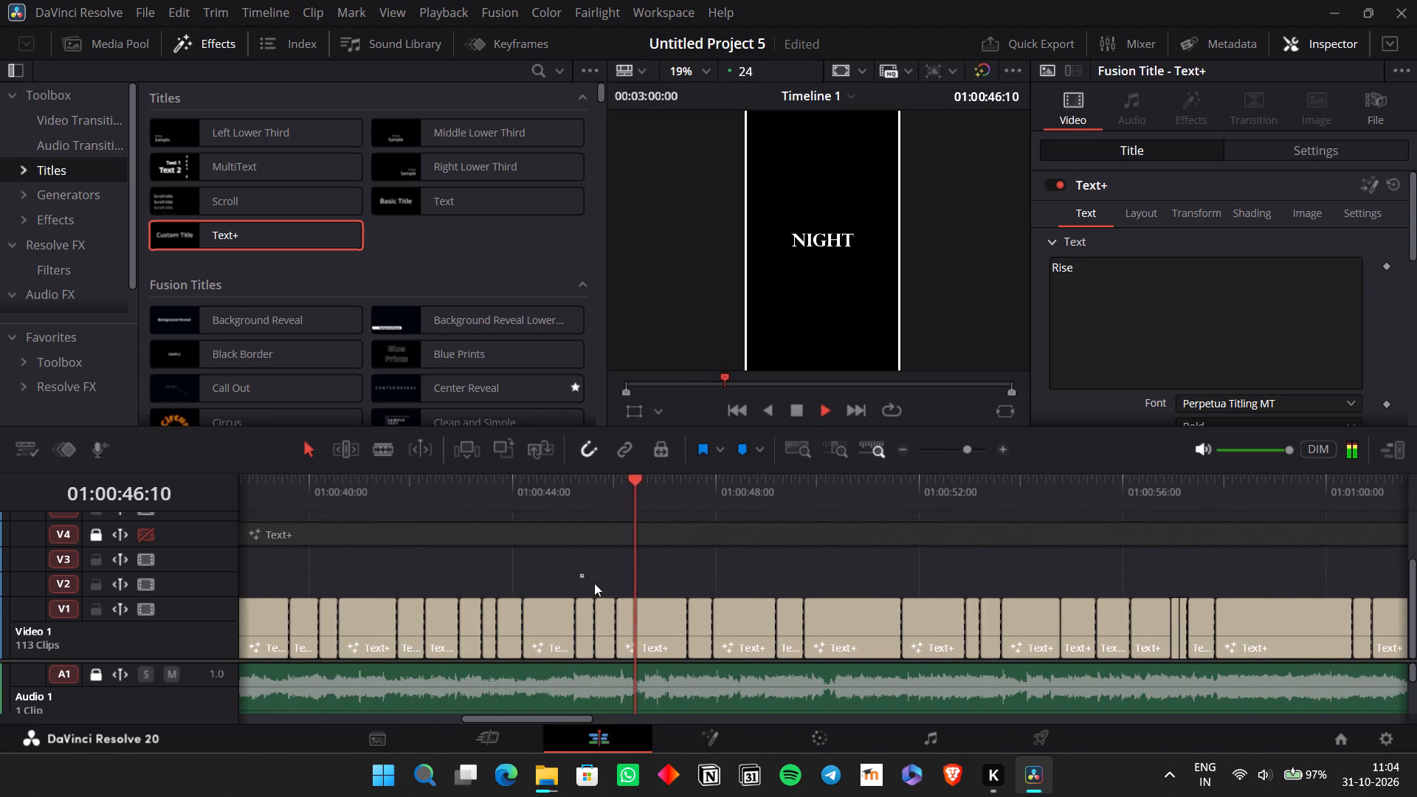
left_click_drag(594, 583, 922, 637)
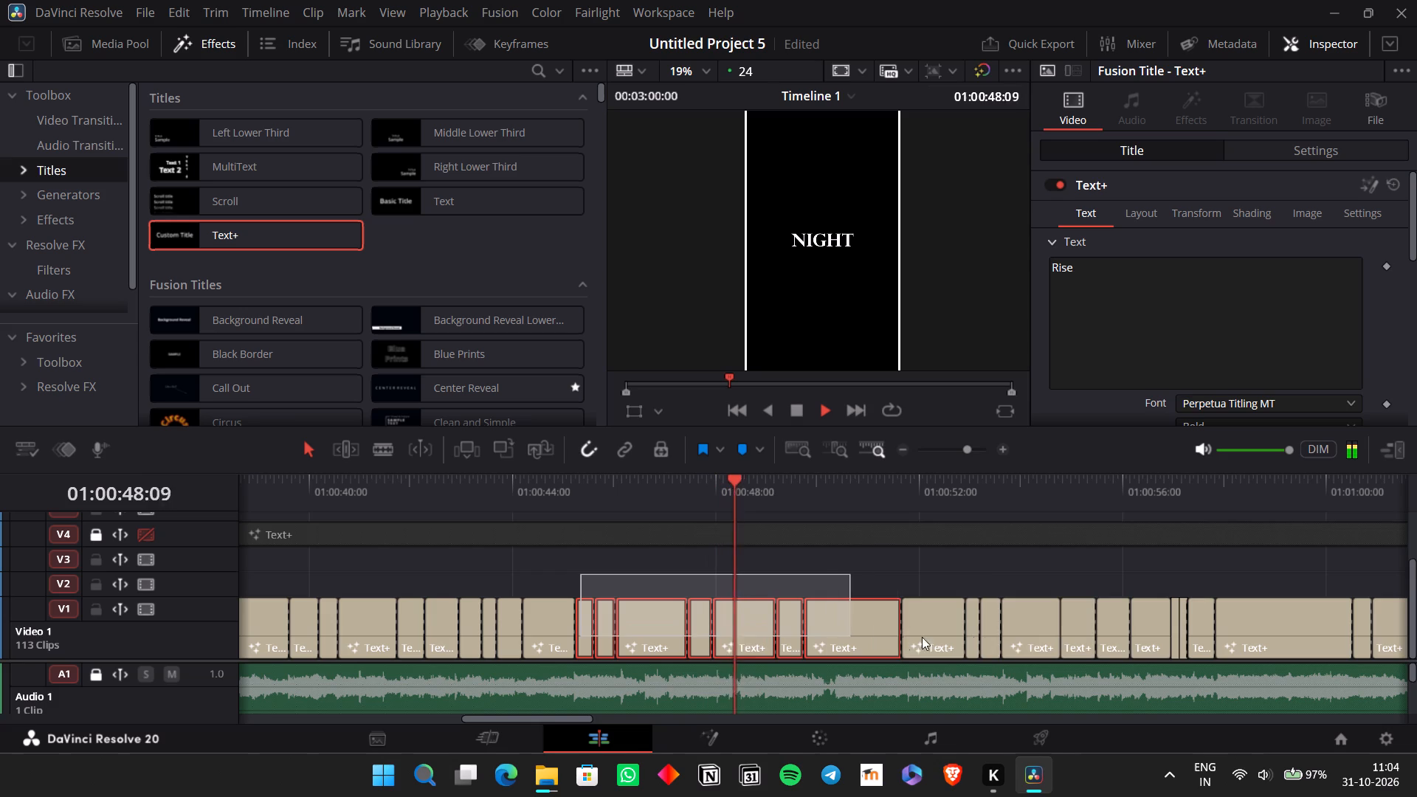
left_click_drag(922, 637, 1177, 622)
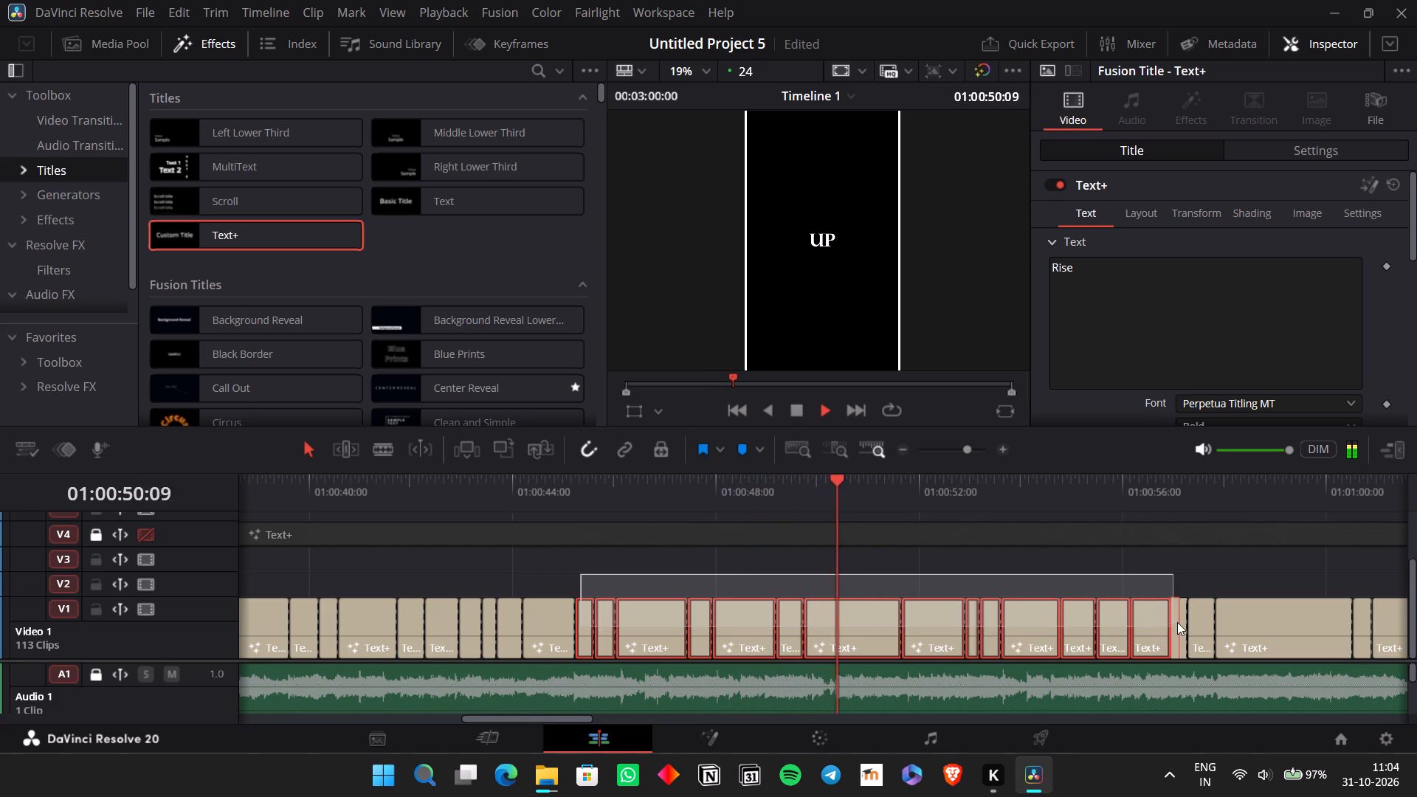
left_click_drag(1177, 622, 1174, 635)
left_click(1174, 635)
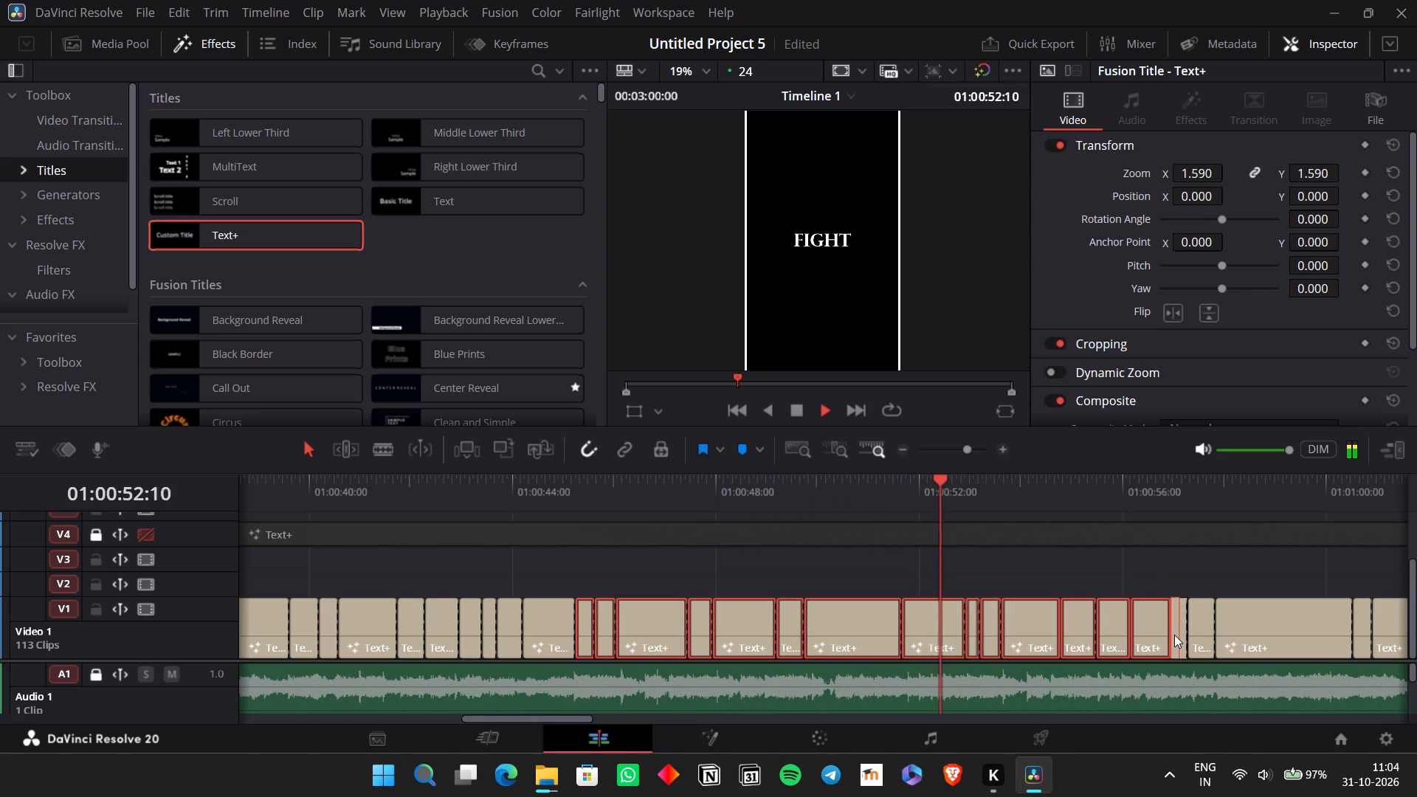
left_click_drag(584, 584, 1217, 687)
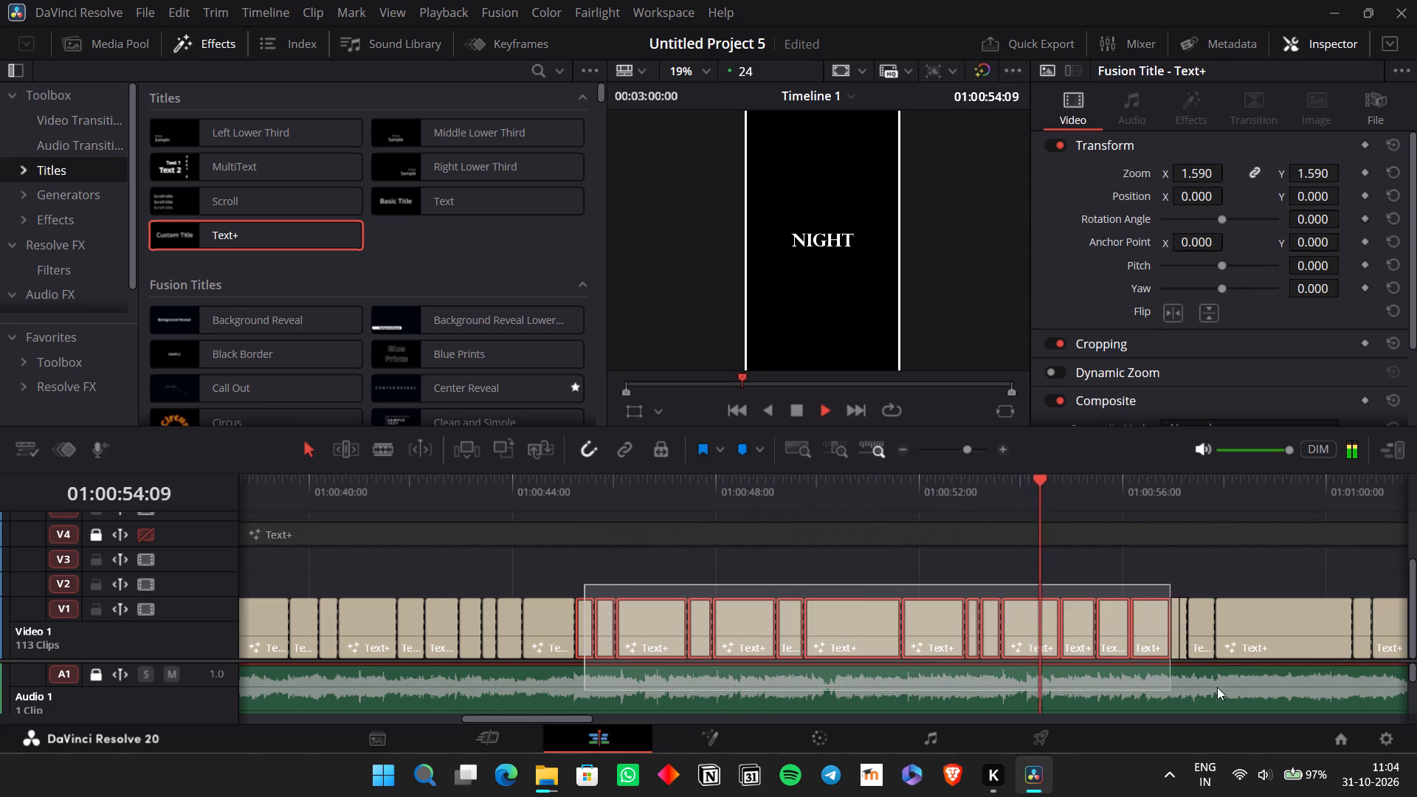
left_click_drag(1217, 687, 1260, 662)
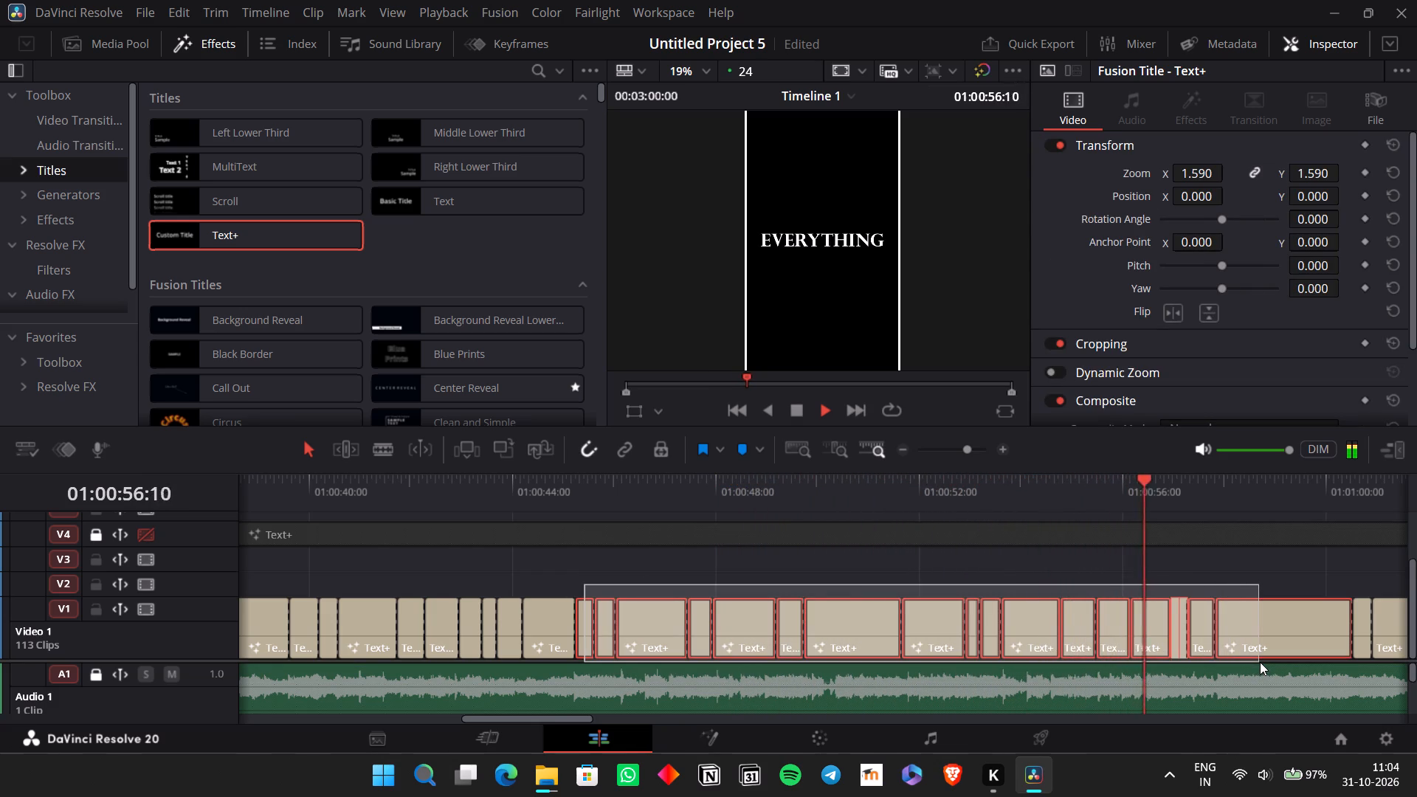
left_click_drag(1260, 662, 1199, 639)
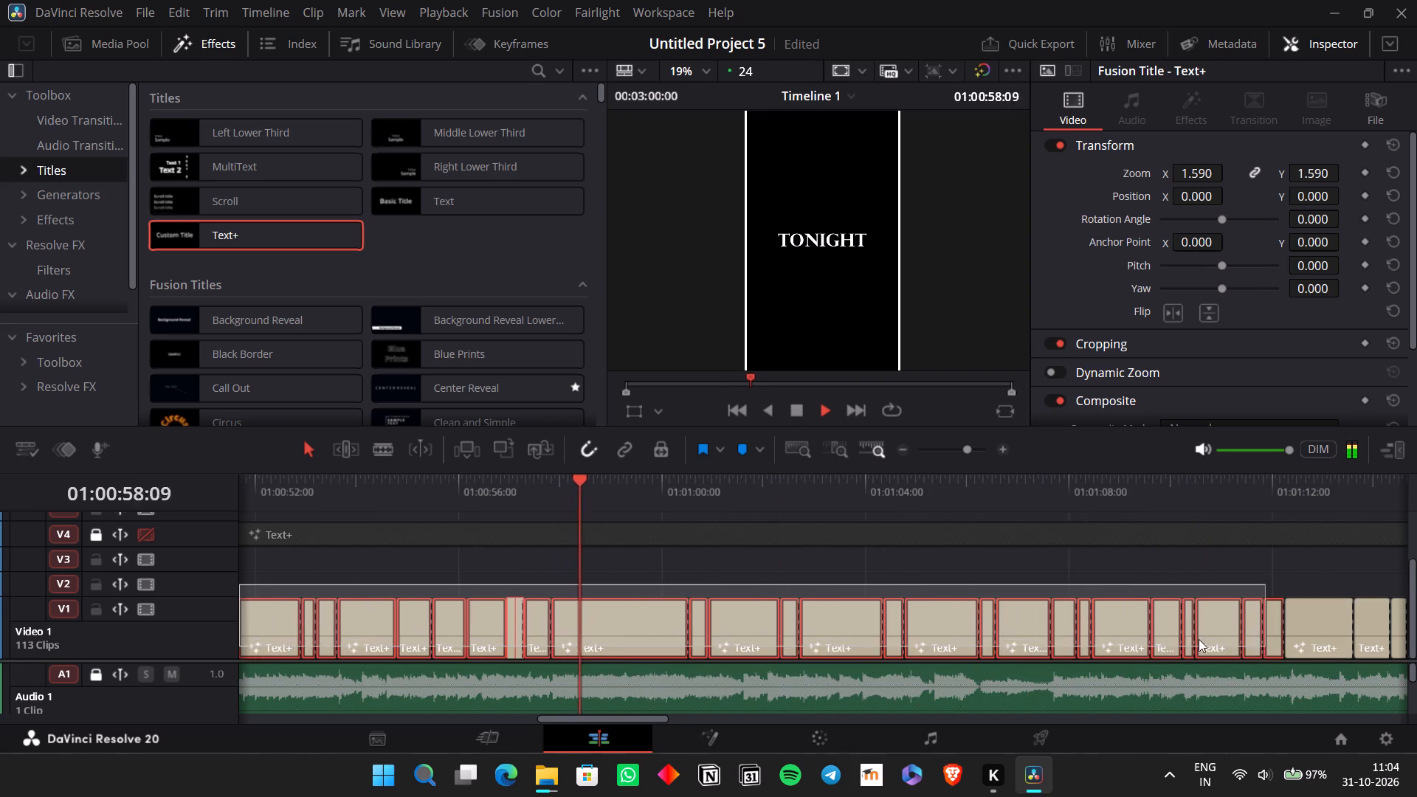
left_click_drag(1199, 639, 661, 628)
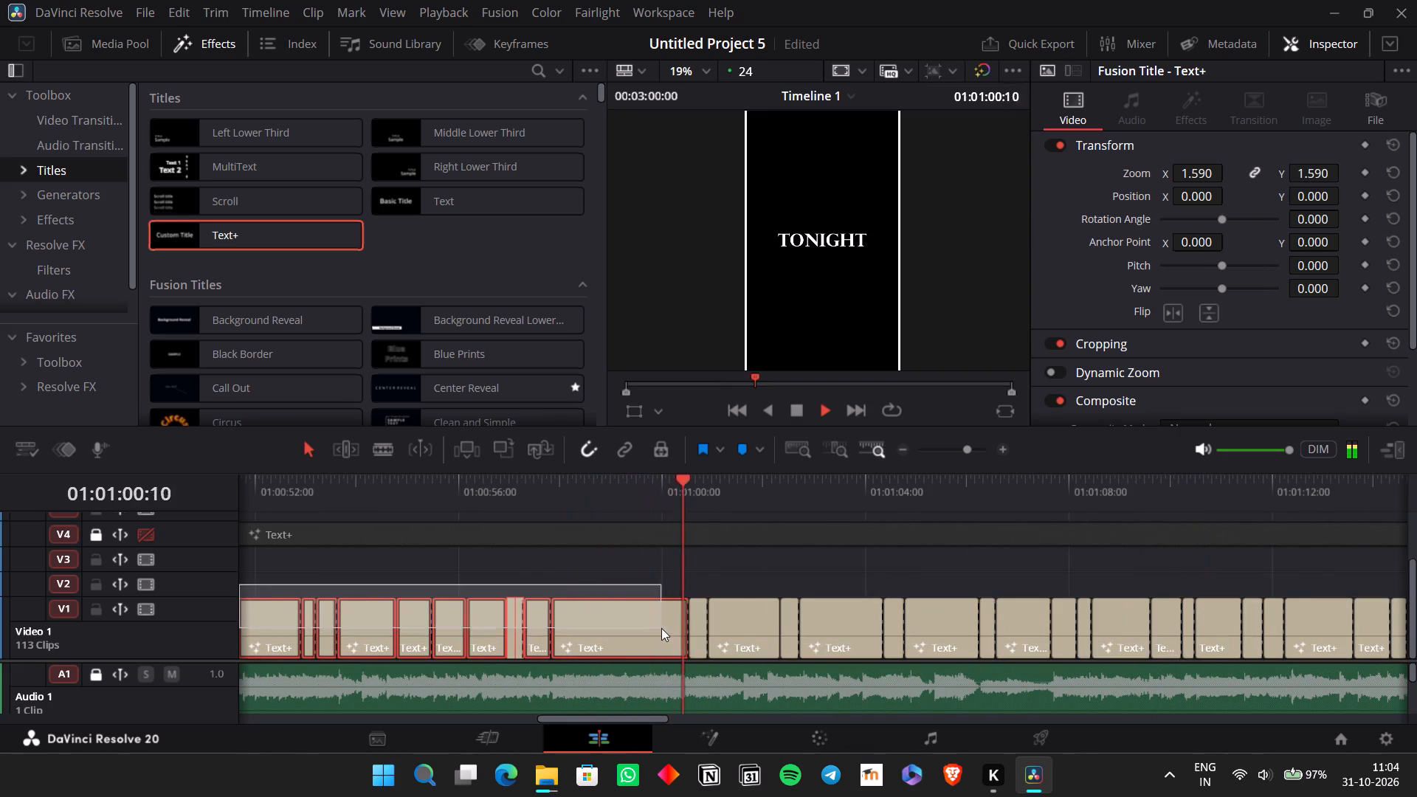
left_click_drag(661, 628, 858, 652)
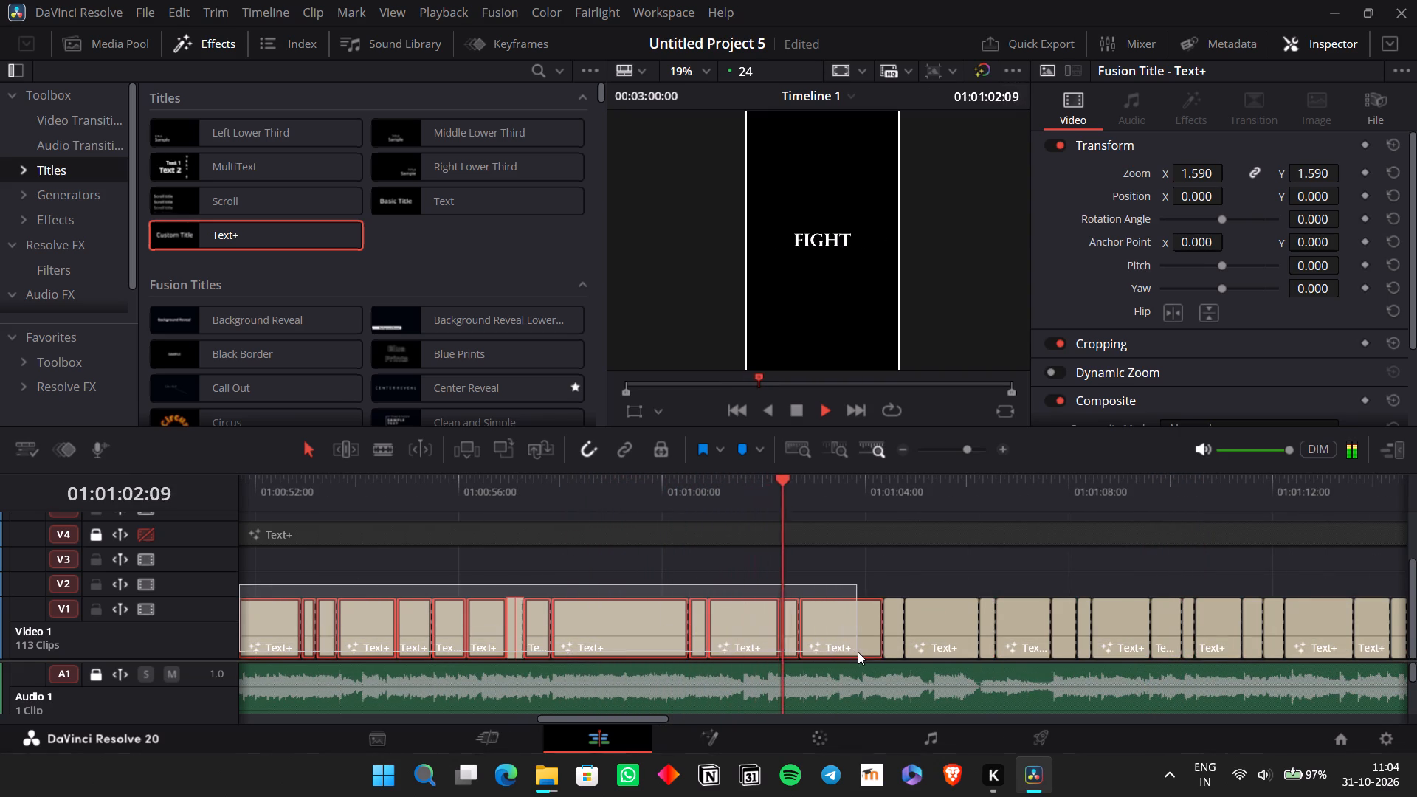
left_click_drag(858, 652, 948, 645)
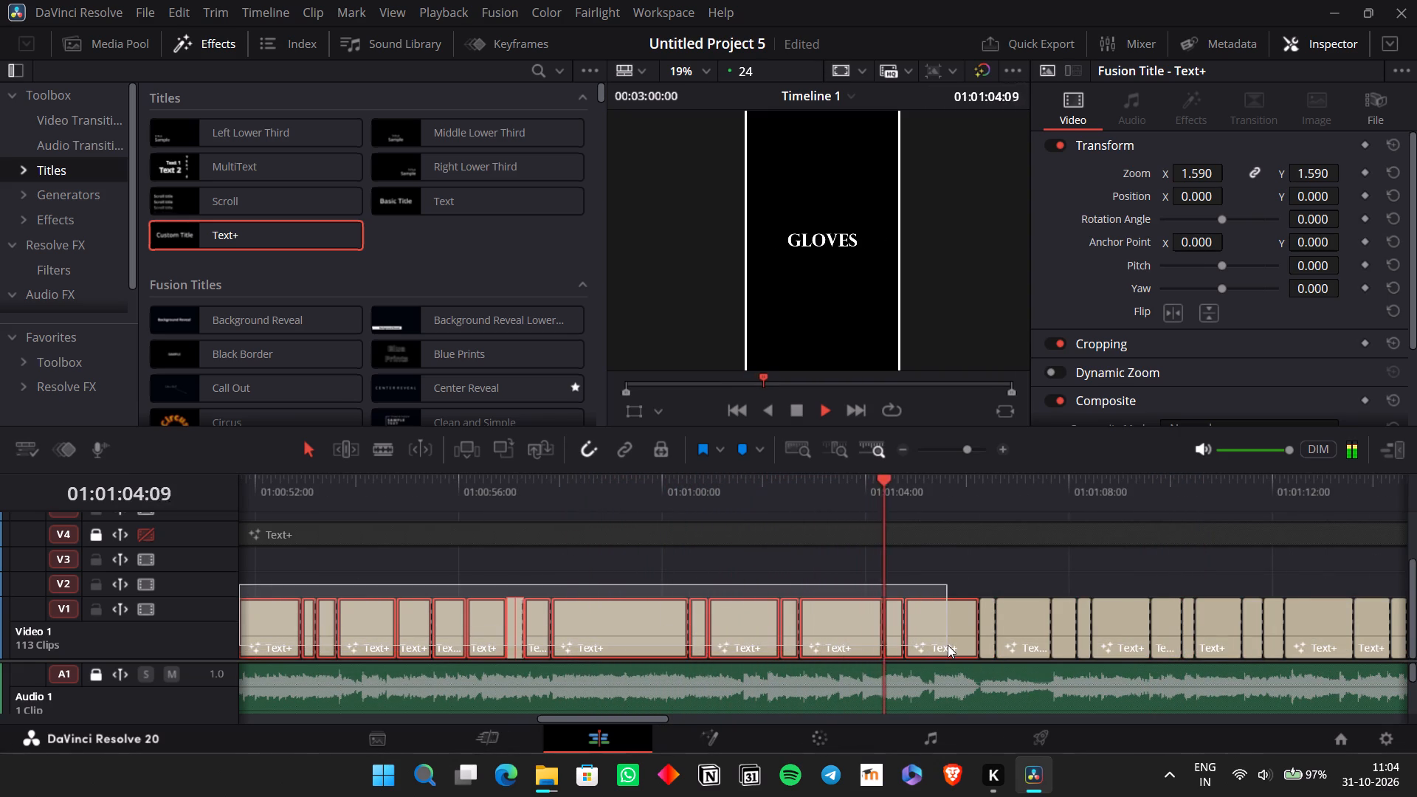
left_click_drag(948, 645, 1029, 651)
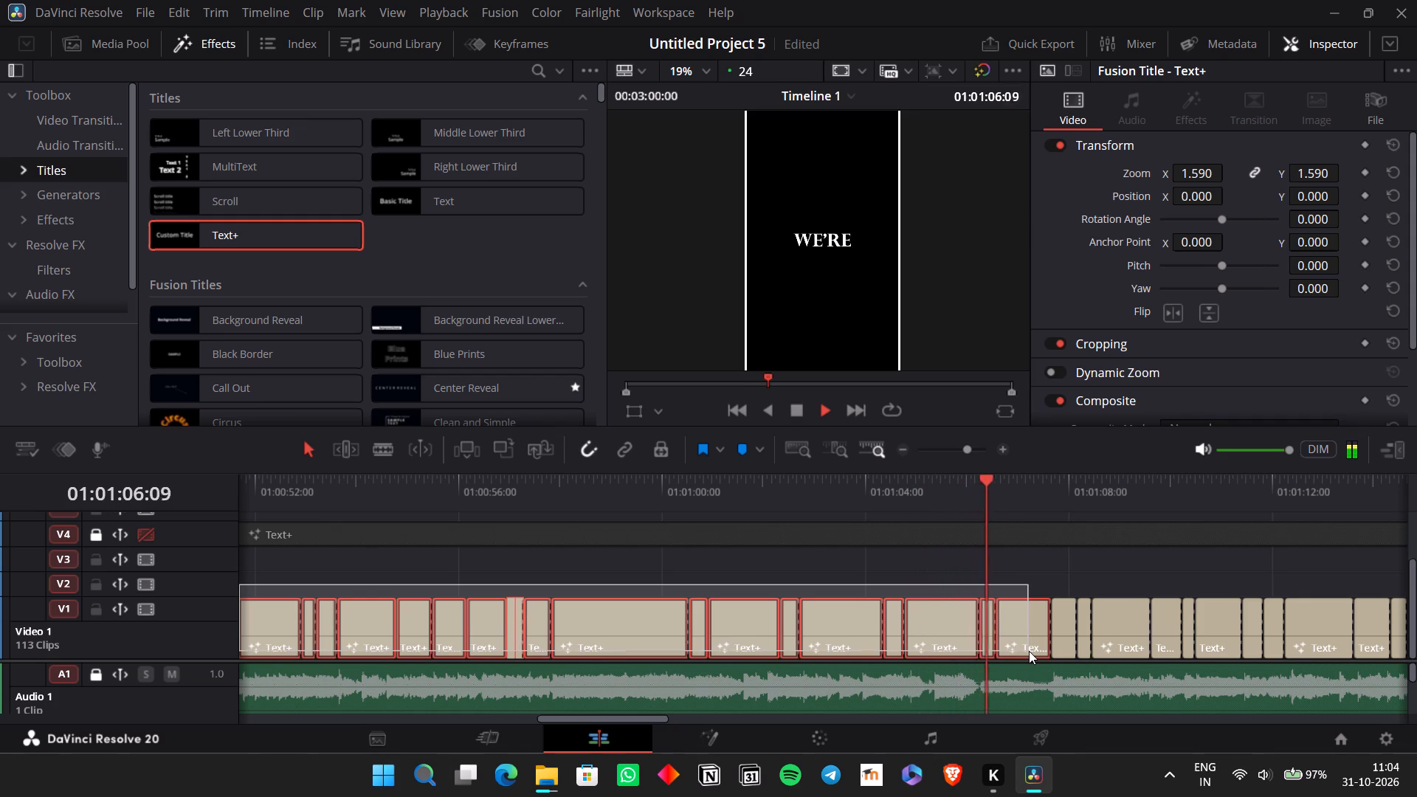
left_click_drag(1029, 651, 1032, 655)
key("ctrl+c")
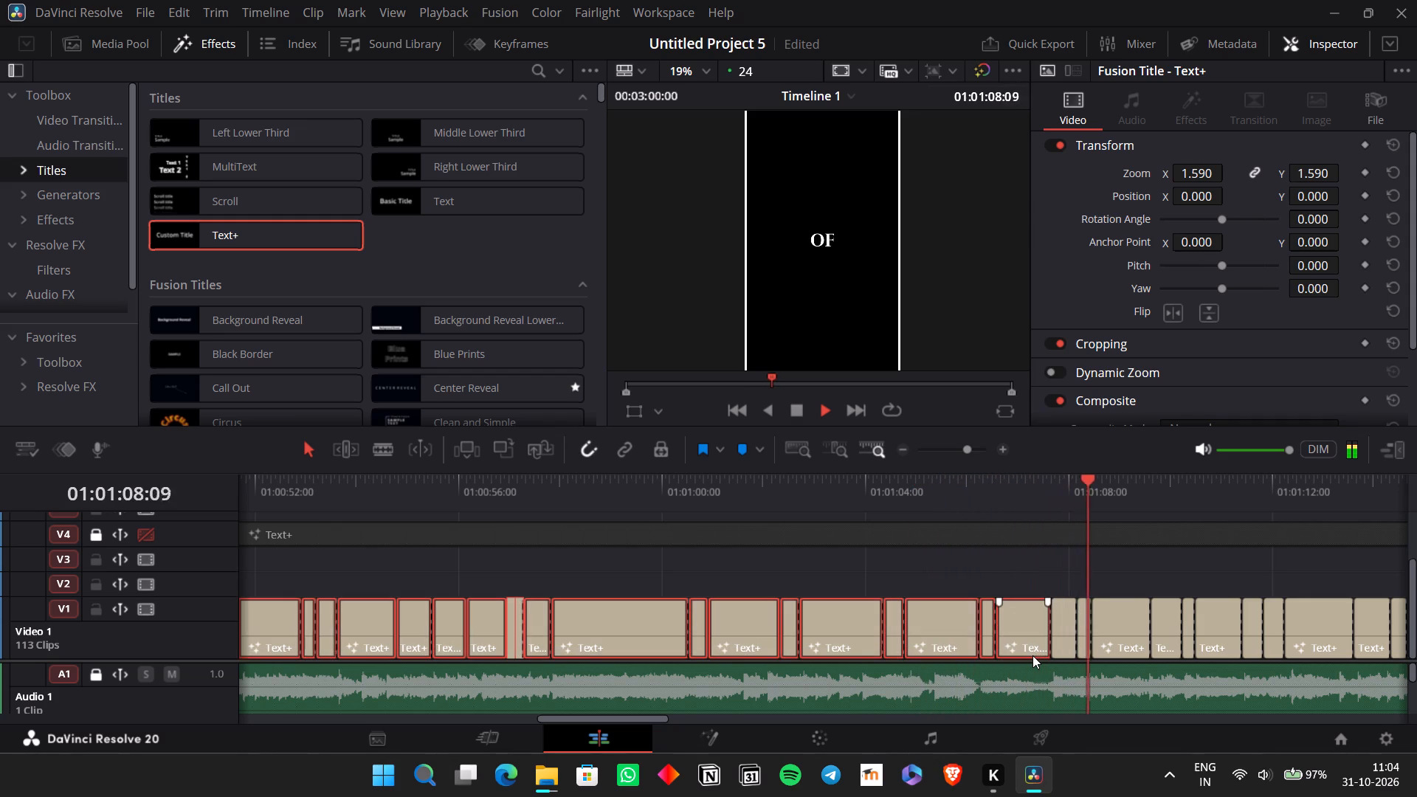
right_click(1032, 655)
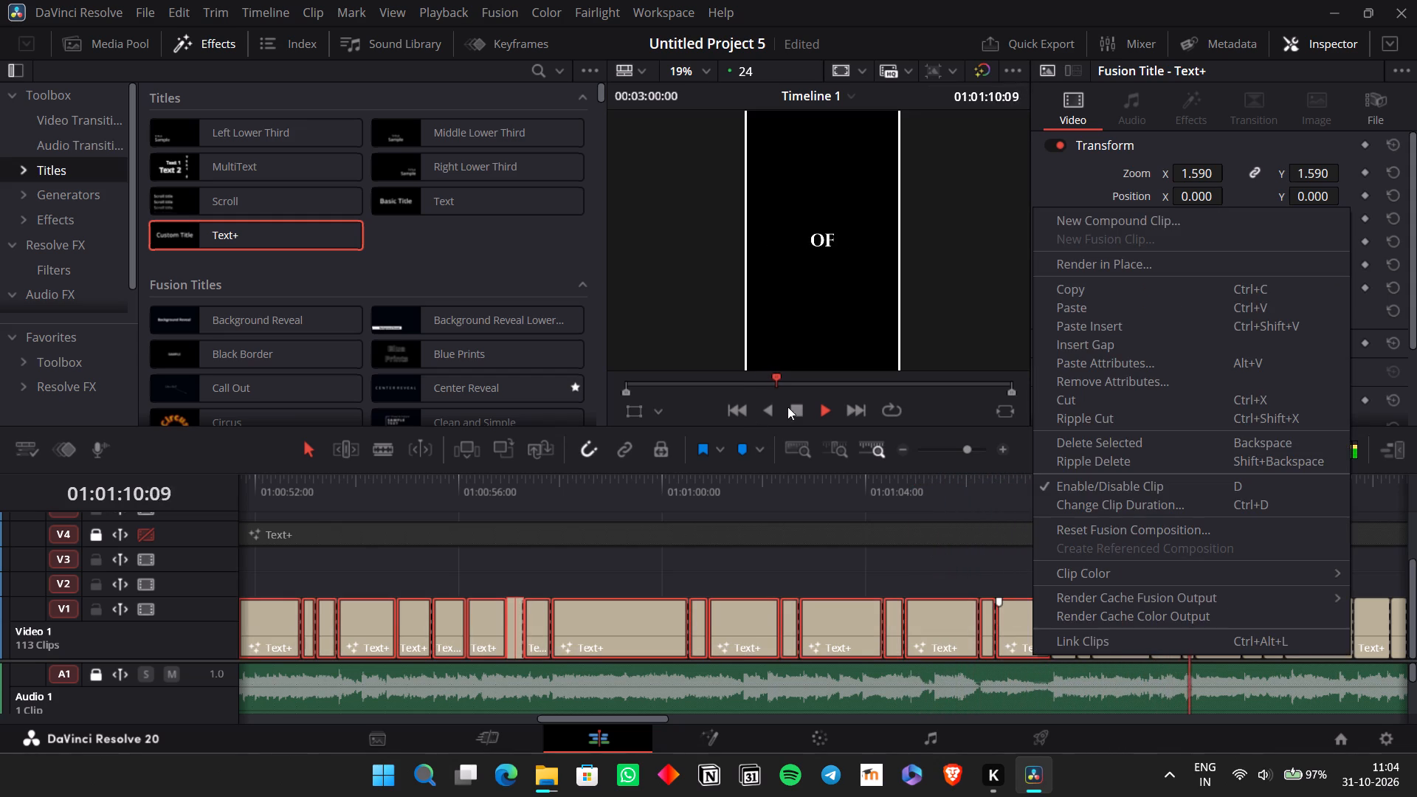
left_click(798, 407)
scroll(910, 530, "left", 3)
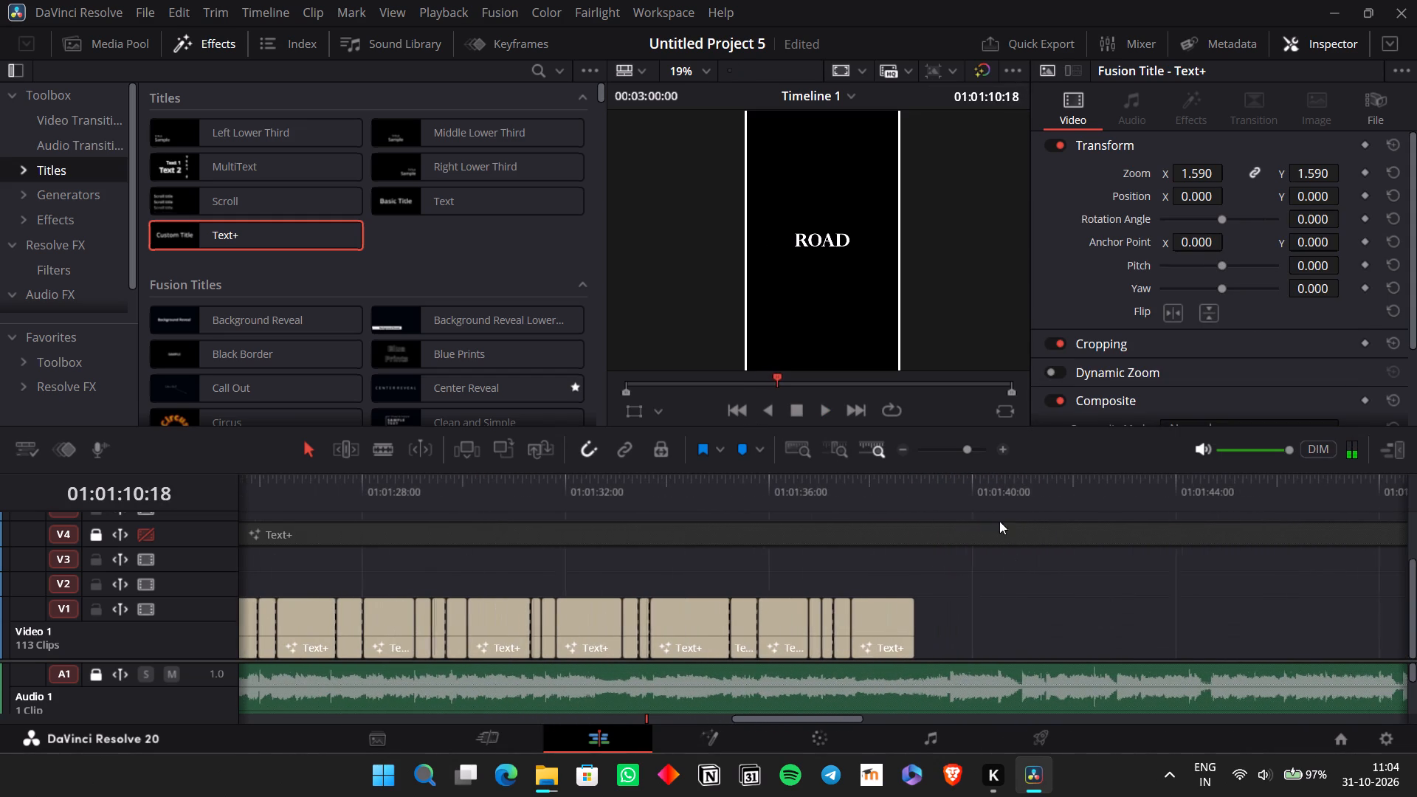
scroll(999, 521, "left", 1)
left_click(902, 477)
key("ctrl+v")
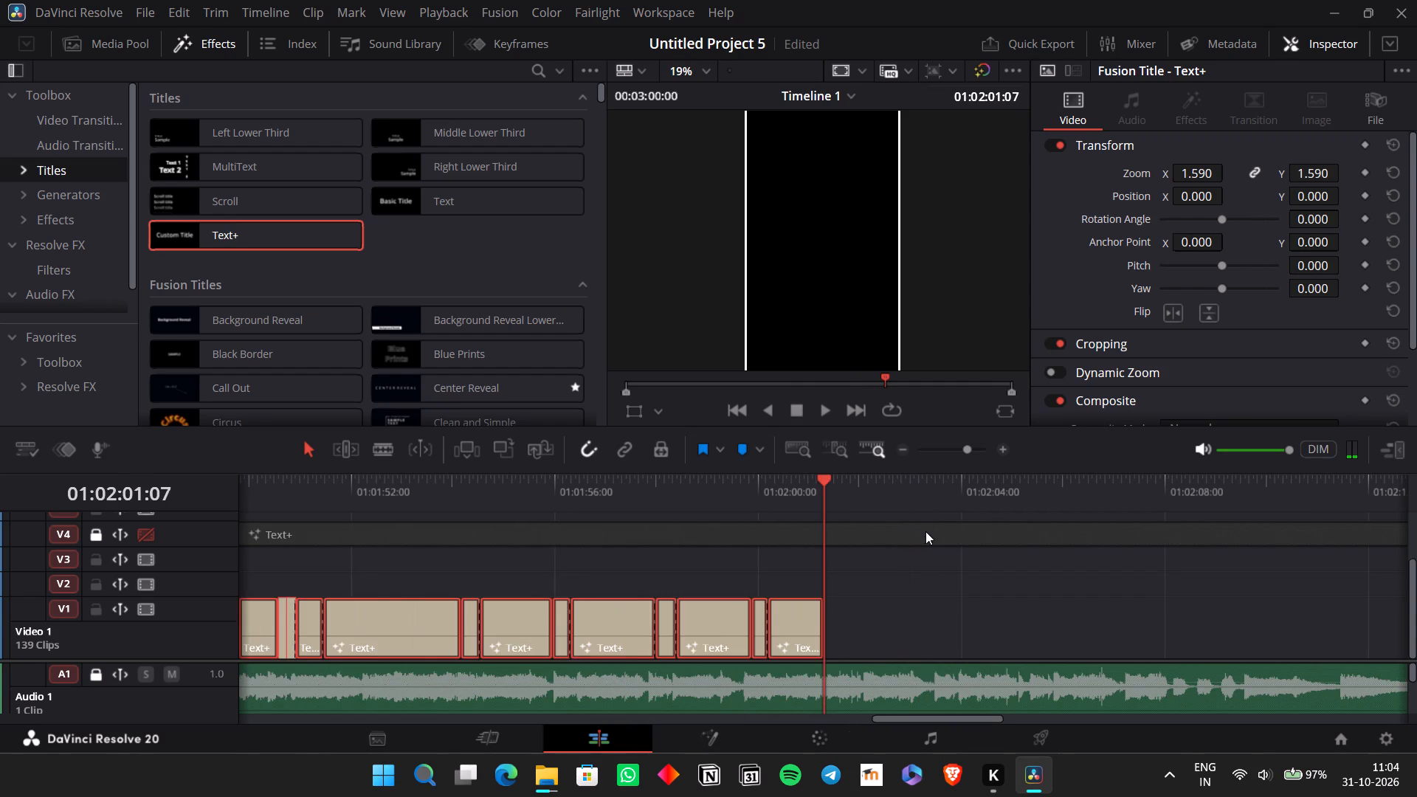
Play the start of the pasted Chorus, move its titles about 16 frames later to 01:01:39:13, and extend the preceding "under" title to meet them.
scroll(928, 536, "right", 3)
left_click(565, 481)
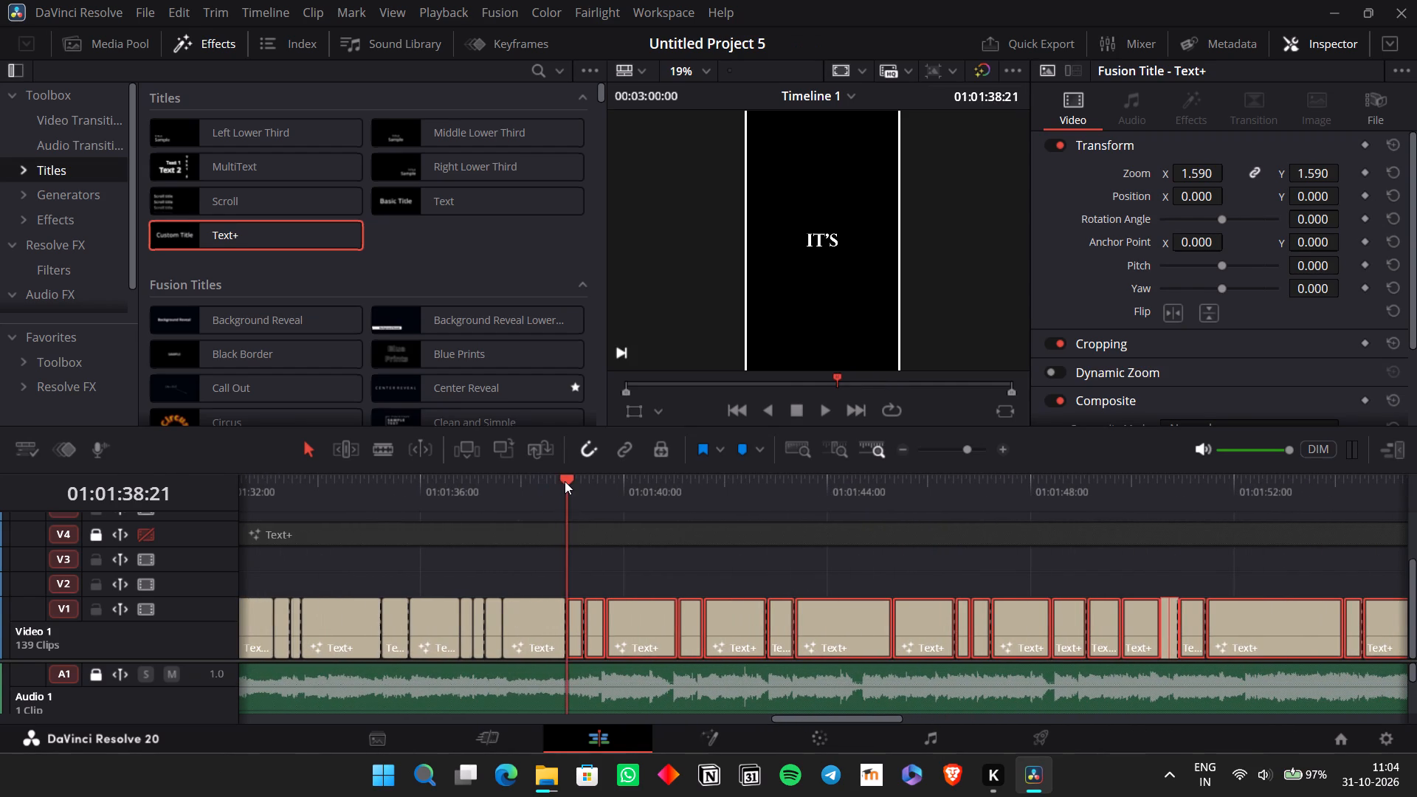
key("space")
key("space")
left_click(563, 491)
key("space")
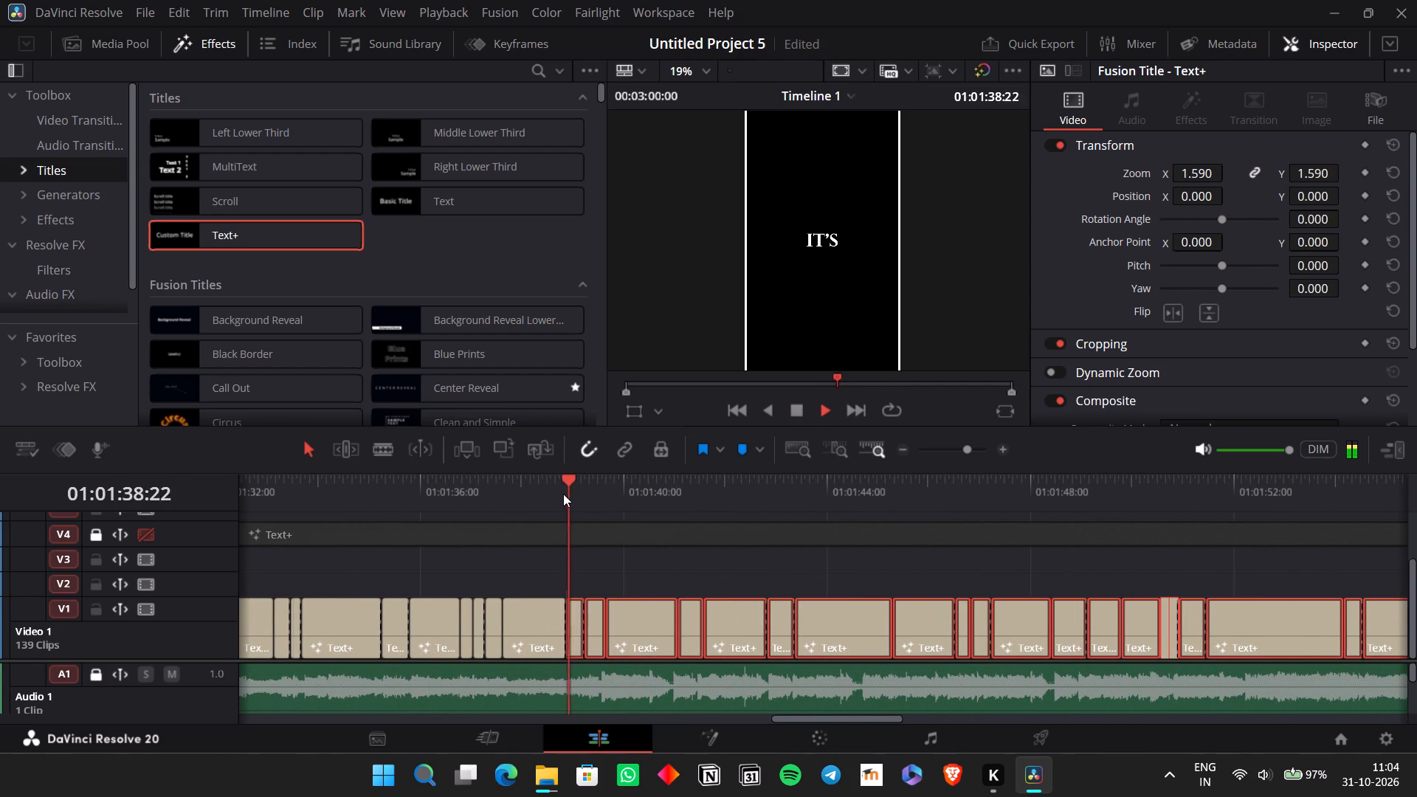
key("space")
left_click_drag(633, 625, 661, 625)
left_click_drag(562, 633, 596, 641)
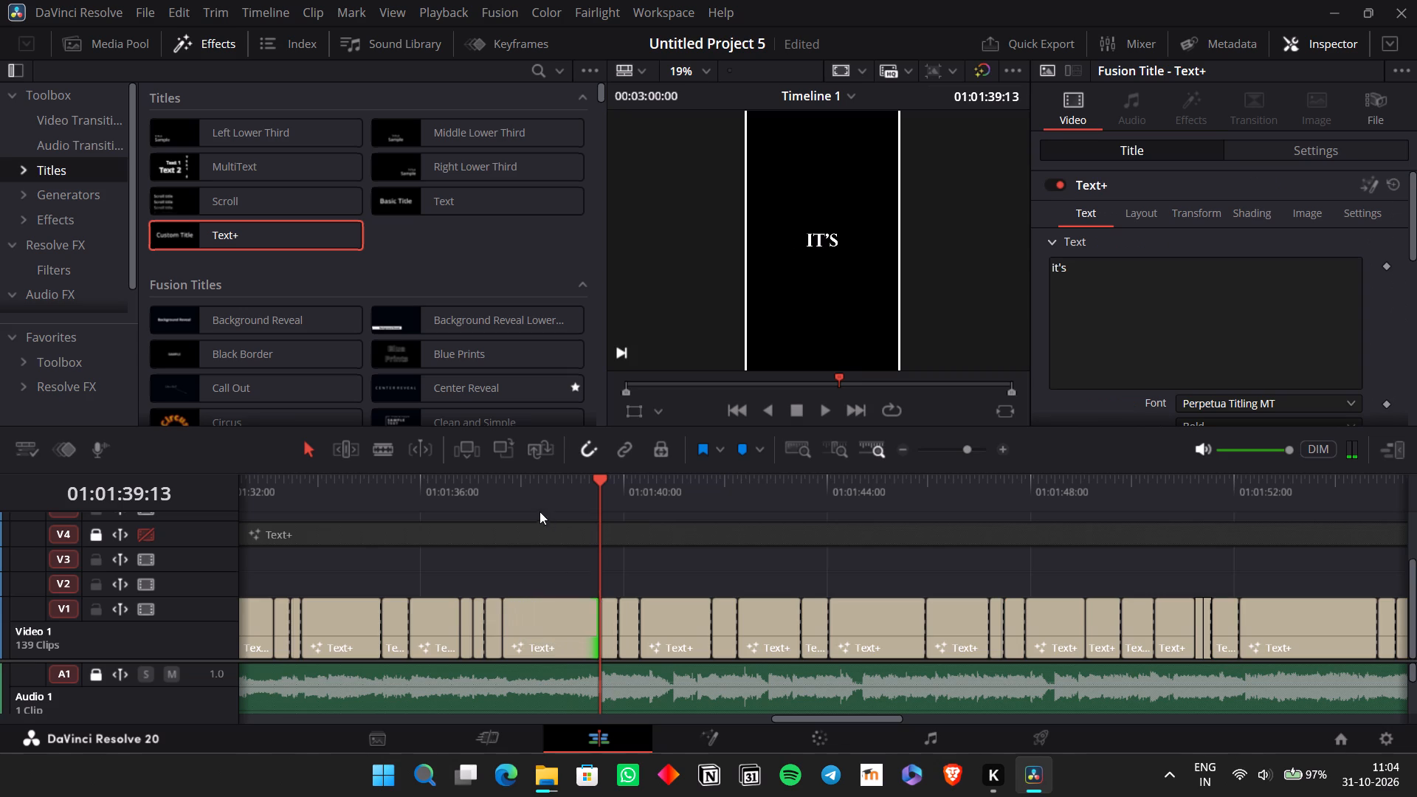
Replay the pasted Chorus from "under" and split the "up" title following "stand" at 01:01:44:16.
left_click(525, 497)
key("space")
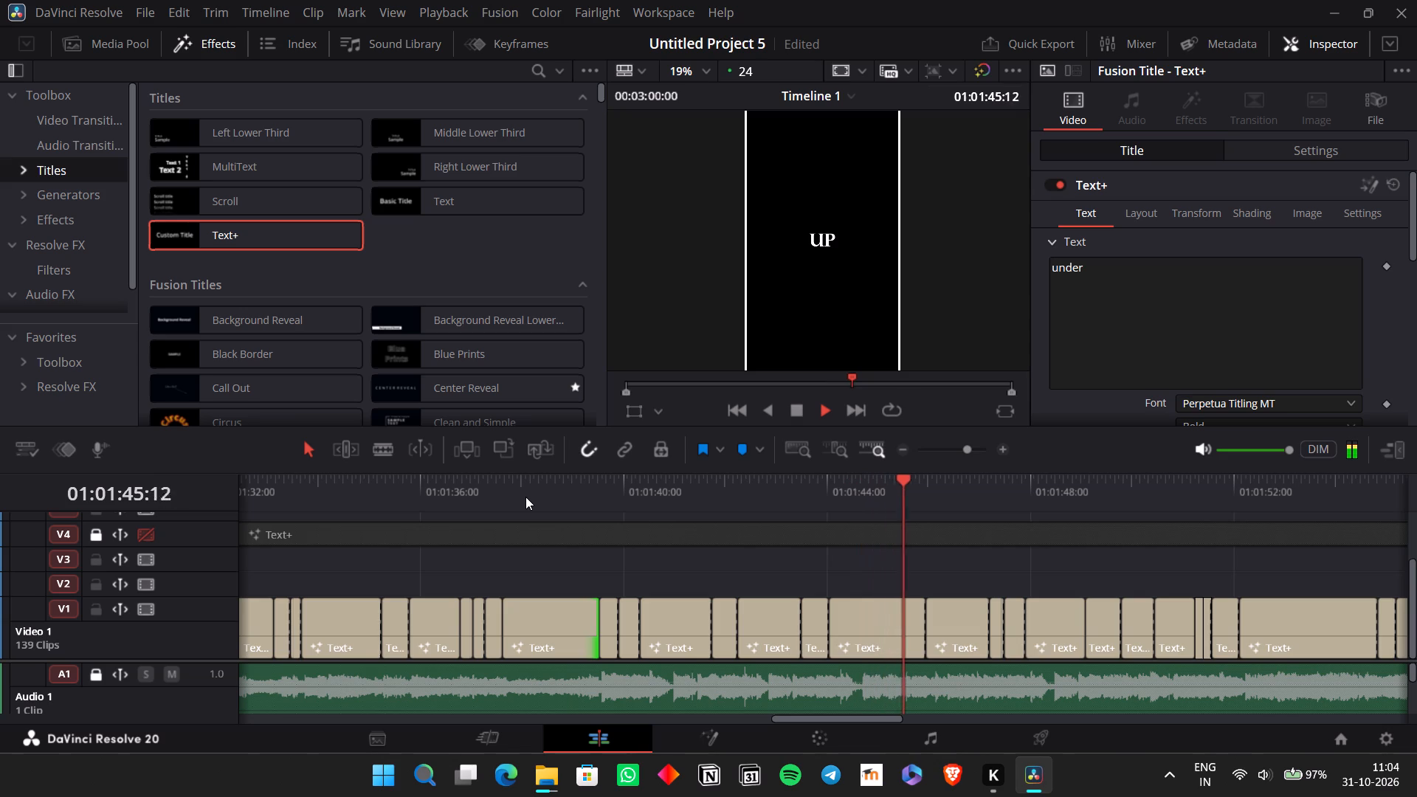
left_click(805, 502)
key("space")
key("space")
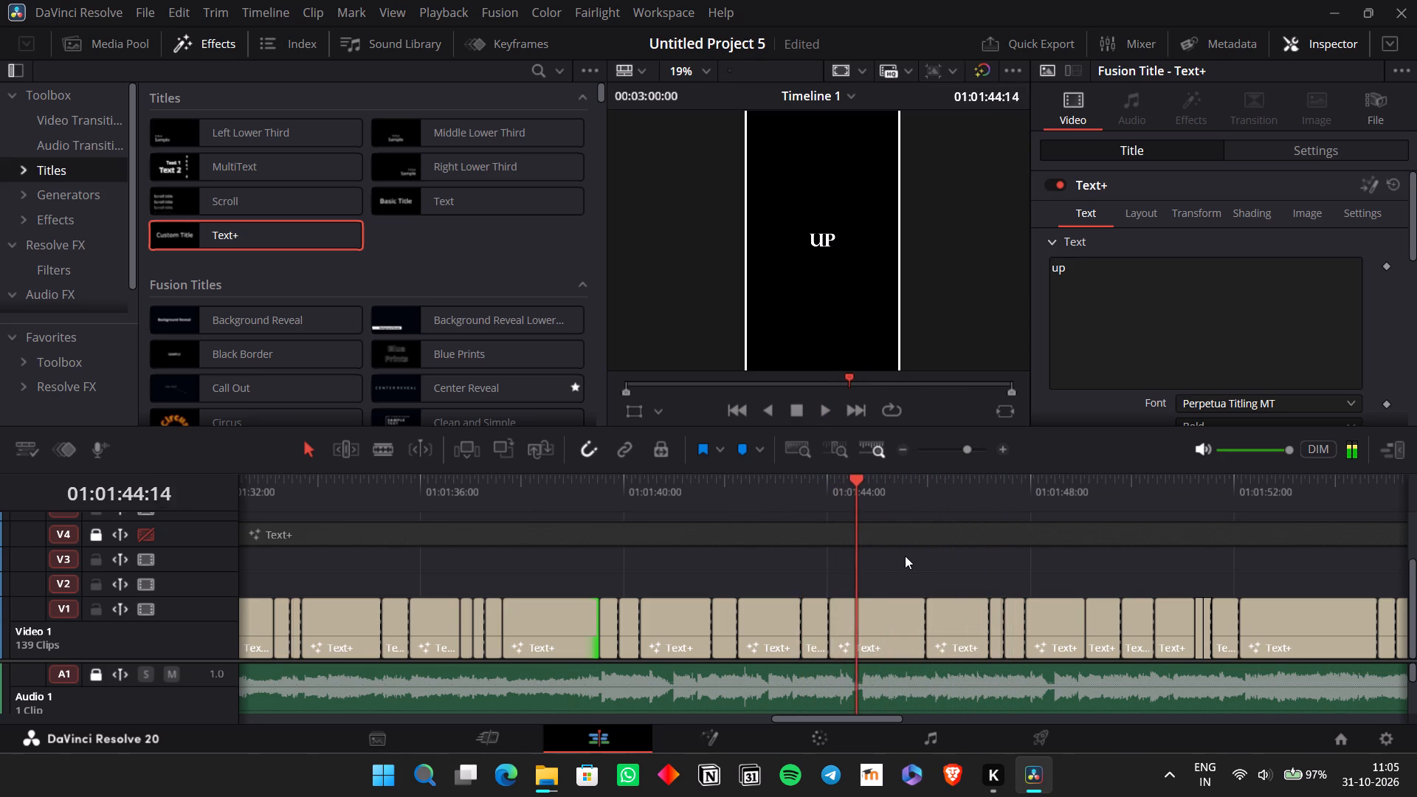
key("space")
left_click_drag(870, 491, 861, 489)
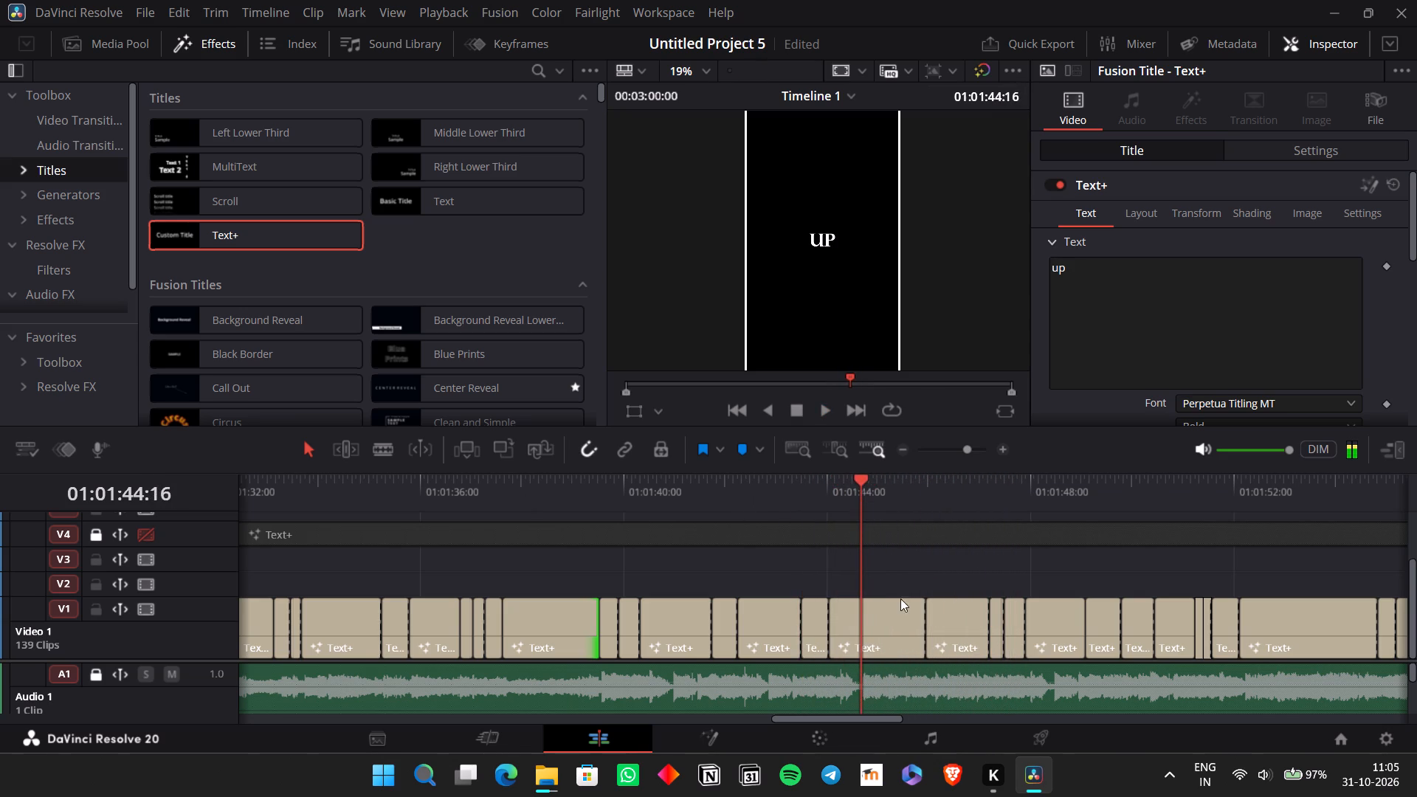
left_click_drag(885, 574, 890, 630)
key("ctrl+b")
Split the second "up" piece again at 01:01:45:05 and change the short piece before that cut to read "hands".
left_click_drag(890, 582, 899, 627)
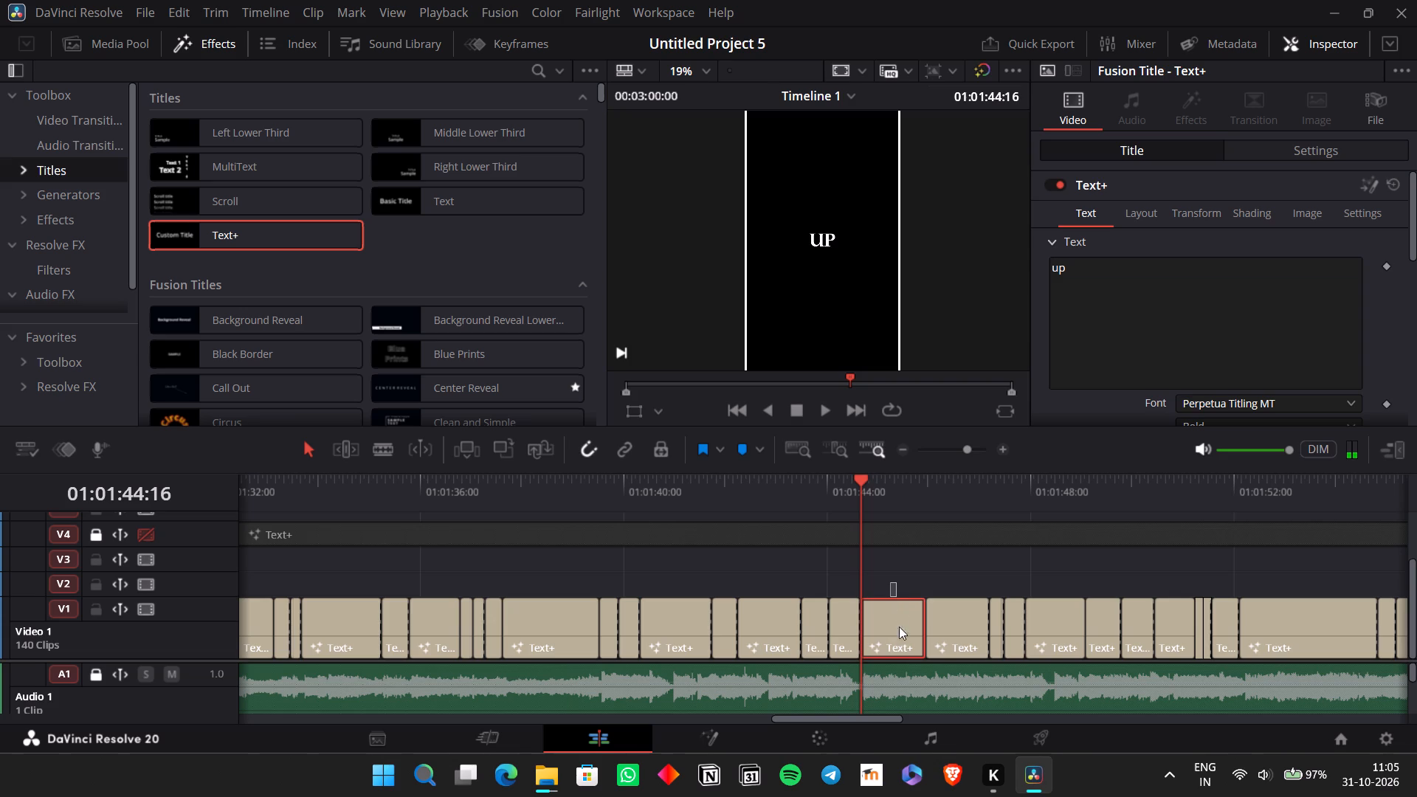
left_click_drag(899, 627, 900, 643)
key("space")
key("space")
key("space")
key("space")
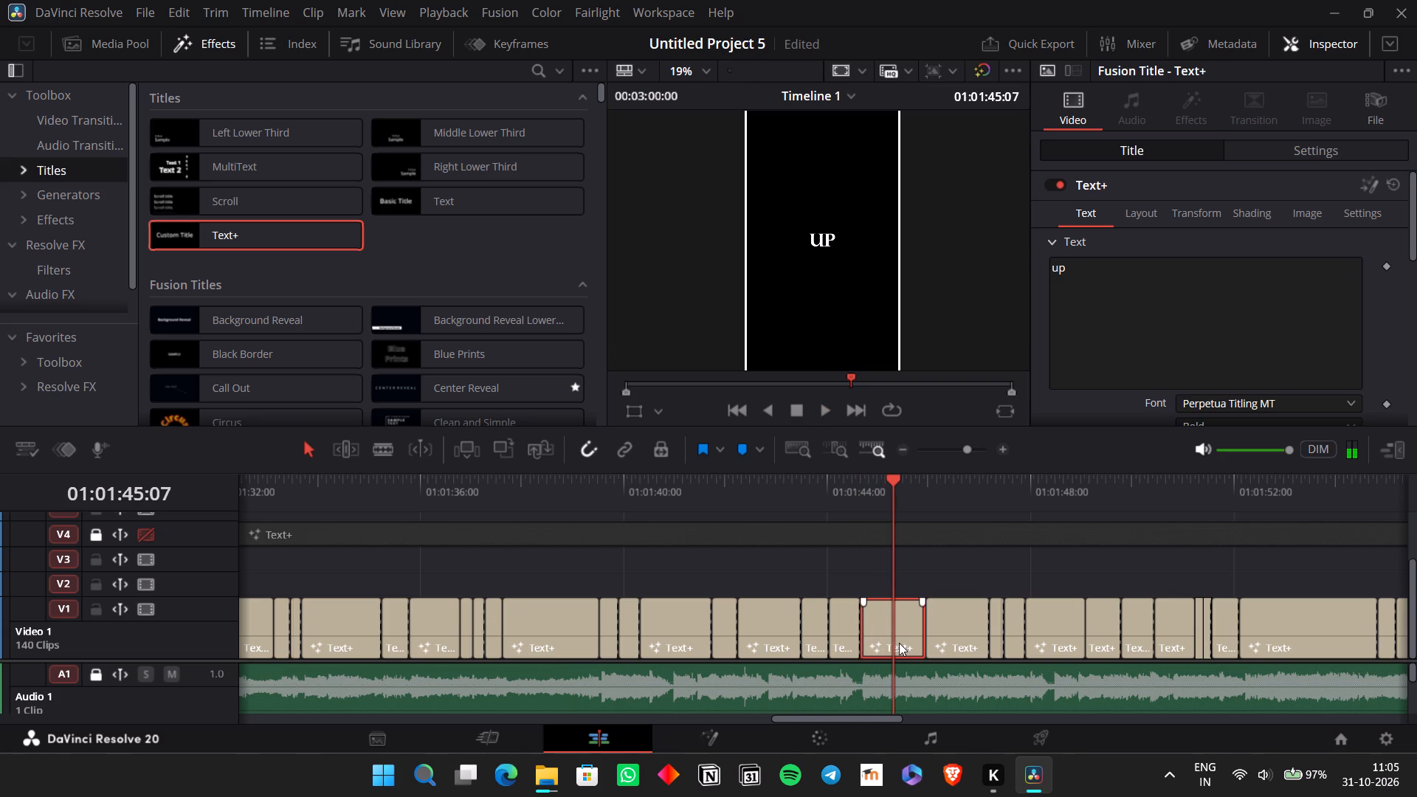
key("Left")
key("Left")
key("ctrl+b")
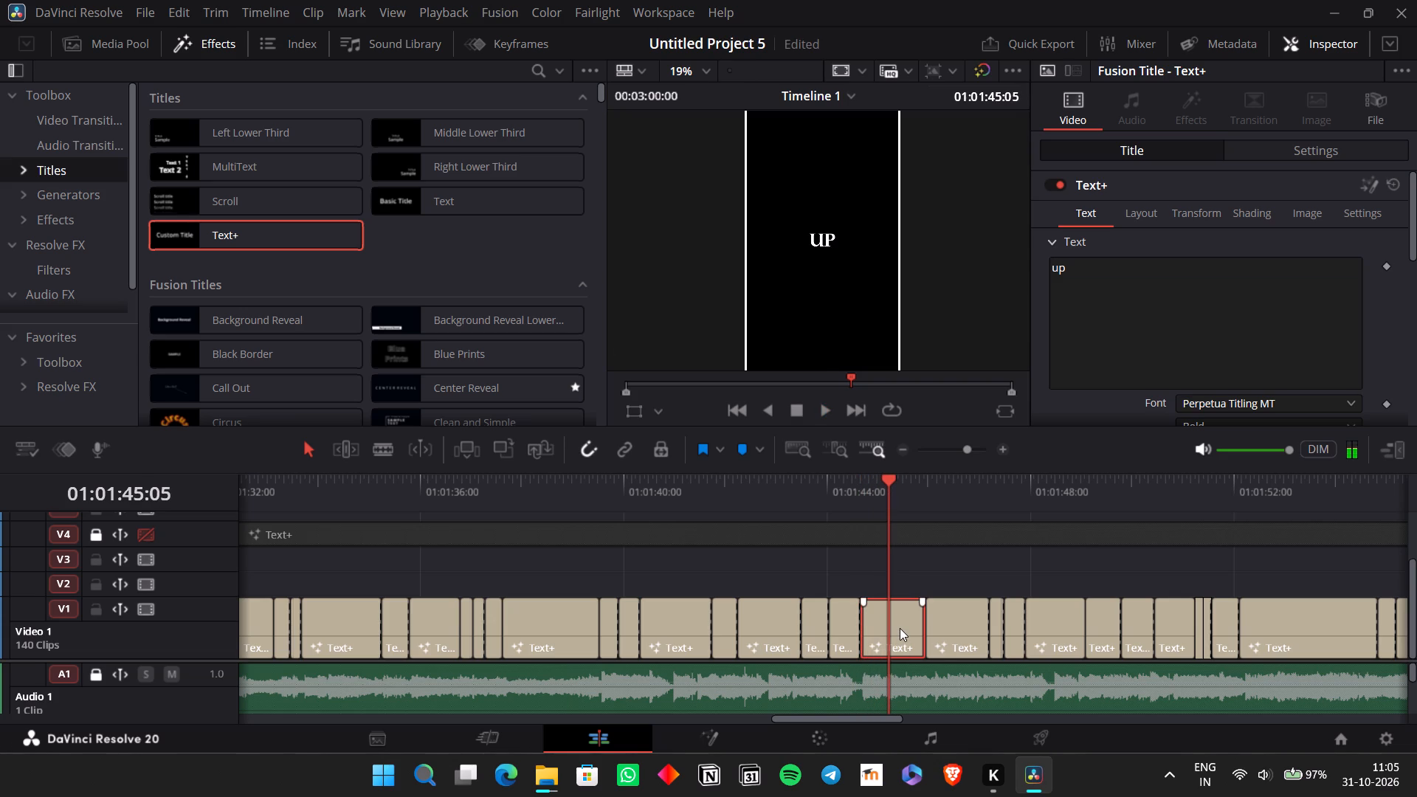
double_click(1120, 339)
type("hands")
Replay the pasted Chorus from "stand up, hands up" through the final "alive" title to check its timing.
left_click(815, 497)
key("space")
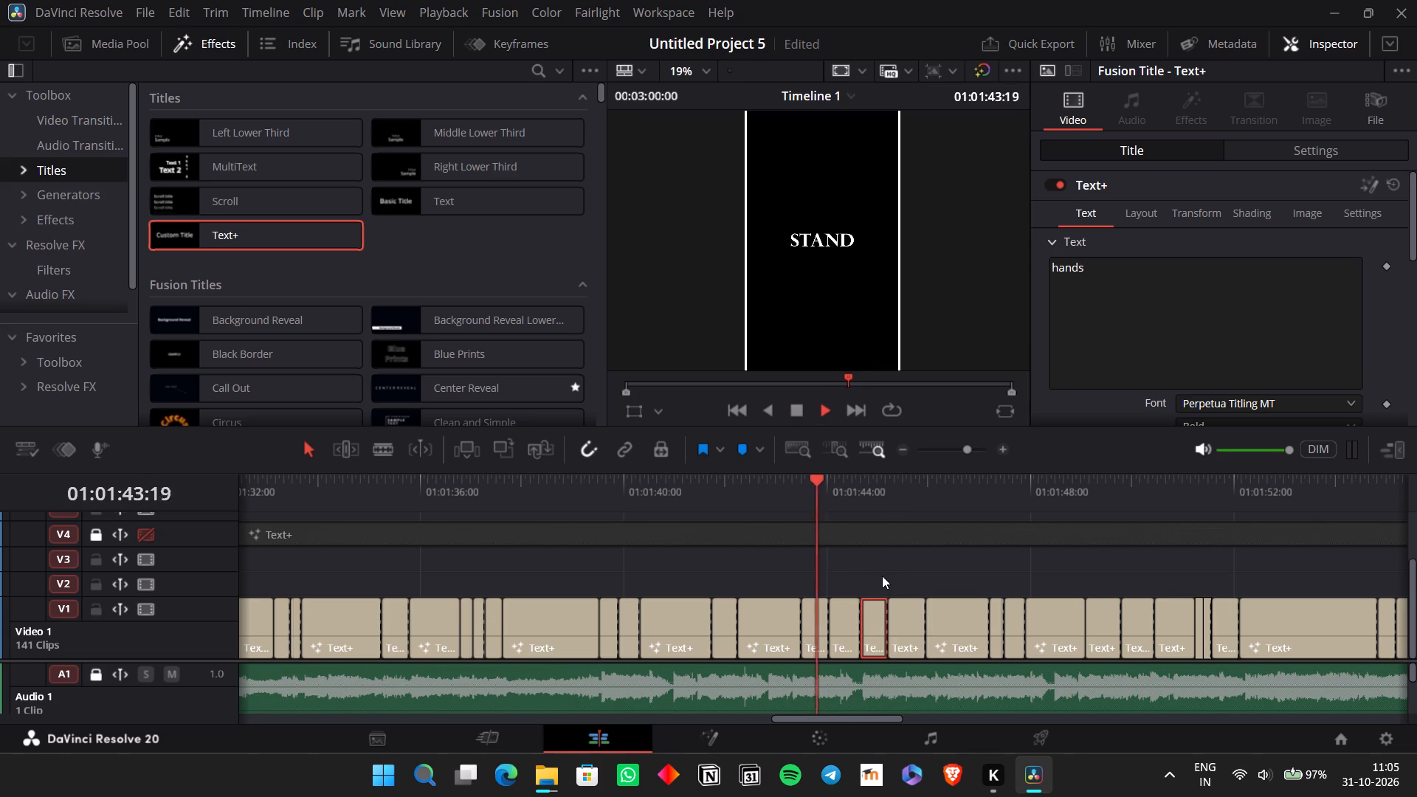
left_click(890, 573)
scroll(890, 565, "left", 1)
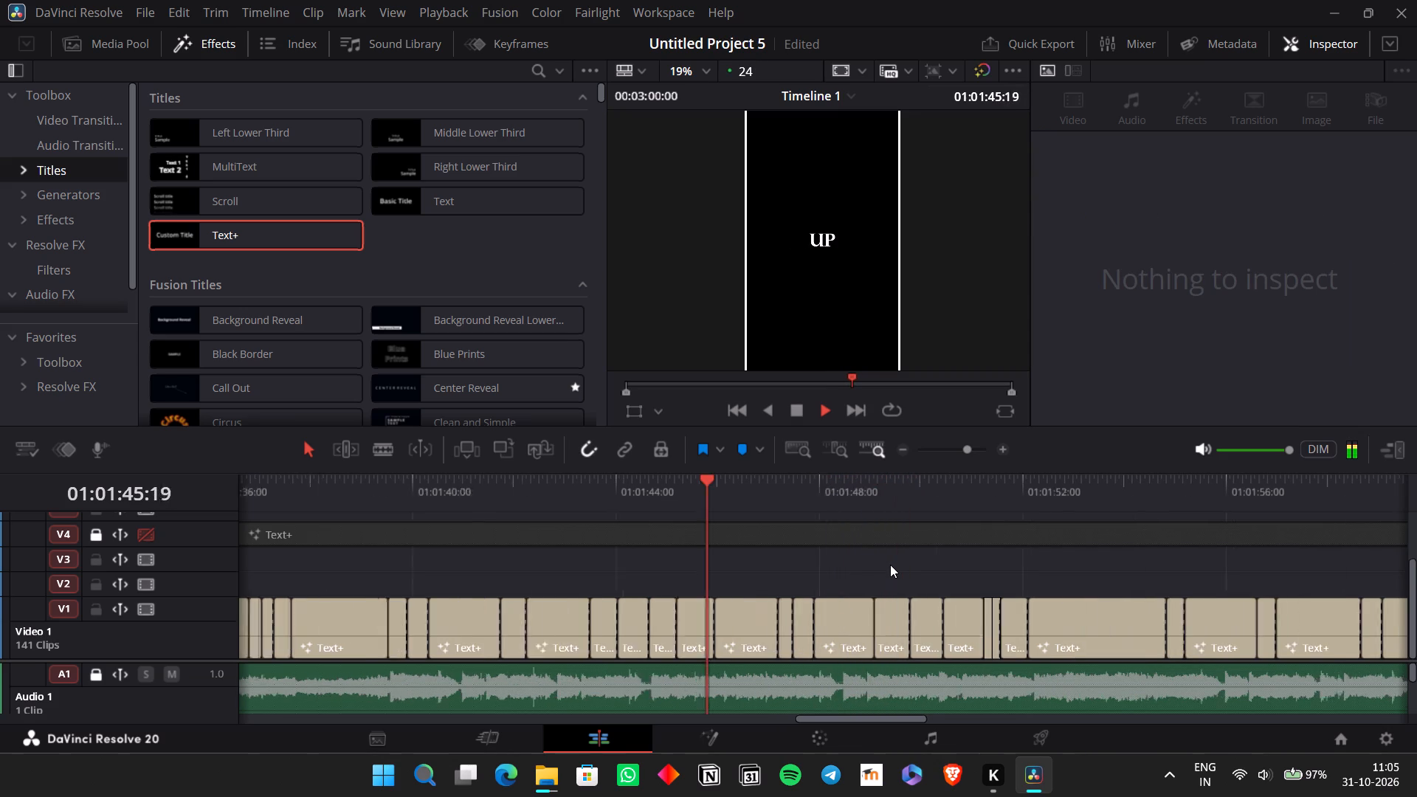
scroll(890, 565, "left", 1)
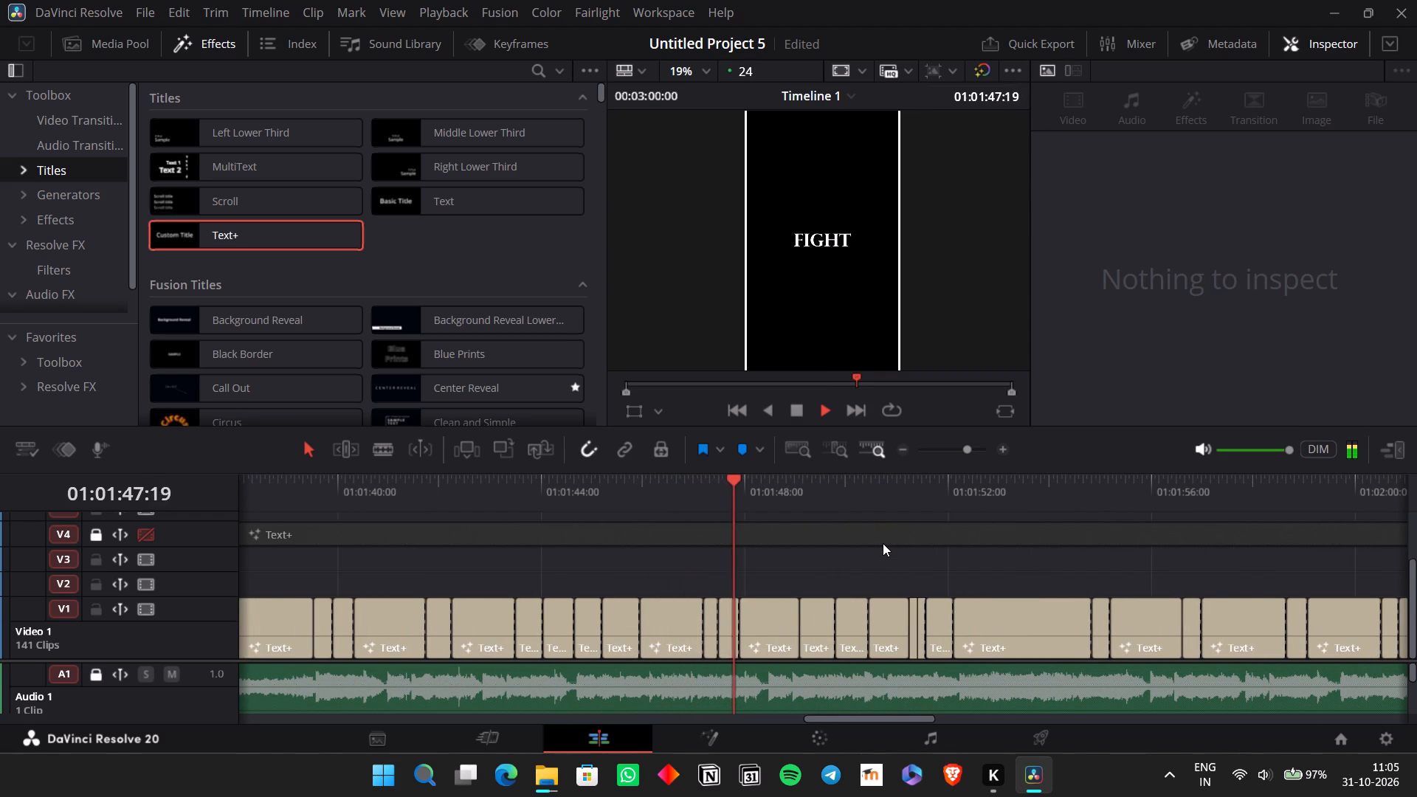
scroll(883, 543, "left", 1)
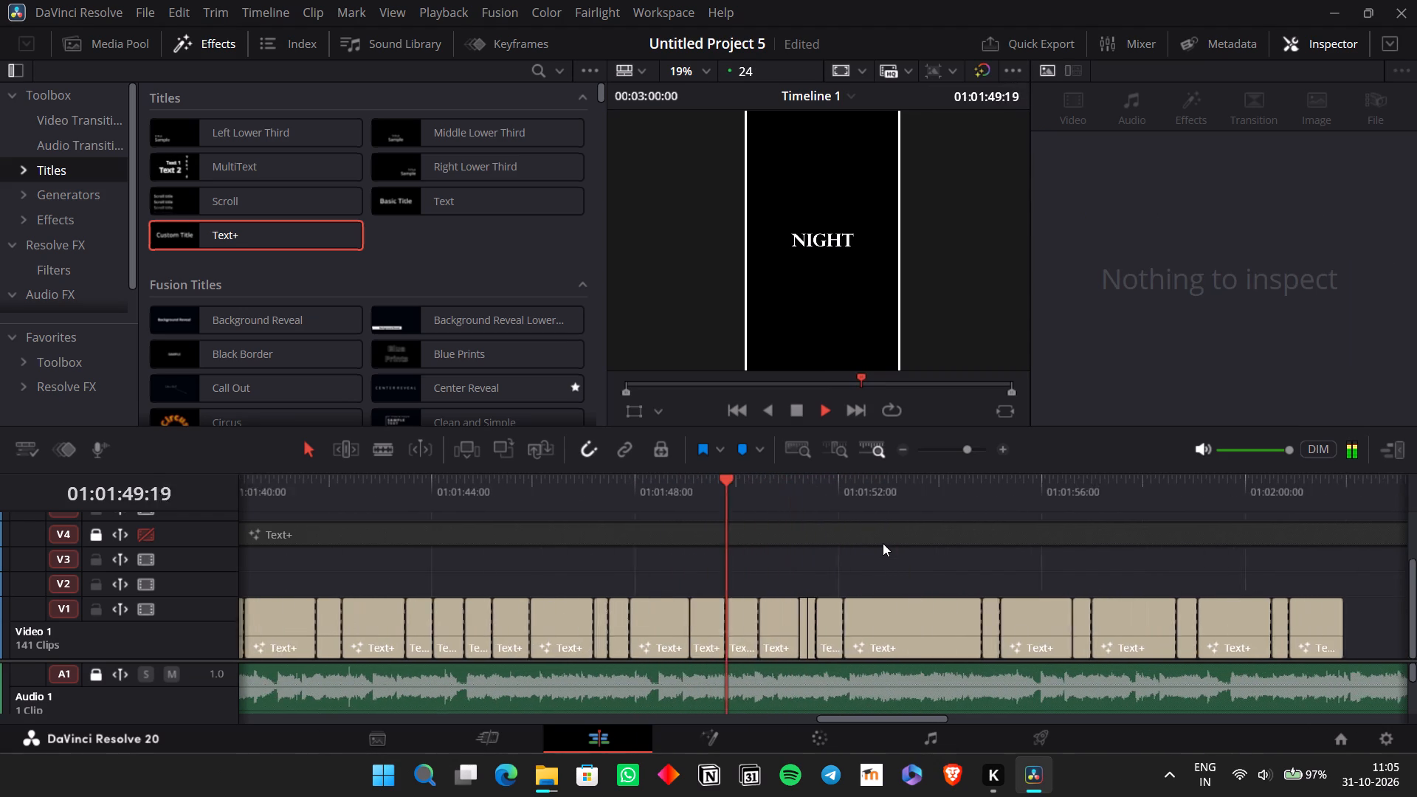
scroll(883, 543, "left", 1)
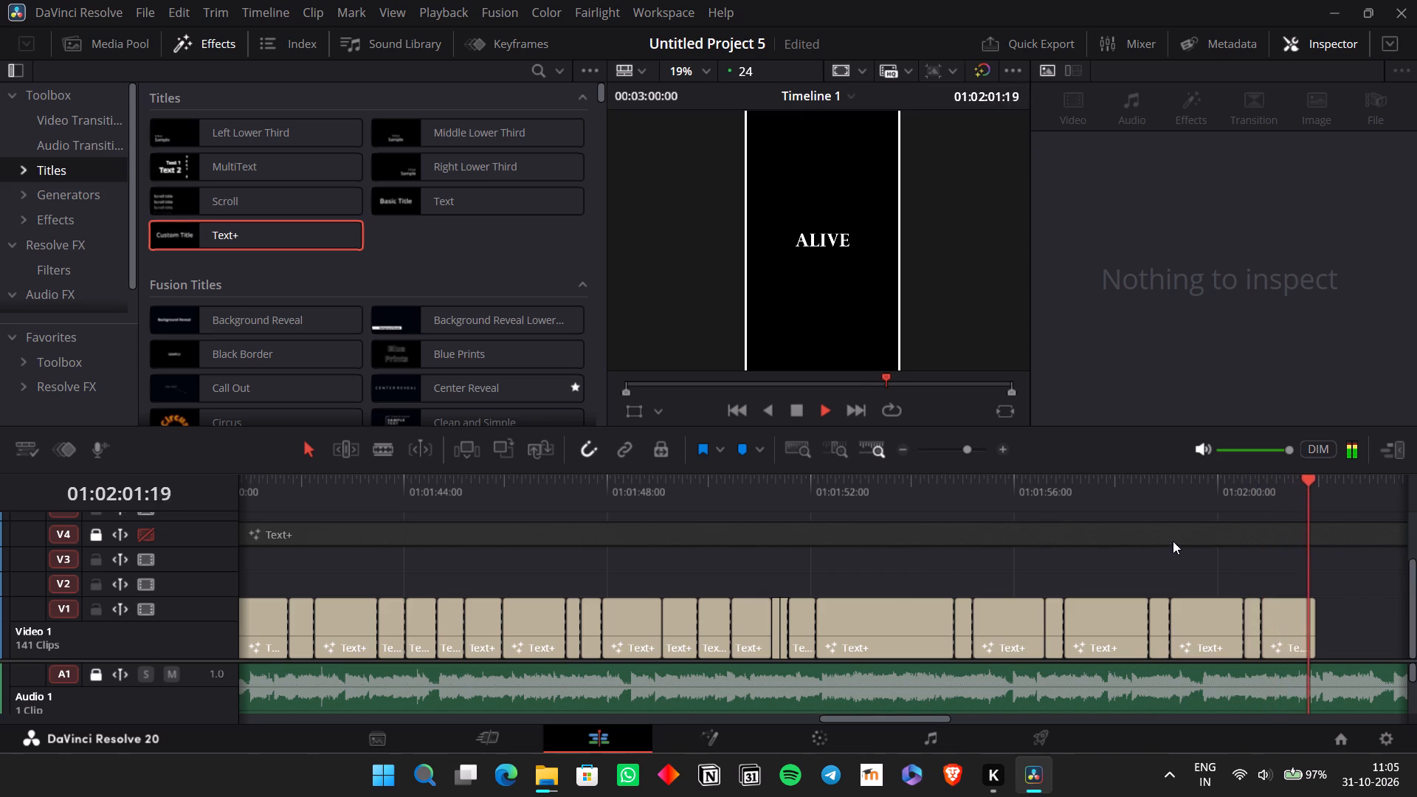
Return to the first Pre-Chorus and play from "loud" near 01:00:41 through "stand up" at 01:00:51:05 to check the word timing.
key("space")
scroll(1162, 556, "right", 12)
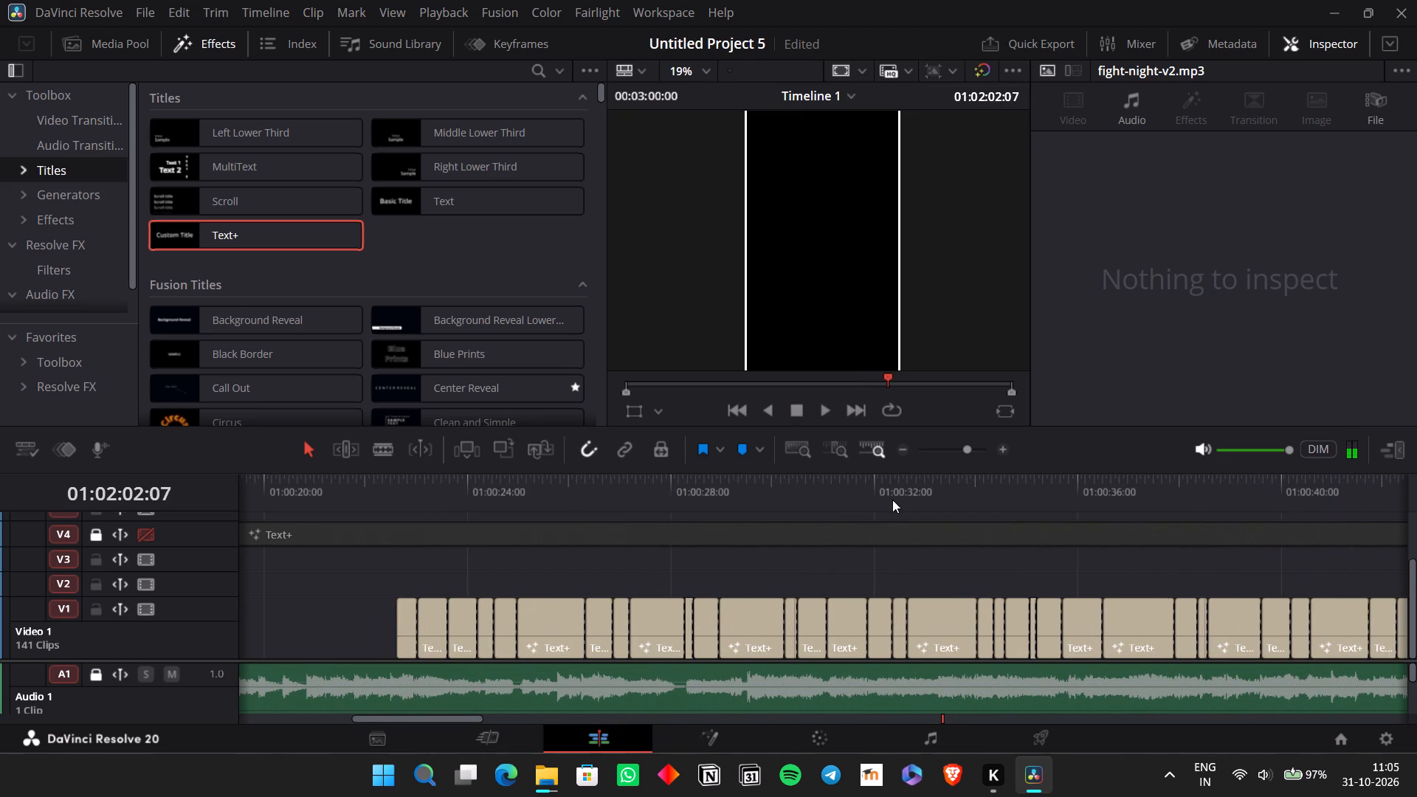
left_click(894, 497)
key("space")
scroll(932, 512, "left", 2)
left_click(970, 496)
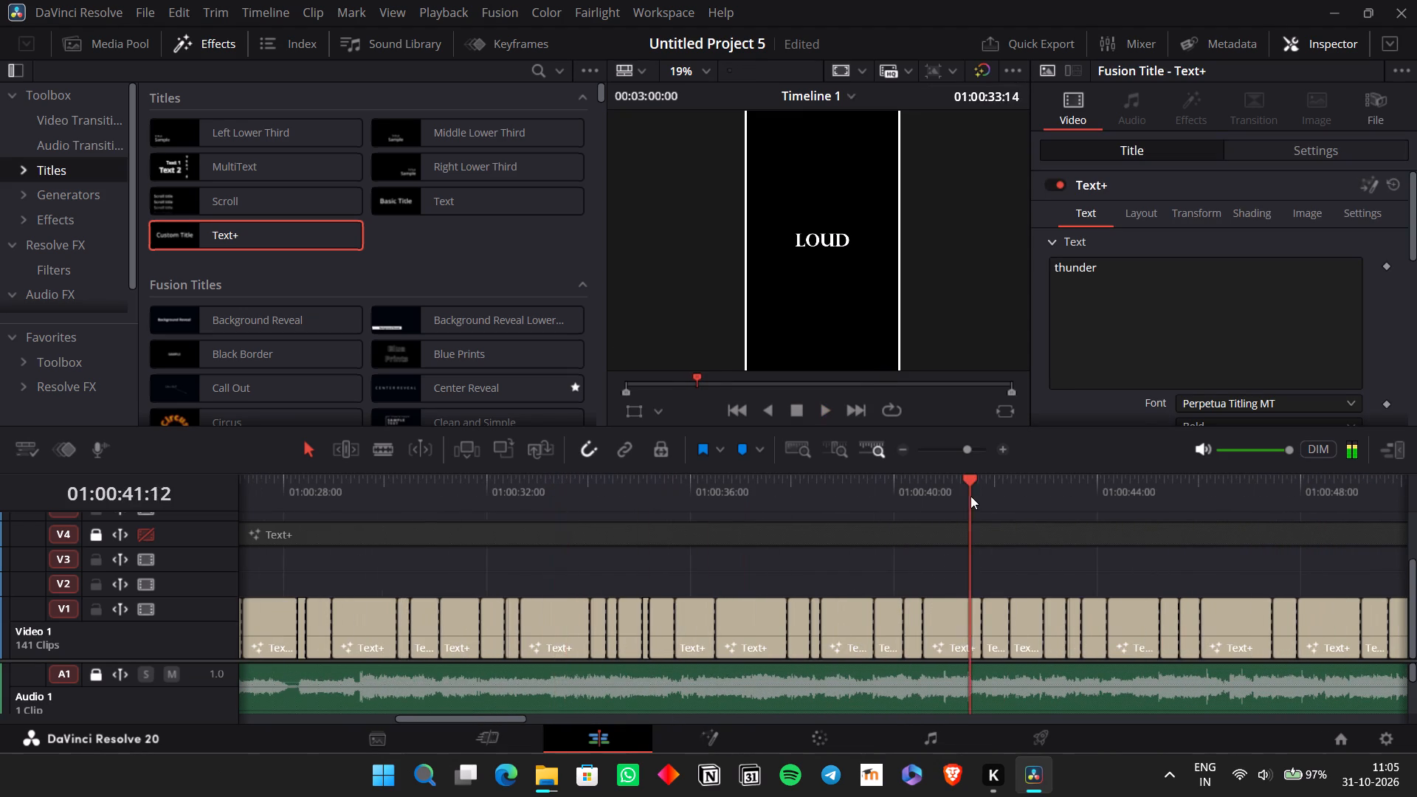
scroll(970, 496, "left", 1)
scroll(968, 560, "left", 1)
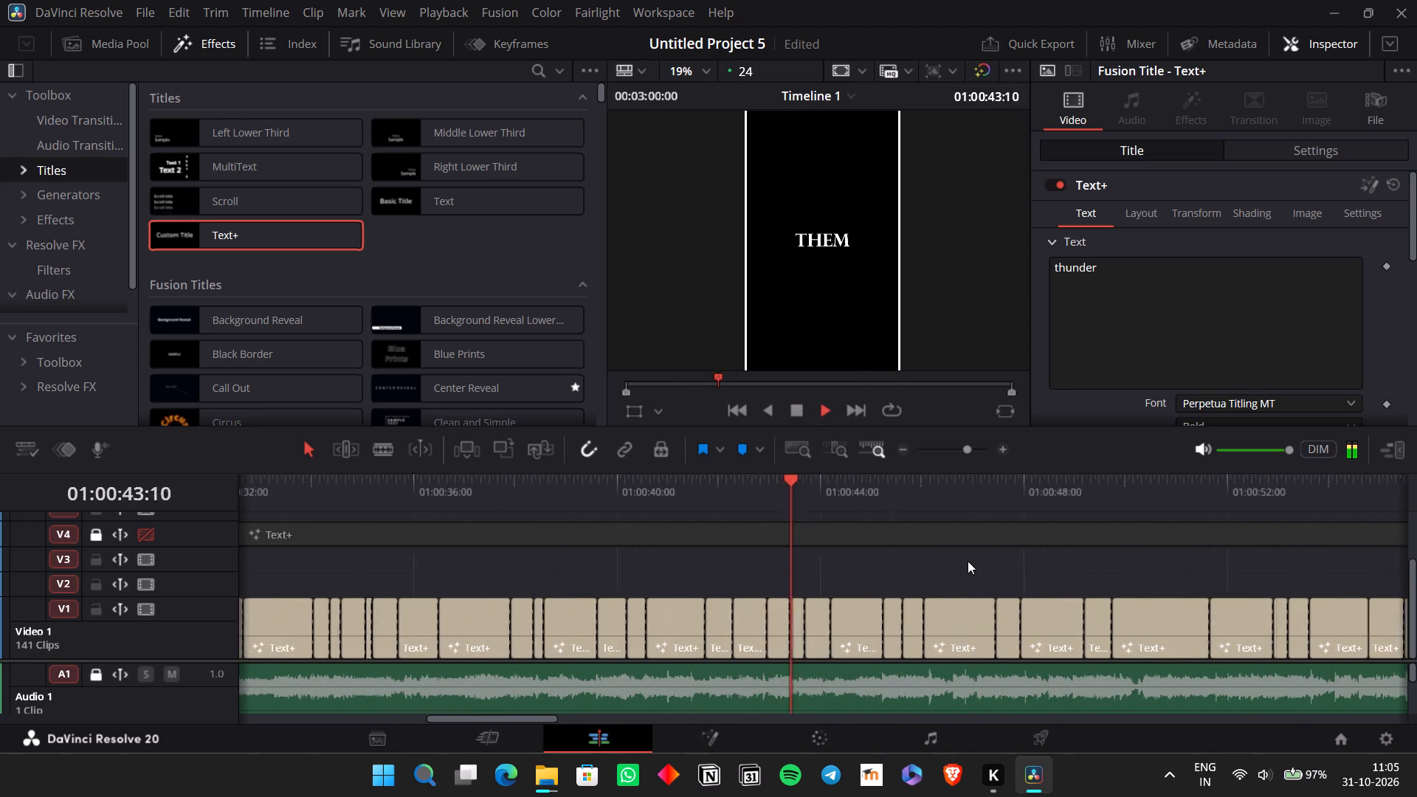
scroll(968, 561, "left", 1)
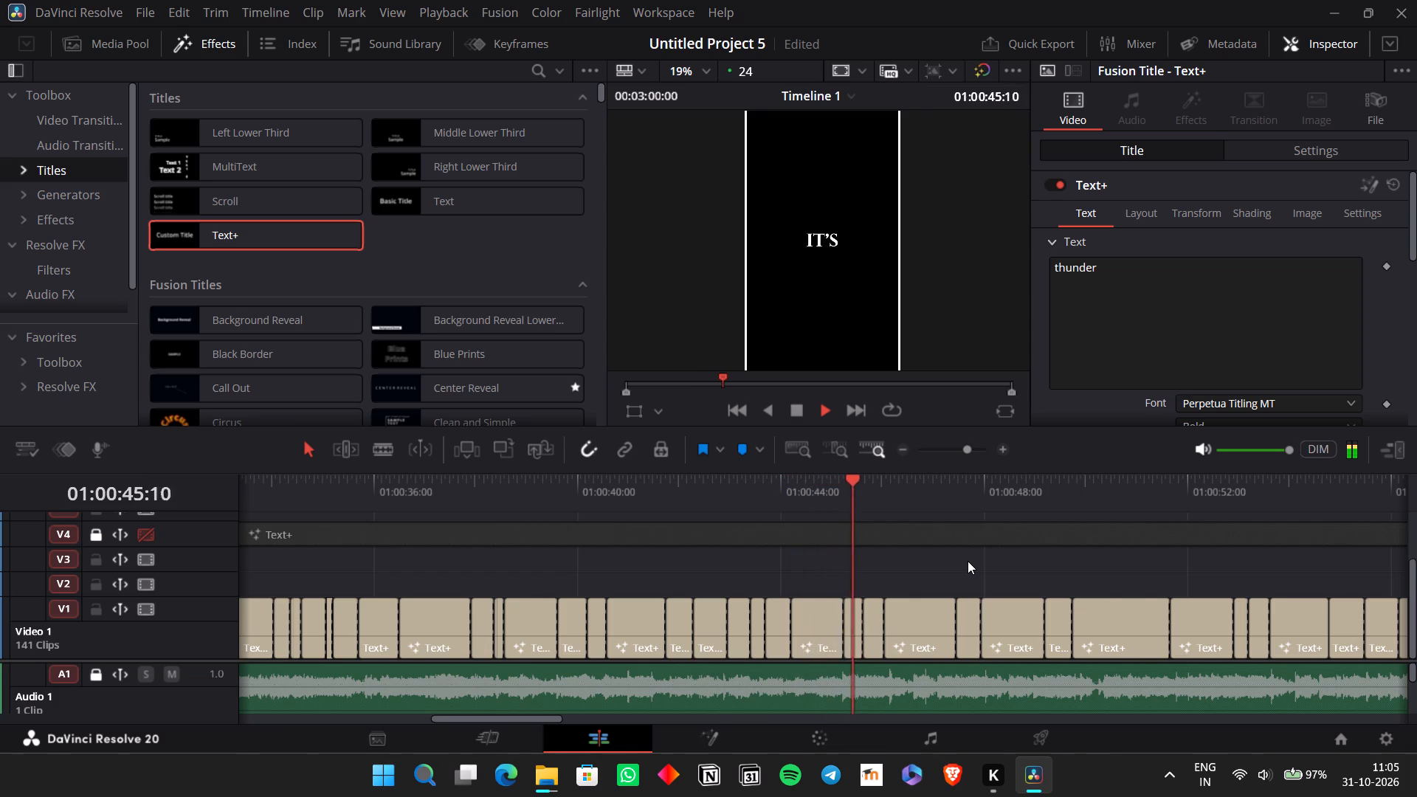
scroll(968, 561, "left", 2)
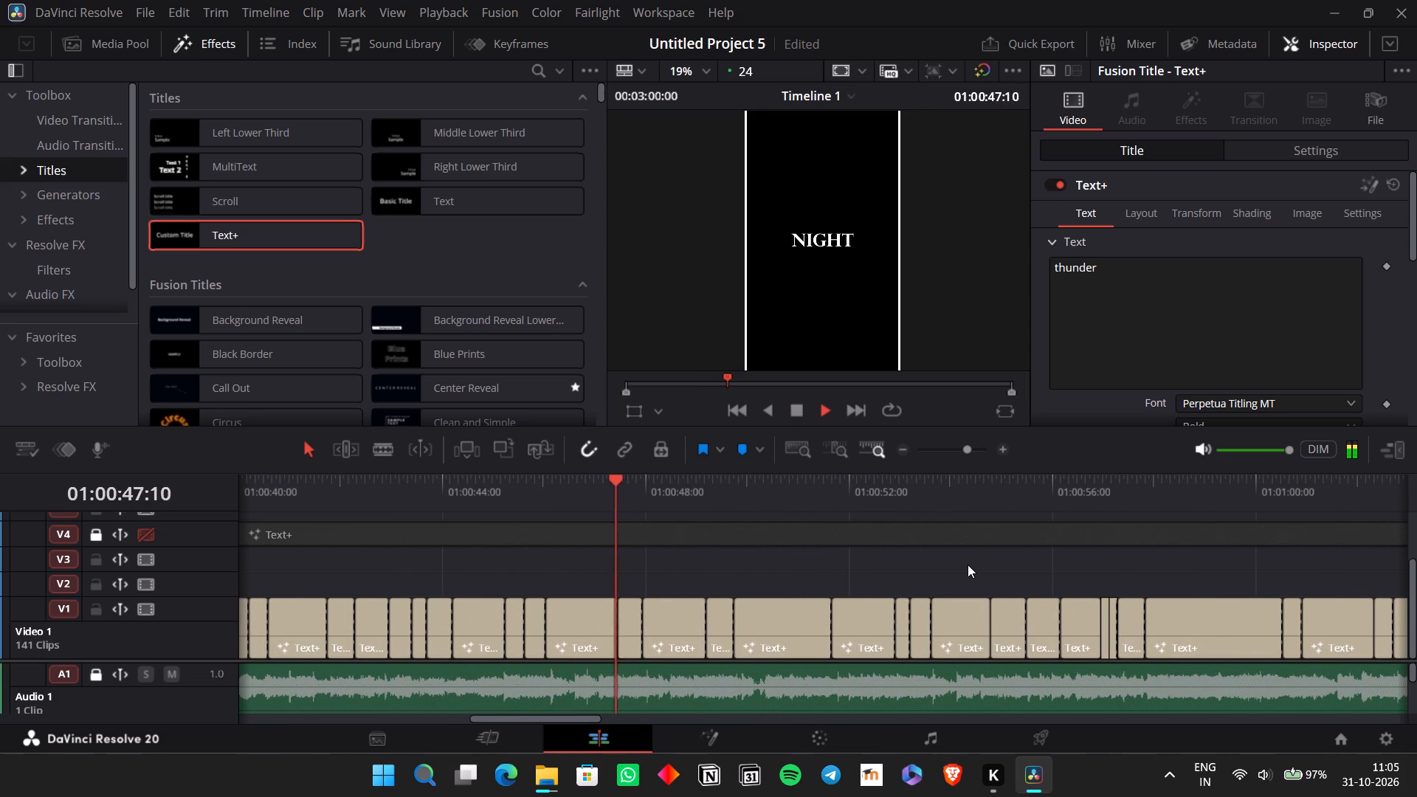
scroll(968, 567, "left", 1)
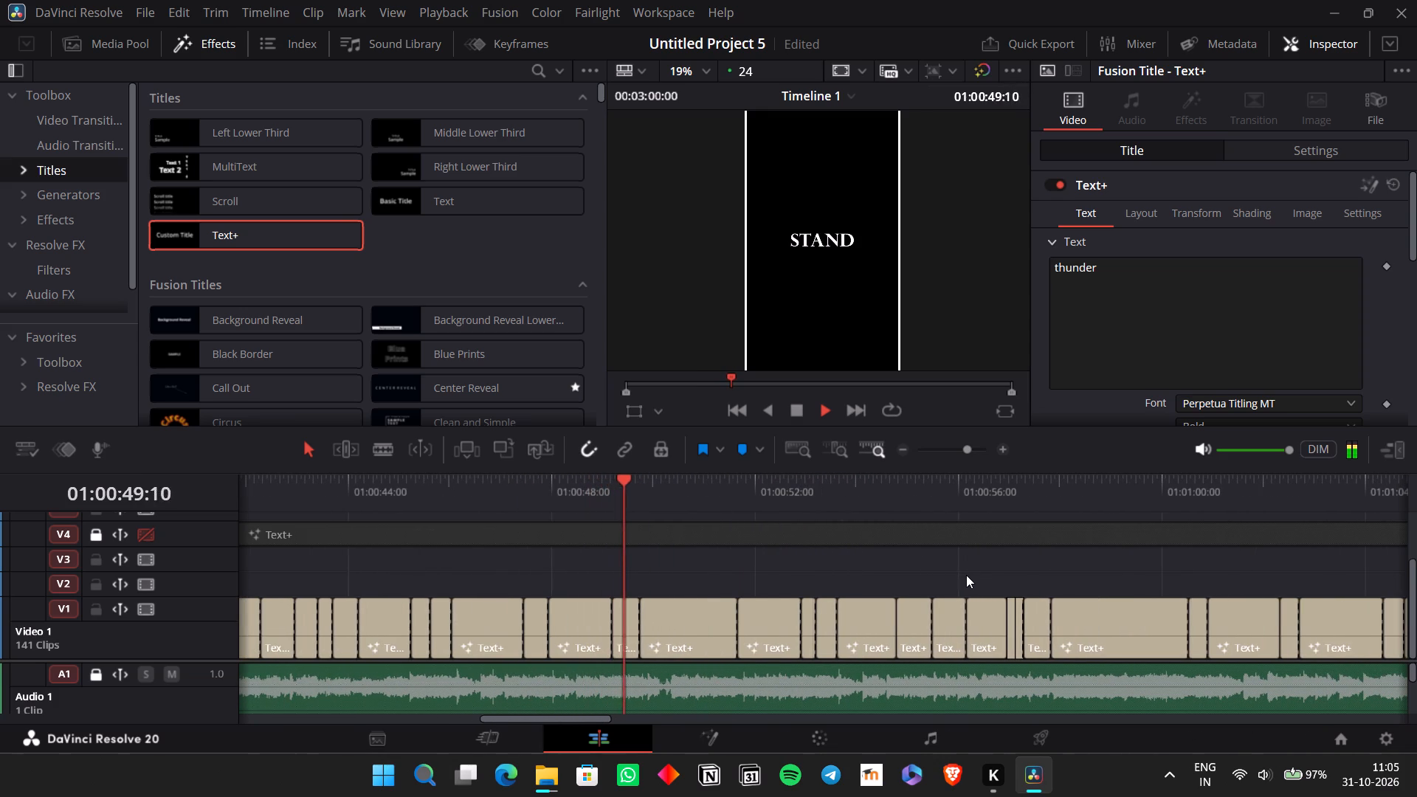
key("space")
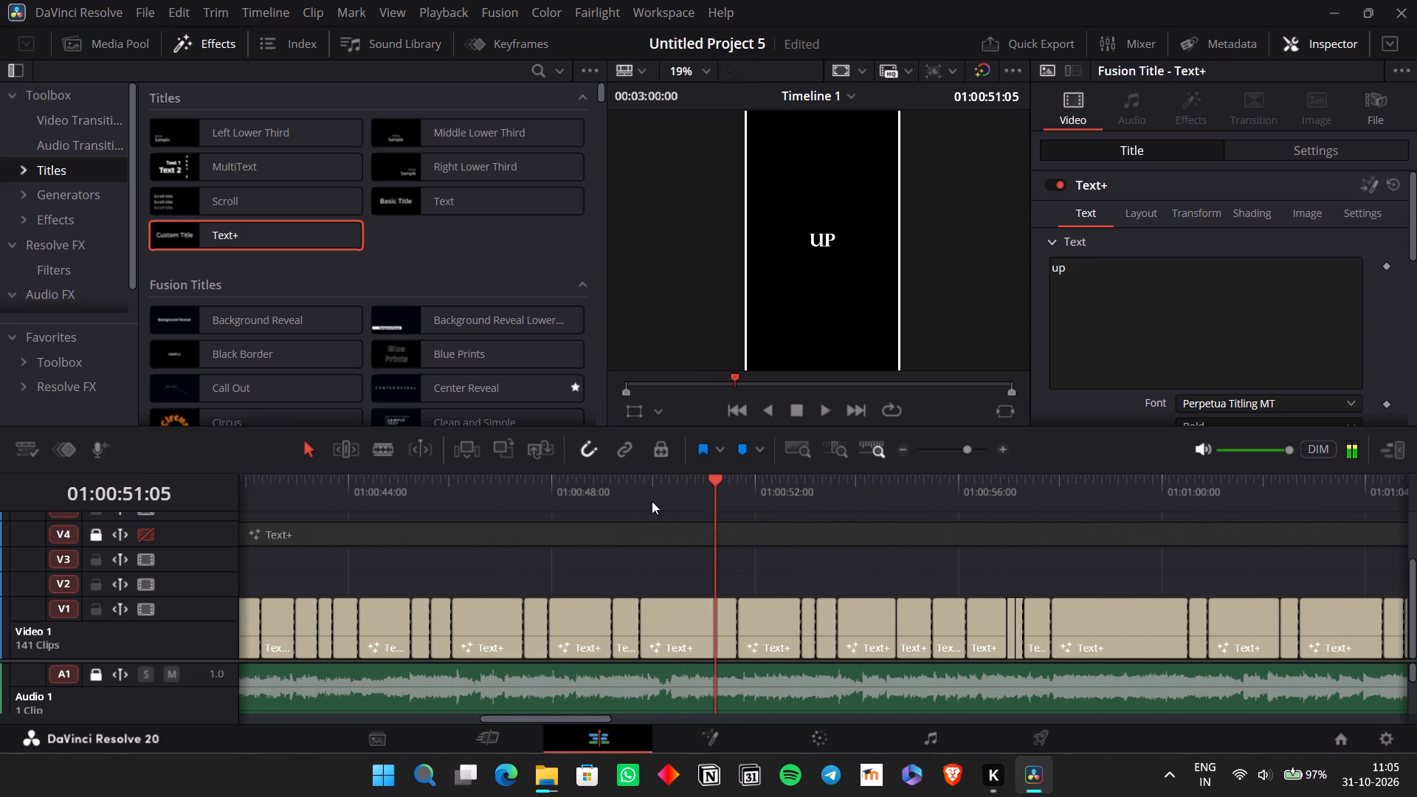
Replay the "up" title after "stand" in the first Chorus and split it at about 01:00:50:08.
left_click(633, 495)
key("space")
key("space")
left_click_drag(697, 573, 684, 634)
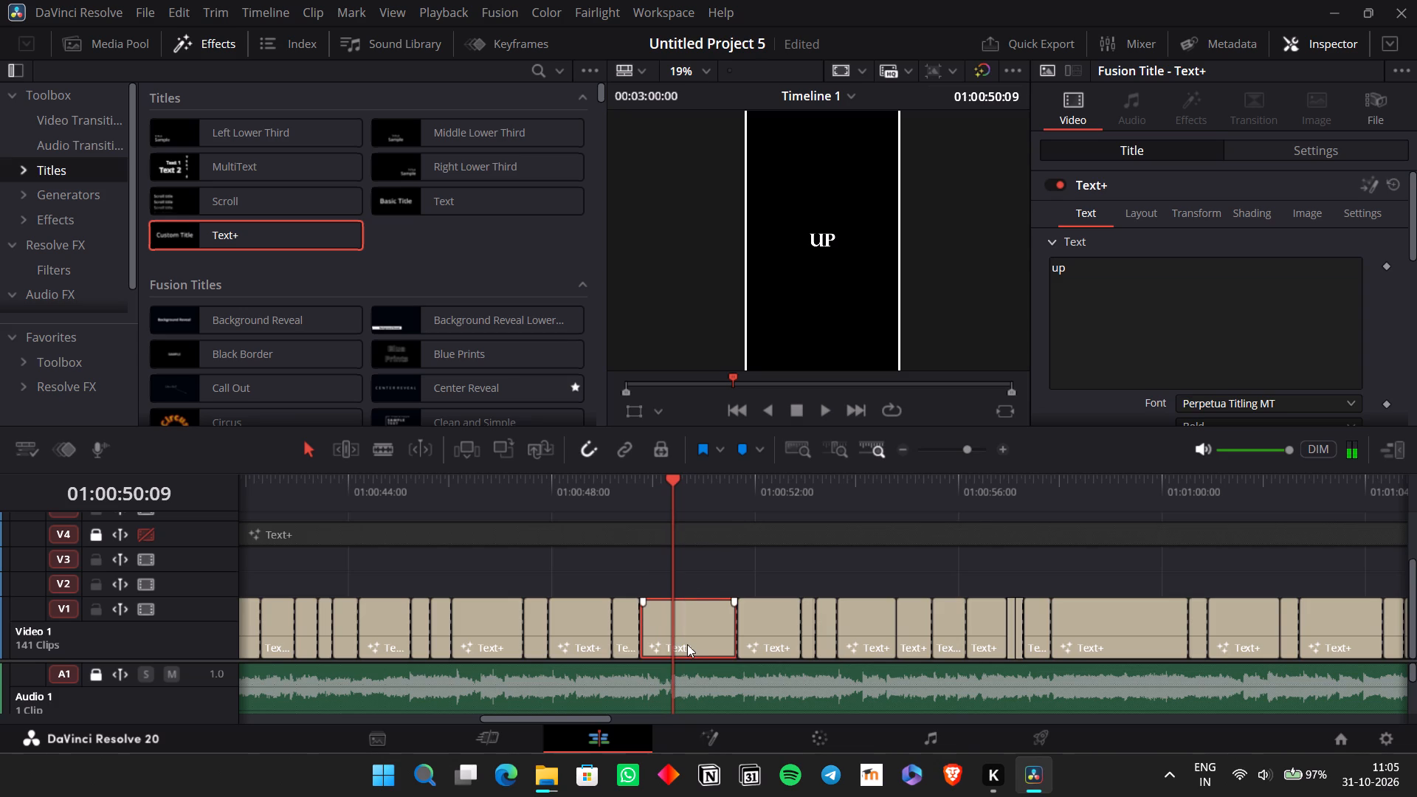
key("Left")
key("Left")
key("ctrl+b")
Split the second "up" piece again at 01:00:50:20 and change the short piece before that cut to read "hands".
key("space")
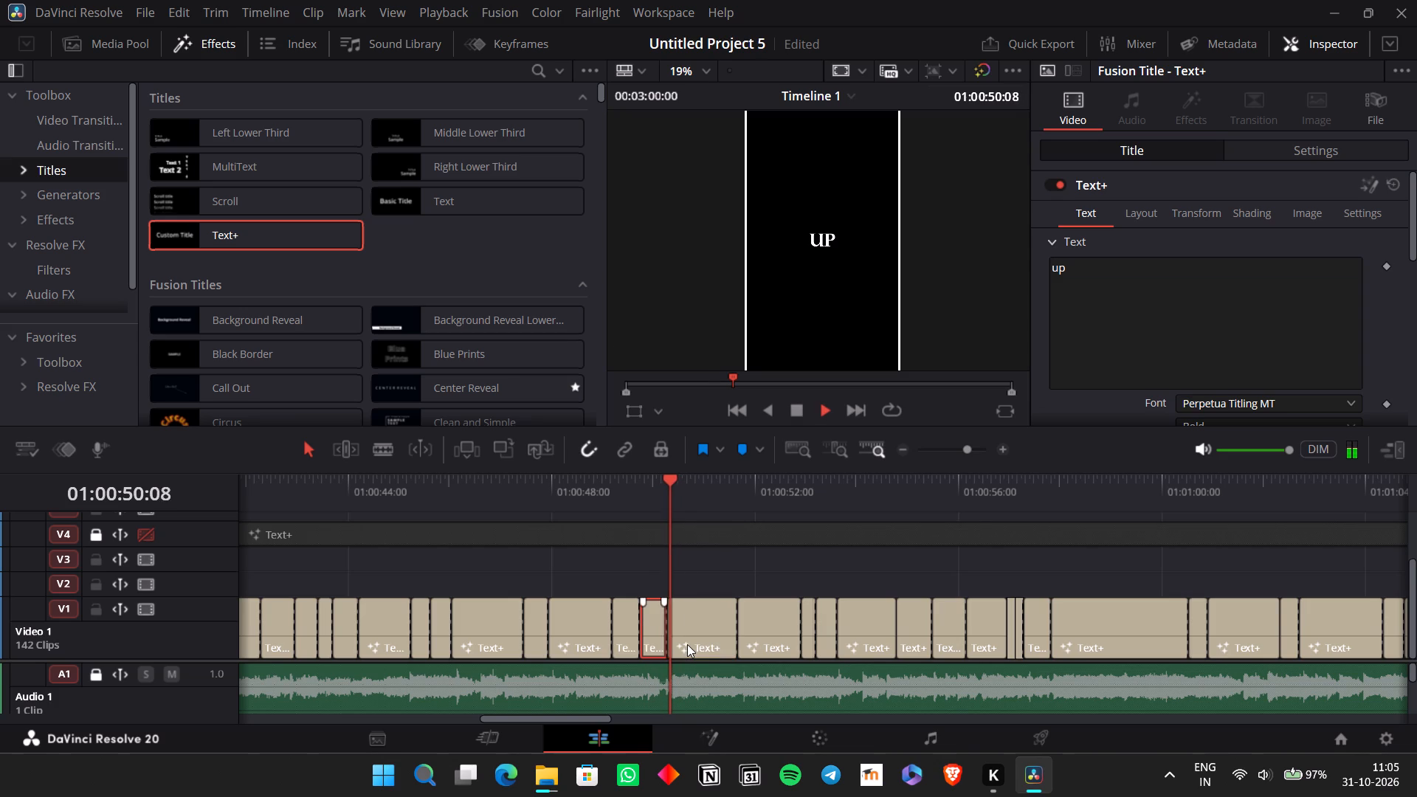
key("space")
key("space")
key("space")
left_click(715, 638)
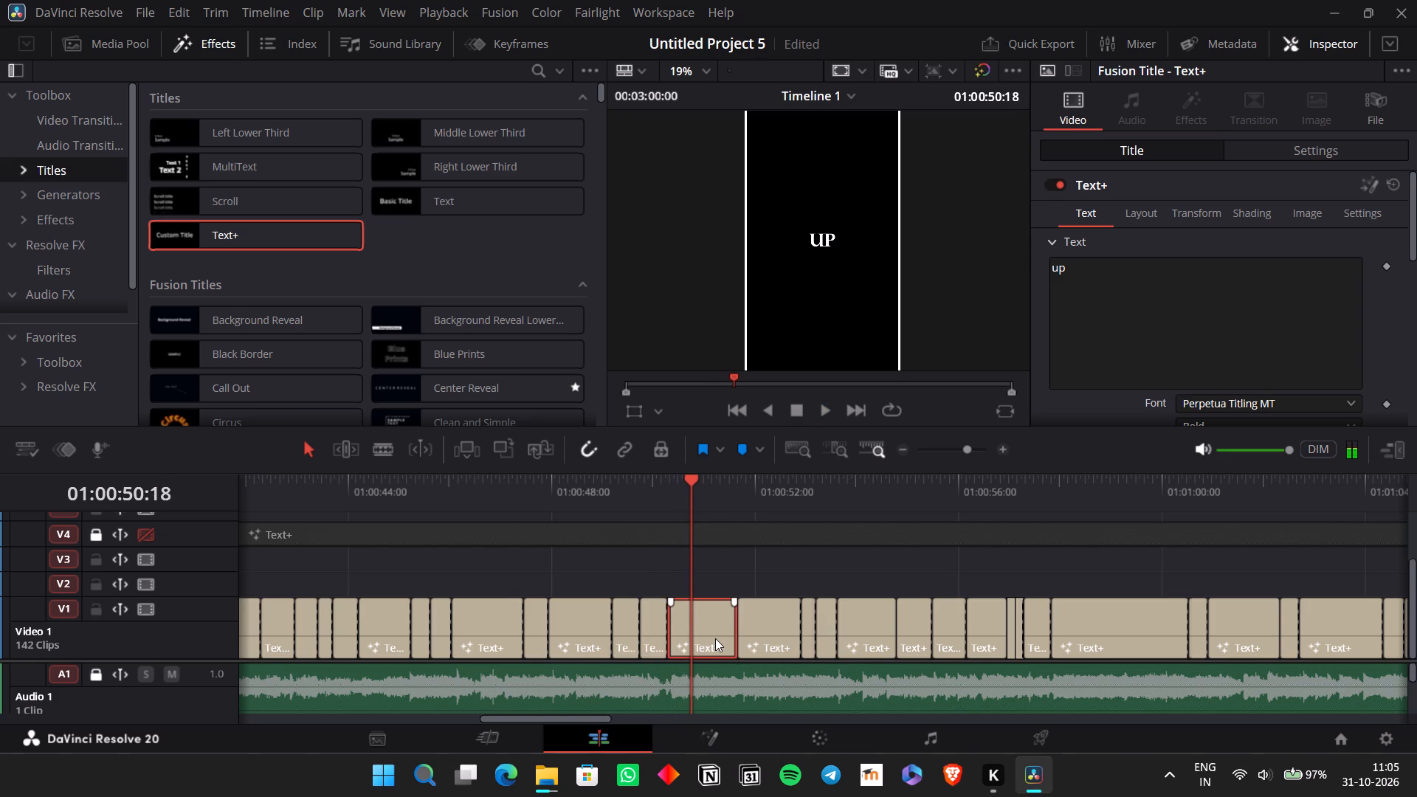
key("Right")
key("Right")
key("ctrl+b")
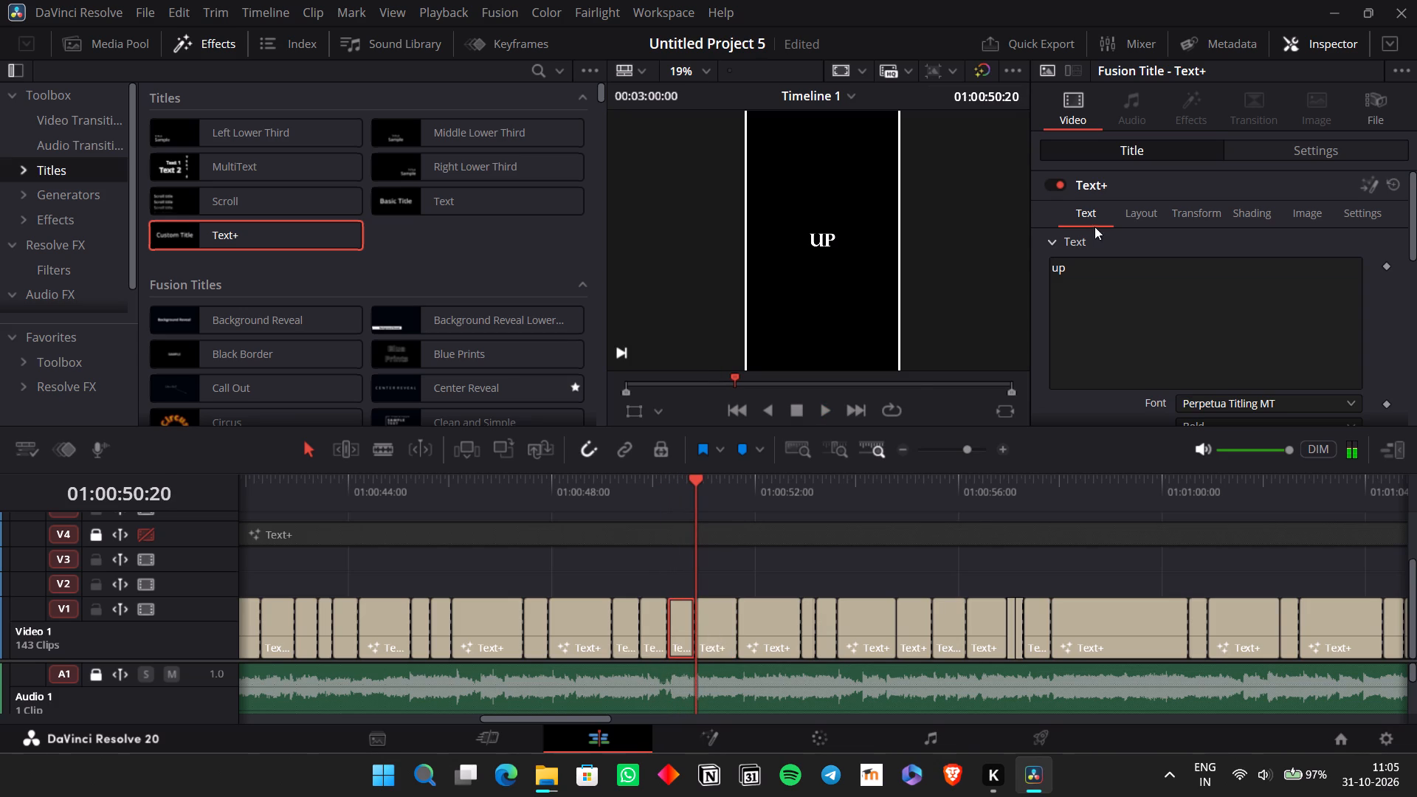
double_click(1099, 306)
type("hands")
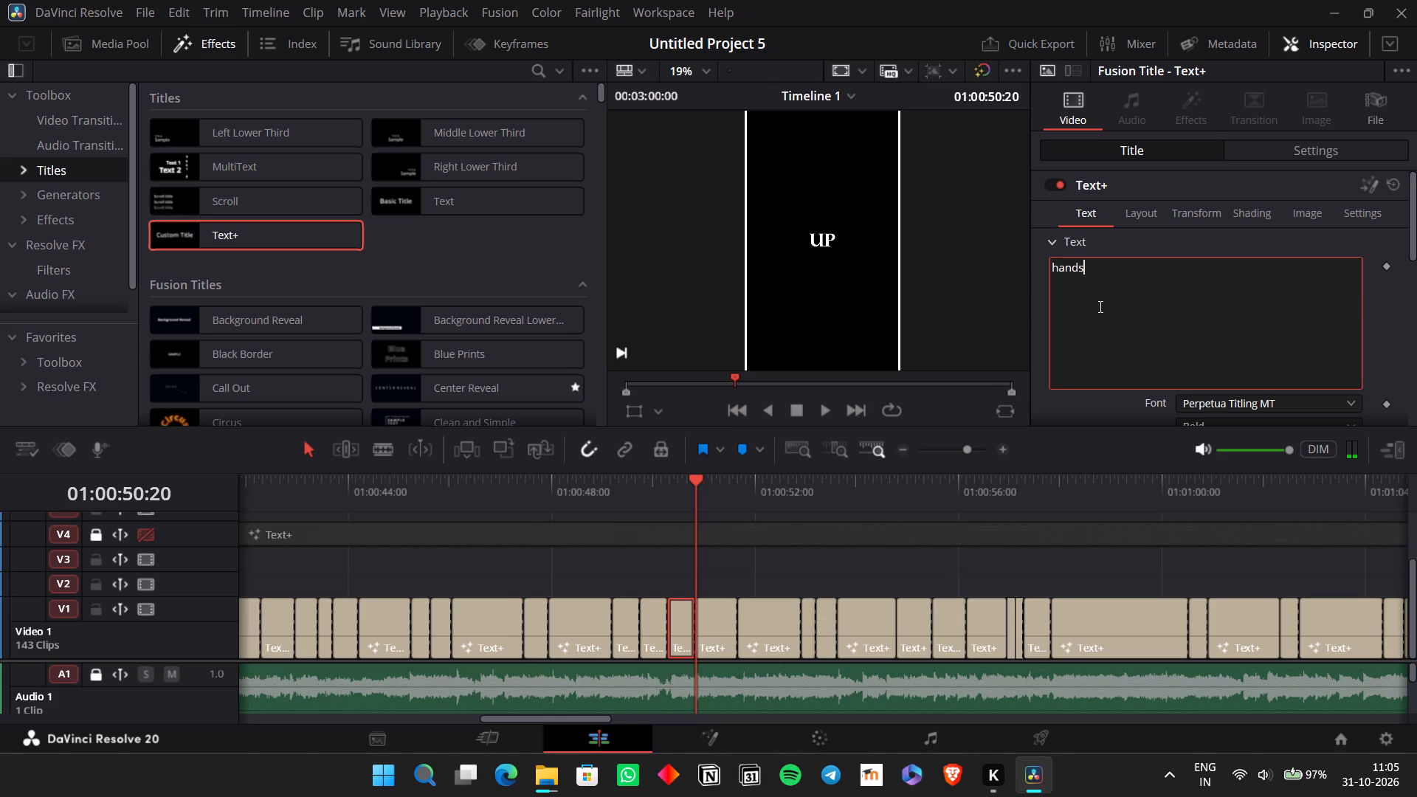
Replay the first Chorus from "stand up, hands up" through "night" at 01:01:01:04 to check the word timing.
left_click(632, 503)
key("space")
left_click(713, 569)
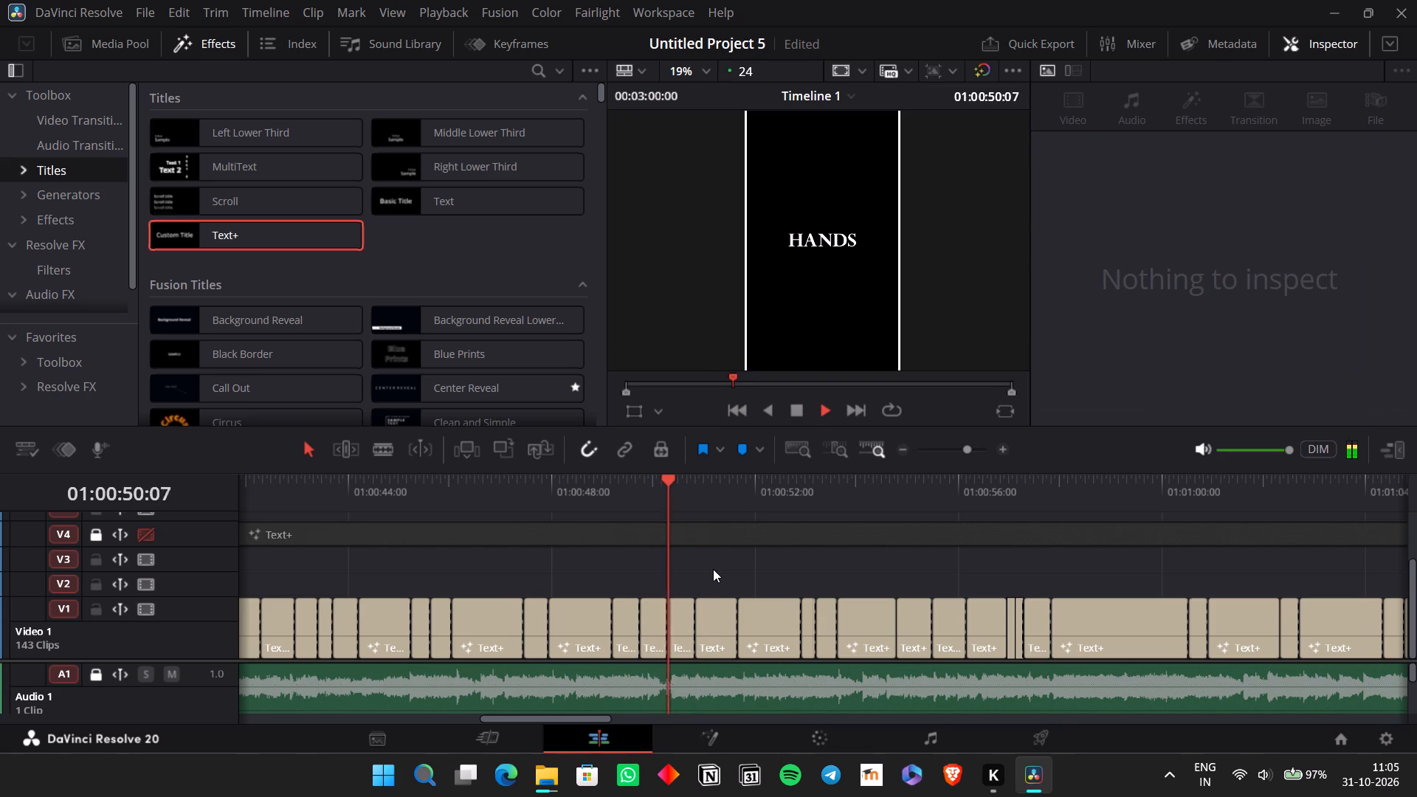
scroll(746, 593, "left", 1)
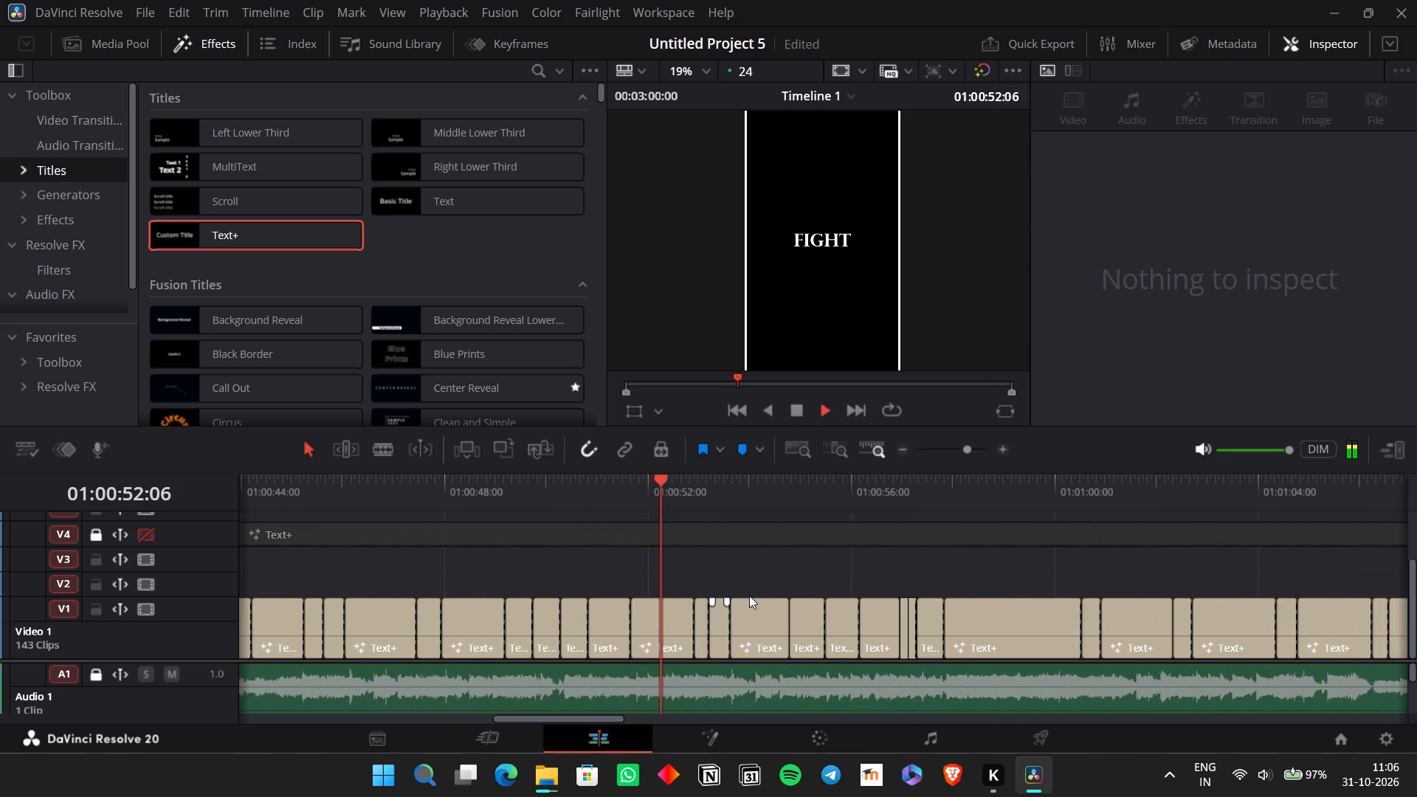
scroll(749, 596, "left", 1)
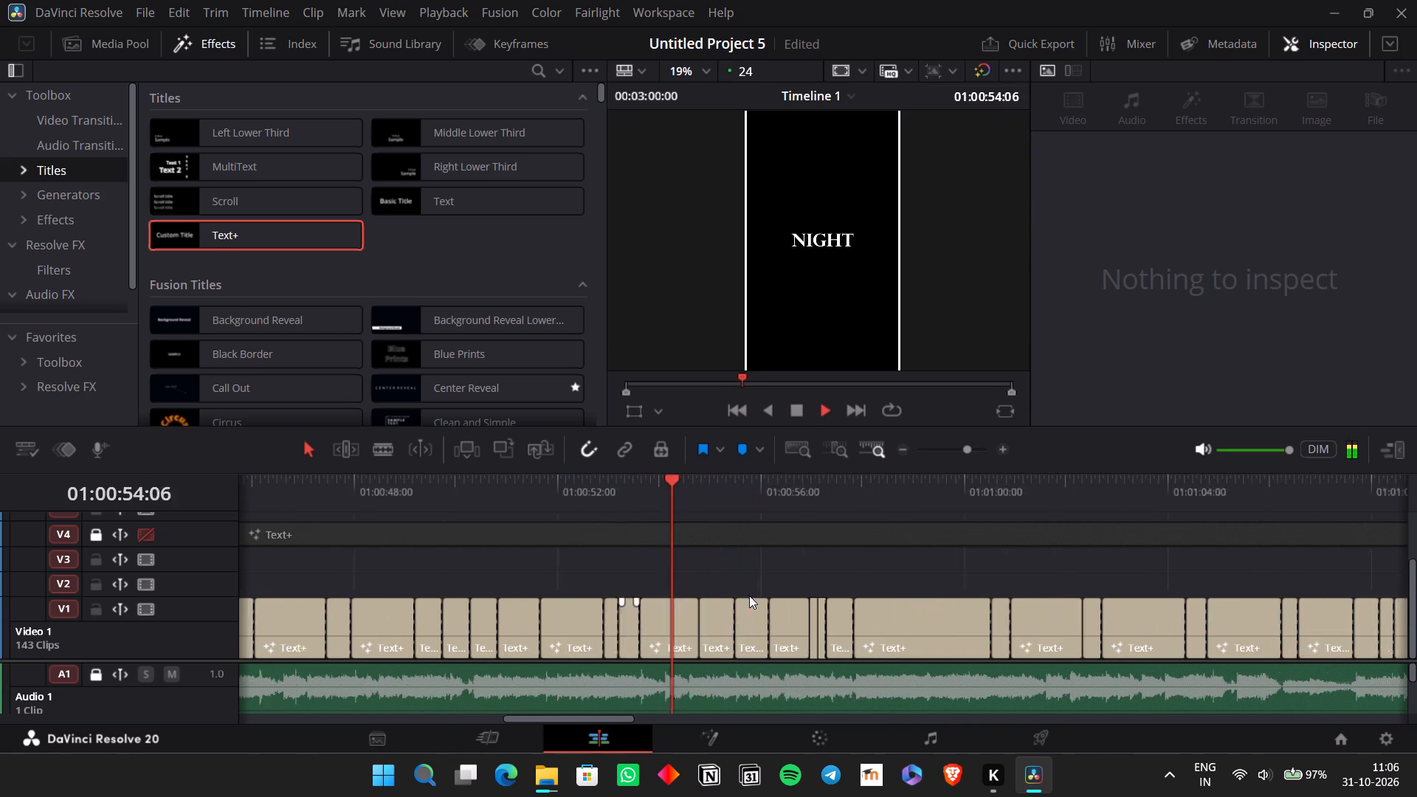
scroll(749, 596, "left", 2)
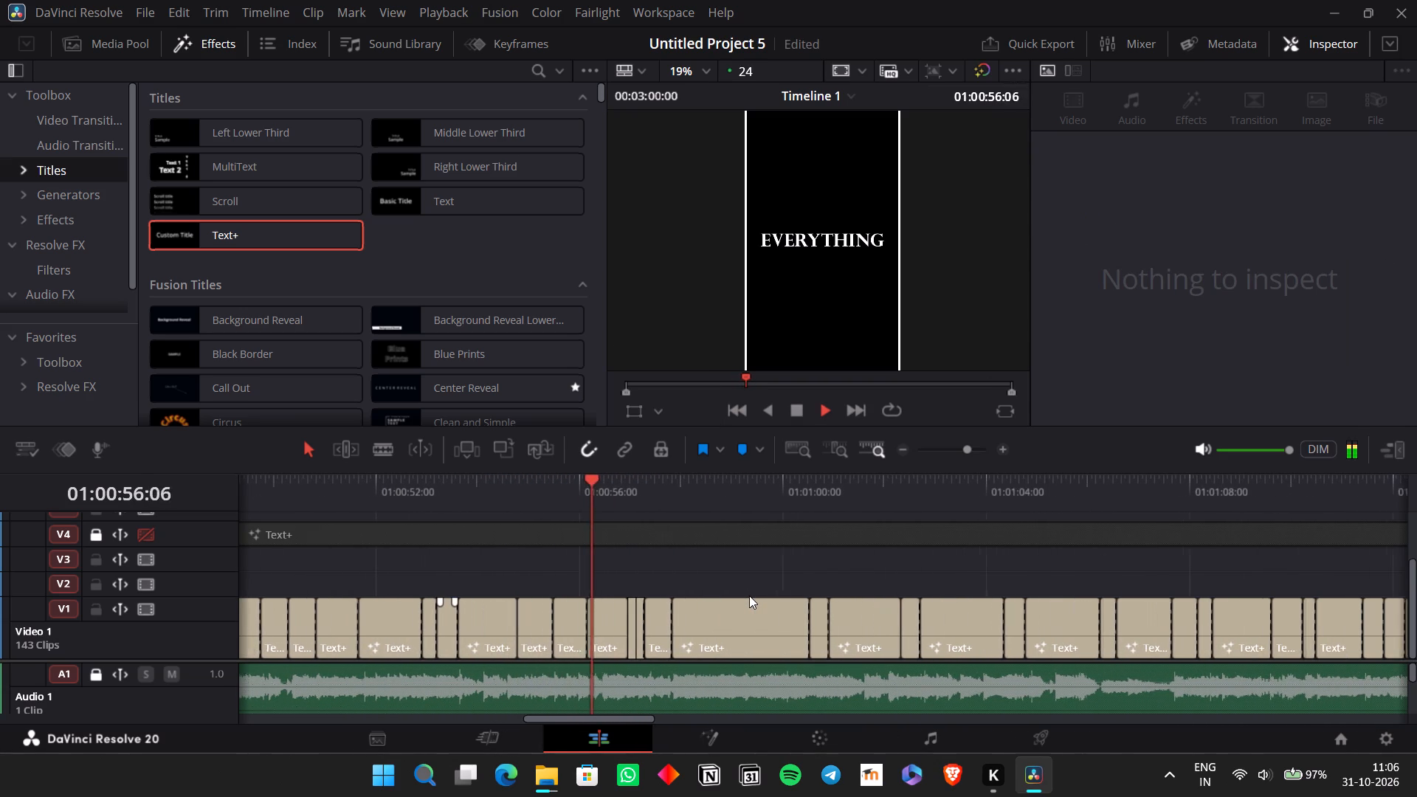
scroll(749, 596, "left", 1)
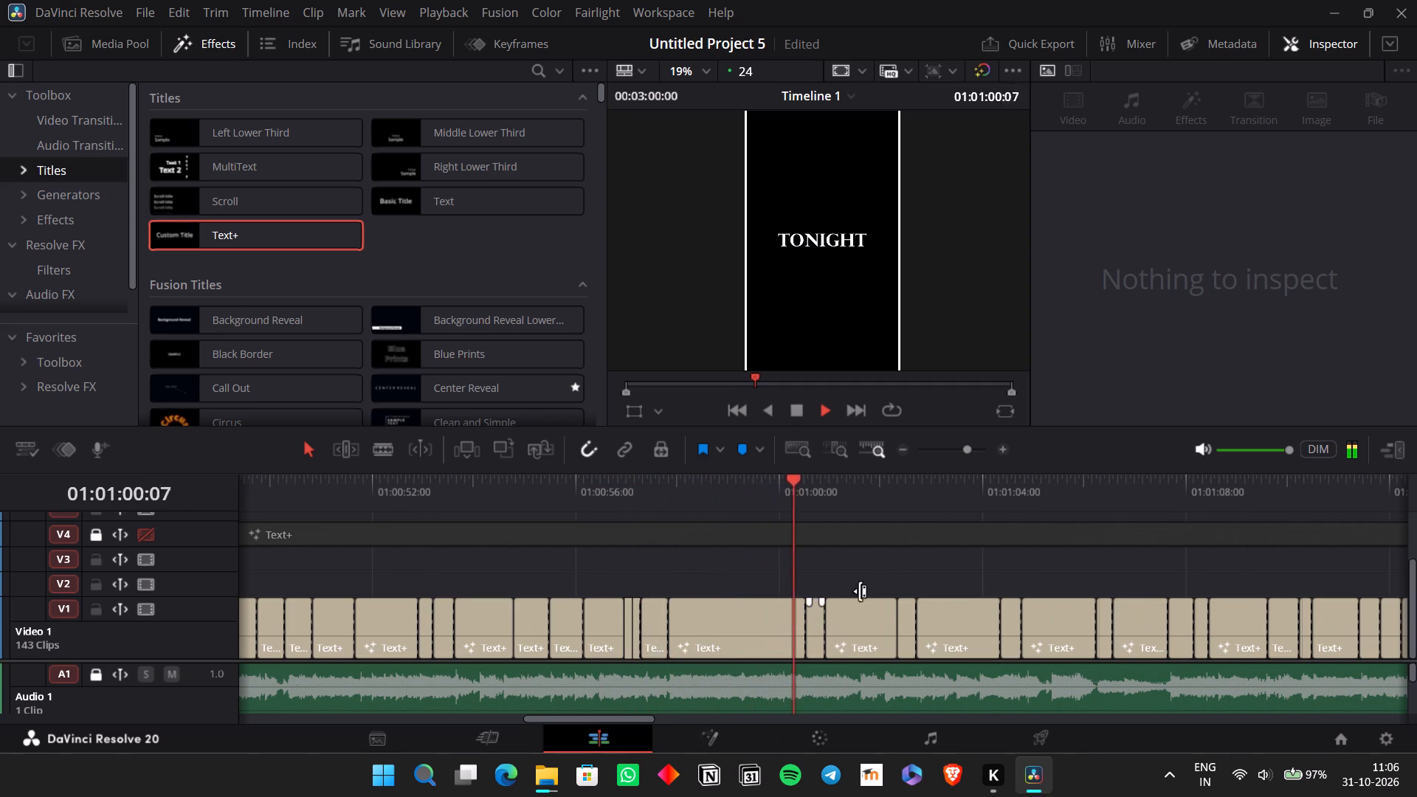
left_click(889, 570)
key("space")
Play from the final "alive" title of the pasted Chorus through the untitled stretch to about 01:02:19 to hear the next section.
scroll(889, 571, "left", 2)
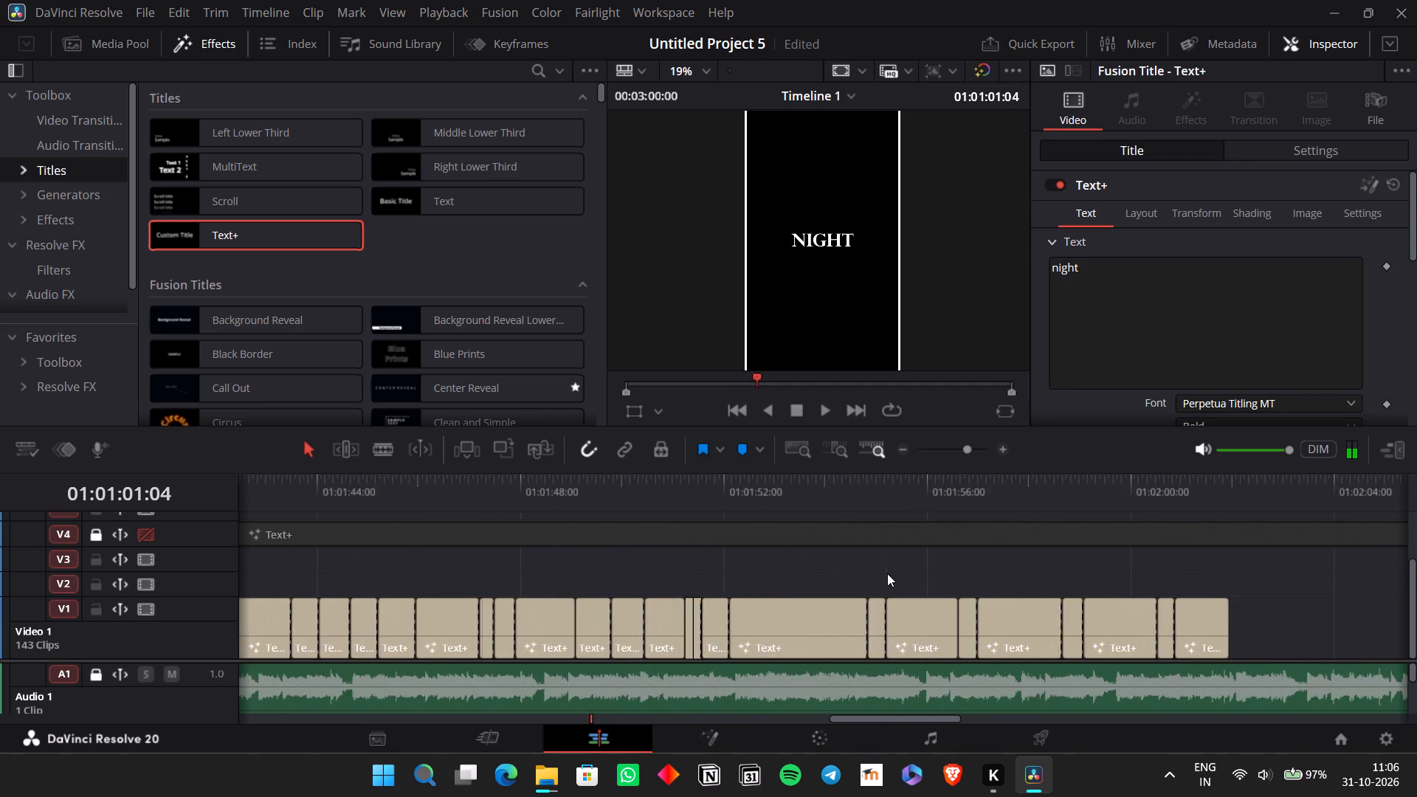
scroll(887, 573, "left", 2)
left_click(694, 498)
key("space")
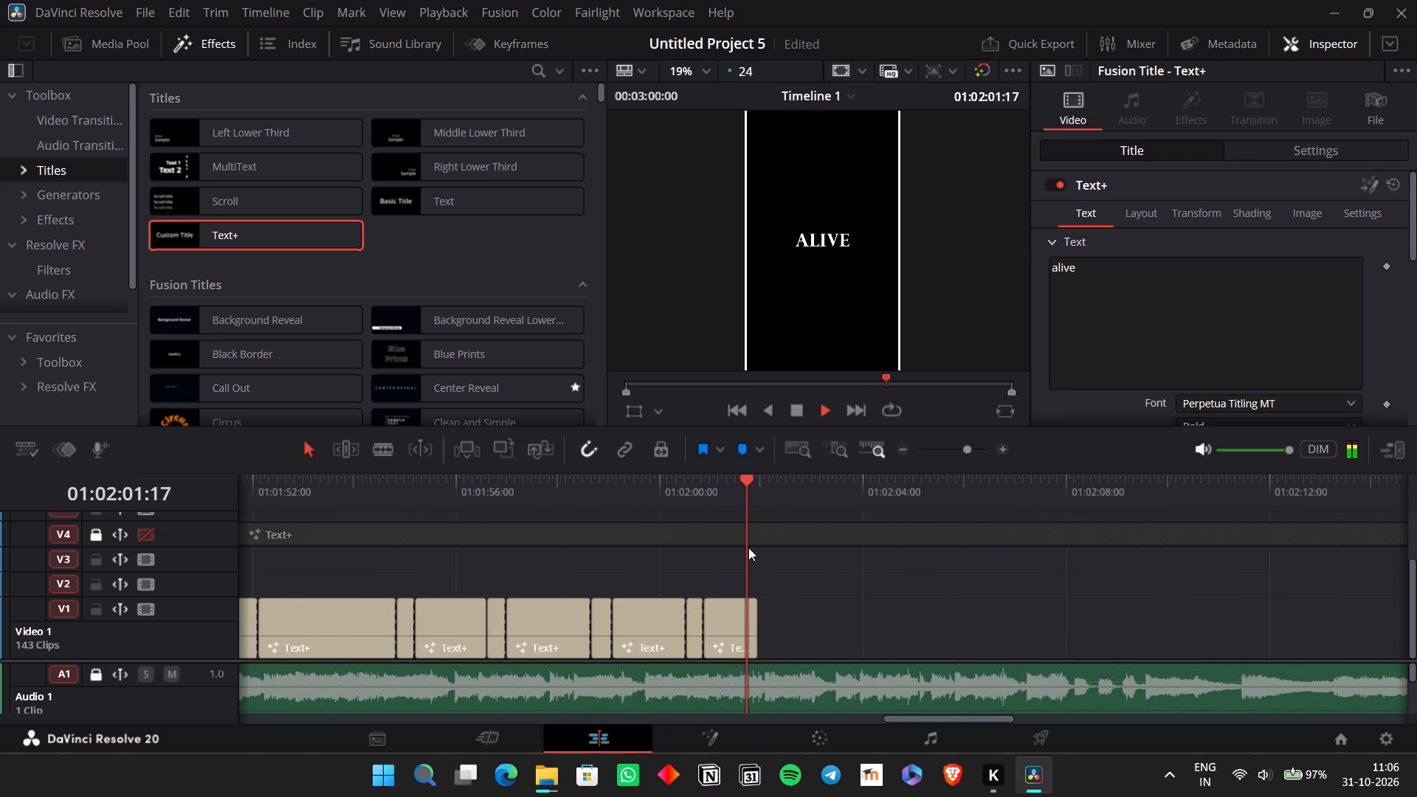
scroll(770, 559, "left", 1)
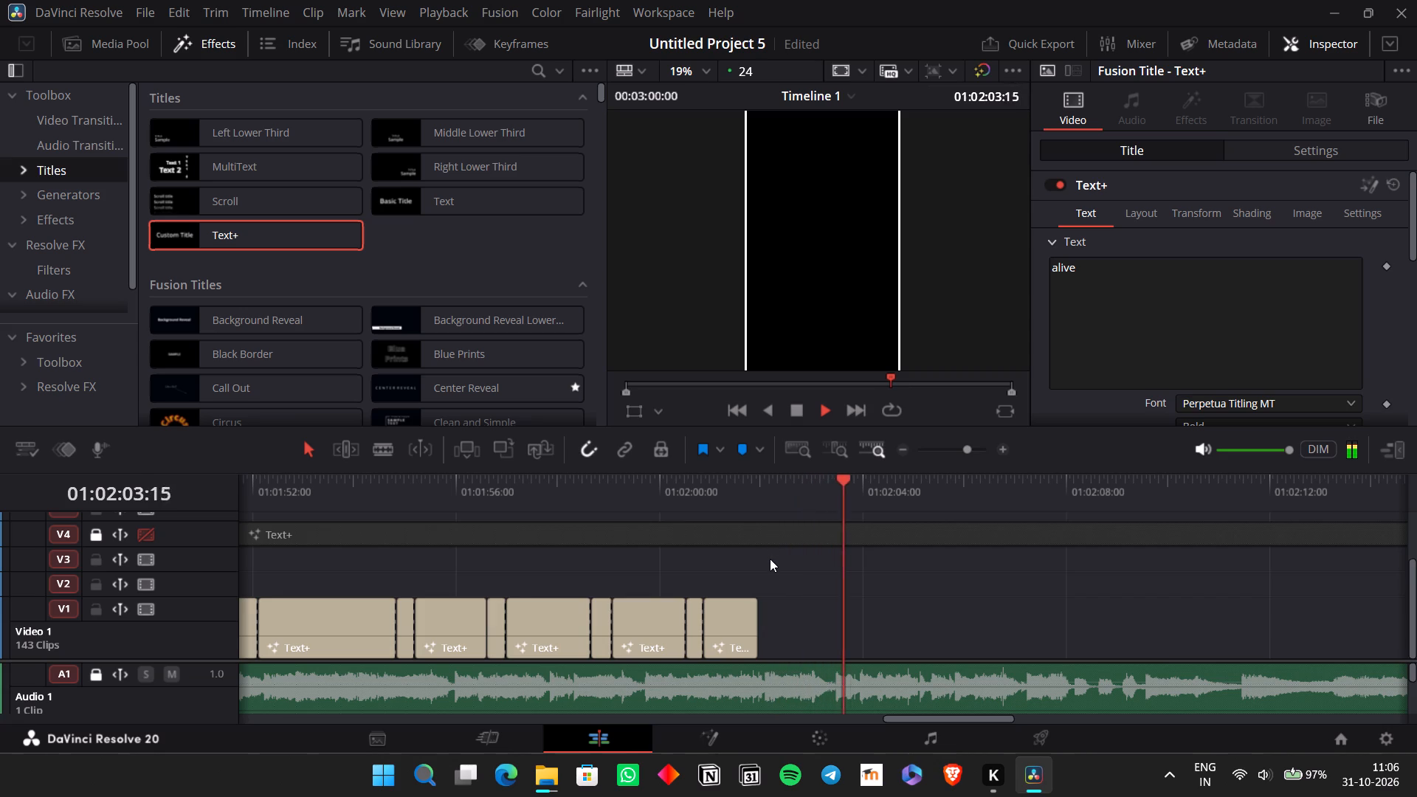
scroll(770, 559, "left", 1)
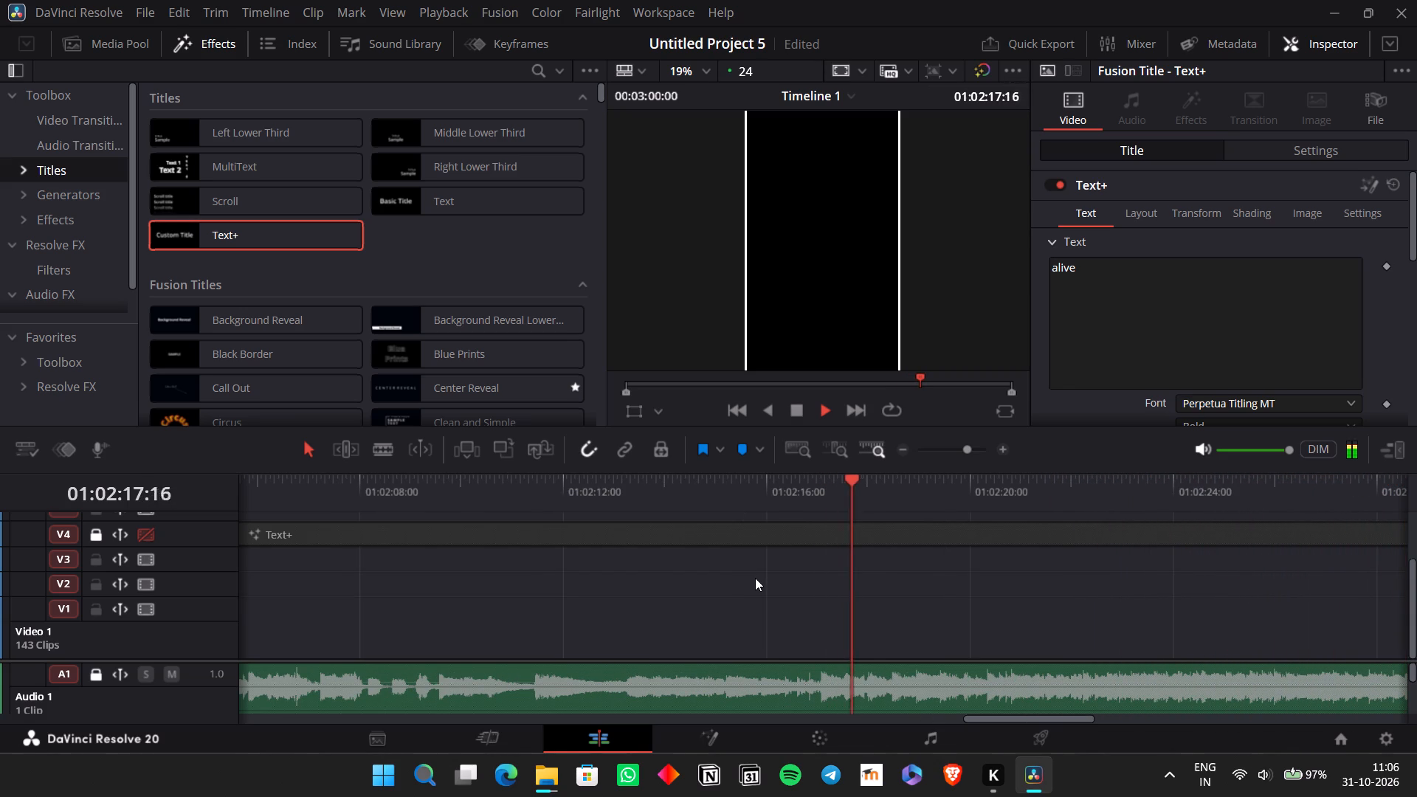
key("space")
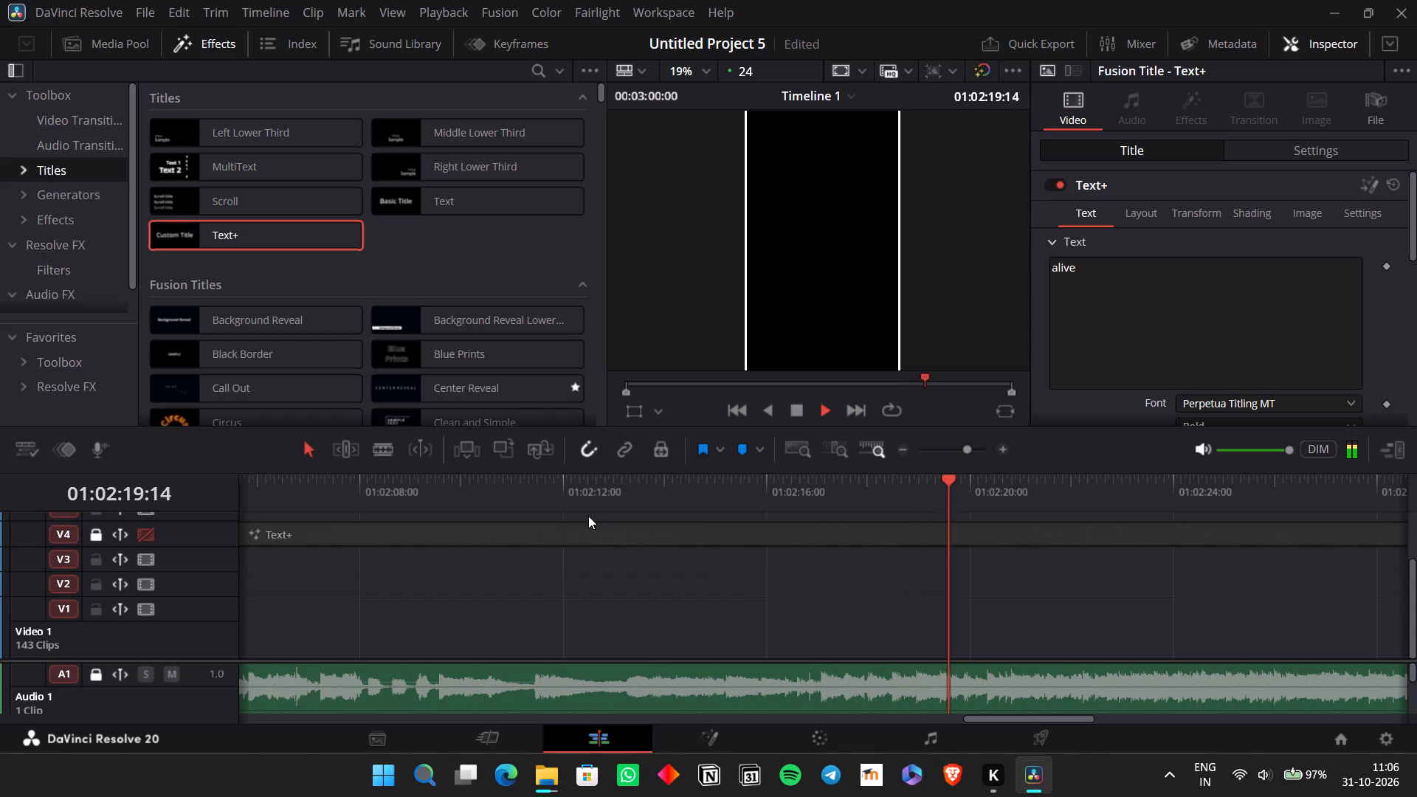
Copy the four Bridge lines, "Final round, breathe it in" to "I'm the one they're talking about", from the V4 lyrics title.
left_click(500, 491)
left_click(534, 537)
scroll(1103, 331, "down", 5)
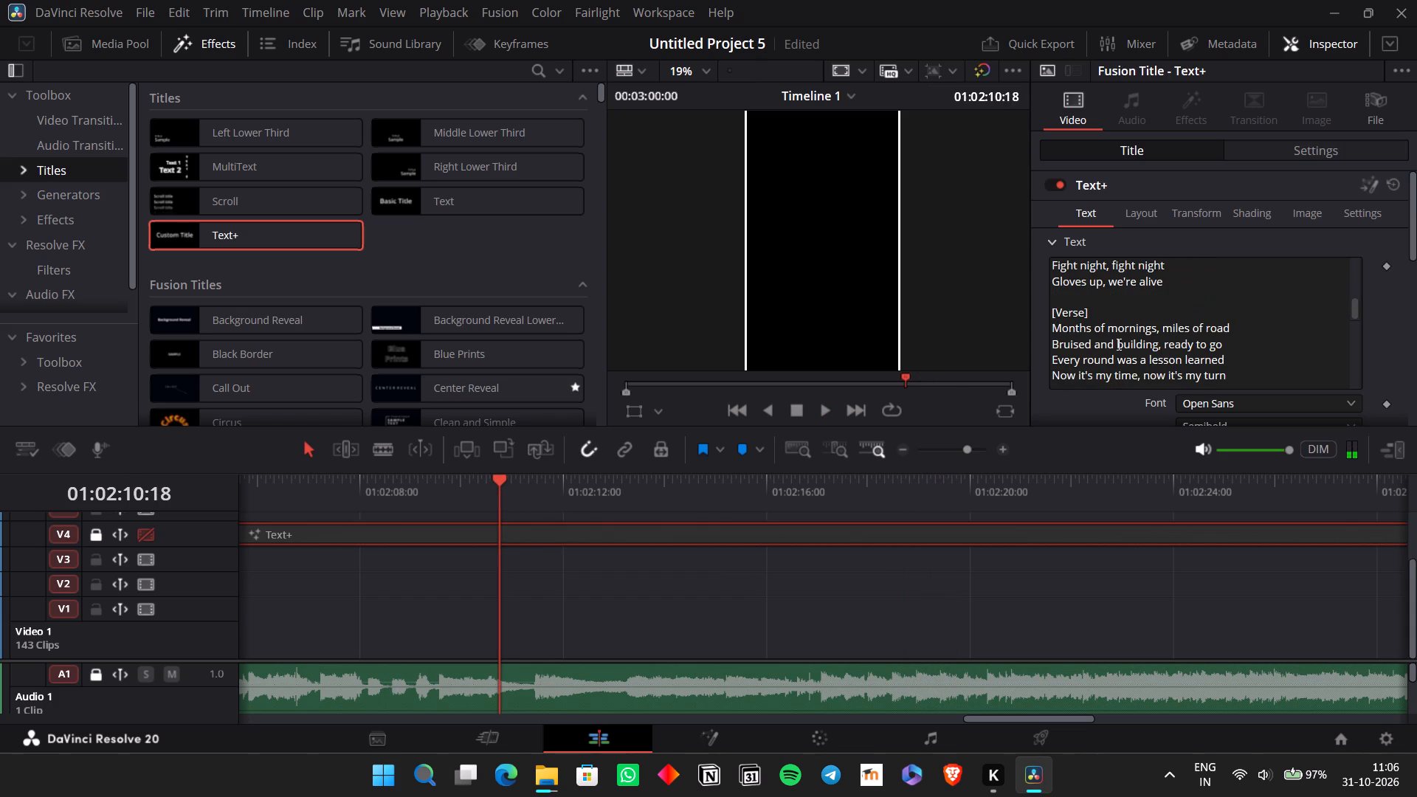
left_click(1117, 344)
scroll(1120, 344, "down", 3)
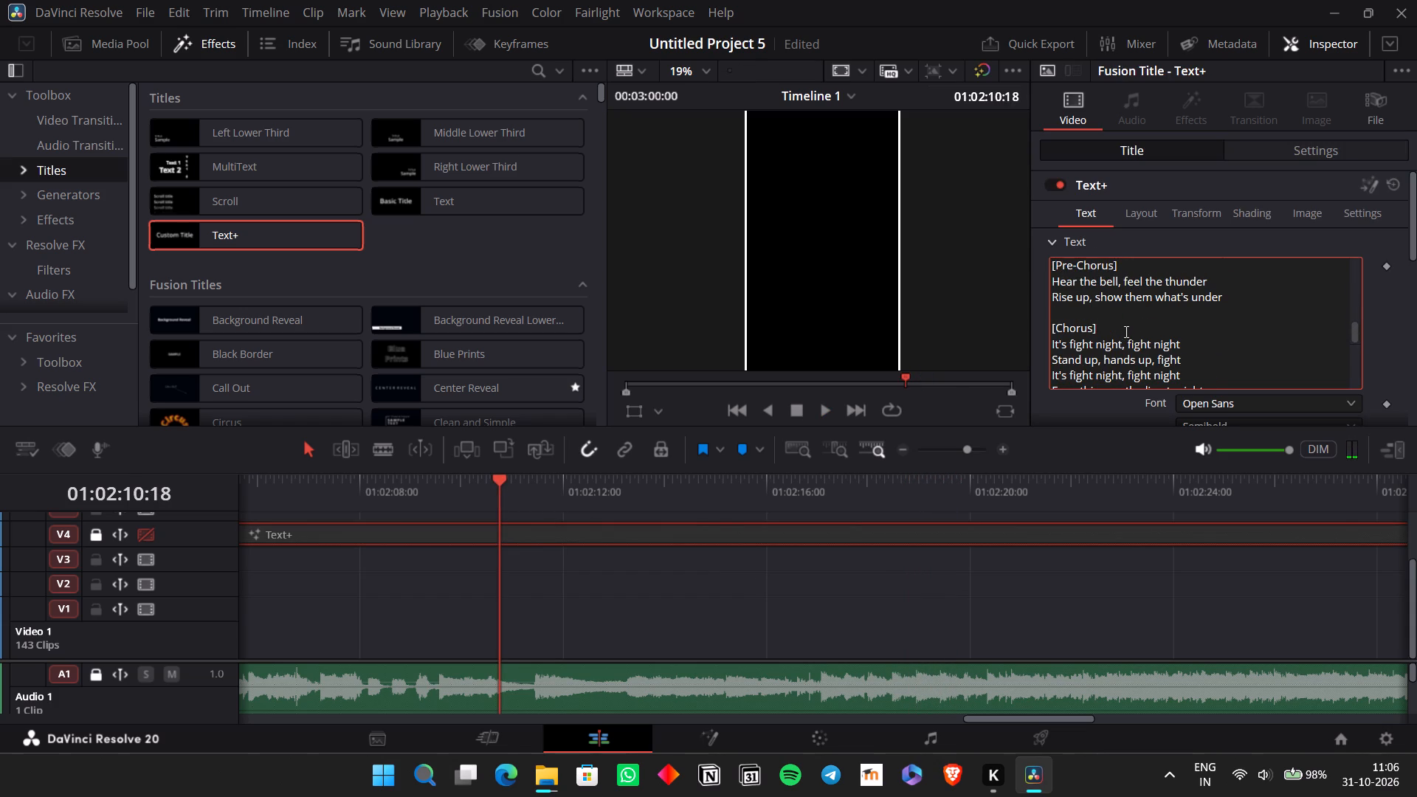
scroll(1127, 331, "down", 4)
left_click(1129, 312)
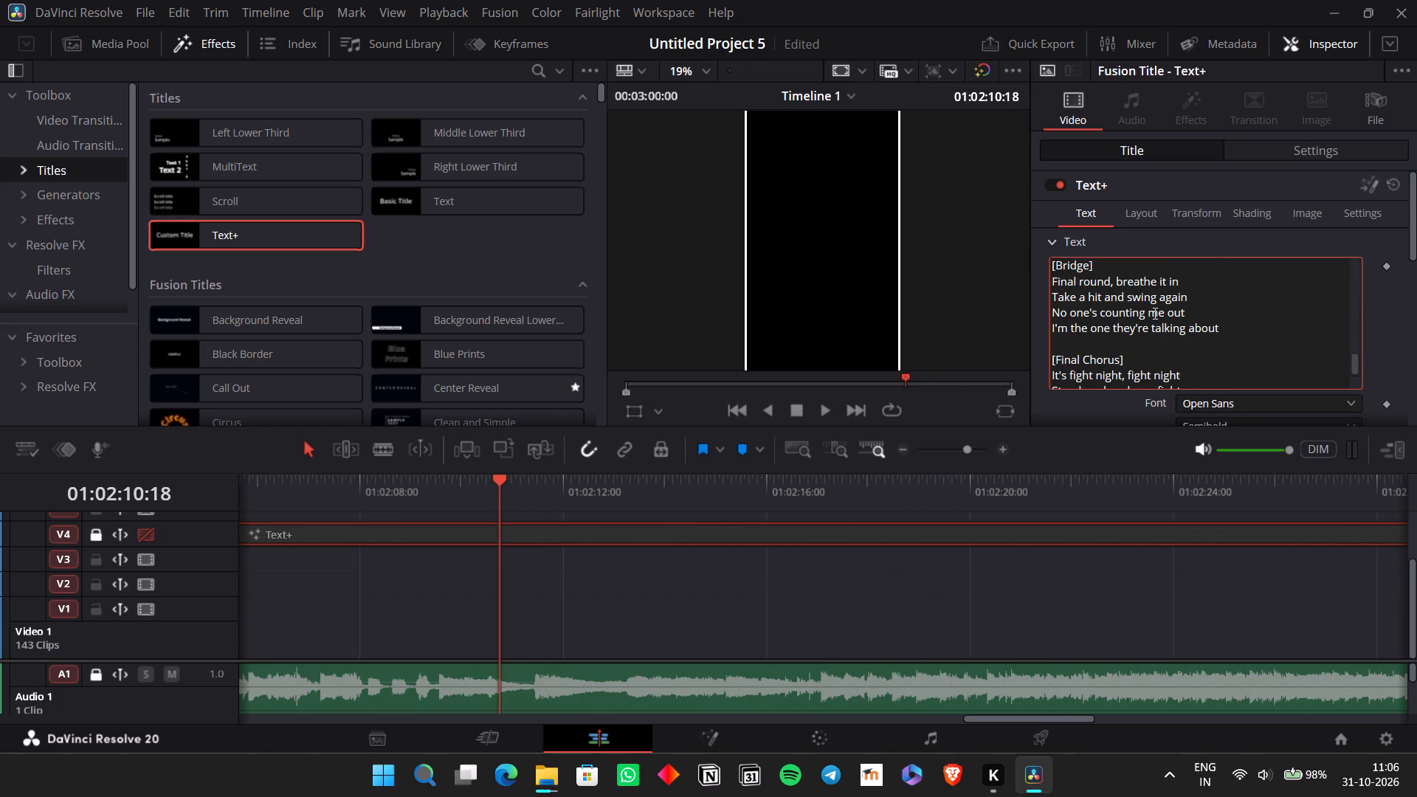
left_click_drag(1238, 332, 1058, 275)
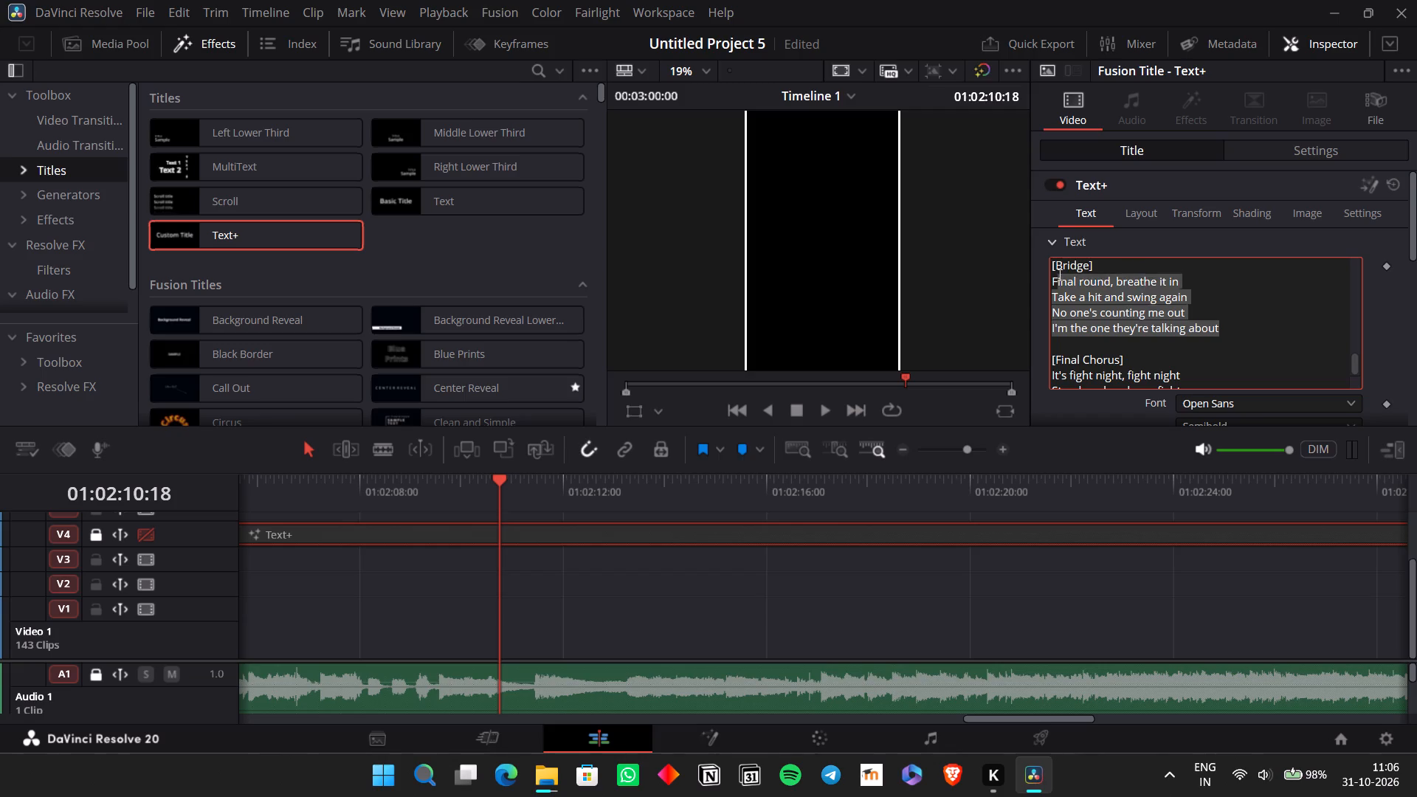
left_click_drag(1058, 275, 1045, 275)
key("ctrl+c")
left_click(885, 589)
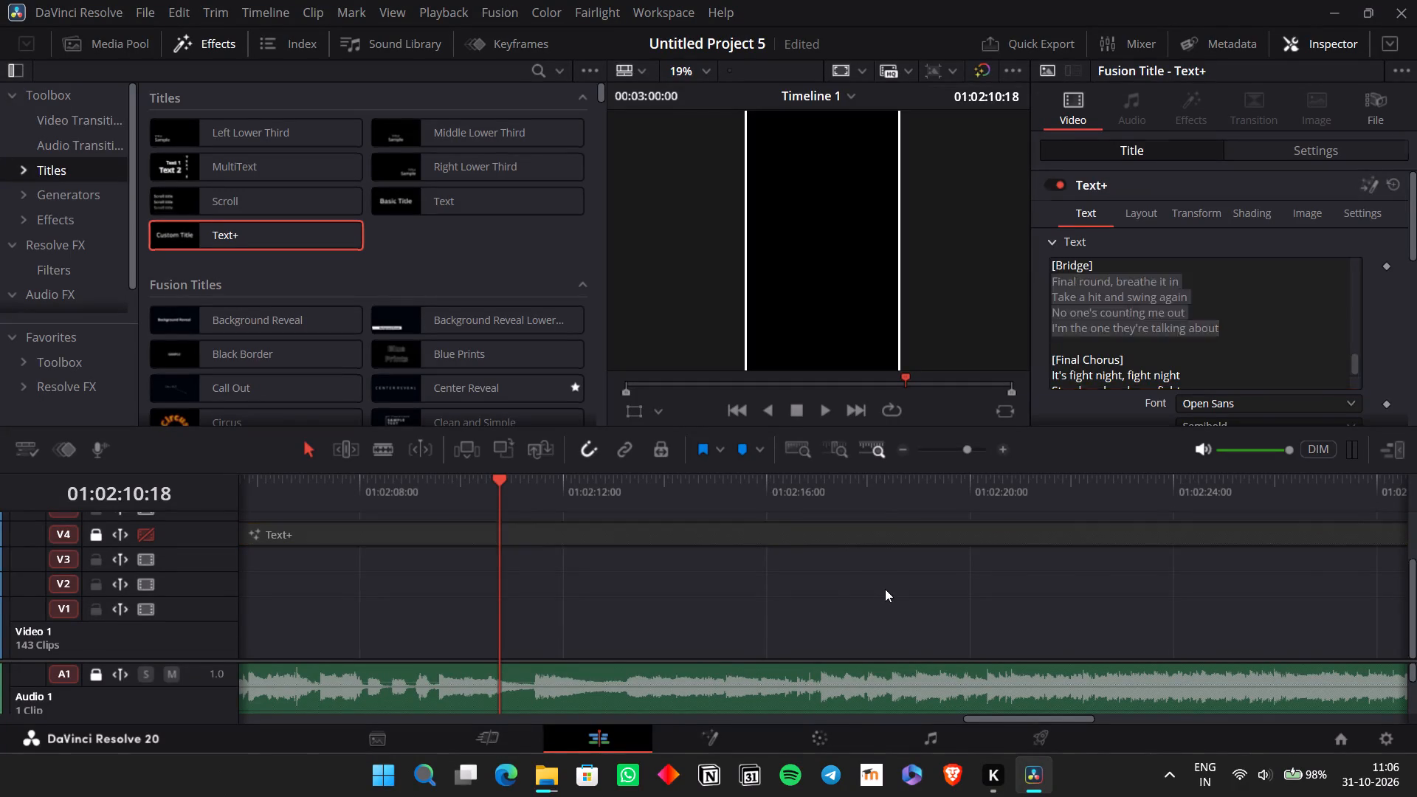
Extend the last "alive" title of the pasted Chorus on V1 to end at about 01:02:15:11.
scroll(882, 588, "right", 1)
left_click(441, 661)
double_click(462, 630)
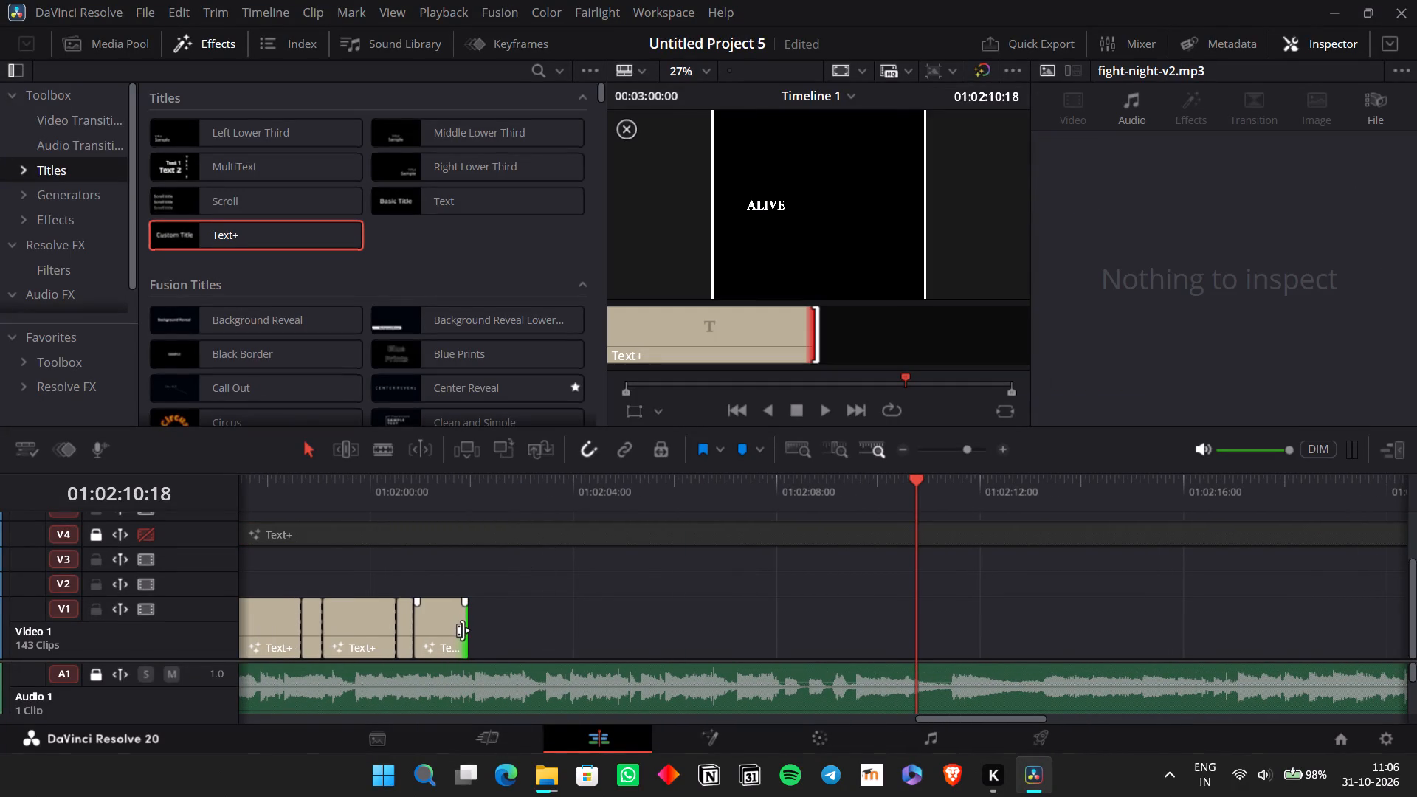
left_click_drag(463, 630, 1153, 584)
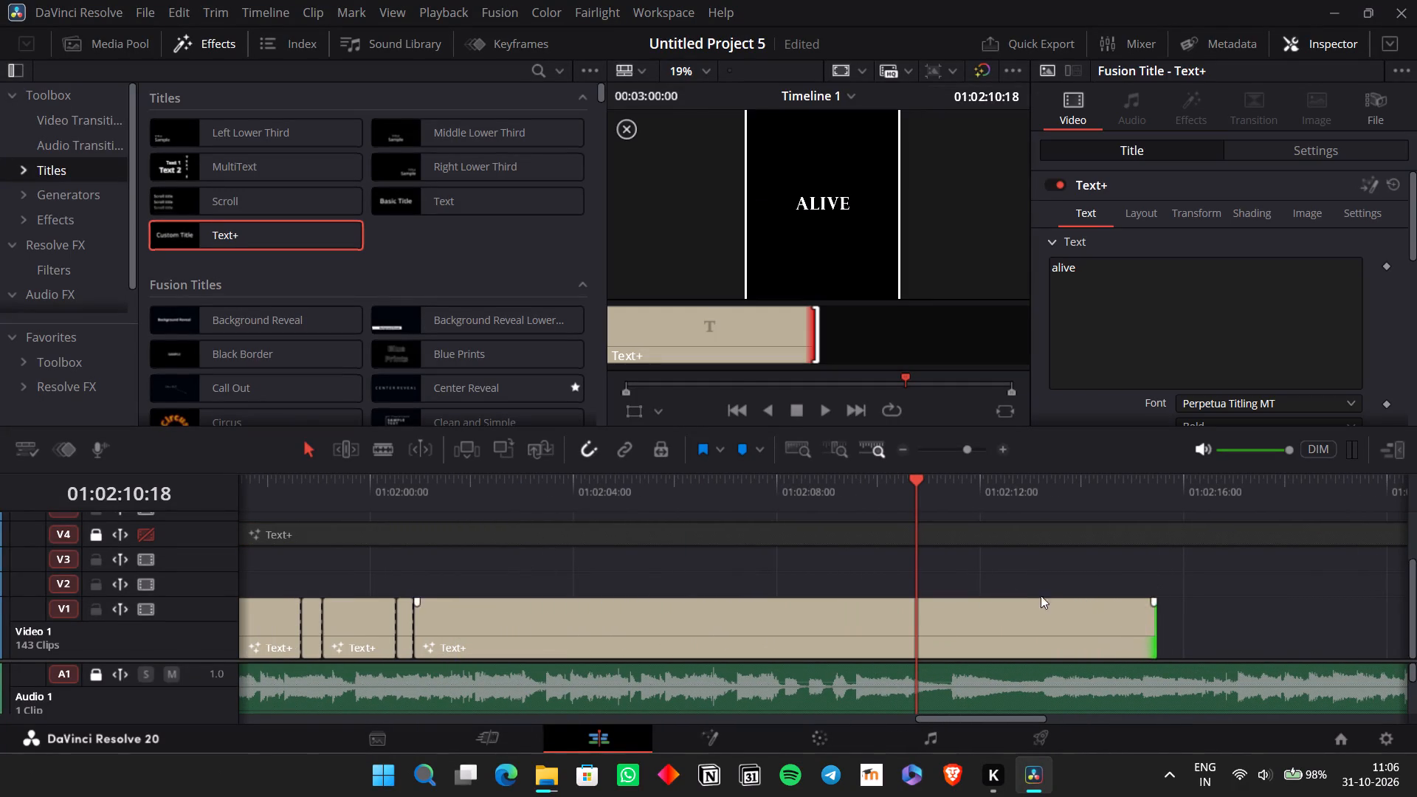
Play through the extended "alive" title to find the Bridge start and split the title at 01:02:09:12.
left_click(712, 497)
key("space")
left_click(785, 561)
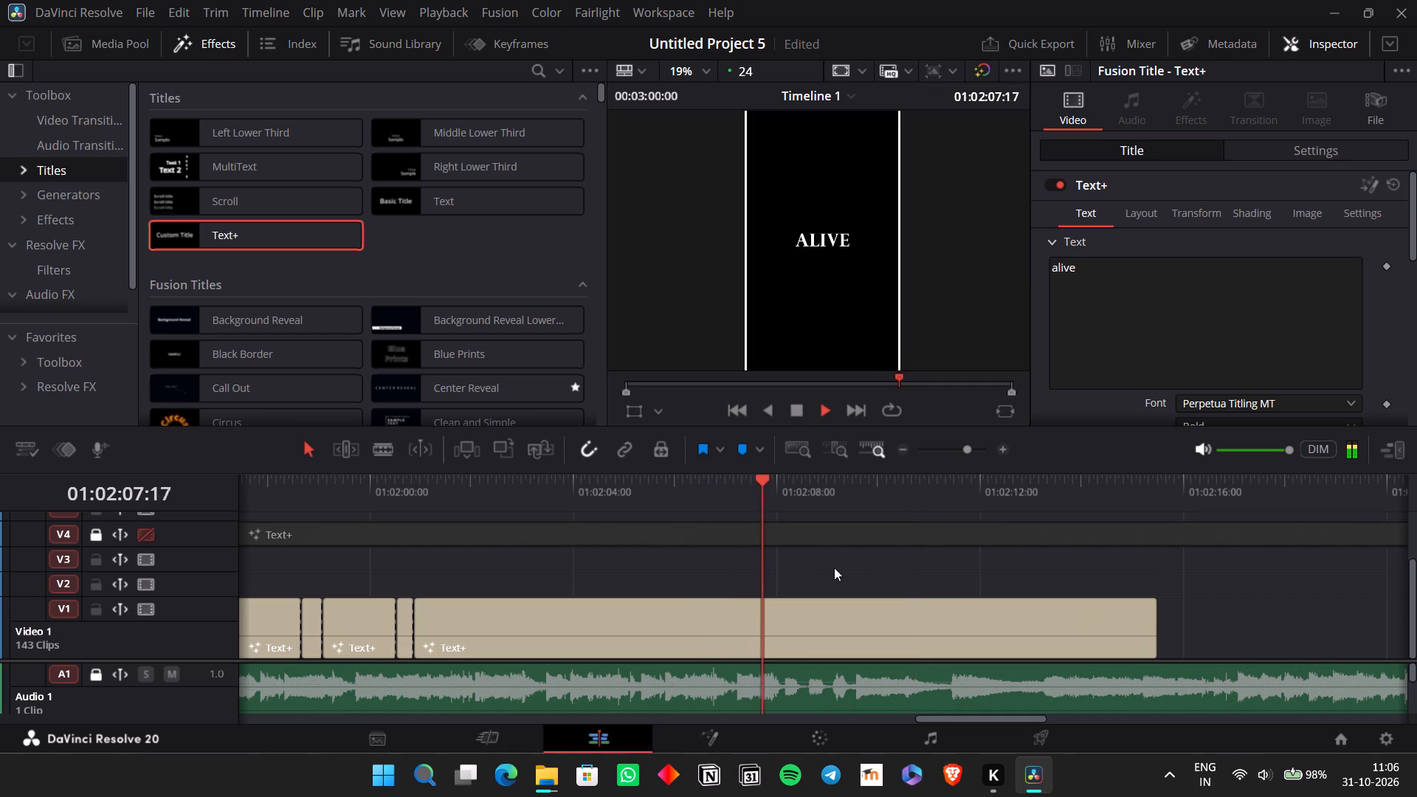
key("space")
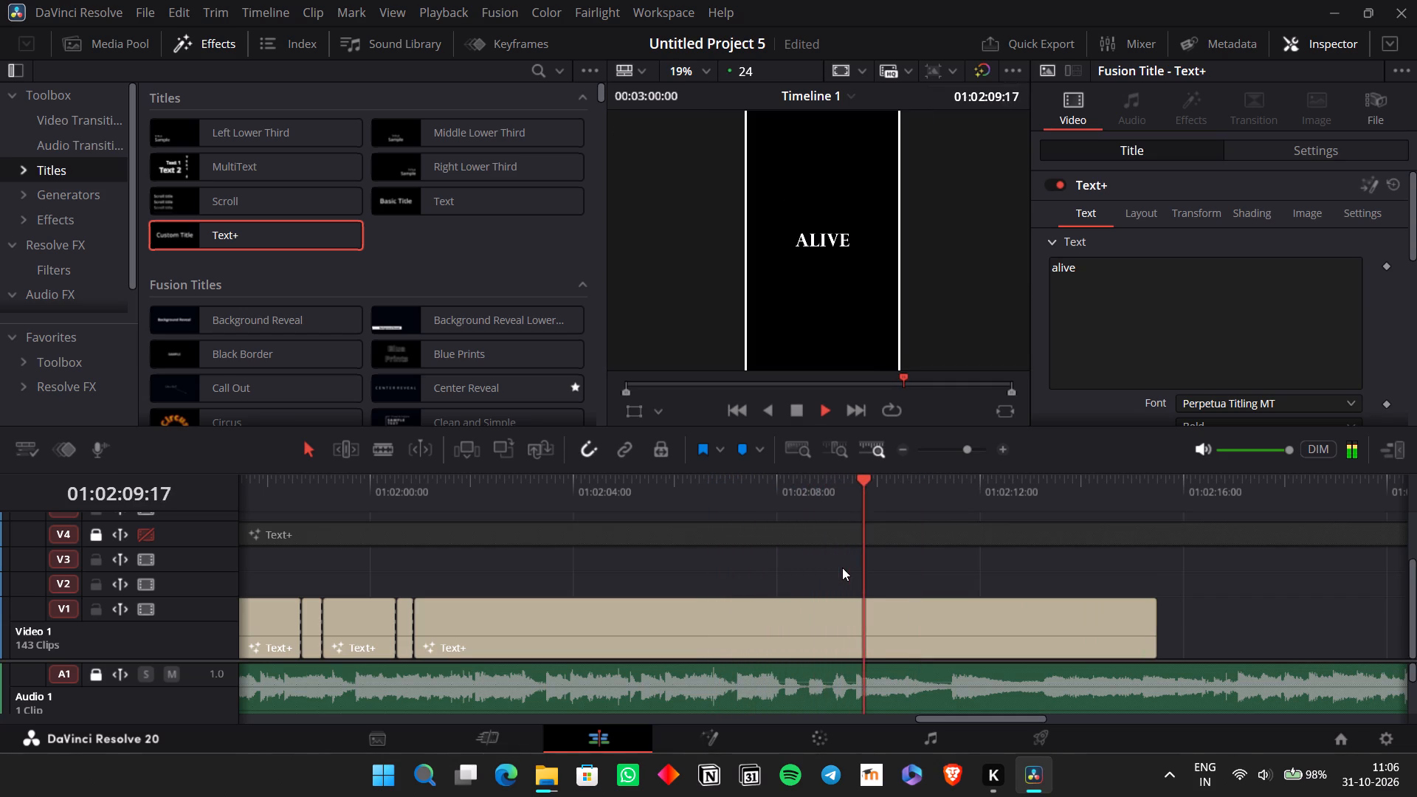
left_click(849, 491)
key("space")
key("space")
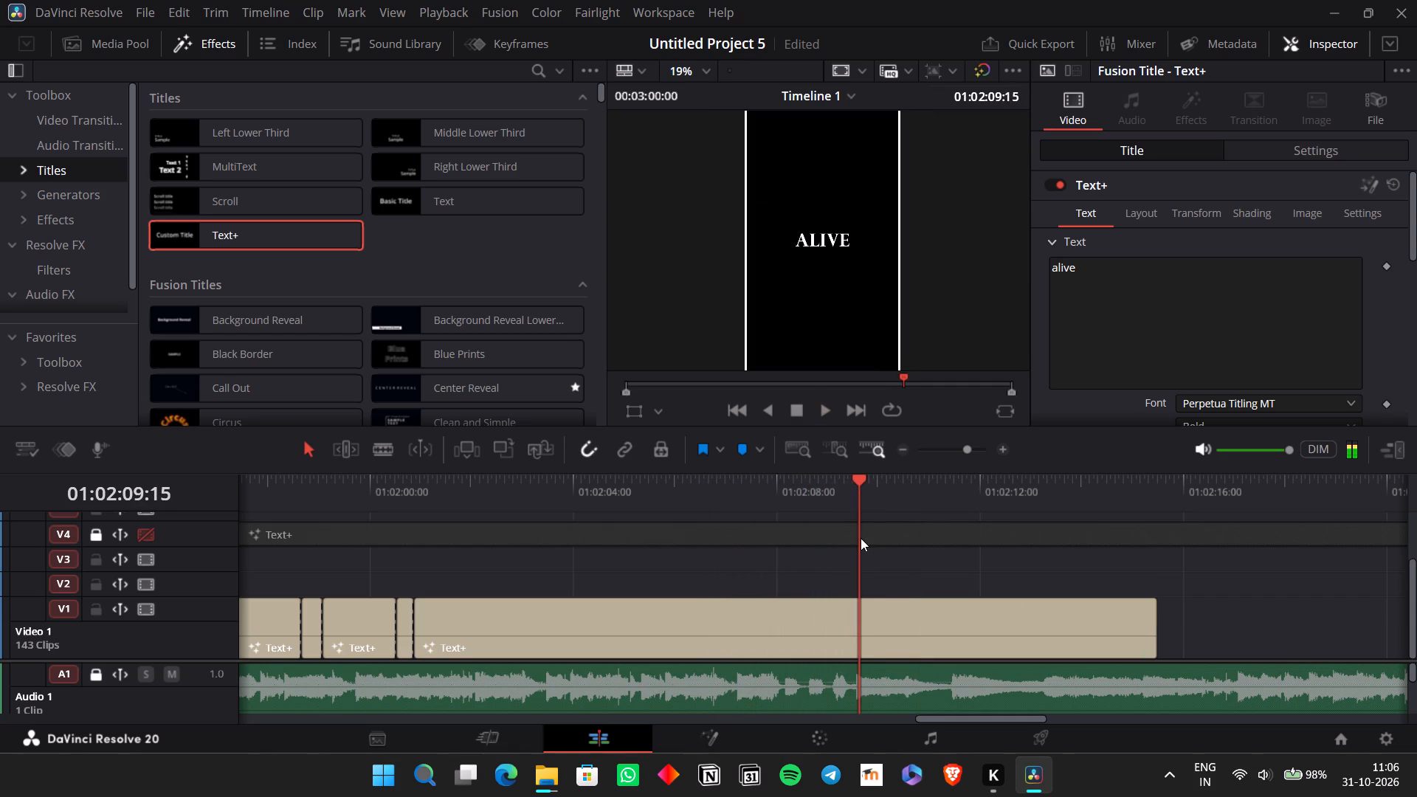
key("Left")
key("Left")
key("Left")
left_click_drag(900, 561, 909, 621)
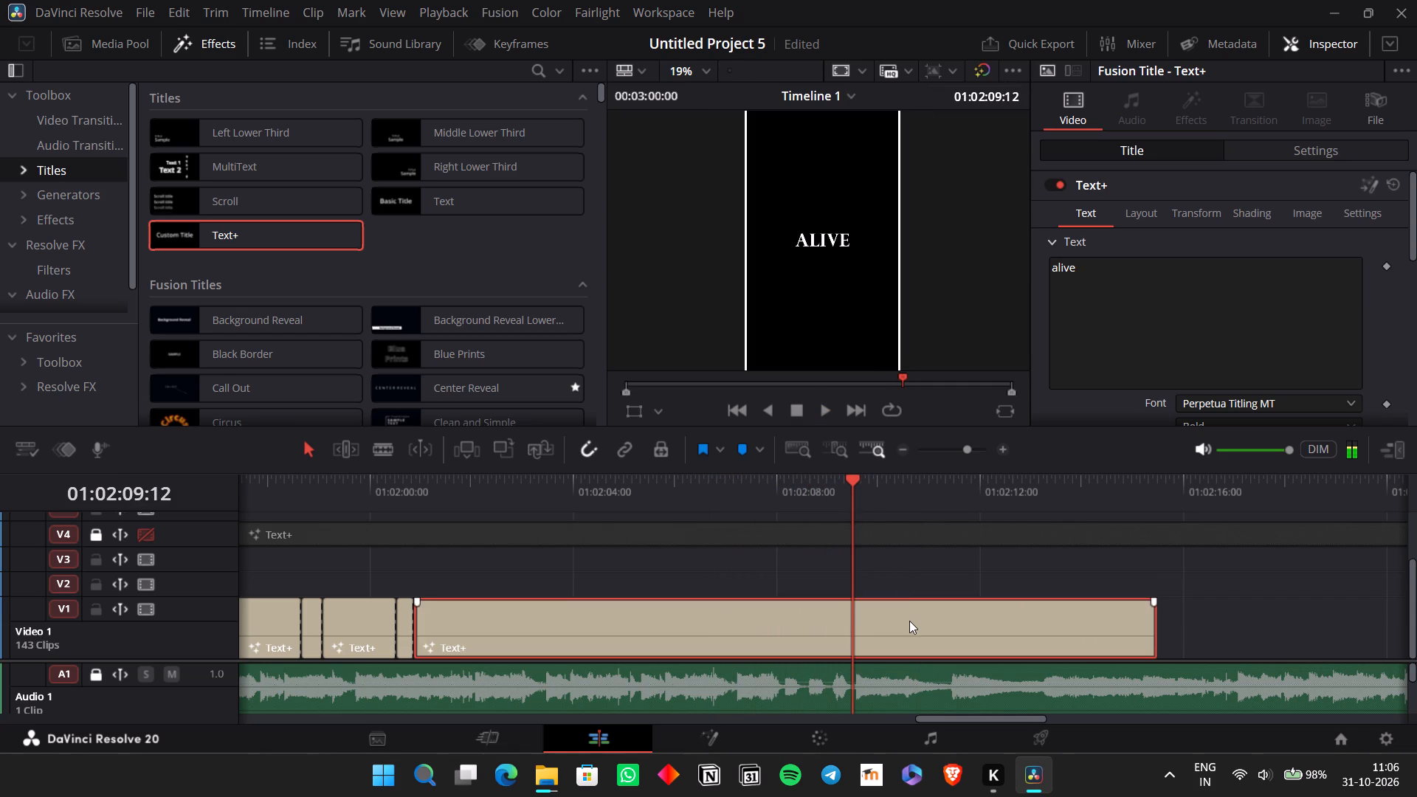
key("ctrl+b")
Shorten the last Chorus "alive" title on V1, ahead of the gap, to end at 01:02:02:00.
left_click_drag(848, 626, 503, 626)
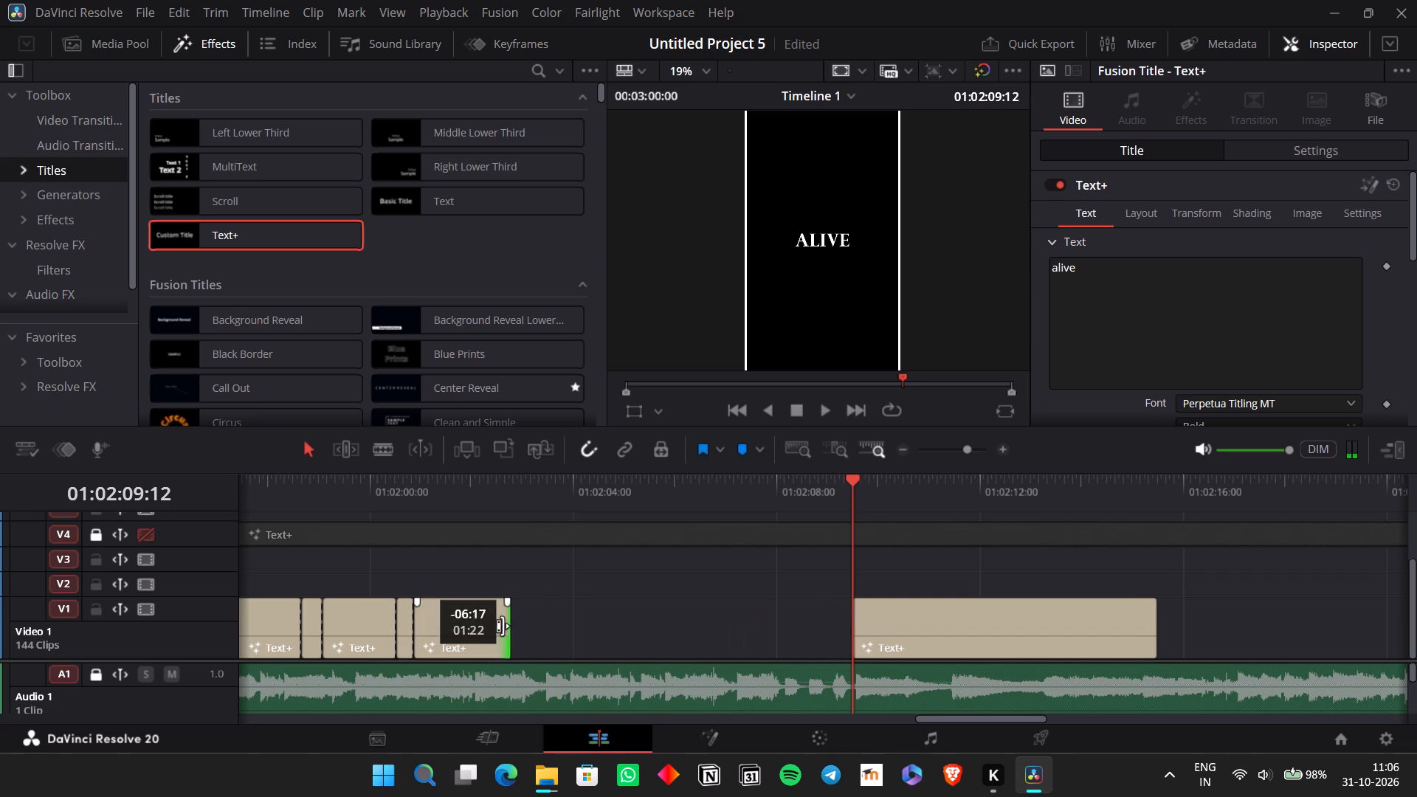
left_click_drag(503, 626, 513, 632)
left_click(408, 491)
key("space")
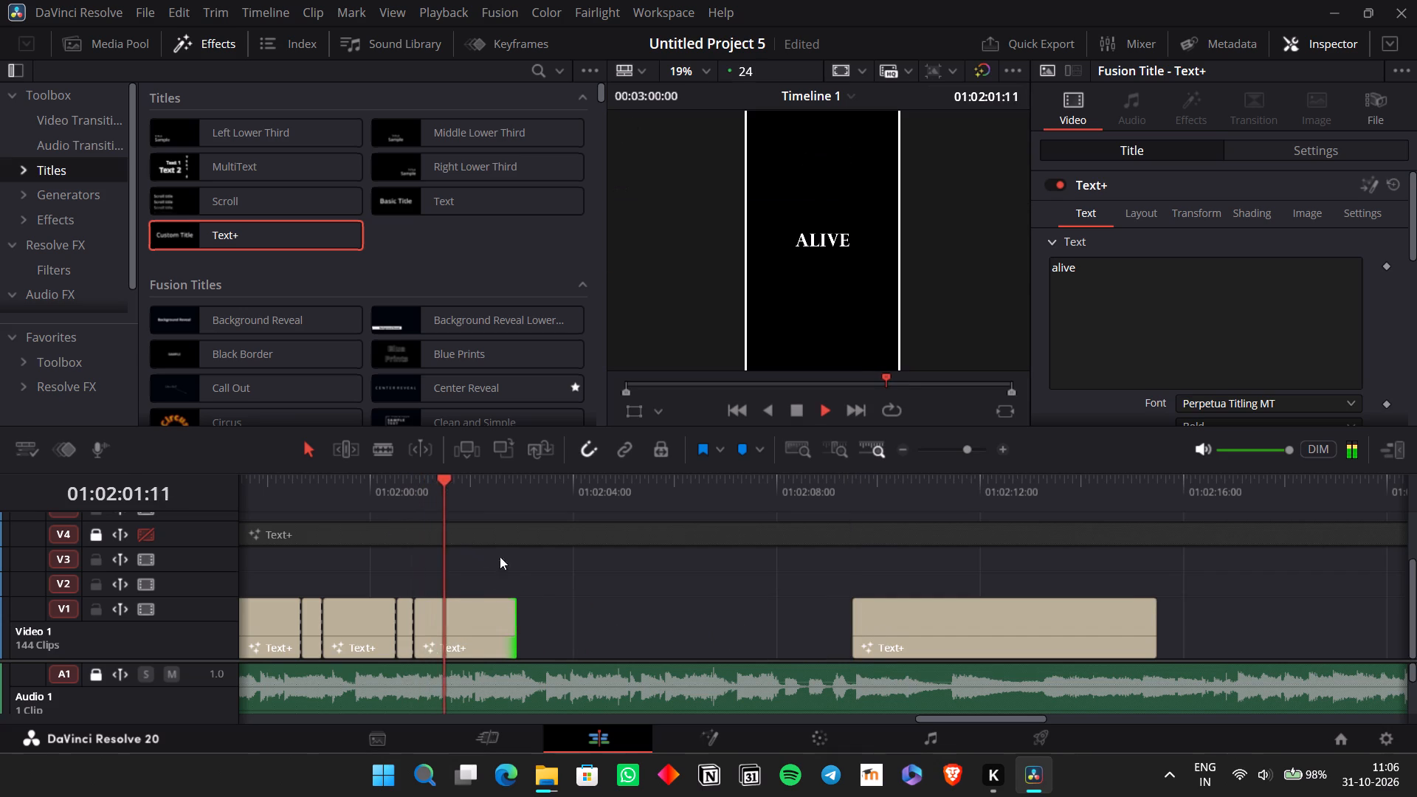
key("space")
left_click_drag(511, 619, 502, 626)
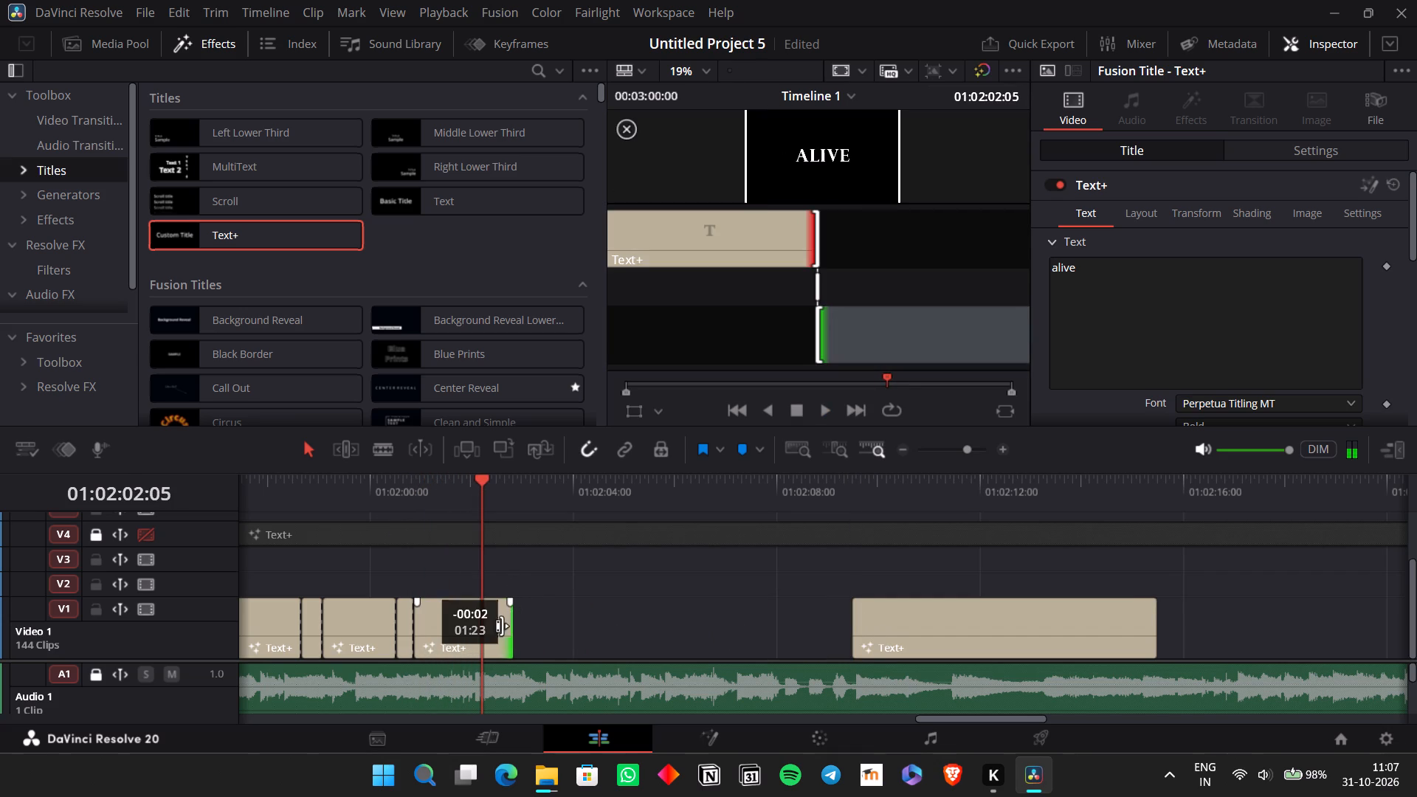
left_click_drag(502, 626, 477, 632)
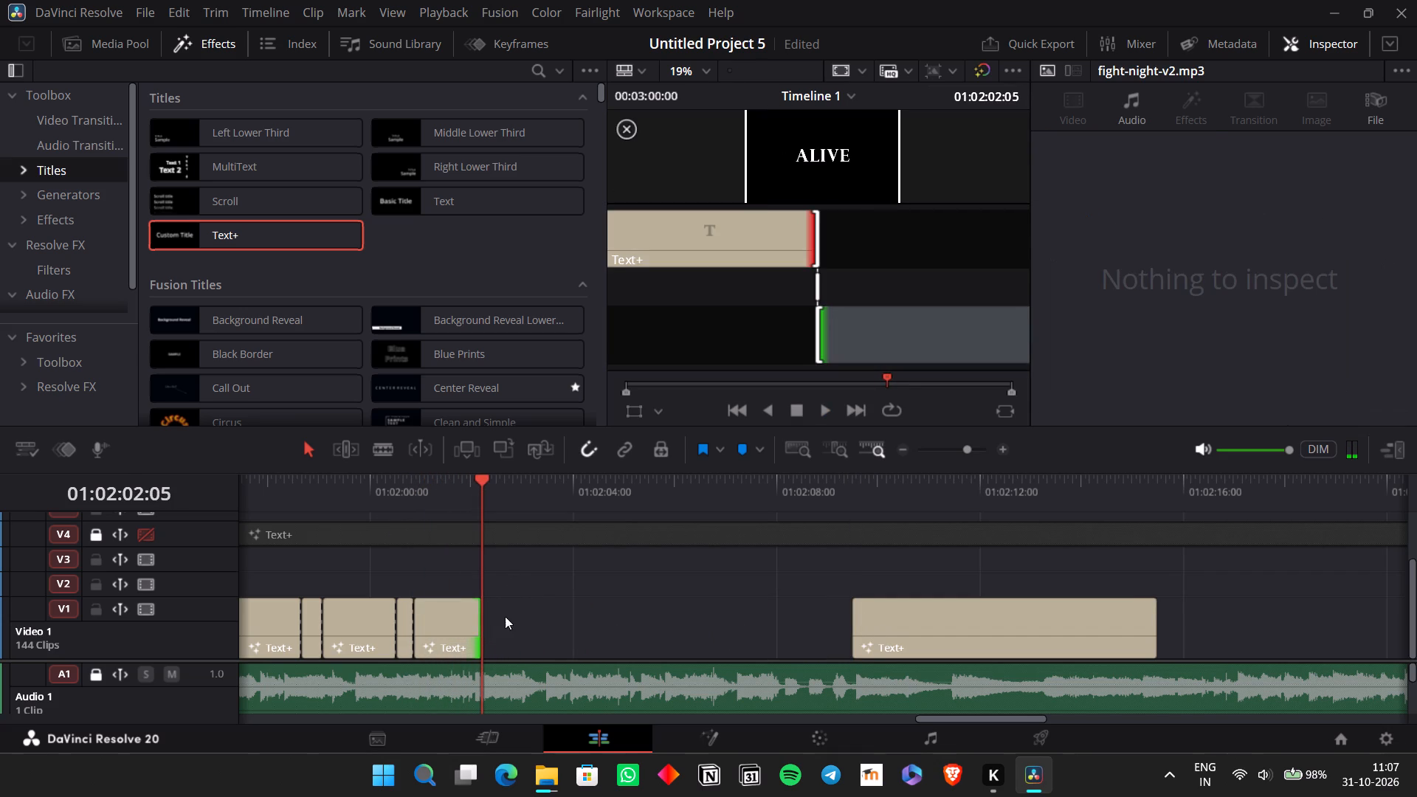
key("Left")
key("Left")
key("Left")
left_click(513, 651)
key("Left")
key("Left")
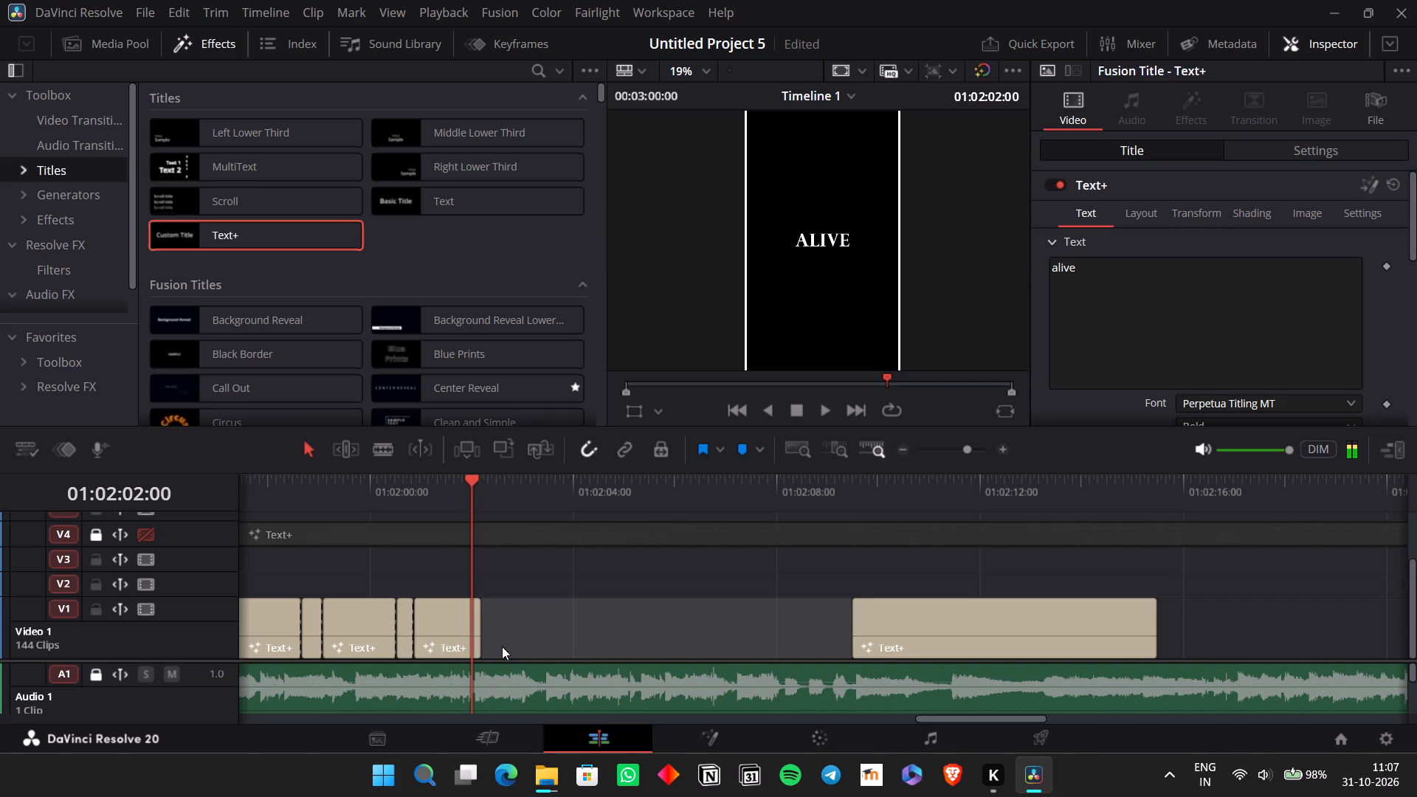
left_click(461, 627)
left_click_drag(476, 635, 458, 630)
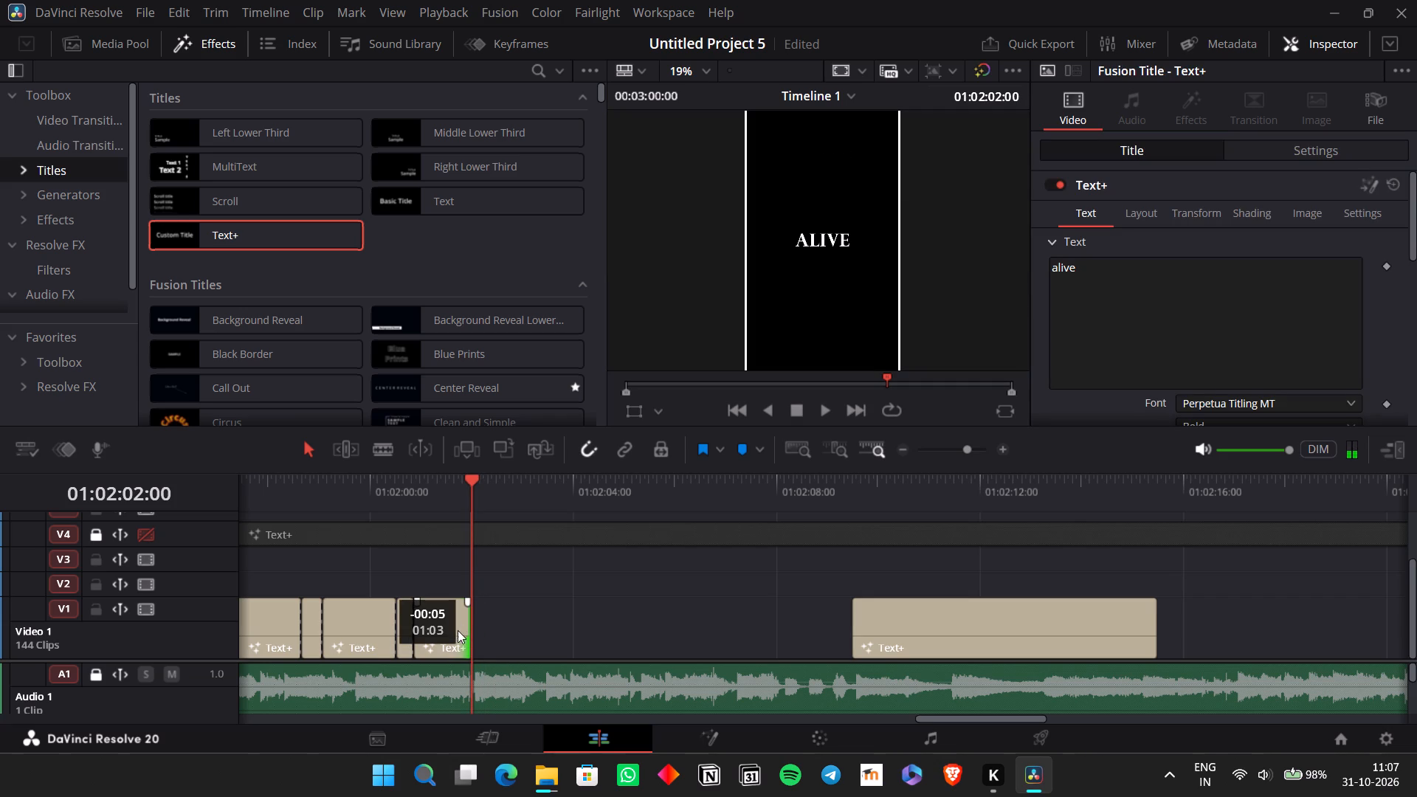
left_click(492, 630)
Play back the shortened "alive" title and the following gap to check the timing, and save the project.
left_click(416, 476)
key("space")
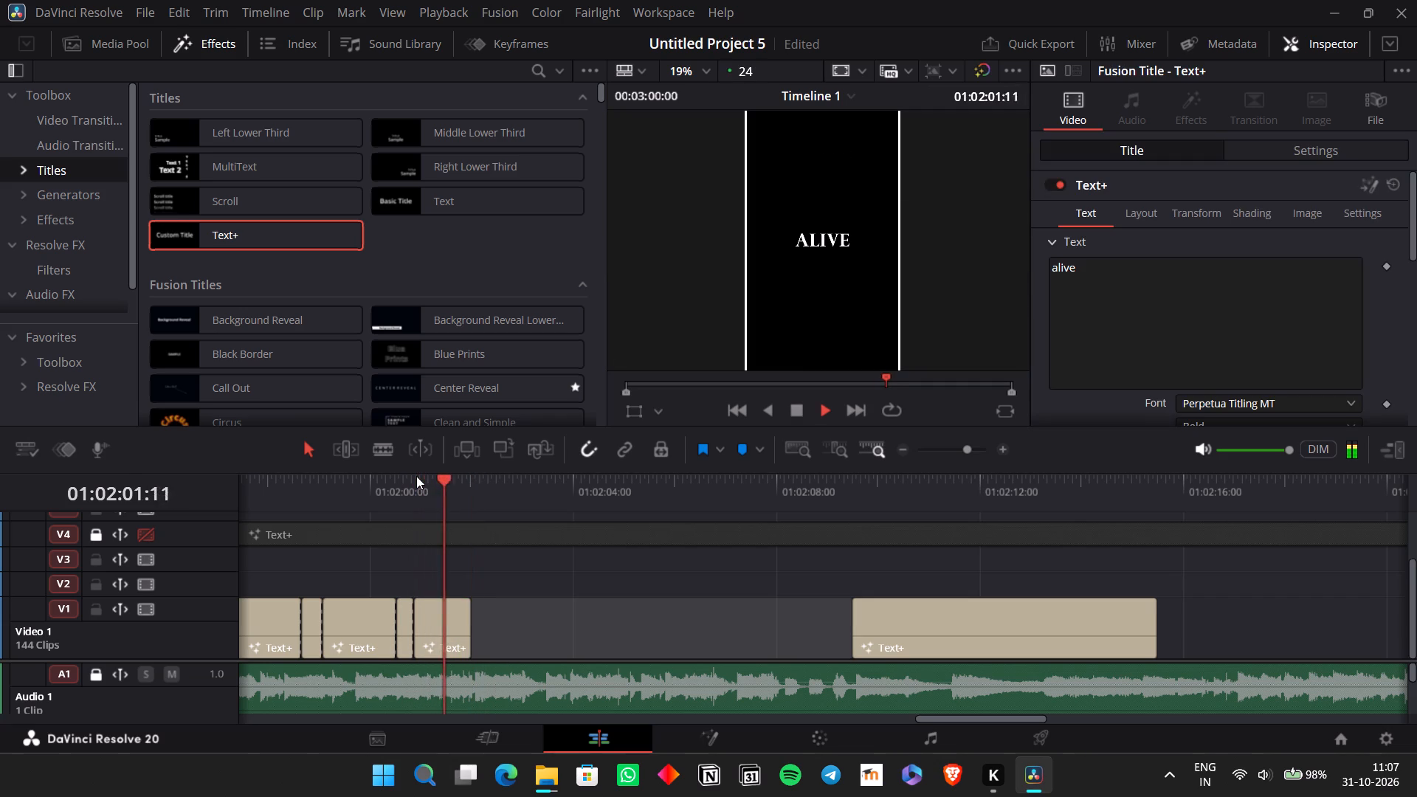
key("space")
left_click(432, 480)
key("space")
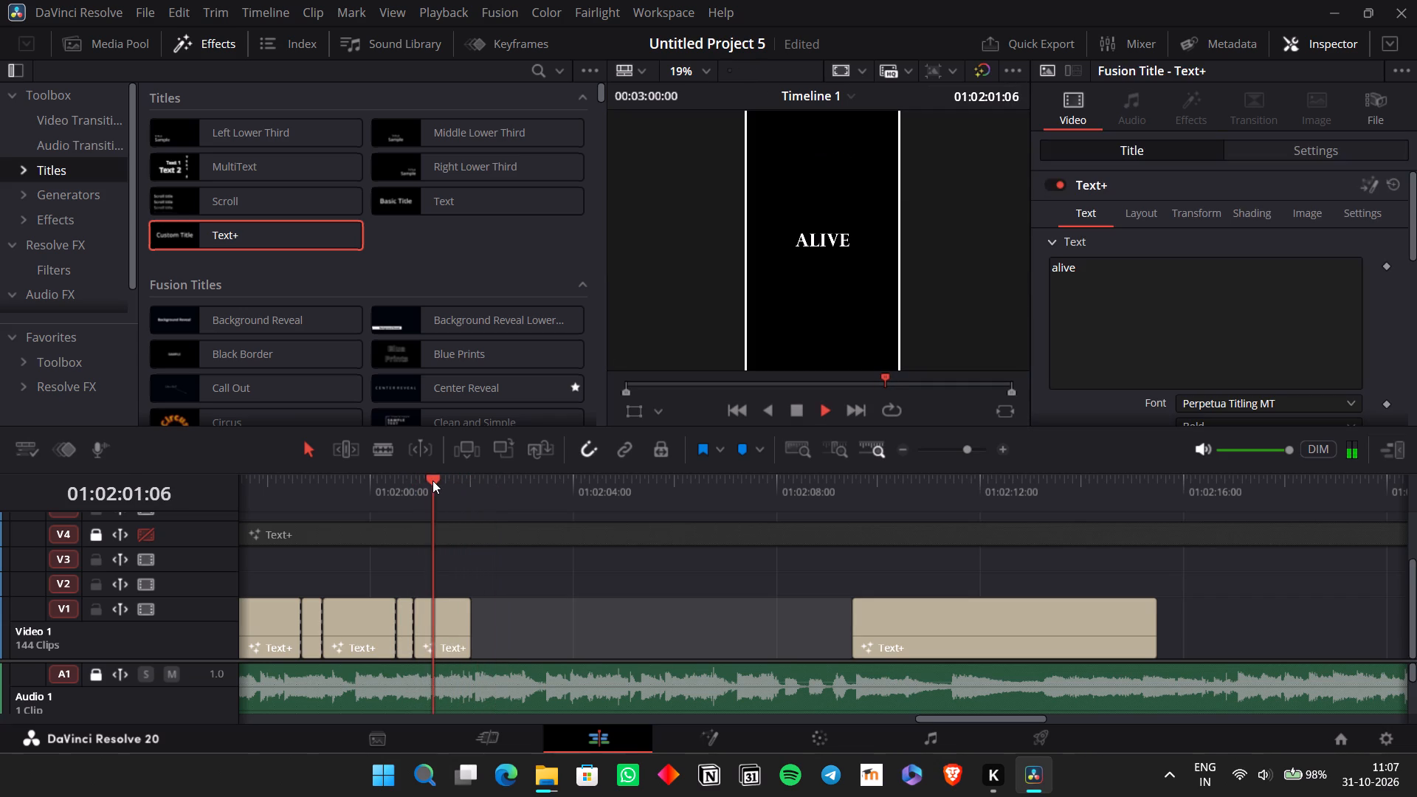
key("space")
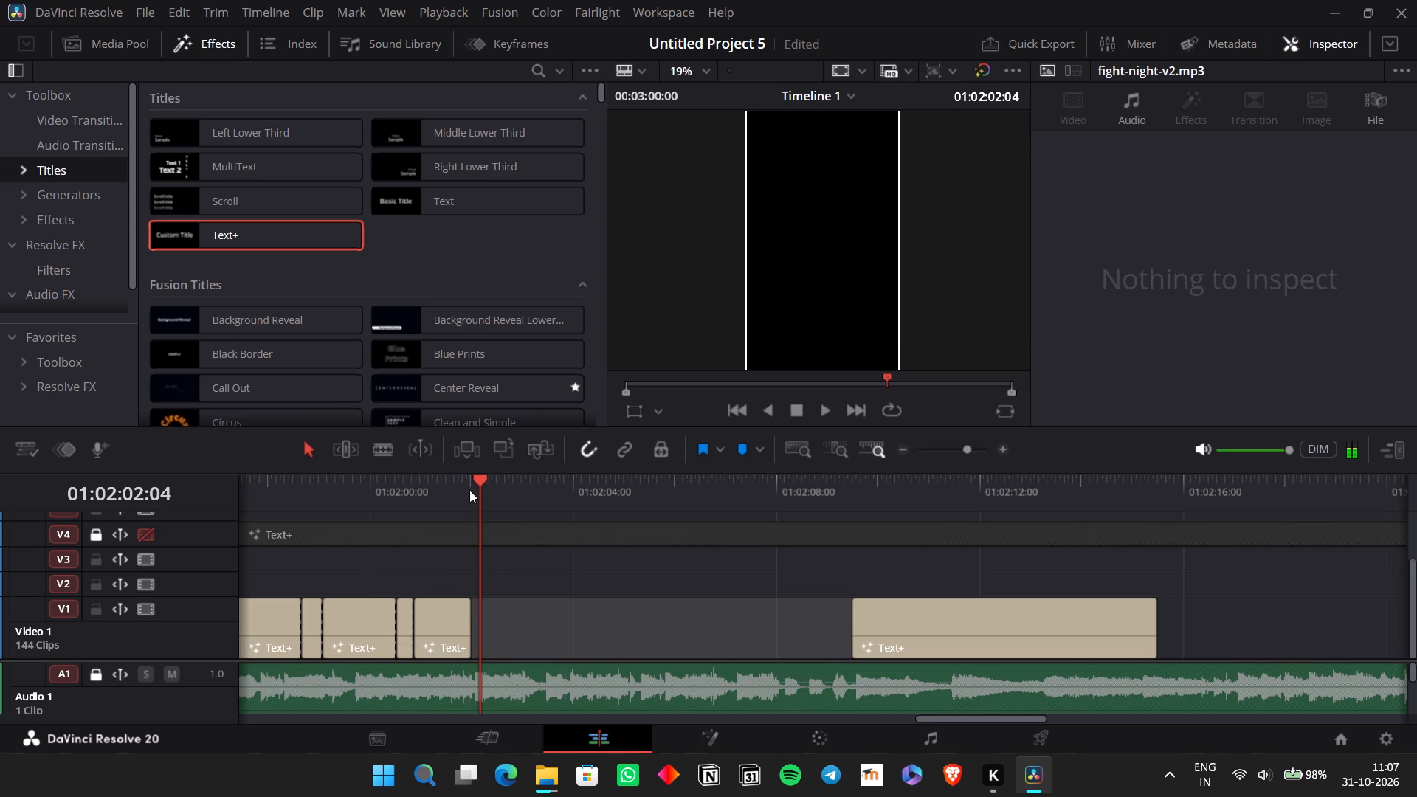
key("space")
left_click(725, 514)
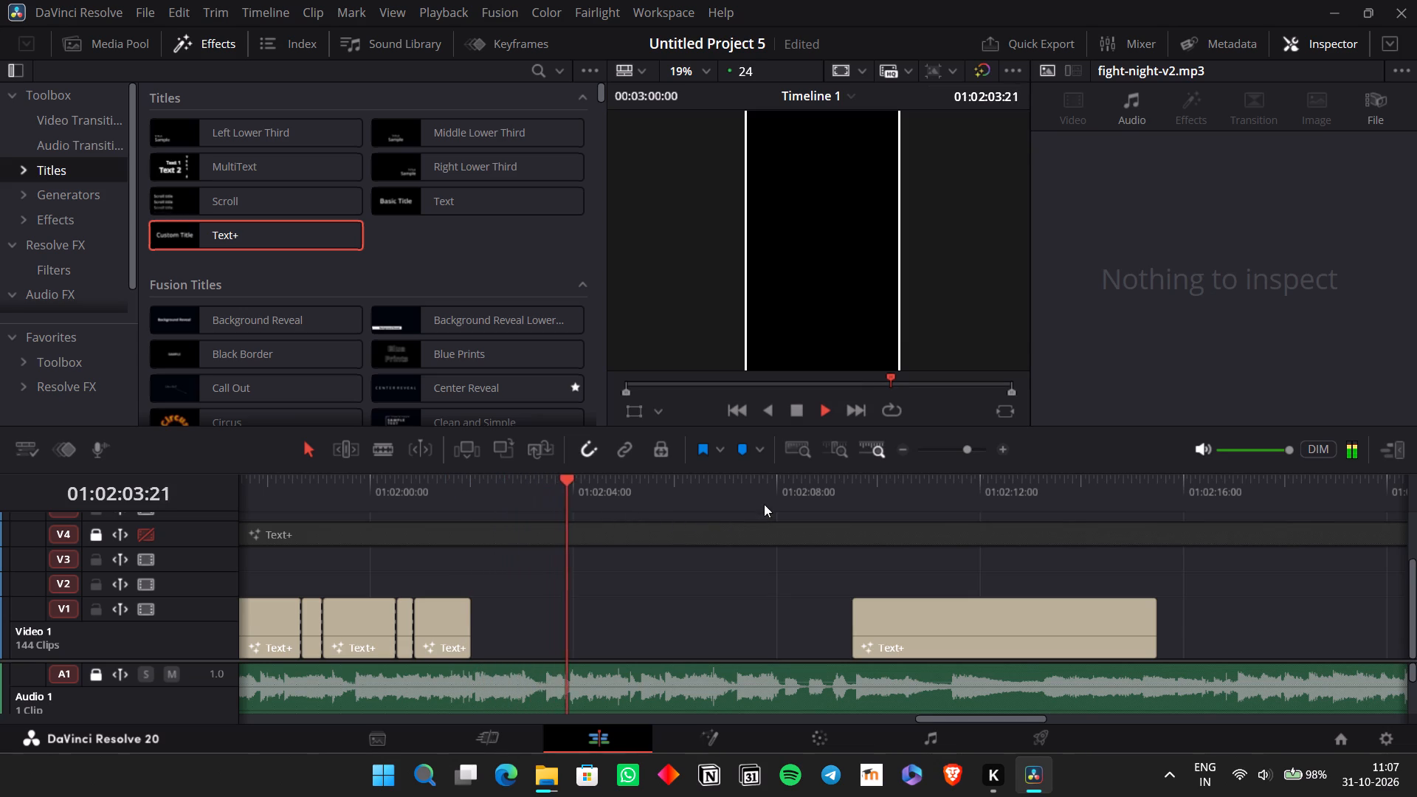
left_click(764, 495)
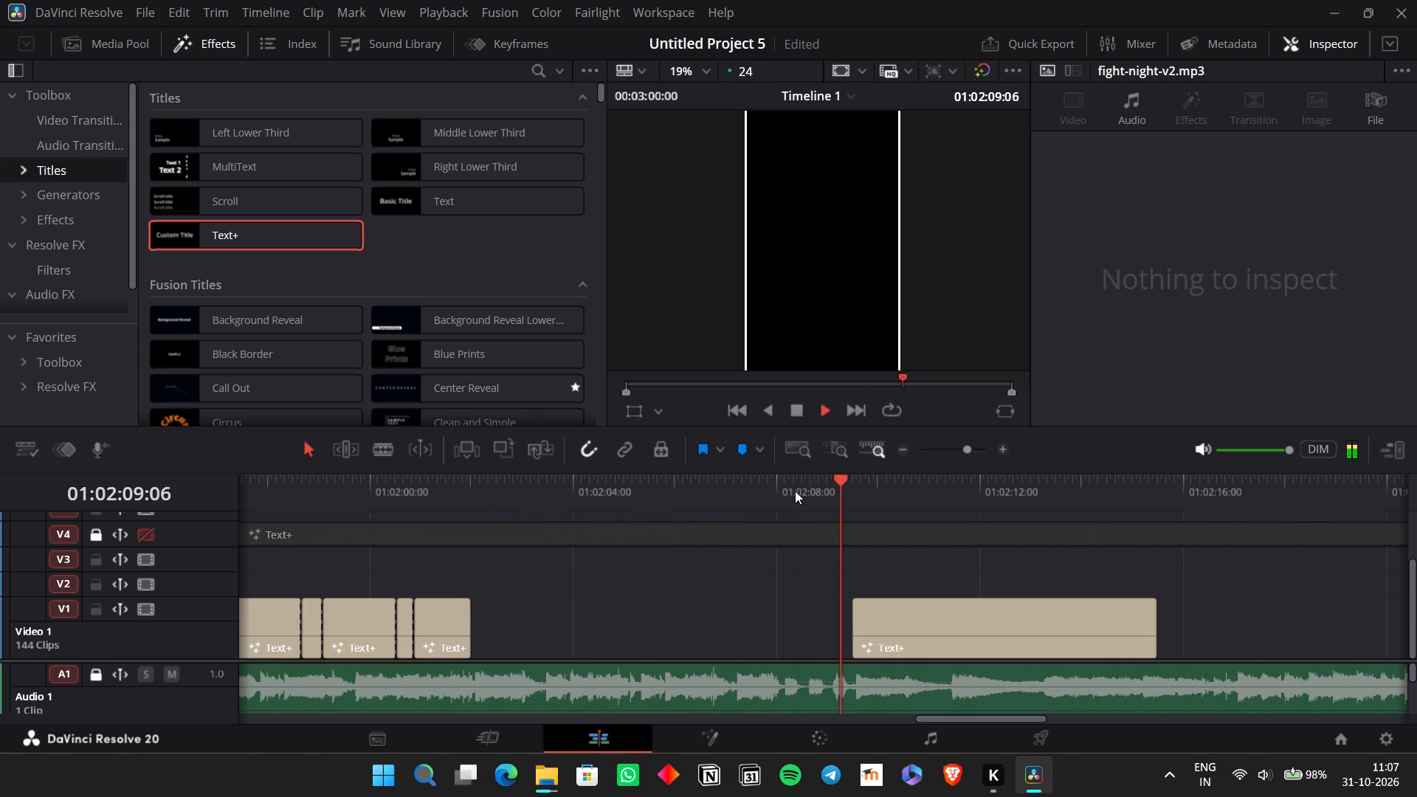
key("space")
key("ctrl+s")
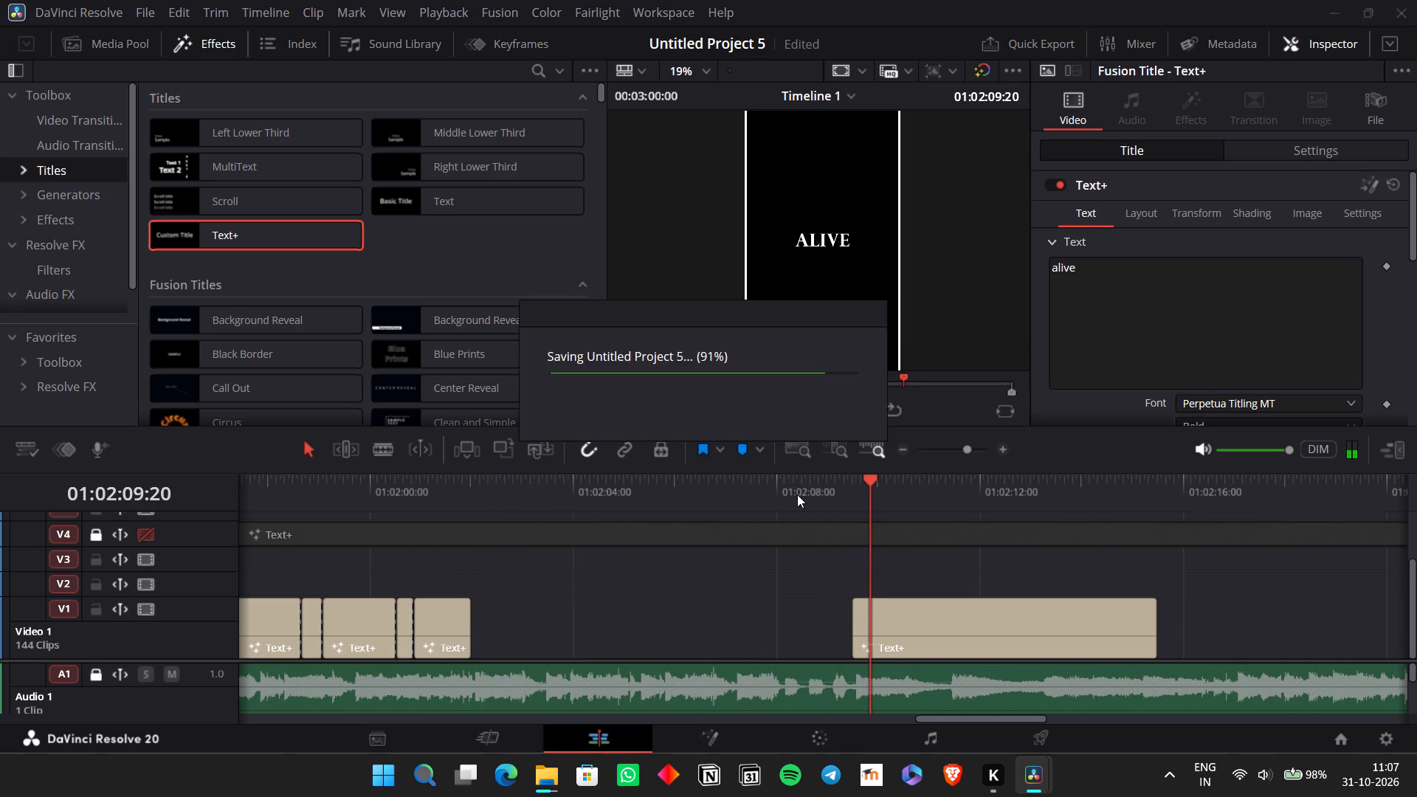
Play the Bridge section from about 01:02:09 to 01:02:16 to hear where its words fall.
key("space")
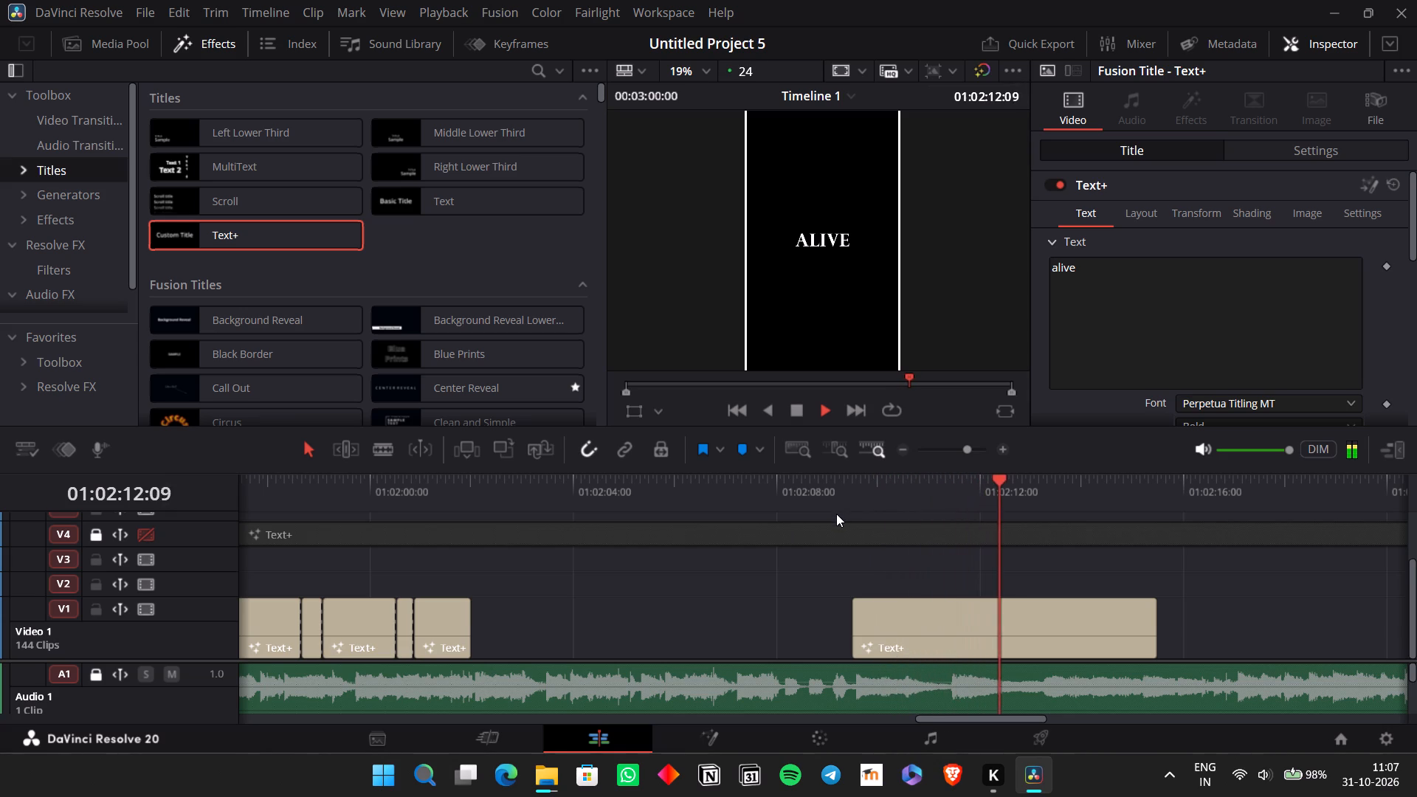
scroll(869, 580, "left", 1)
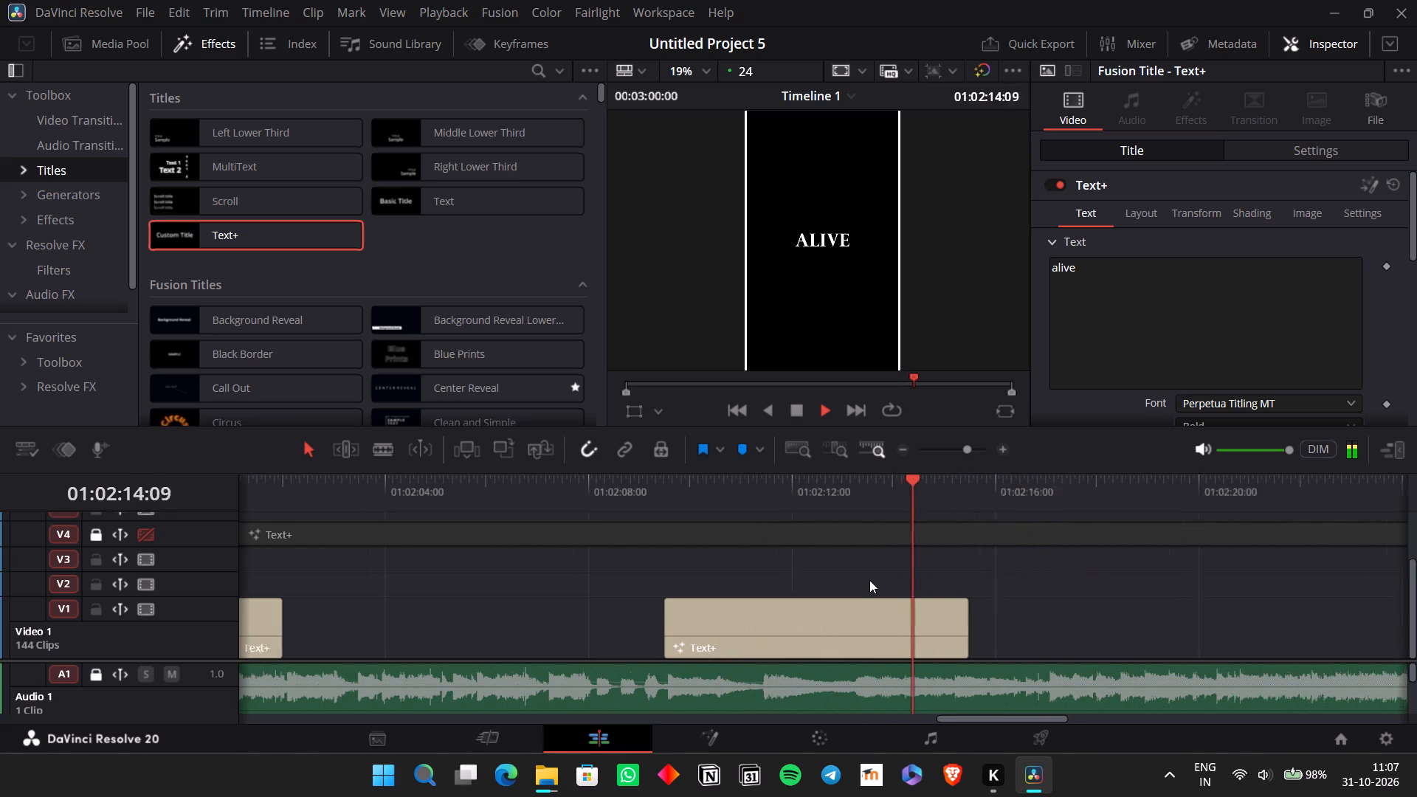
scroll(869, 580, "left", 1)
key("space")
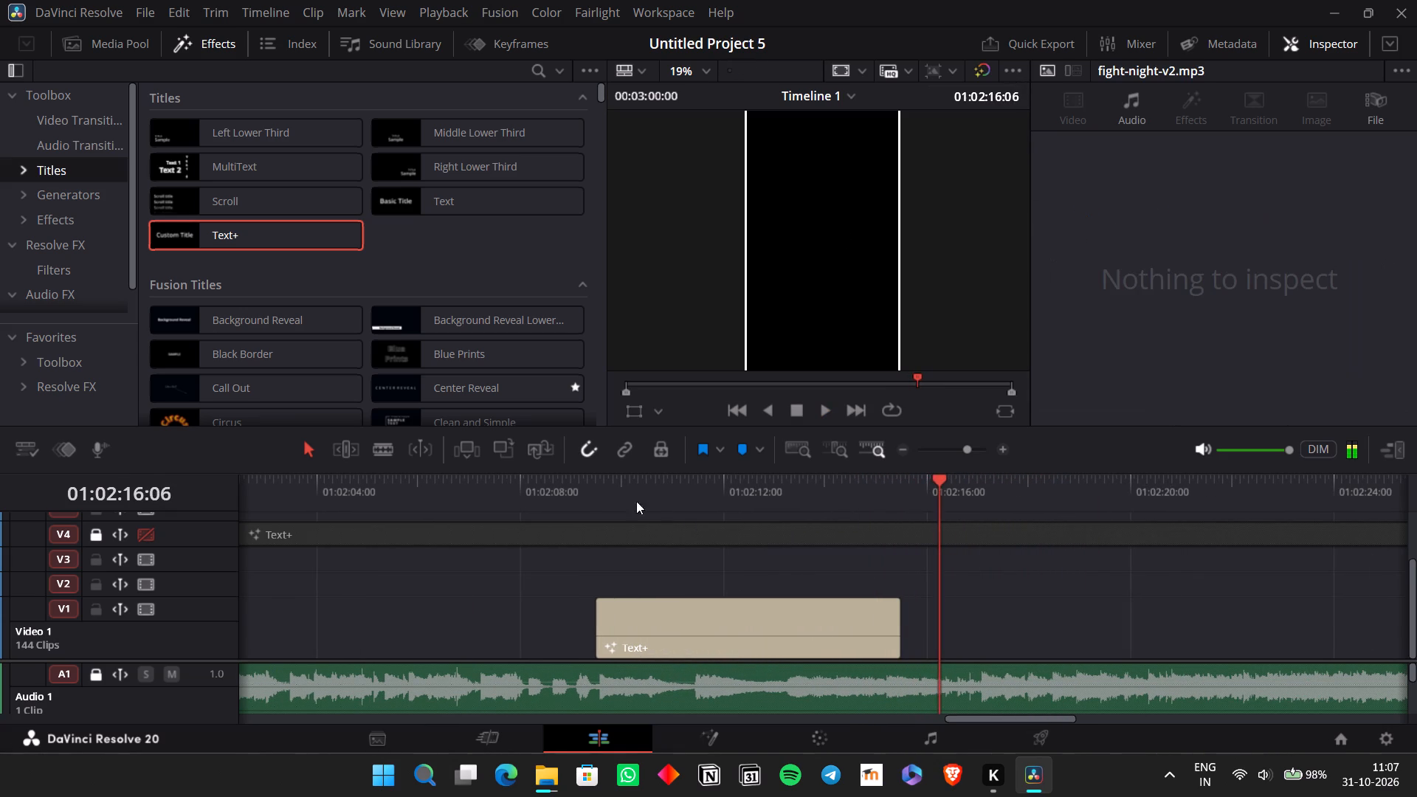
left_click(581, 489)
key("space")
key("space")
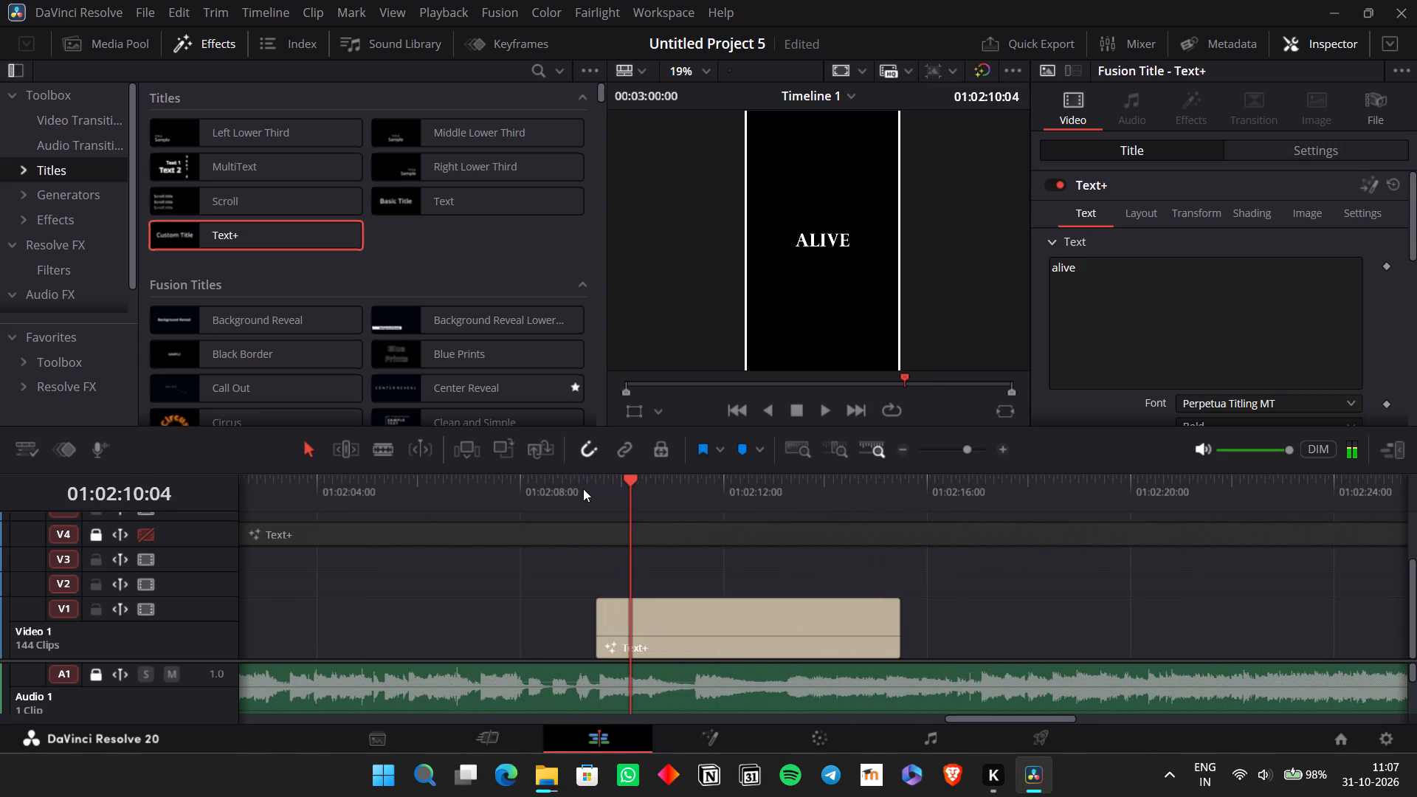
left_click(586, 490)
key("space")
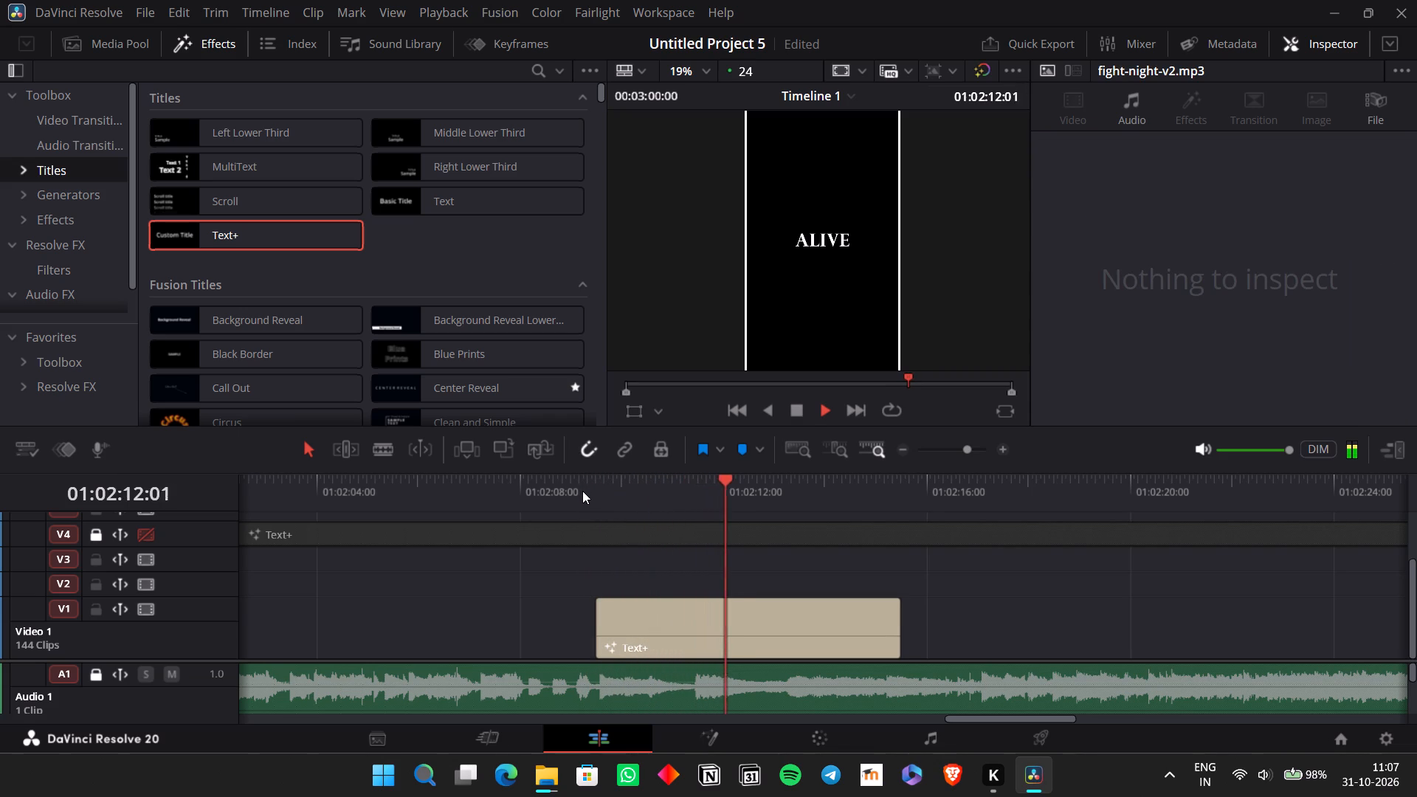
key("space")
Split the Bridge placeholder title on V1 on the word beats at about 01:02:10:00, 01:02:10:09 and 01:02:11:09.
left_click(582, 492)
key("space")
key("space")
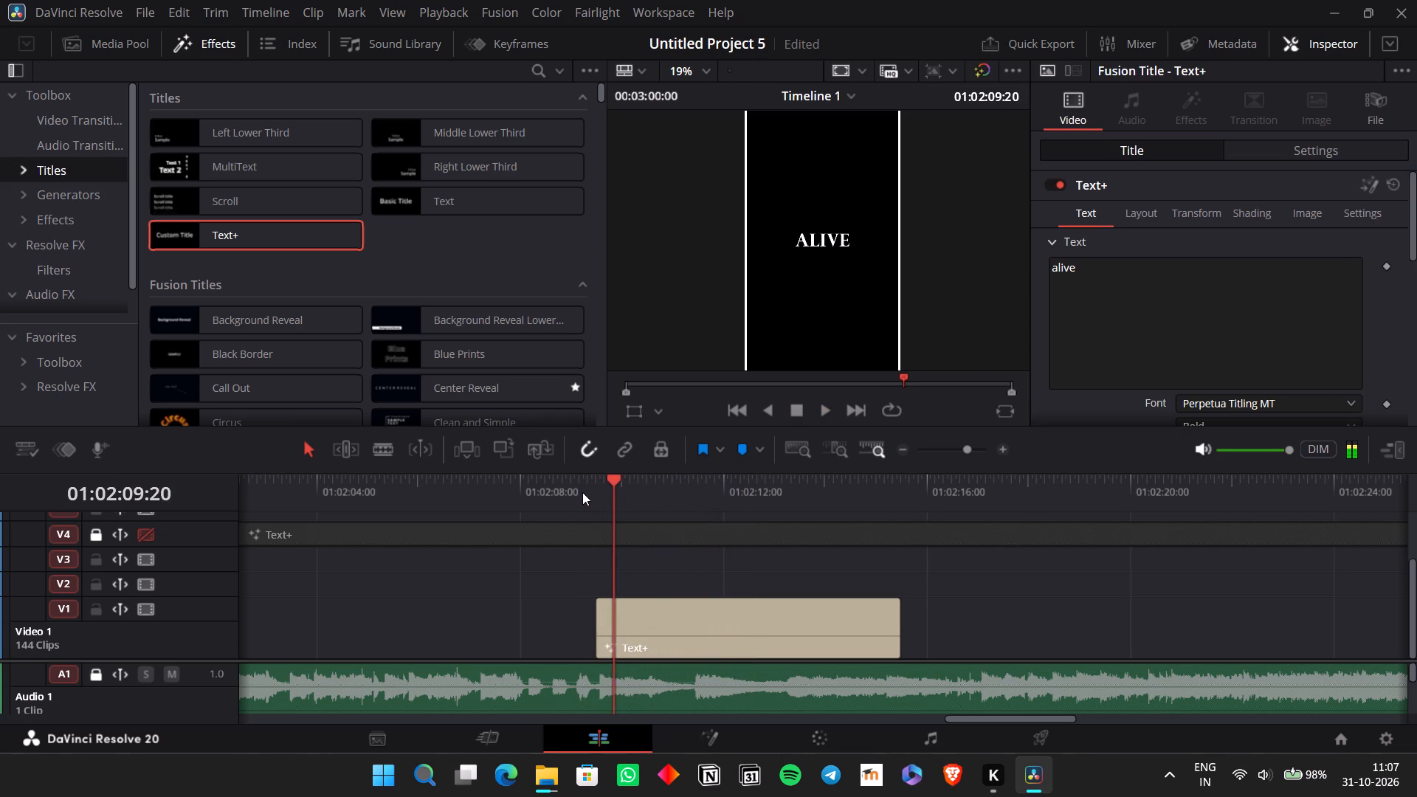
key("space")
key("space")
key("ctrl+b")
key("space")
key("space")
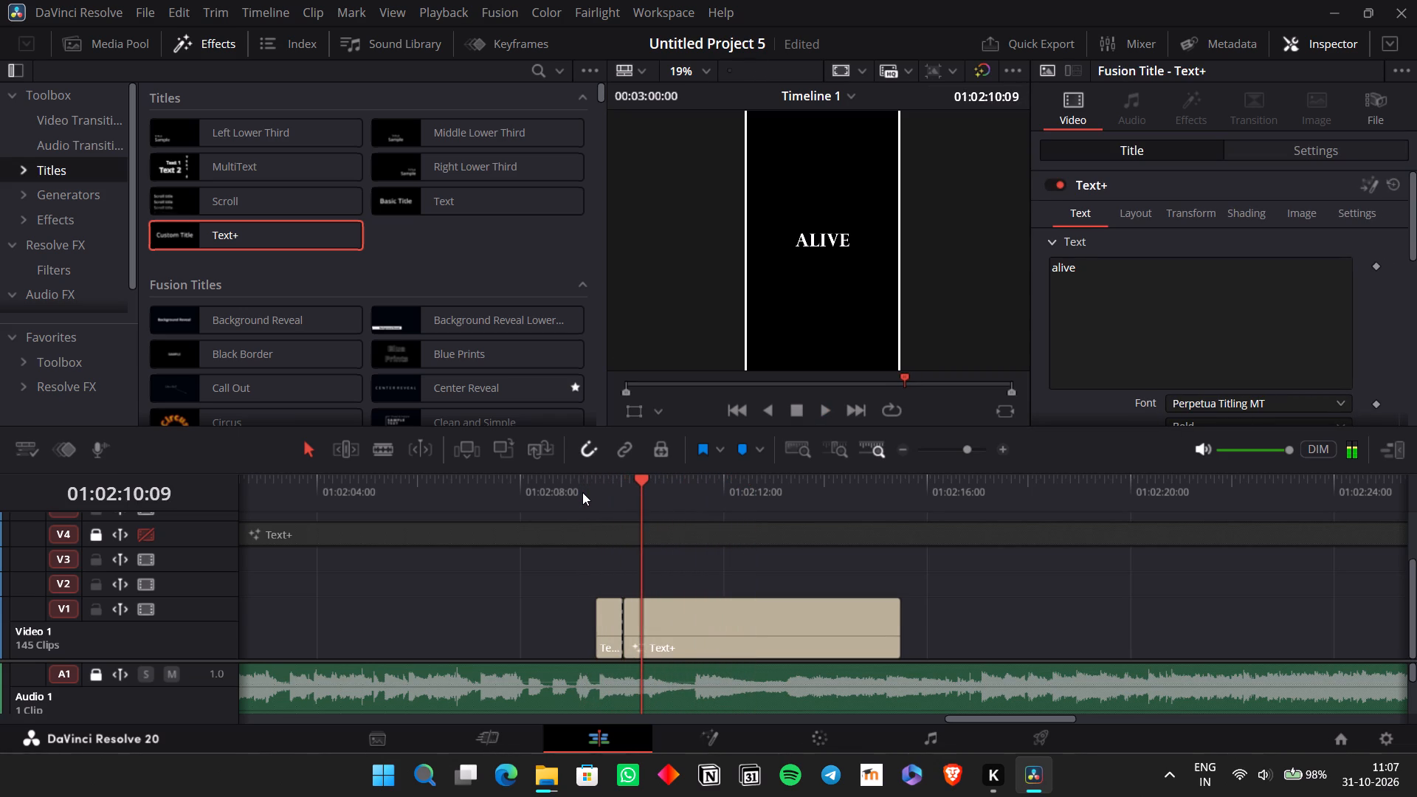
key("ctrl+b")
key("space")
key("space")
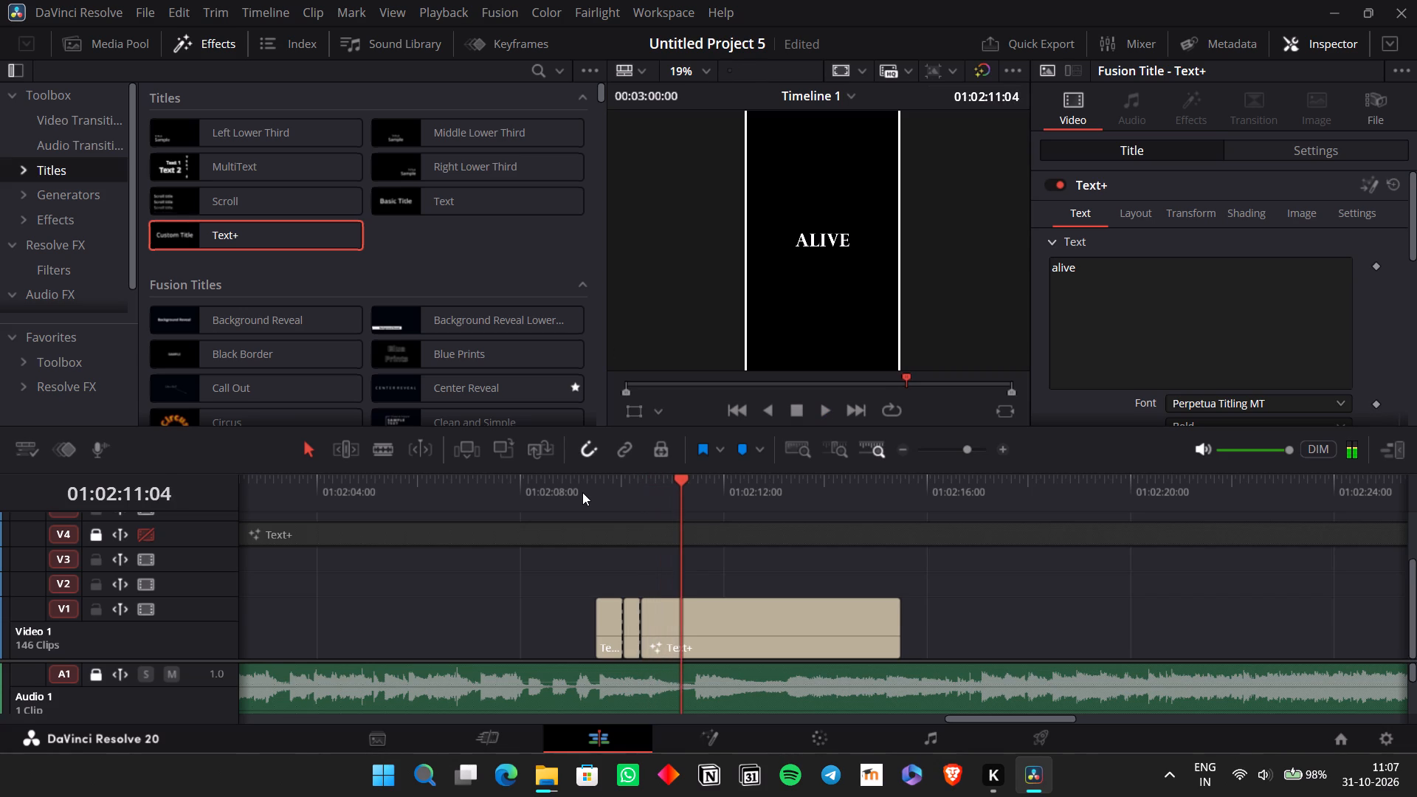
key("space")
key("space")
key("ctrl+b")
Replay the next Bridge words and split the remaining placeholder title at 01:02:11:18.
key("space")
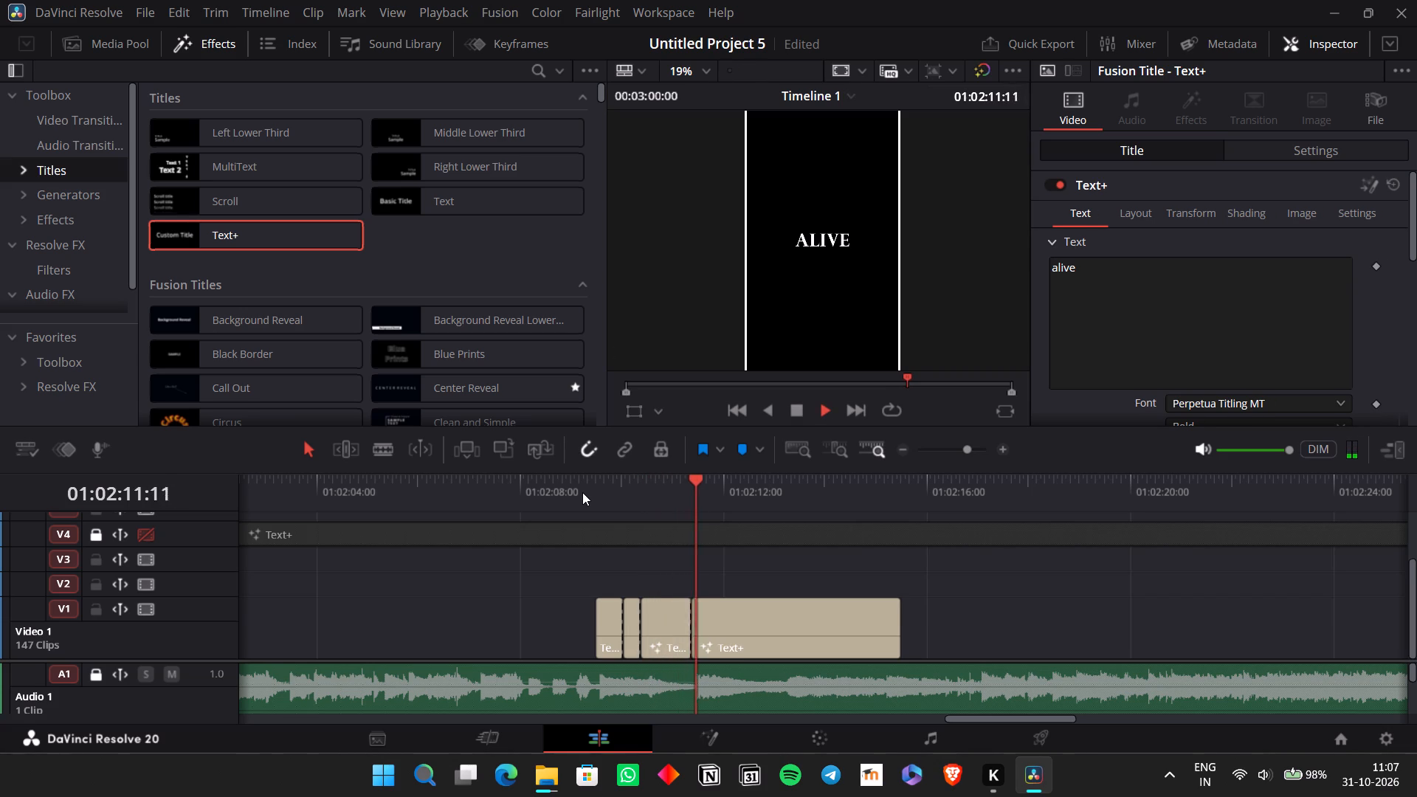
key("space")
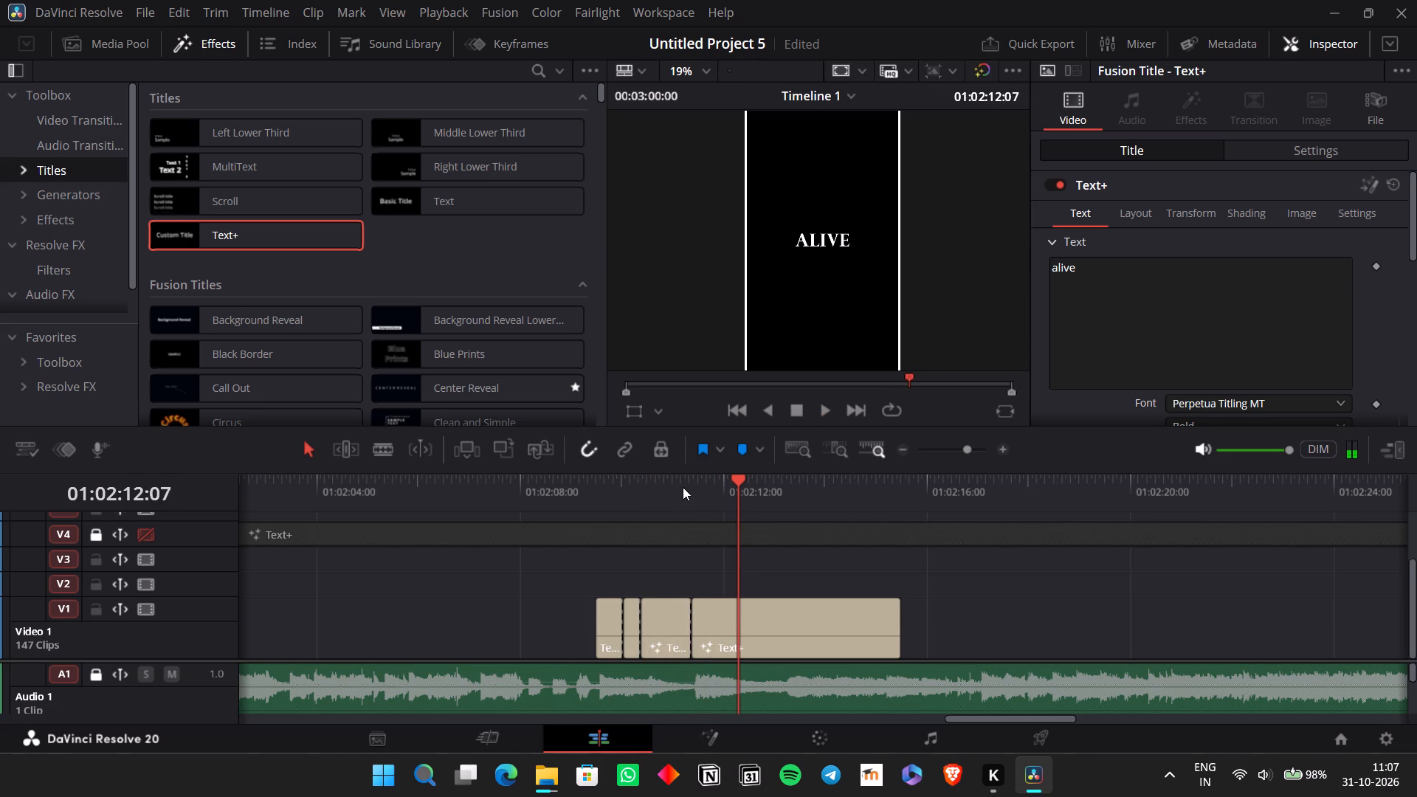
left_click(685, 489)
key("space")
key("space")
key("space")
key("space")
key("Left")
key("Left")
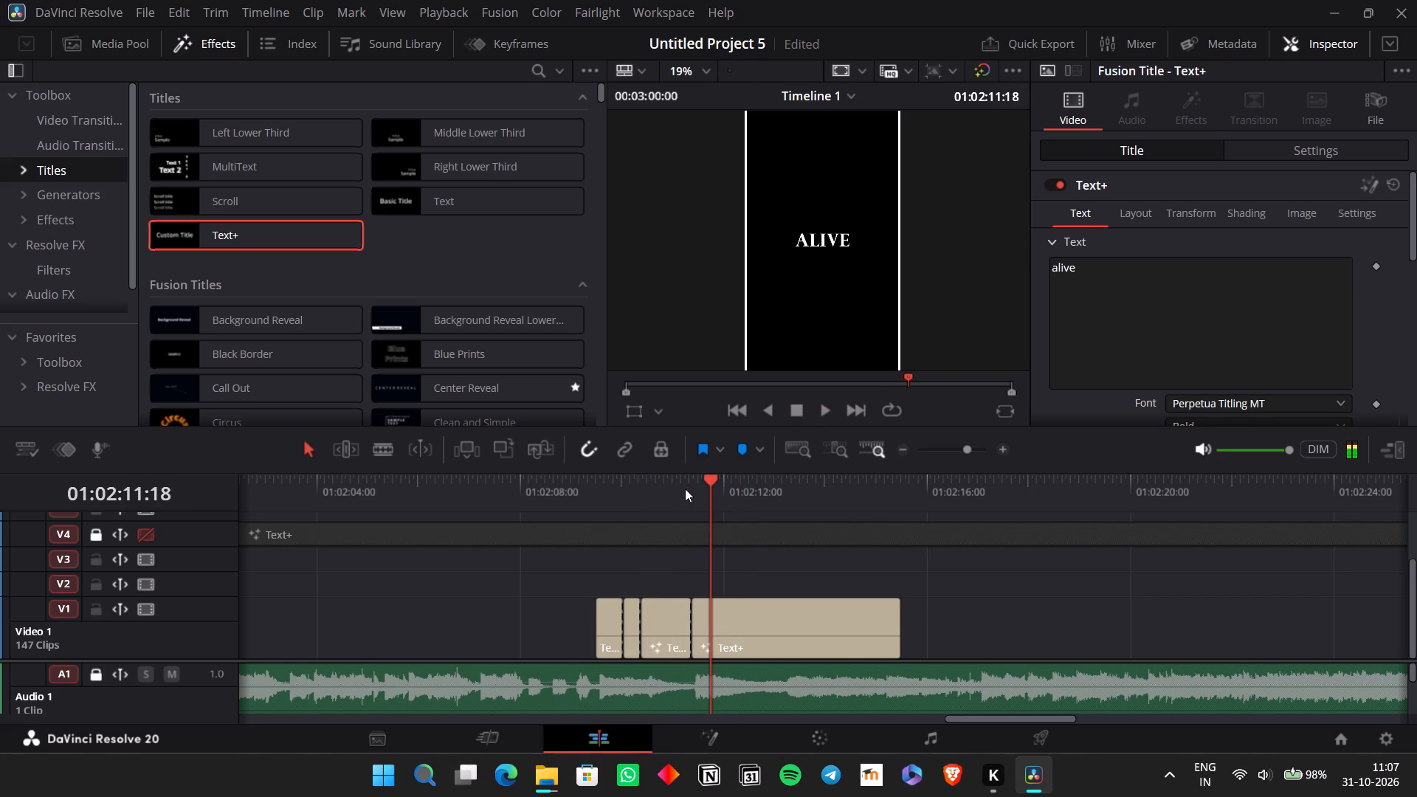
key("ctrl+b")
Play on to the next sung word and split the remaining placeholder title at 01:02:12:03.
key("space")
key("space")
key("space")
key("space")
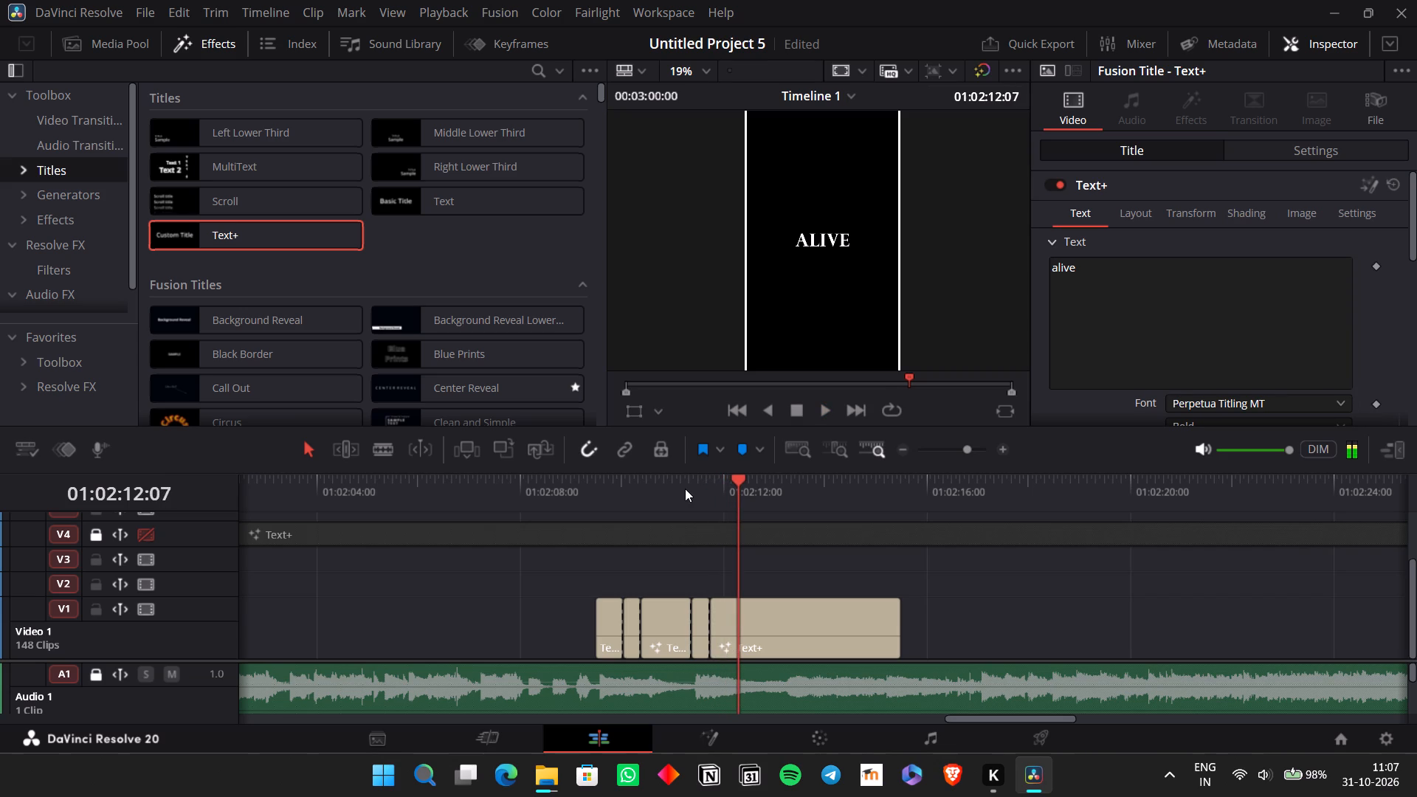
key("Left")
key("Left")
key("Left")
key("Left")
key("ctrl+b")
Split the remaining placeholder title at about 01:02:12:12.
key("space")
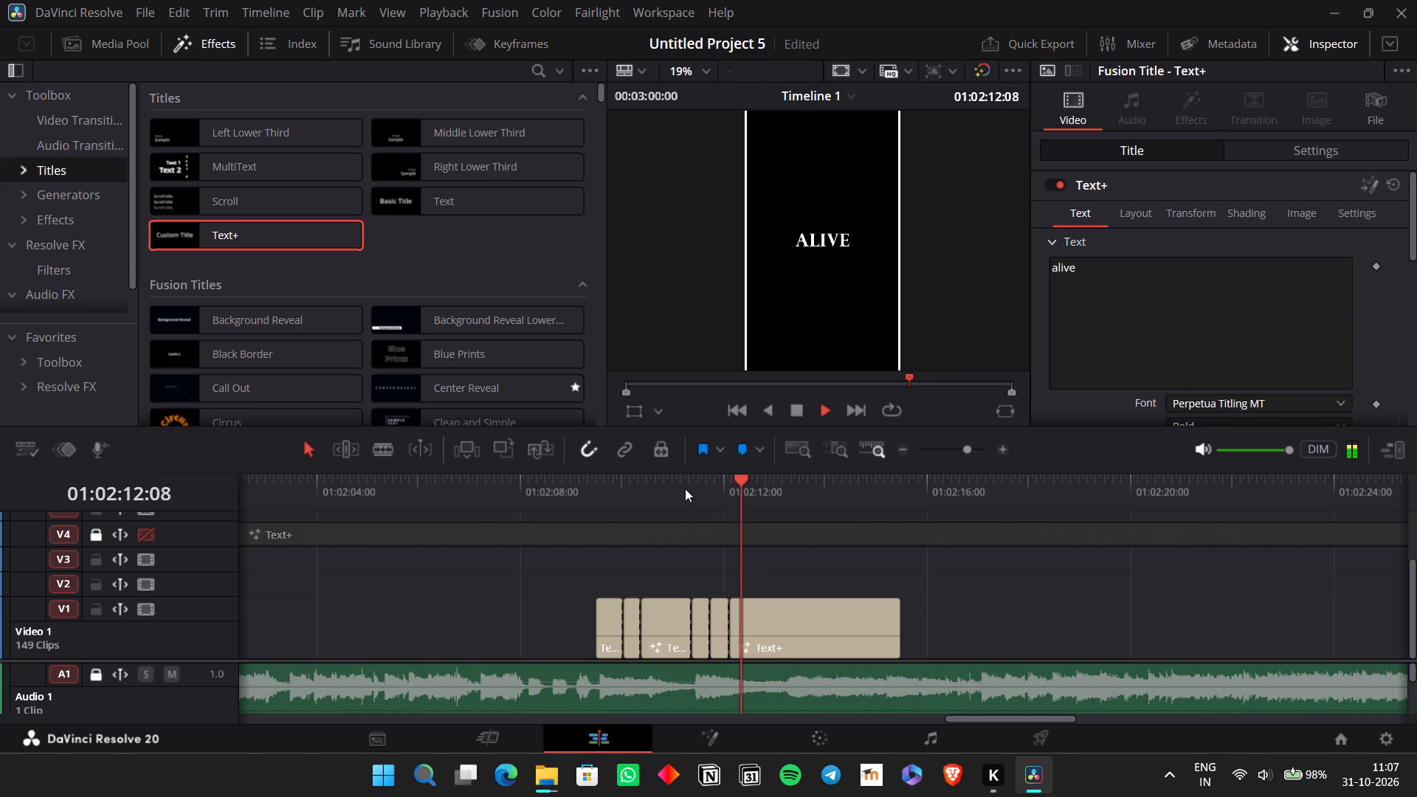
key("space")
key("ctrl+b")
Undo the split at about 01:02:12:12 and split the placeholder title at 01:02:13:06 instead.
key("space")
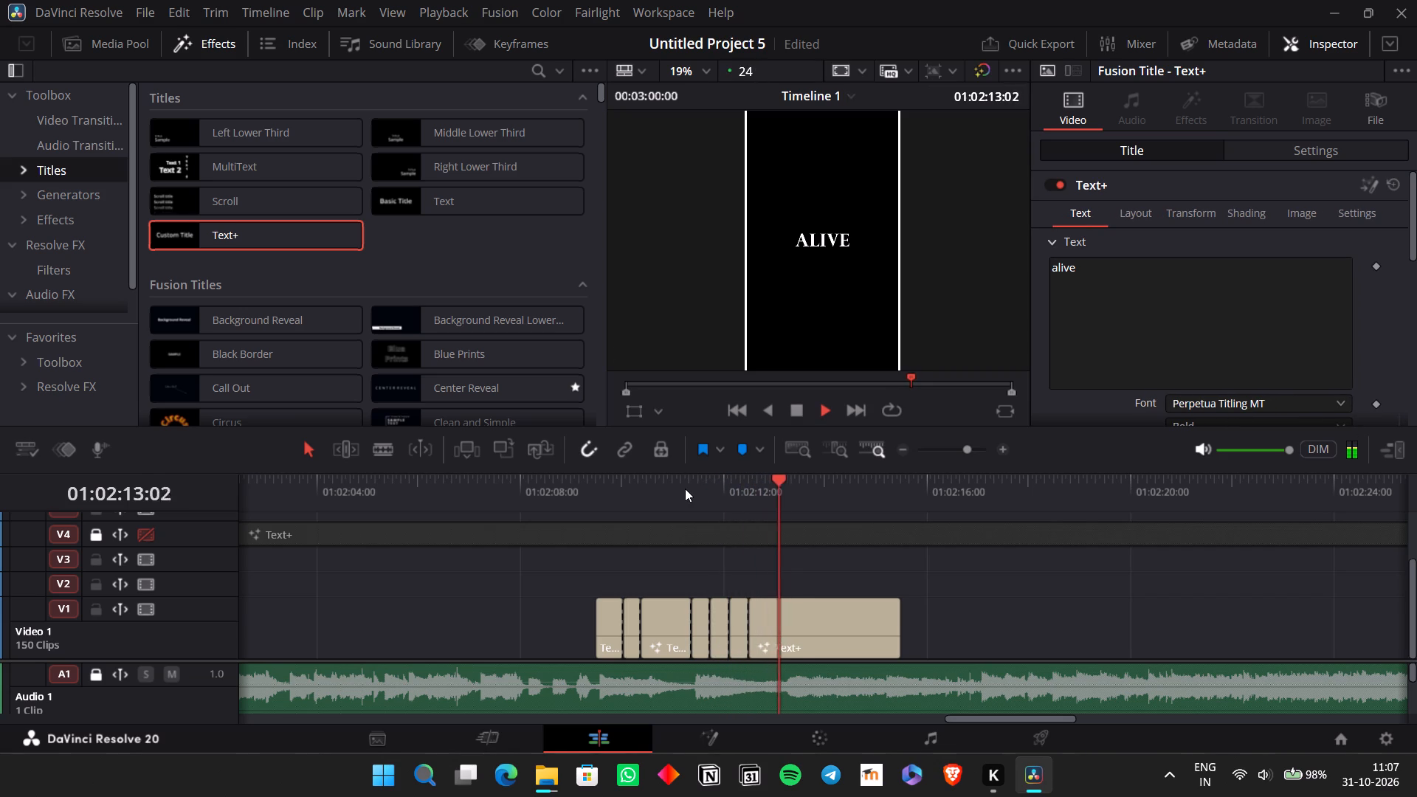
key("space")
key("Left")
key("Left")
key("Left")
key("Left")
key("Left")
key("Left")
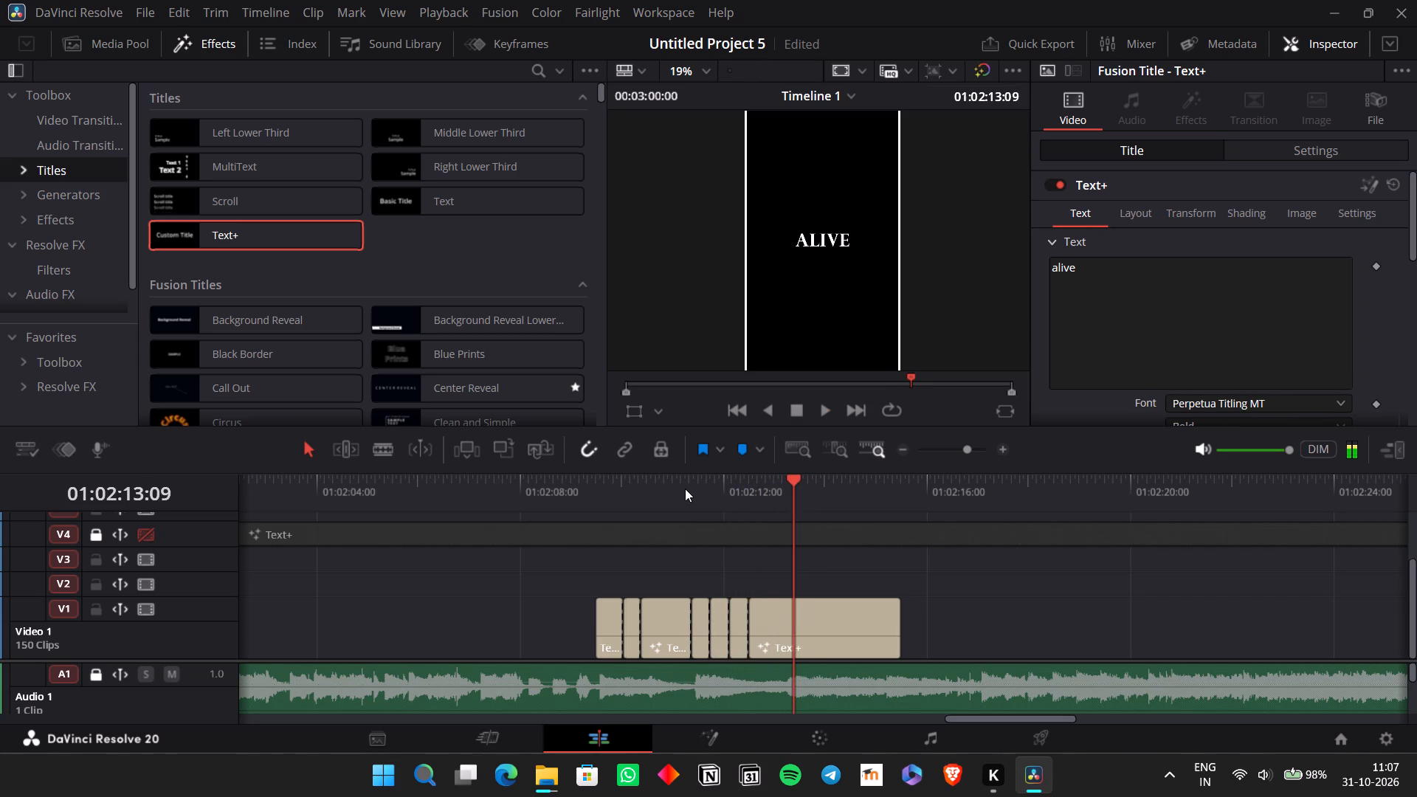
key("Left")
key("Left")
key("ctrl+z")
key("ctrl+v")
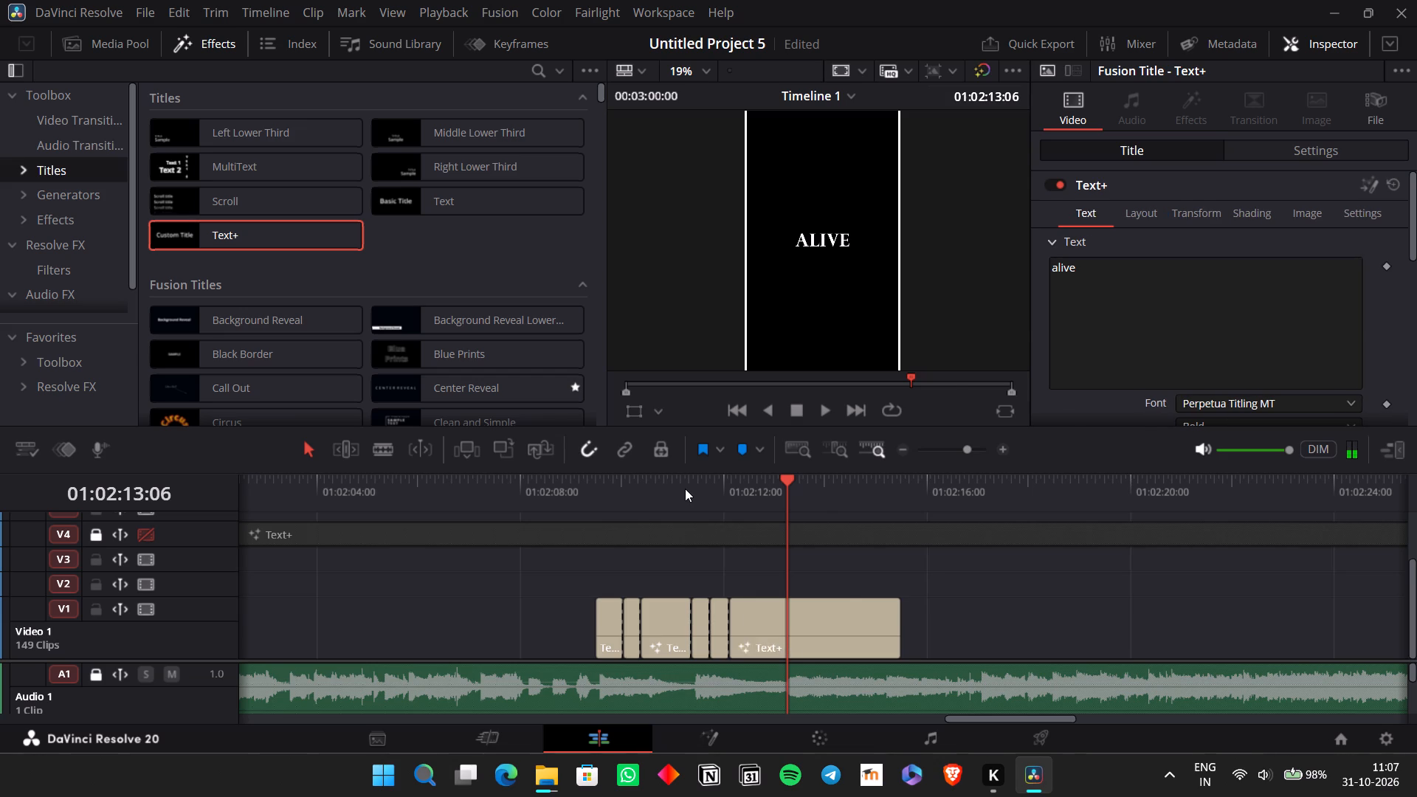
key("ctrl+z")
key("ctrl+b")
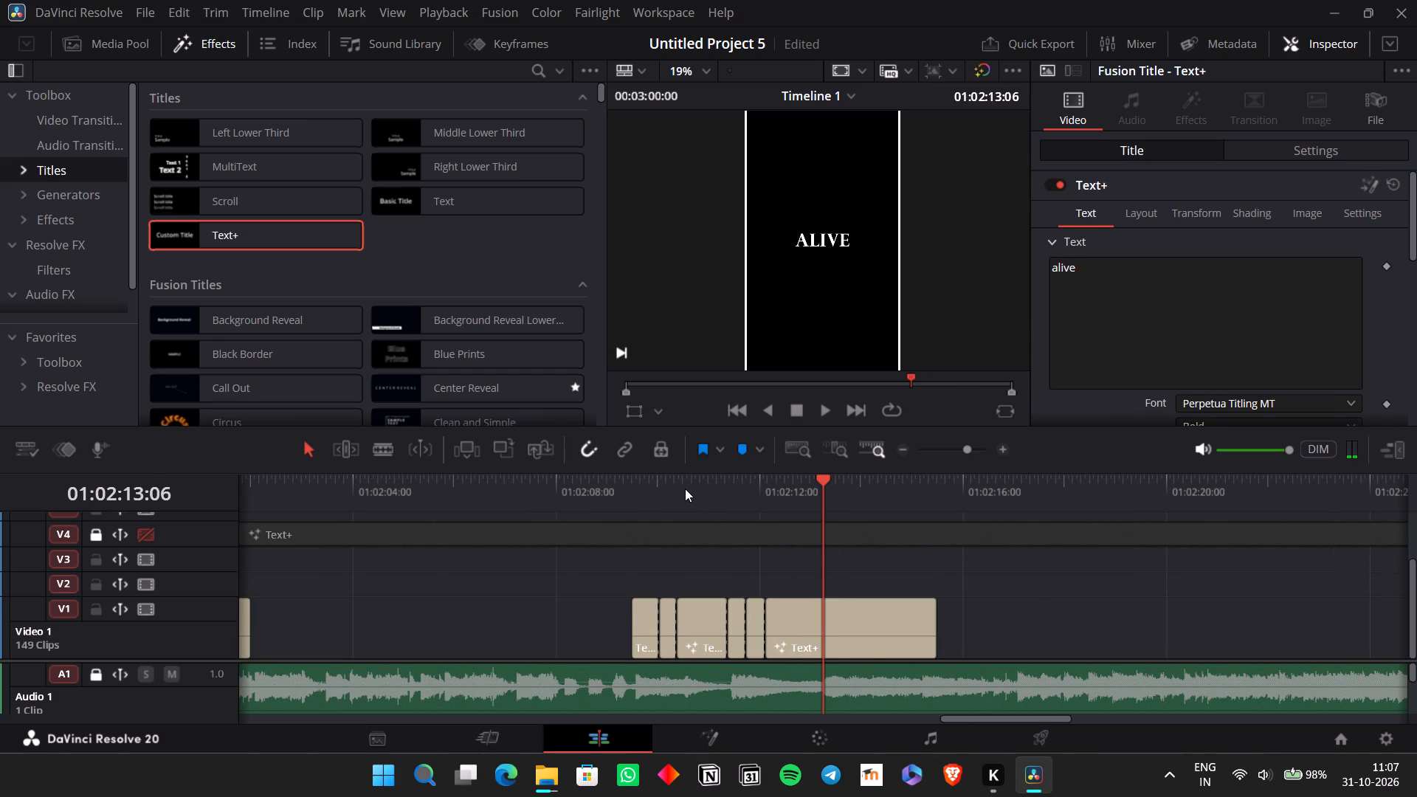
Play on to the next sung word and split the remaining placeholder title at 01:02:13:18.
key("space")
key("space")
key("space")
key("space")
key("Left")
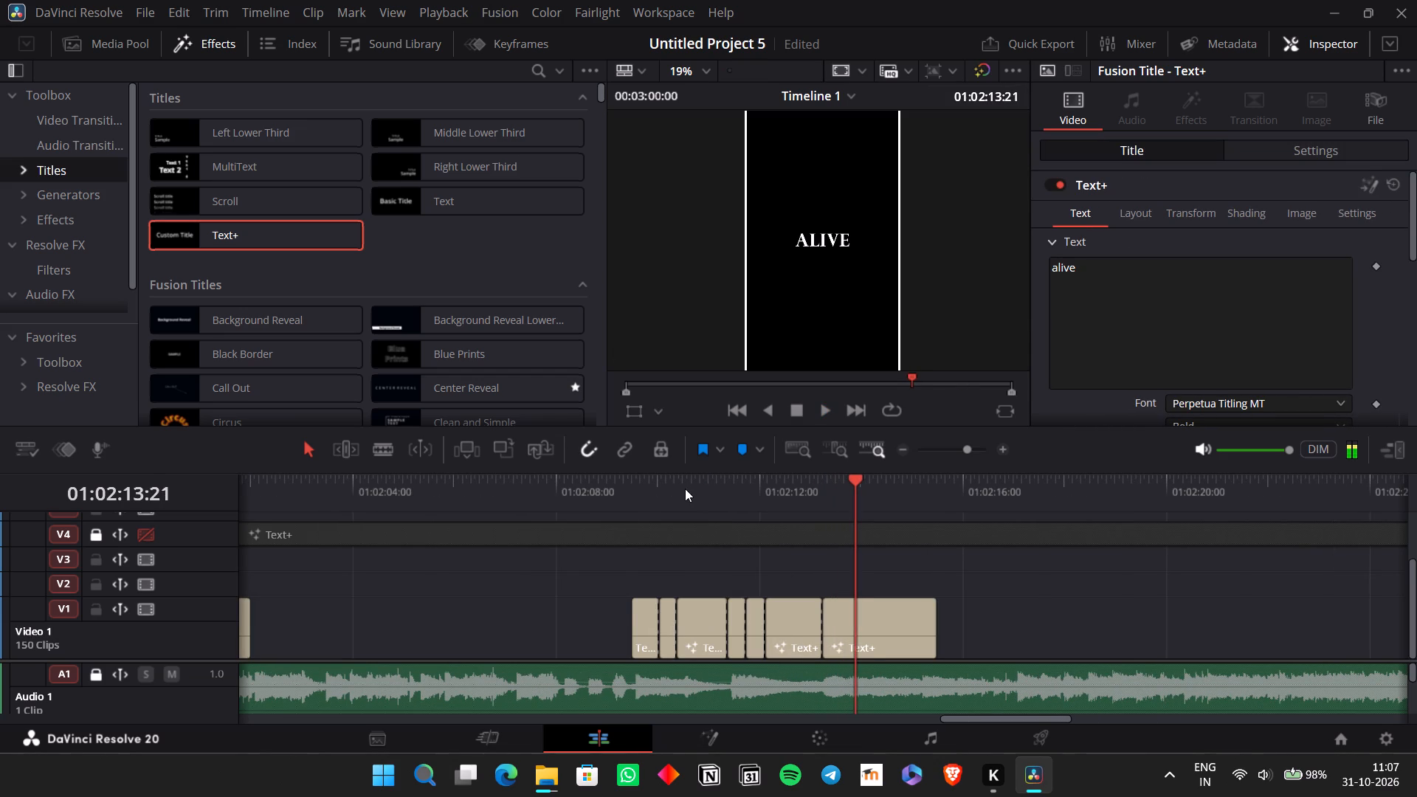
key("Left")
key("Left")
key("Left")
key("ctrl+b")
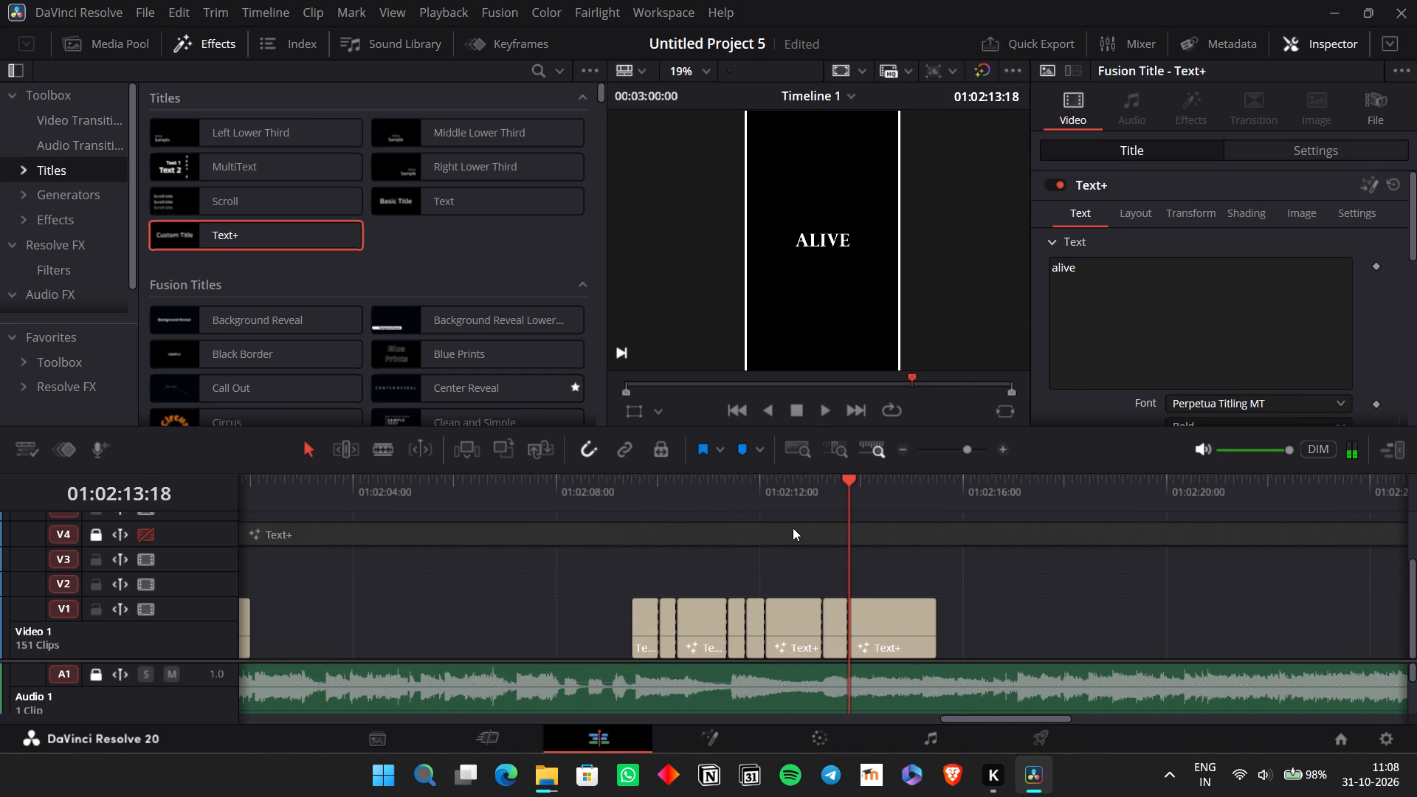
Look up the Bridge lines in the V4 lyrics title to check the words against the splits.
left_click(795, 529)
scroll(1109, 320, "down", 1)
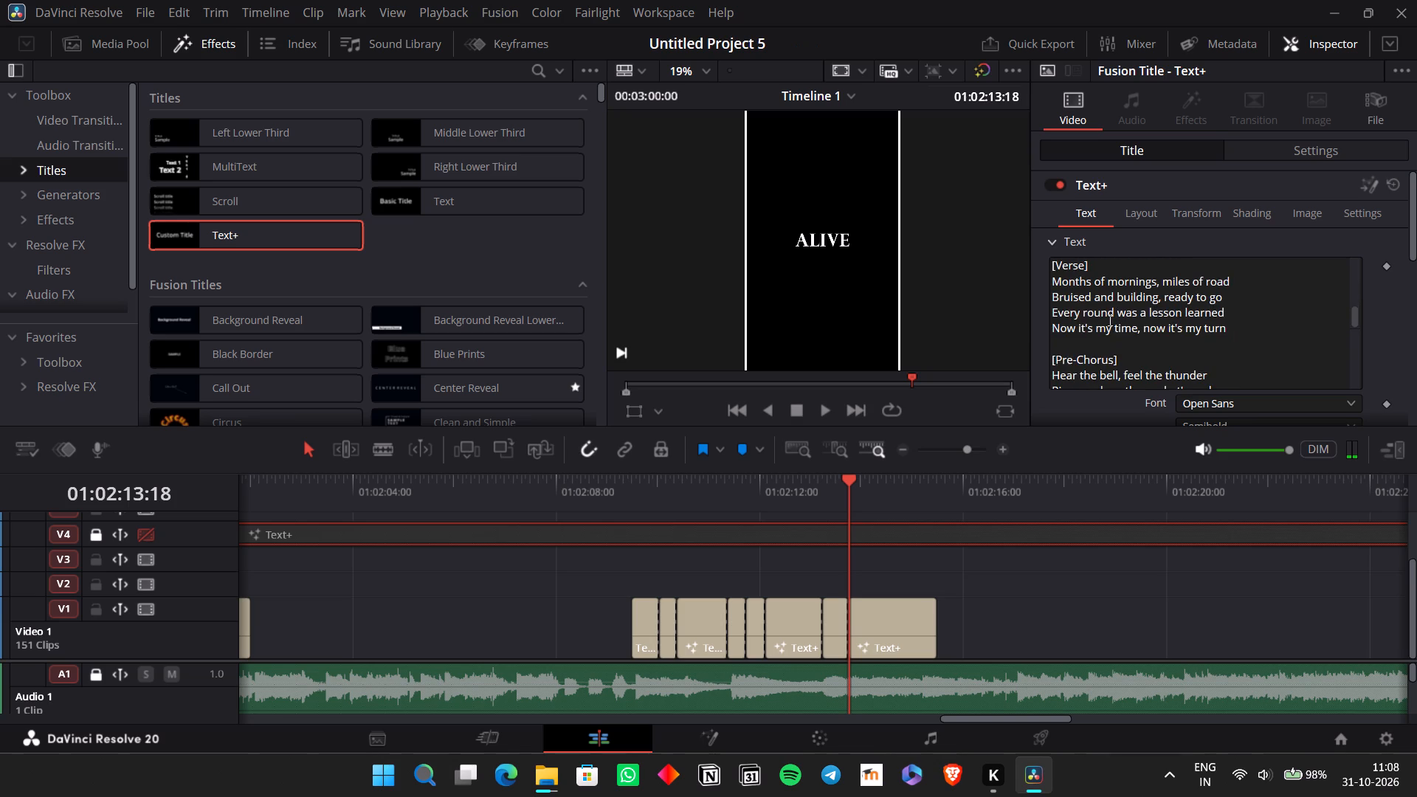
scroll(1109, 320, "down", 2)
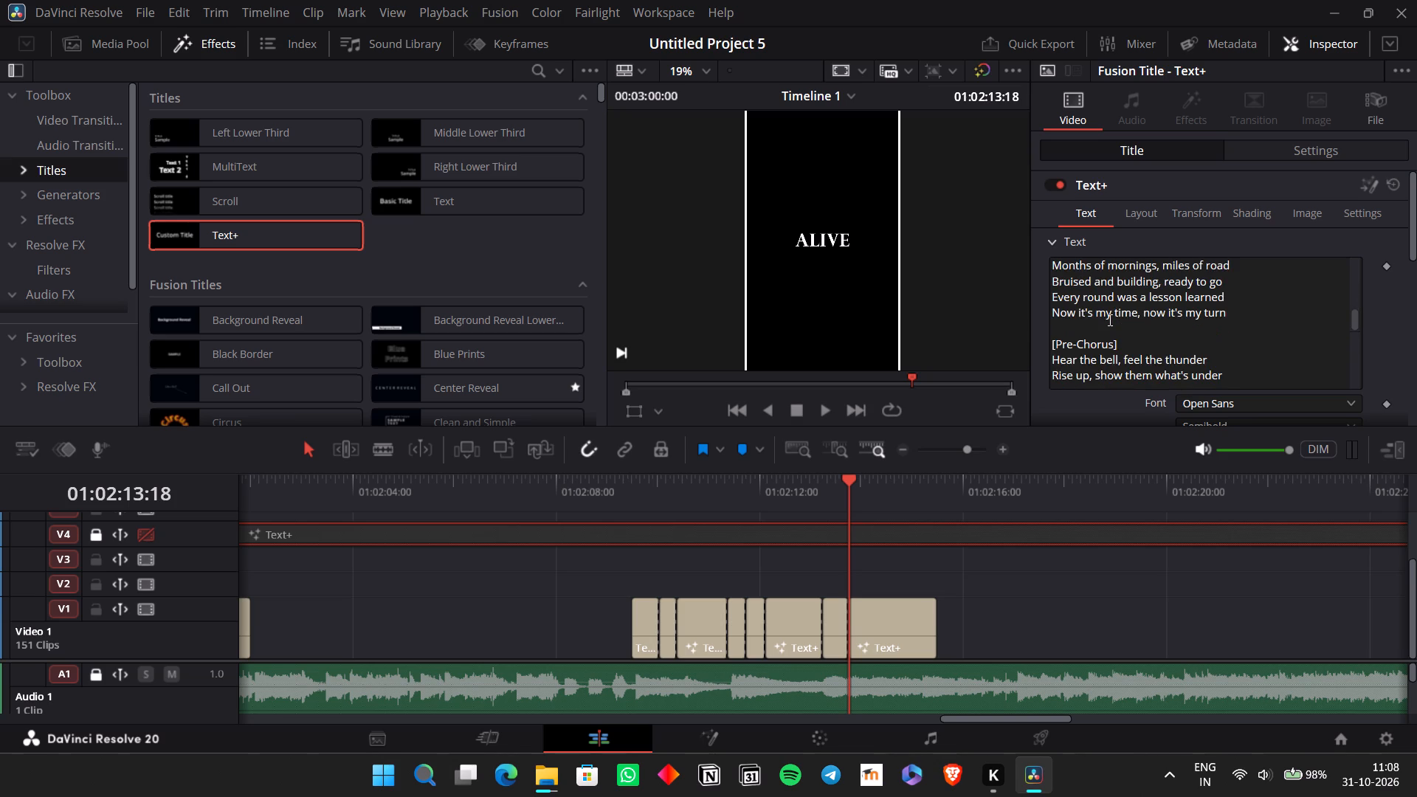
scroll(1109, 320, "down", 2)
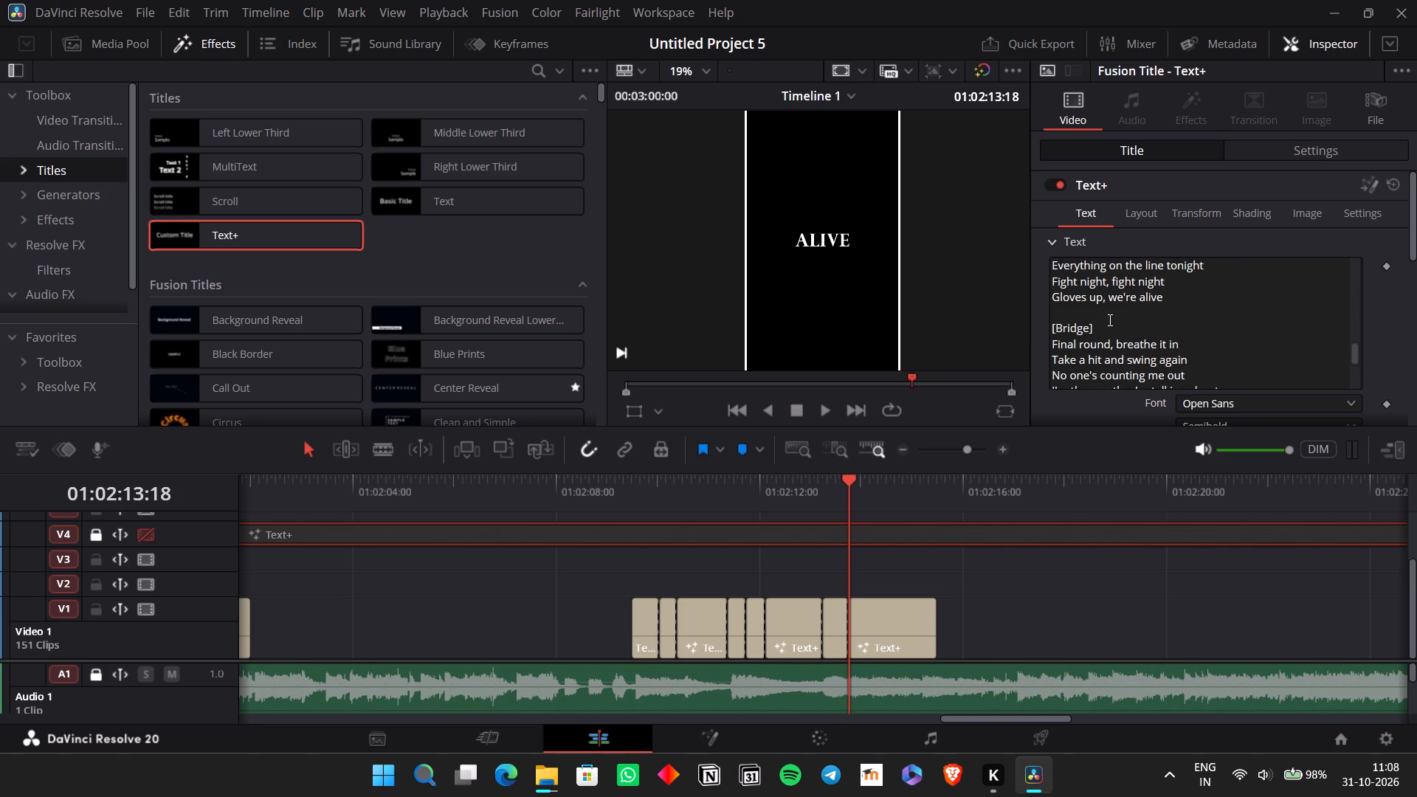
scroll(1109, 320, "down", 1)
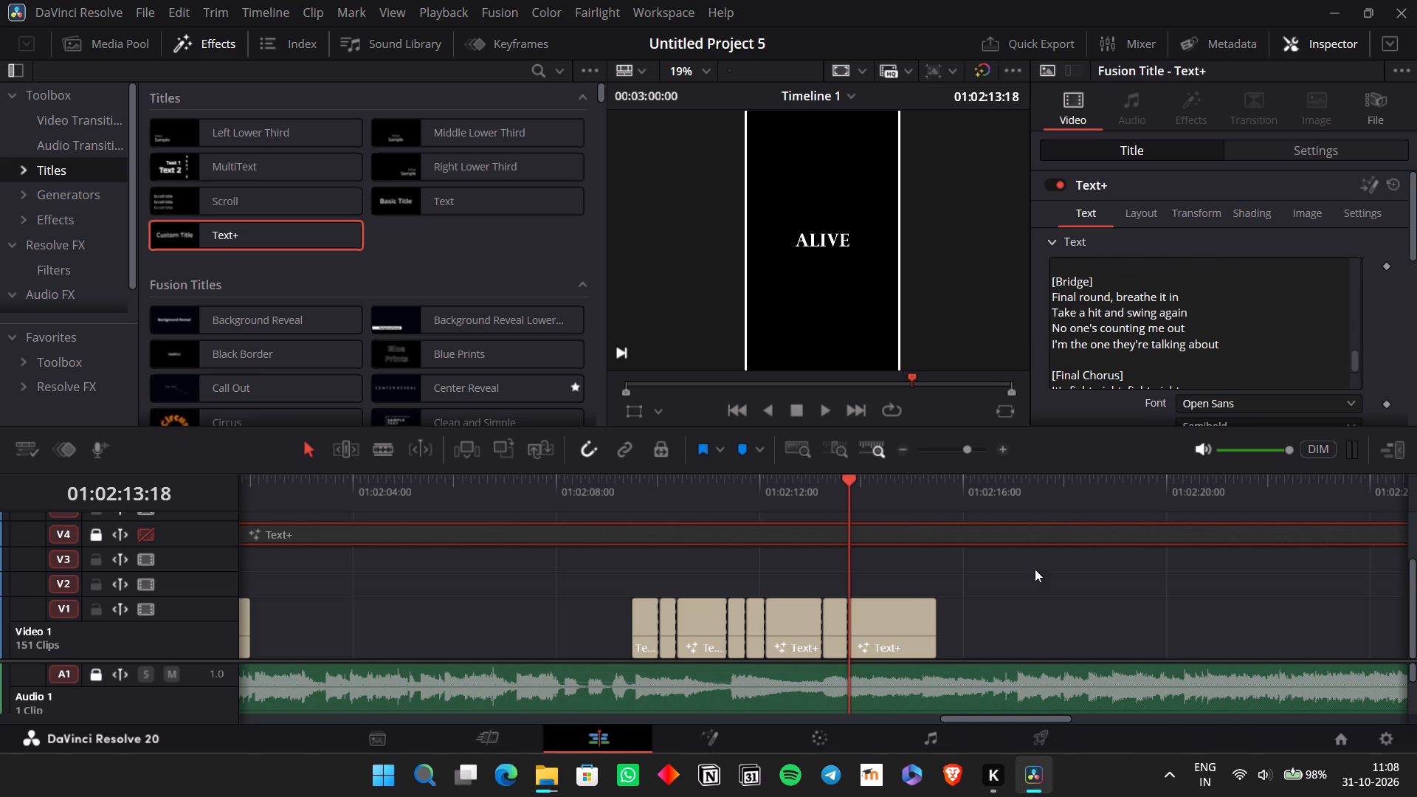
Replay the audio to the next sung word and split the remaining V1 placeholder title at 01:02:14:02.
left_click(891, 628)
key("space")
key("space")
key("space")
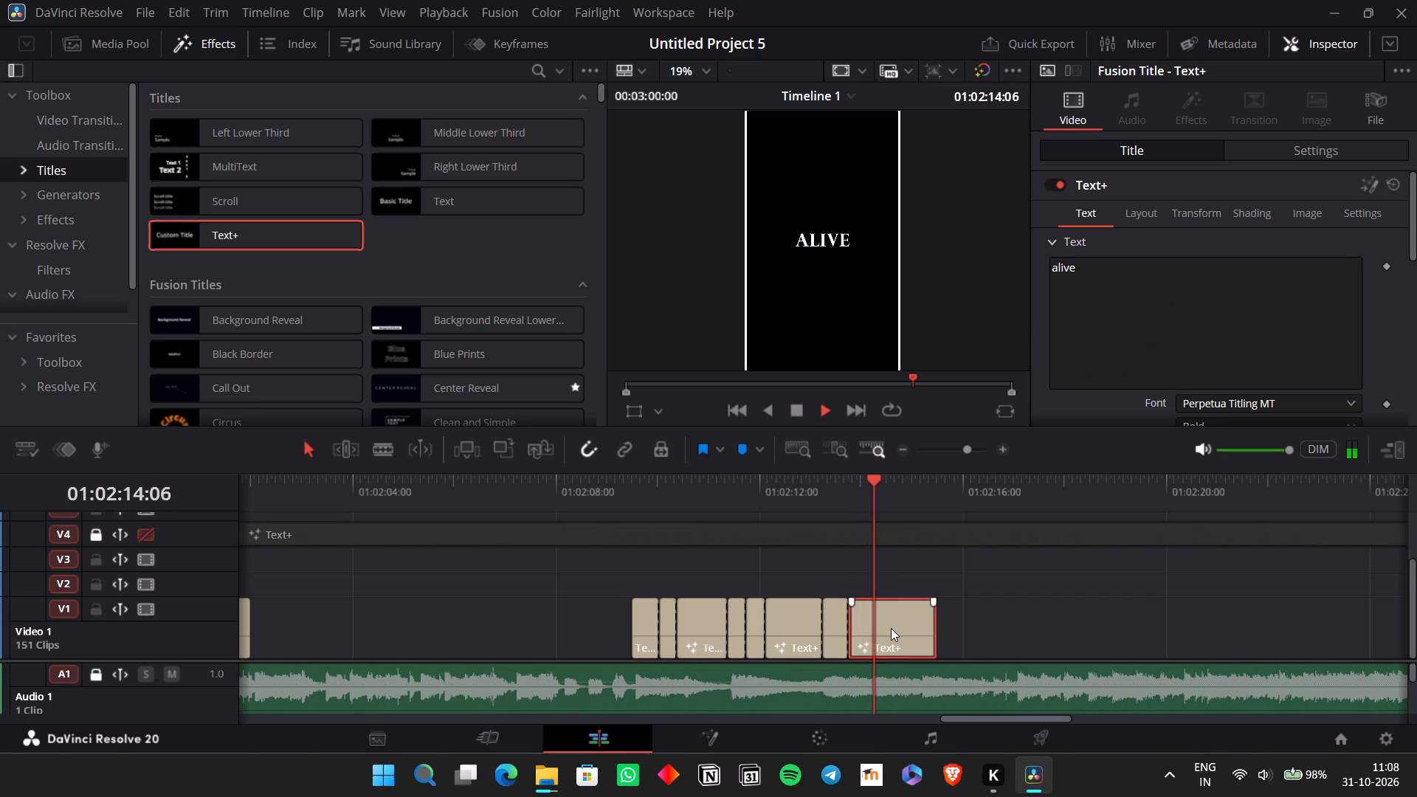
key("space")
left_click(813, 504)
key("space")
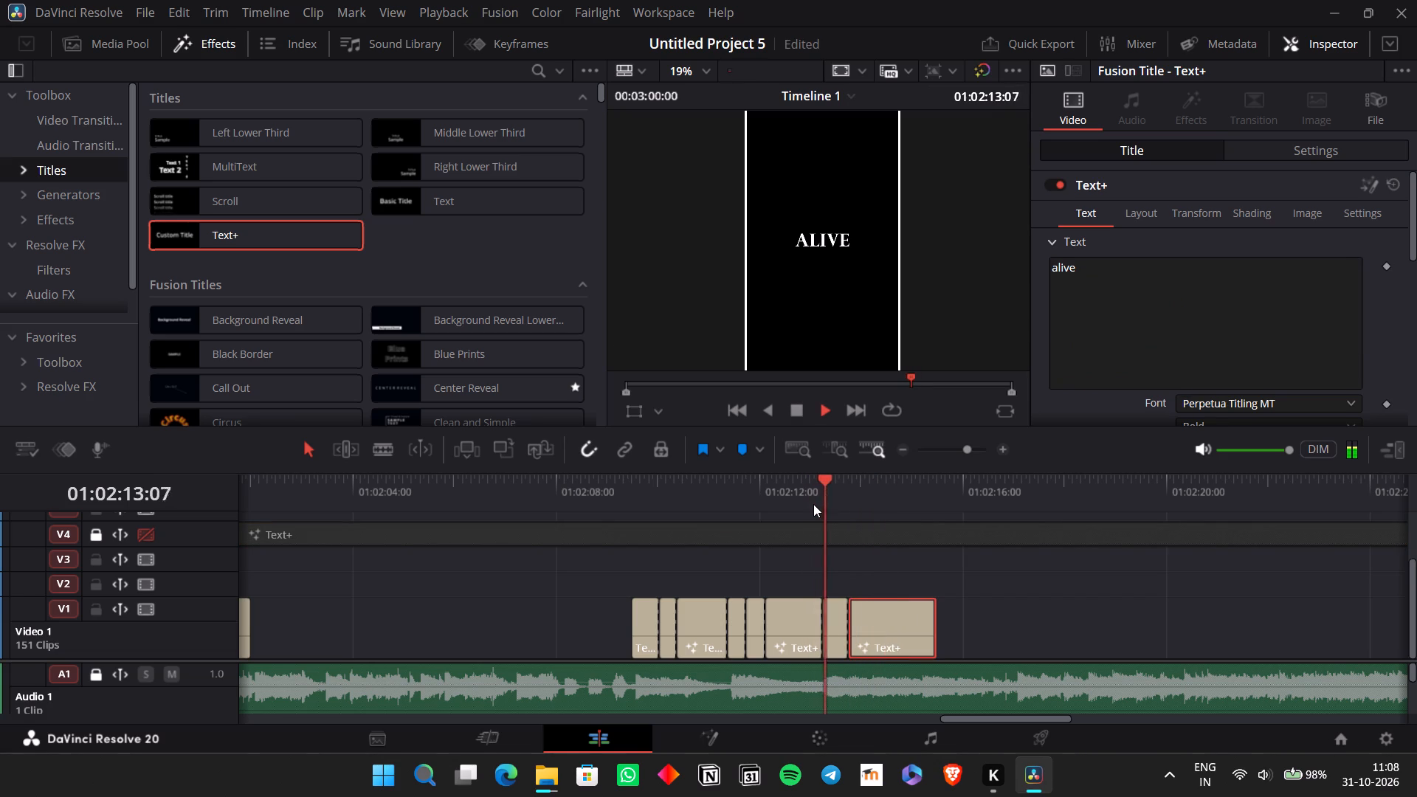
key("space")
key("space")
key("space")
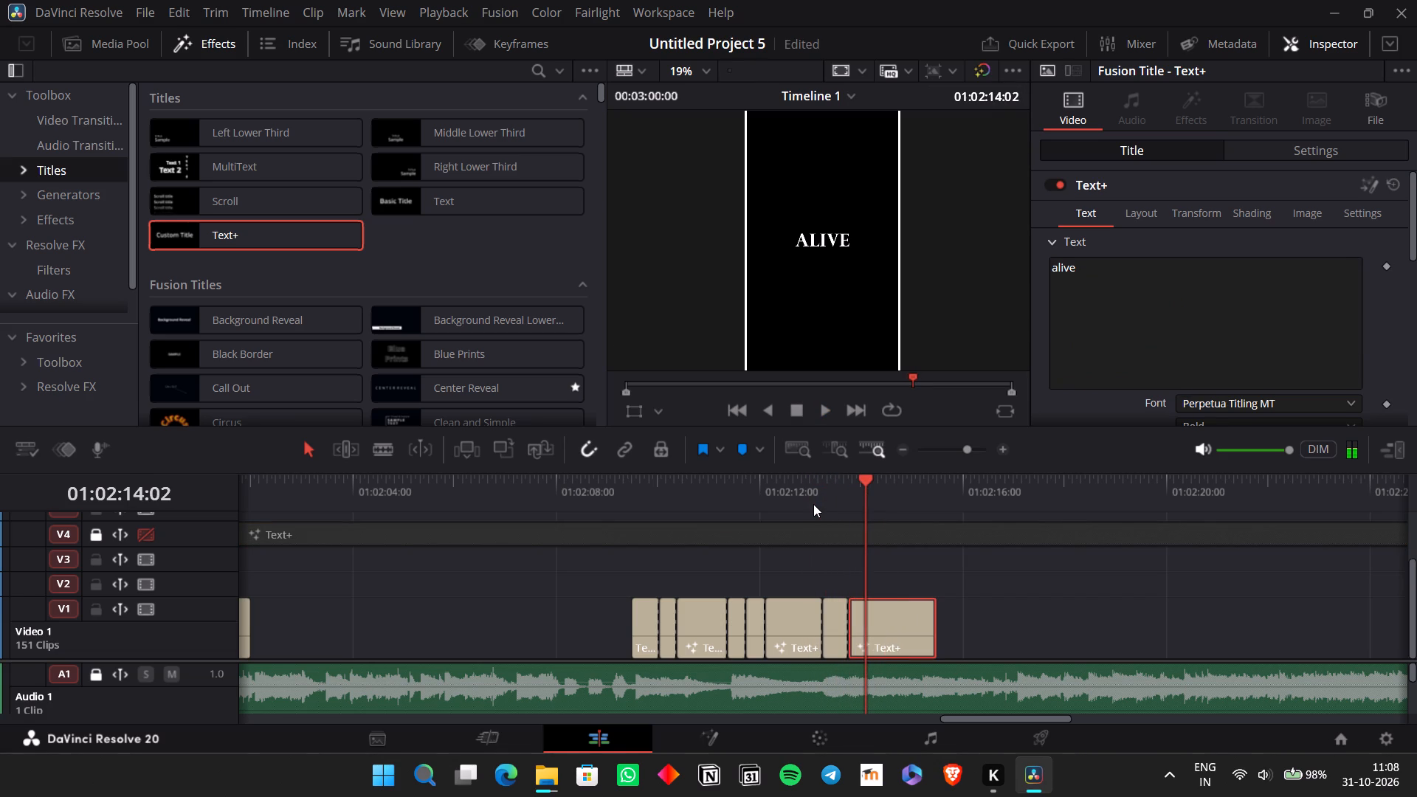
key("ctrl+b")
Find the start of the next sung word and split the remaining placeholder title at 01:02:14:14.
key("space")
key("space")
key("space")
key("space")
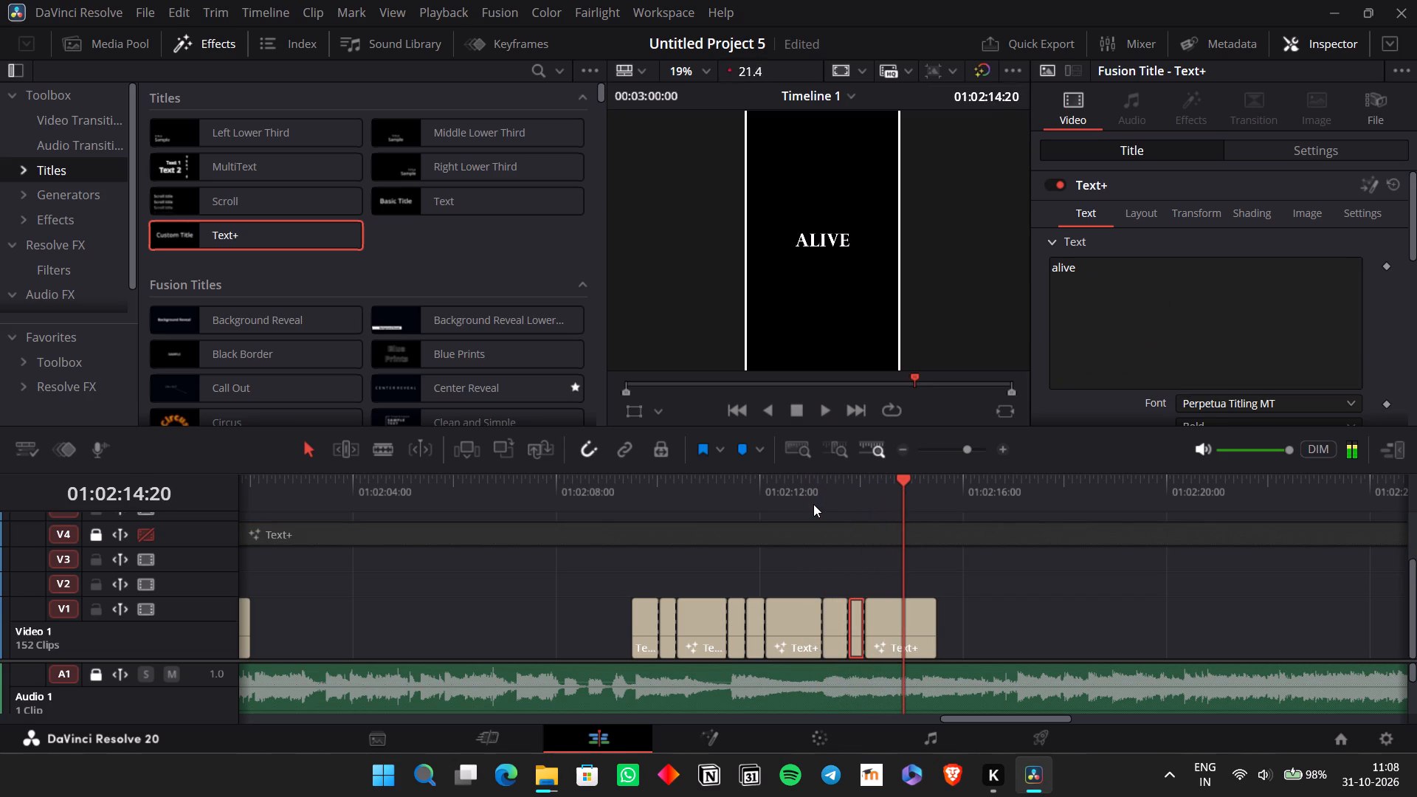
key("Left")
key("Left")
key("Left")
key("Left")
key("Left")
key("Left")
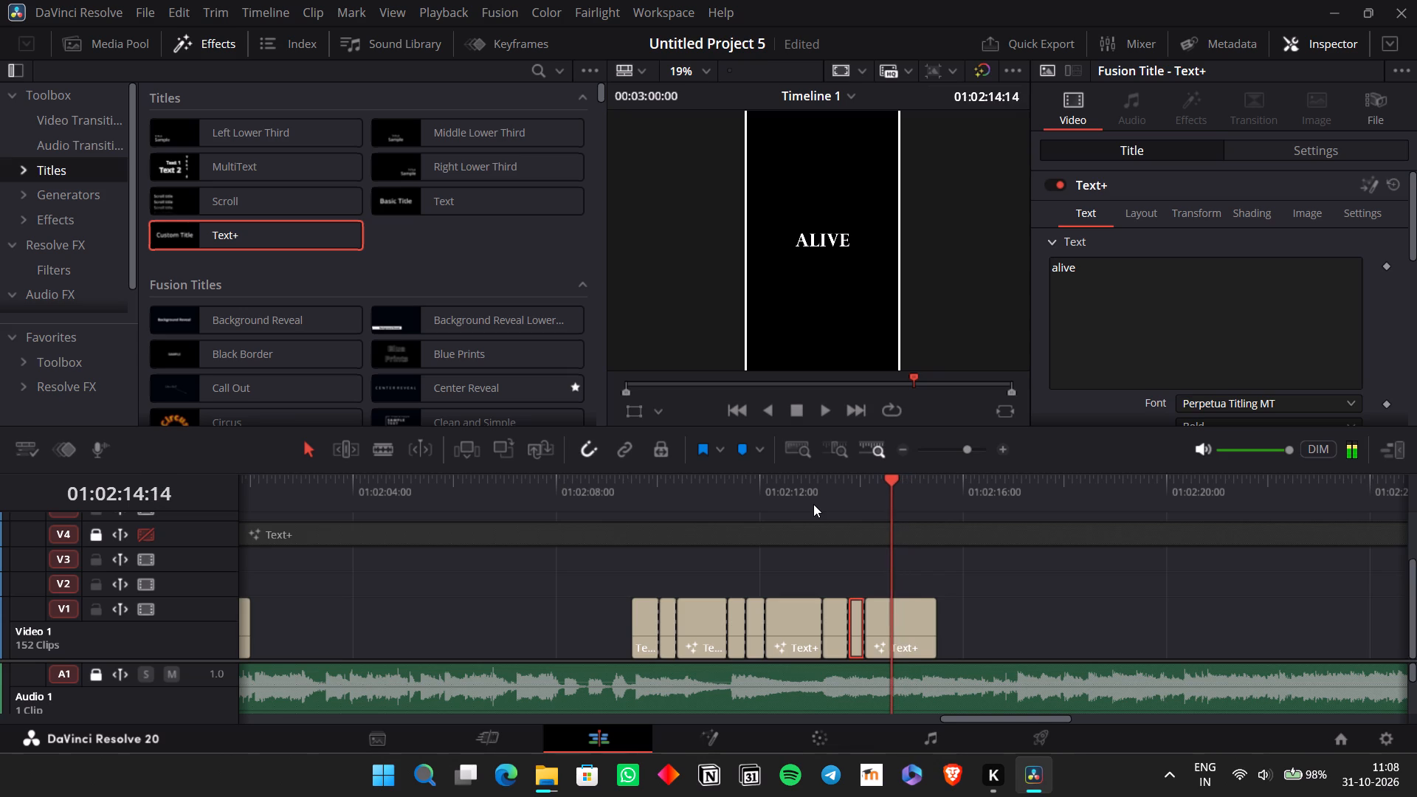
key("ctrl+b")
Play on to the next sung word and split the remaining placeholder title at 01:02:15:03.
key("space")
key("space")
key("space")
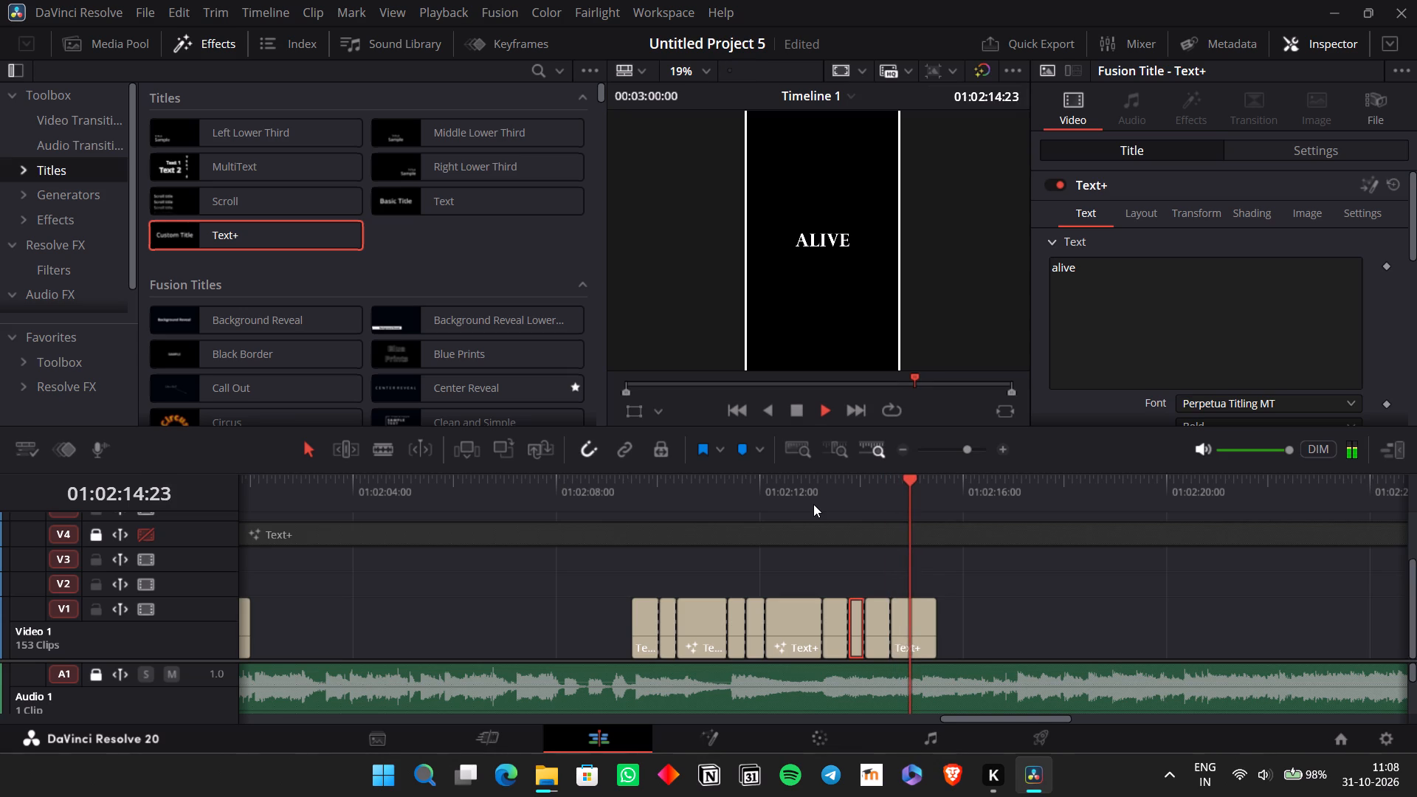
key("space")
key("Left")
key("Left")
key("ctrl+b")
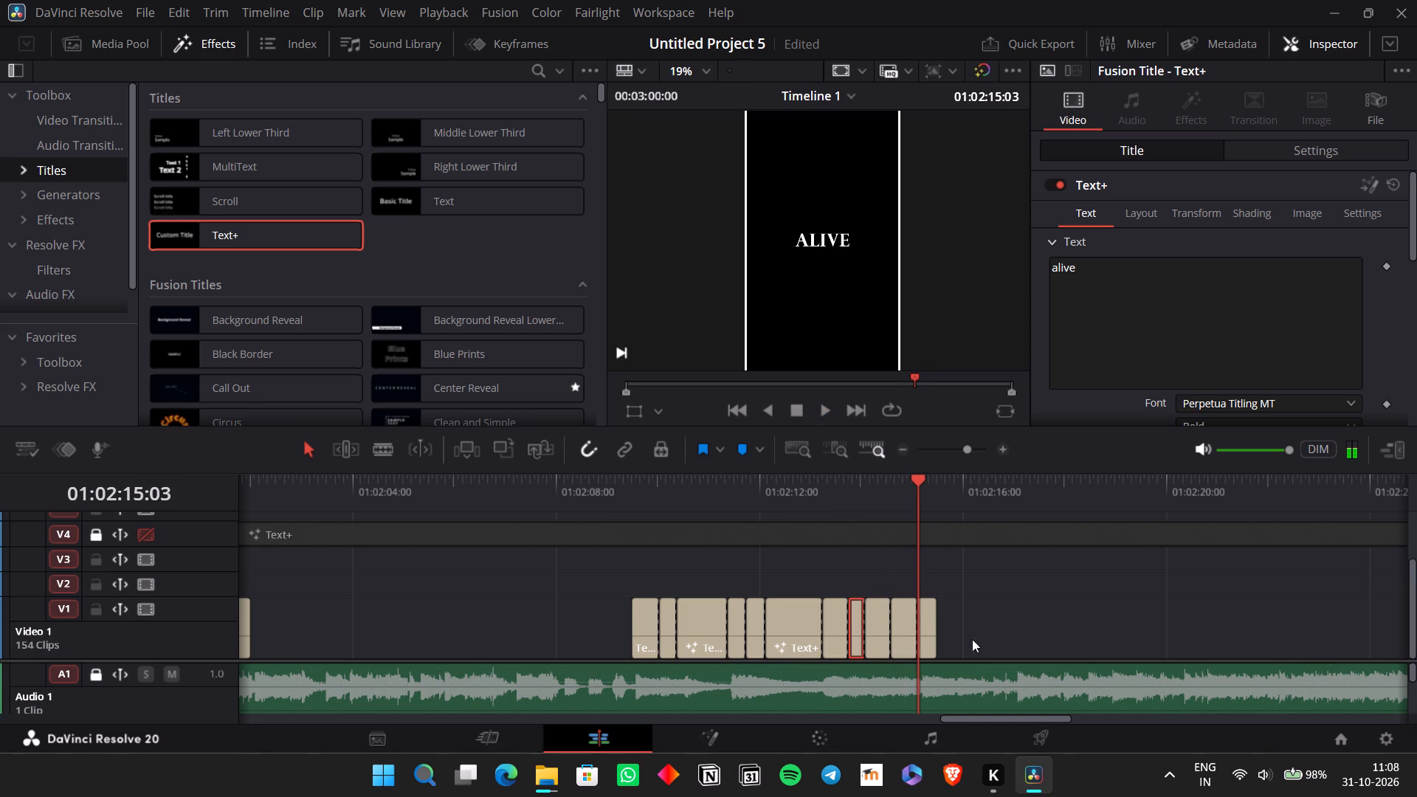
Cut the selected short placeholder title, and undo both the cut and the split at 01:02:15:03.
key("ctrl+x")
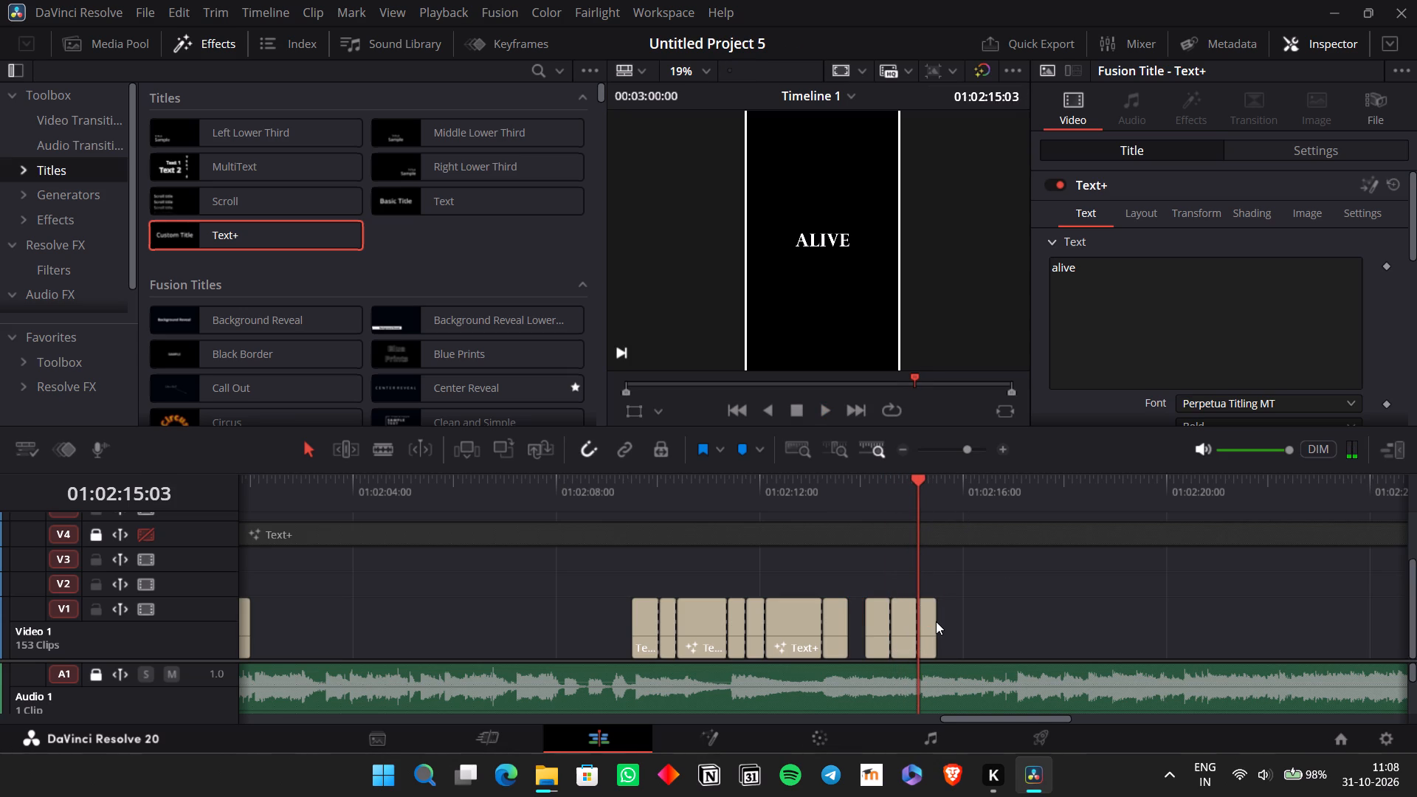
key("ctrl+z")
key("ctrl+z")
Extend the last V1 placeholder title to about 01:02:22:16 and split it at 01:02:15:03.
left_click(933, 621)
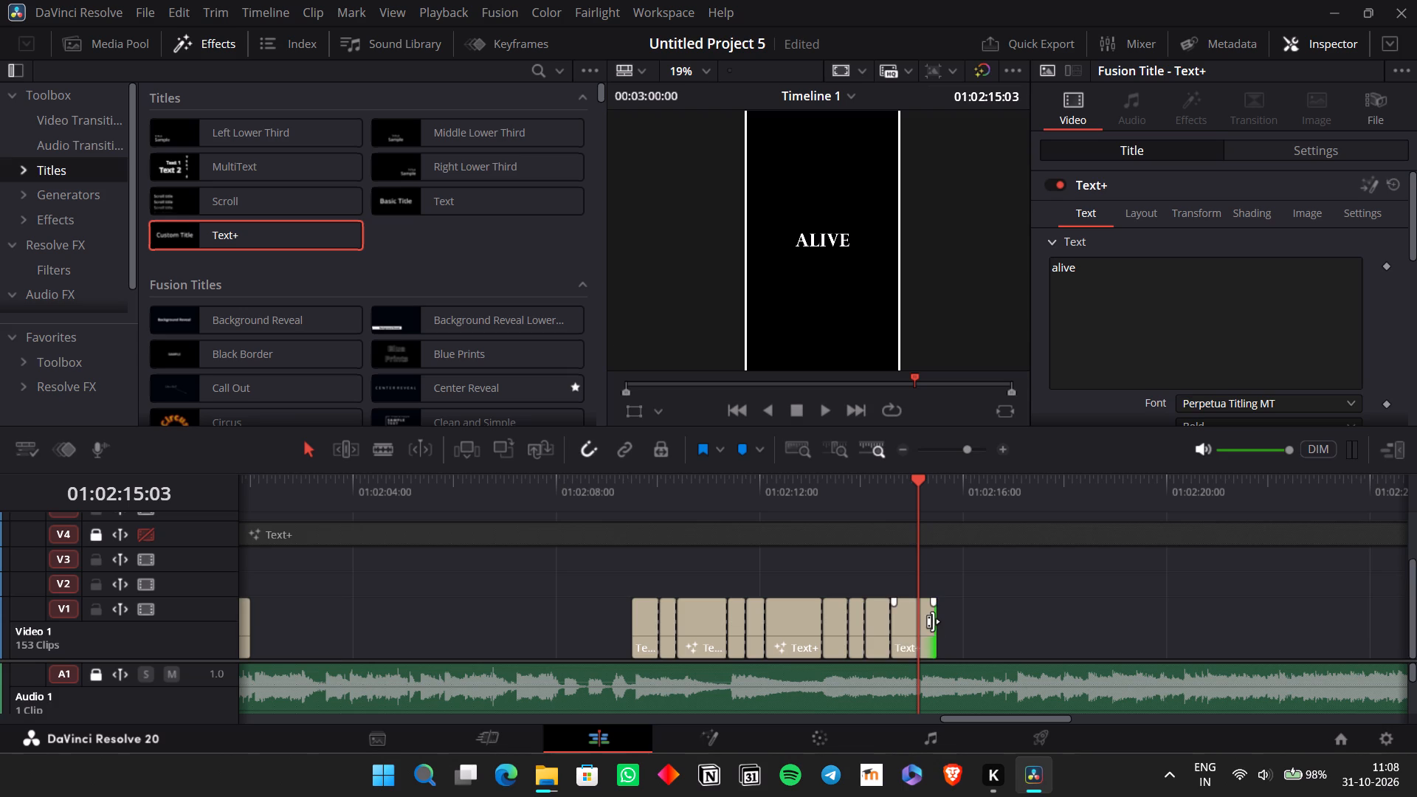
left_click_drag(934, 621, 1263, 622)
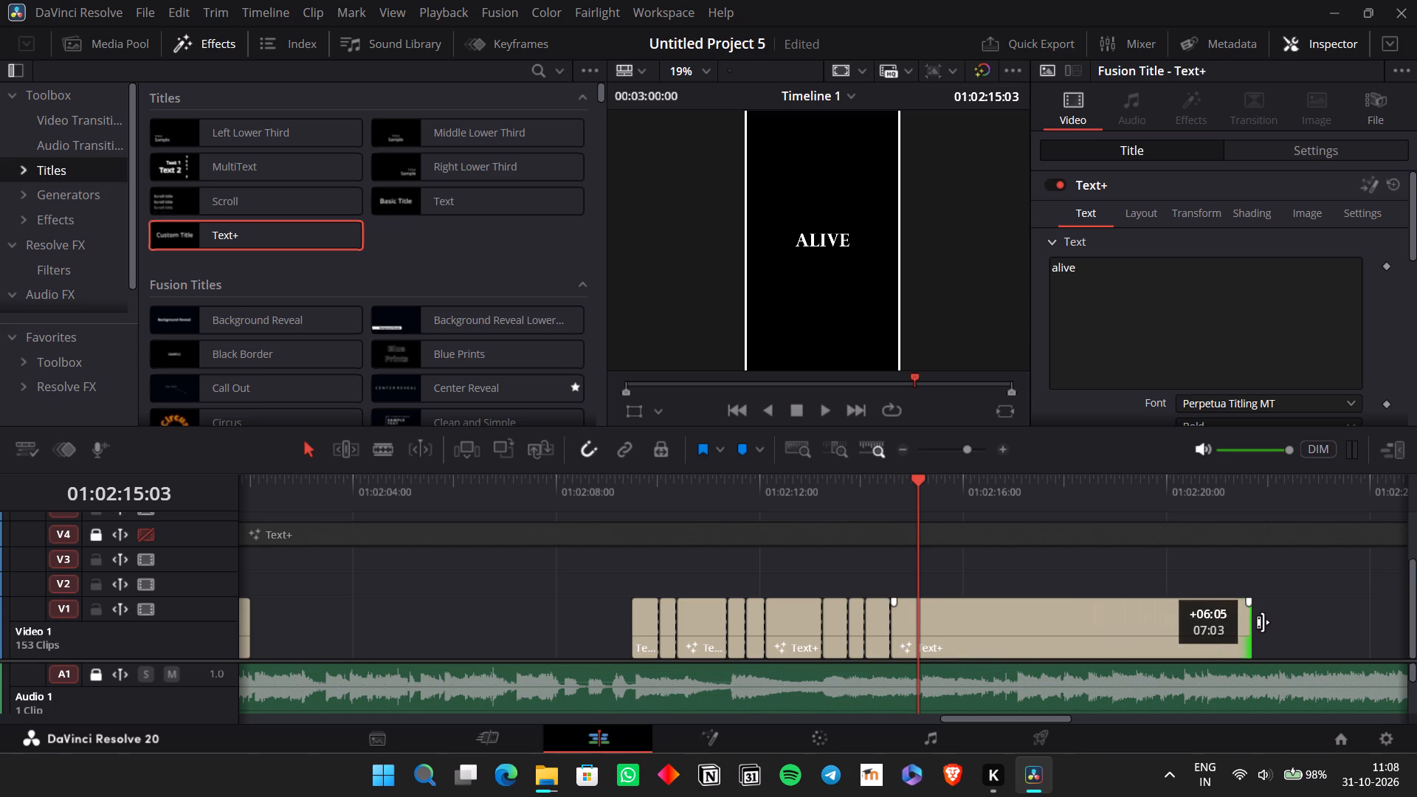
left_click_drag(1263, 622, 1303, 622)
key("ctrl+b")
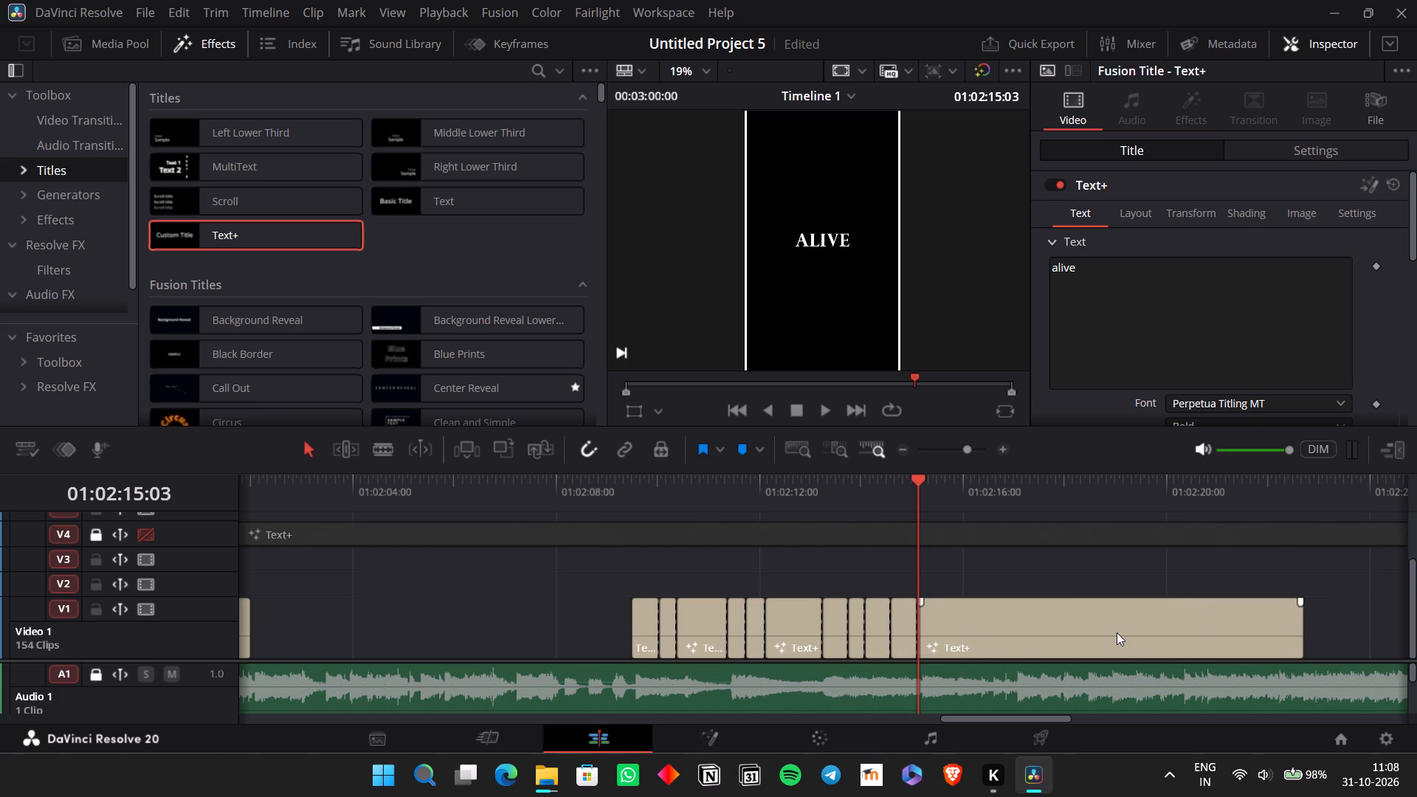
Replay the audio after the last split and split the extended placeholder title at 01:02:15:11.
left_click(1117, 632)
key("space")
key("space")
key("space")
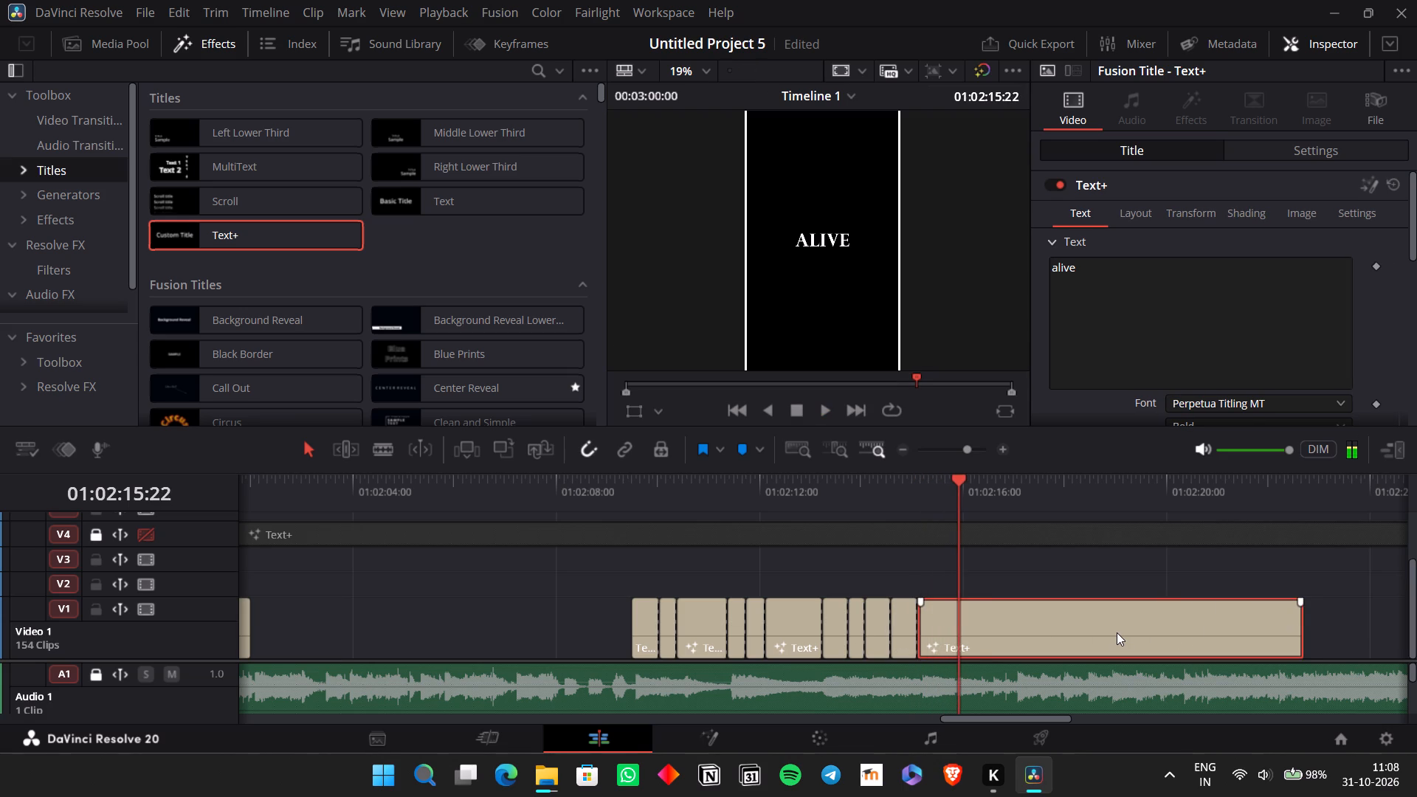
key("space")
left_click(910, 486)
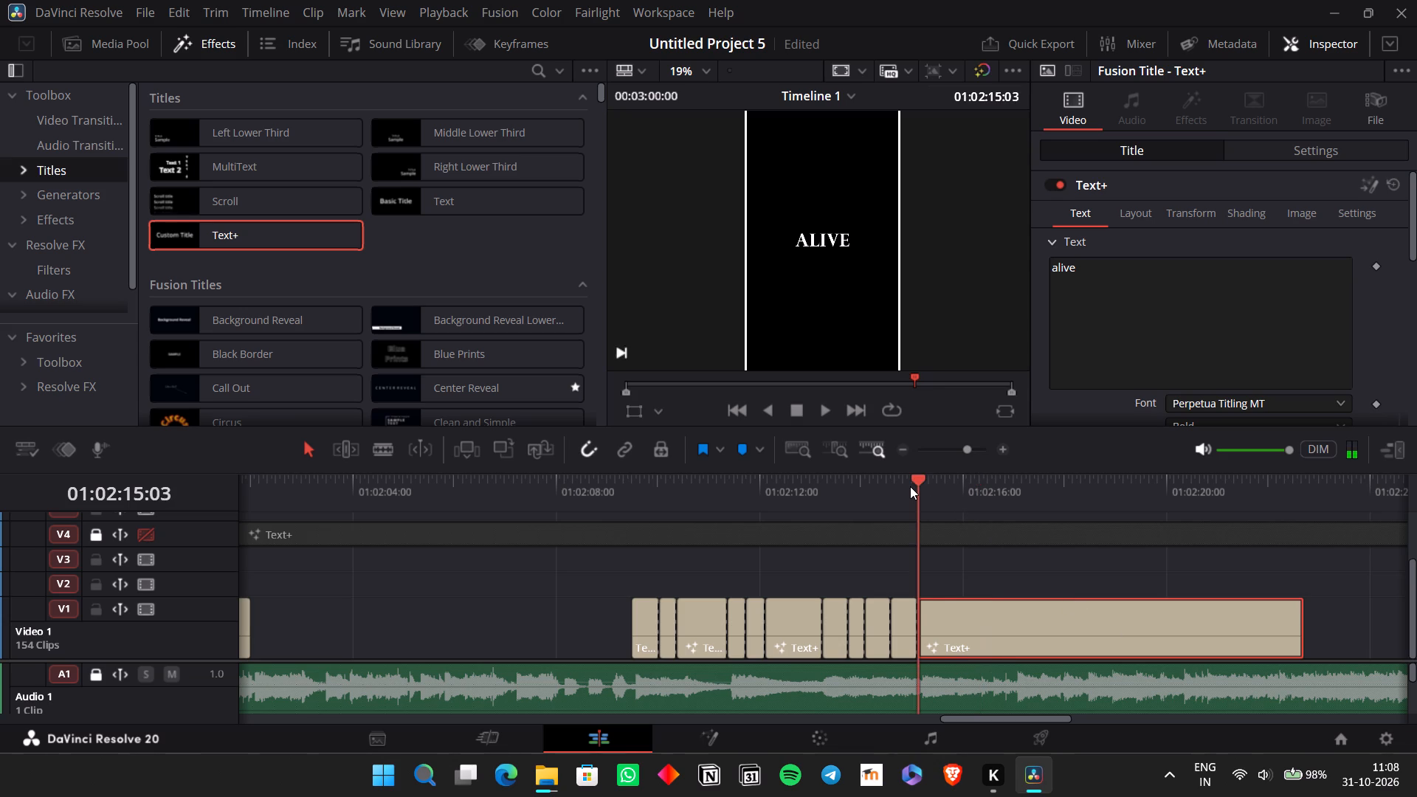
key("space")
key("space")
key("Left")
key("Left")
key("Left")
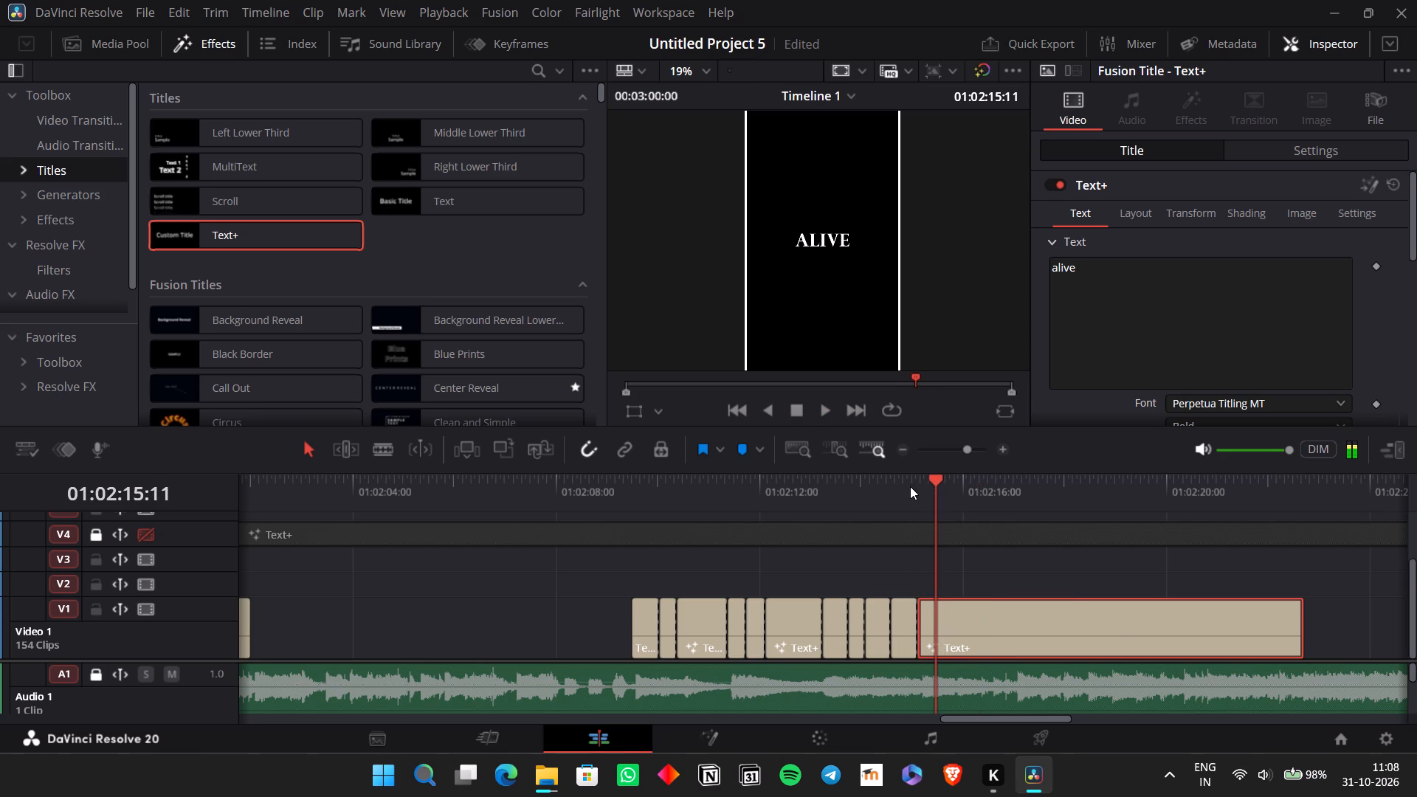
key("ctrl+b")
Play on to the next sung word and split the remaining placeholder title at 01:02:17:01.
key("space")
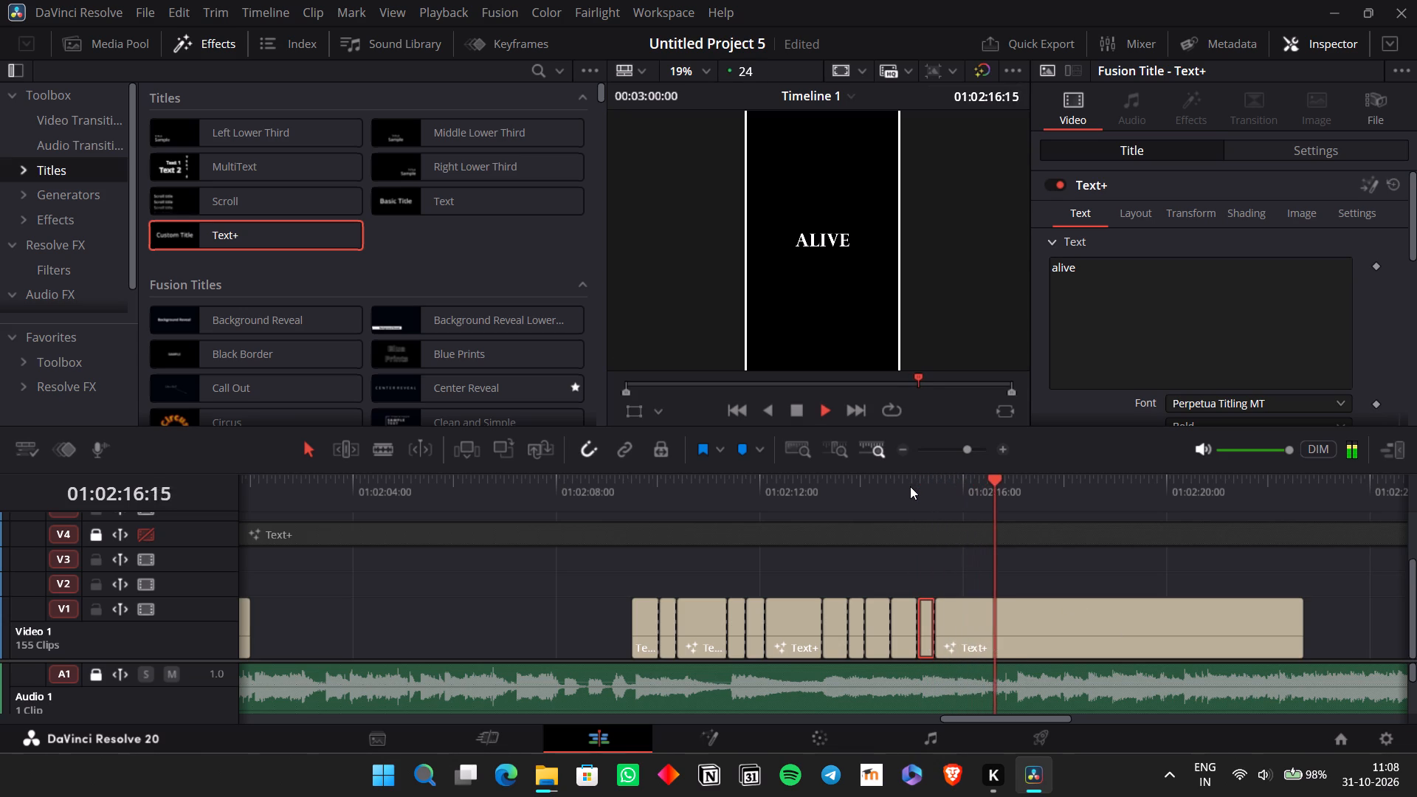
key("space")
key("space")
key("space")
key("Left")
key("Left")
key("ctrl+b")
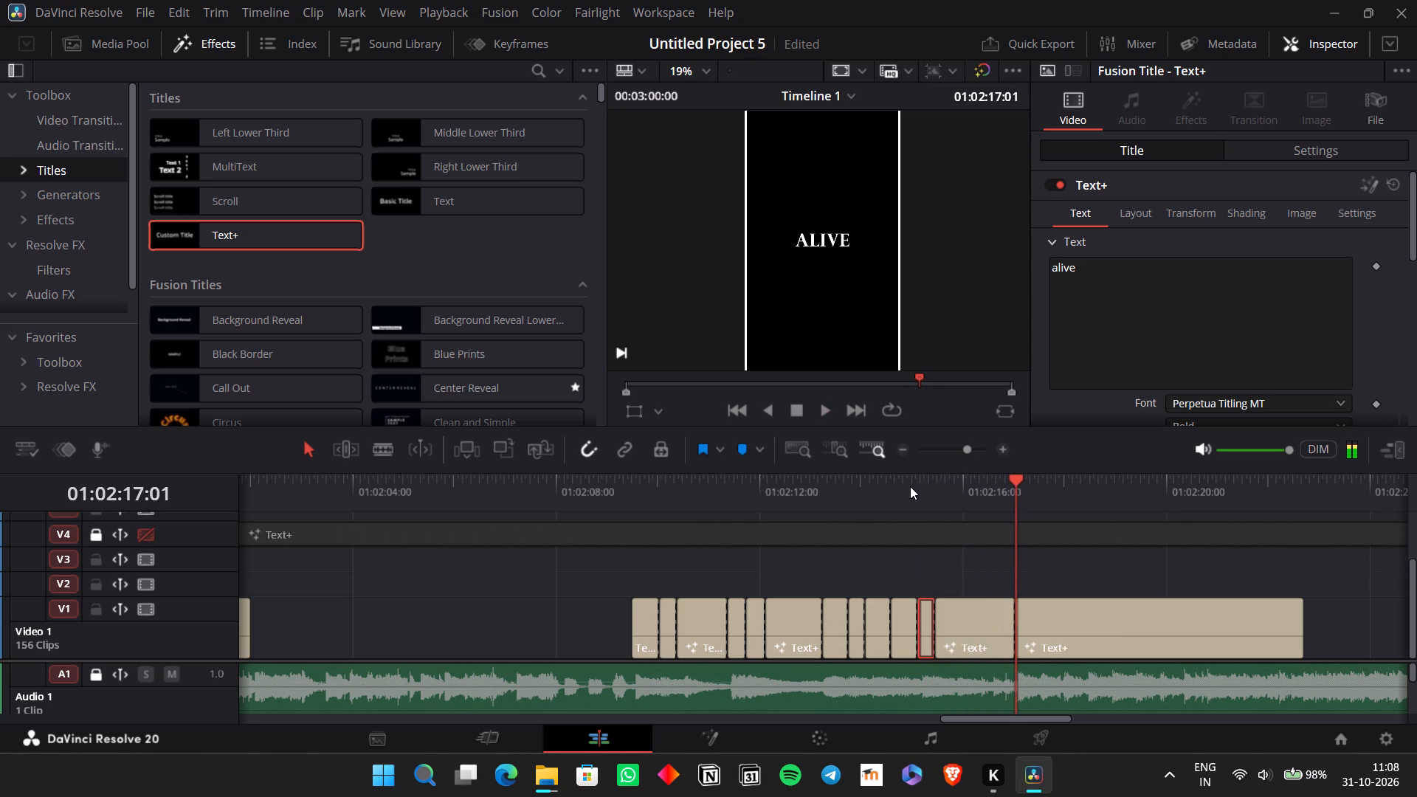
Play on past the last split and extend the last V1 placeholder title to about 01:02:29.
key("space")
scroll(1122, 618, "left", 1)
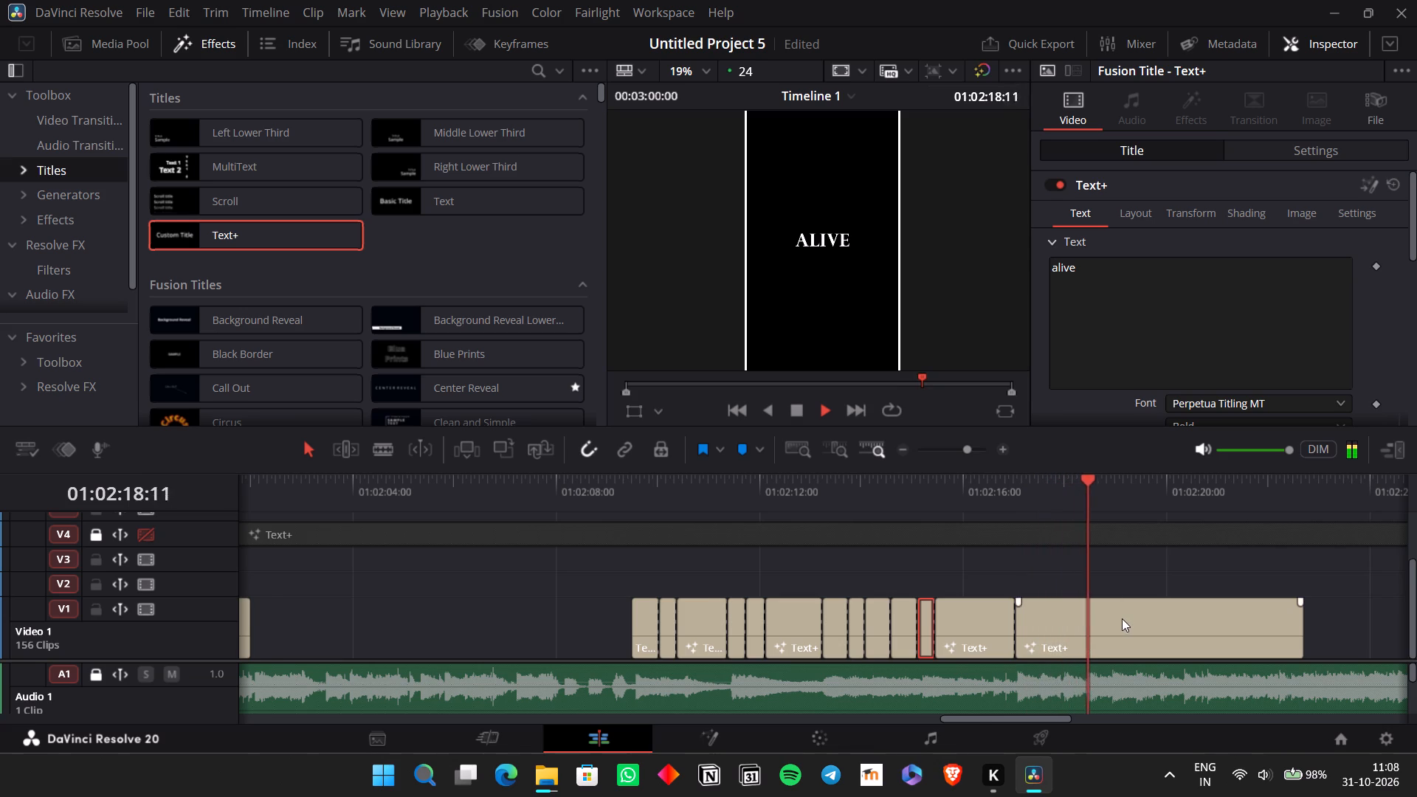
scroll(1122, 618, "left", 1)
key("space")
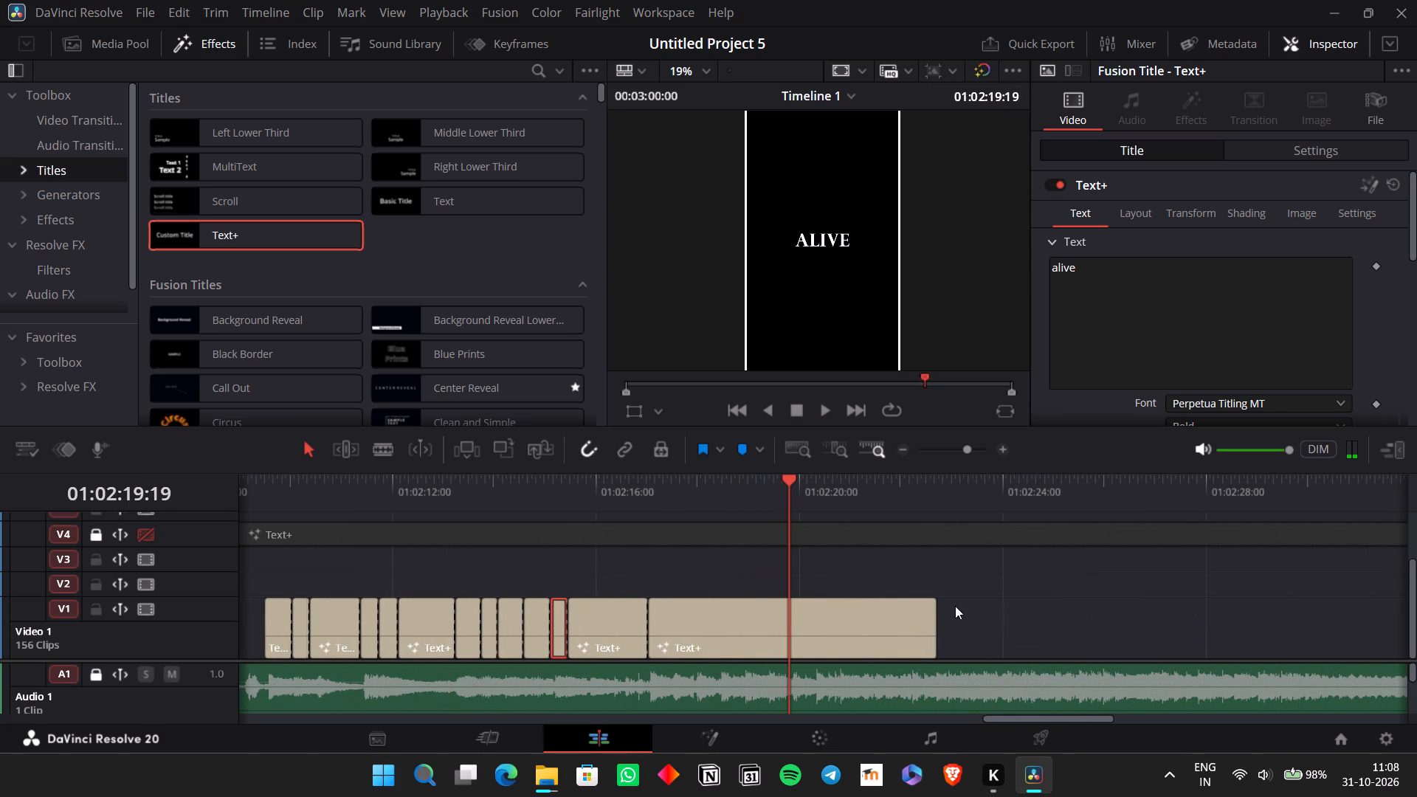
left_click_drag(933, 620, 1265, 663)
Look up the Bridge lines in the V4 lyrics title to check which words still need splits.
left_click(1022, 524)
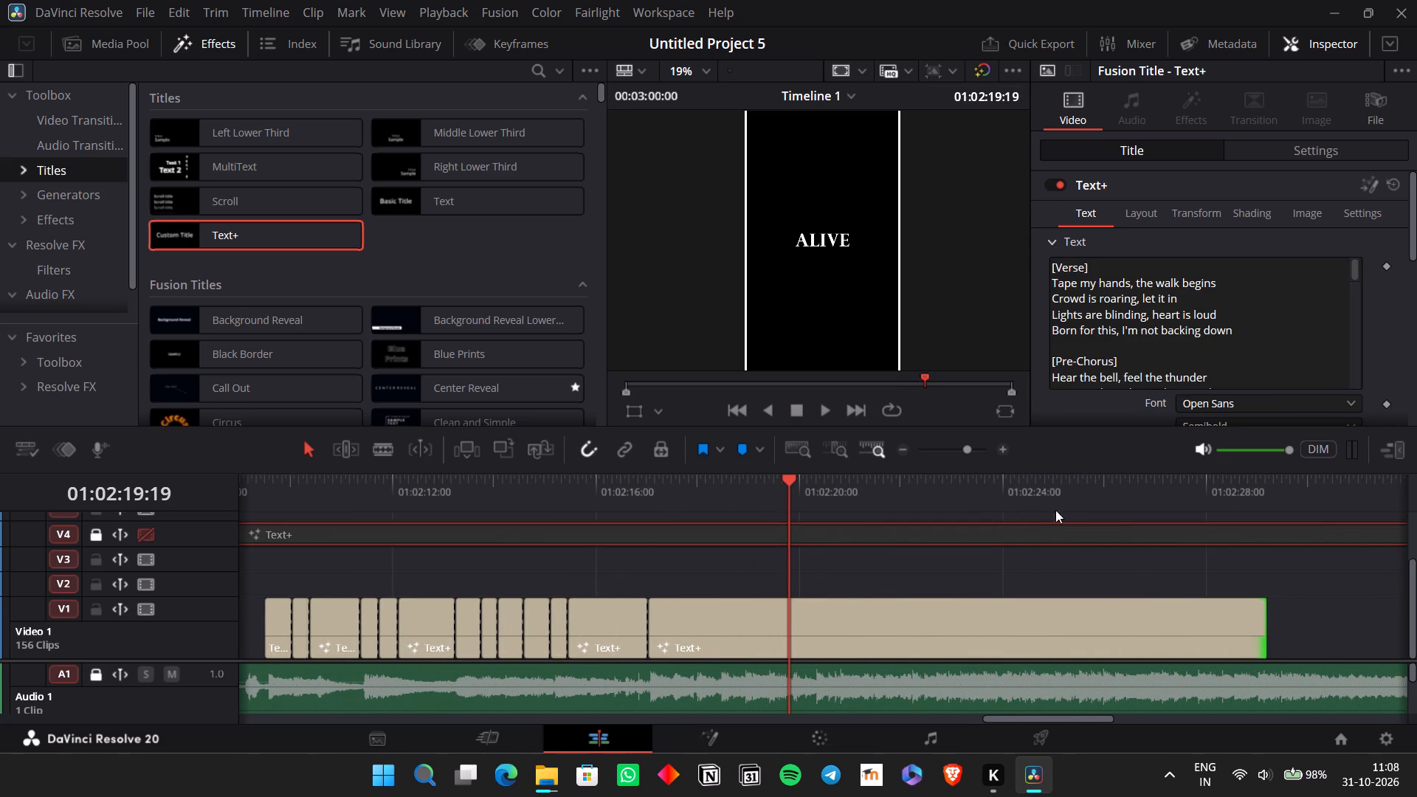
scroll(1223, 334, "down", 10)
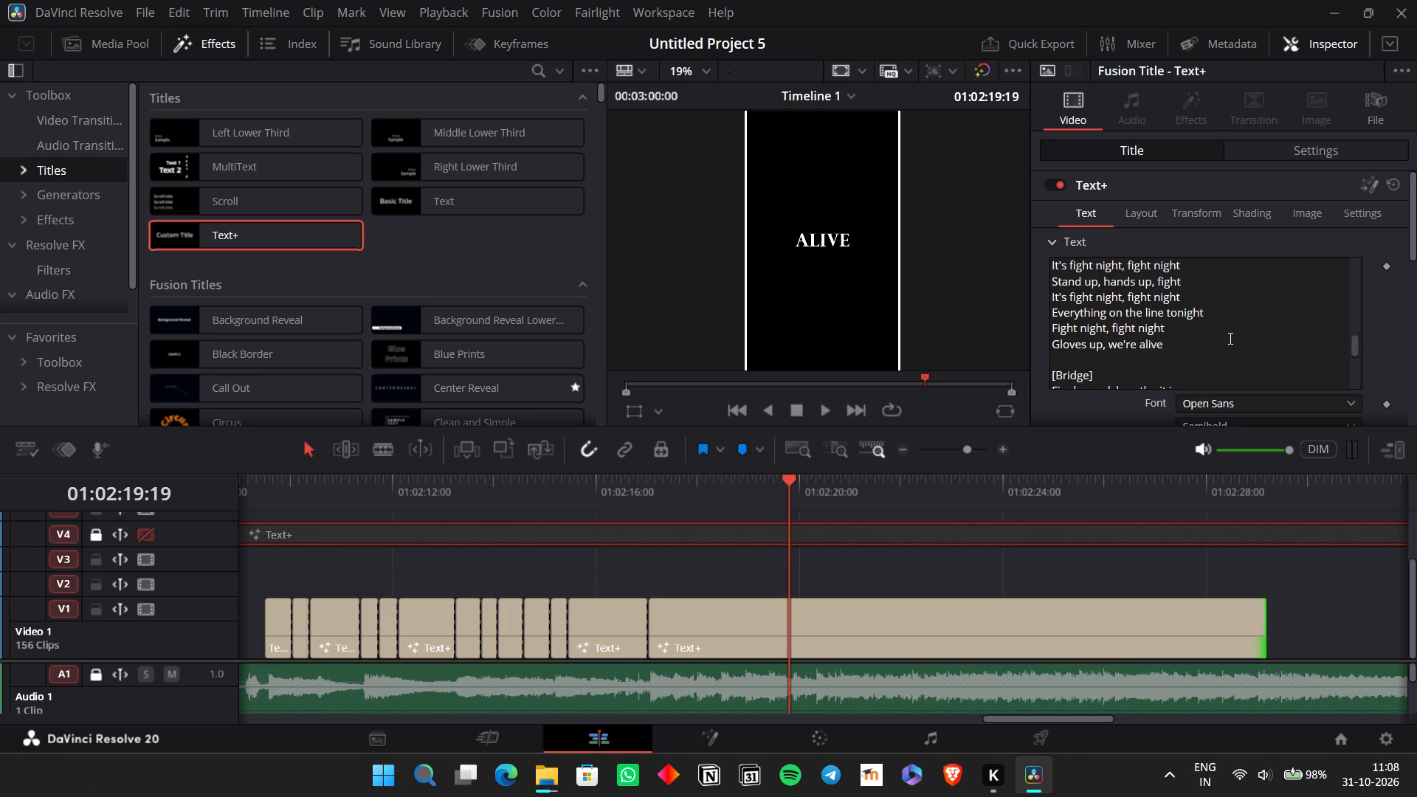
scroll(1229, 338, "down", 6)
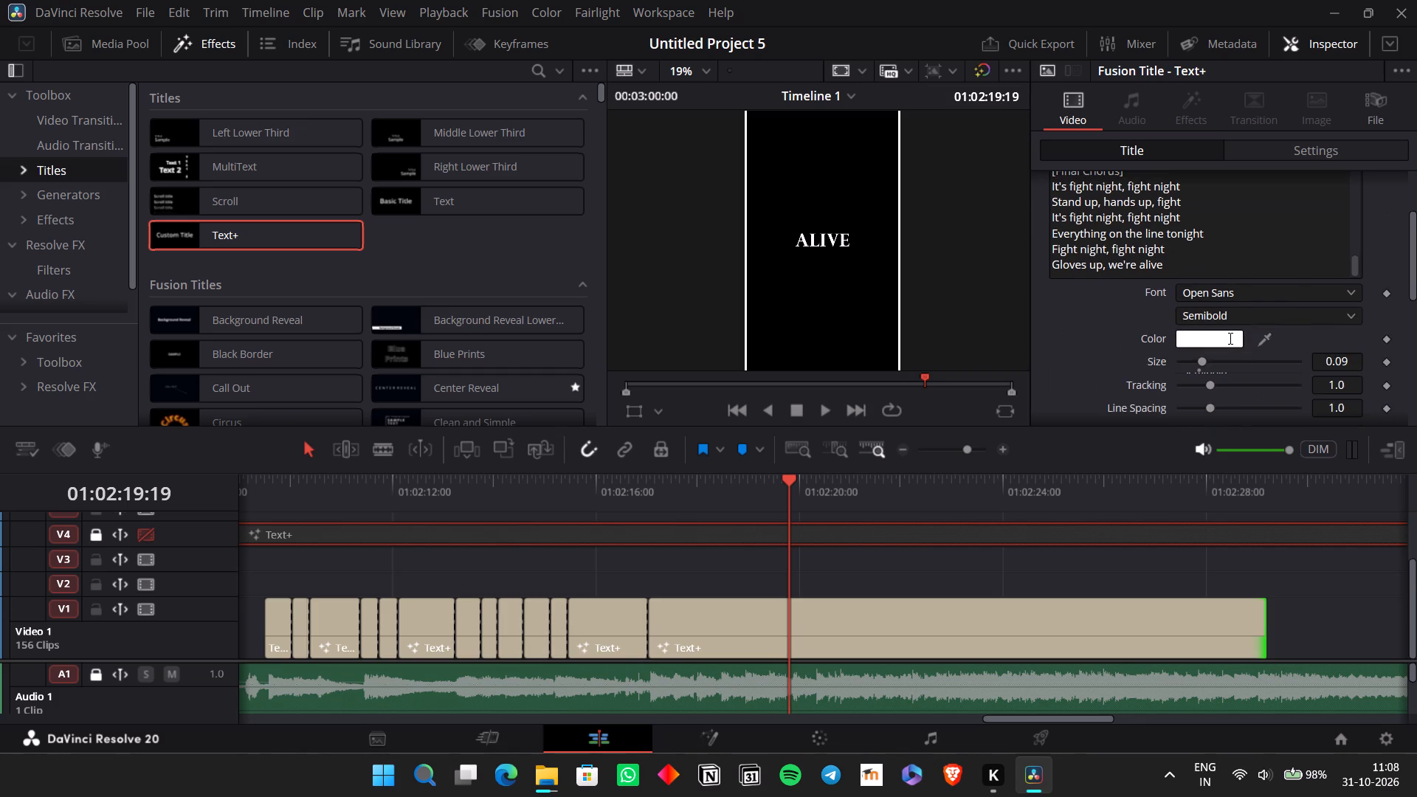
scroll(1229, 338, "up", 4)
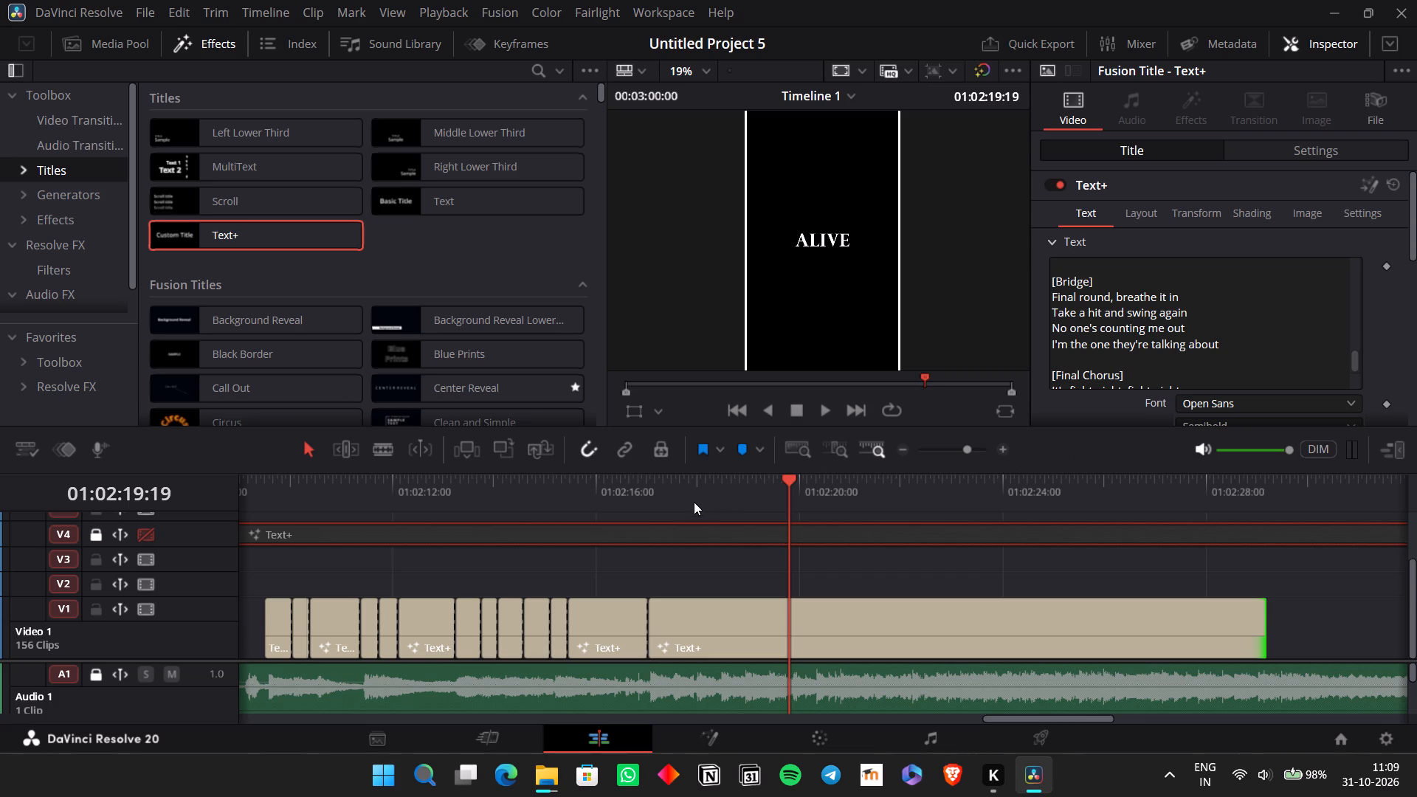
Play on from 01:02:17:01 and split the last placeholder title at 01:02:17:11.
left_click(647, 490)
left_click(716, 617)
key("space")
key("space")
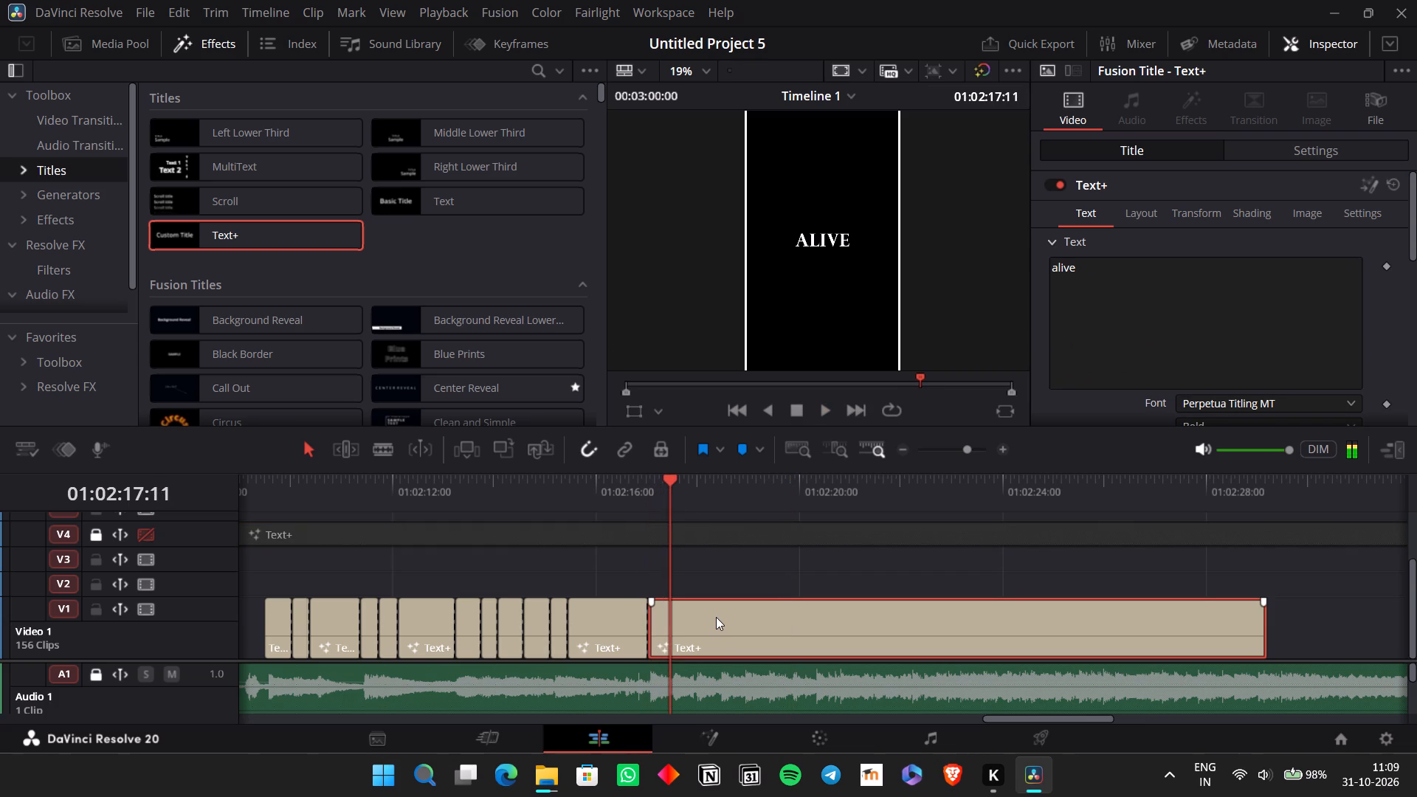
key("ctrl+b")
Split the remaining placeholder title at the next two sung words, about 01:02:17:21 and 01:02:18:10.
left_click(739, 623)
key("space")
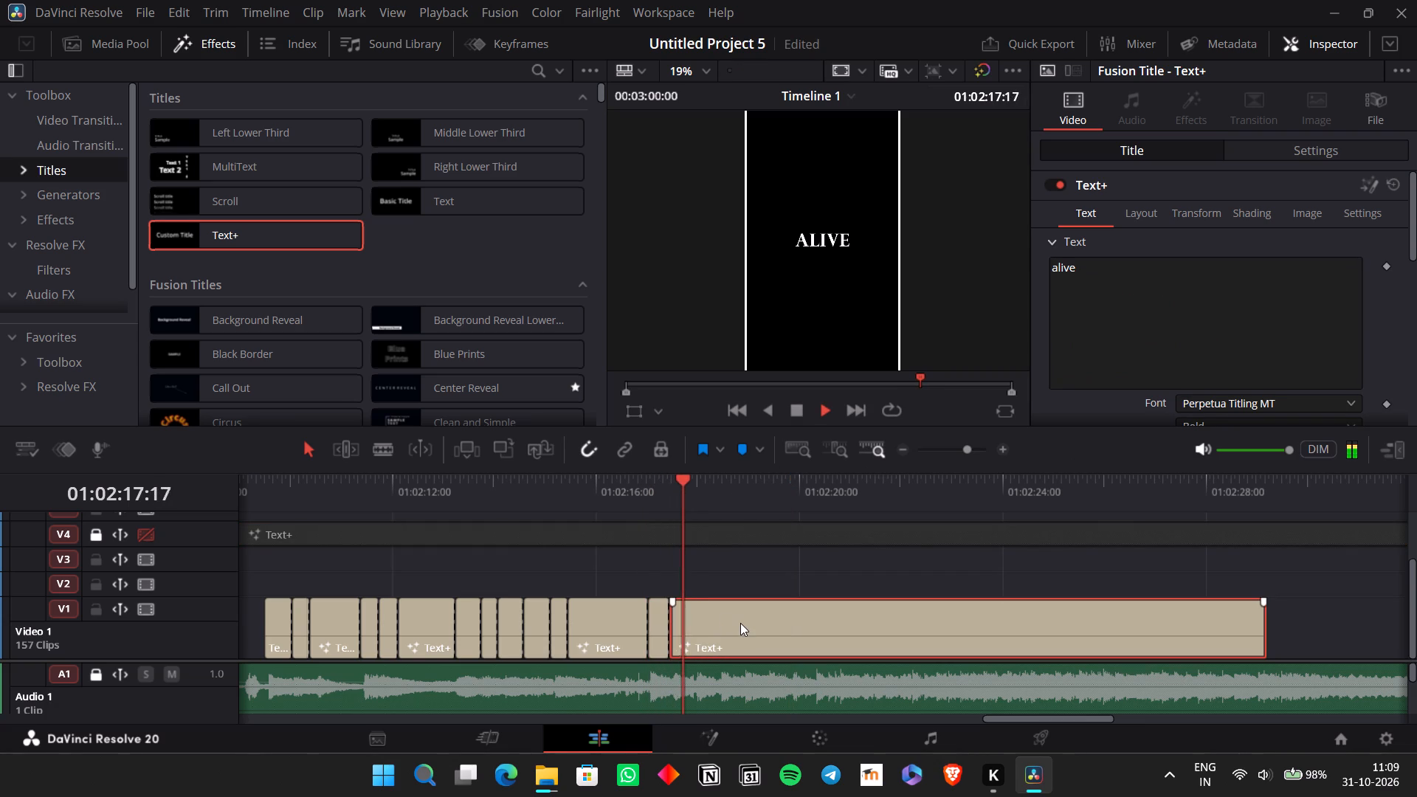
key("space")
key("ctrl+b")
left_click(740, 623)
key("space")
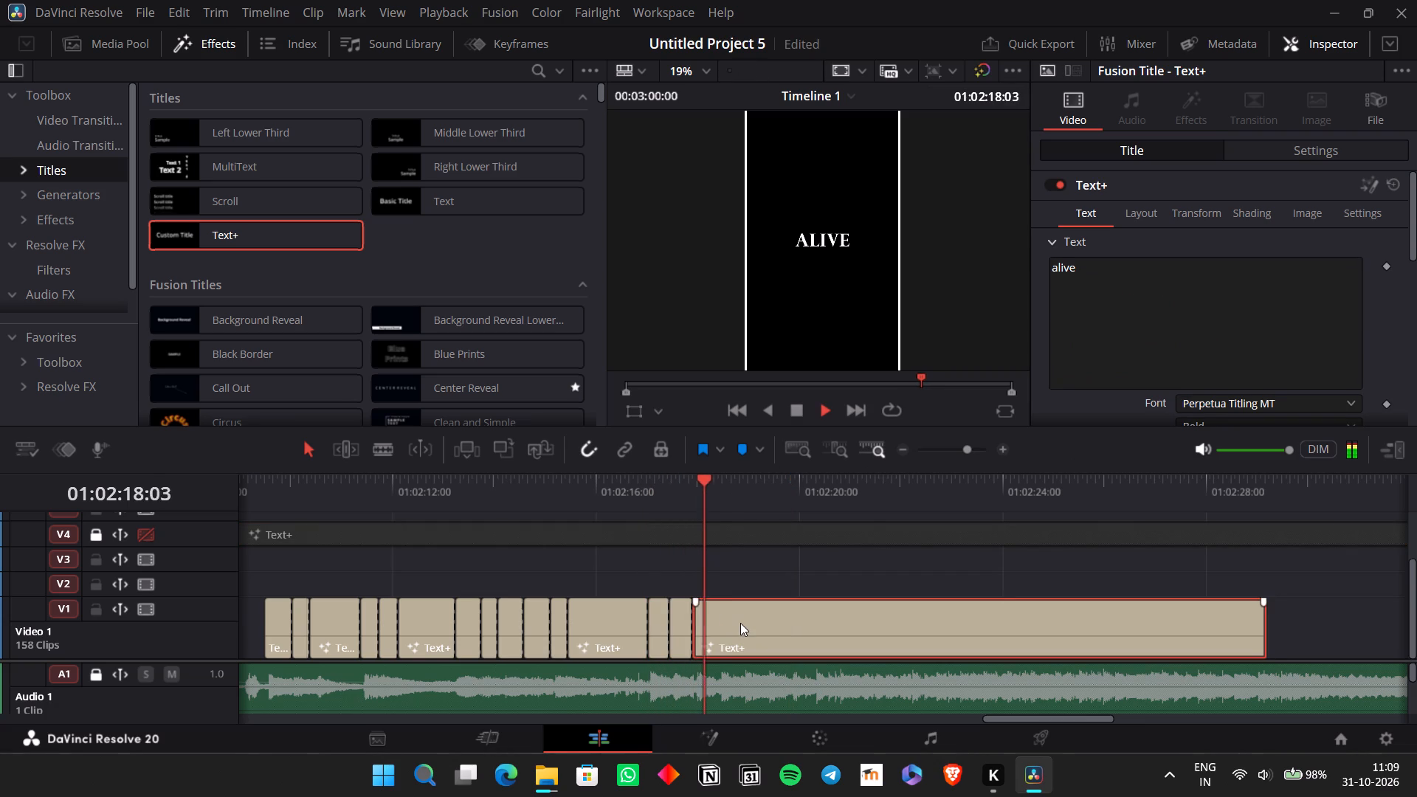
key("space")
key("ctrl+b")
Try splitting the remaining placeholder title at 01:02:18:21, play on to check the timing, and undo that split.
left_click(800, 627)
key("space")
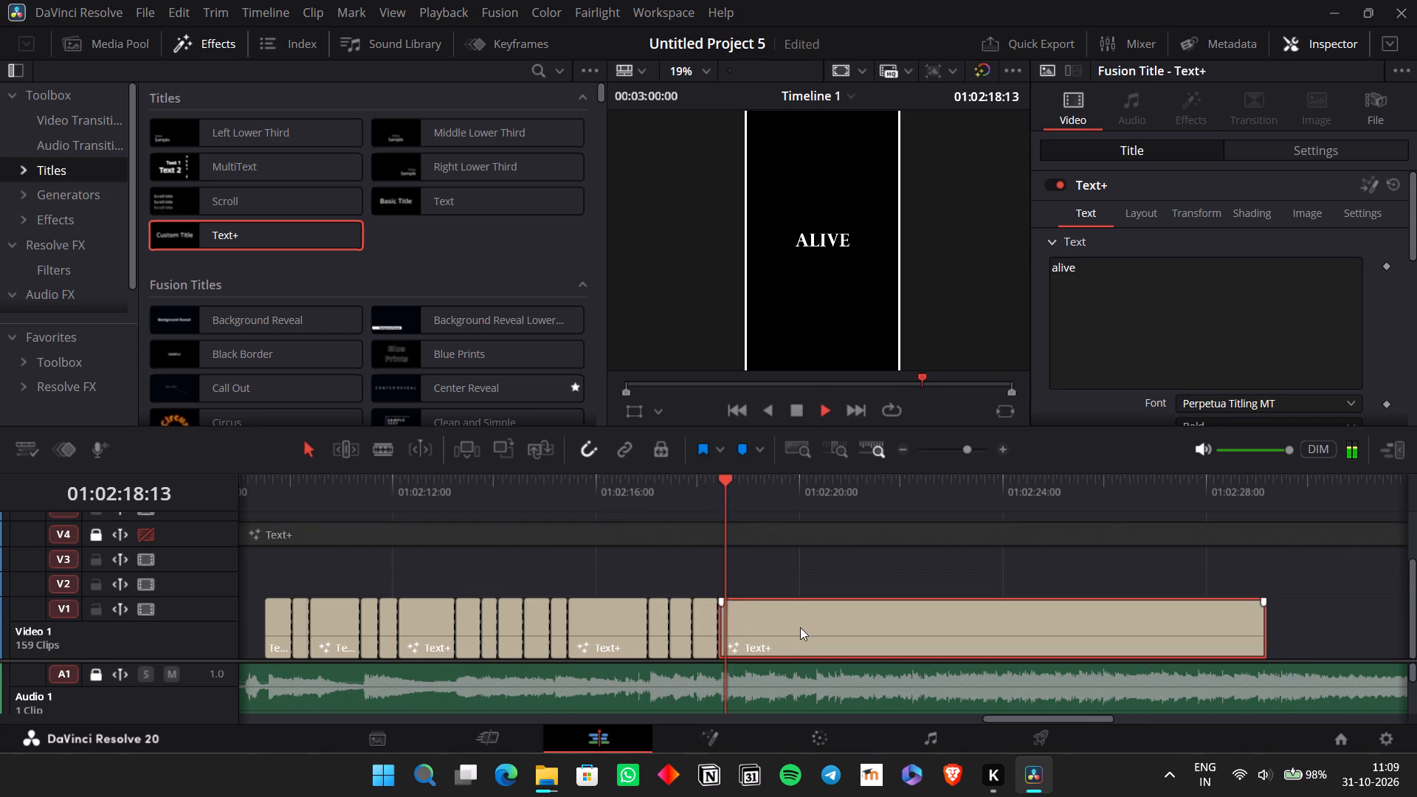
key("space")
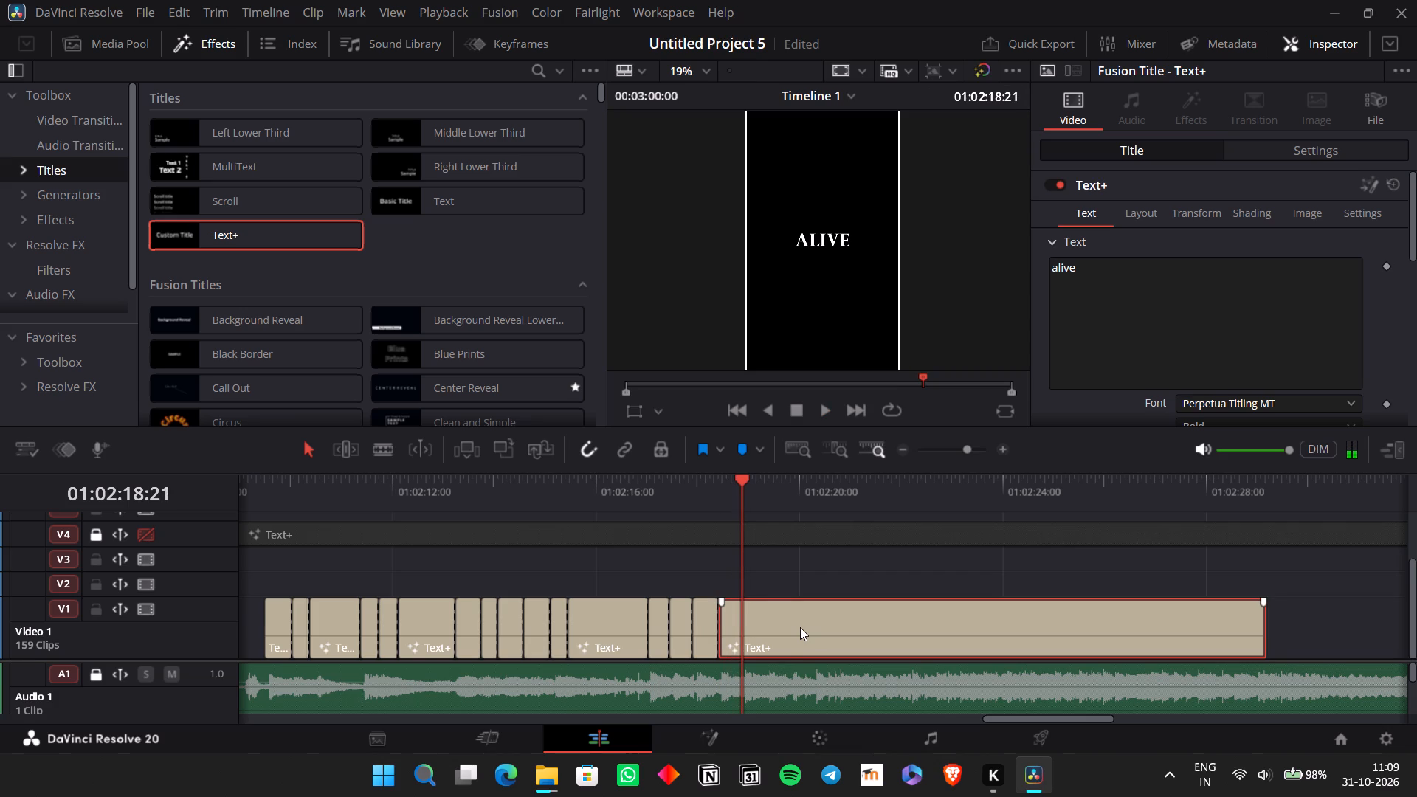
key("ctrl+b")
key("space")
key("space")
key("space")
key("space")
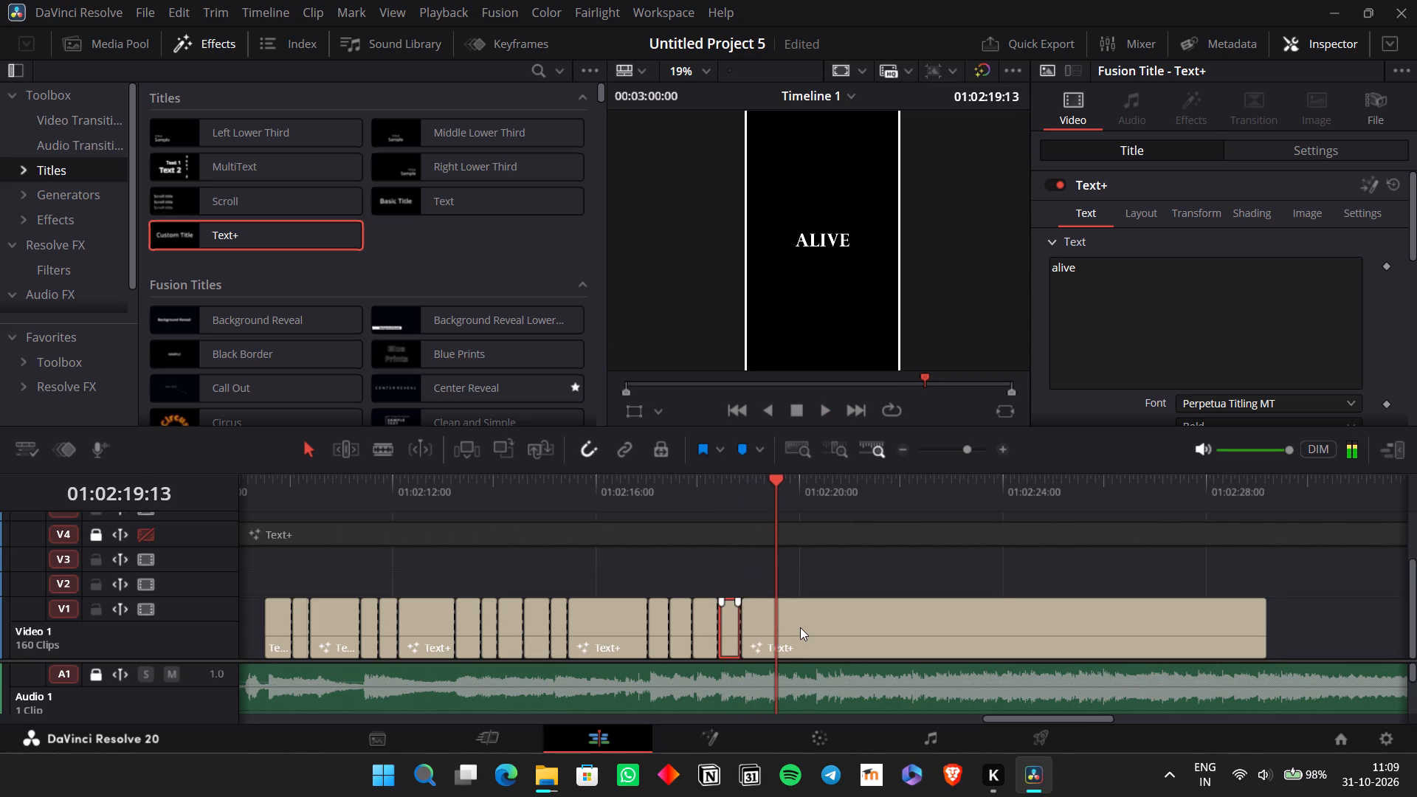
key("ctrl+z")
Replay from the start of the remaining placeholder title and split it at 01:02:18:16.
left_click(714, 505)
key("space")
key("space")
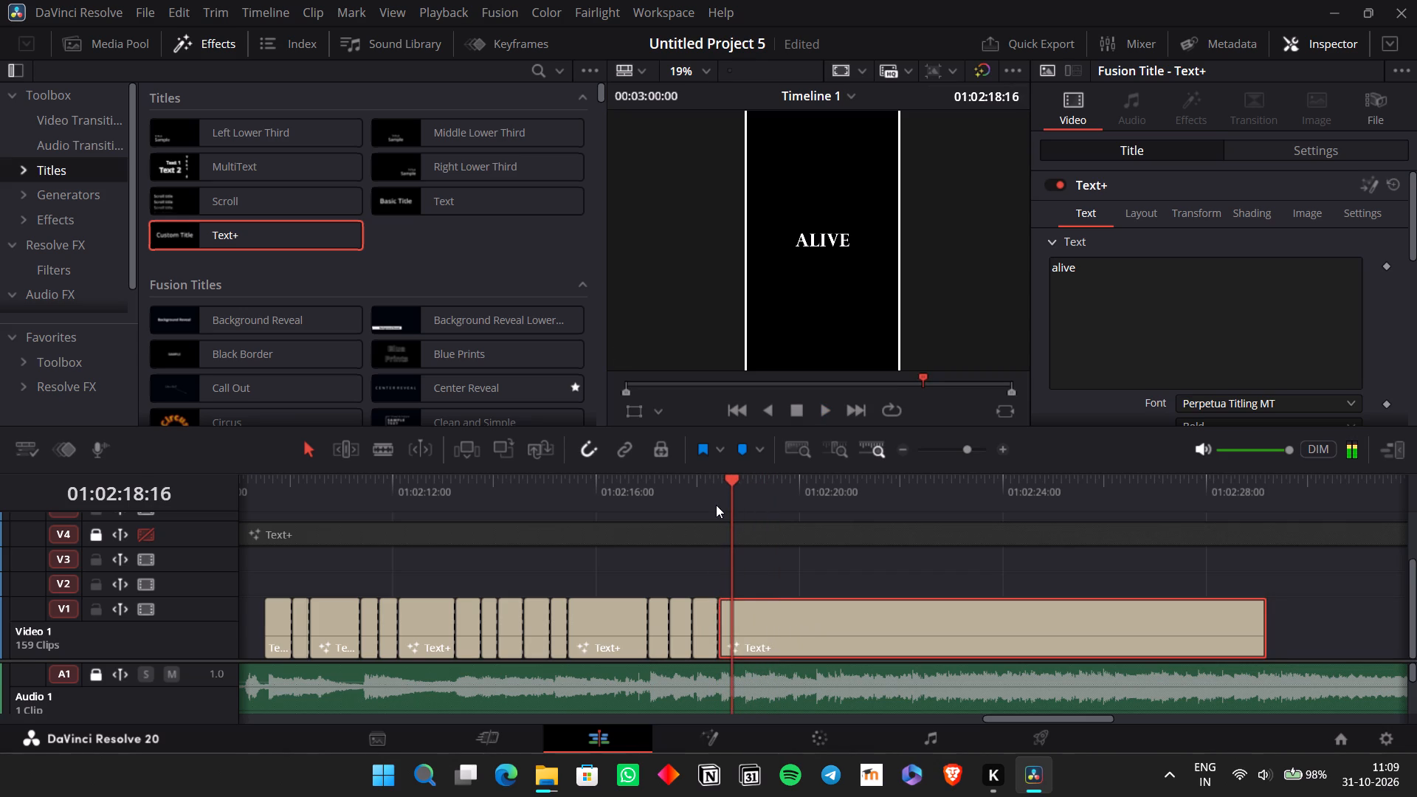
key("ctrl+b")
Play on to the next sung word and split the remaining placeholder title at about 01:02:20:08.
left_click(827, 634)
key("space")
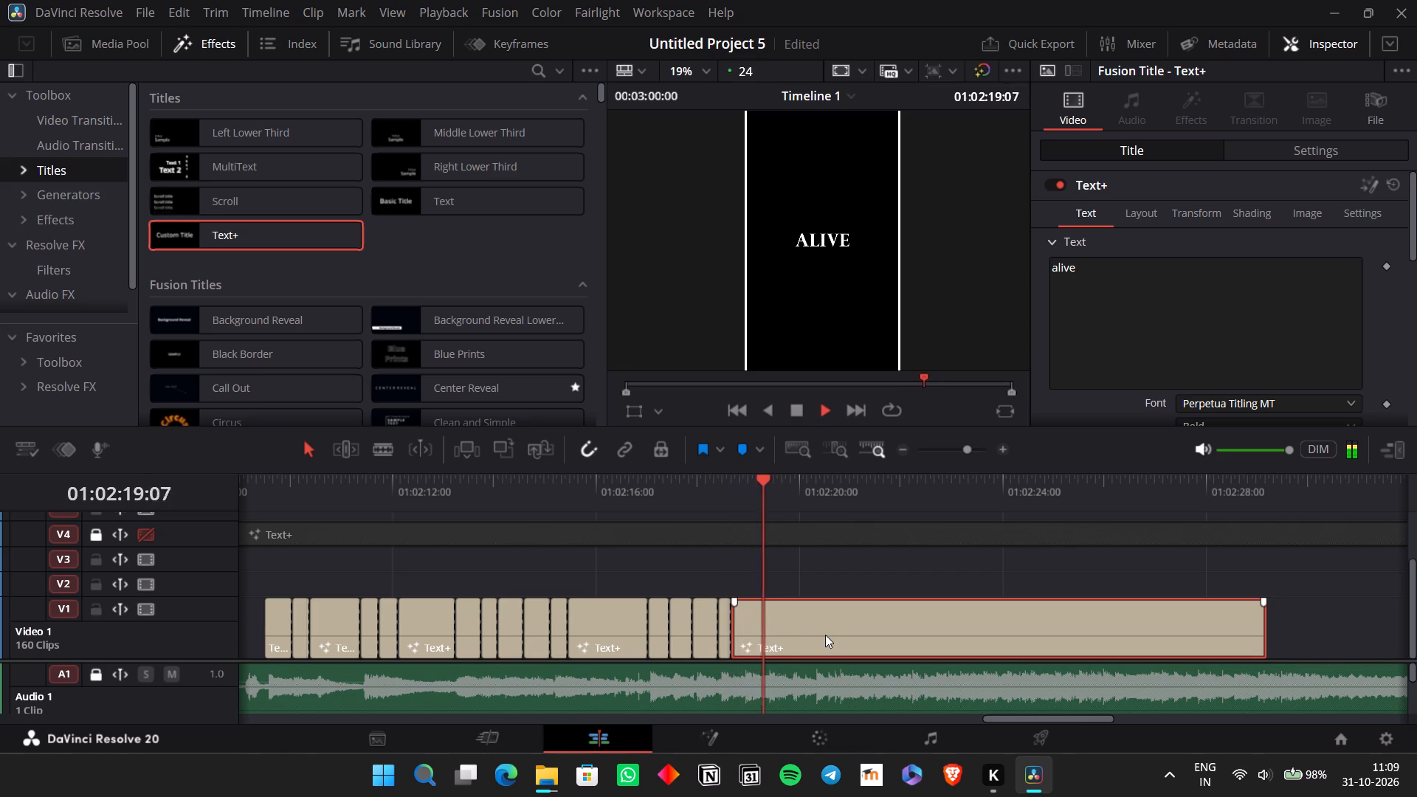
key("space")
key("space")
key("space")
key("space")
key("space")
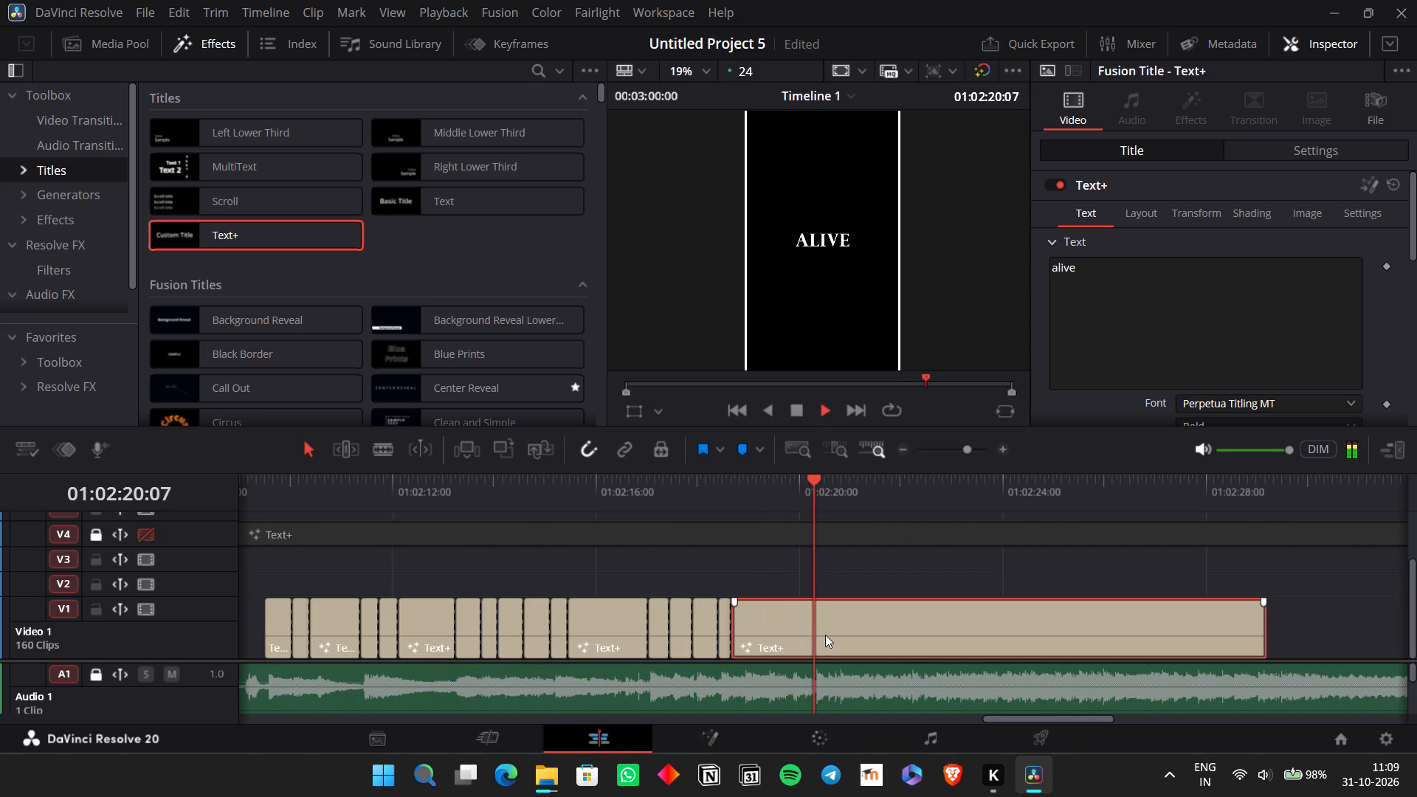
key("ctrl+b")
Replay the audio after the last split and split the remaining placeholder title at 01:02:20:13.
left_click(865, 607)
key("space")
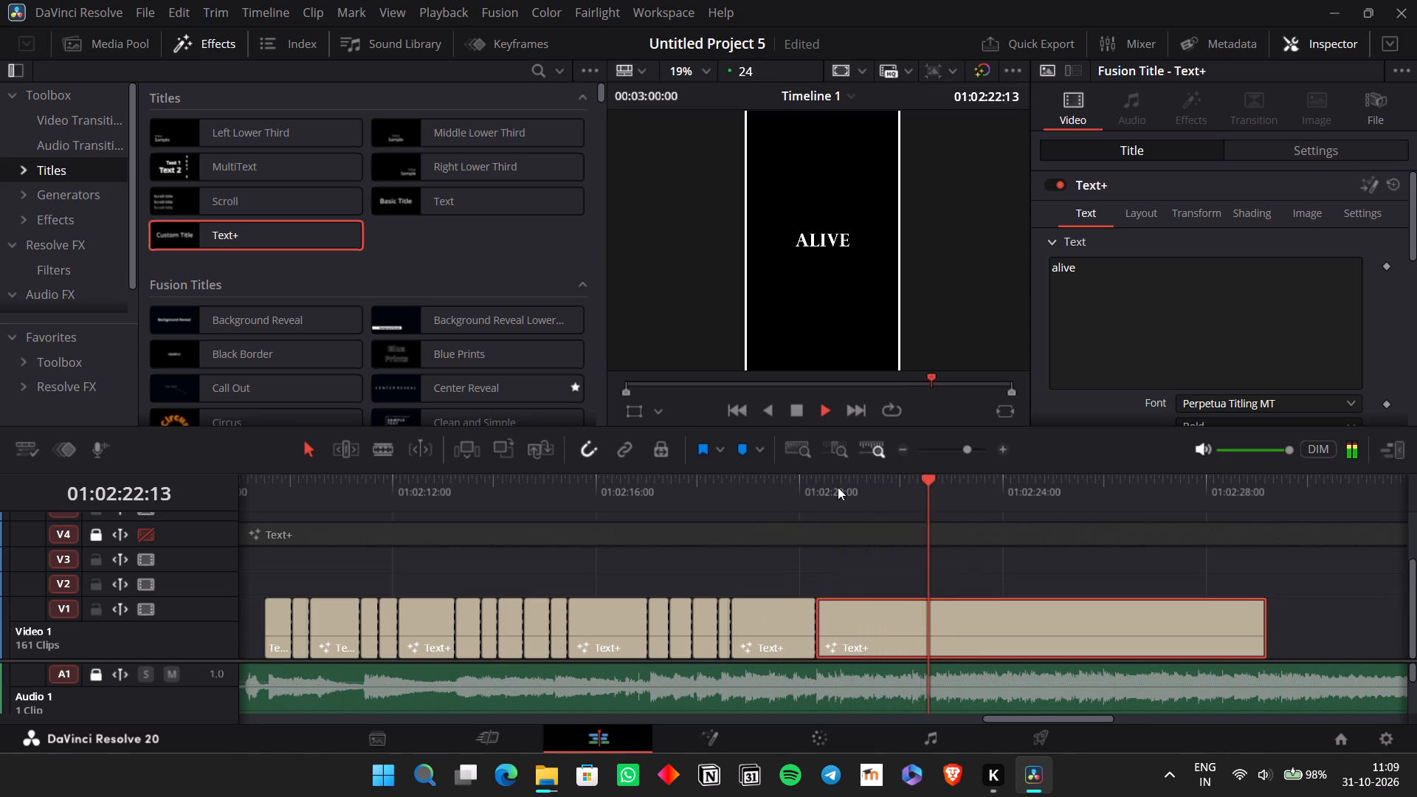
key("space")
left_click(818, 482)
key("space")
key("space")
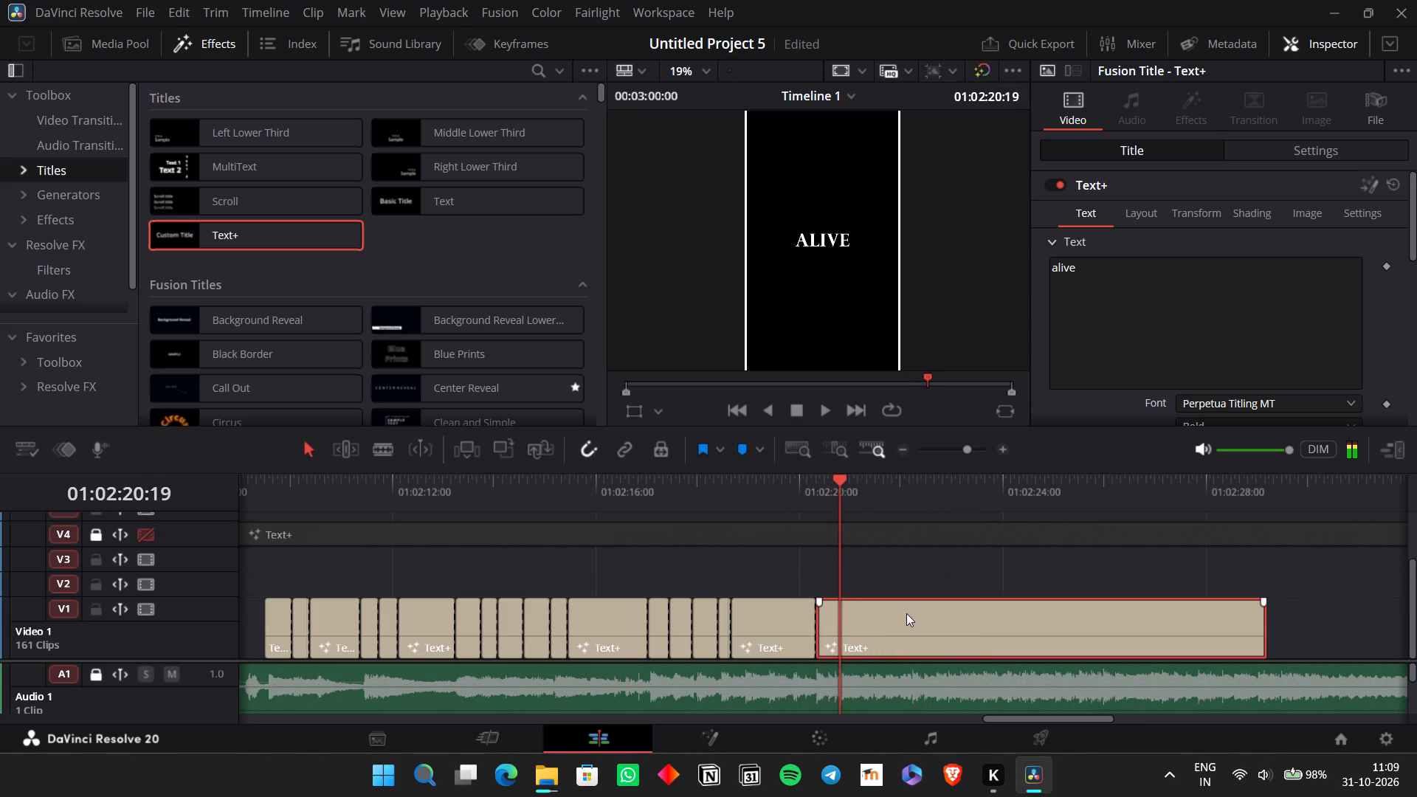
left_click(817, 501)
key("space")
key("space")
key("ctrl+b")
Play on to the next sung word and split the remaining placeholder title at about 01:02:20:20.
left_click(936, 621)
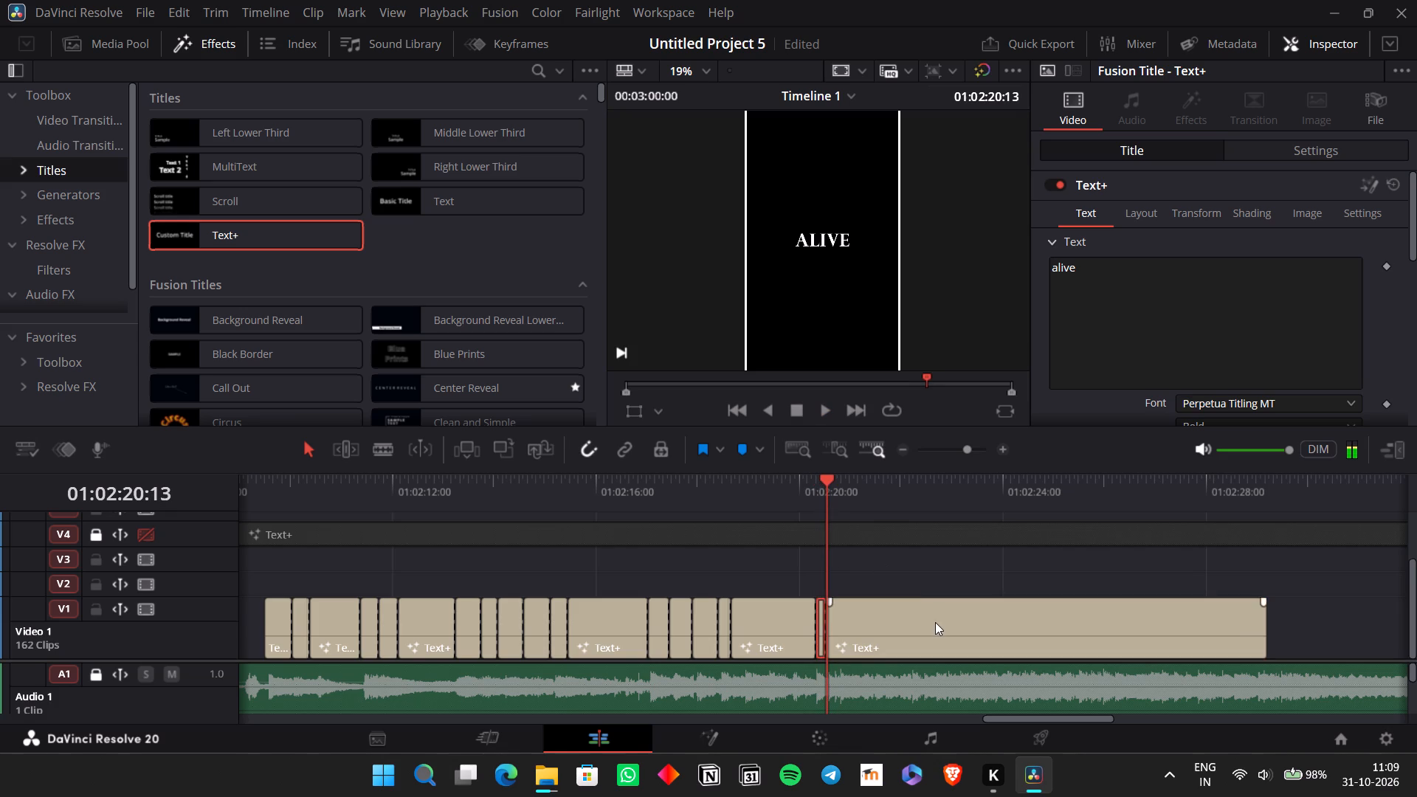
key("space")
key("space")
key("ctrl+b")
Play on past the last split and check the Bridge lines in the full-lyrics title on V4.
left_click(935, 622)
key("space")
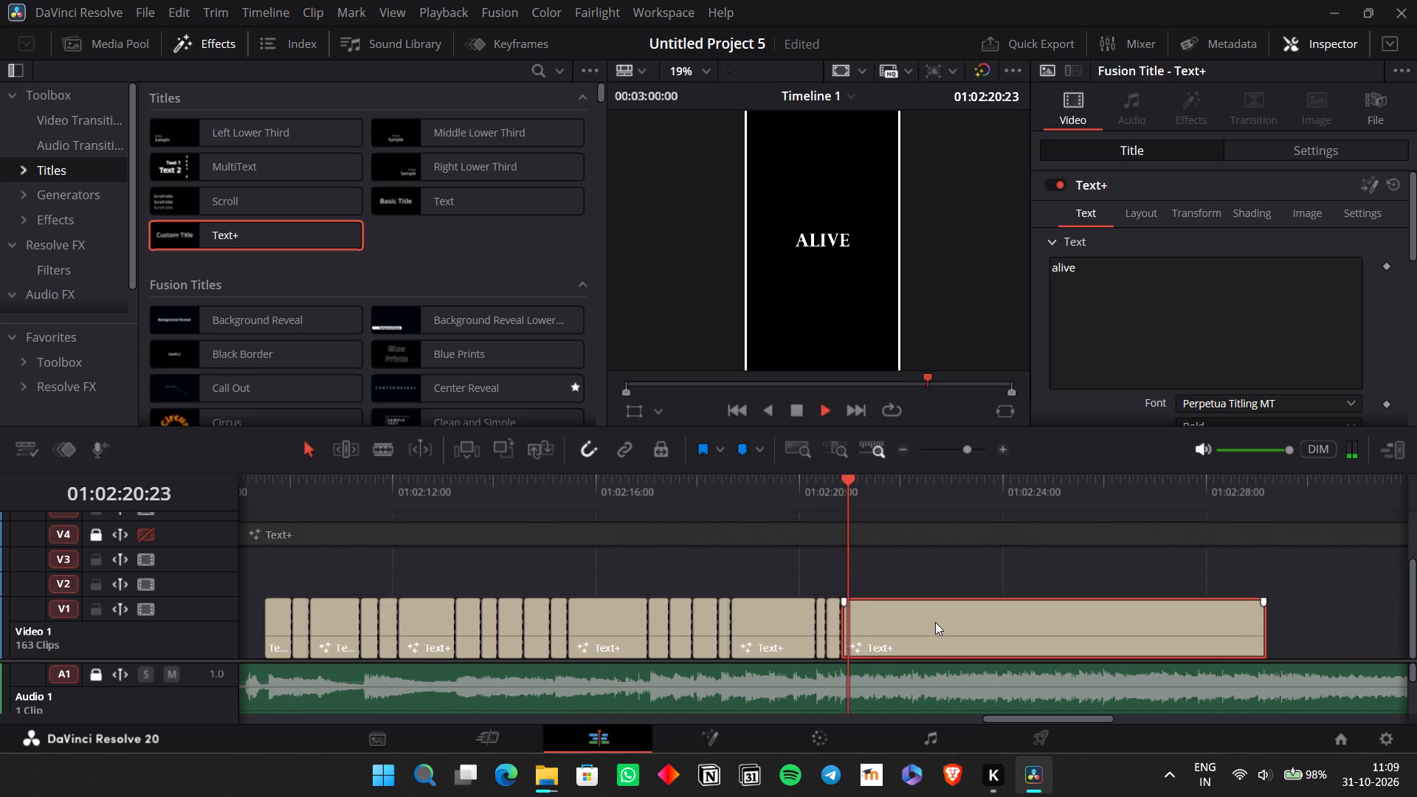
key("space")
key("space")
key("space")
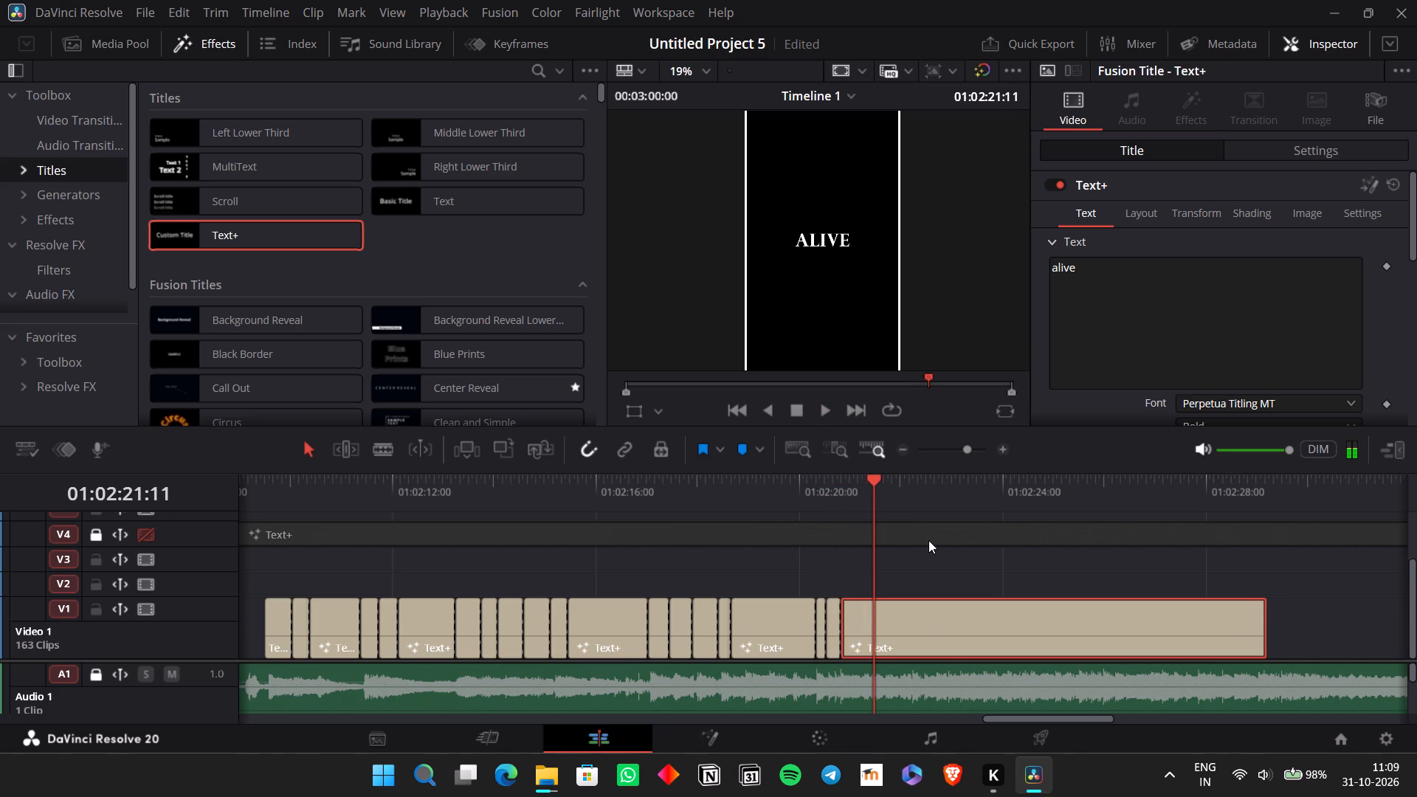
left_click(928, 540)
scroll(1307, 267, "down", 17)
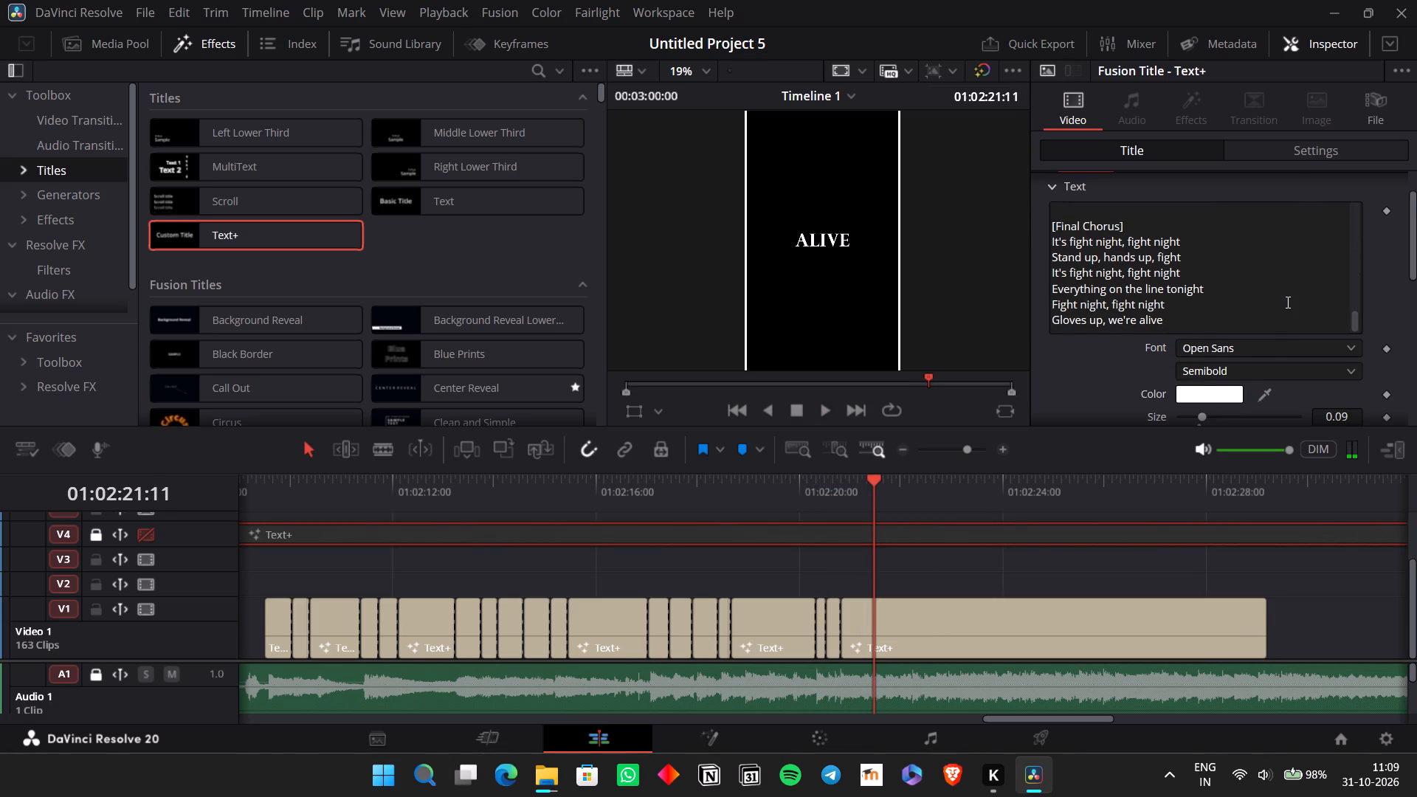
scroll(1152, 405, "up", 6)
scroll(1141, 357, "down", 1)
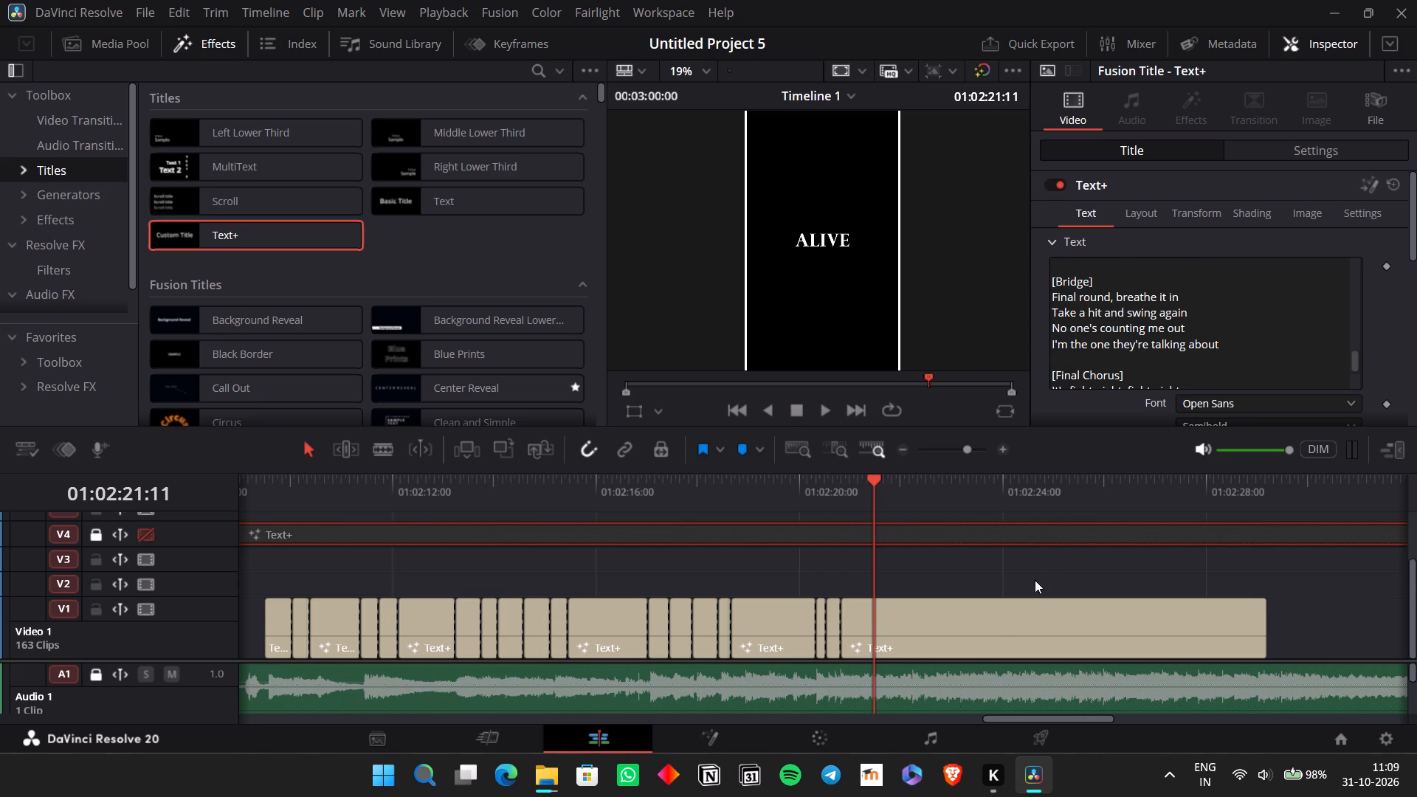
Replay from the start of the remaining placeholder title on V1 and split it at about 01:02:21:12.
left_click(979, 630)
left_click(835, 494)
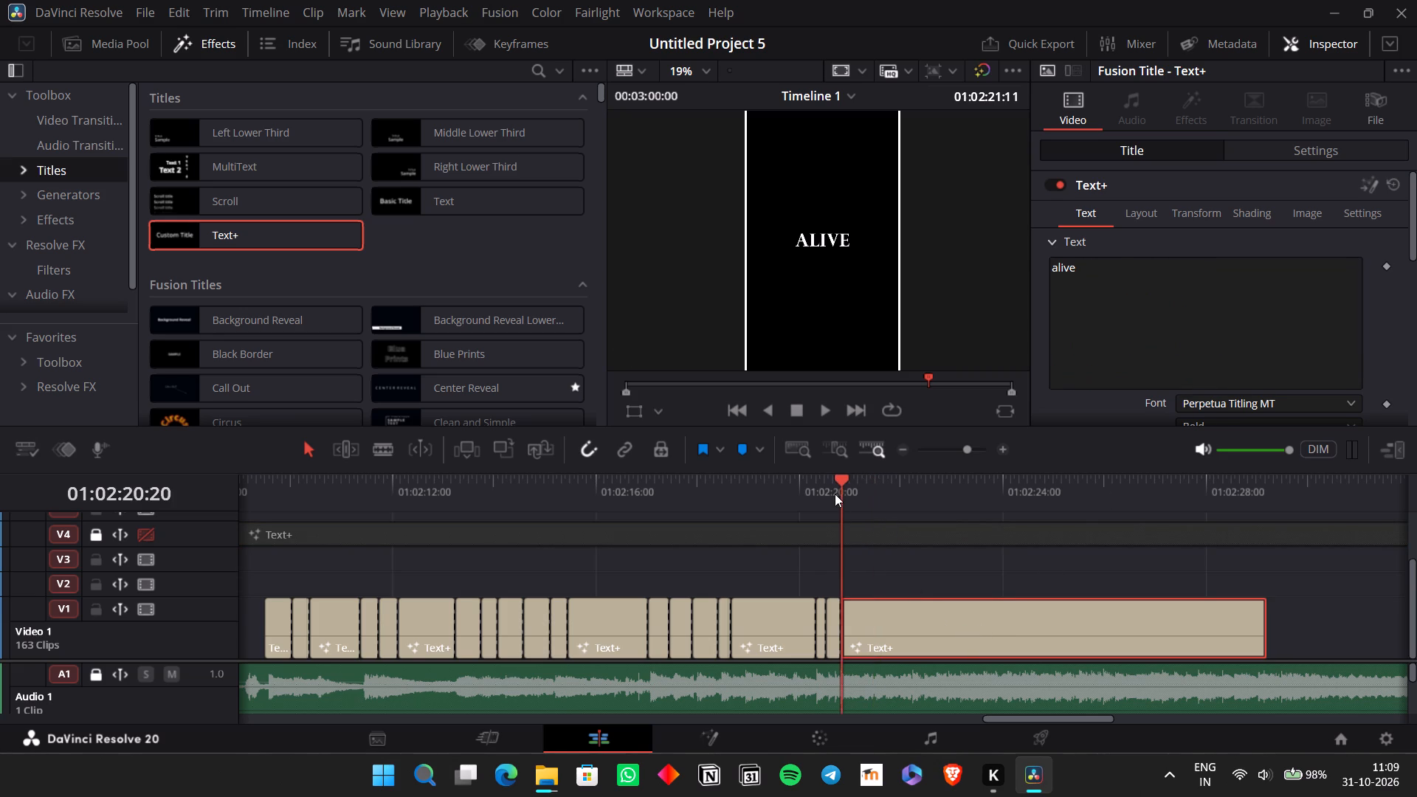
key("space")
key("space")
key("space")
key("space")
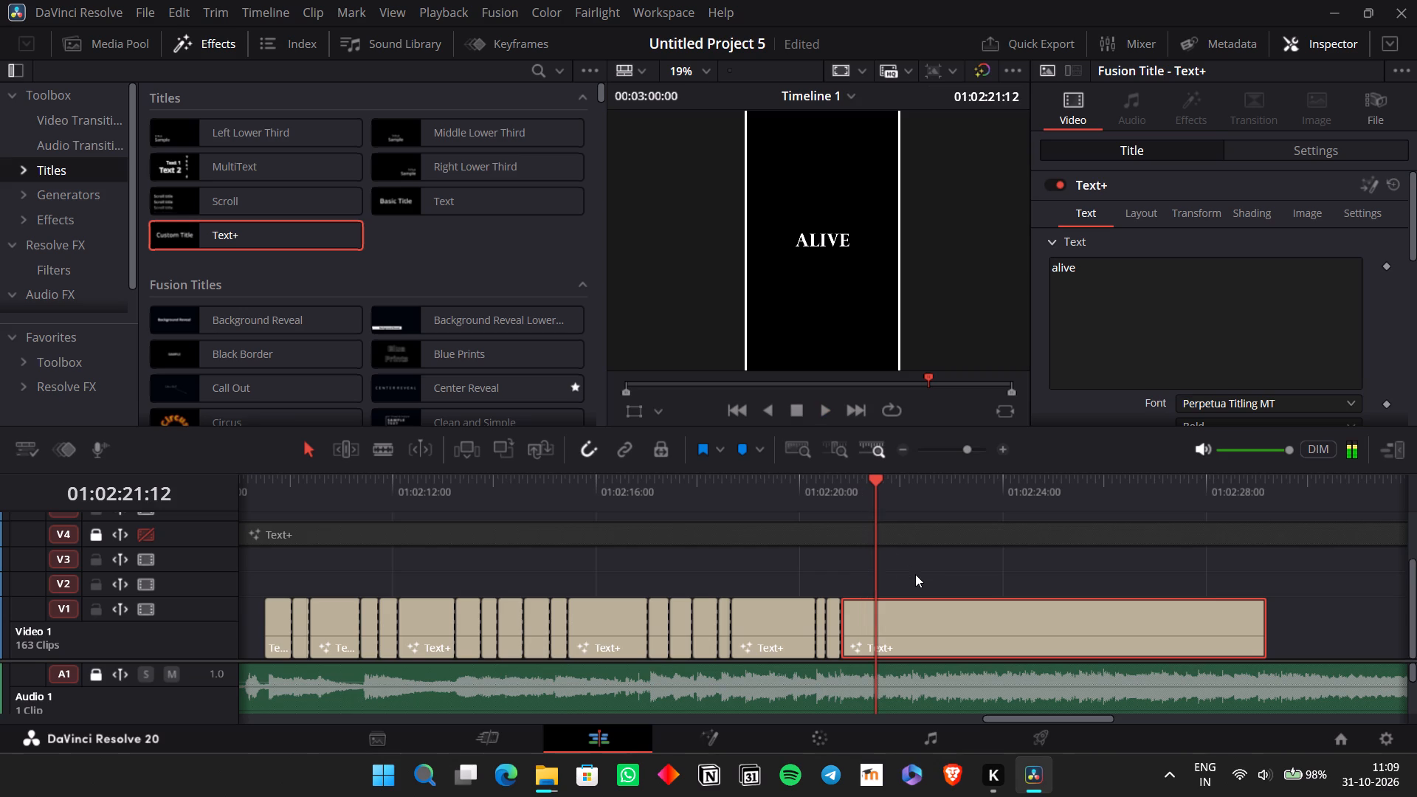
key("ctrl+b")
Replay the audio around the last split and roll that edit point back to about 01:02:21:08.
left_click(1016, 621)
key("space")
key("space")
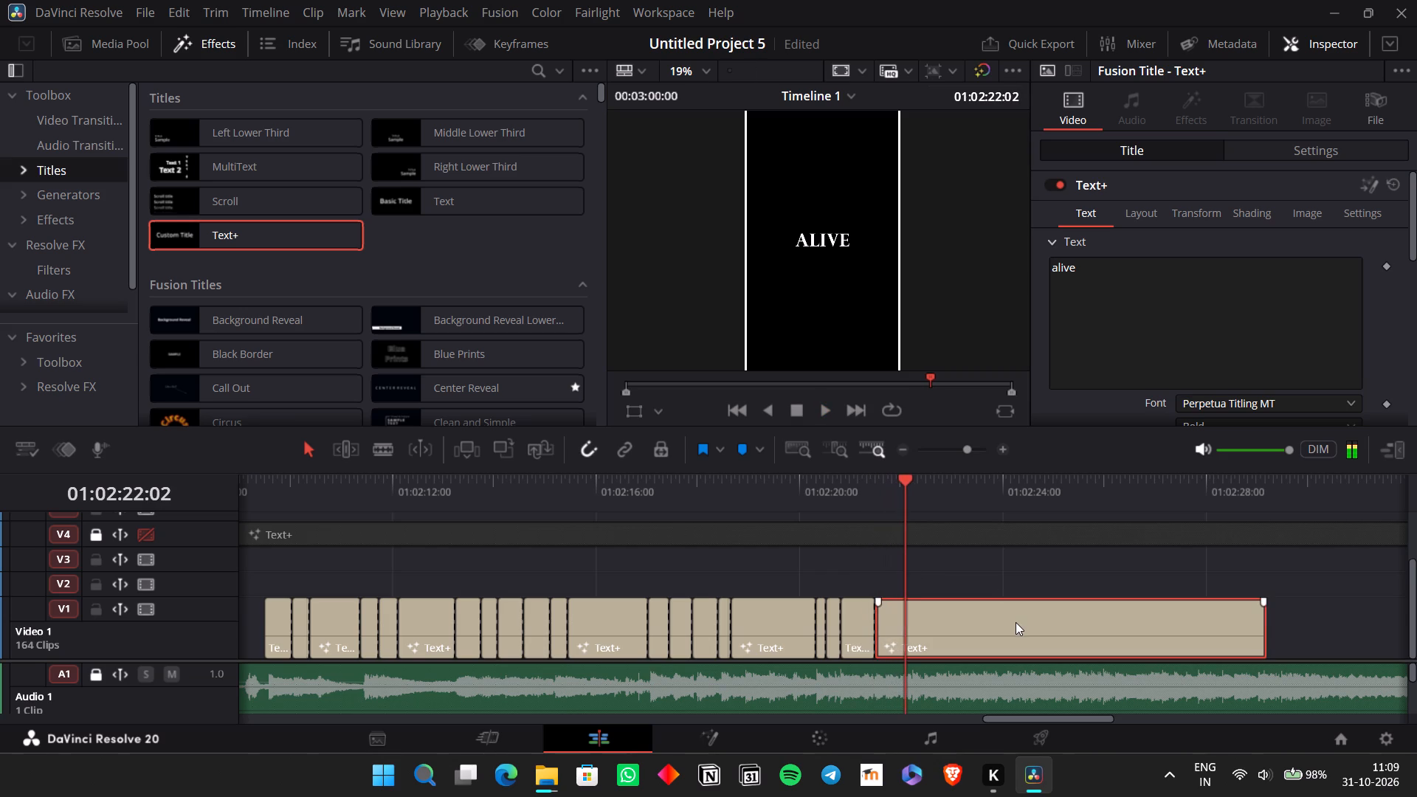
left_click(866, 489)
key("space")
key("space")
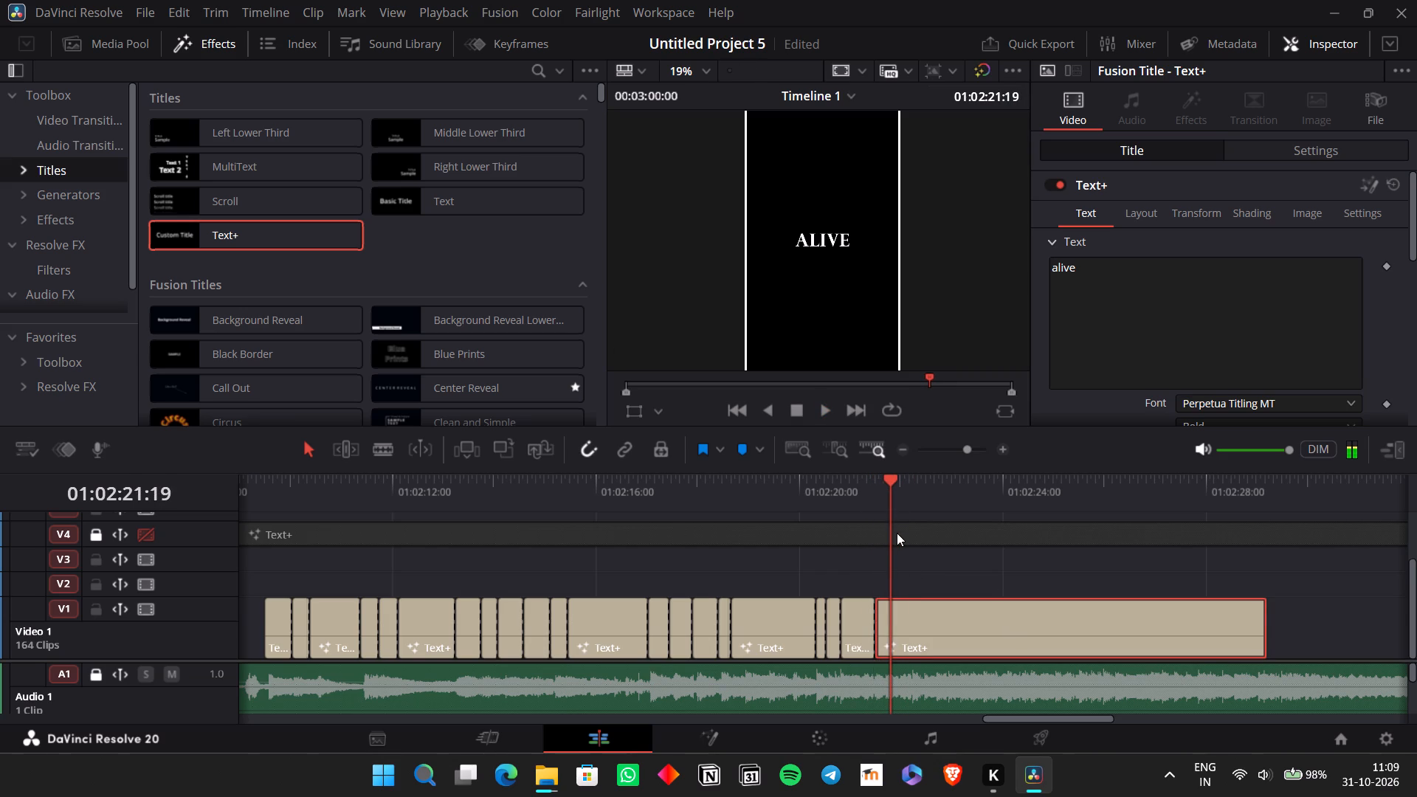
left_click(853, 508)
key("space")
key("space")
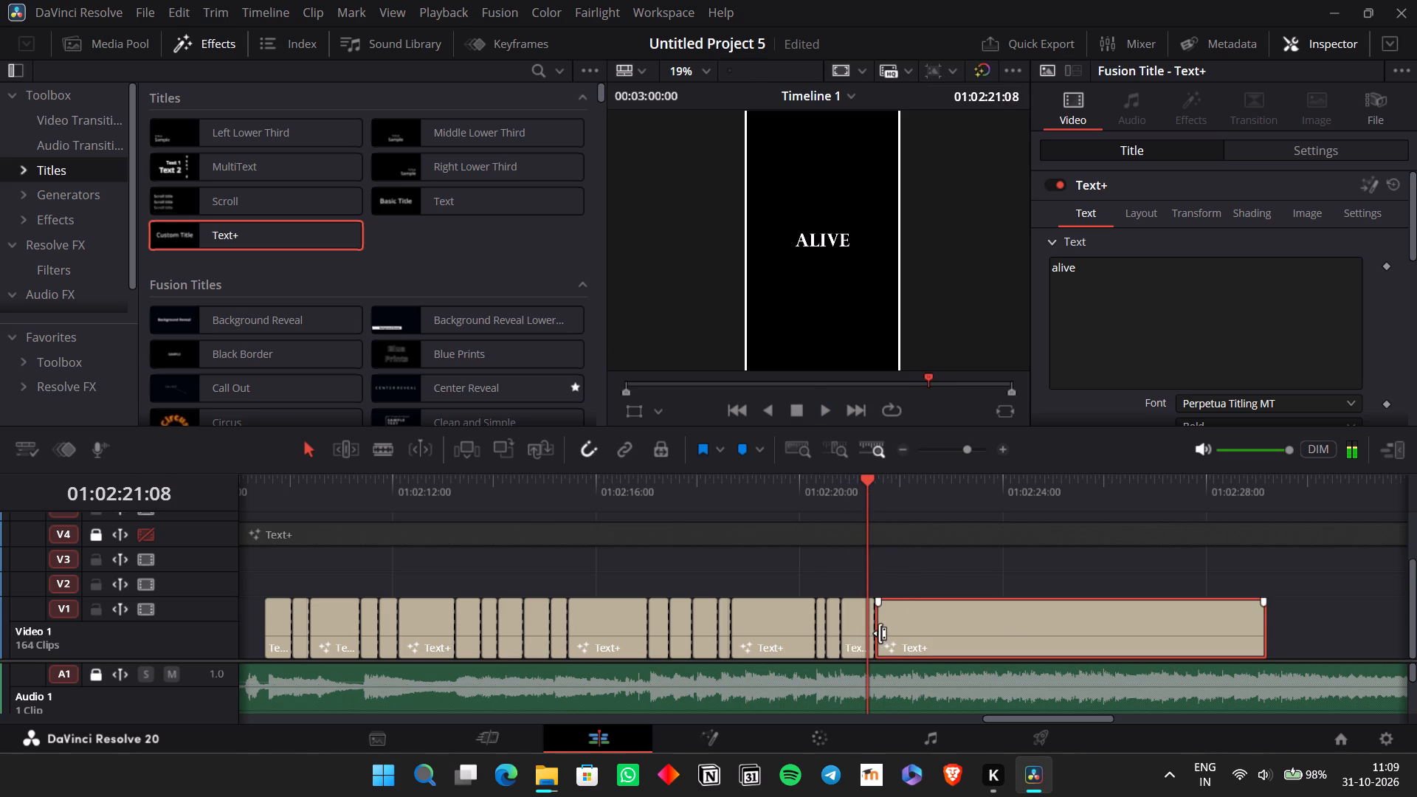
left_click_drag(875, 630, 862, 630)
Play on to the next sung word and split the remaining placeholder title at about 01:02:21:19.
left_click(914, 632)
key("space")
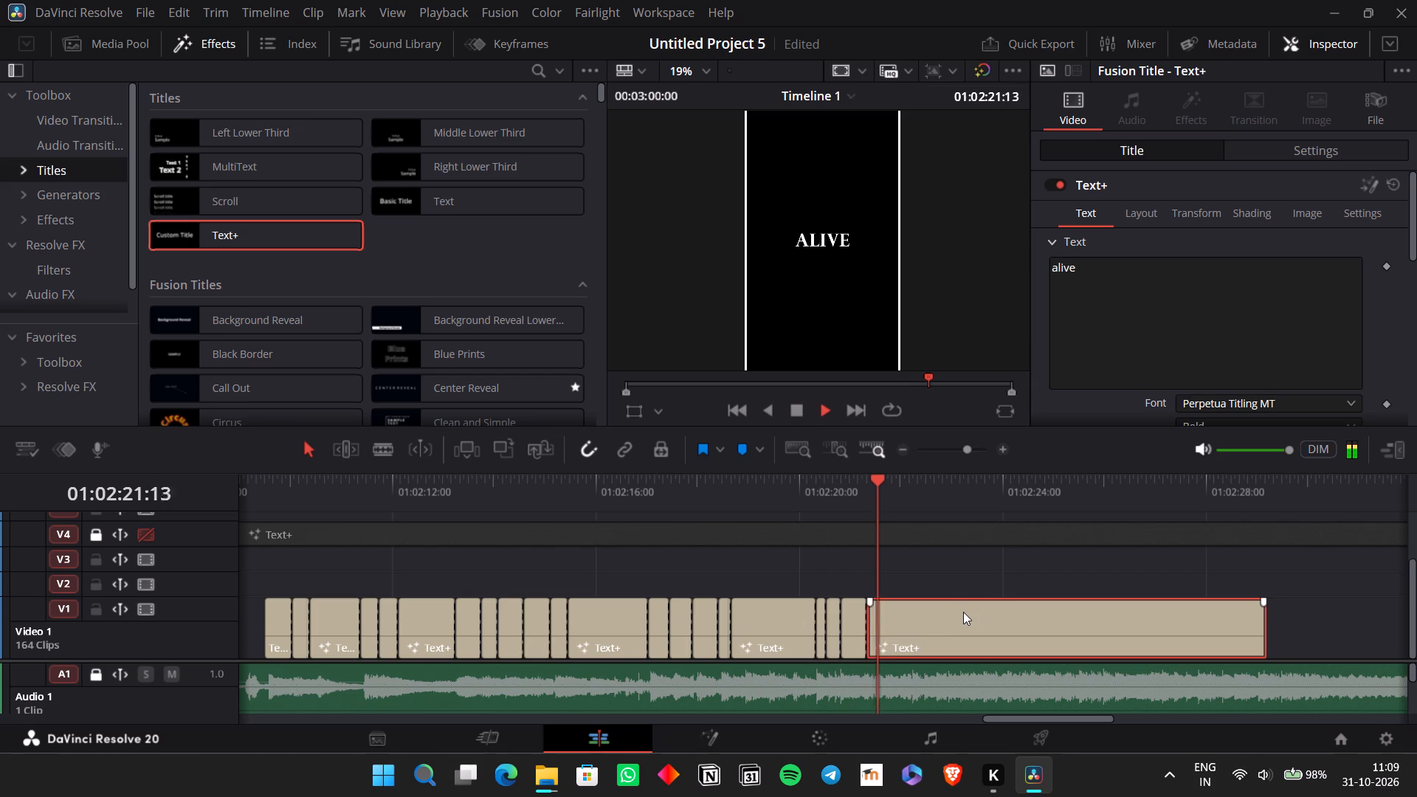
key("space")
key("Left")
key("Left")
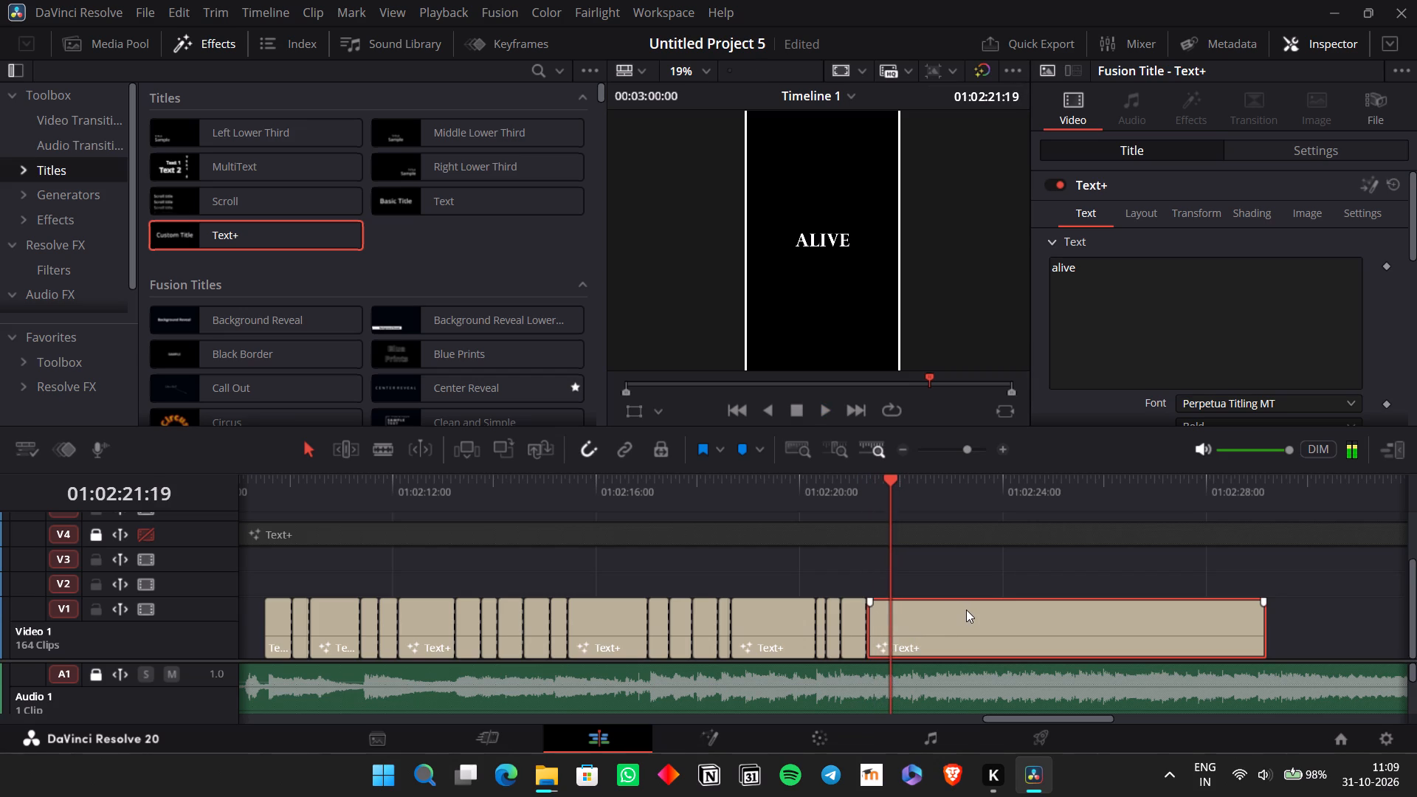
key("ctrl+b")
Play on to the next sung word and split the remaining placeholder title at about 01:02:22:05.
left_click(968, 610)
key("space")
key("space")
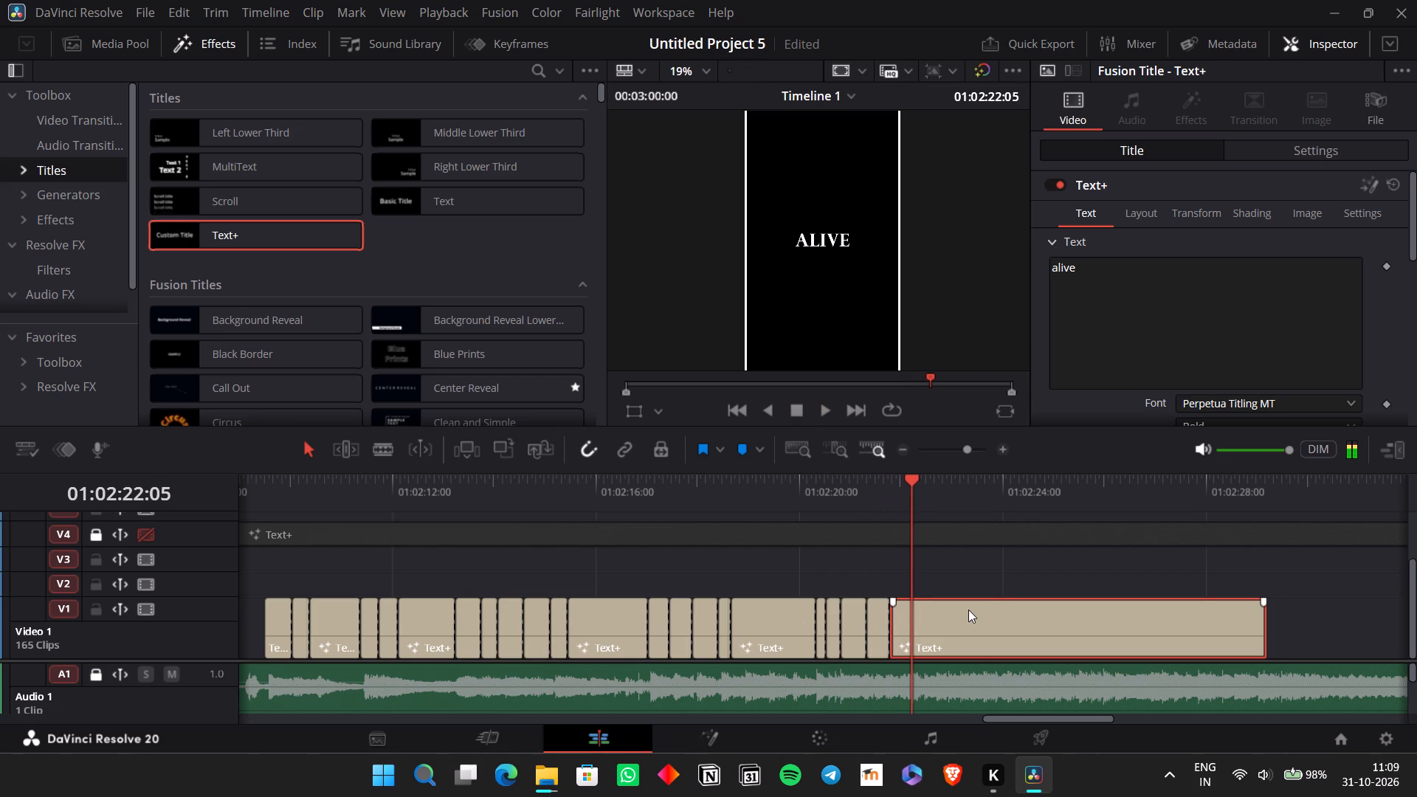
key("ctrl+b")
Play through to the start of the final chorus and extend the last placeholder title on V1 to about 01:02:33:22.
left_click(969, 610)
key("space")
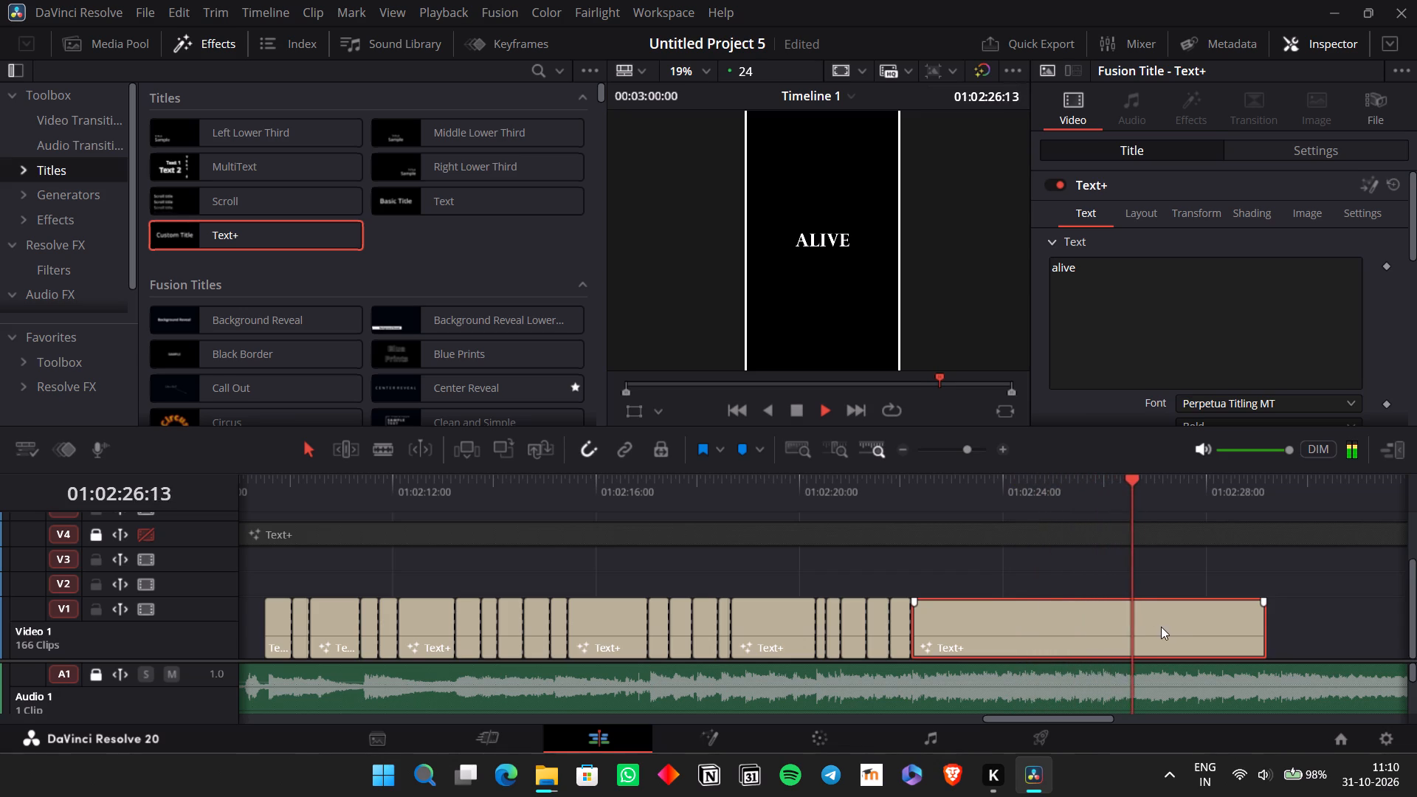
scroll(1196, 634, "left", 1)
scroll(1196, 638, "down", 1, "ctrl")
scroll(1196, 638, "left", 1, "ctrl")
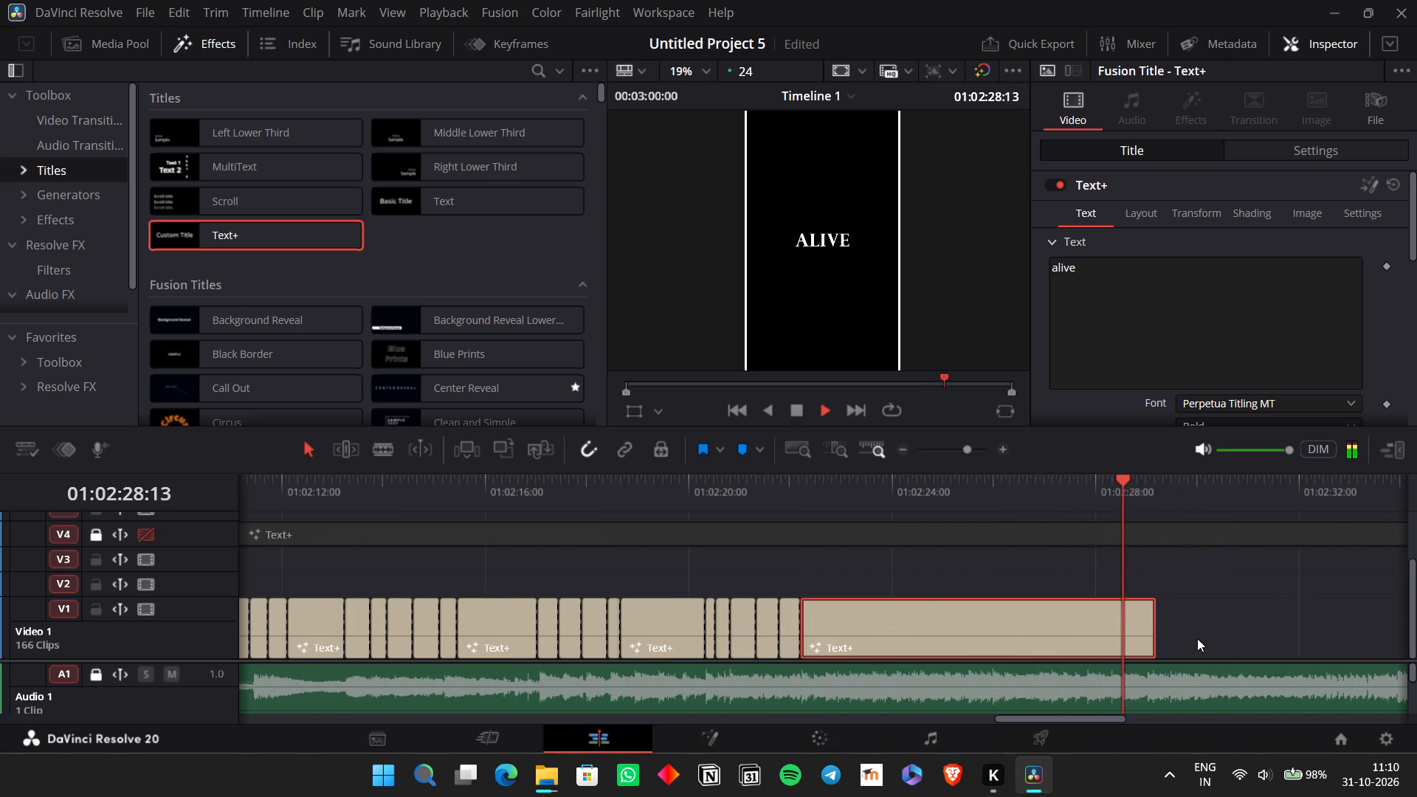
scroll(1197, 638, "left", 2, "ctrl")
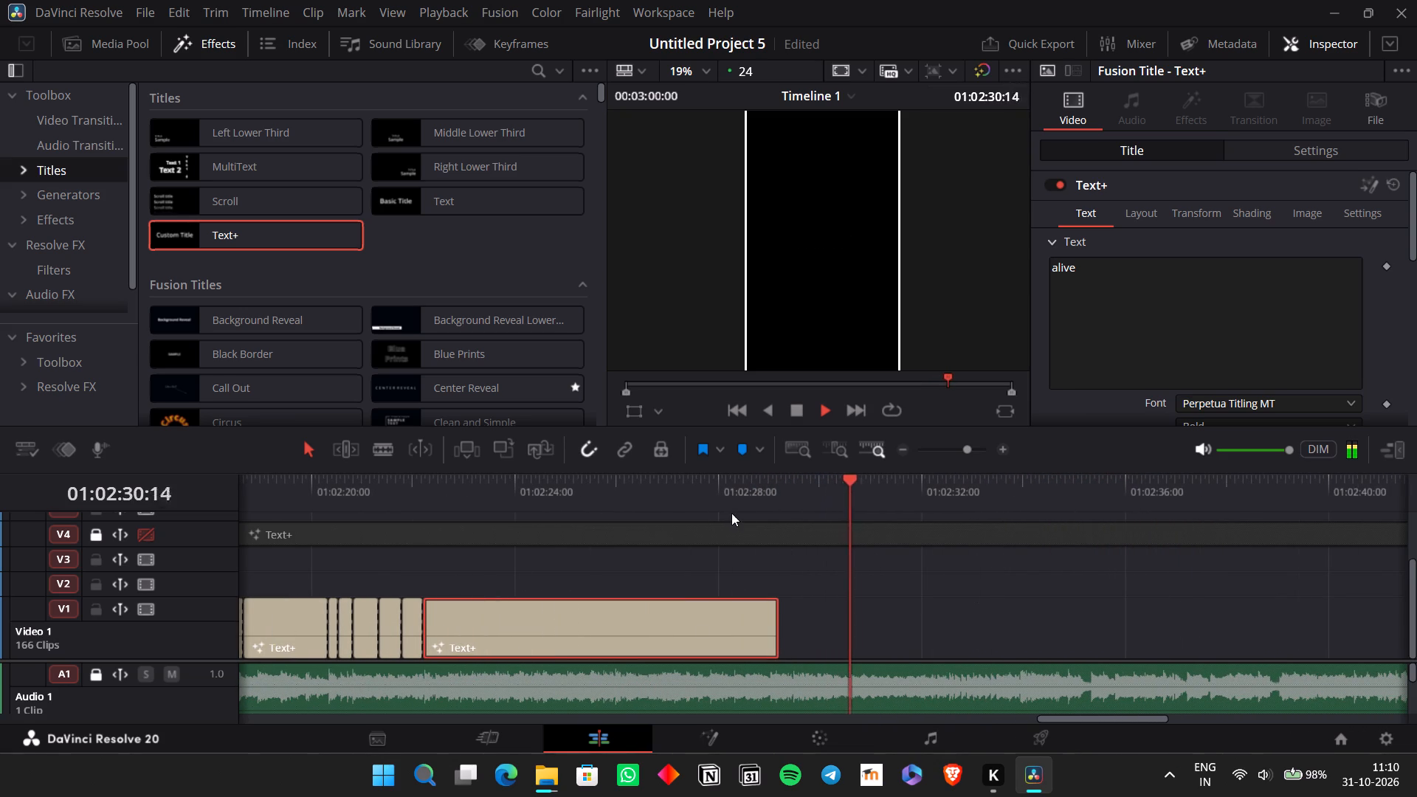
key("space")
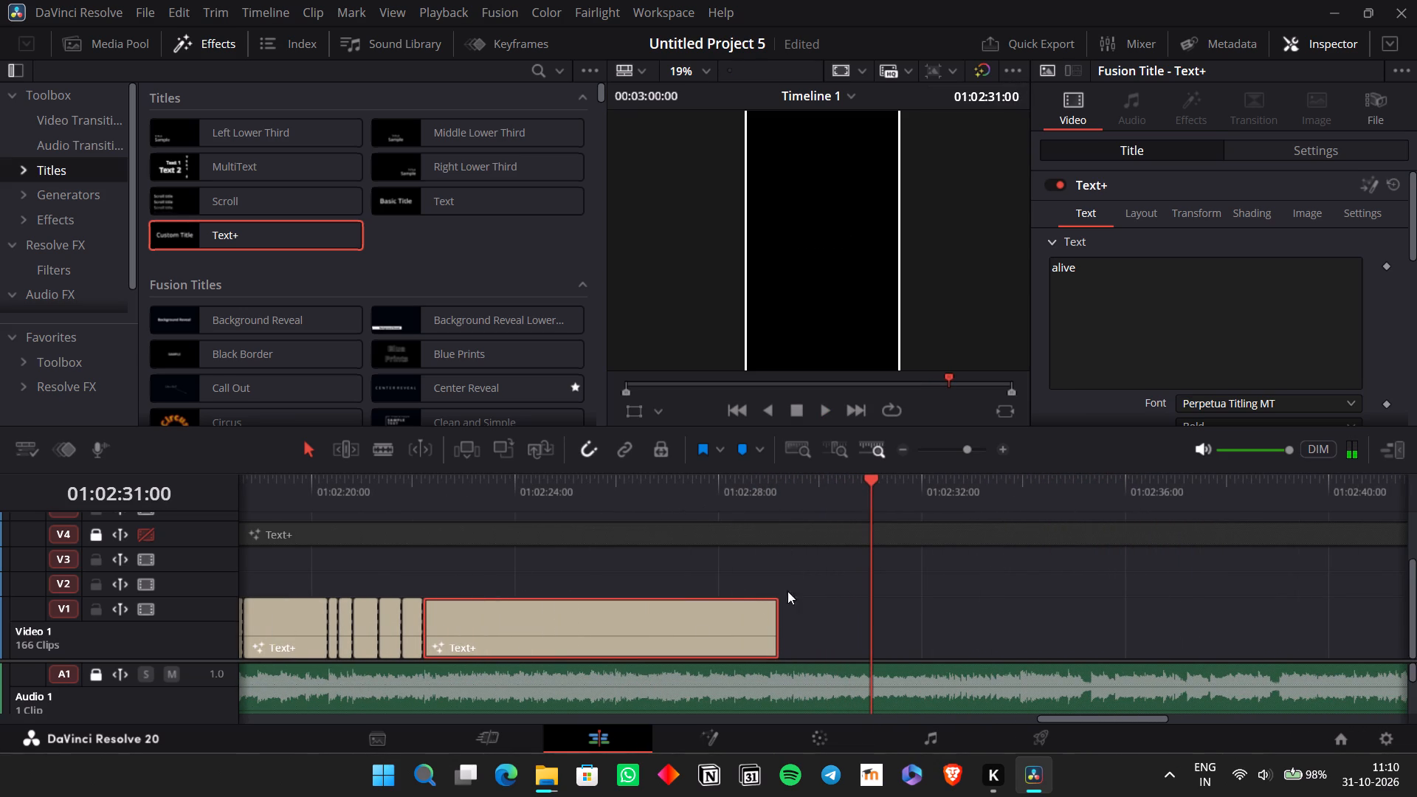
left_click(772, 623)
key("space")
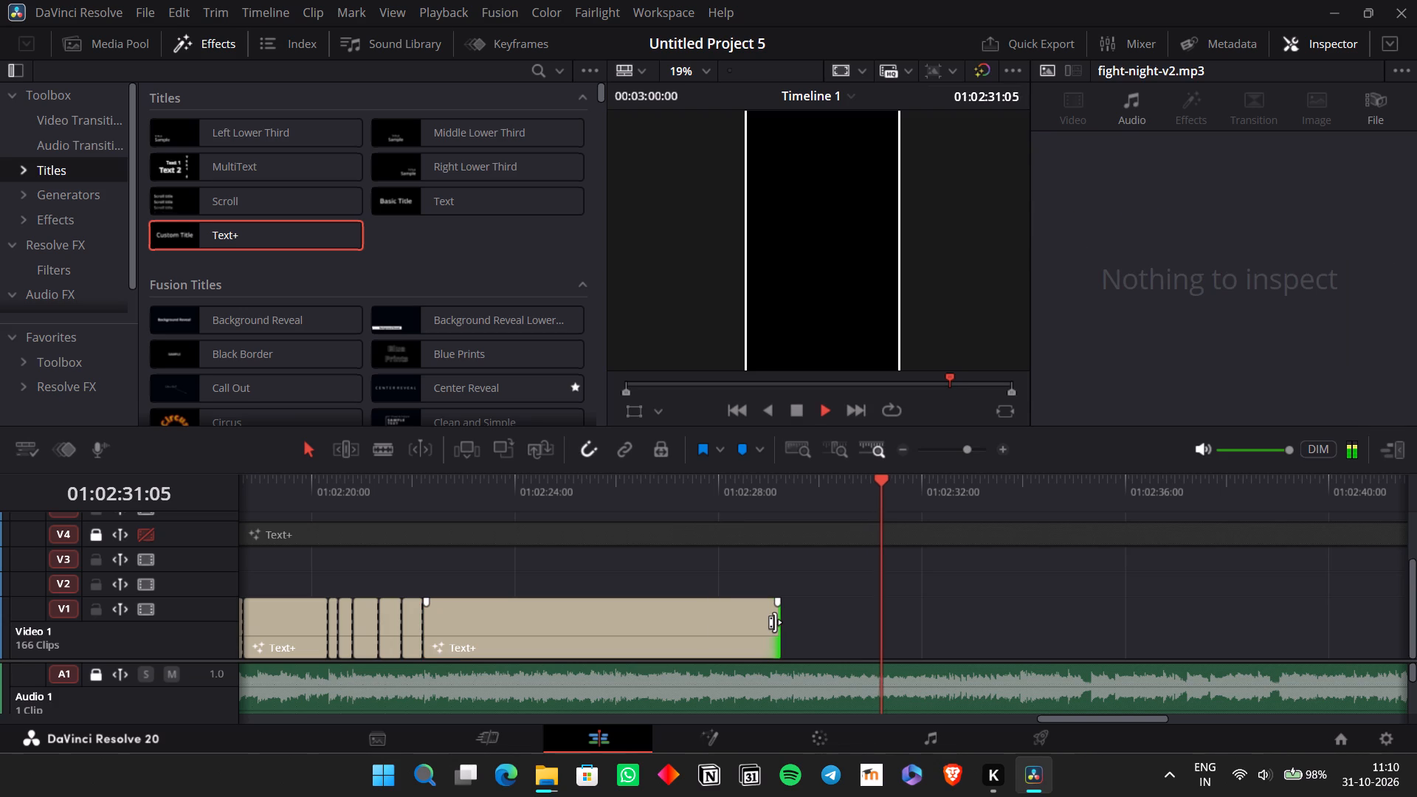
key("space")
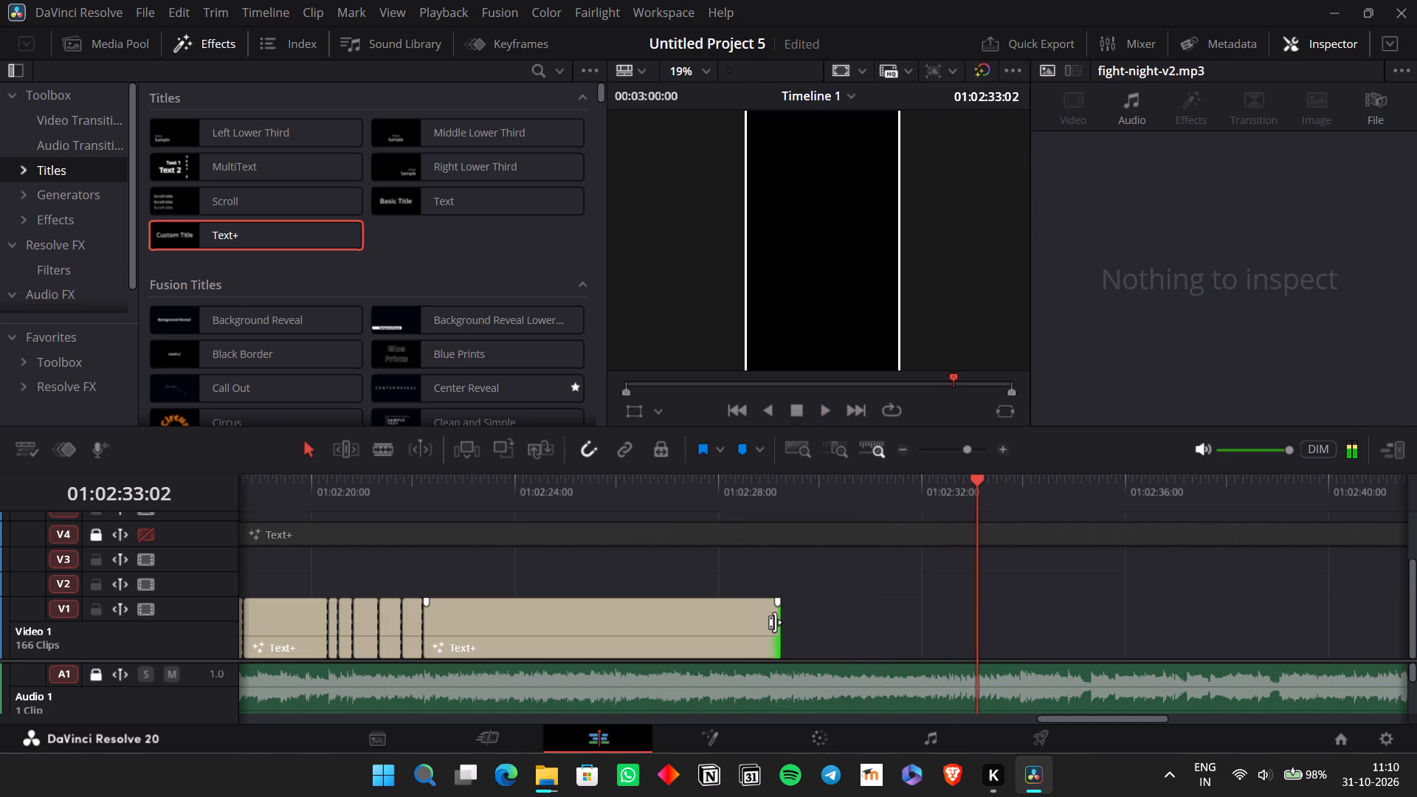
key("space")
key("space")
left_click_drag(775, 622, 799, 624)
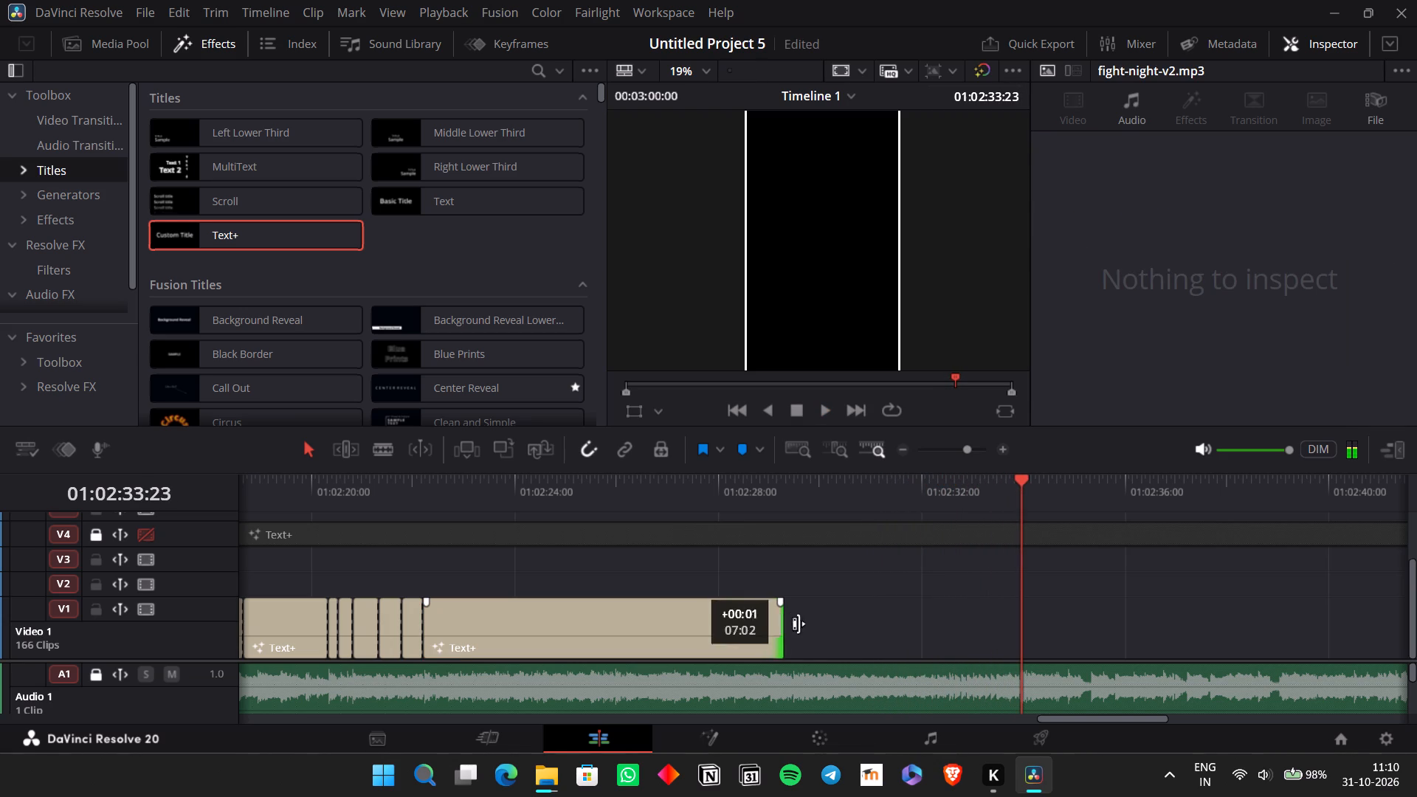
left_click_drag(799, 624, 1013, 636)
left_click(1108, 624)
key("space")
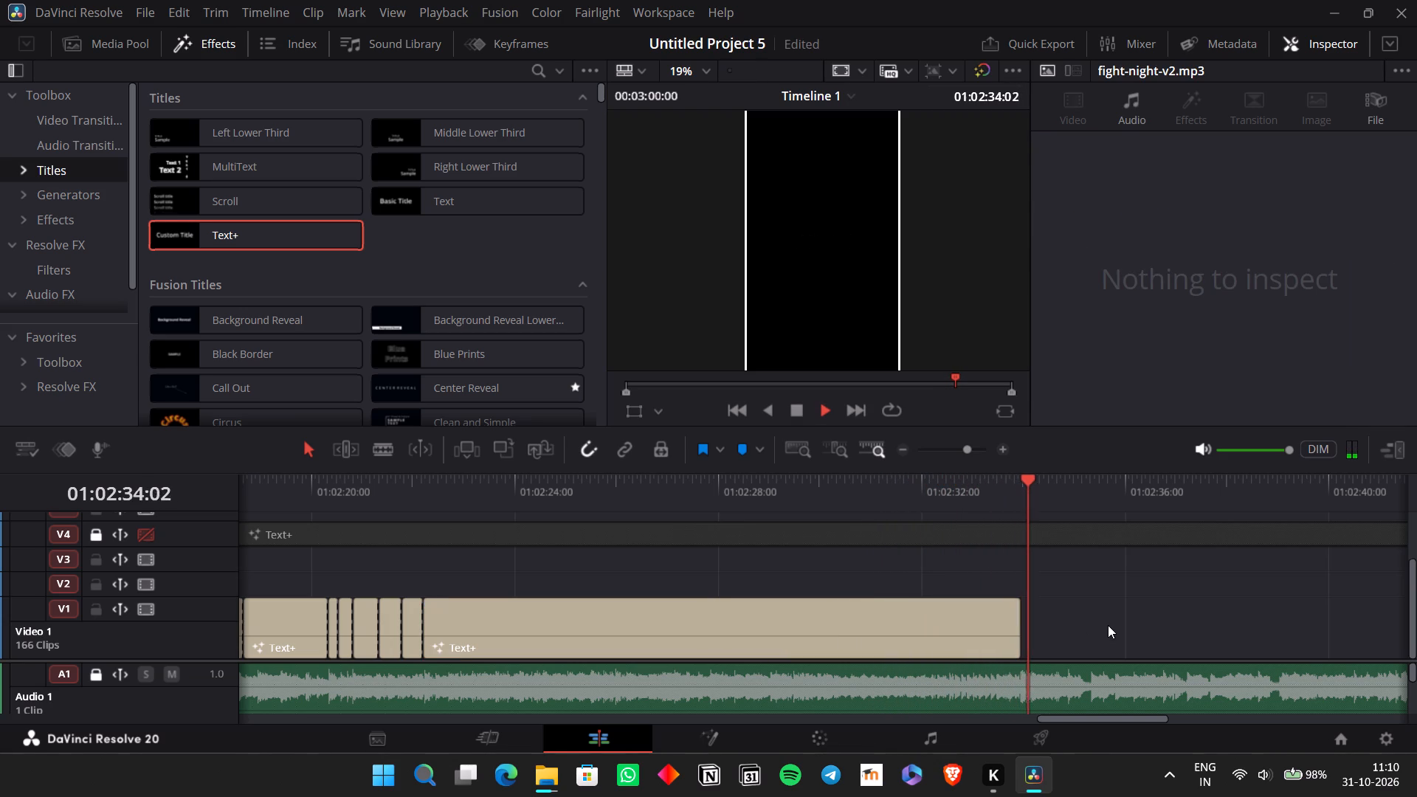
key("space")
Locate the previous chorus and copy its V1 titles from "it's" near 01:01:39 through the title ending near 01:02:02.
scroll(1106, 627, "right", 1)
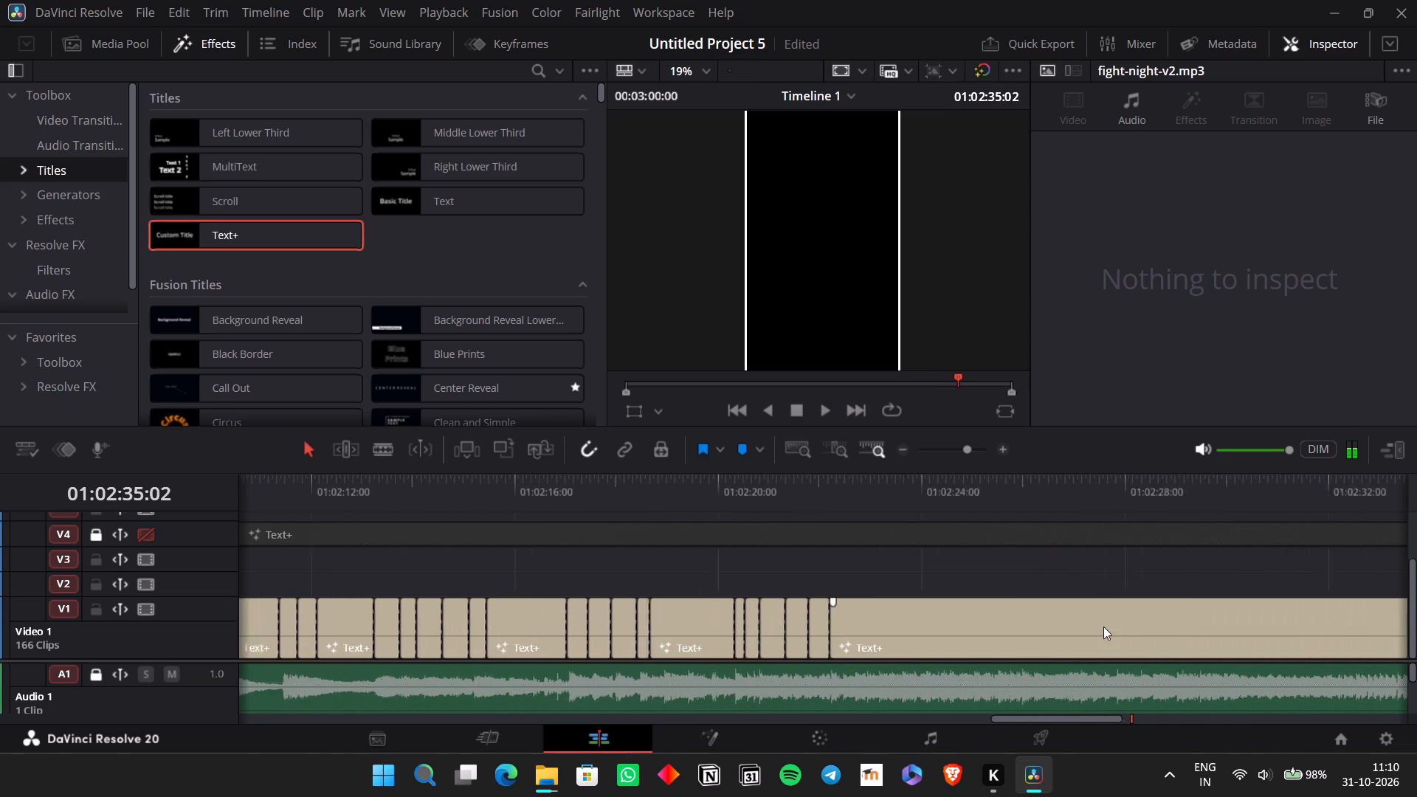
scroll(1103, 627, "right", 2)
left_click(675, 494)
key("space")
key("space")
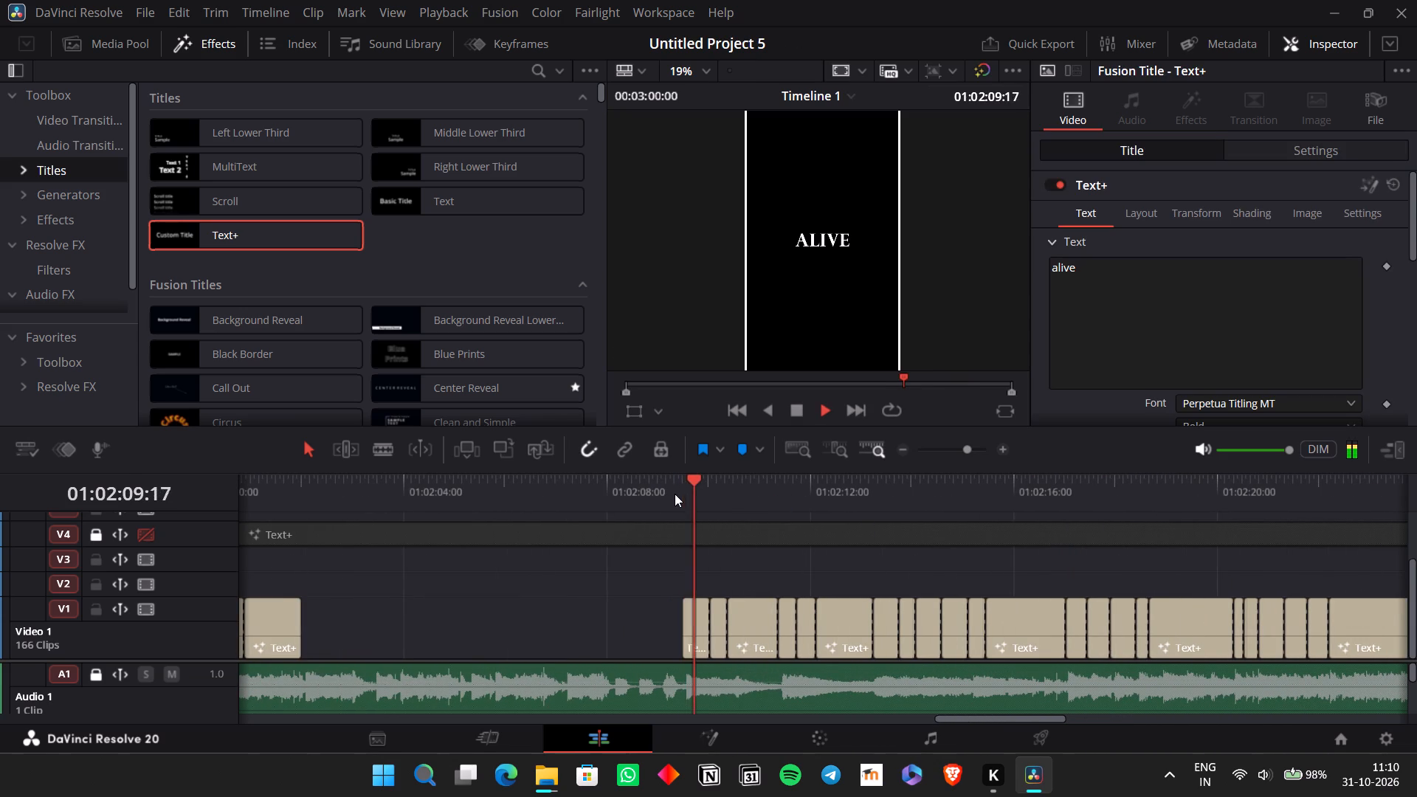
scroll(675, 494, "right", 3)
double_click(675, 494)
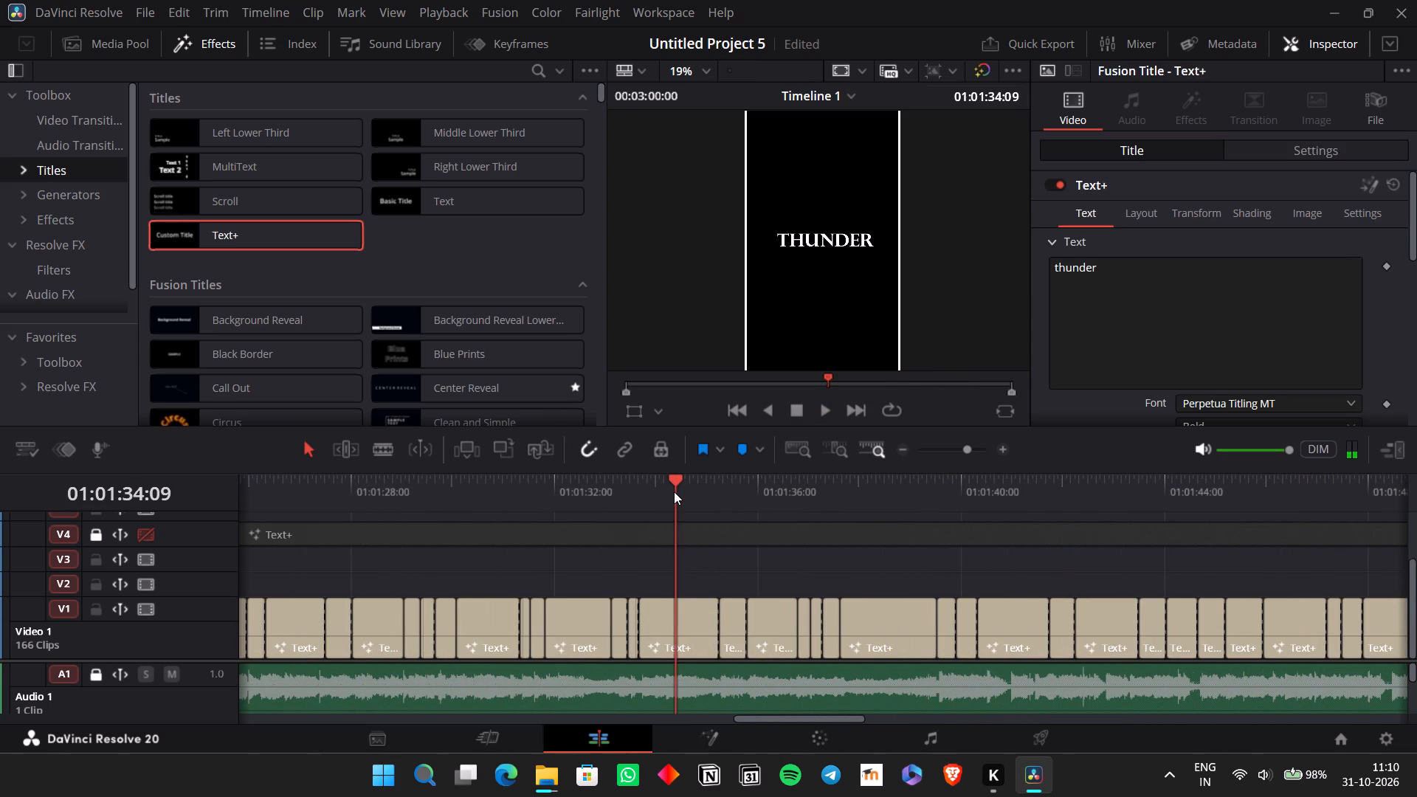
key("space")
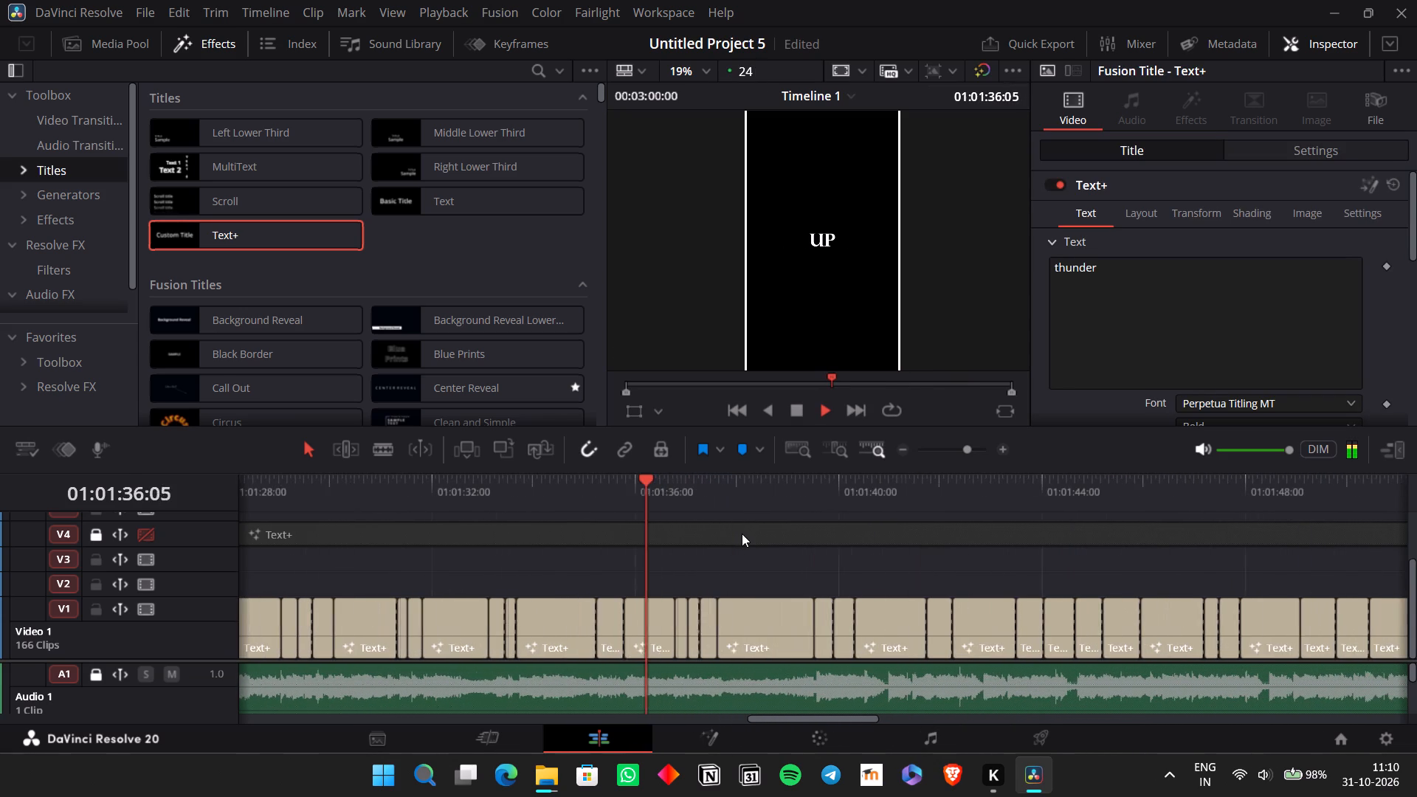
scroll(742, 534, "left", 1)
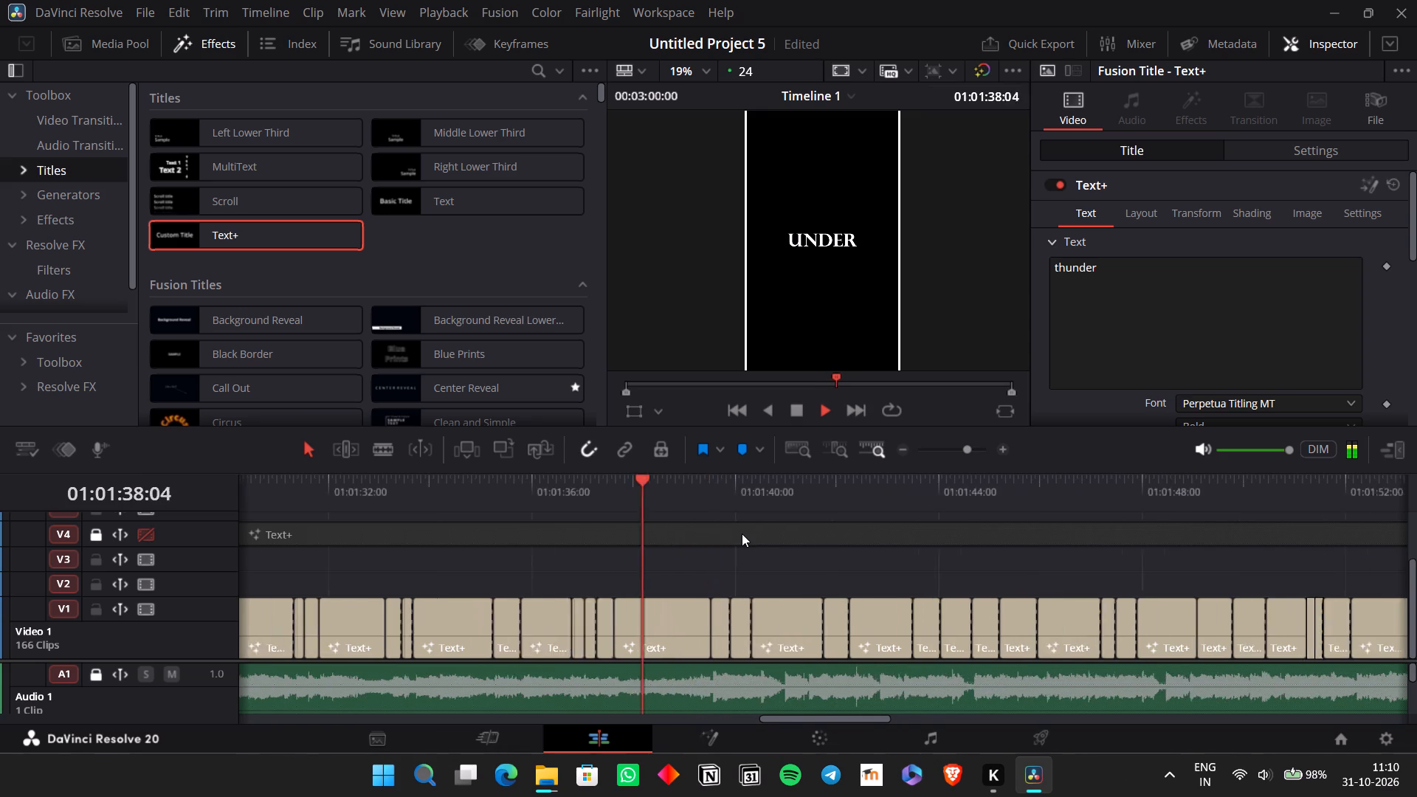
scroll(742, 534, "left", 1)
key("space")
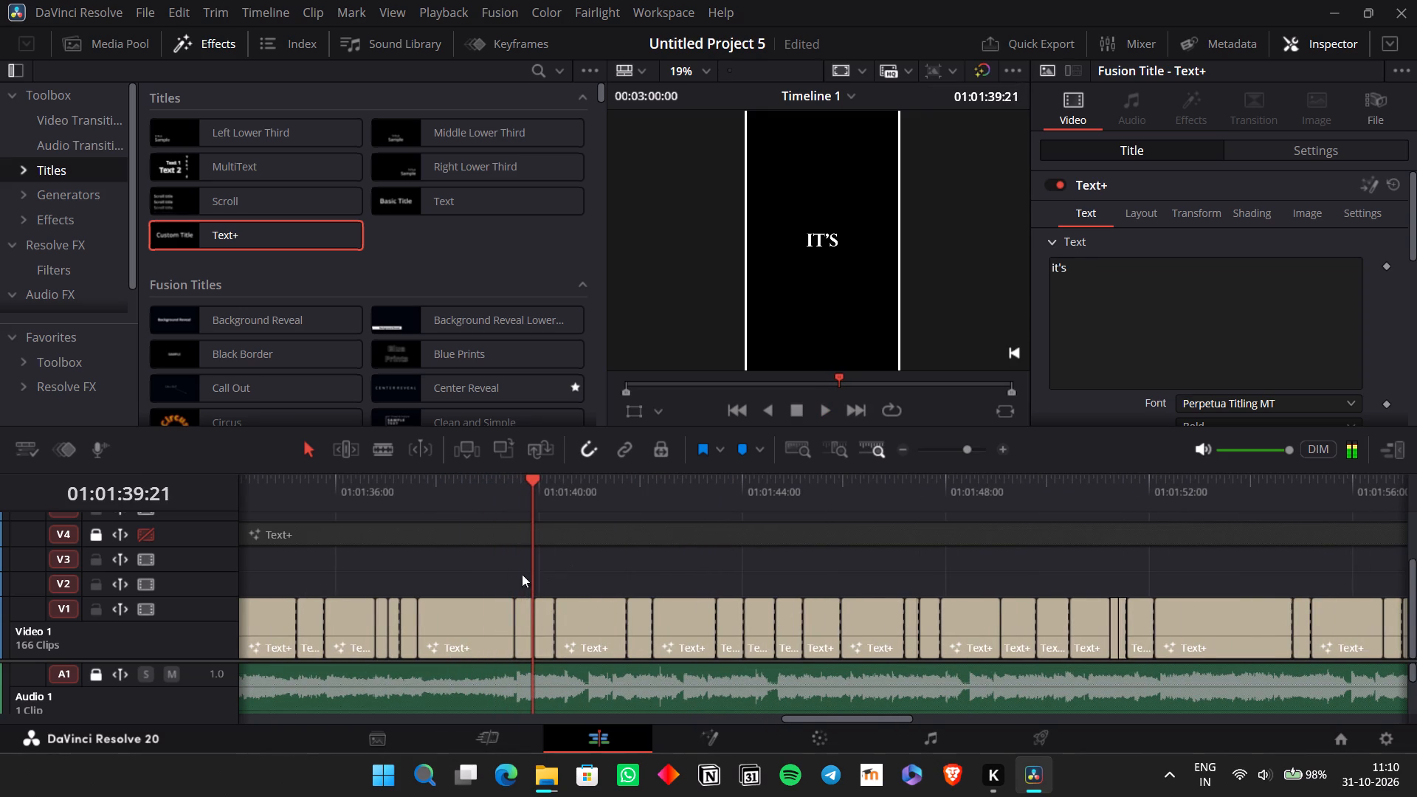
left_click_drag(518, 580, 979, 603)
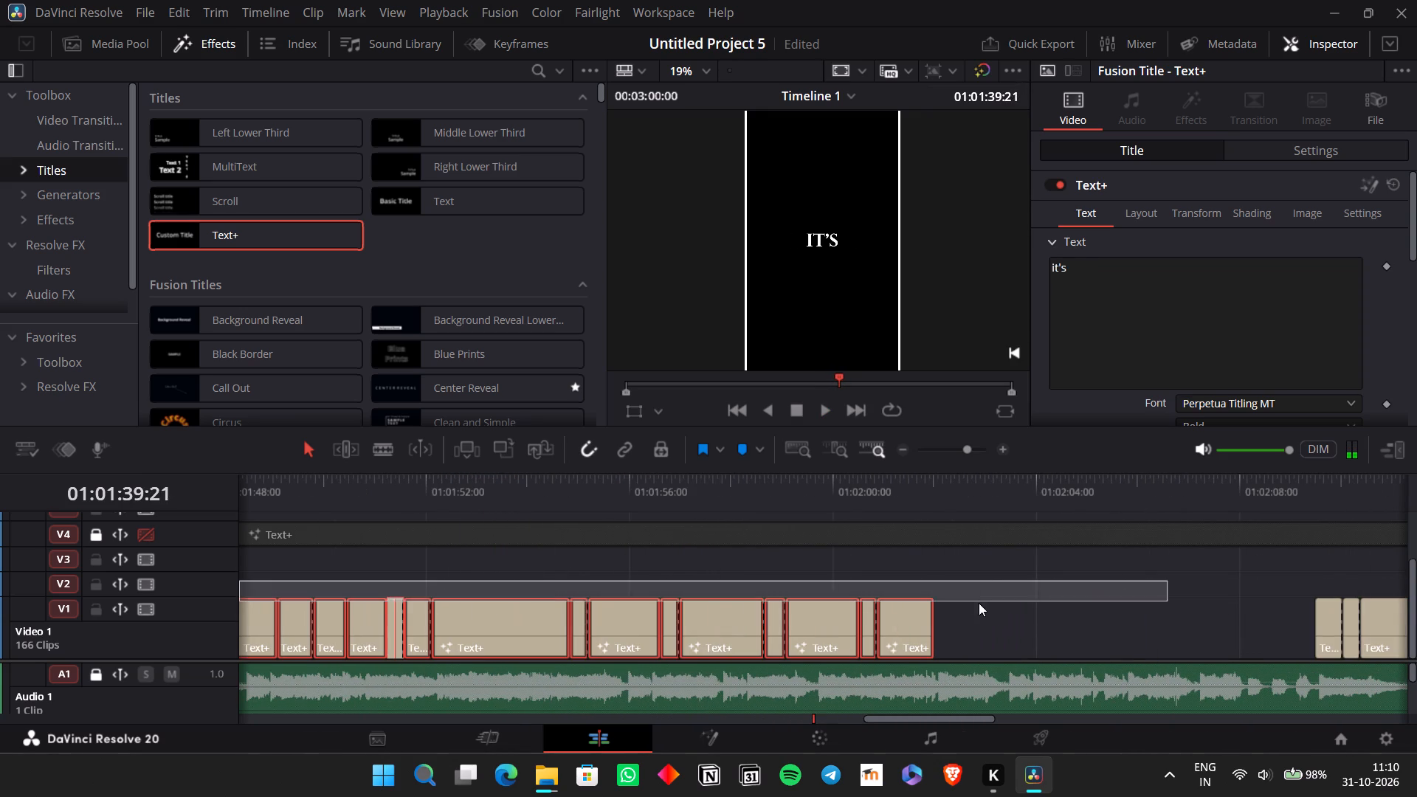
left_click_drag(979, 603, 965, 624)
key("ctrl+c")
Paste the copied chorus titles on V1 at the end of the extended placeholder title, about 01:02:33:22.
scroll(965, 624, "left", 2)
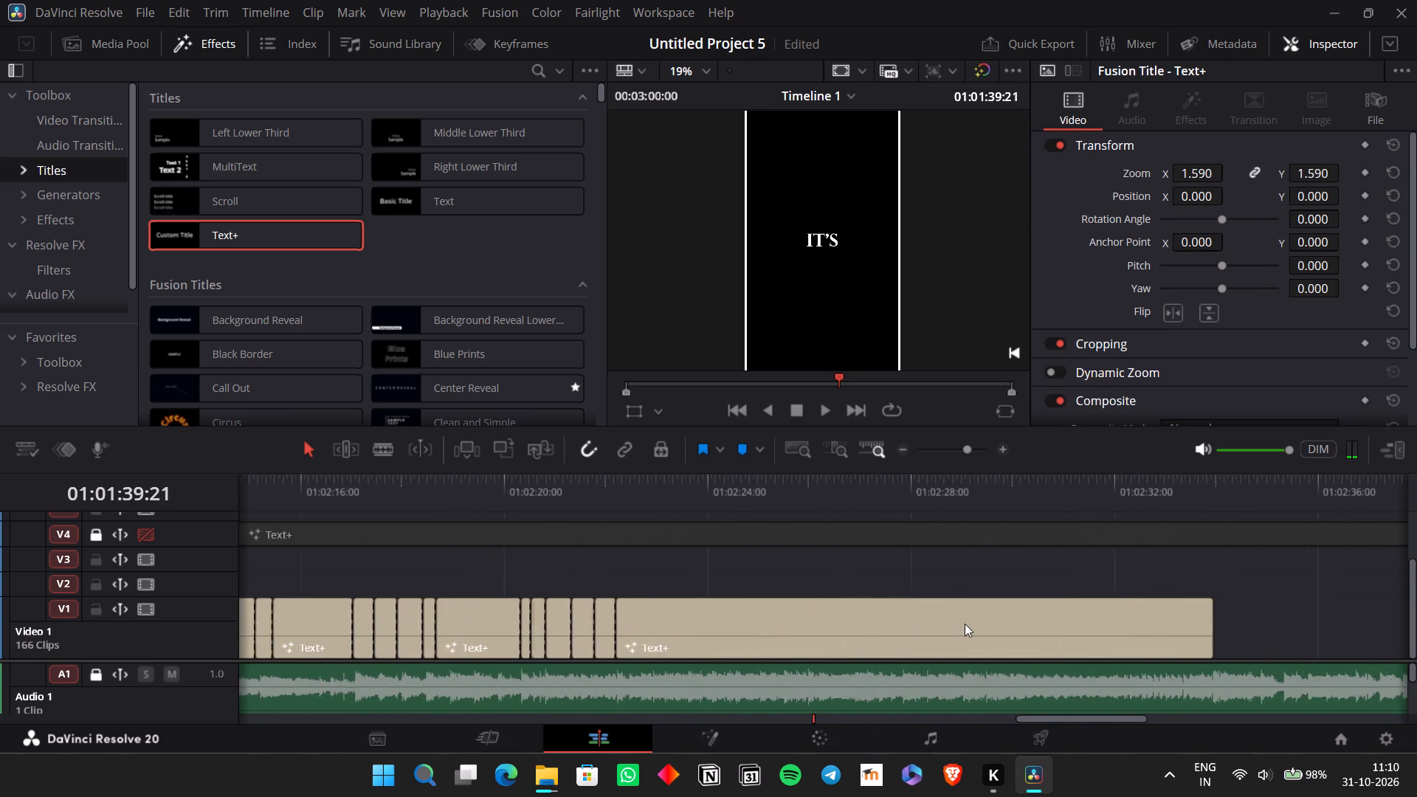
scroll(965, 624, "left", 2)
left_click(1138, 499)
key("space")
key("space")
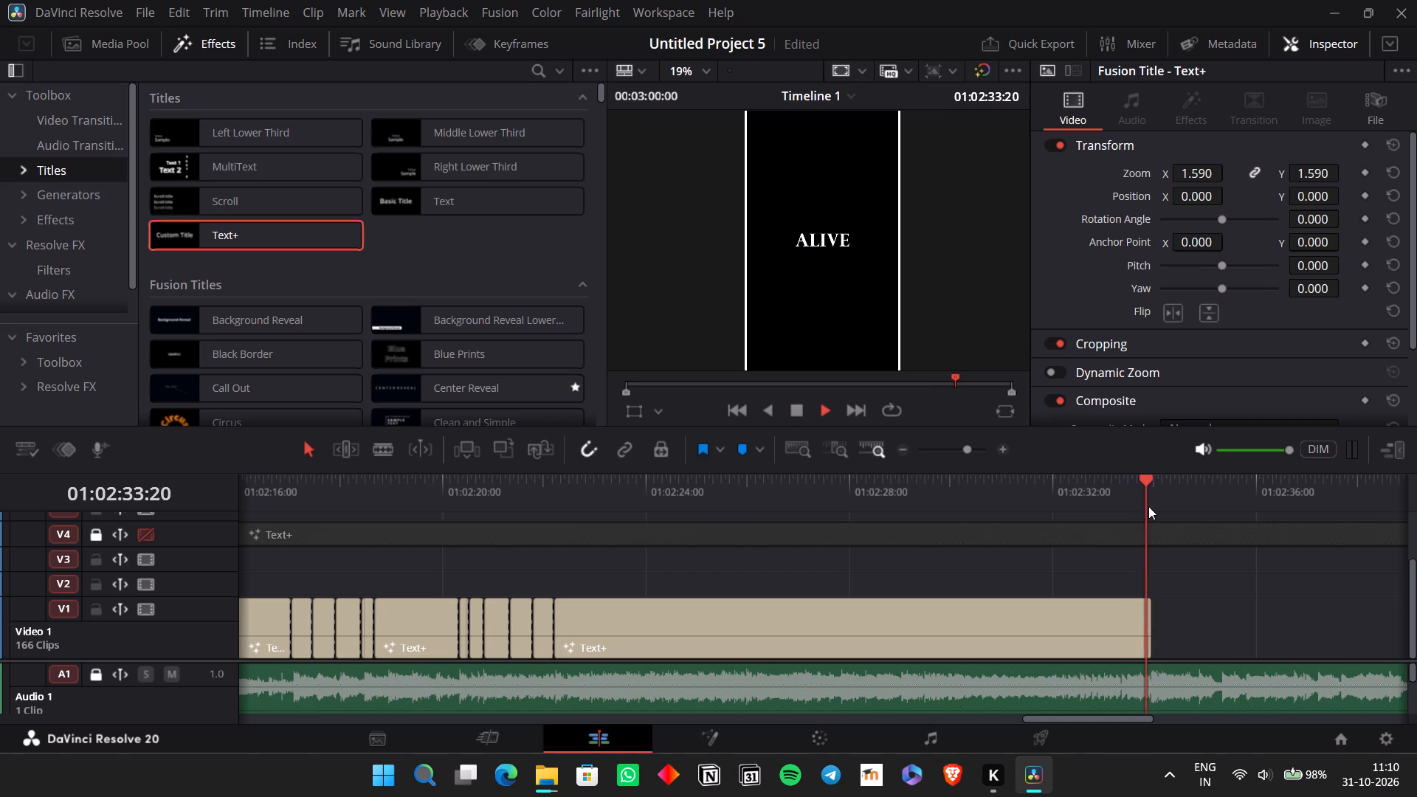
key("ctrl+v")
Play the pasted final chorus from its start to the end of the song to check its sync with the audio.
scroll(1021, 575, "right", 1)
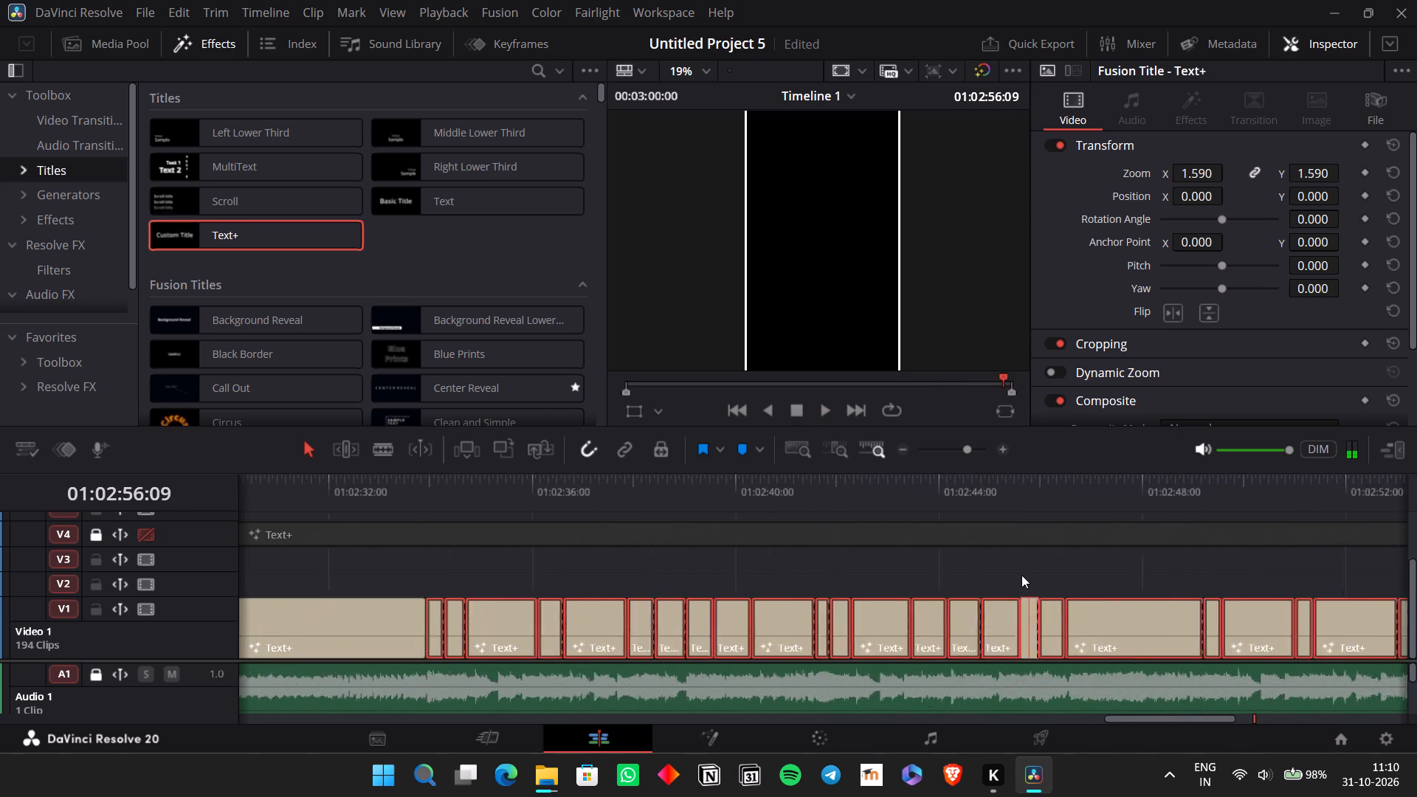
scroll(1021, 575, "right", 2)
left_click(708, 489)
key("space")
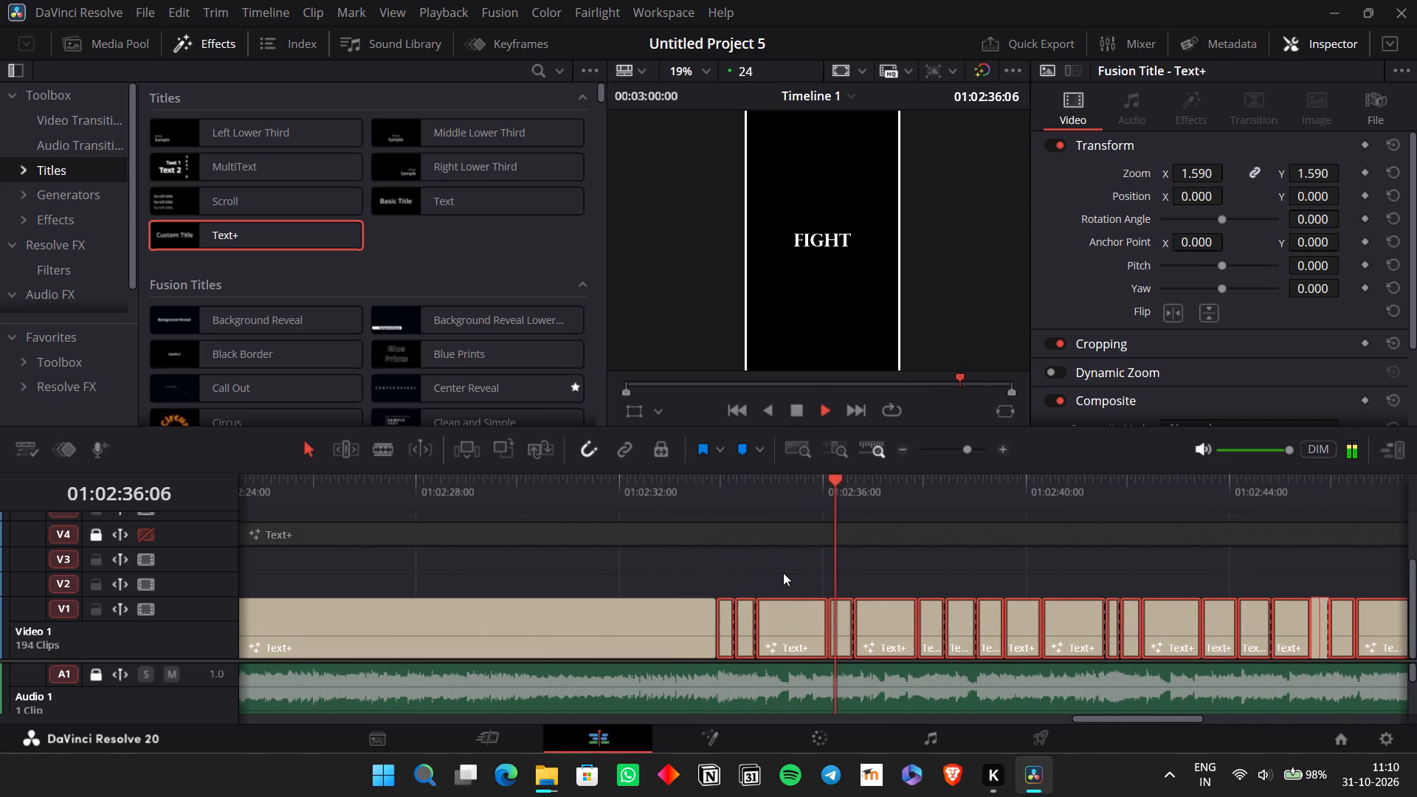
left_click(869, 575)
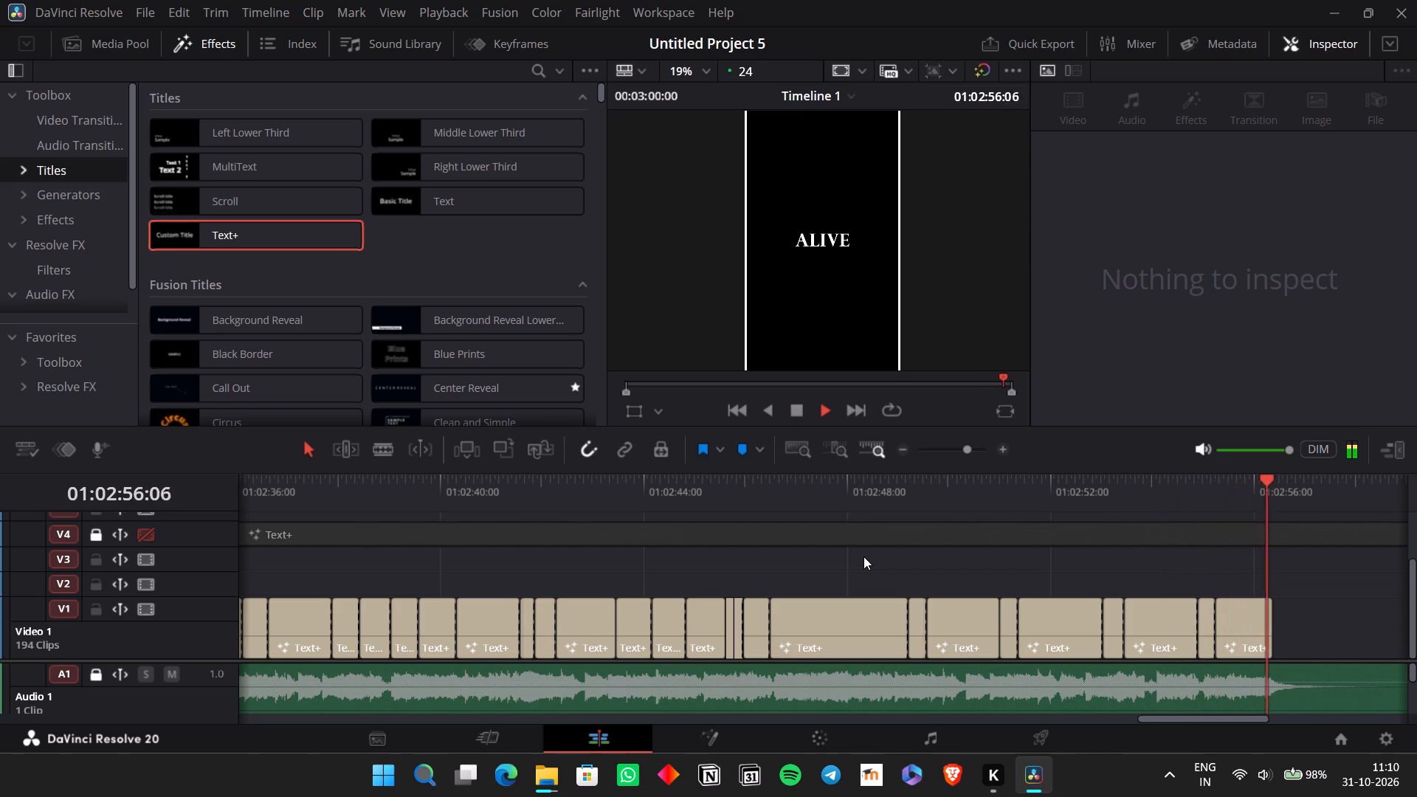
left_click(892, 543)
key("space")
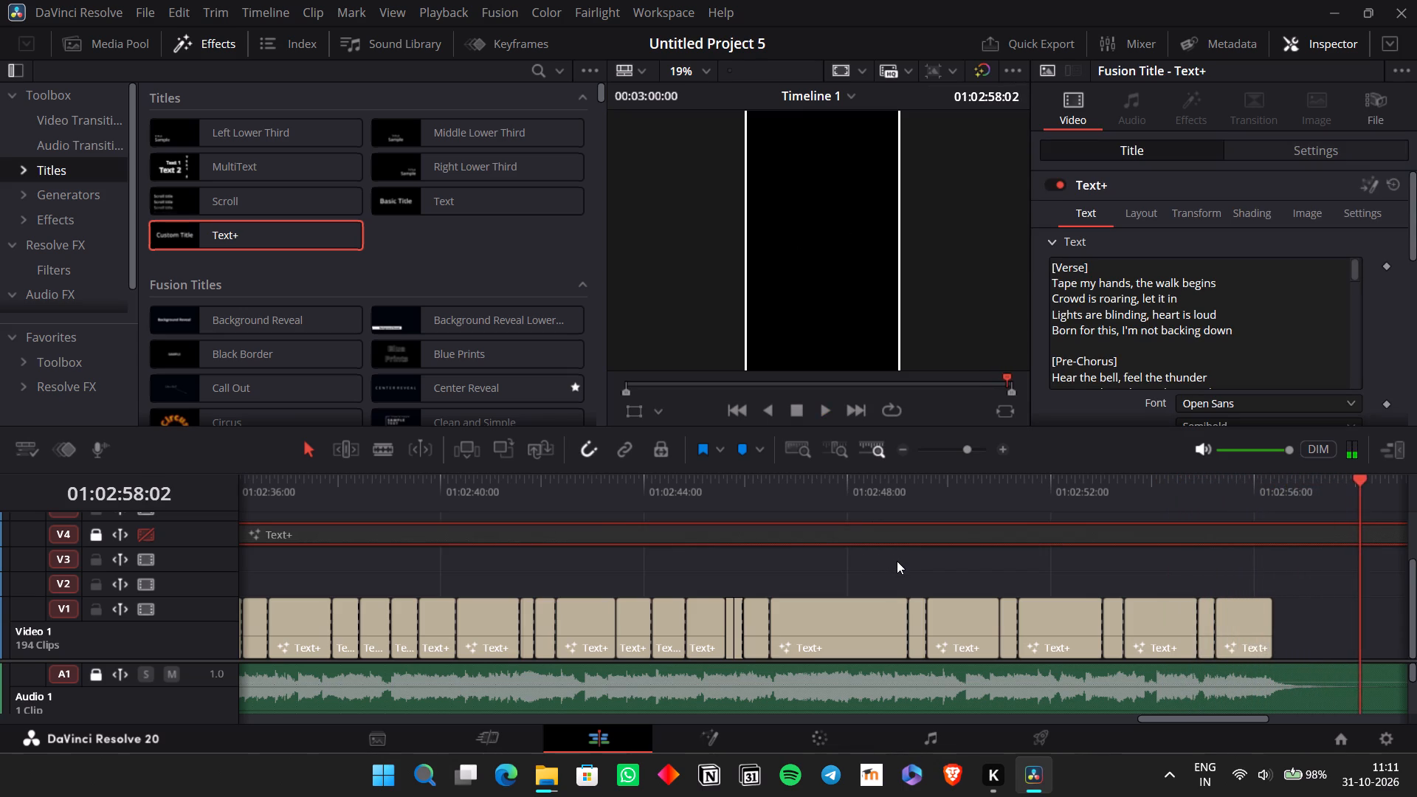
Play around the Bridge's last and first V1 placeholders to find where its vocals start, near 01:02:09:13.
scroll(897, 561, "right", 2)
left_click(869, 506)
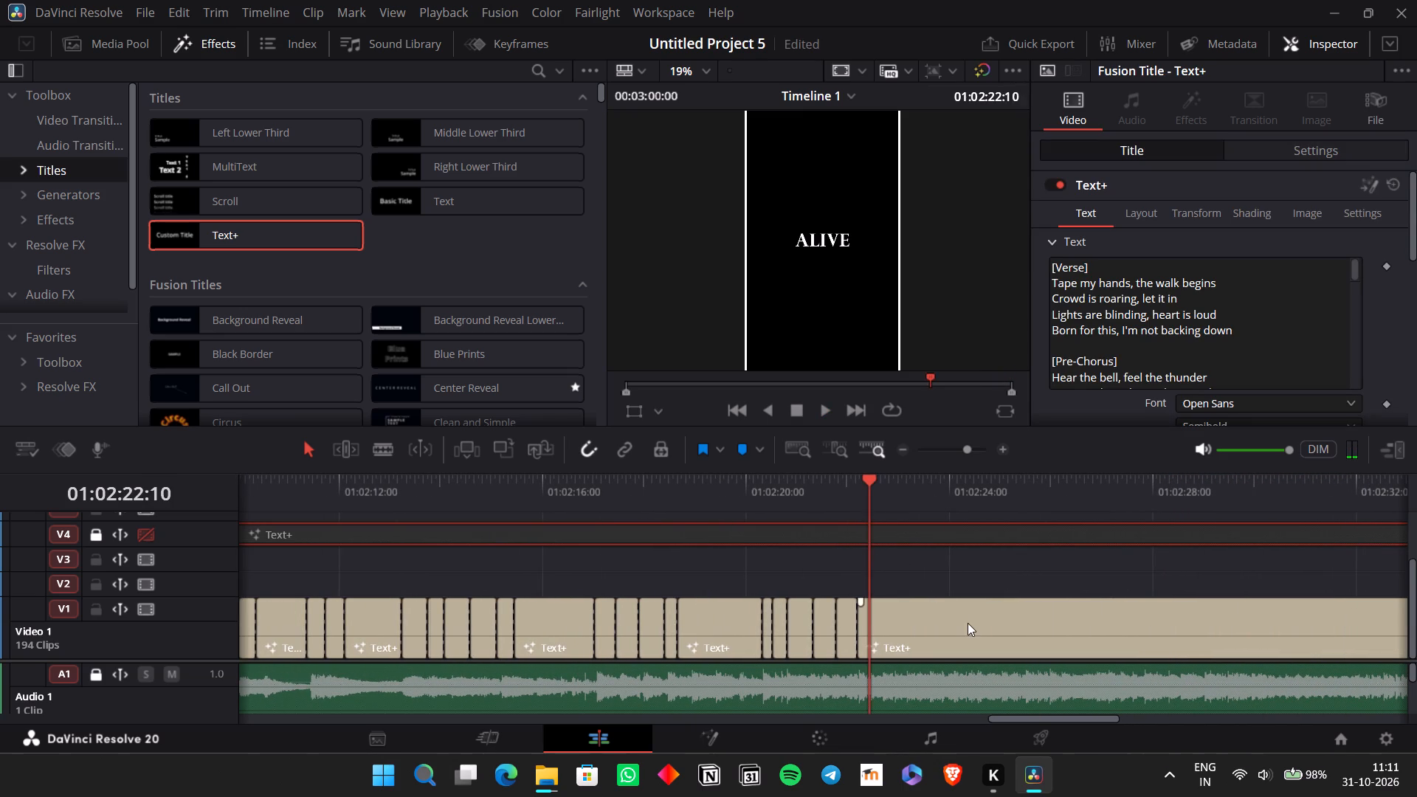
key("space")
key("space")
left_click(970, 622)
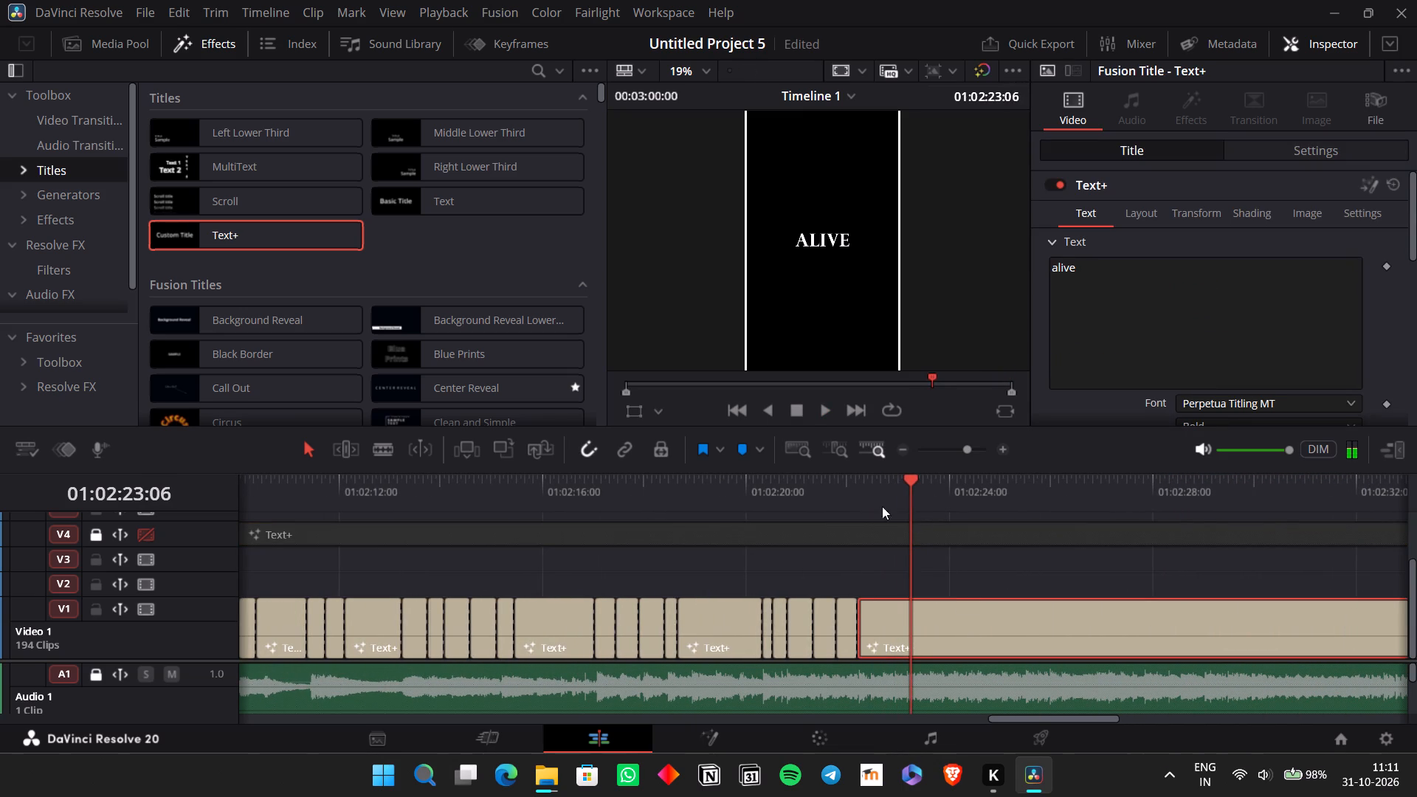
left_click(863, 497)
left_click(803, 496)
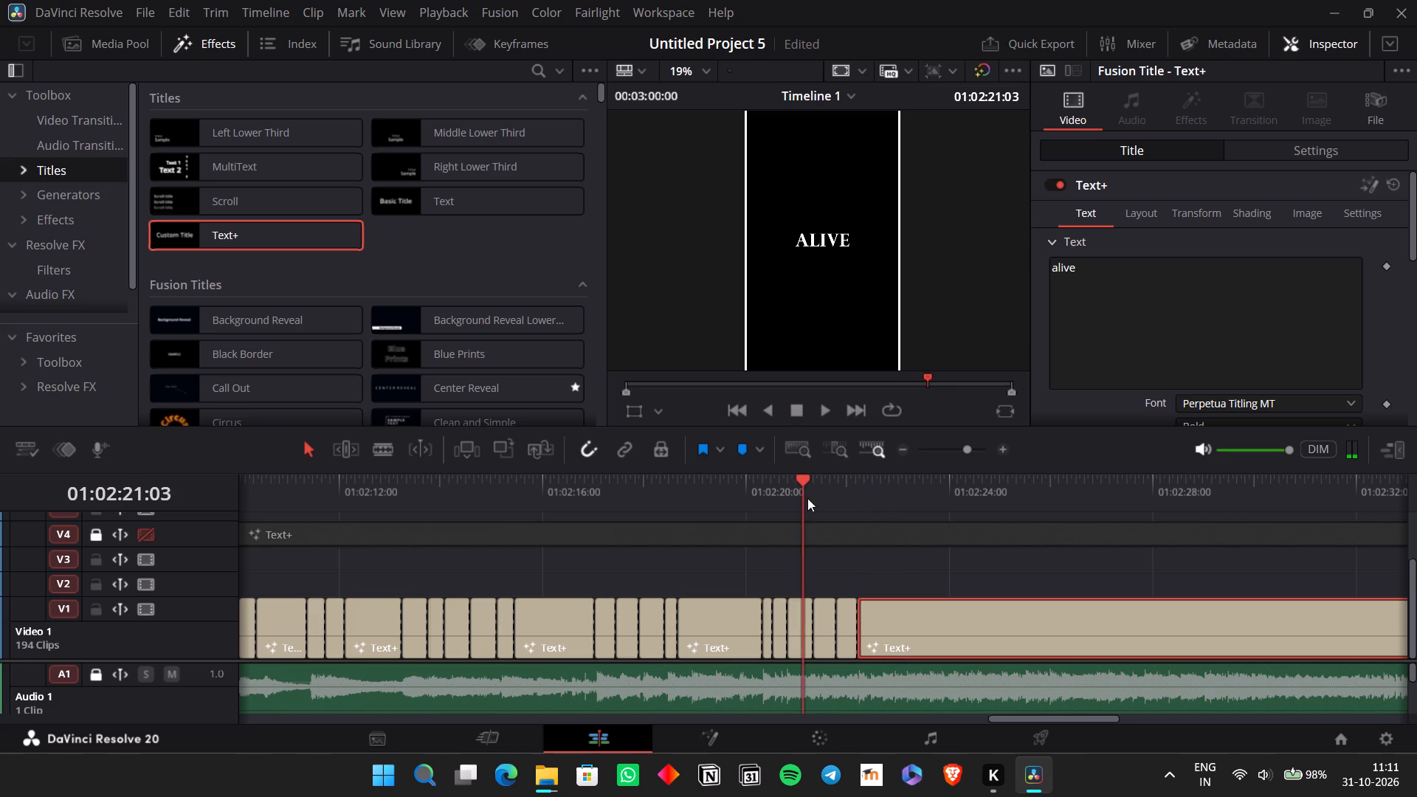
key("space")
key("space")
scroll(886, 565, "right", 1)
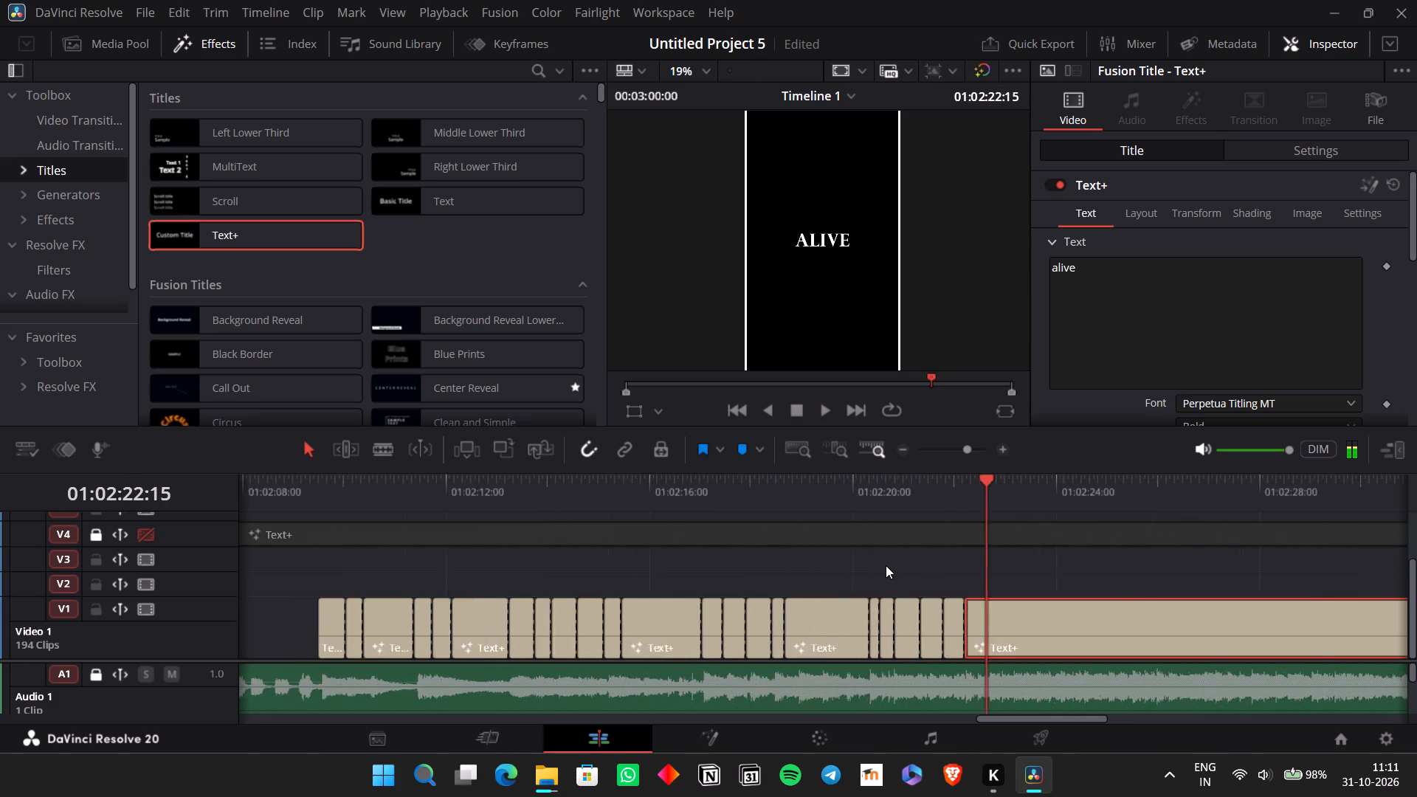
scroll(886, 565, "right", 1)
left_click(744, 502)
key("space")
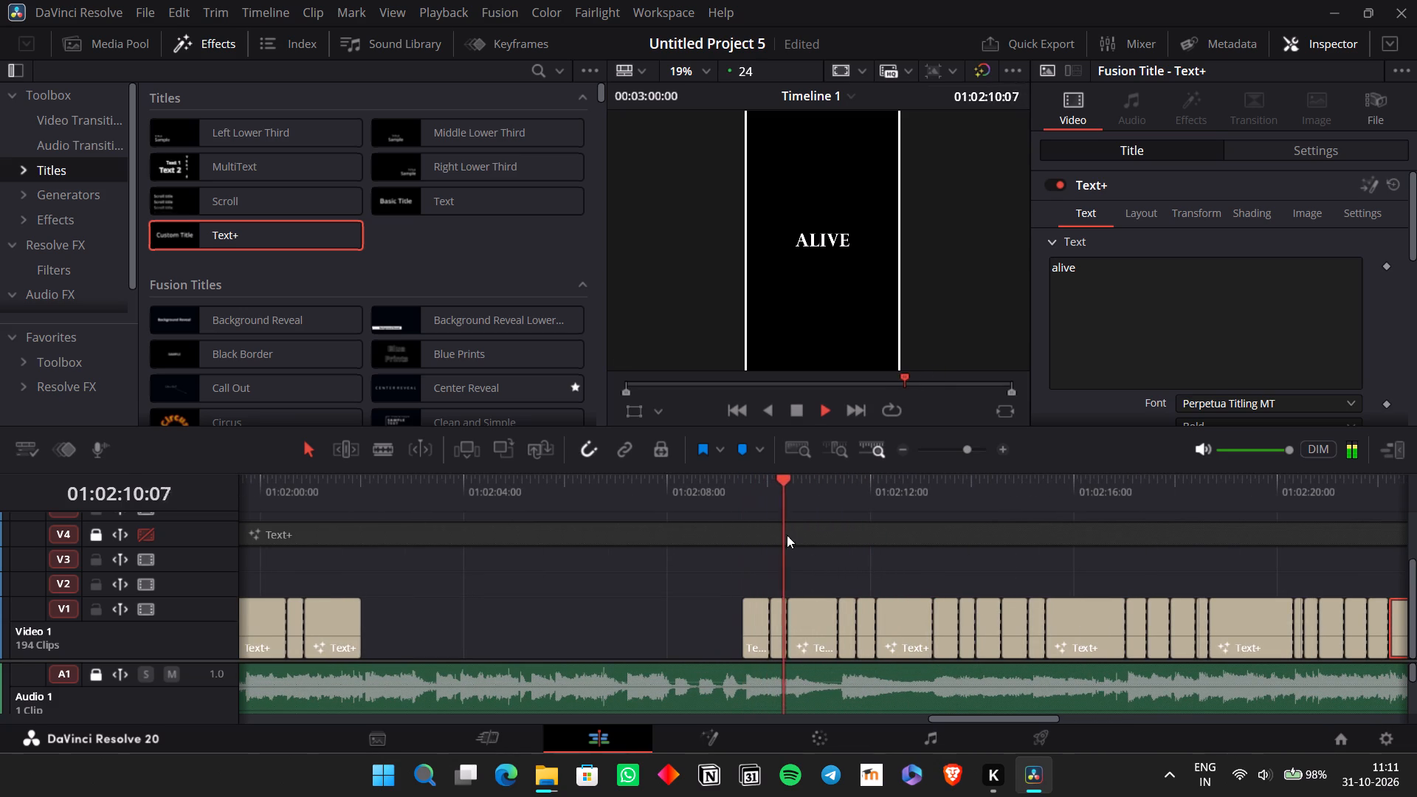
left_click(745, 491)
key("space")
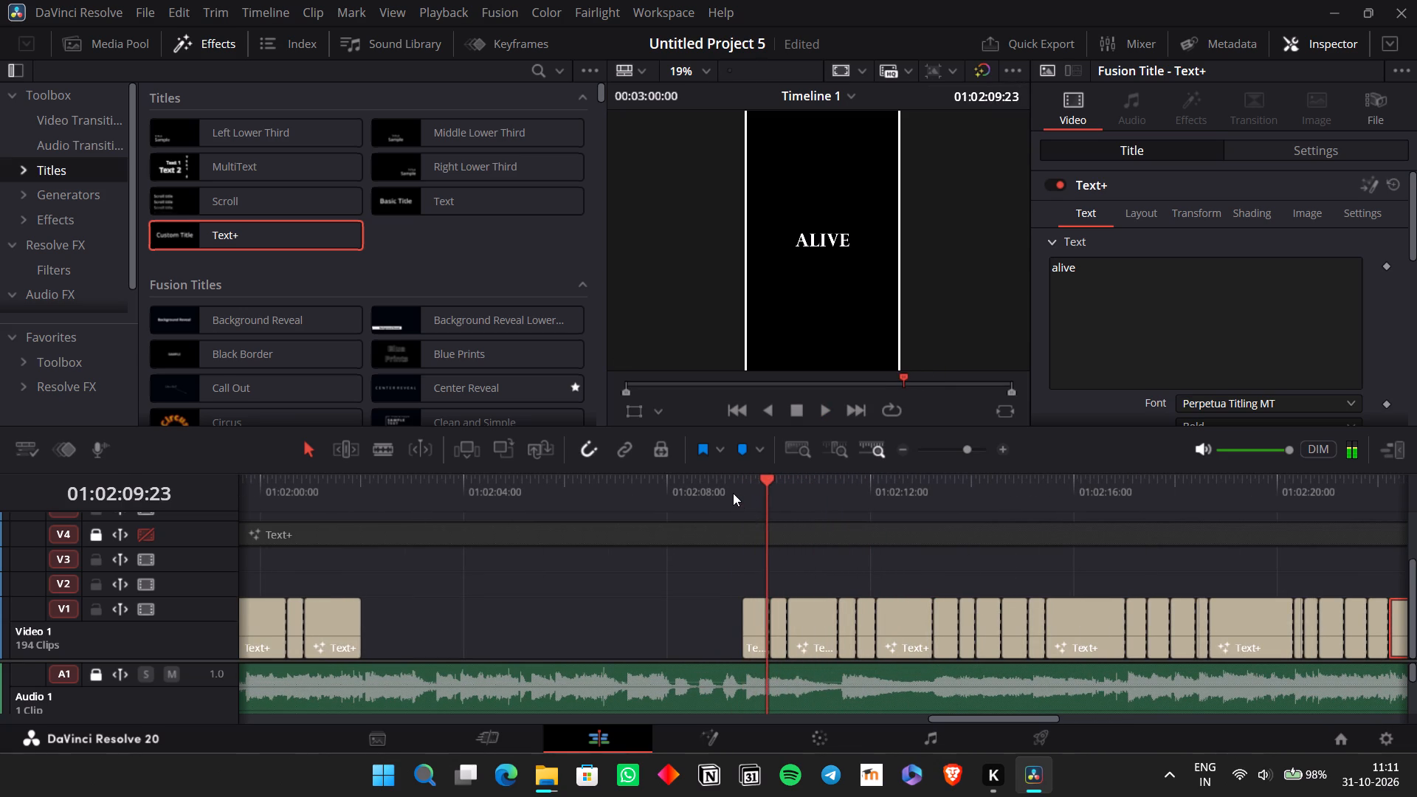
left_click(732, 492)
key("space")
key("space")
Copy the four Bridge lyric lines, "Final round, breathe it in" through "I'm the one they're talking about", from the full-lyrics title on V4.
left_click(763, 526)
scroll(1077, 365, "down", 10)
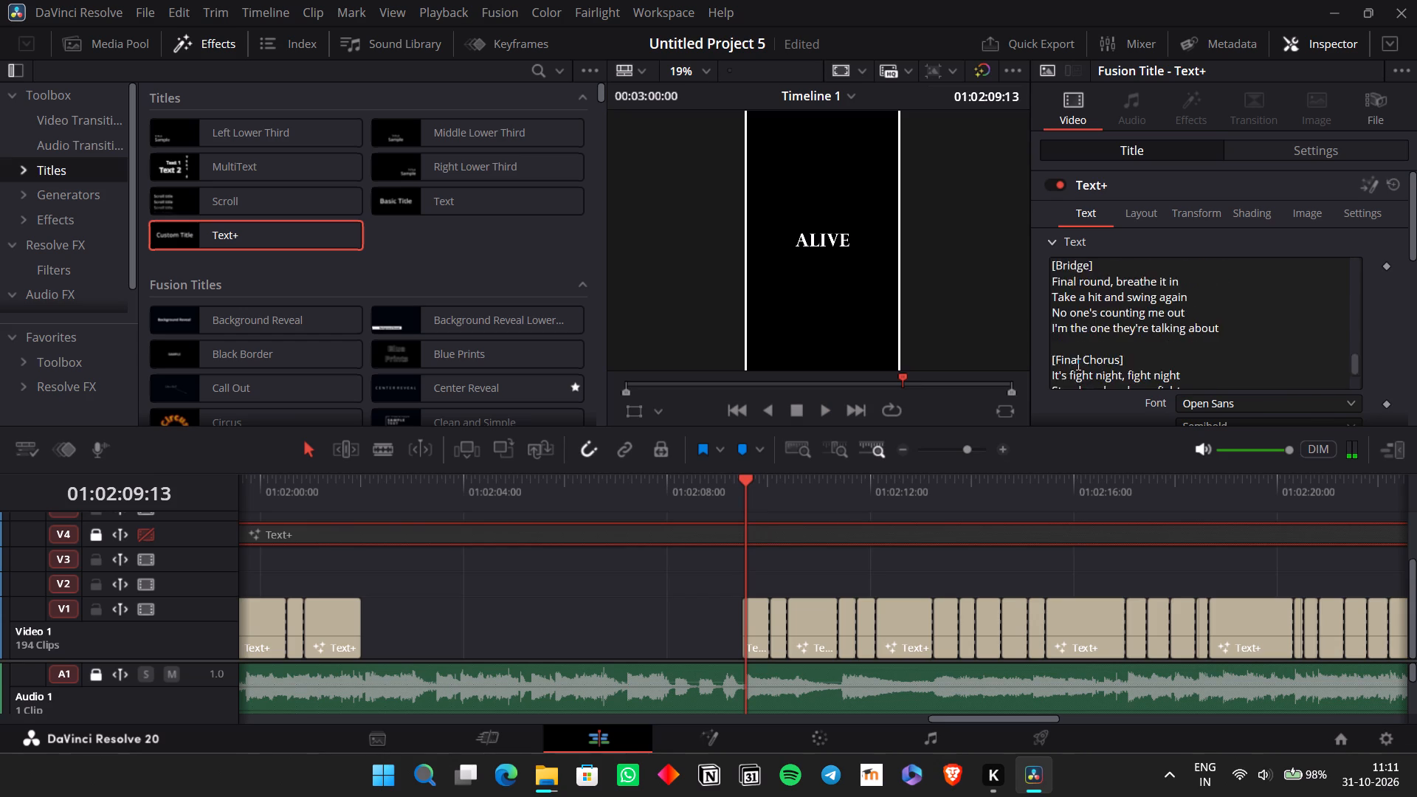
scroll(1077, 364, "down", 8)
scroll(1077, 364, "up", 7)
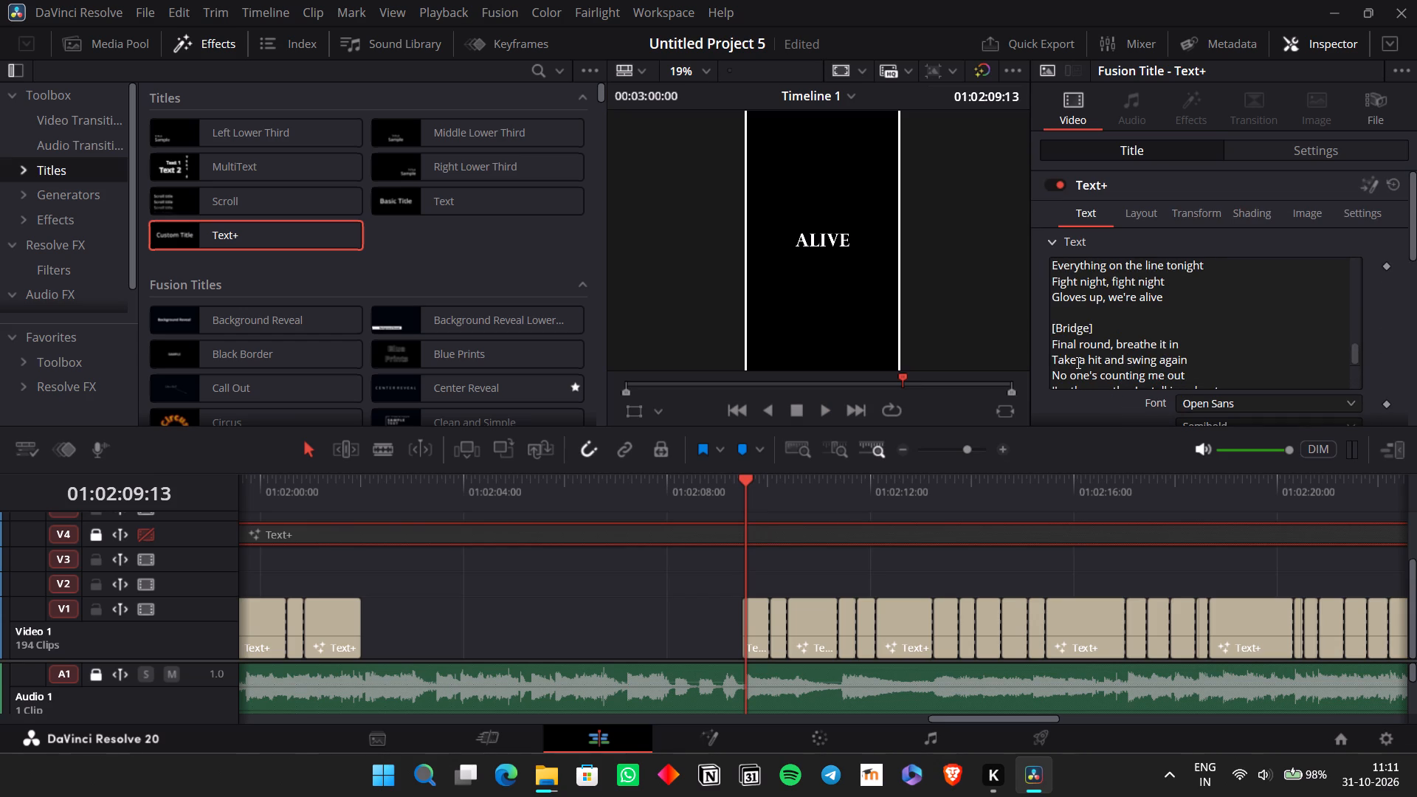
scroll(1077, 362, "down", 1)
left_click_drag(1243, 337, 1041, 298)
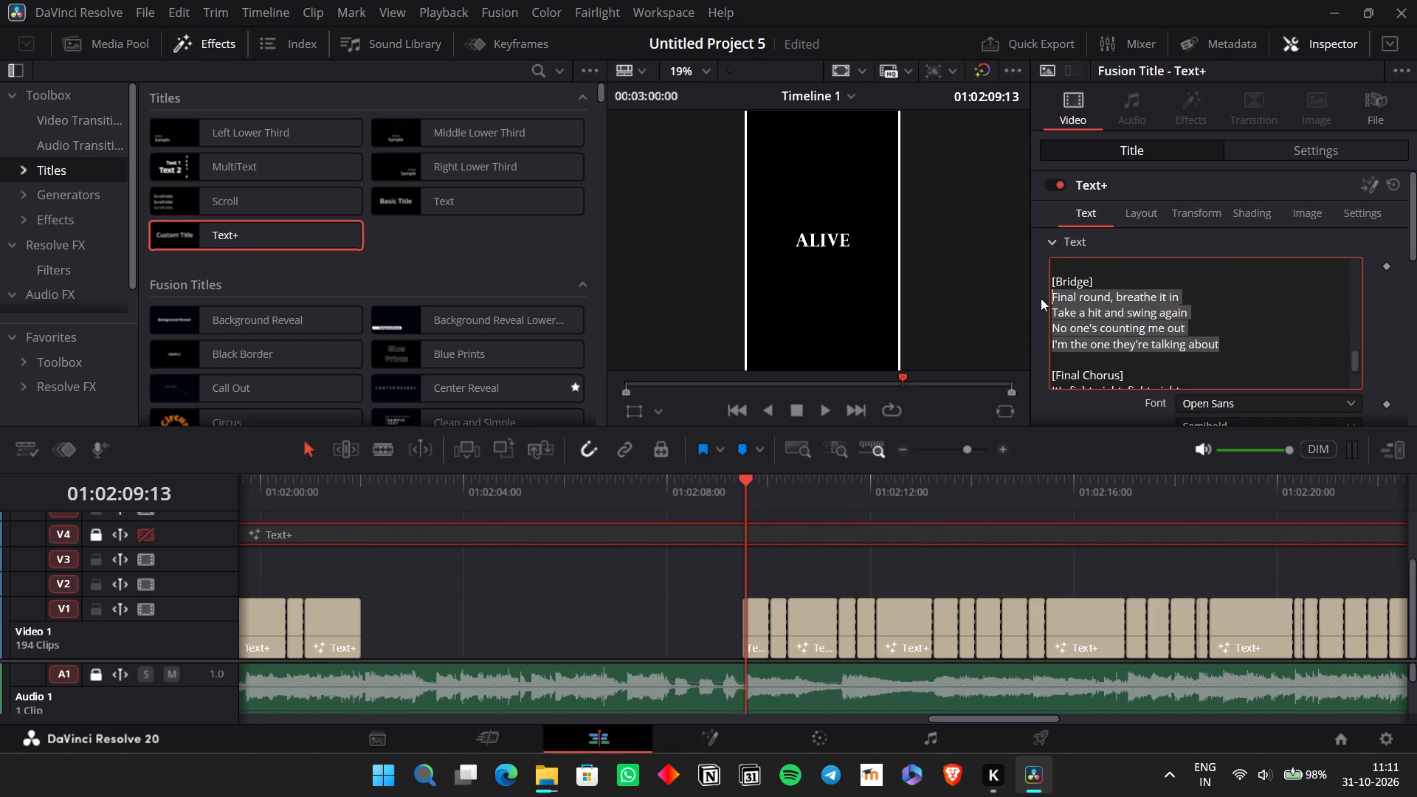
key("ctrl+c")
Paste the Bridge lyrics into the first V1 placeholder at 01:02:09:13, keep "Final", and cut the rest for reuse.
left_click(749, 627)
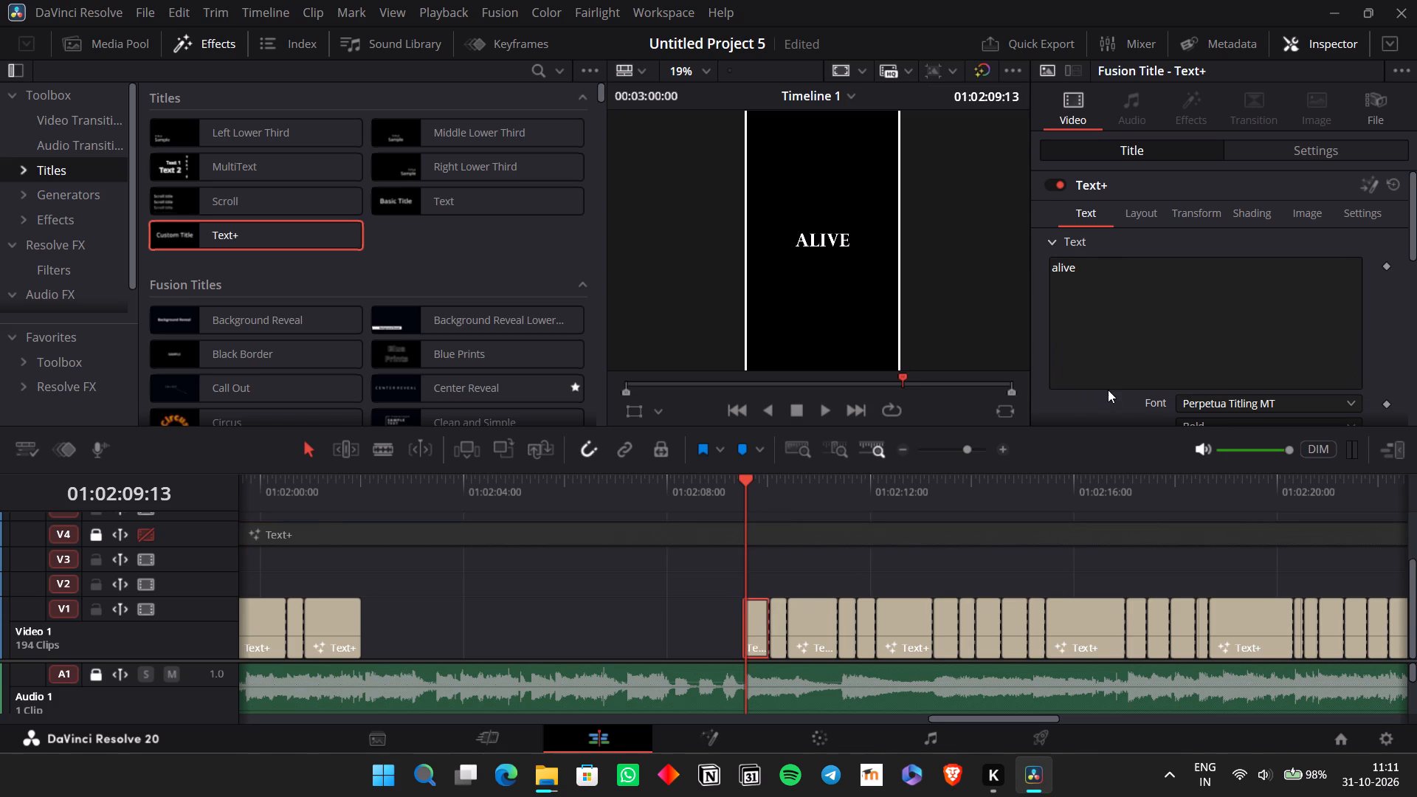
left_click(1108, 380)
key("ctrl+a")
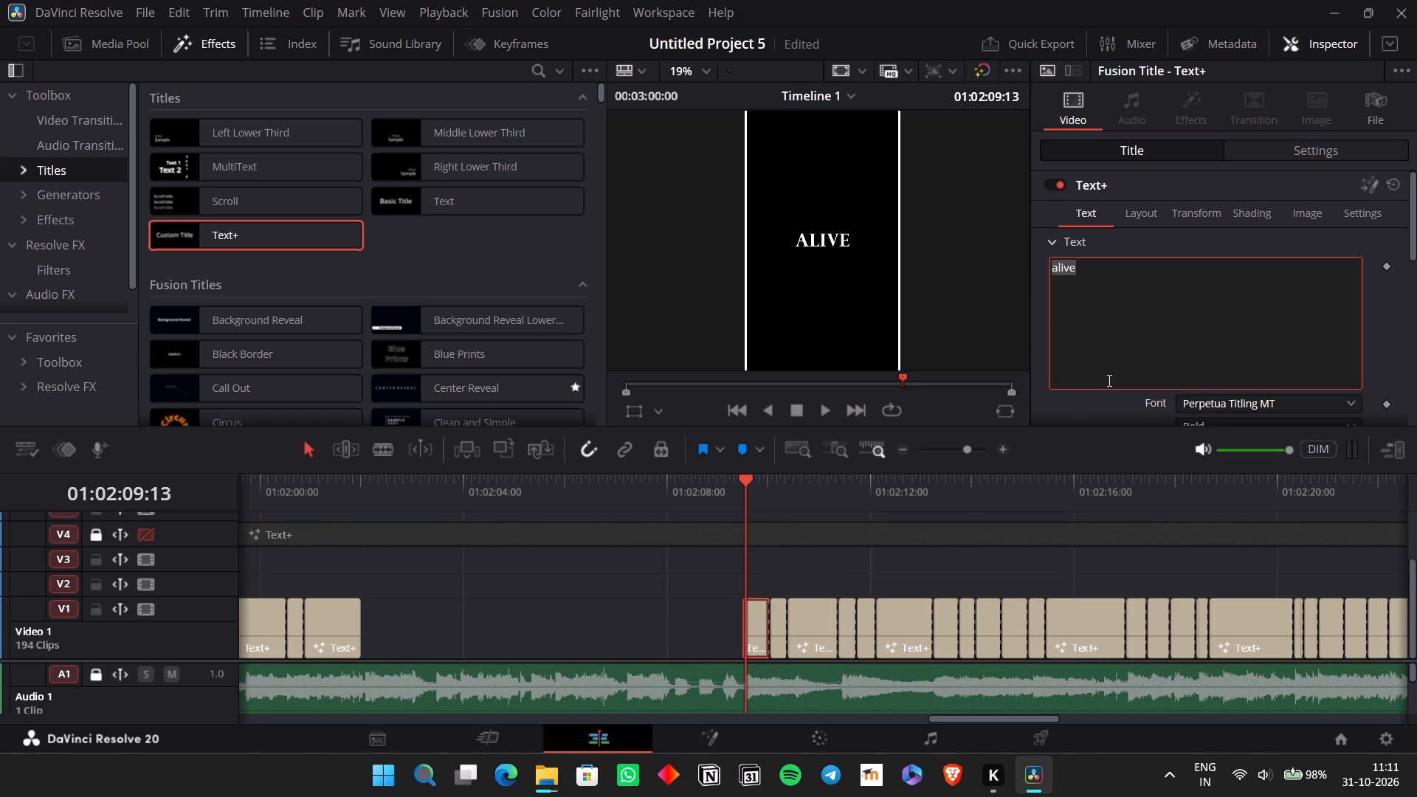
key("ctrl+v")
left_click_drag(1229, 326, 1066, 275)
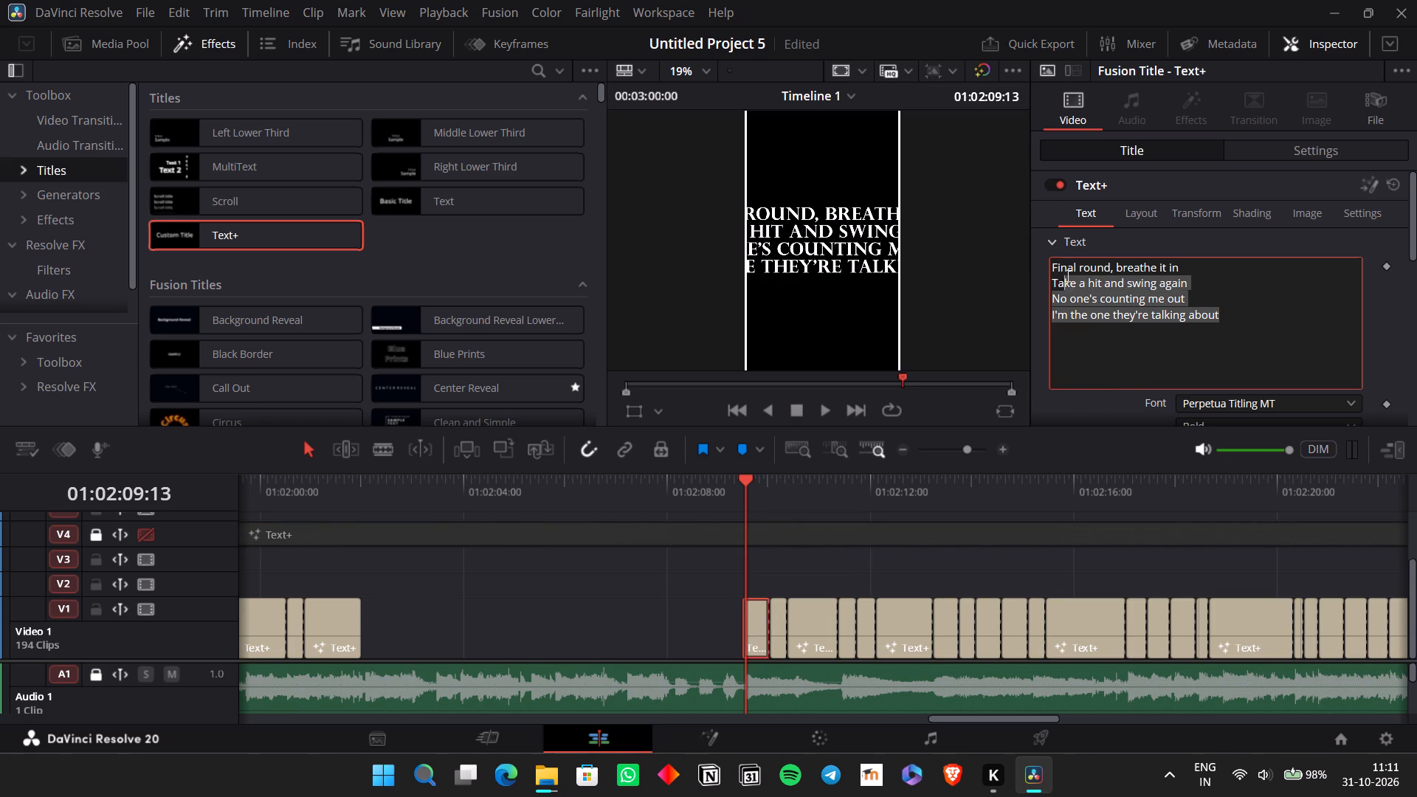
left_click_drag(1066, 275, 1077, 268)
key("ctrl+x")
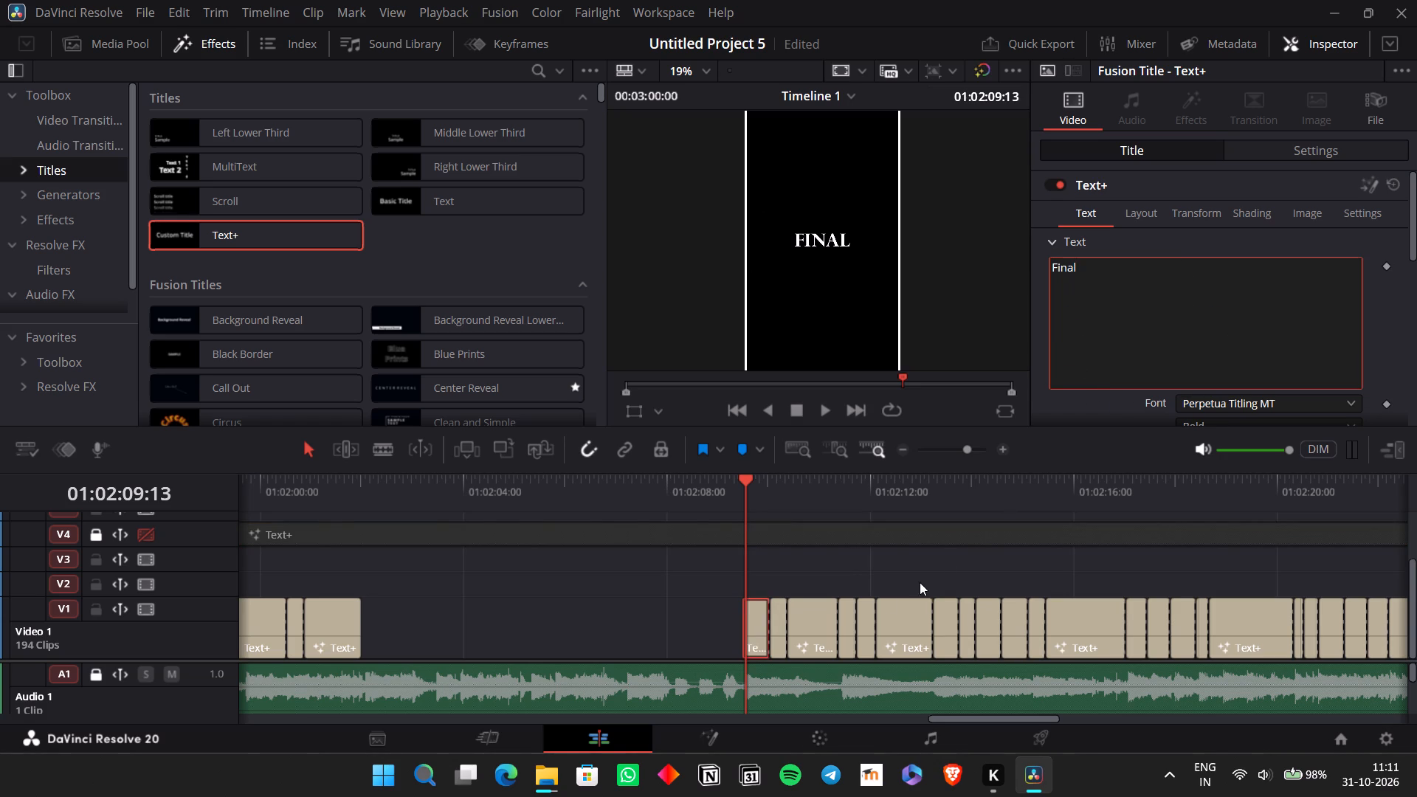
Paste the remaining lyrics into the second Bridge placeholder, cut everything after "round,", and remove the comma so it reads "round".
left_click(779, 621)
left_click(1123, 304)
key("ctrl+a")
key("ctrl+v")
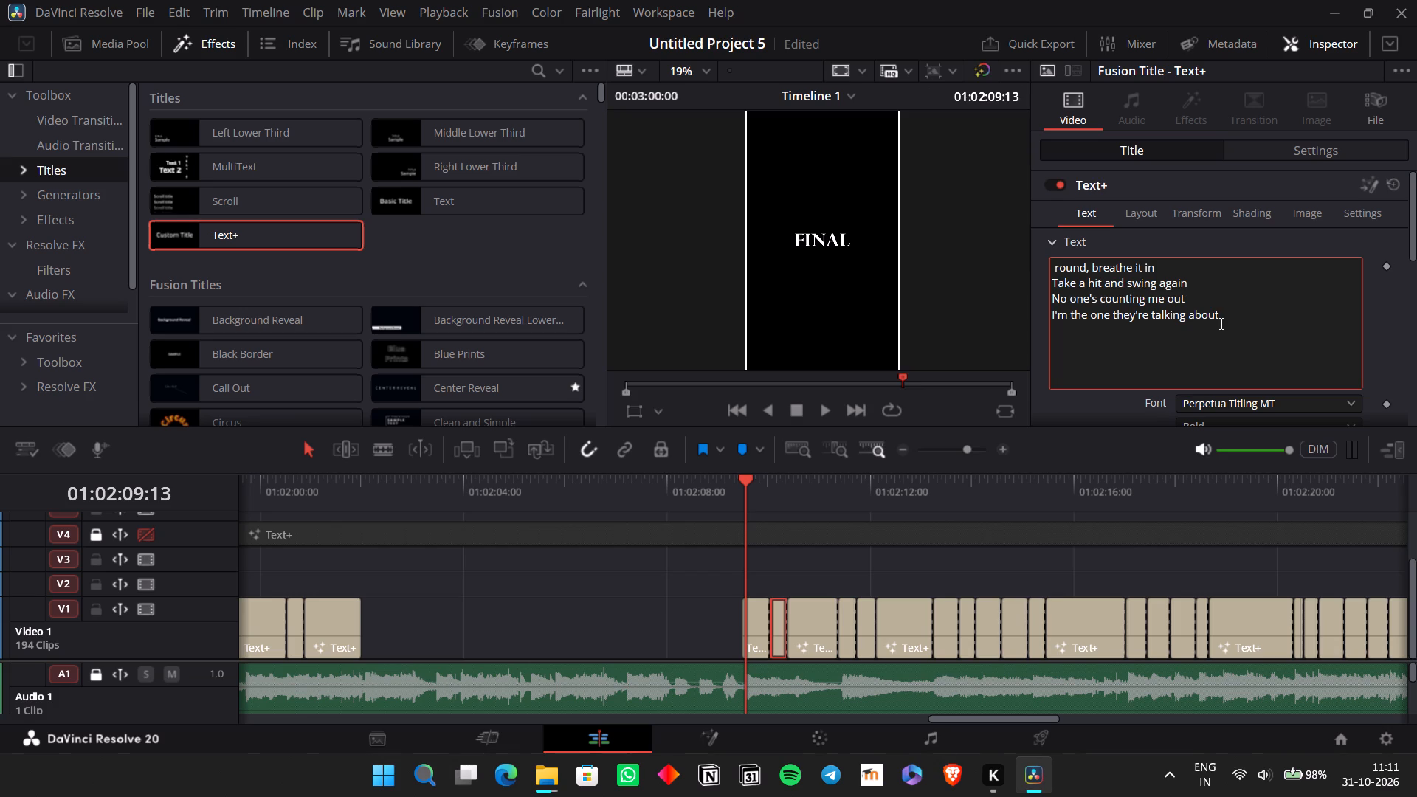
left_click_drag(1221, 324, 1095, 268)
key("ctrl+x")
key("BackSpace")
key("BackSpace")
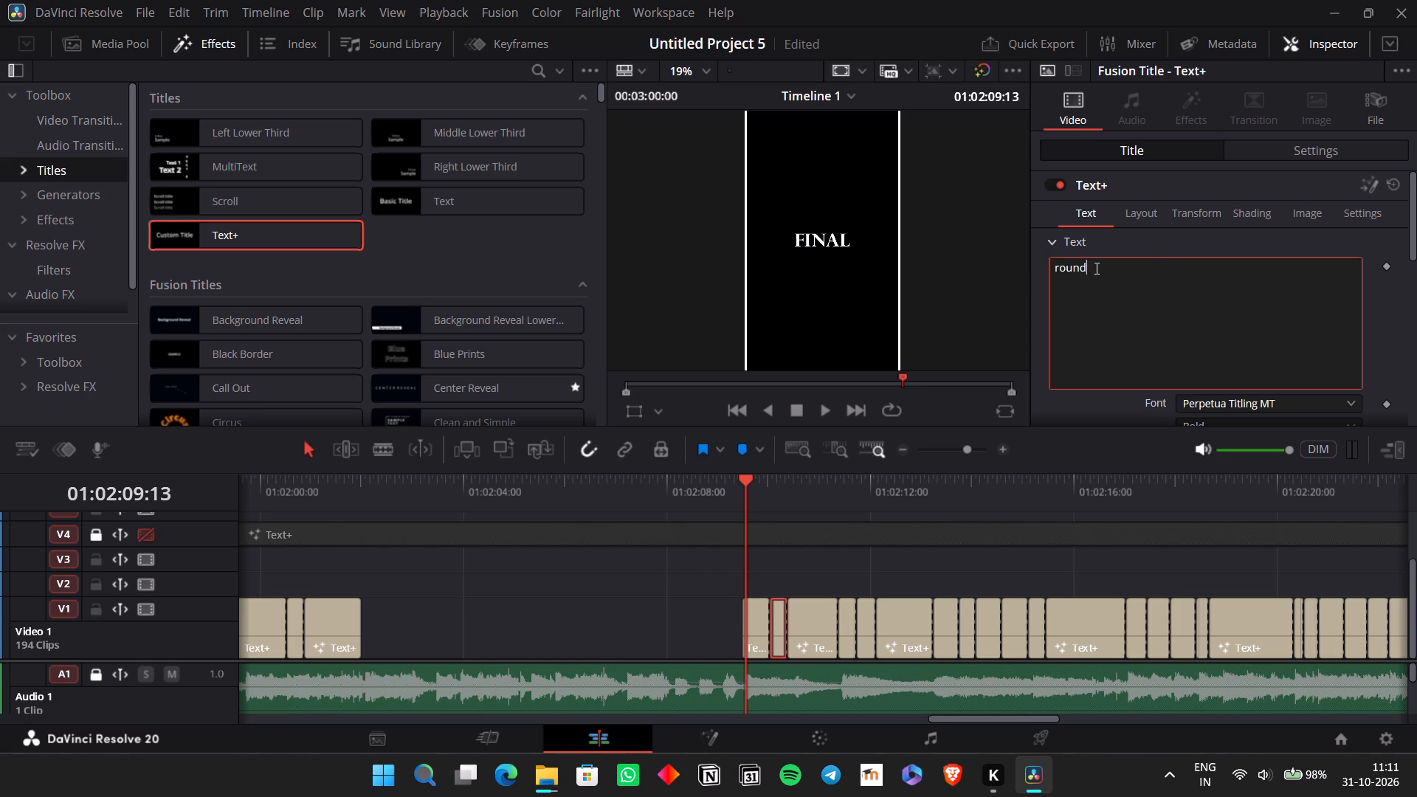
key("space")
Paste the remaining lyrics into the third Bridge placeholder, keep "breathe", and cut the rest.
left_click(793, 637)
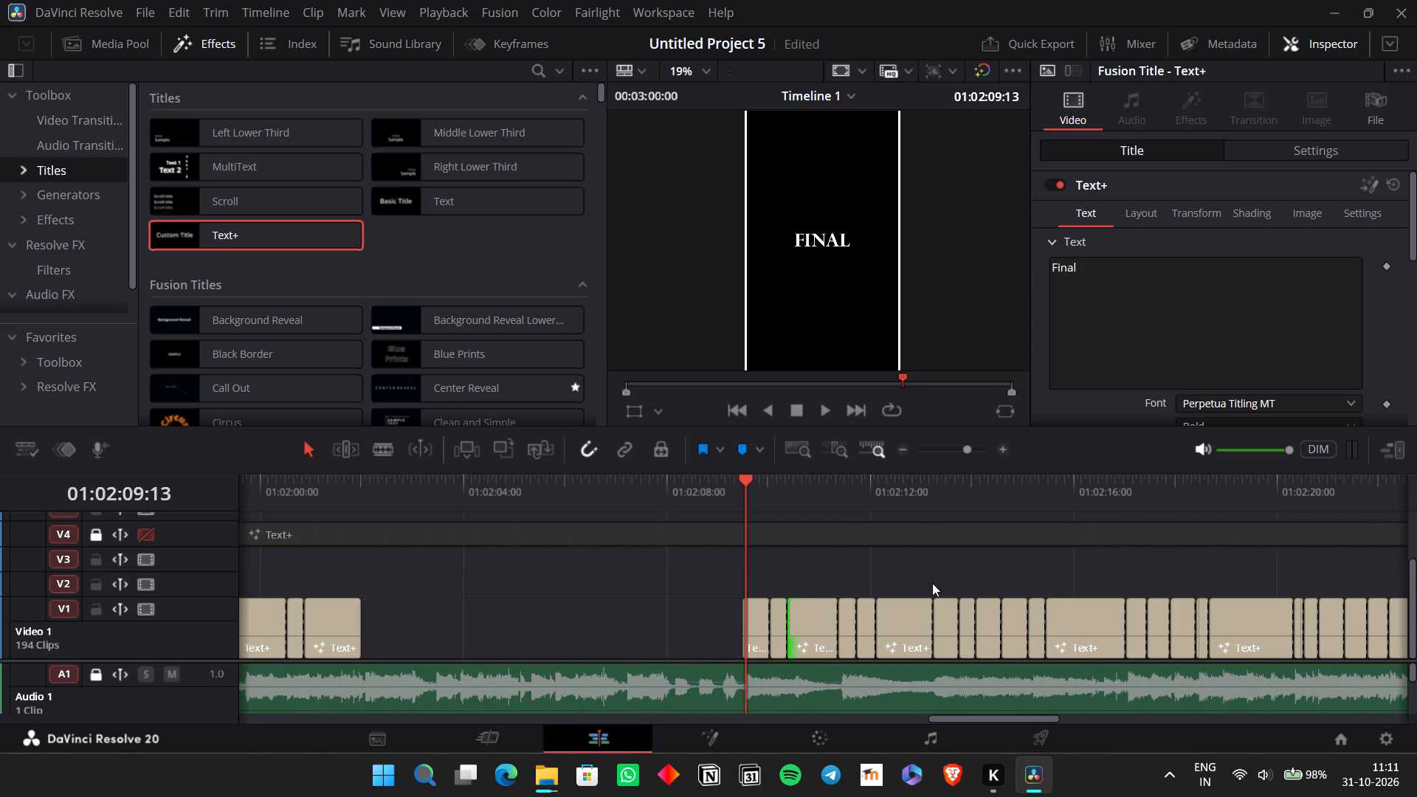
left_click(821, 626)
left_click(1151, 339)
key("ctrl+a")
key("ctrl+v")
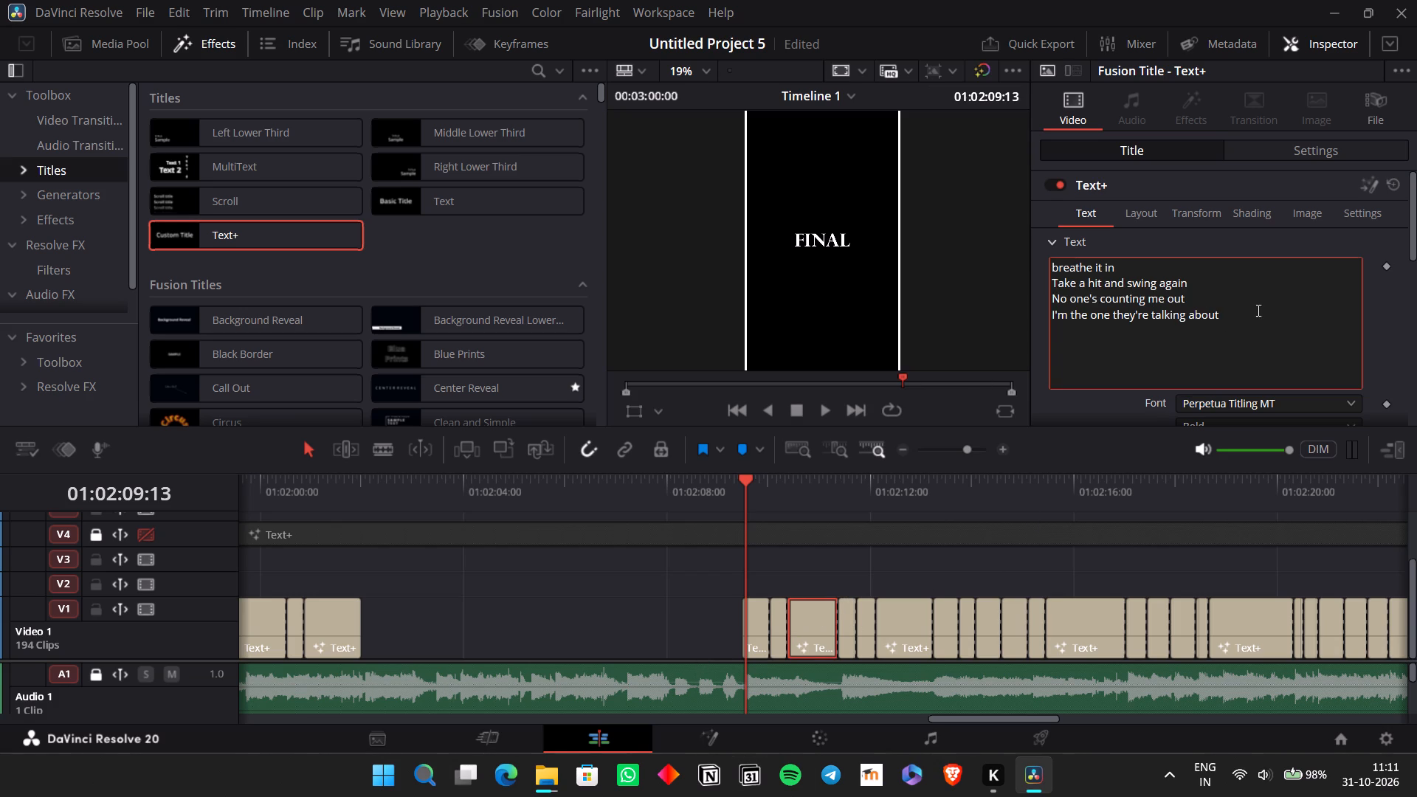
left_click_drag(1257, 310, 1095, 269)
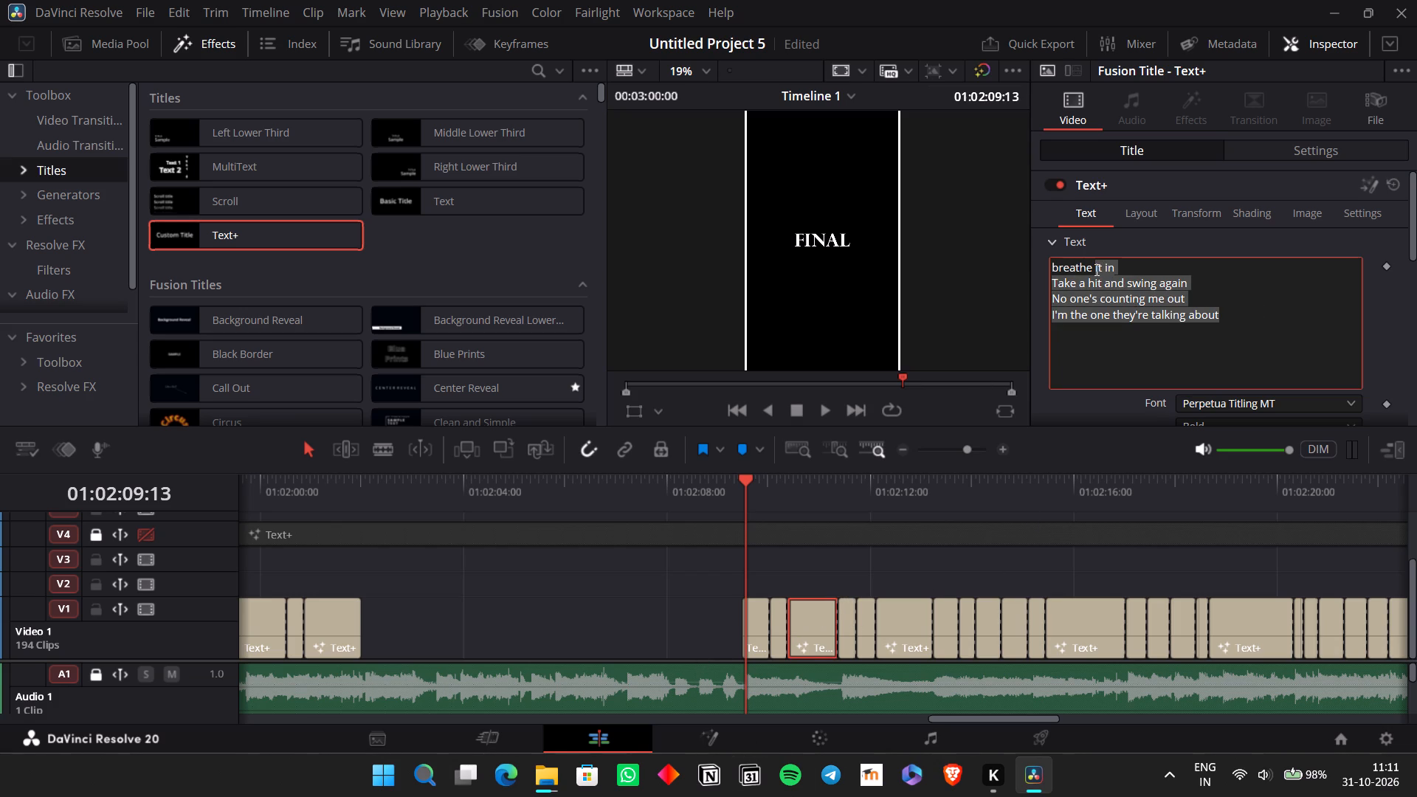
key("ctrl+x")
key("BackSpace")
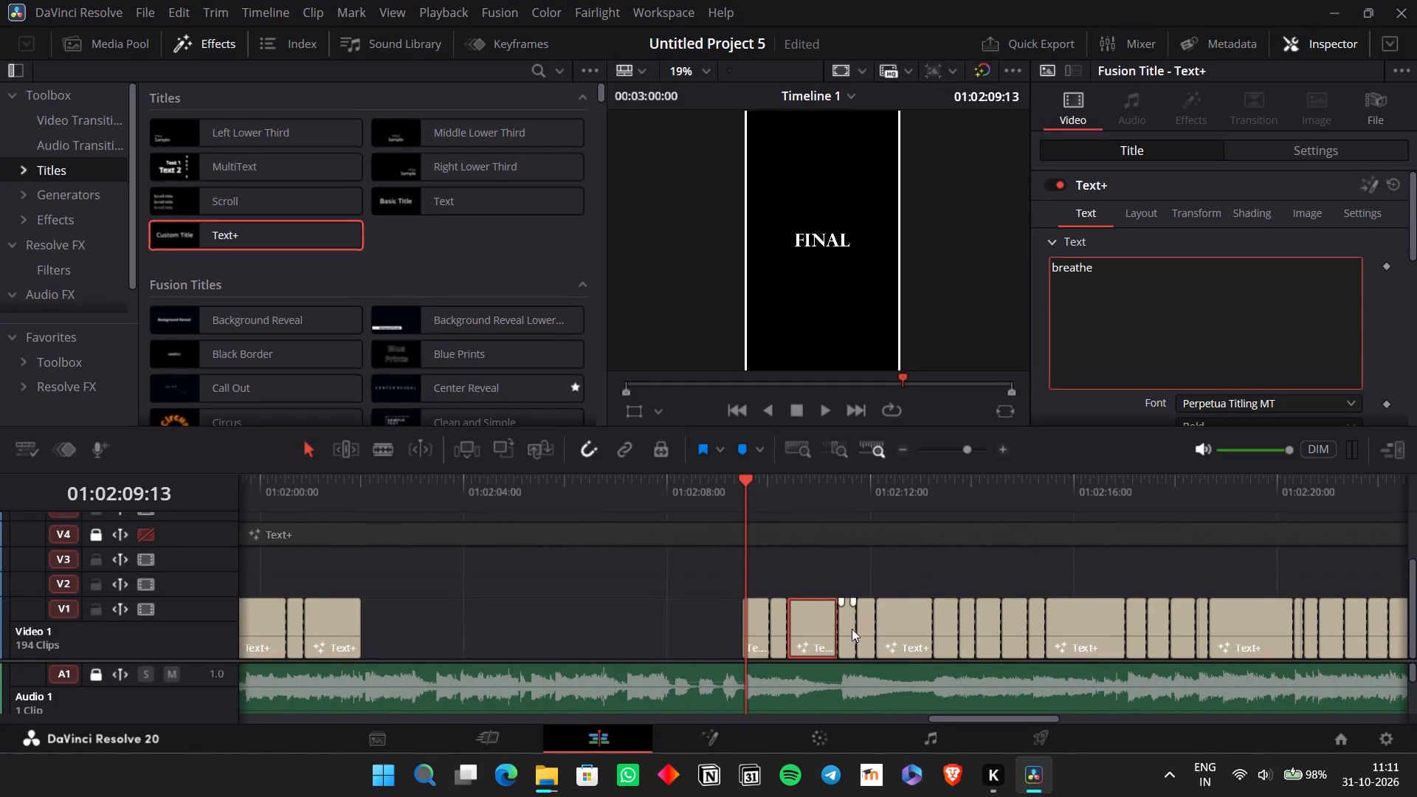
Replace the text of the fourth and fifth Bridge placeholders with "it" and "in".
left_click_drag(847, 627, 854, 619)
double_click(1118, 346)
type("it")
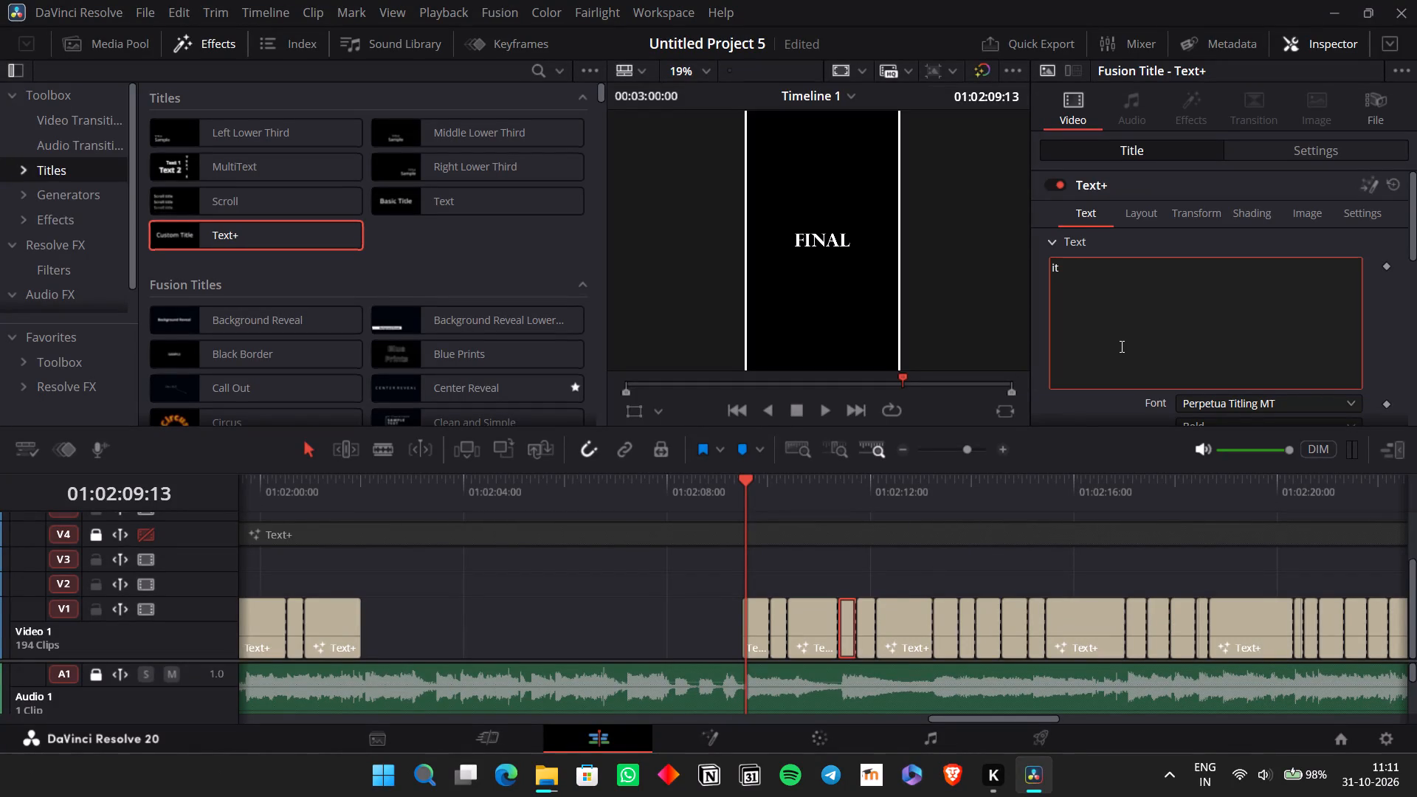
left_click(873, 638)
double_click(1109, 289)
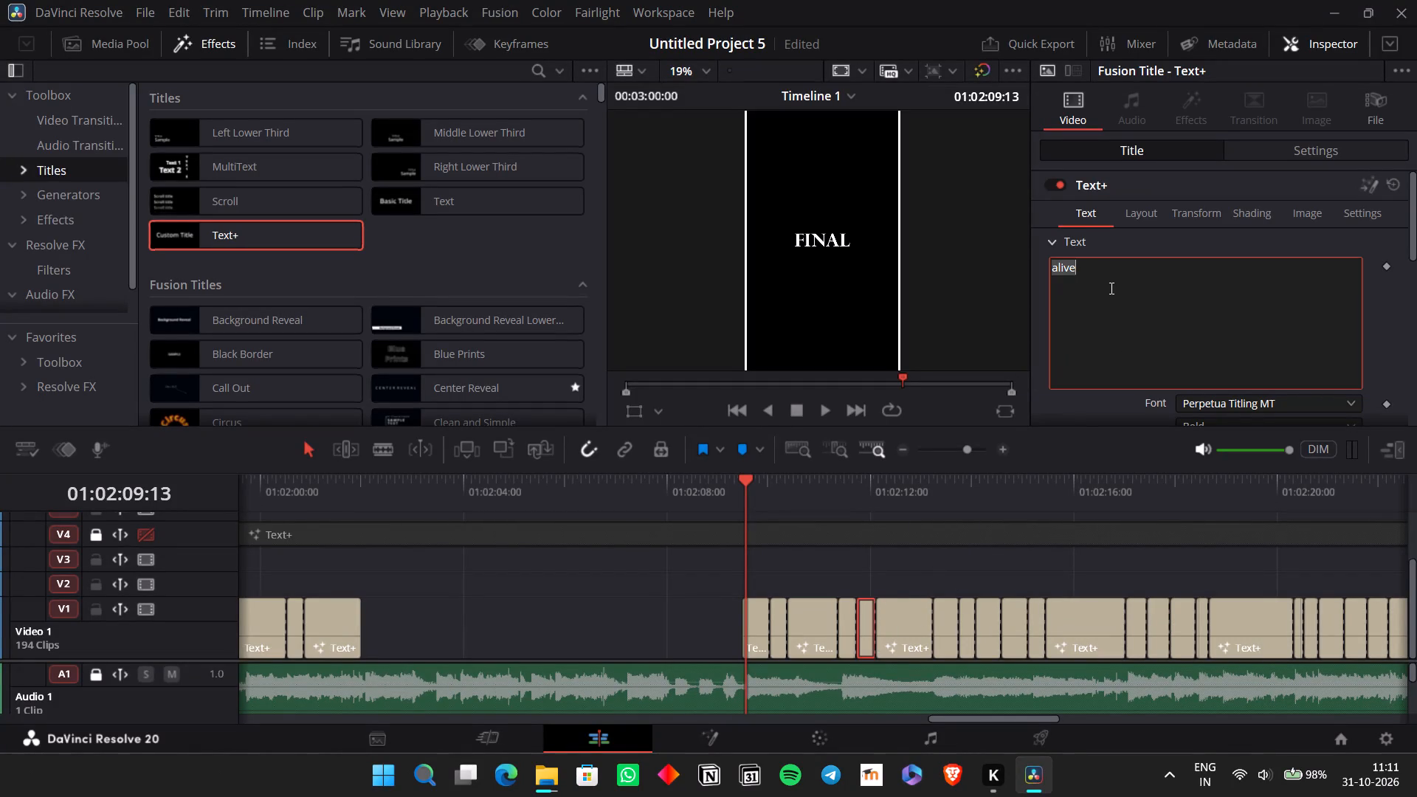
type("in")
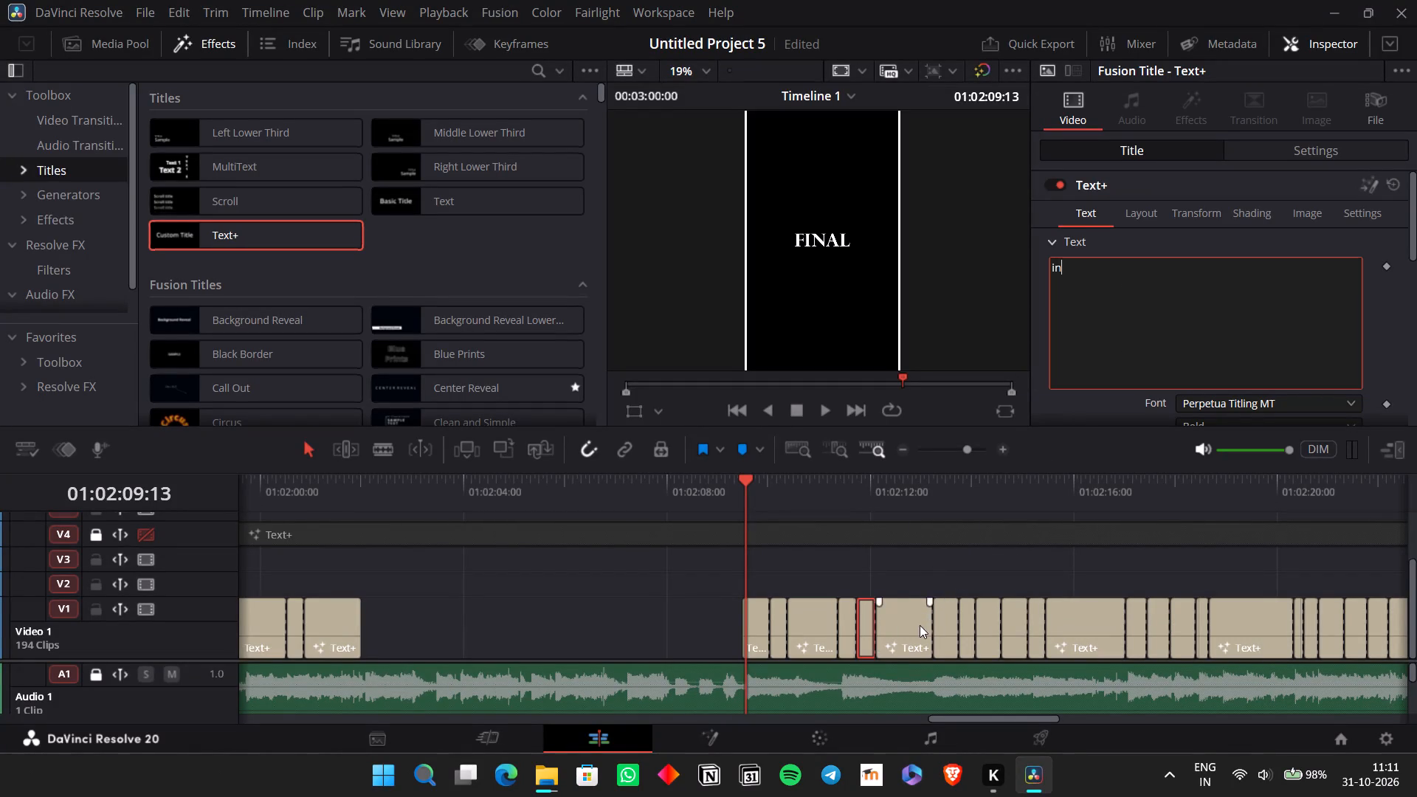
Paste the remaining lyrics into the sixth Bridge placeholder, delete the "it in" line, keep "Take", and cut the rest.
left_click(920, 625)
left_click(1216, 290)
key("ctrl+a")
key("ctrl+v")
left_click_drag(1247, 322, 1246, 322)
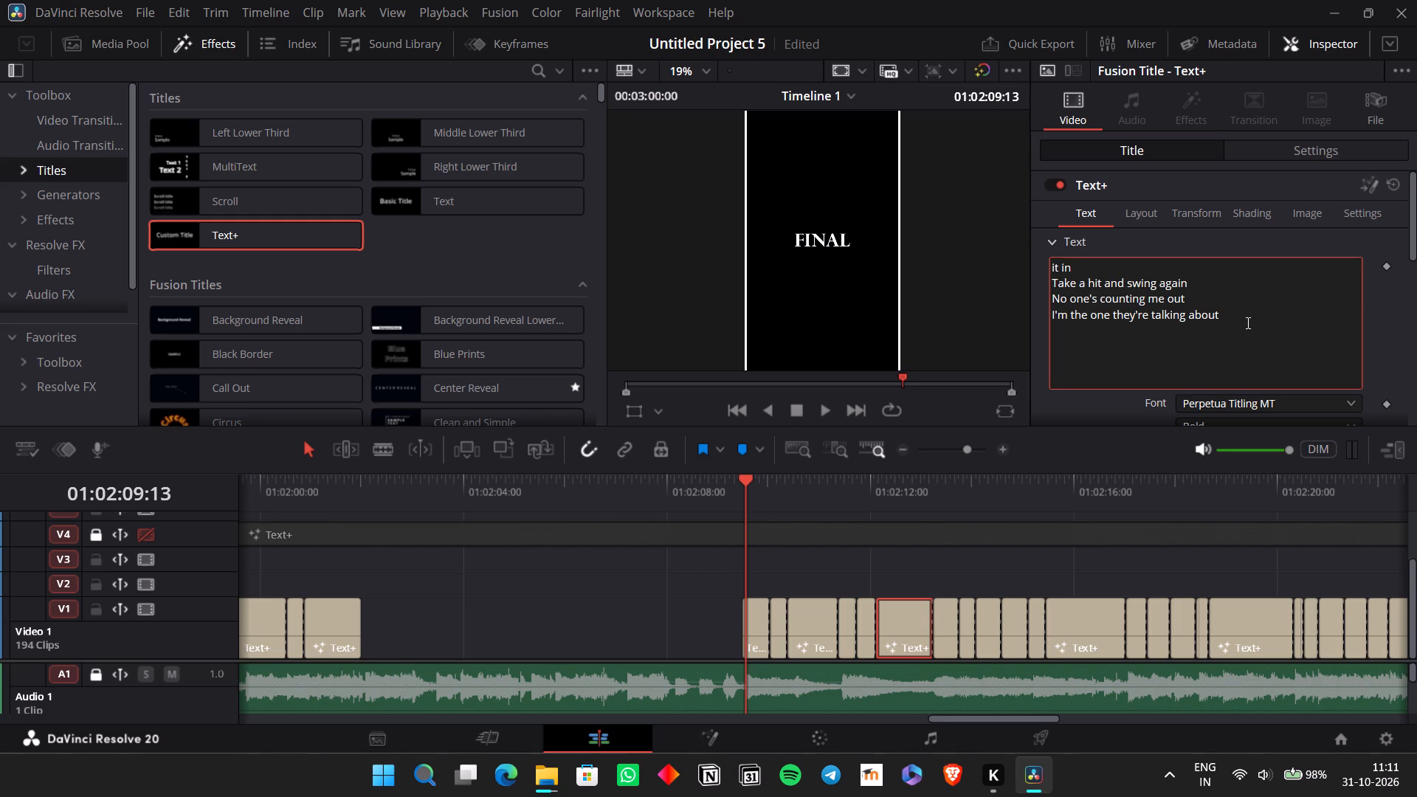
left_click_drag(1246, 322, 1204, 311)
left_click(1096, 261)
left_click_drag(1094, 263, 1040, 259)
key("BackSpace")
key("Delete")
left_click_drag(1073, 265, 1233, 322)
key("ctrl+x")
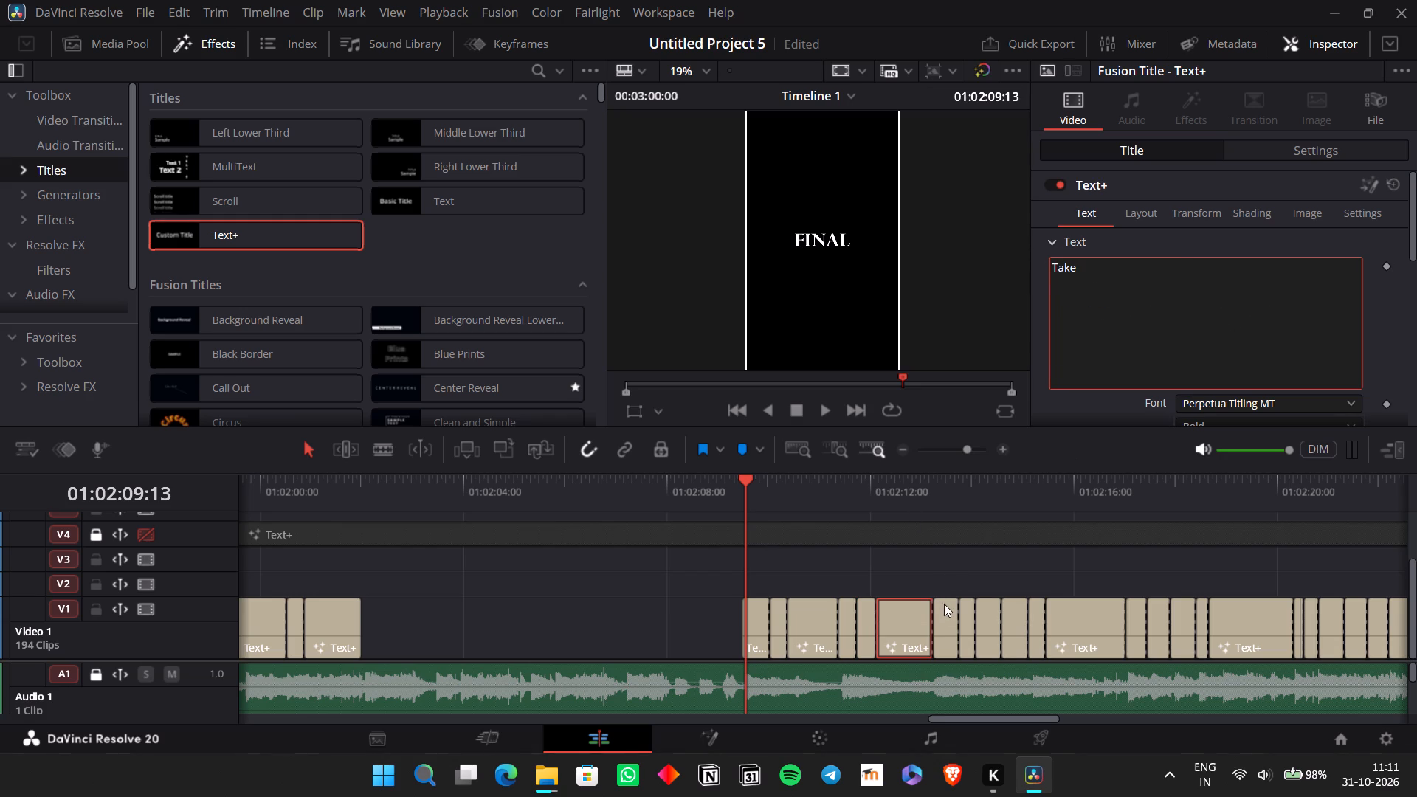
Paste the remaining lyrics into the seventh Bridge placeholder, keep "a", and cut the rest.
left_click(944, 613)
left_click(1196, 356)
key("ctrl+a")
key("ctrl+v")
left_click_drag(1275, 320, 1116, 269)
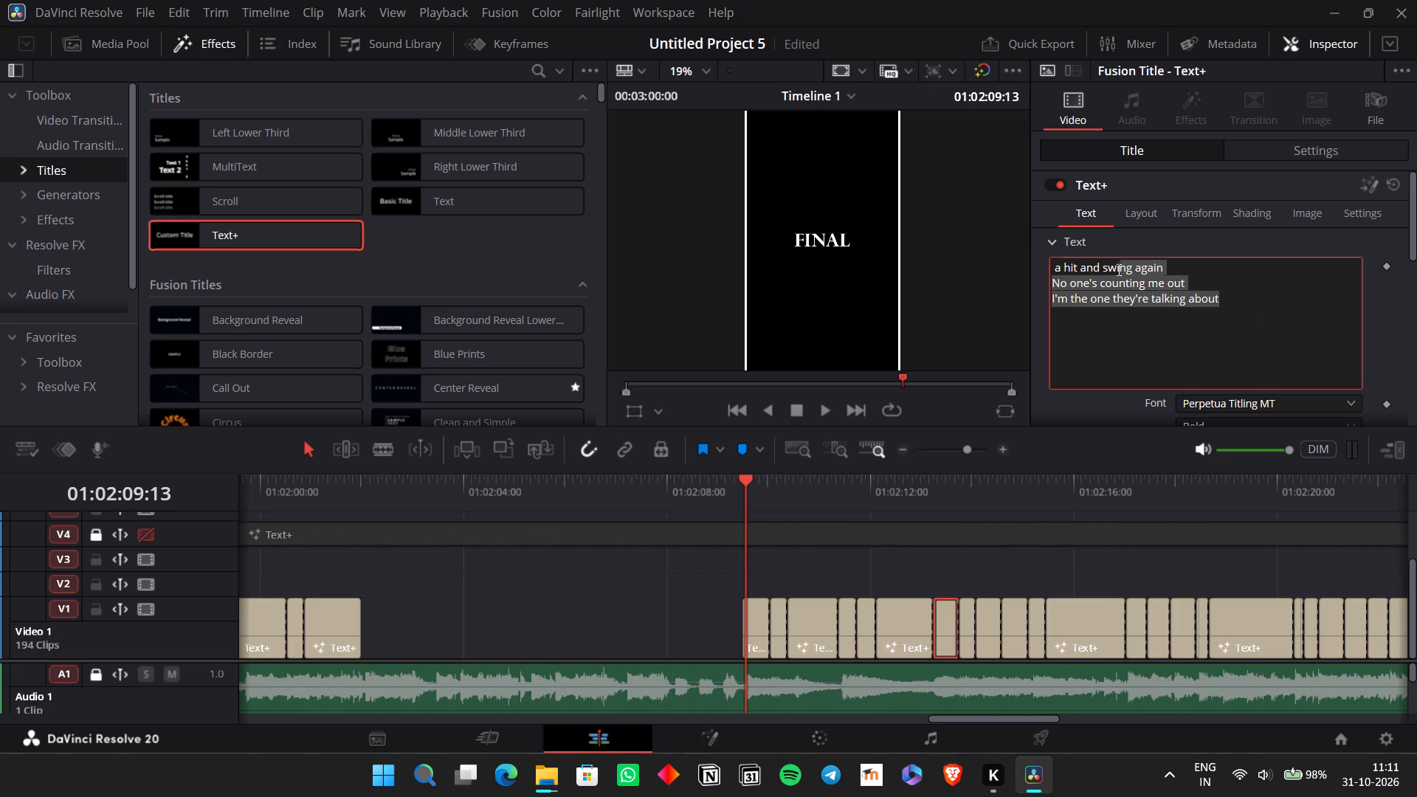
left_click_drag(1116, 269, 1063, 267)
key("ctrl+x")
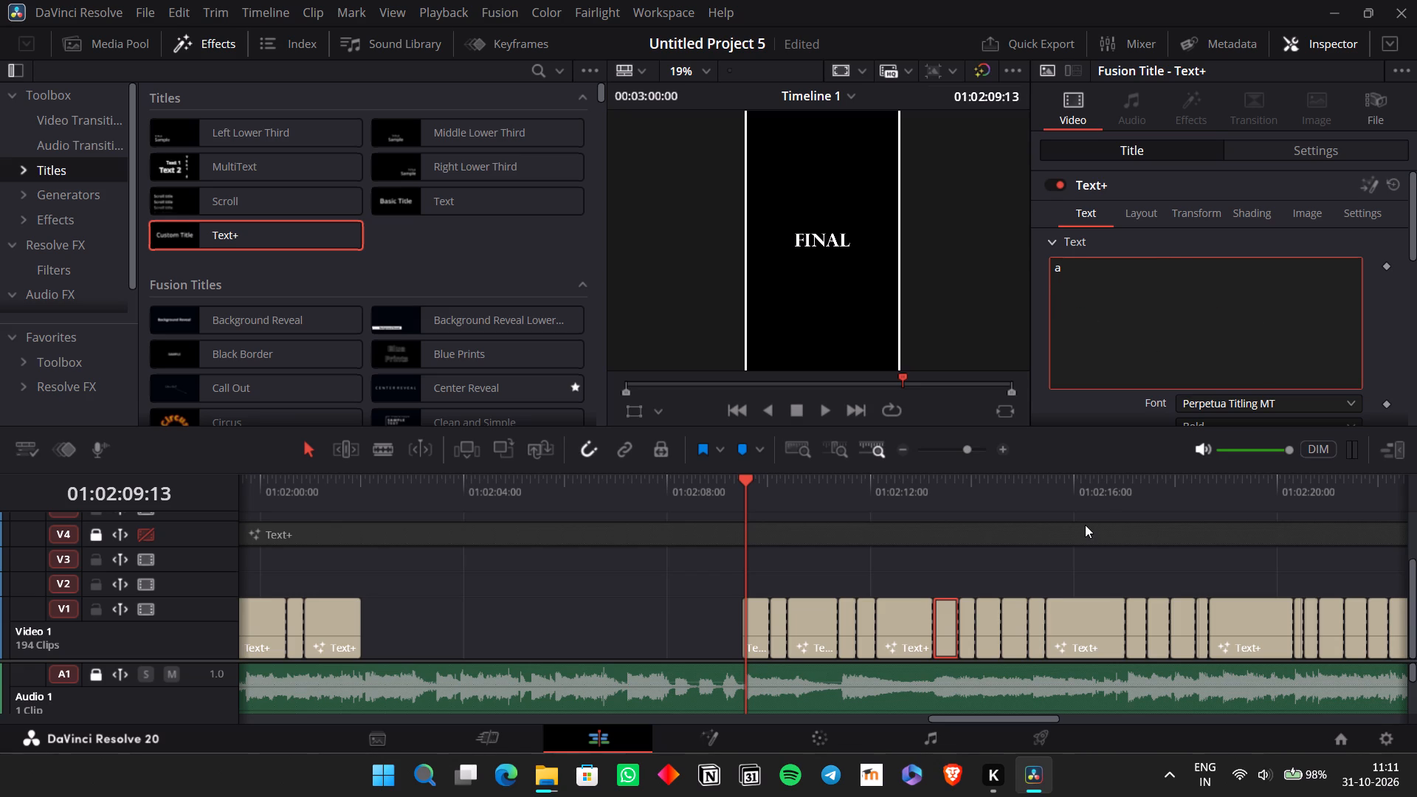
Paste the remaining lyrics into the eighth Bridge placeholder, keep "hit", and cut the rest.
left_click(973, 624)
double_click(1278, 326)
key("ctrl+a")
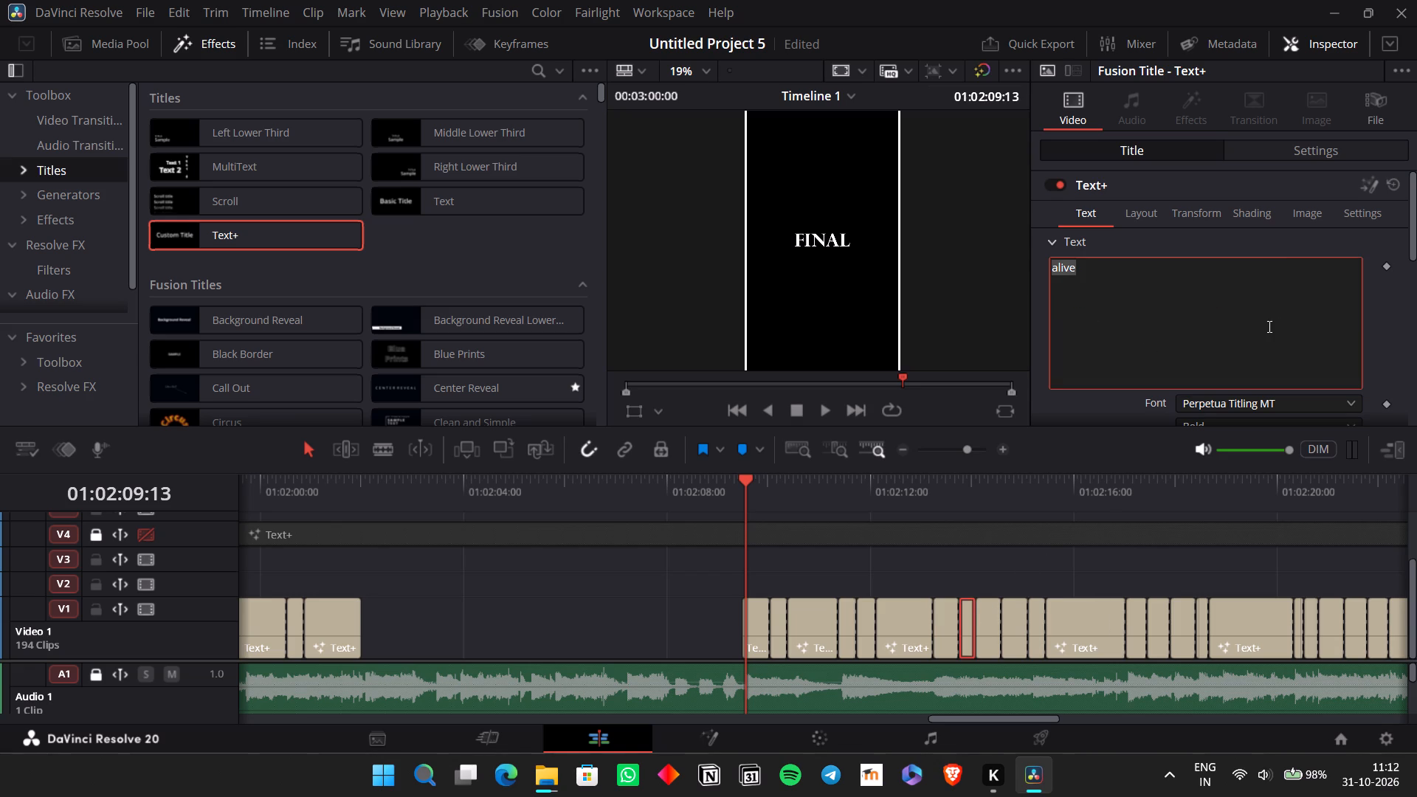
key("ctrl+v")
left_click_drag(1272, 314, 1064, 267)
key("ctrl+x")
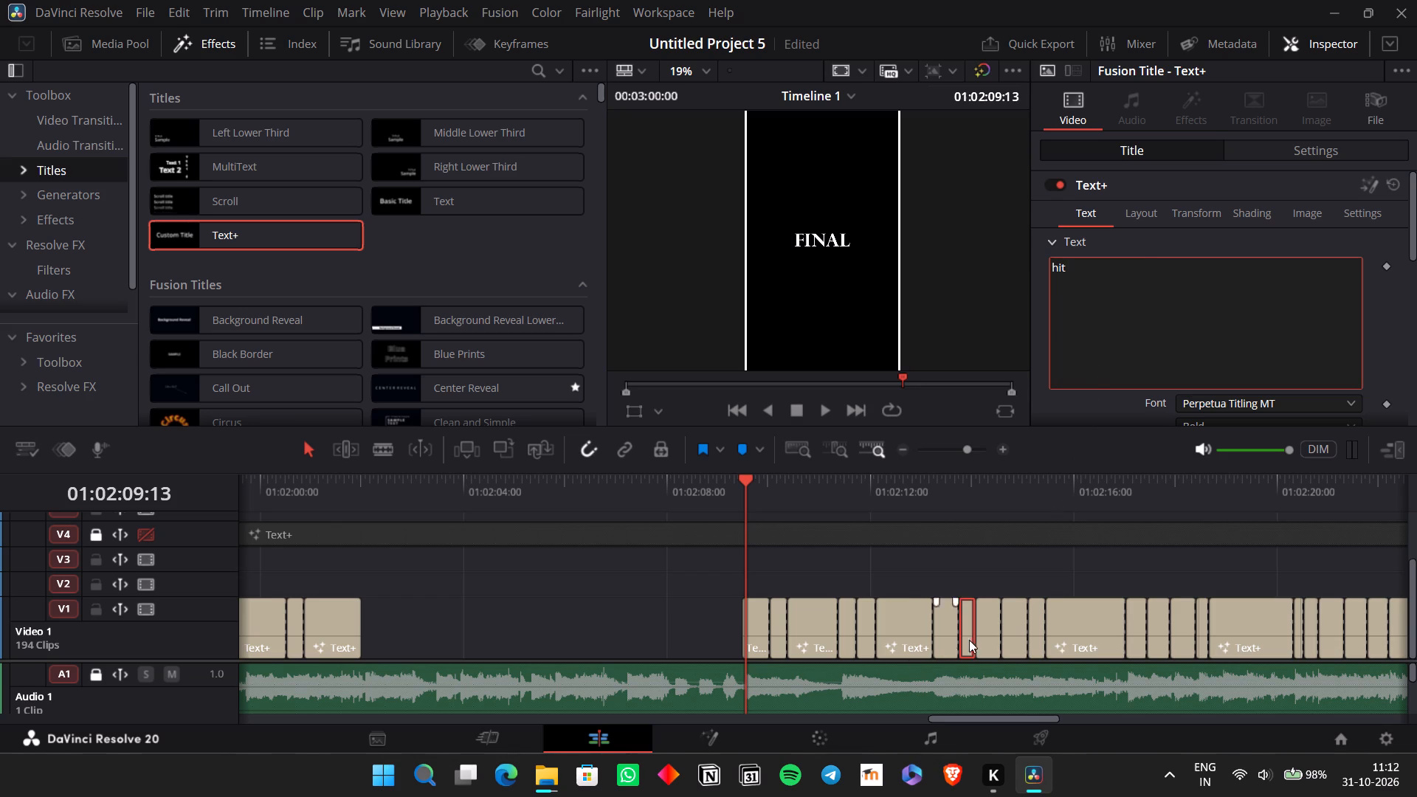
Paste the remaining lyrics into the ninth Bridge placeholder, keep "and", and cut the rest.
left_click(982, 635)
left_click(1086, 352)
key("ctrl+a")
key("ctrl+v")
left_click_drag(1233, 308, 1196, 308)
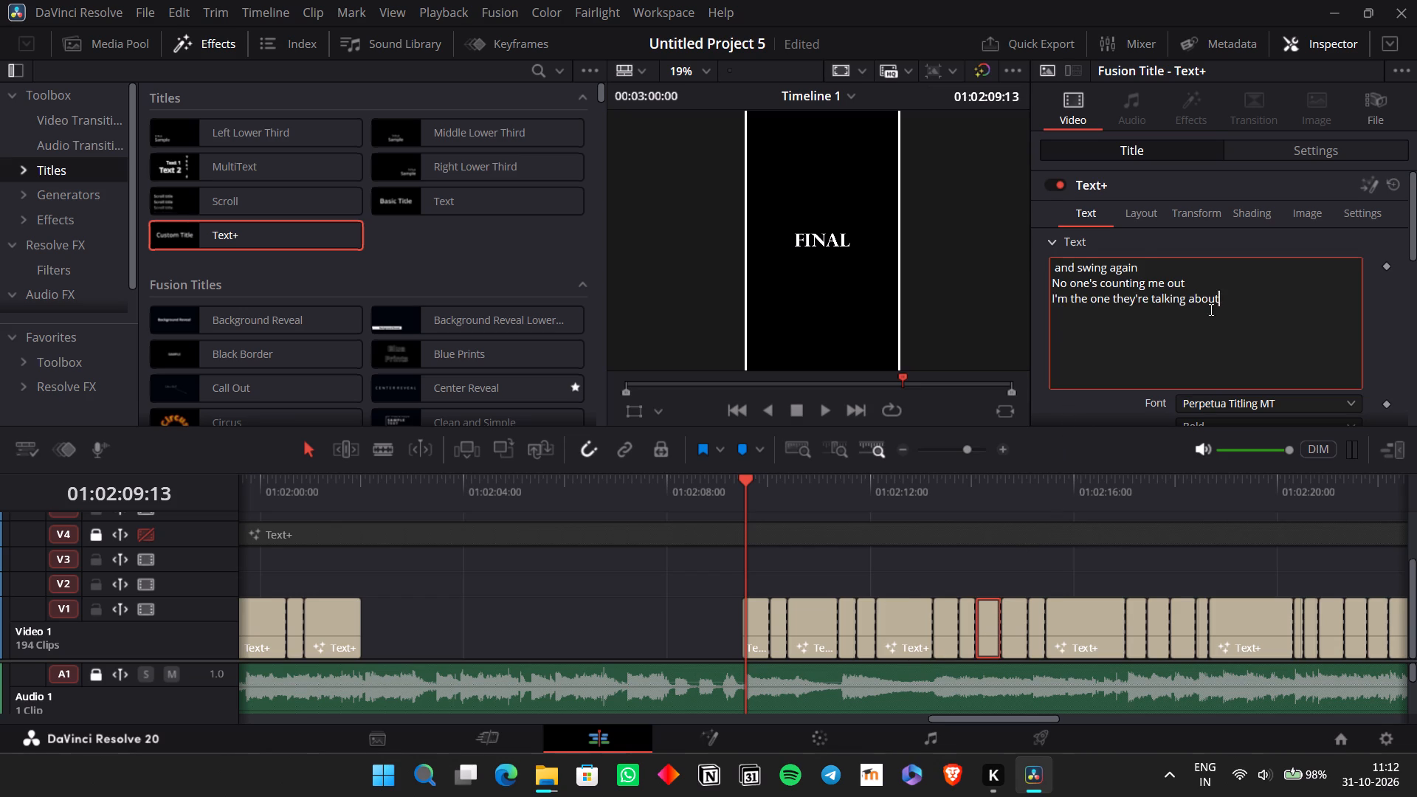
left_click_drag(1196, 308, 1080, 266)
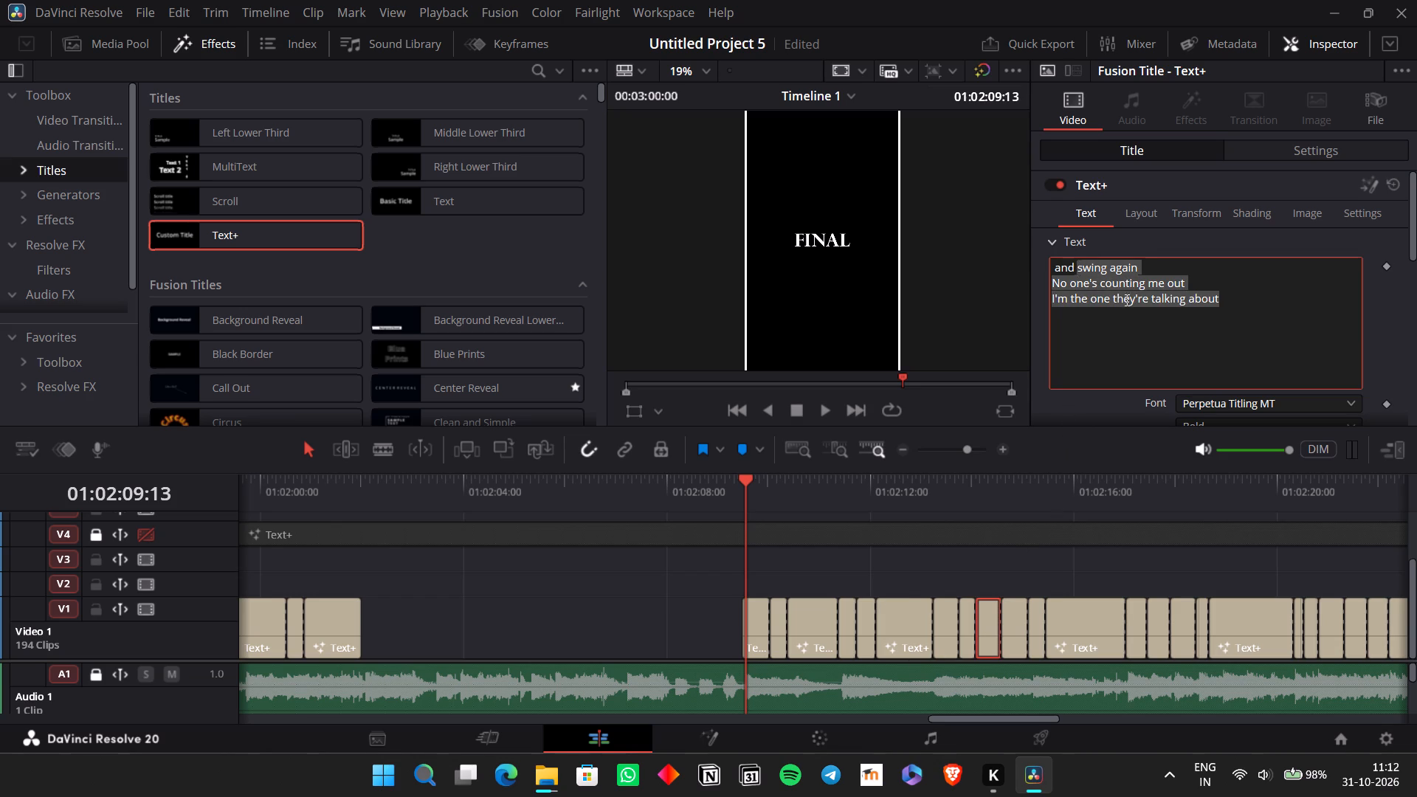
key("ctrl+x")
Paste the remaining lyrics into the tenth Bridge placeholder, keep "swing", and cut the rest.
left_click(1015, 624)
left_click(1117, 404)
left_click(1123, 365)
key("ctrl+a")
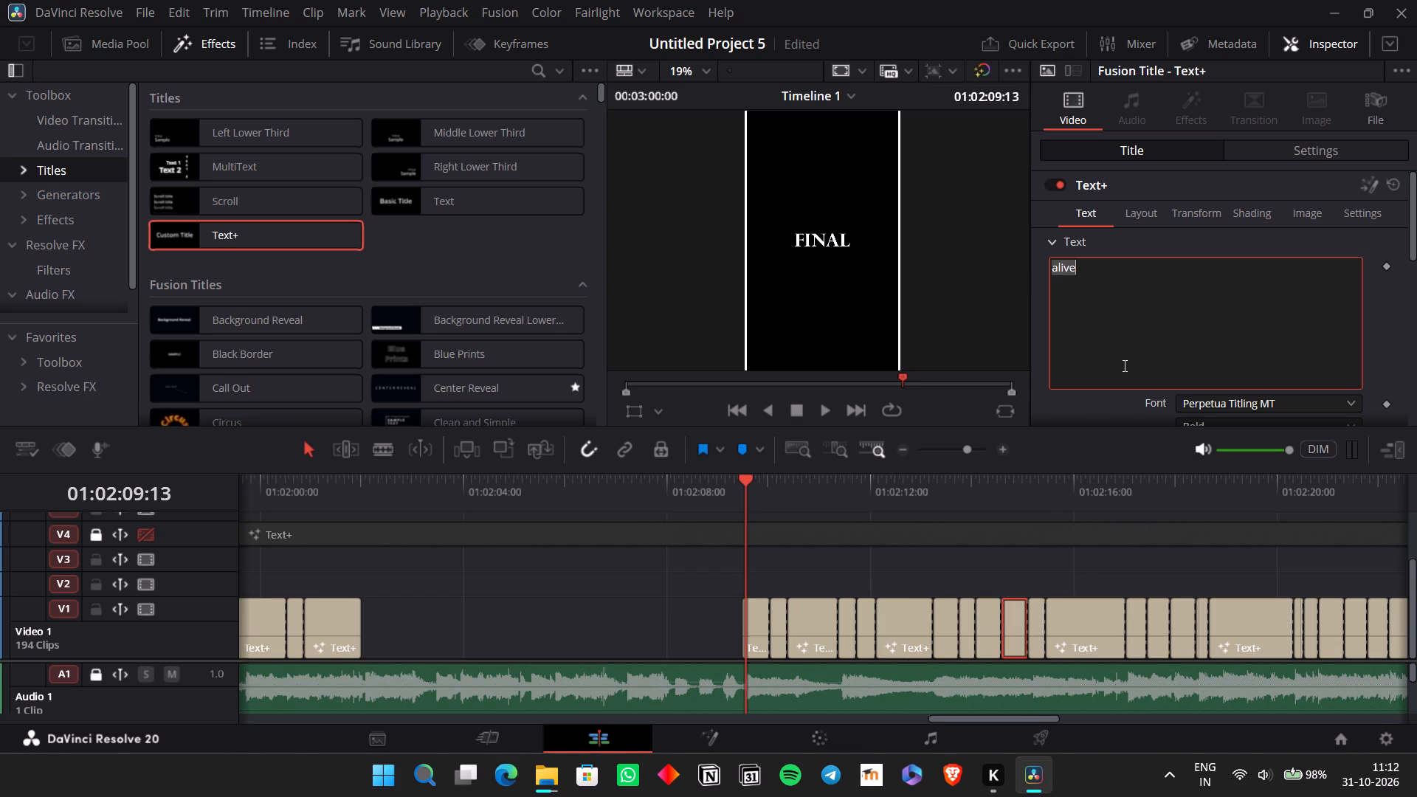
key("ctrl+v")
left_click_drag(1251, 324, 1080, 264)
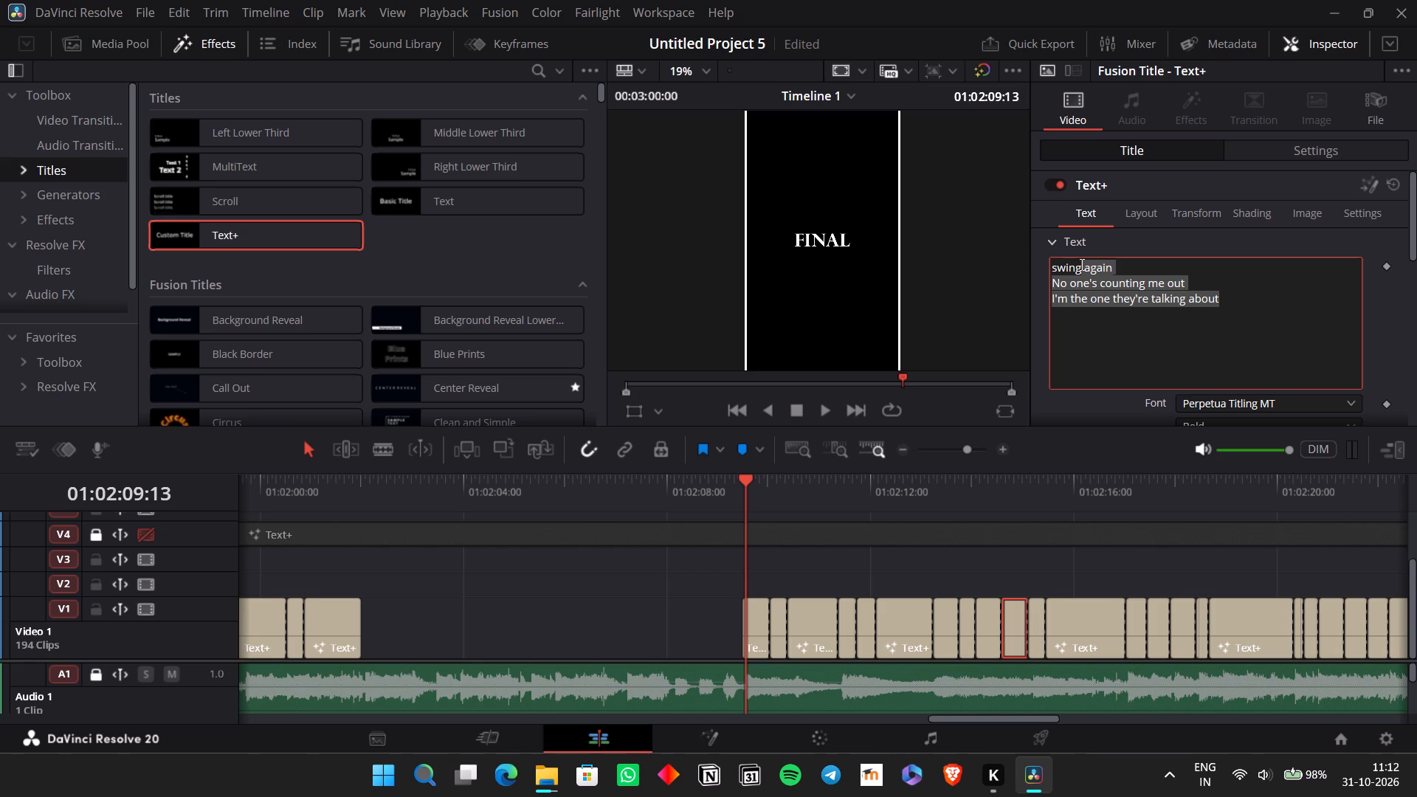
key("ctrl+x")
Paste the remaining lyrics into the eleventh Bridge placeholder, keep "again", and cut the rest.
left_click(1074, 642)
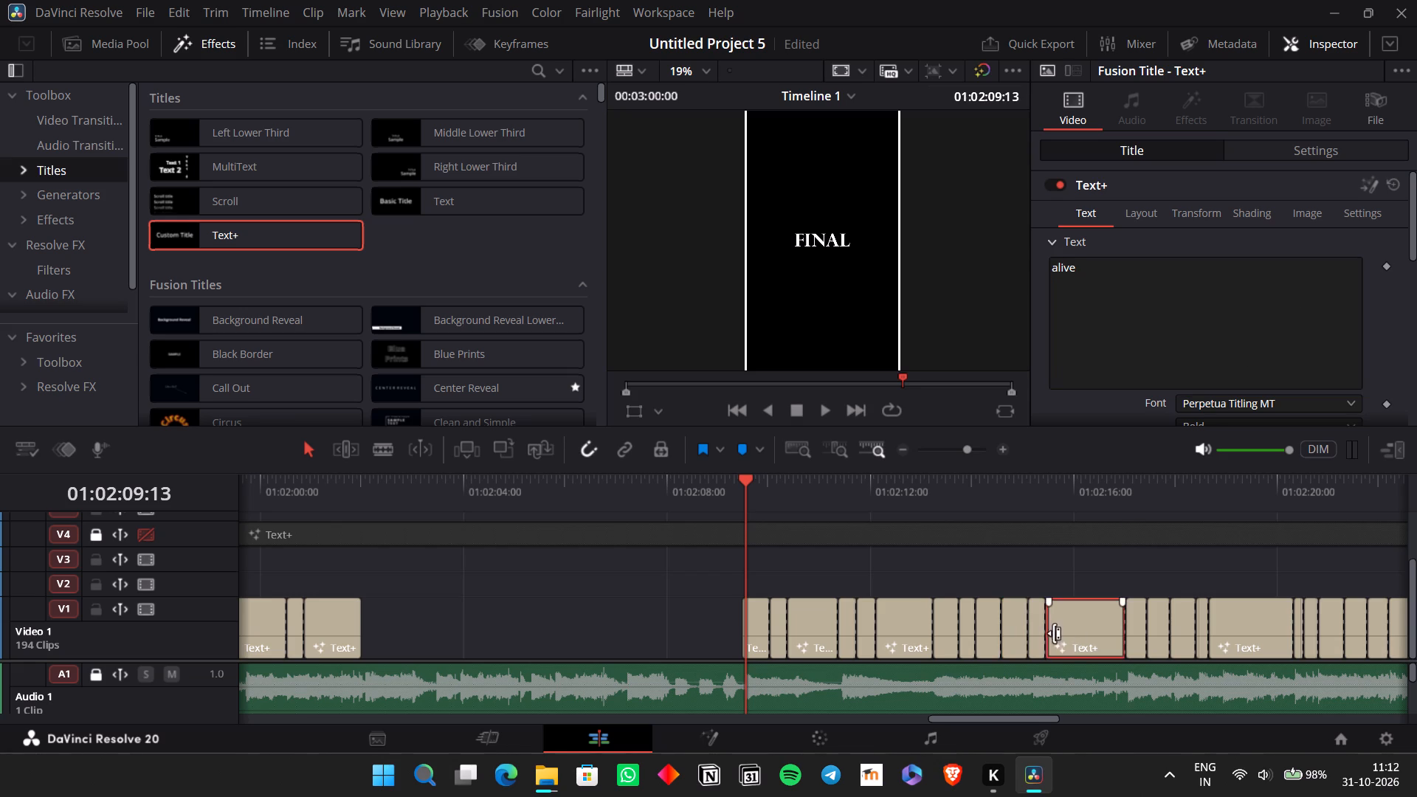
left_click(1041, 634)
left_click(1177, 351)
key("ctrl+a")
key("ctrl+v")
left_click_drag(1251, 331, 1038, 272)
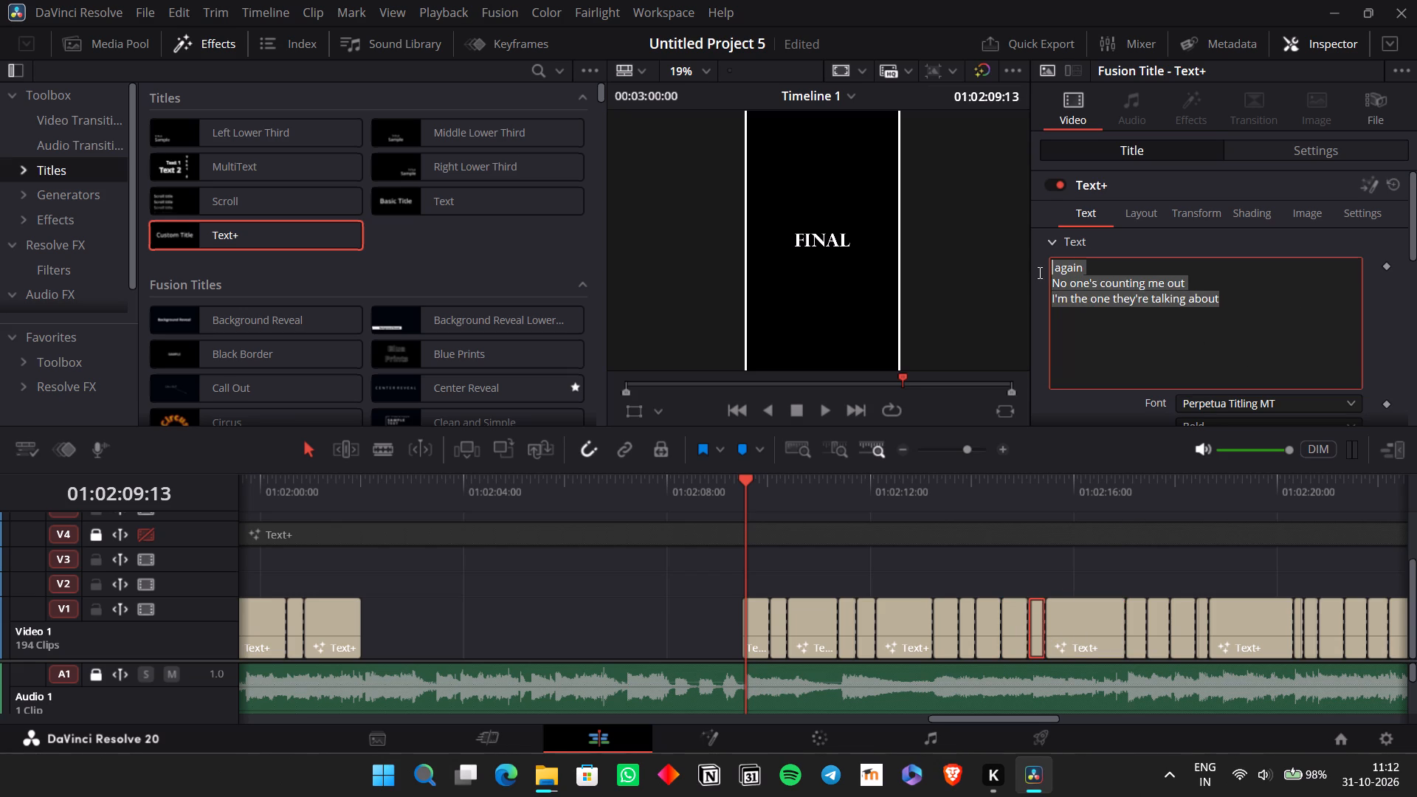
left_click_drag(1038, 272, 1036, 288)
key("ctrl+x")
key("BackSpace")
key("space")
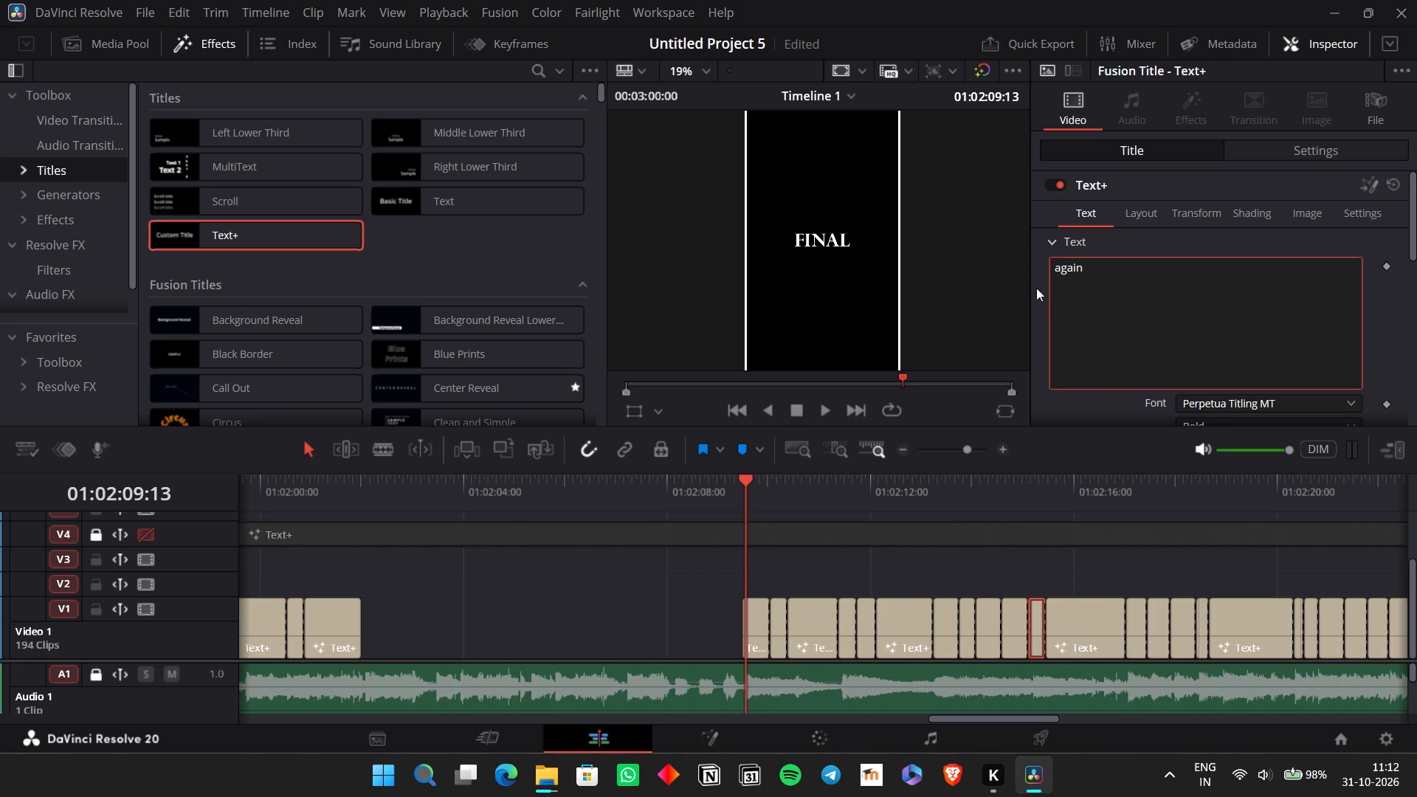
Paste the remaining lyrics into the twelfth Bridge placeholder, keep "No", and cut the rest.
left_click(1083, 626)
left_click(1163, 357)
key("ctrl+a")
key("ctrl+v")
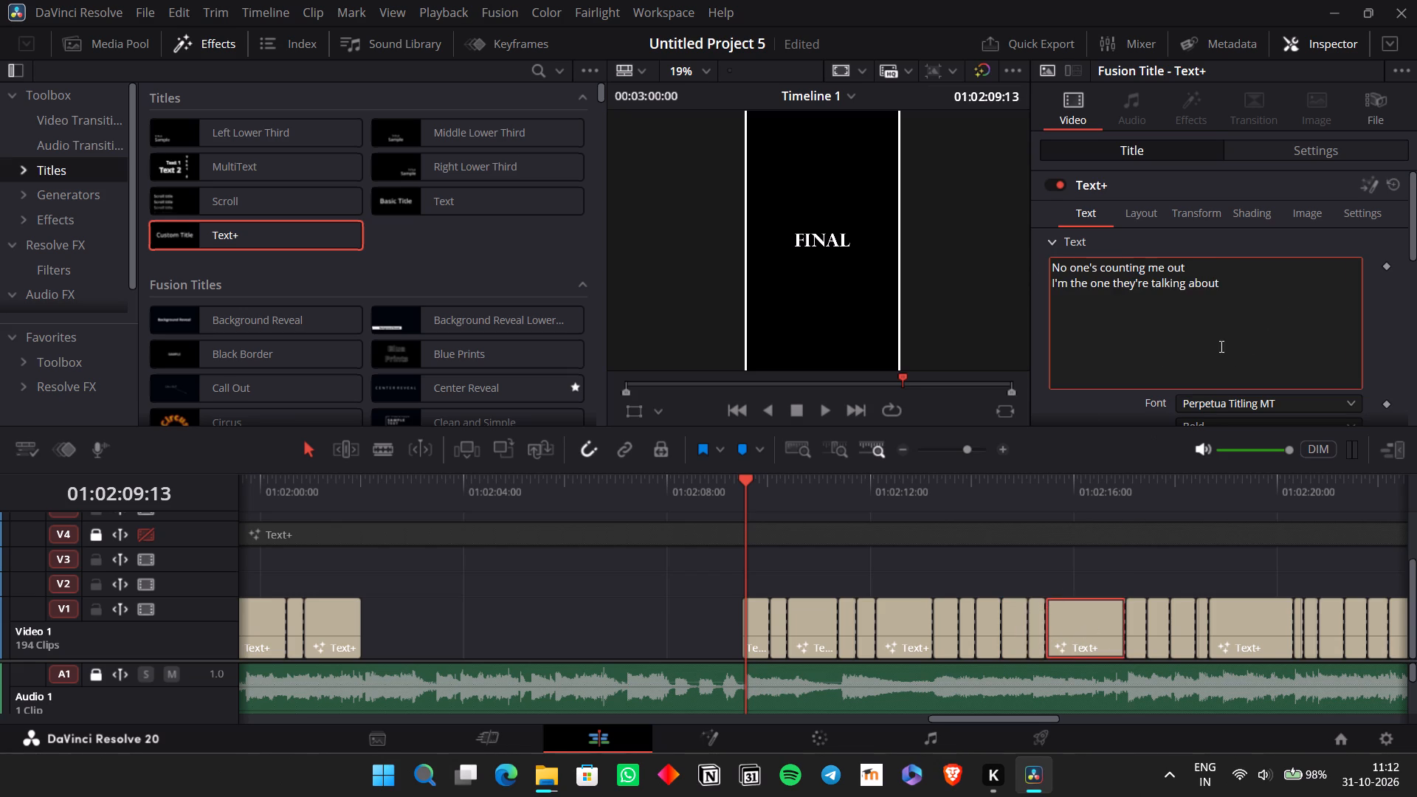
left_click_drag(1247, 314, 1072, 269)
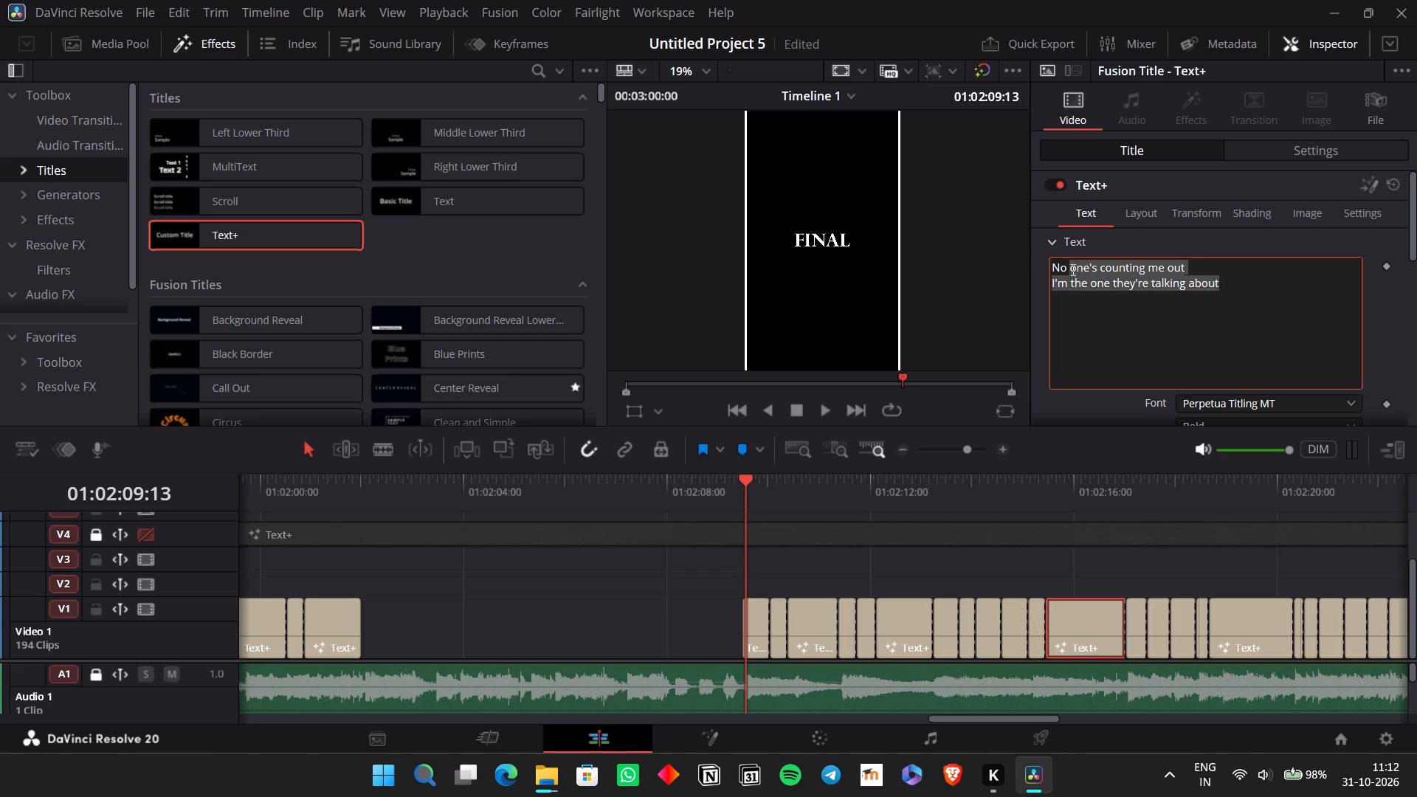
key("ctrl+x")
key("BackSpace")
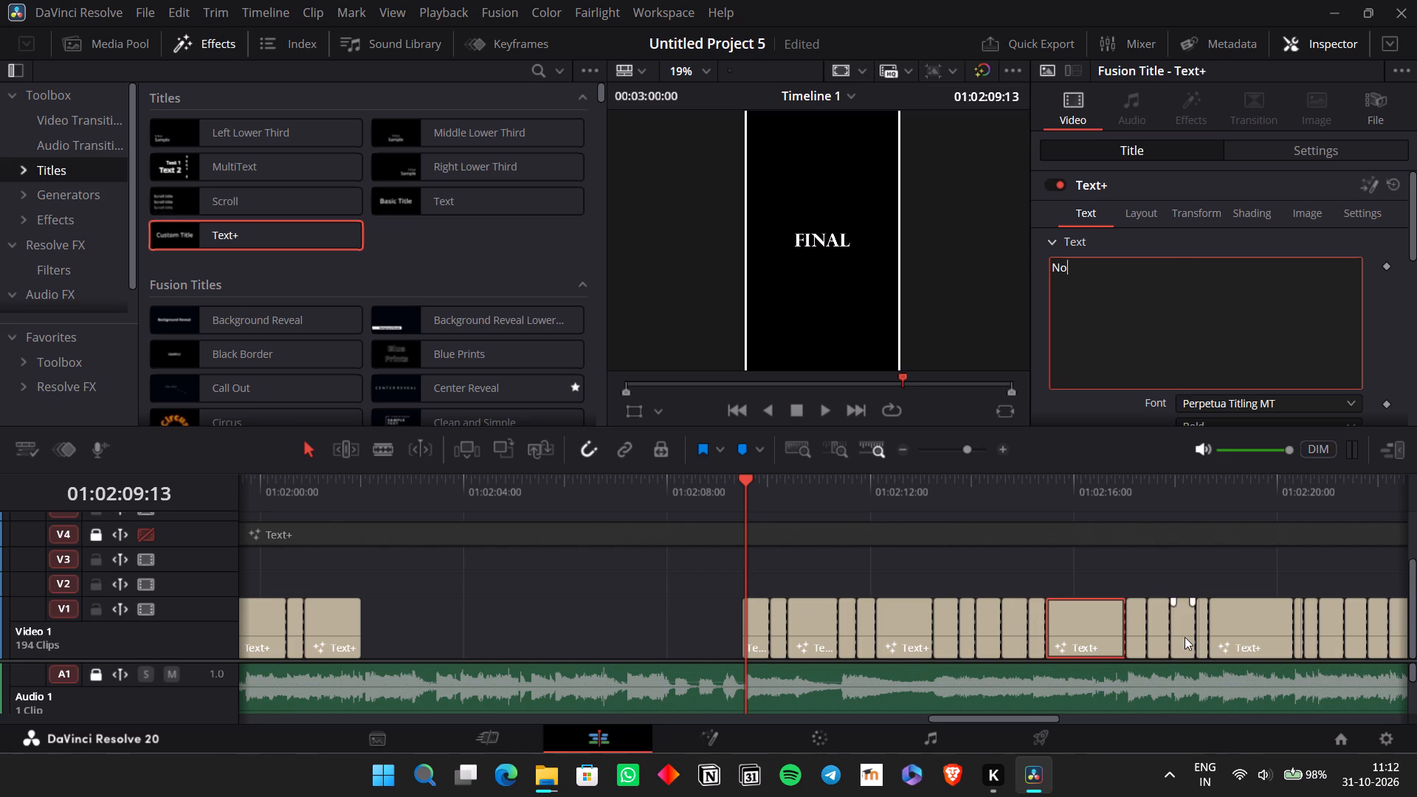
Paste the remaining lyrics into the thirteenth Bridge placeholder, keep "one's", and cut the rest.
left_click(1137, 632)
left_click(1080, 331)
key("ctrl+a")
key("ctrl+v")
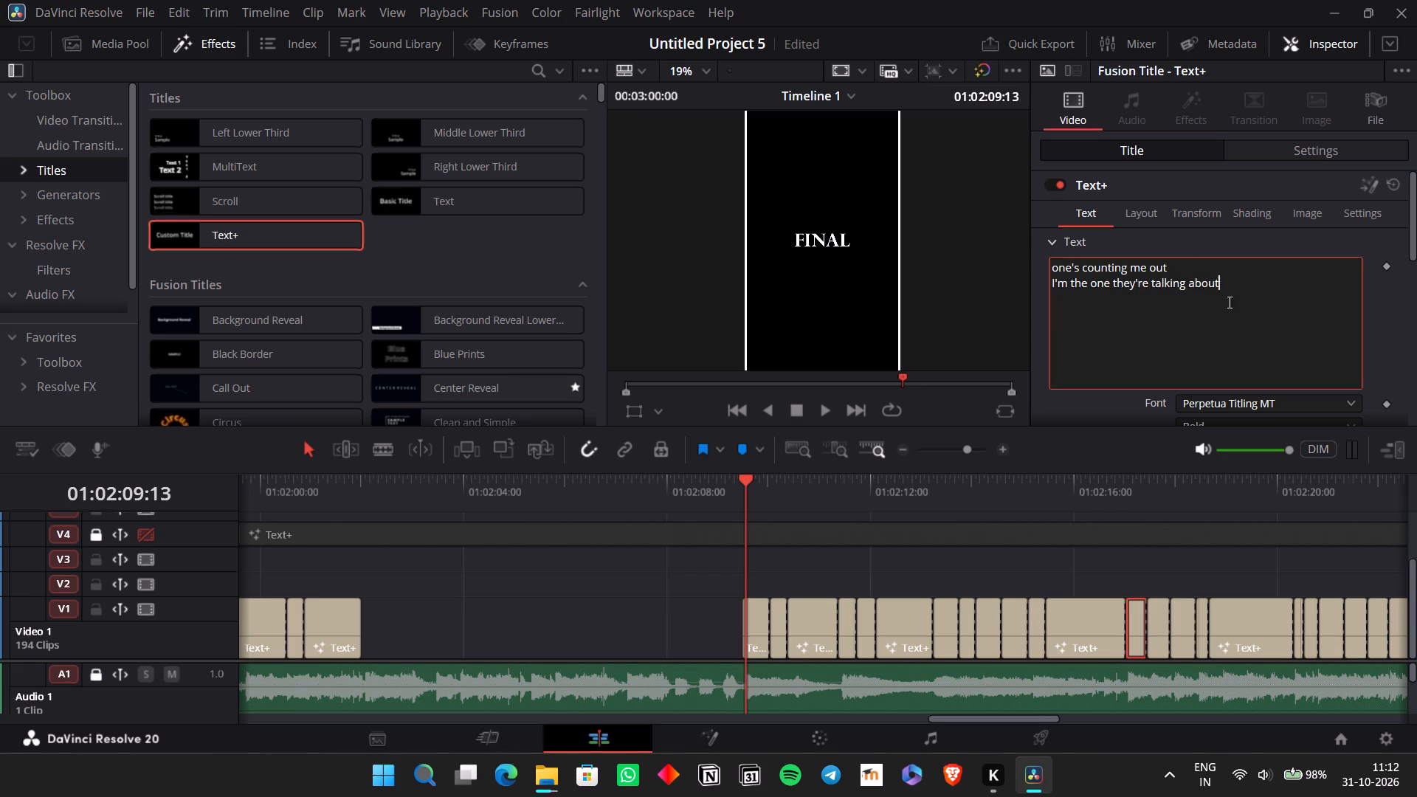
left_click_drag(1228, 302, 1081, 263)
key("ctrl+x")
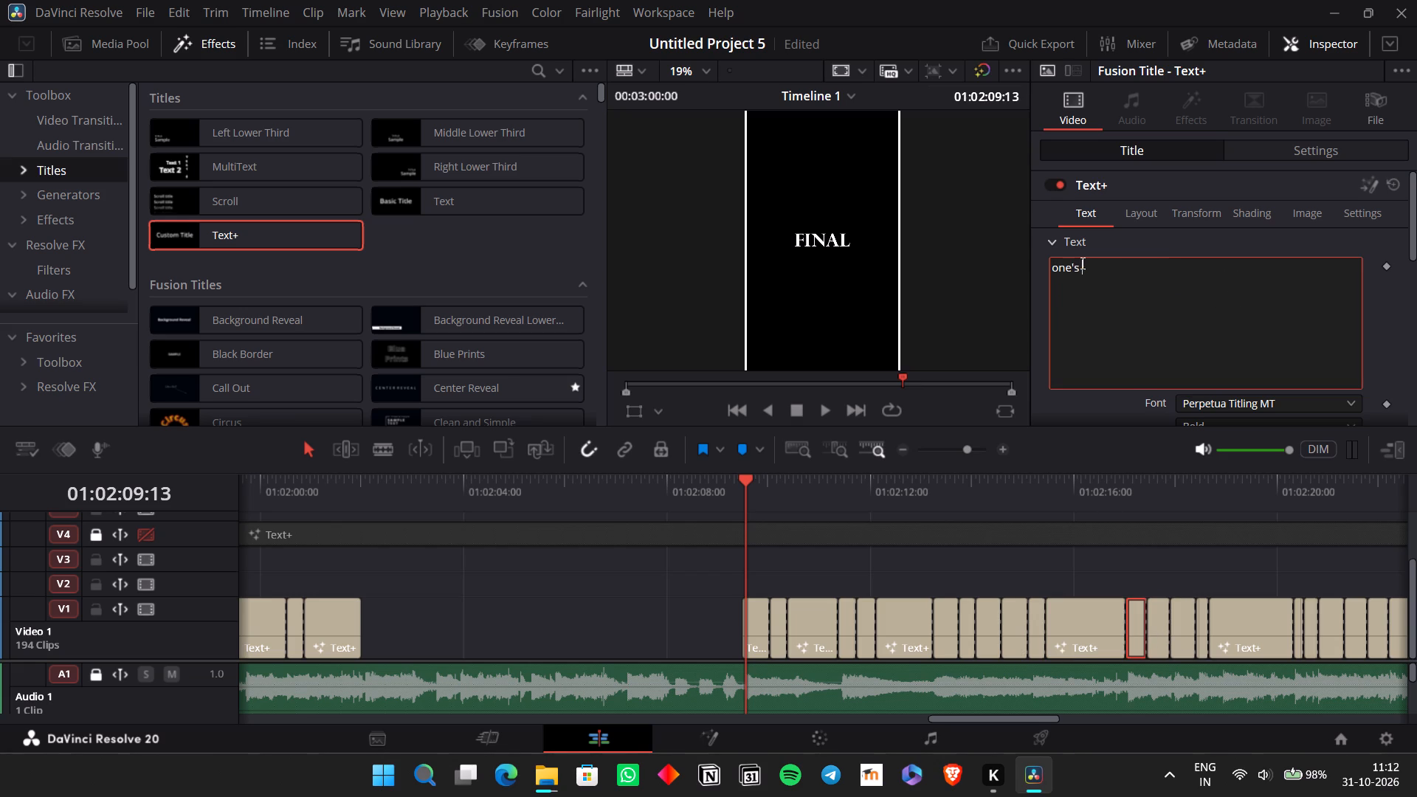
key("BackSpace")
Paste the remaining lyrics into the fourteenth Bridge placeholder, keep "counting", and cut the rest.
left_click(1171, 646)
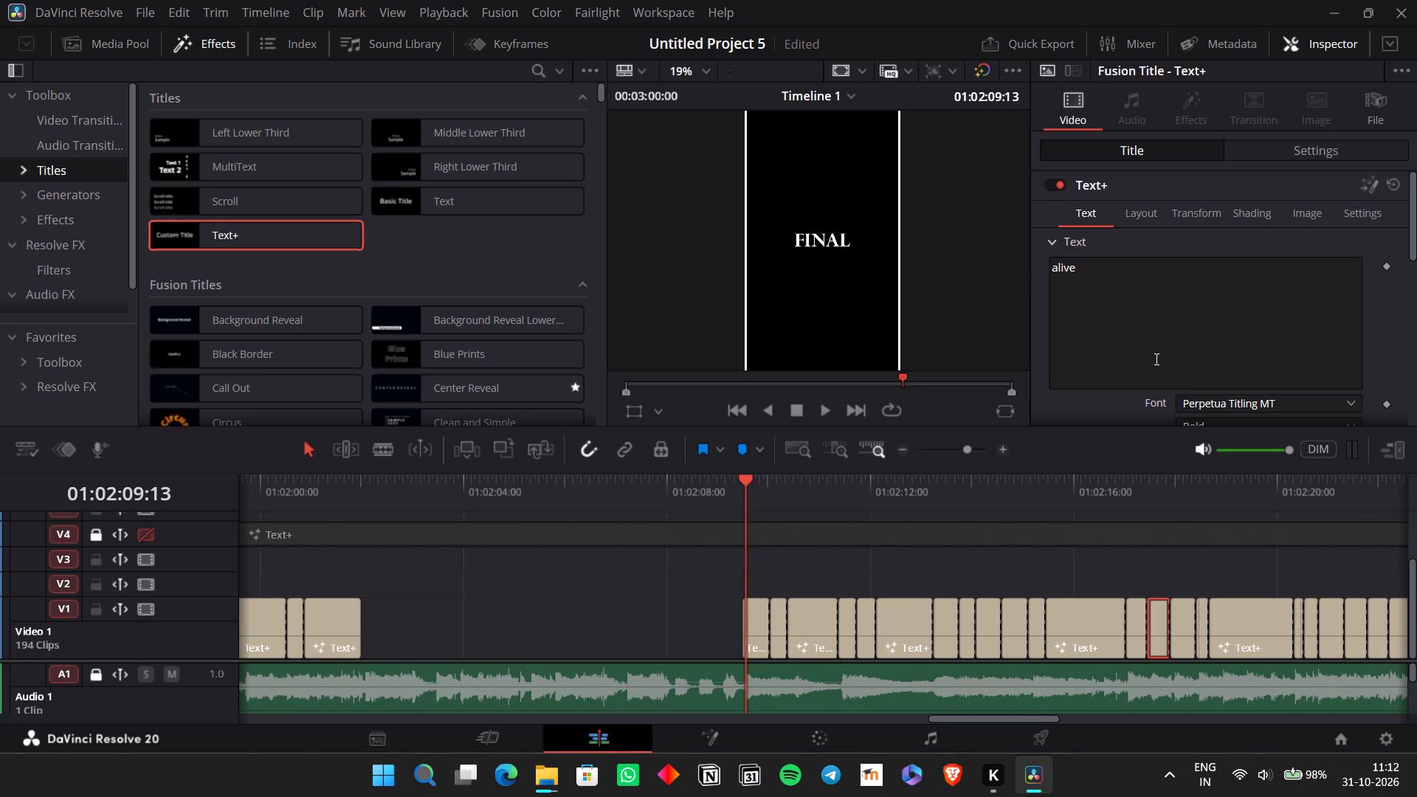
left_click(1155, 359)
key("ctrl+a")
key("ctrl+v")
left_click_drag(1242, 305, 1111, 266)
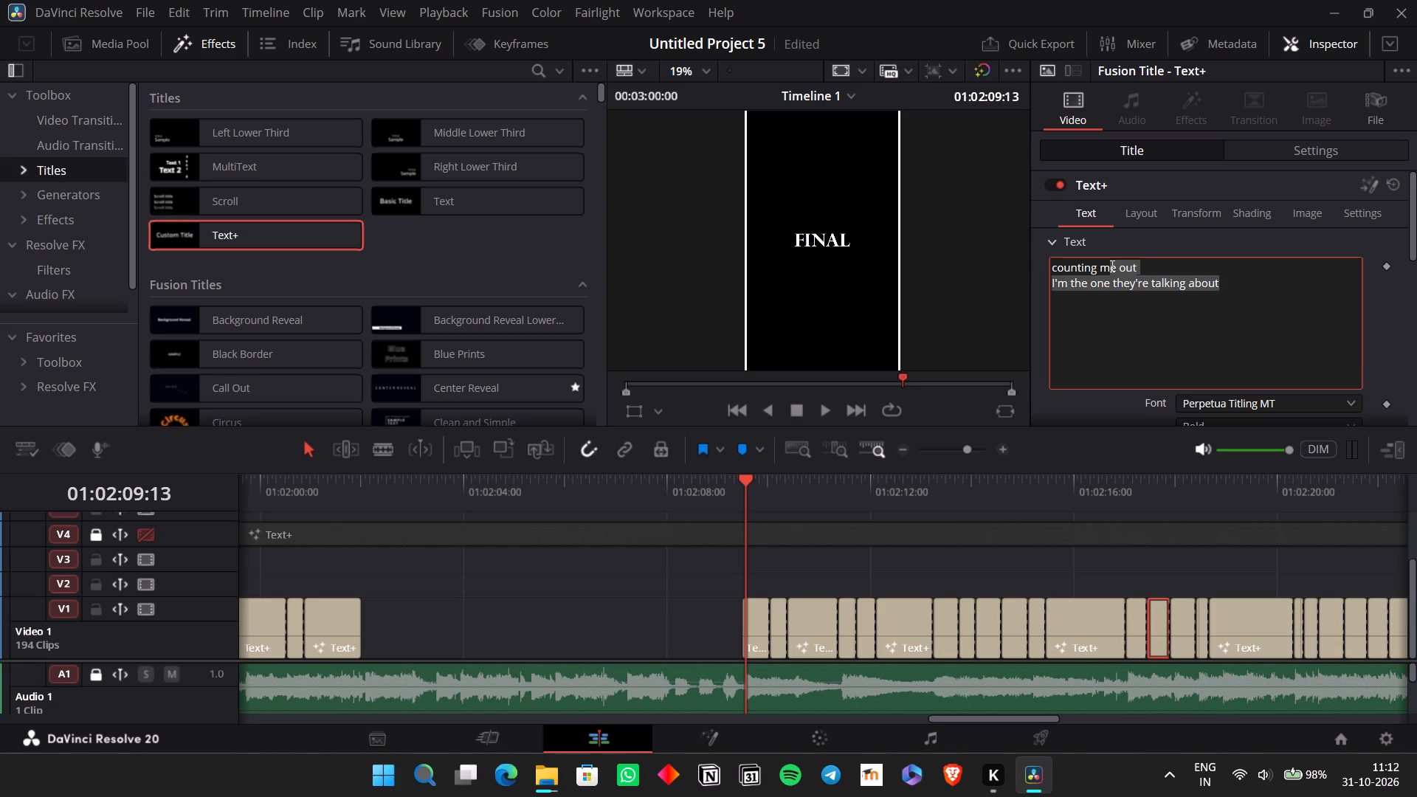
left_click_drag(1111, 266, 1103, 266)
key("ctrl+x")
key("BackSpace")
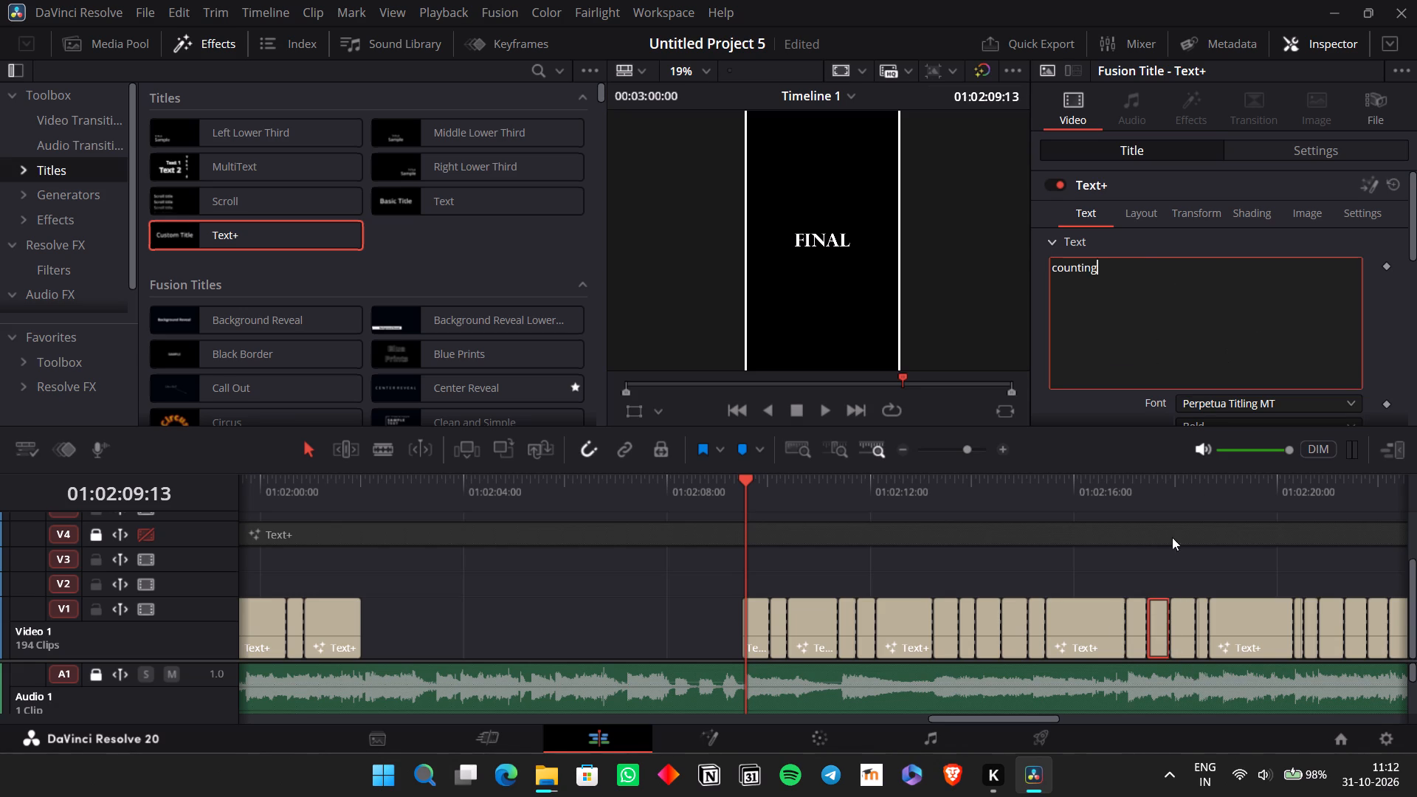
Paste the remaining lyrics into the fifteenth Bridge placeholder, keep "me", and cut the rest.
left_click(1174, 634)
left_click(1159, 393)
left_click(1156, 357, "ctrl")
key("ctrl+a")
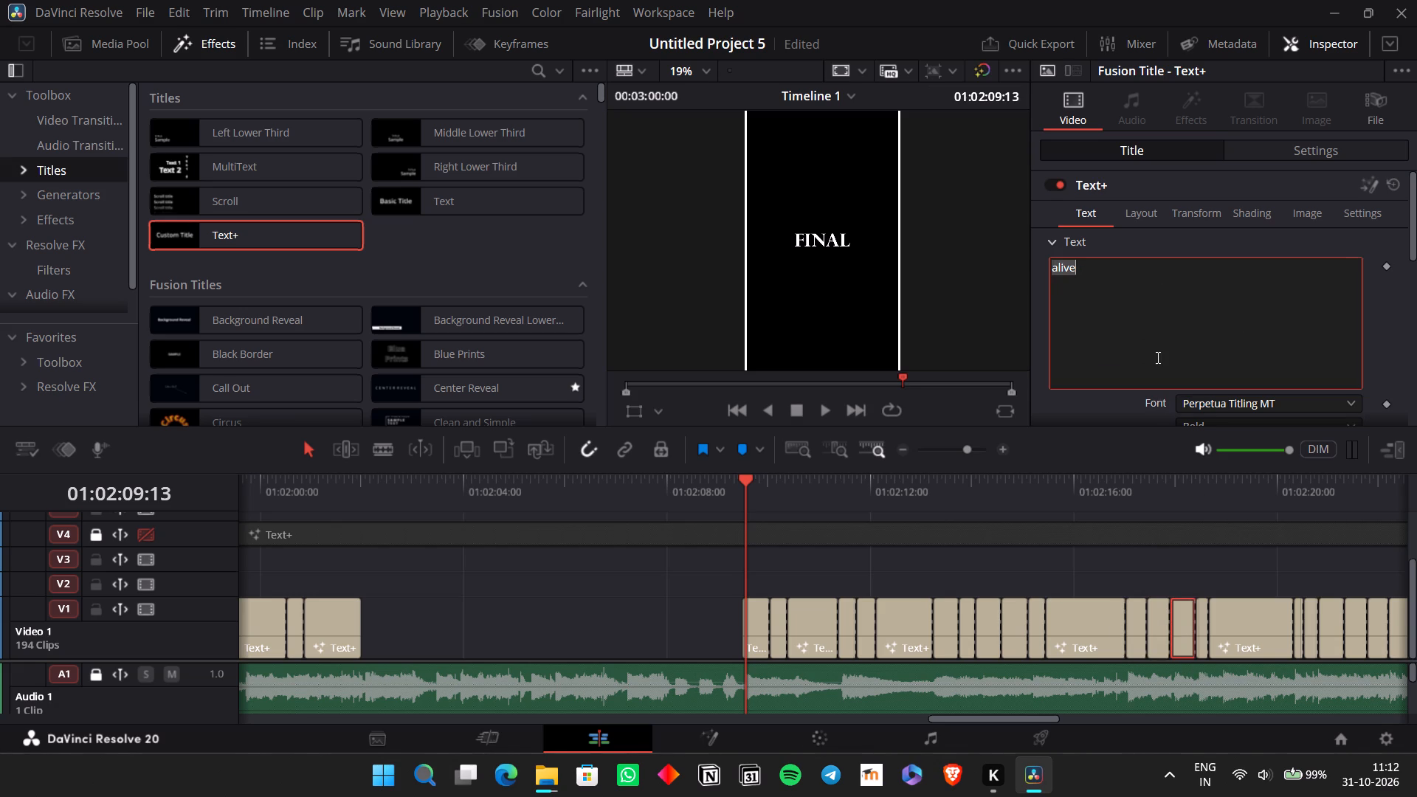
key("ctrl+v")
left_click_drag(1227, 294, 1075, 269)
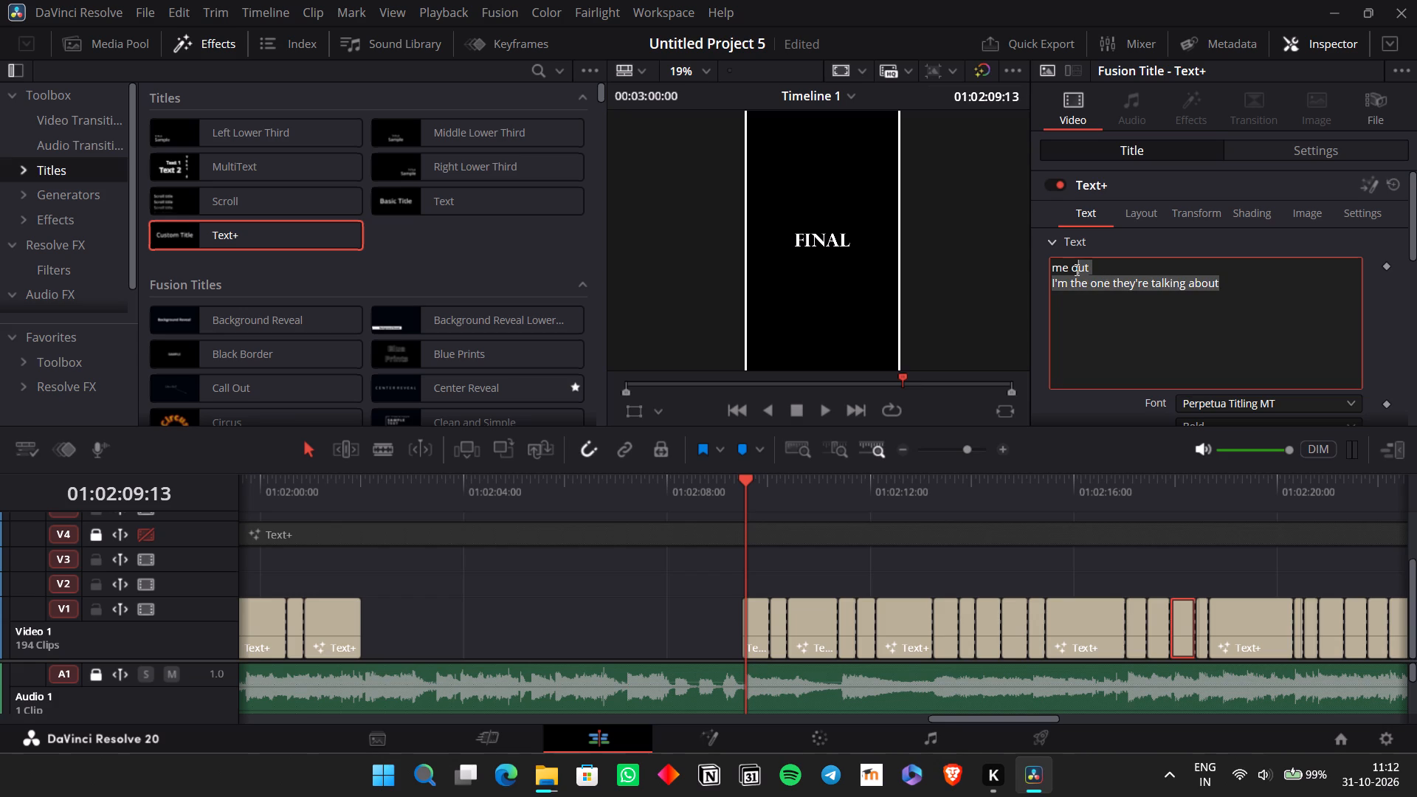
left_click_drag(1075, 269, 1073, 269)
key("ctrl+x")
key("BackSpace")
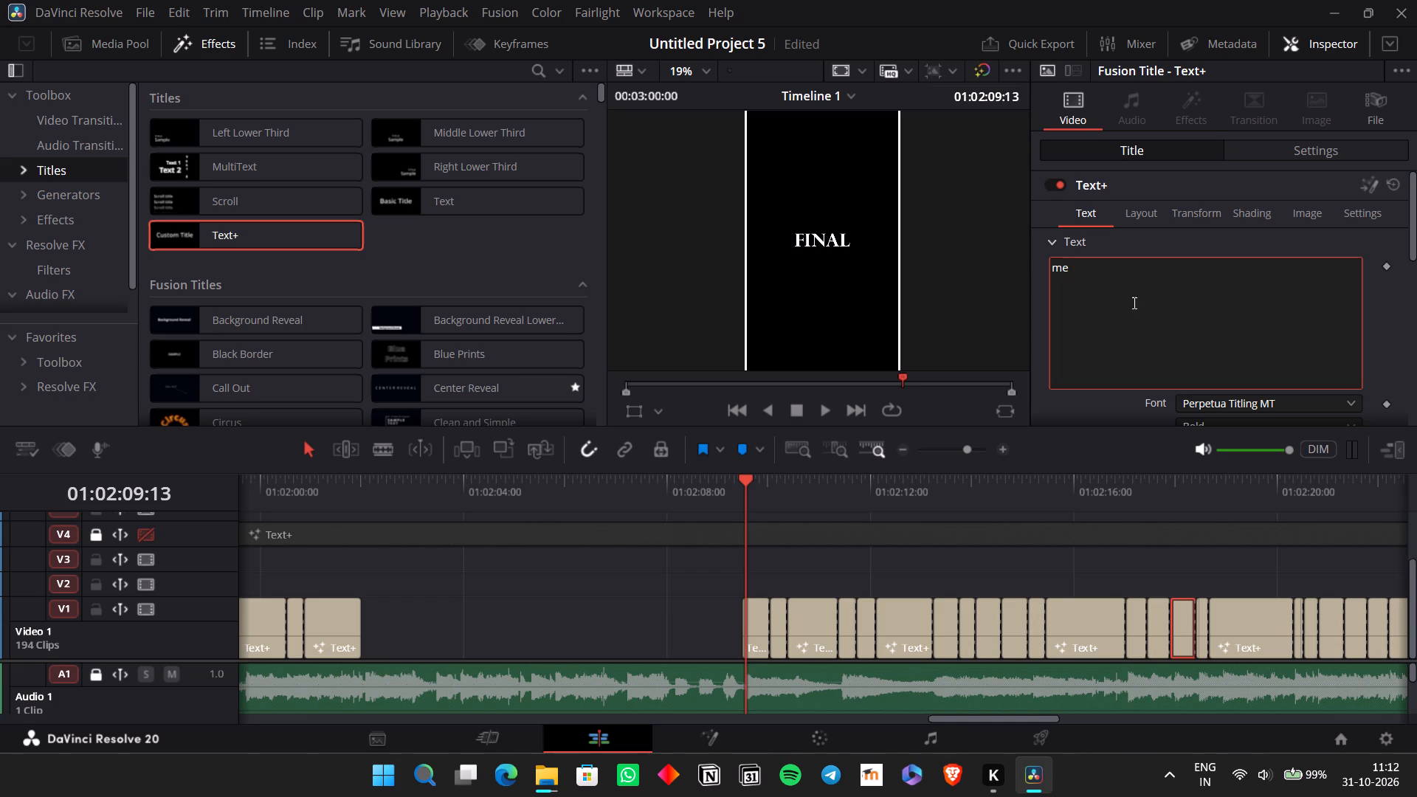
Paste the remaining lyrics into the sixteenth Bridge placeholder, keep "out", and cut the last lyric line.
left_click(1200, 617)
left_click(1162, 380)
key("ctrl+a")
key("ctrl+v")
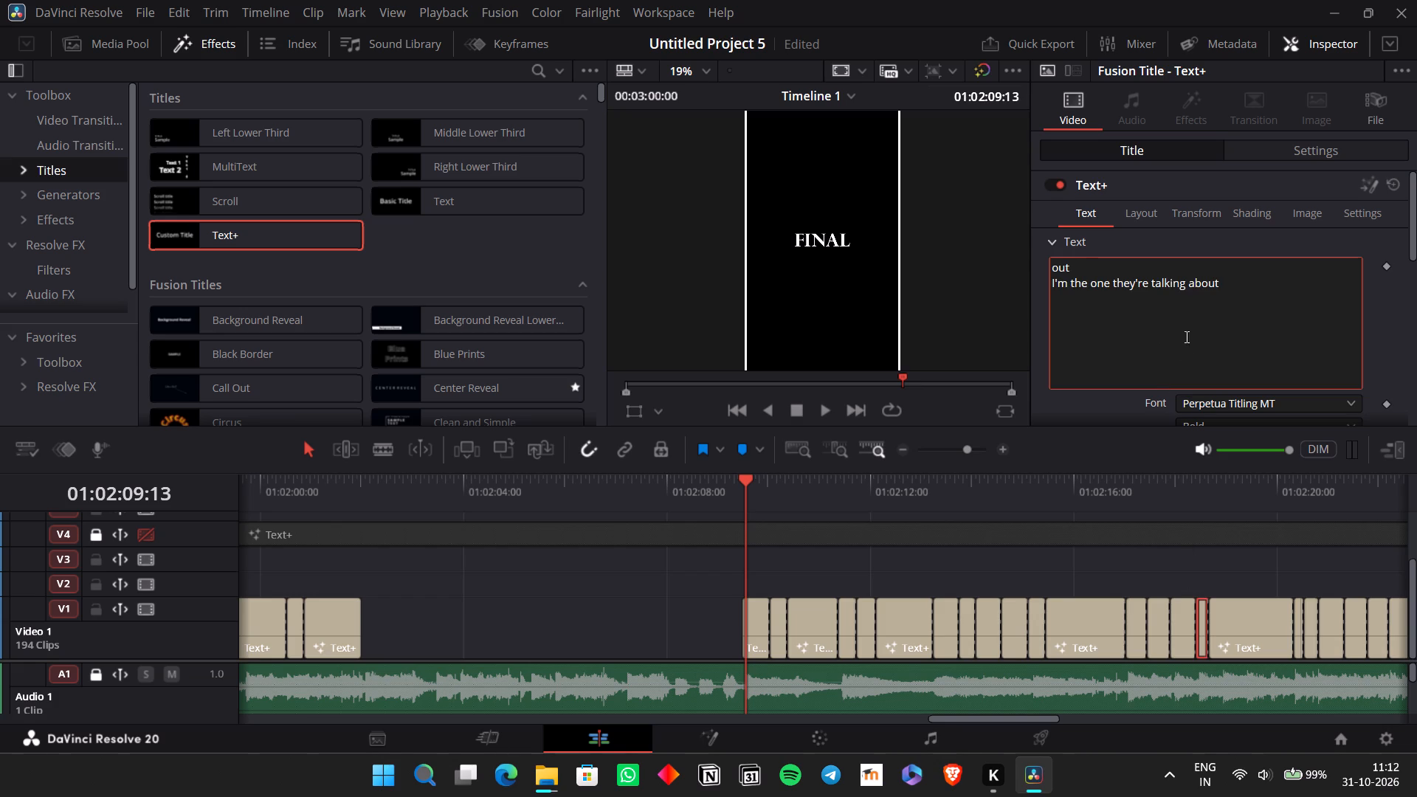
left_click_drag(1282, 286, 1030, 286)
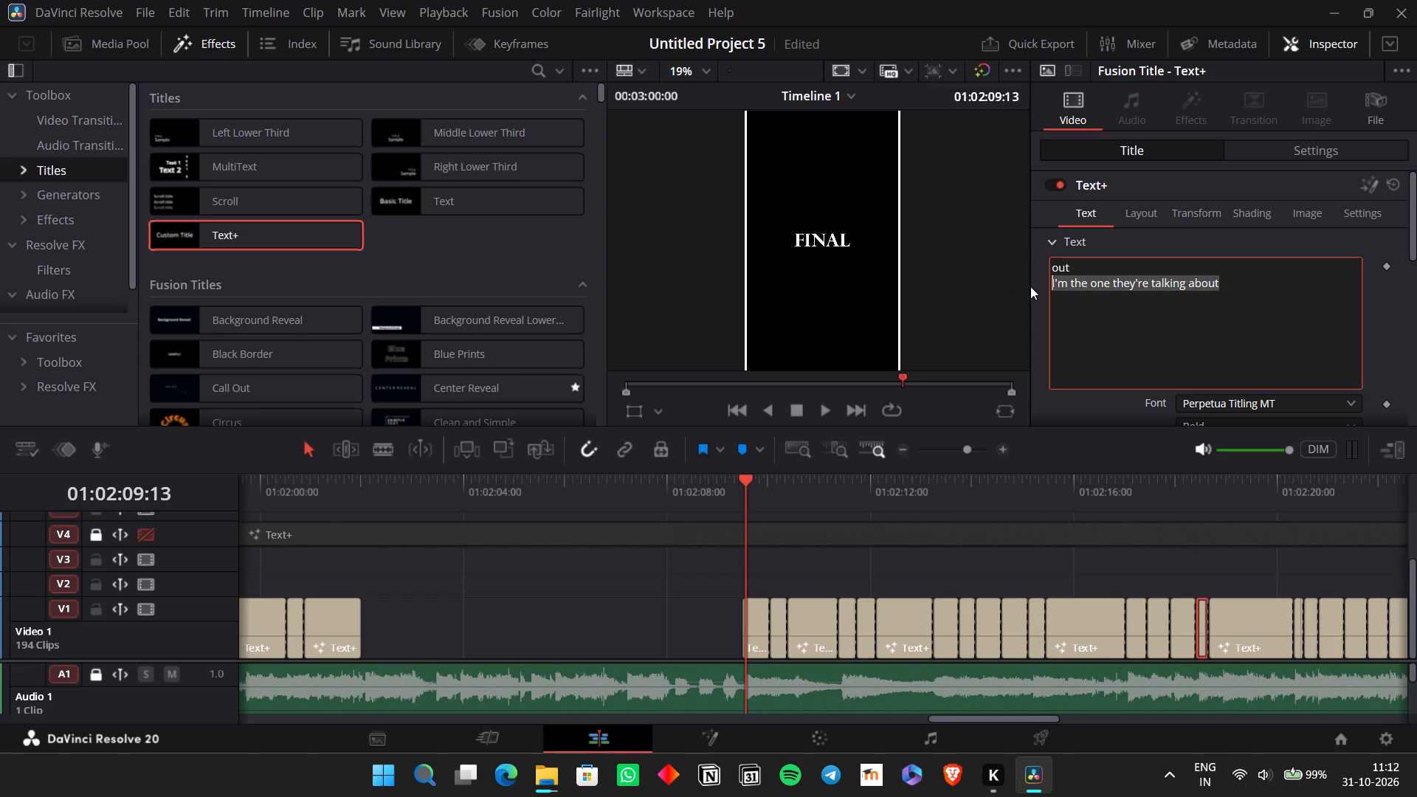
key("ctrl+x")
key("BackSpace")
key("space")
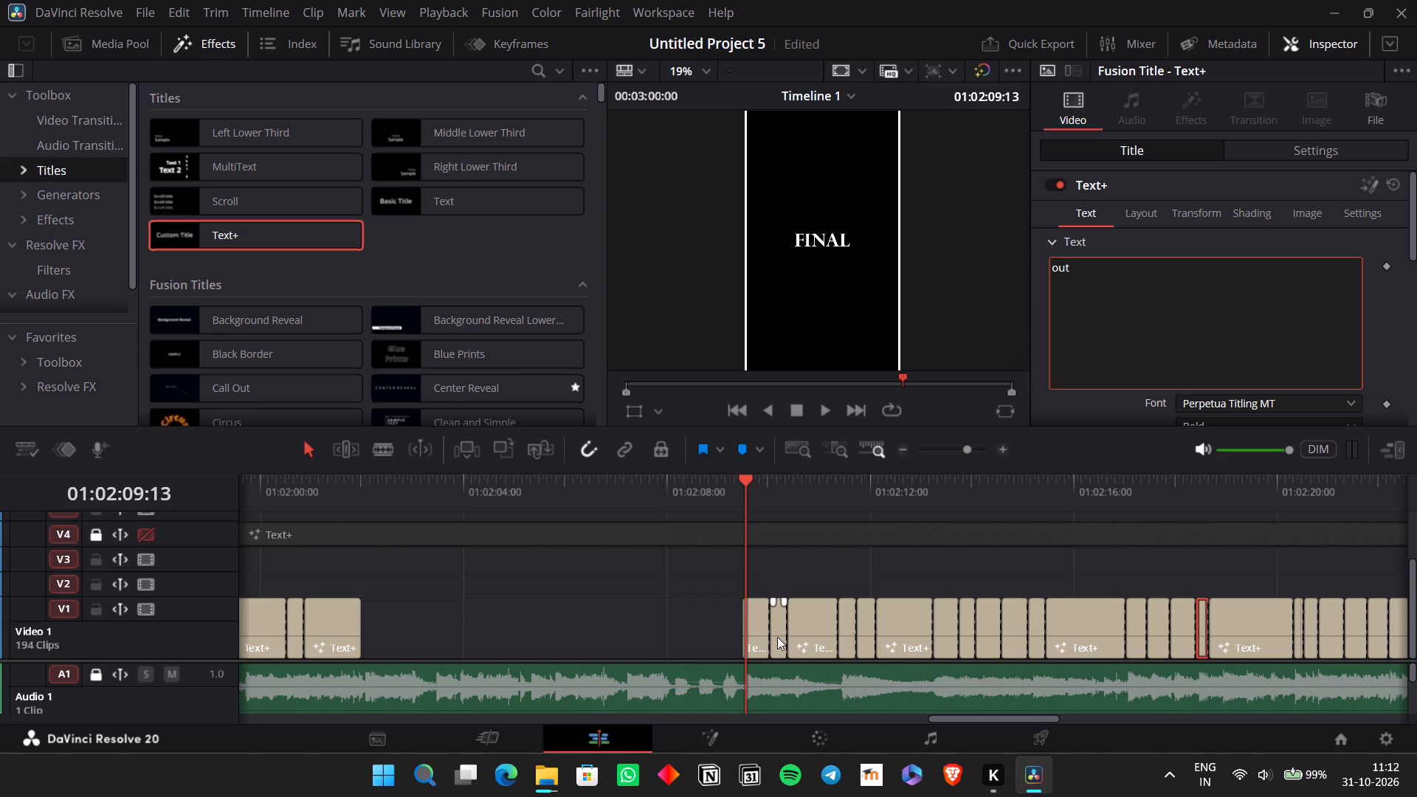
key("BackSpace")
Play the opening Bridge titles from "Final" to check their timing against the vocals.
left_click(760, 633)
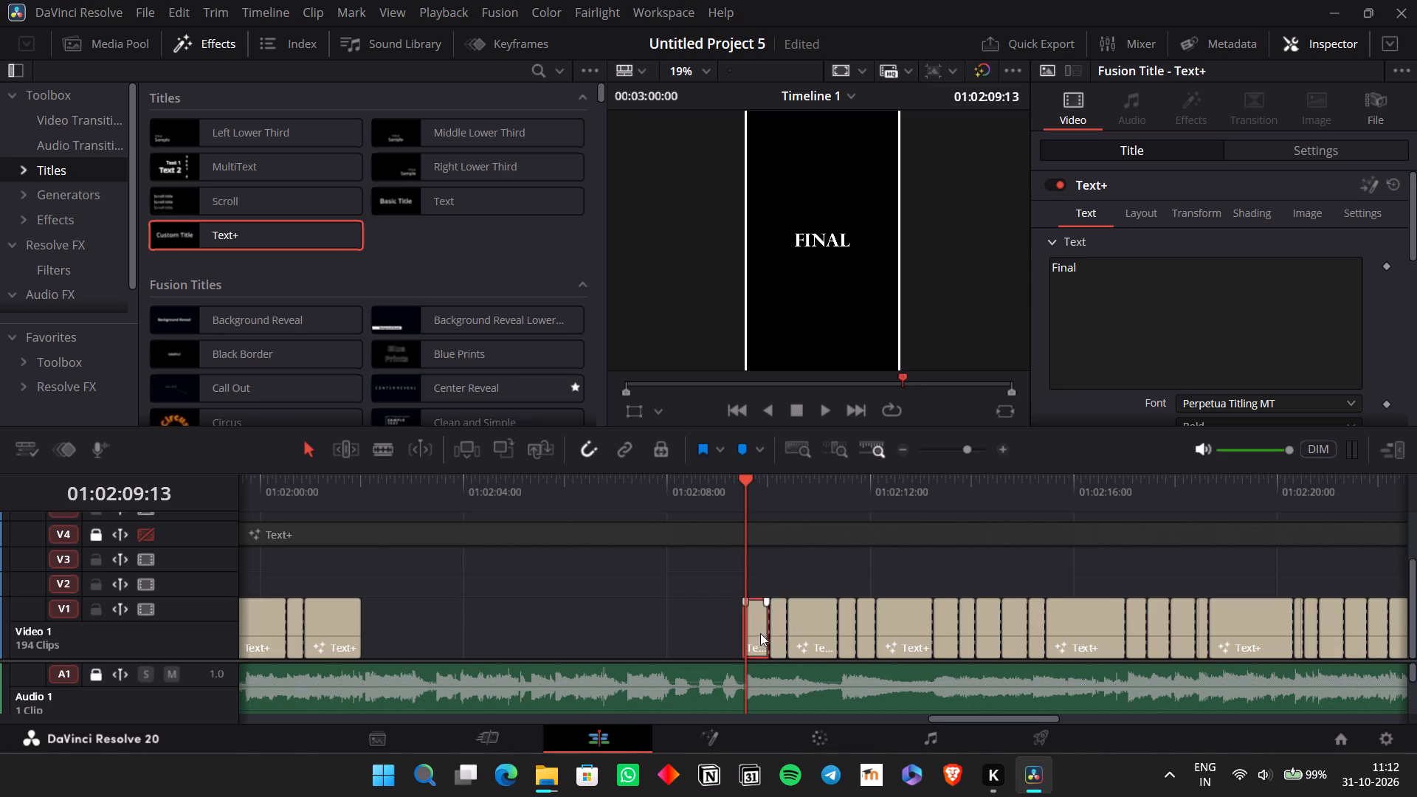
key("space")
scroll(760, 633, "left", 1)
scroll(760, 633, "down", 1, "ctrl")
scroll(760, 633, "left", 1, "ctrl")
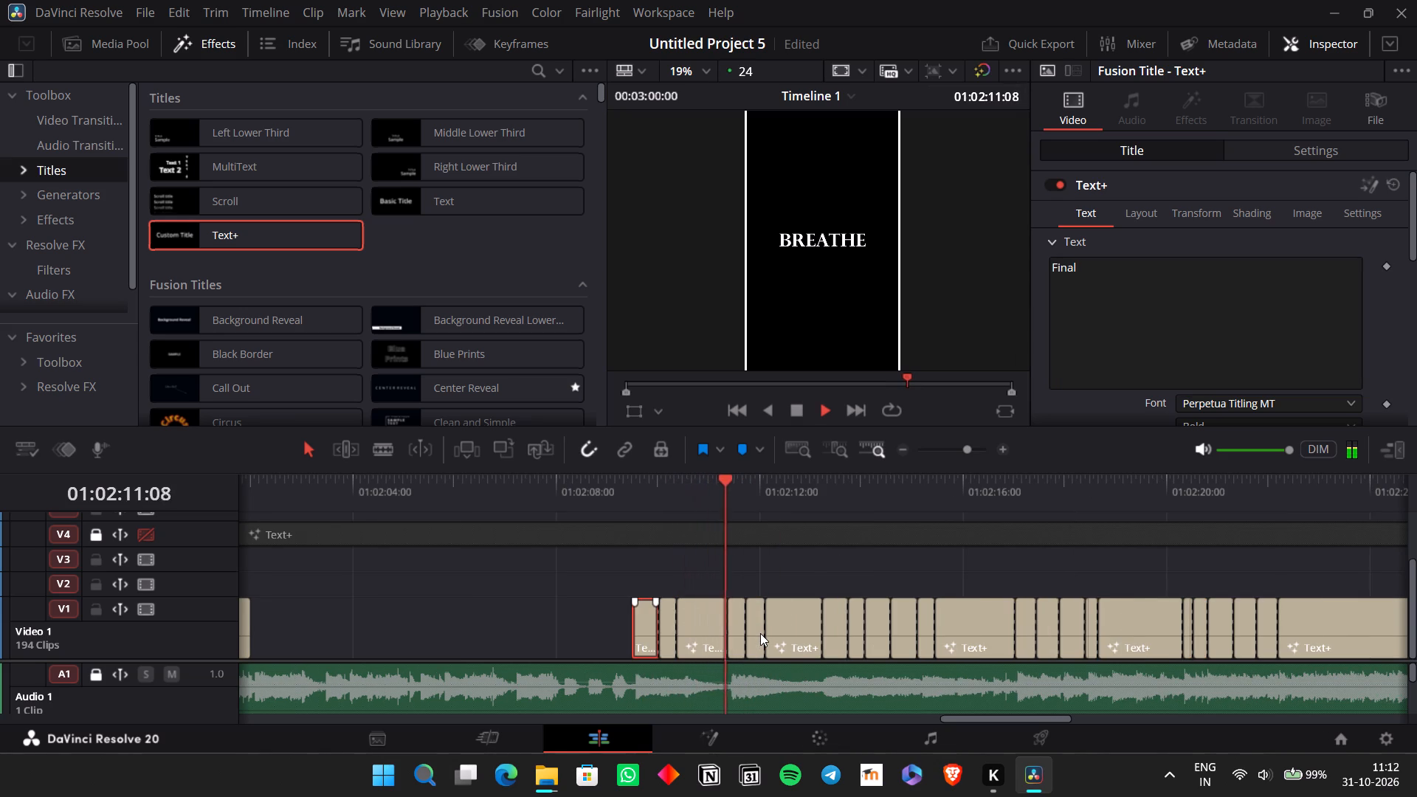
key("space")
left_click(635, 489)
key("space")
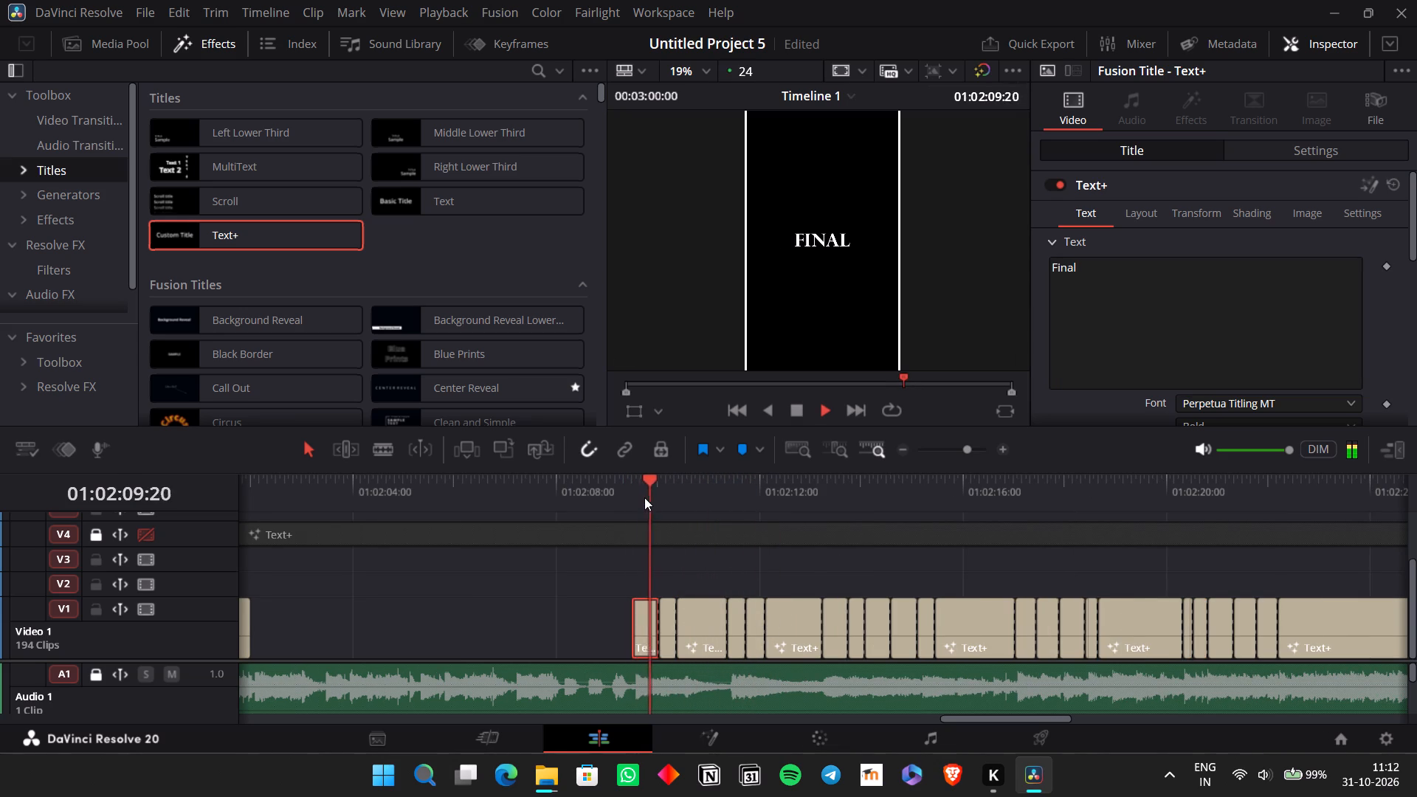
key("space")
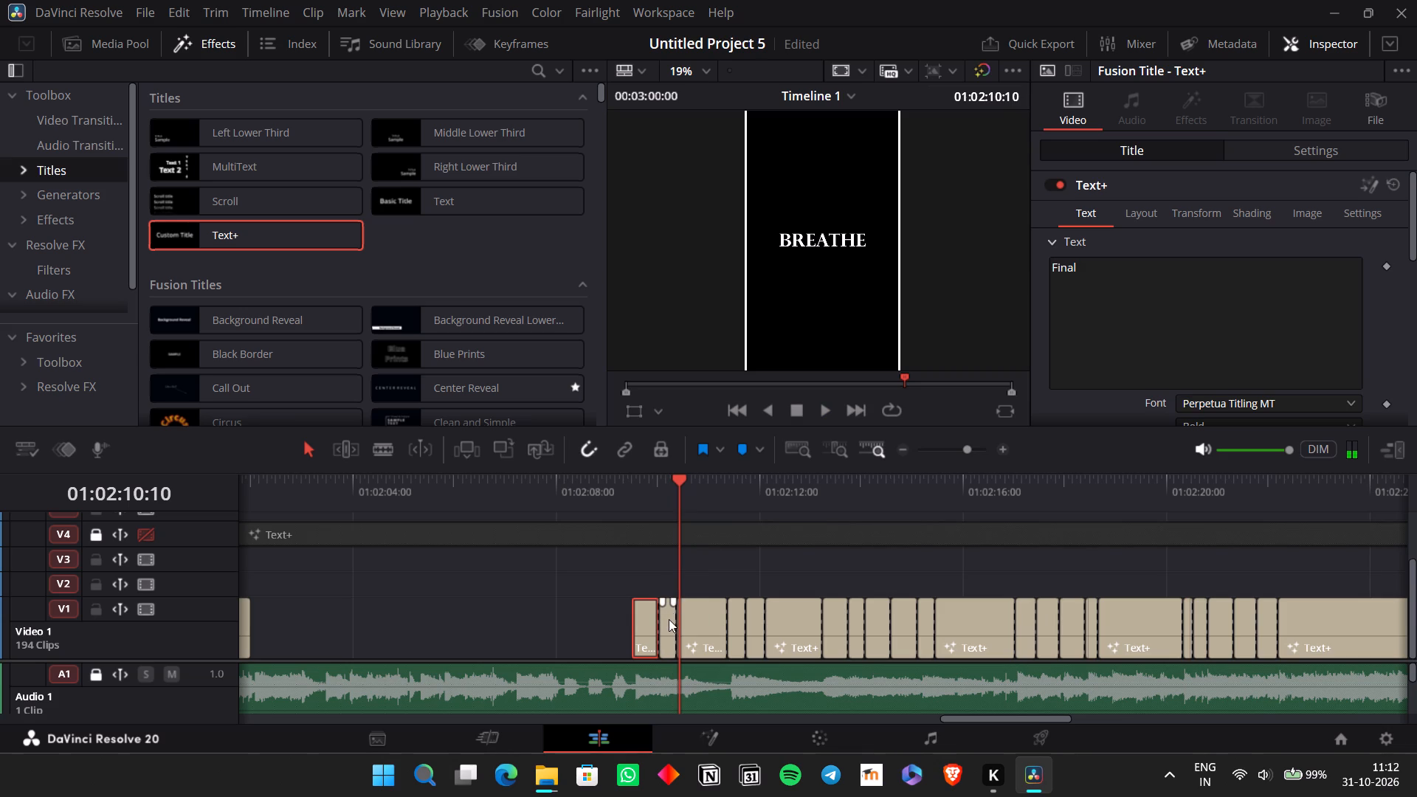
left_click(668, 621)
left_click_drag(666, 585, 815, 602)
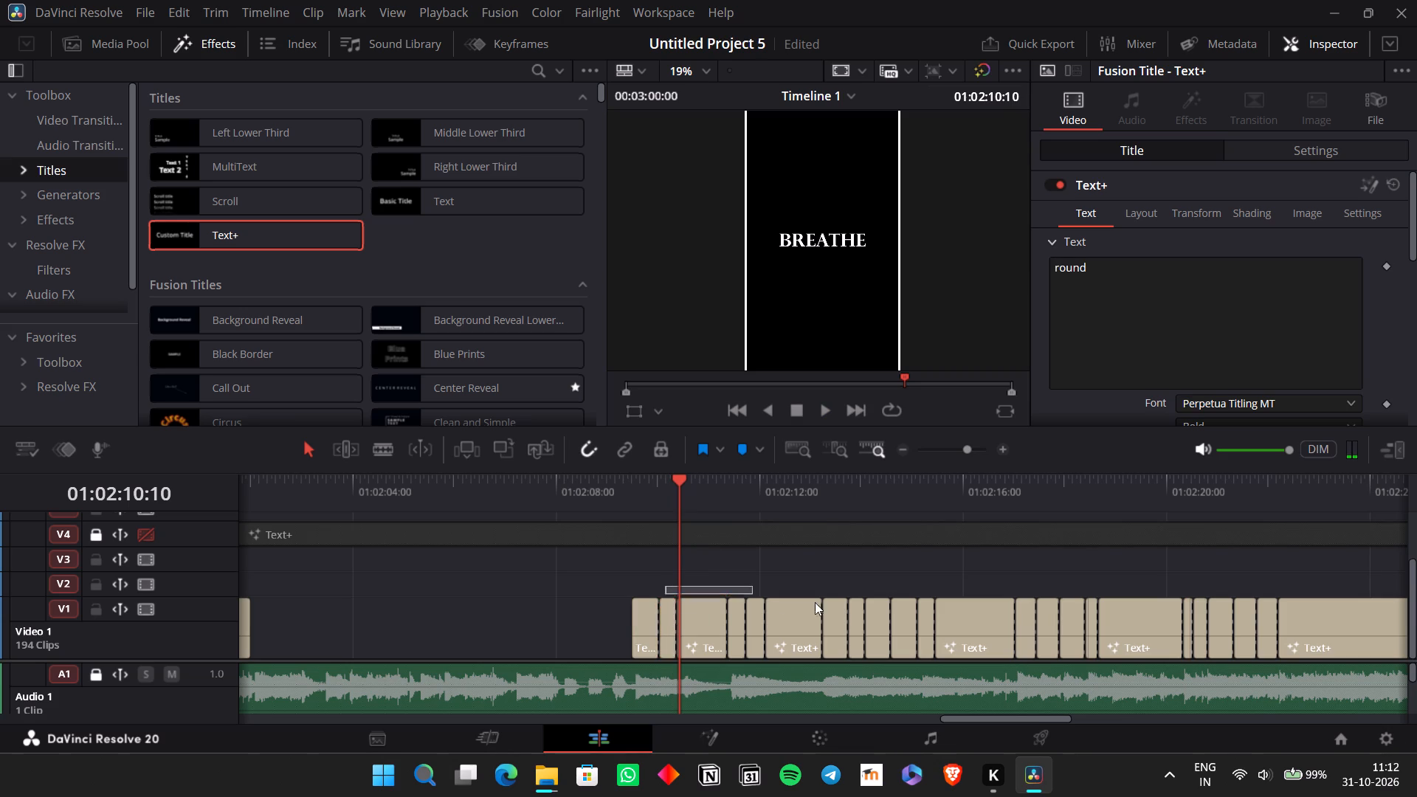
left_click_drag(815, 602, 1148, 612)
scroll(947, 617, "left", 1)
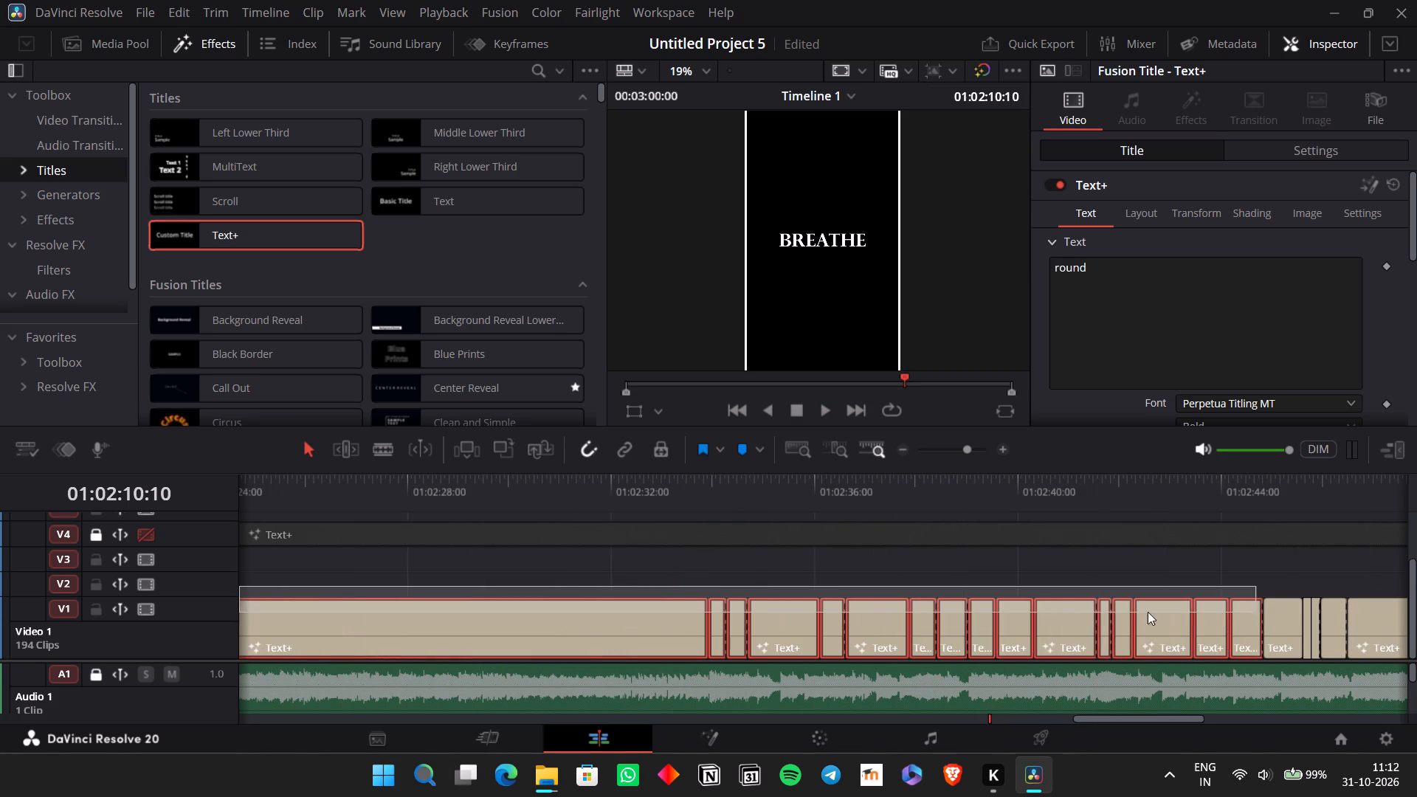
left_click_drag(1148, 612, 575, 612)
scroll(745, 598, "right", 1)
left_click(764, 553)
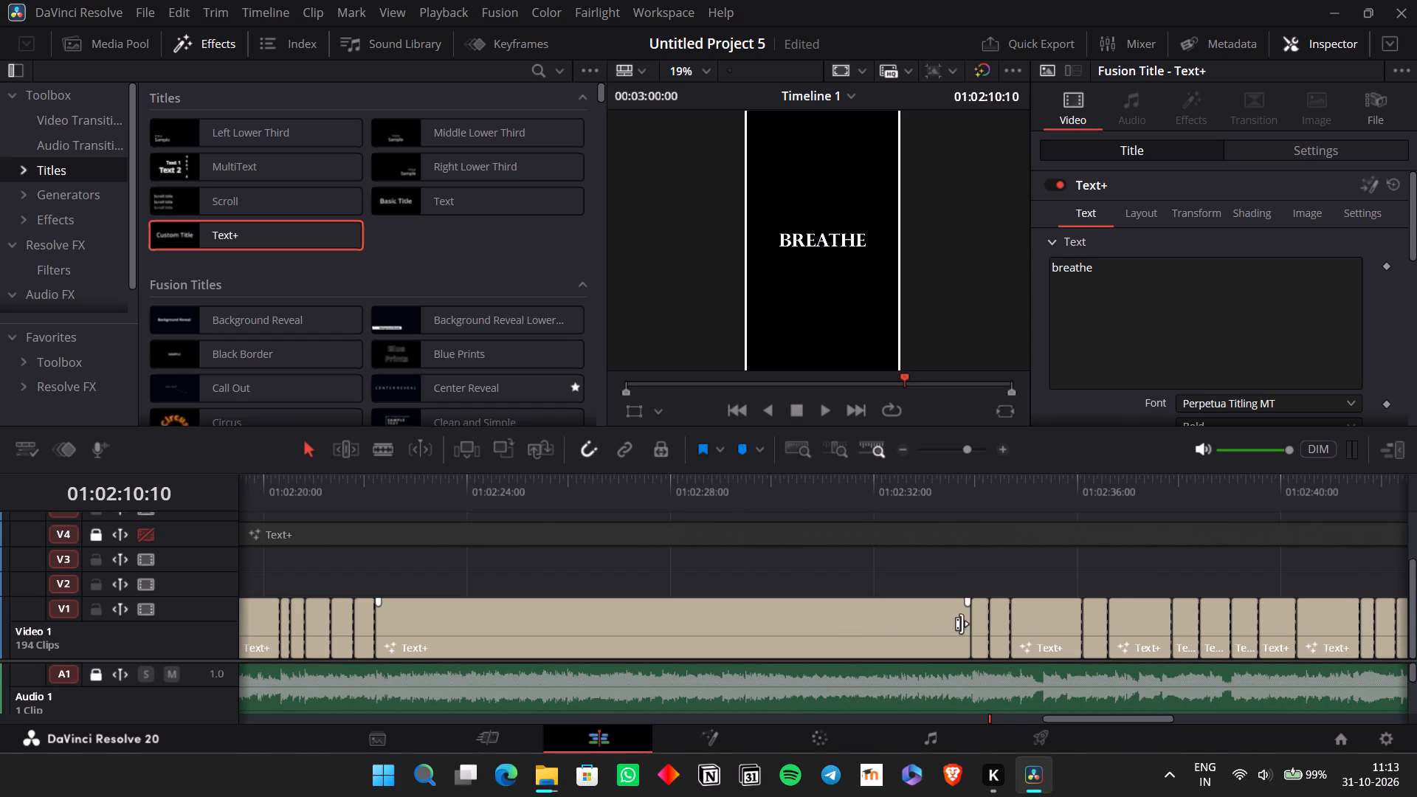
Trim the end of the long last Bridge placeholder back to about 01:02:25:00 on V1.
left_click_drag(962, 624, 509, 604)
scroll(514, 604, "right", 1)
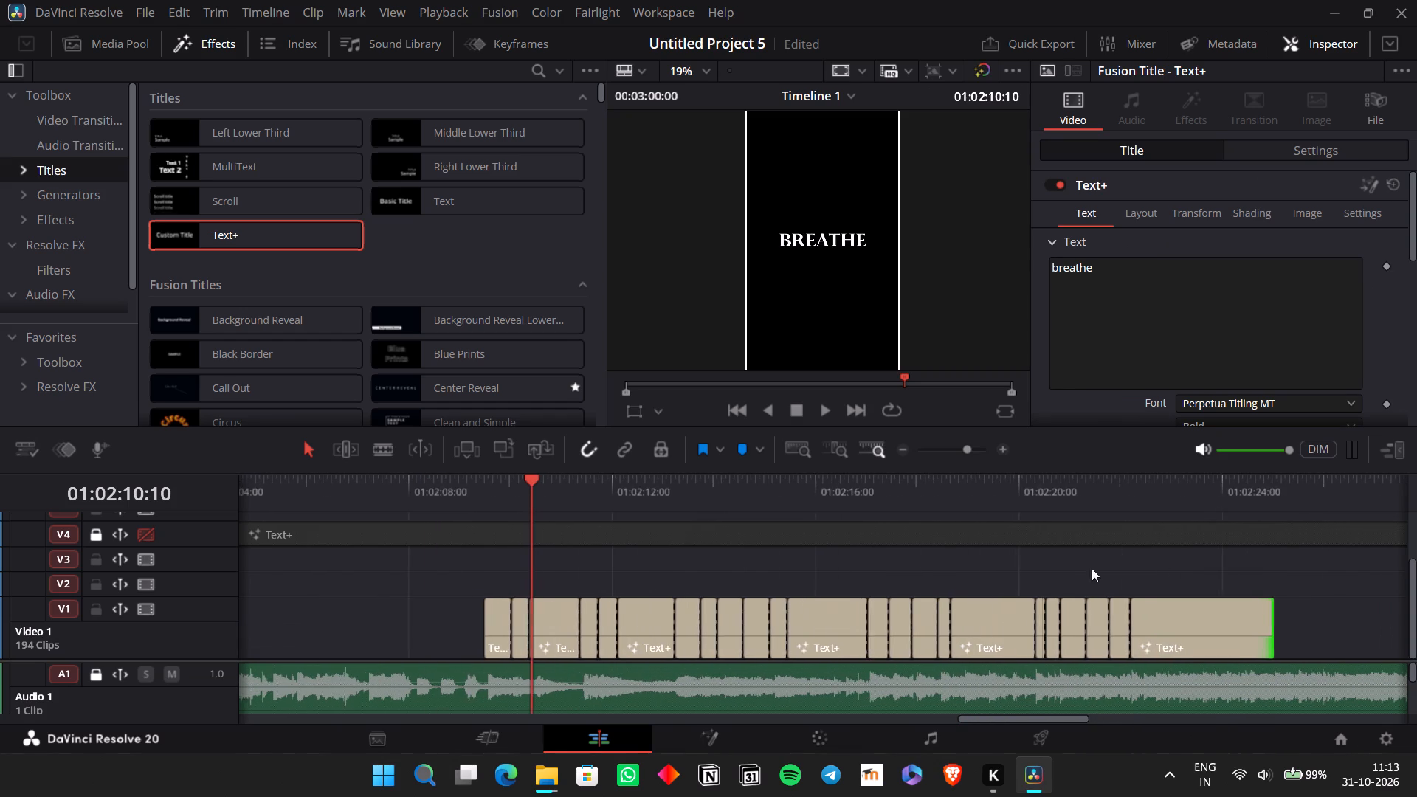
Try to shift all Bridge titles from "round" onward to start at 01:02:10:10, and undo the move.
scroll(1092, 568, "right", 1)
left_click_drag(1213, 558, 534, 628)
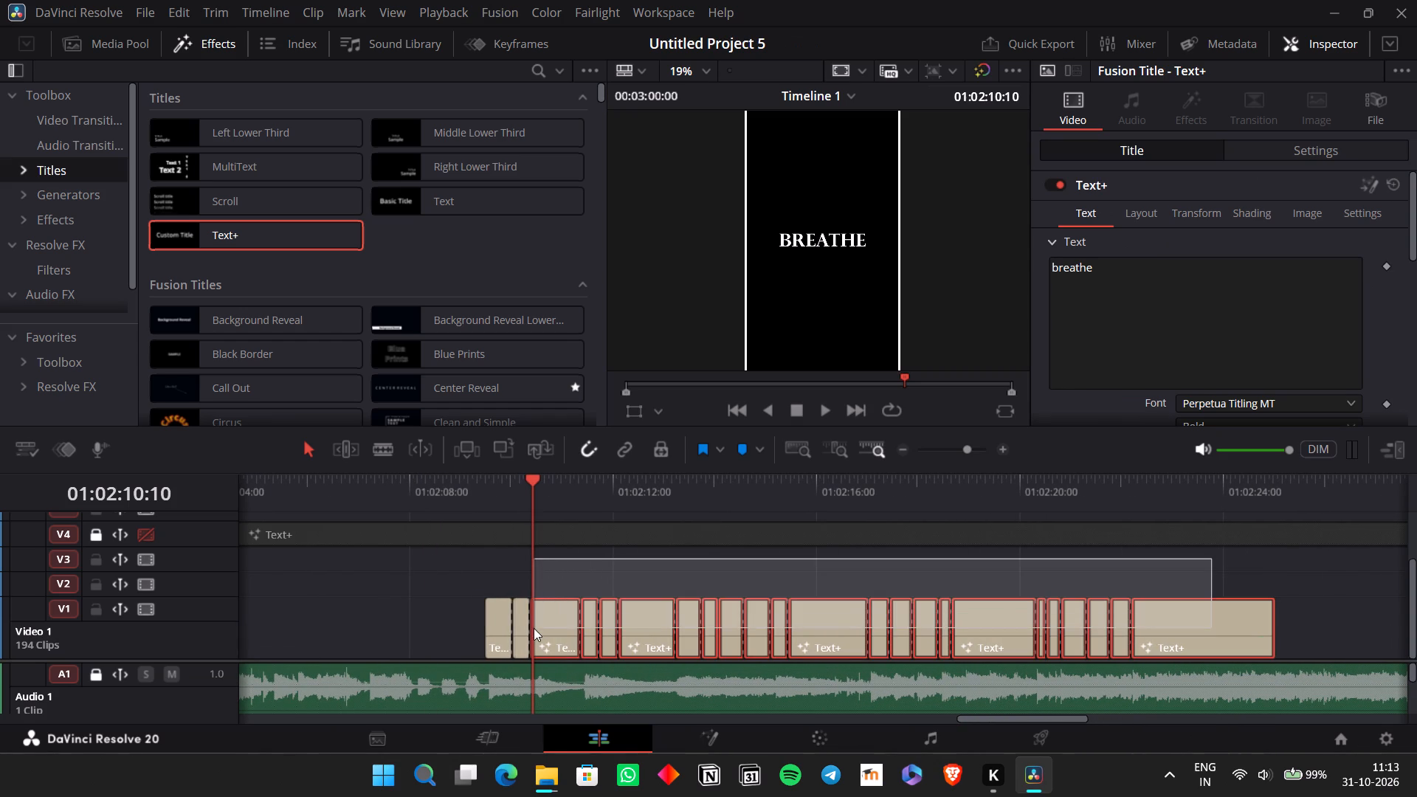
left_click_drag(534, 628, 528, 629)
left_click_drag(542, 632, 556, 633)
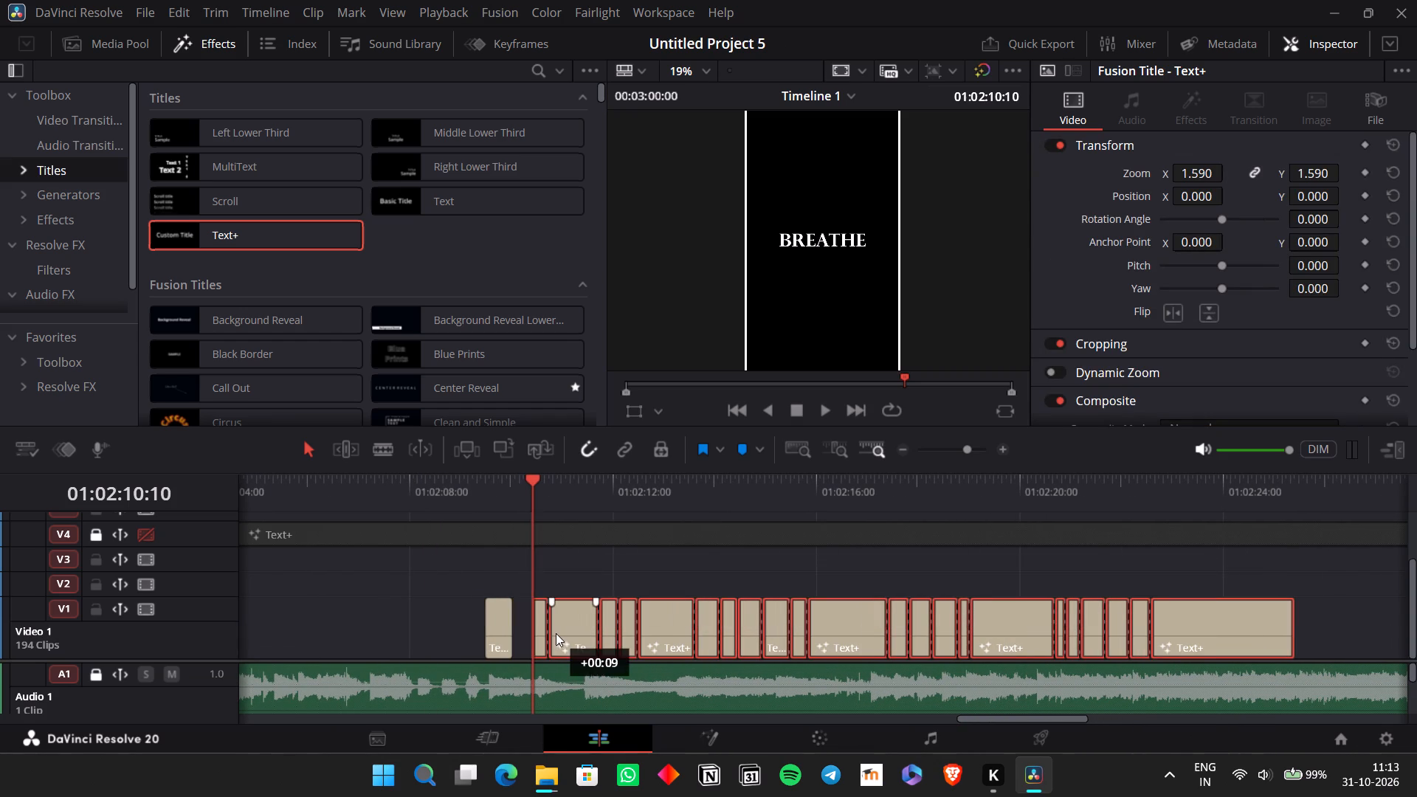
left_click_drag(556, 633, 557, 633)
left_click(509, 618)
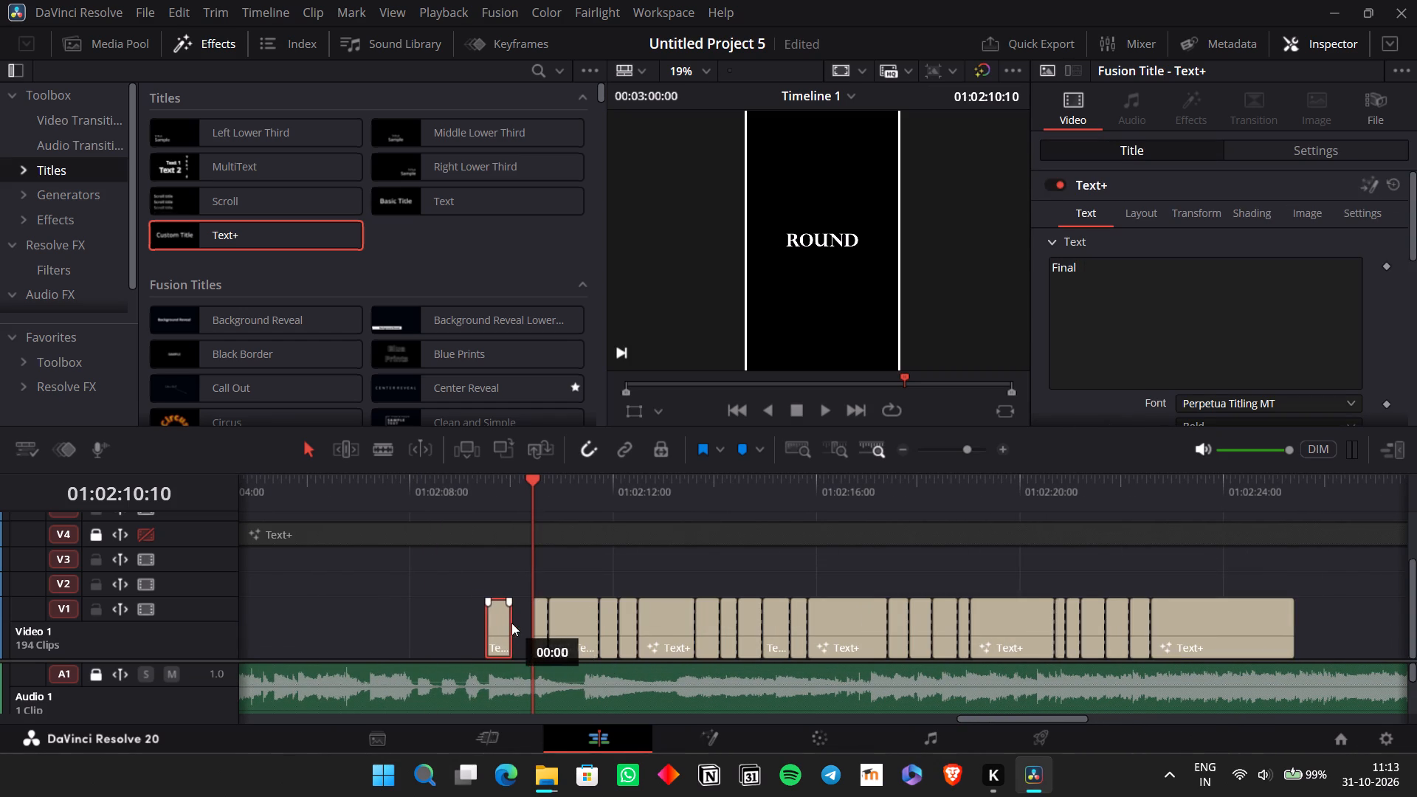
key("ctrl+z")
Shift all Bridge titles from "round" onward to start at 01:02:10:10, and extend "Final" to meet them.
left_click_drag(523, 579, 1224, 629)
left_click_drag(1224, 631, 1249, 640)
left_click(508, 613)
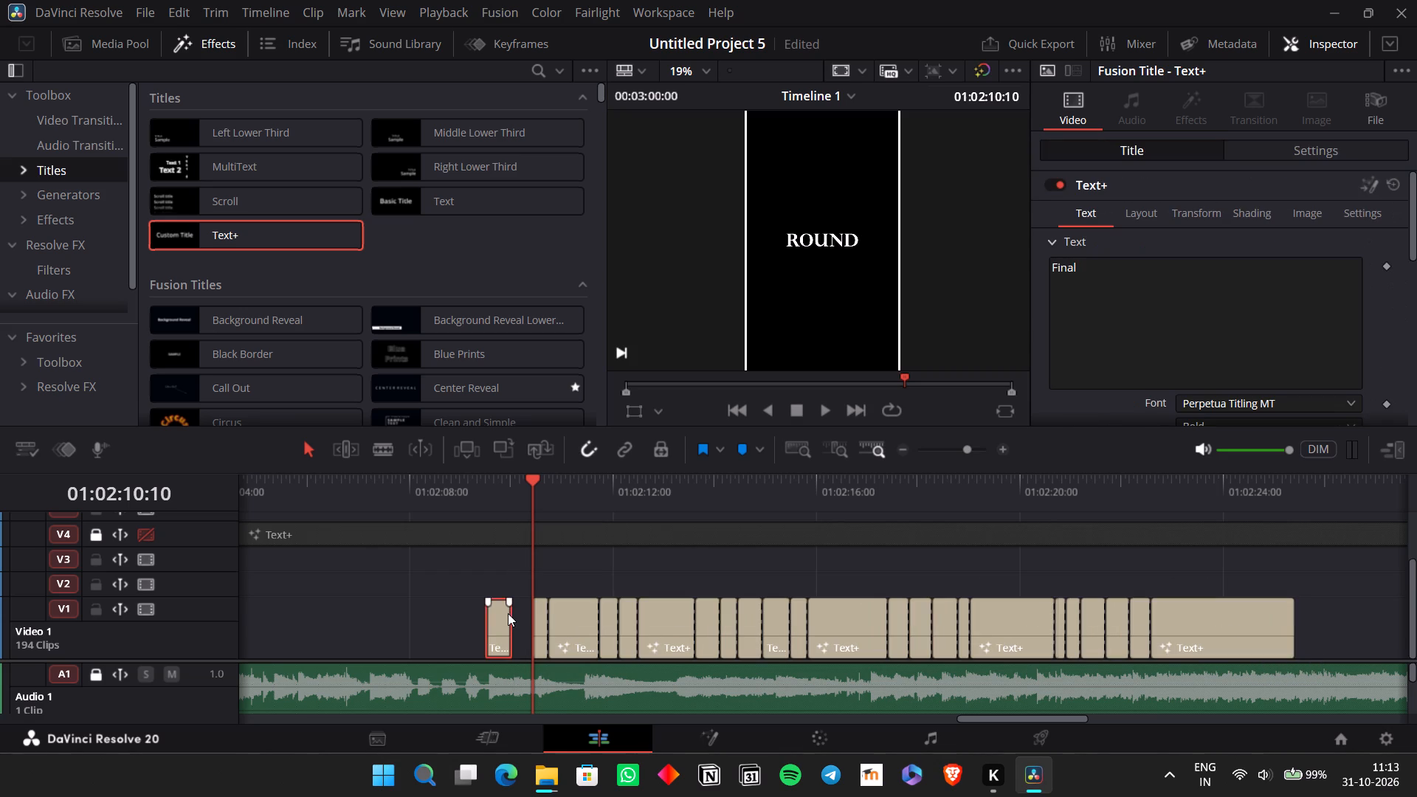
left_click_drag(511, 629, 531, 634)
Play the "Final round breathe" section repeatedly to locate where "breathe" starts in the audio.
left_click(452, 479)
key("space")
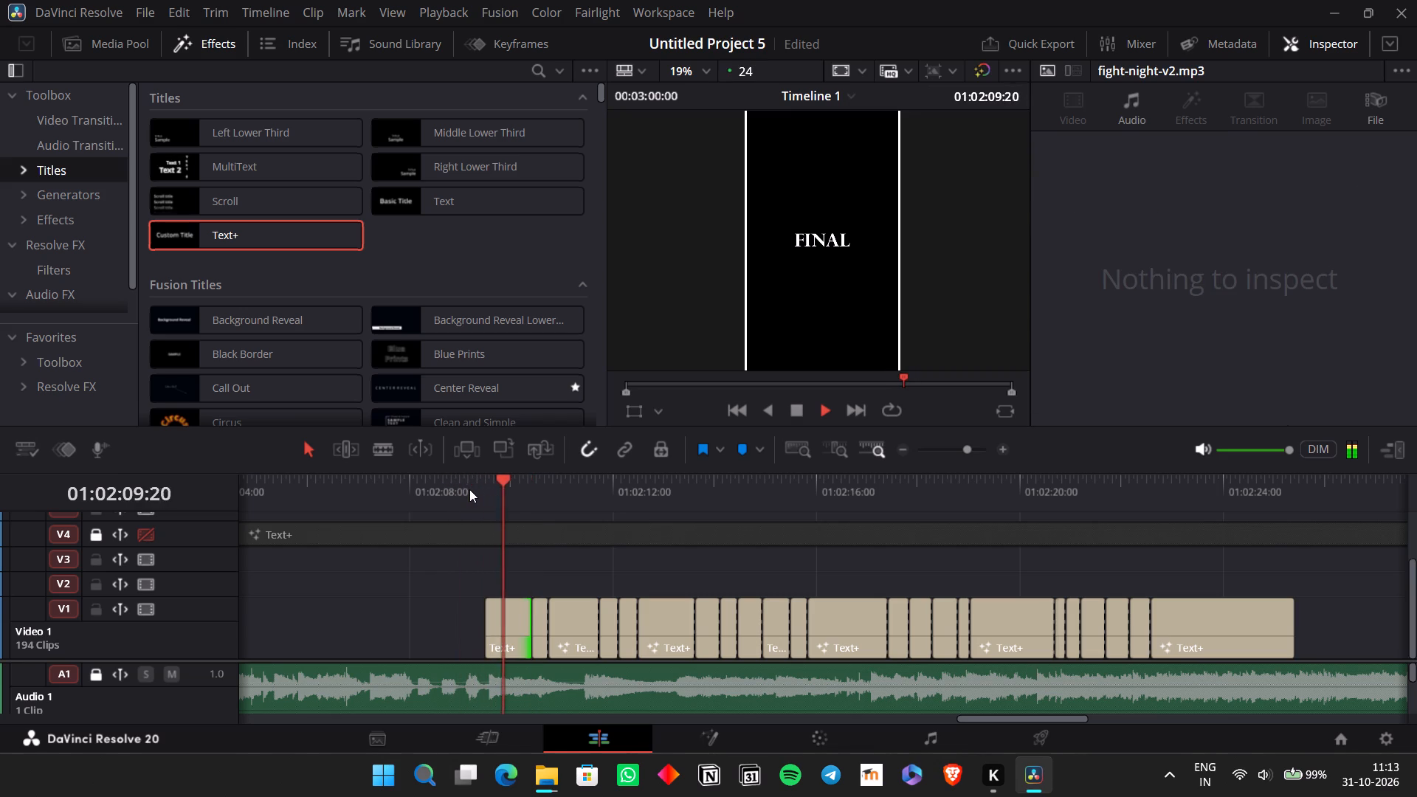
key("space")
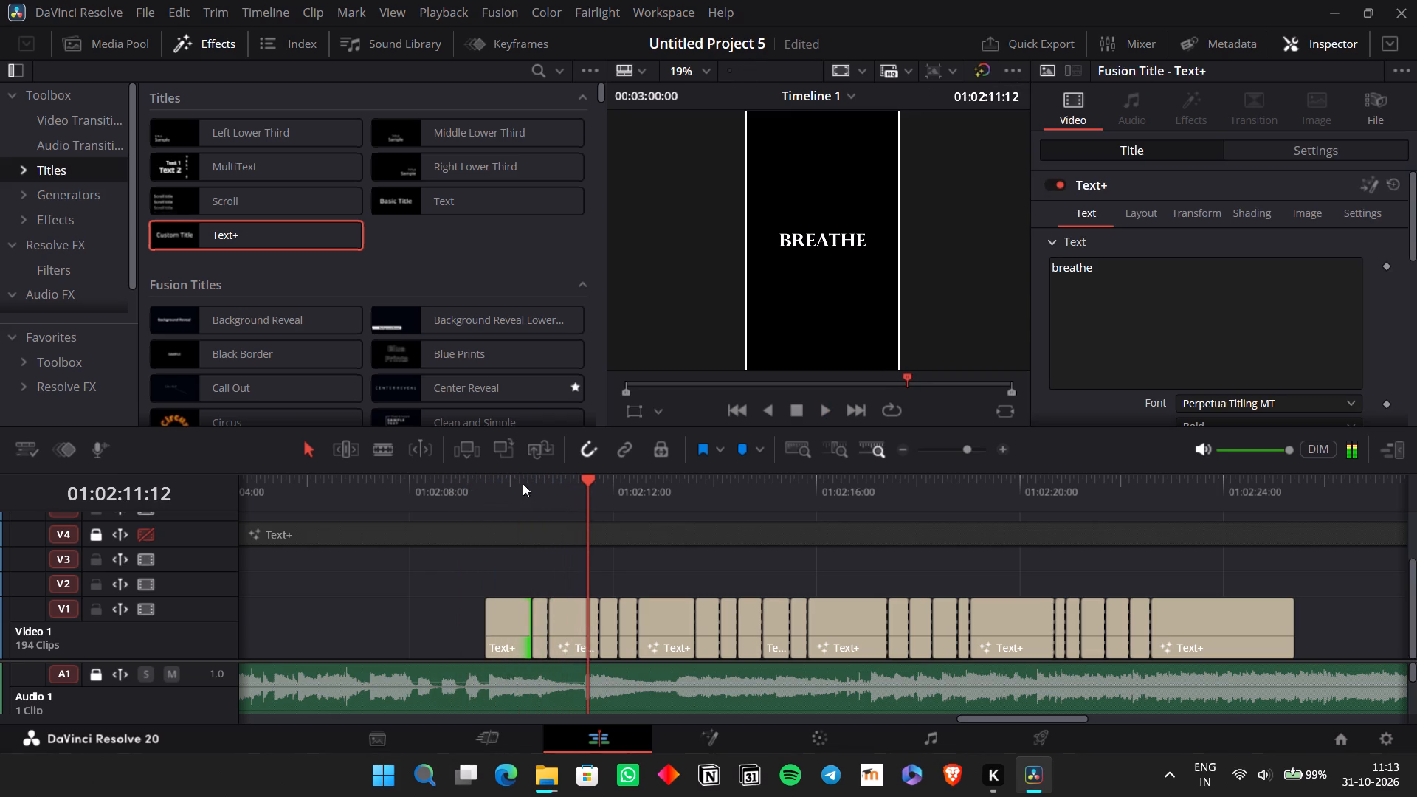
left_click(542, 494)
key("space")
key("space")
key("space")
key("space")
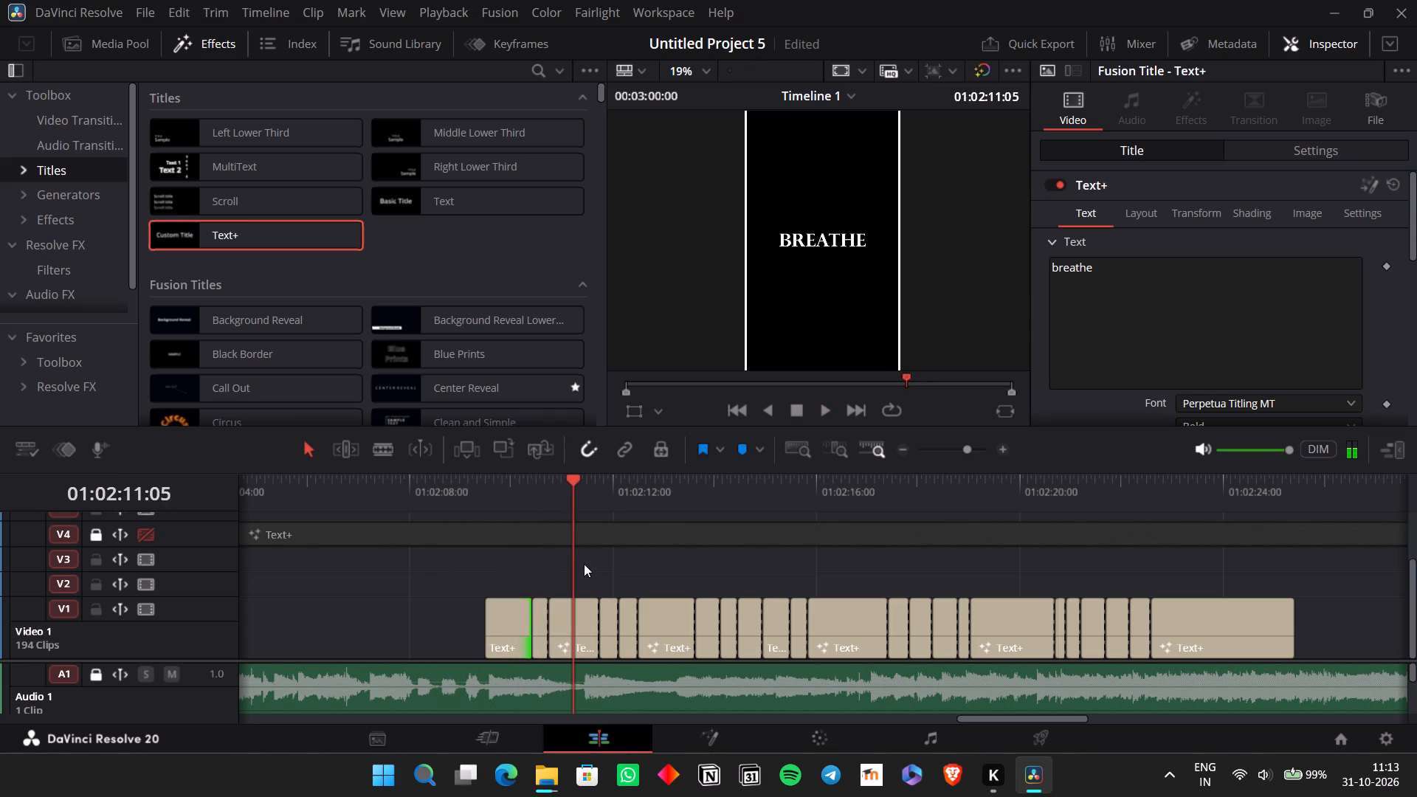
key("space")
key("space")
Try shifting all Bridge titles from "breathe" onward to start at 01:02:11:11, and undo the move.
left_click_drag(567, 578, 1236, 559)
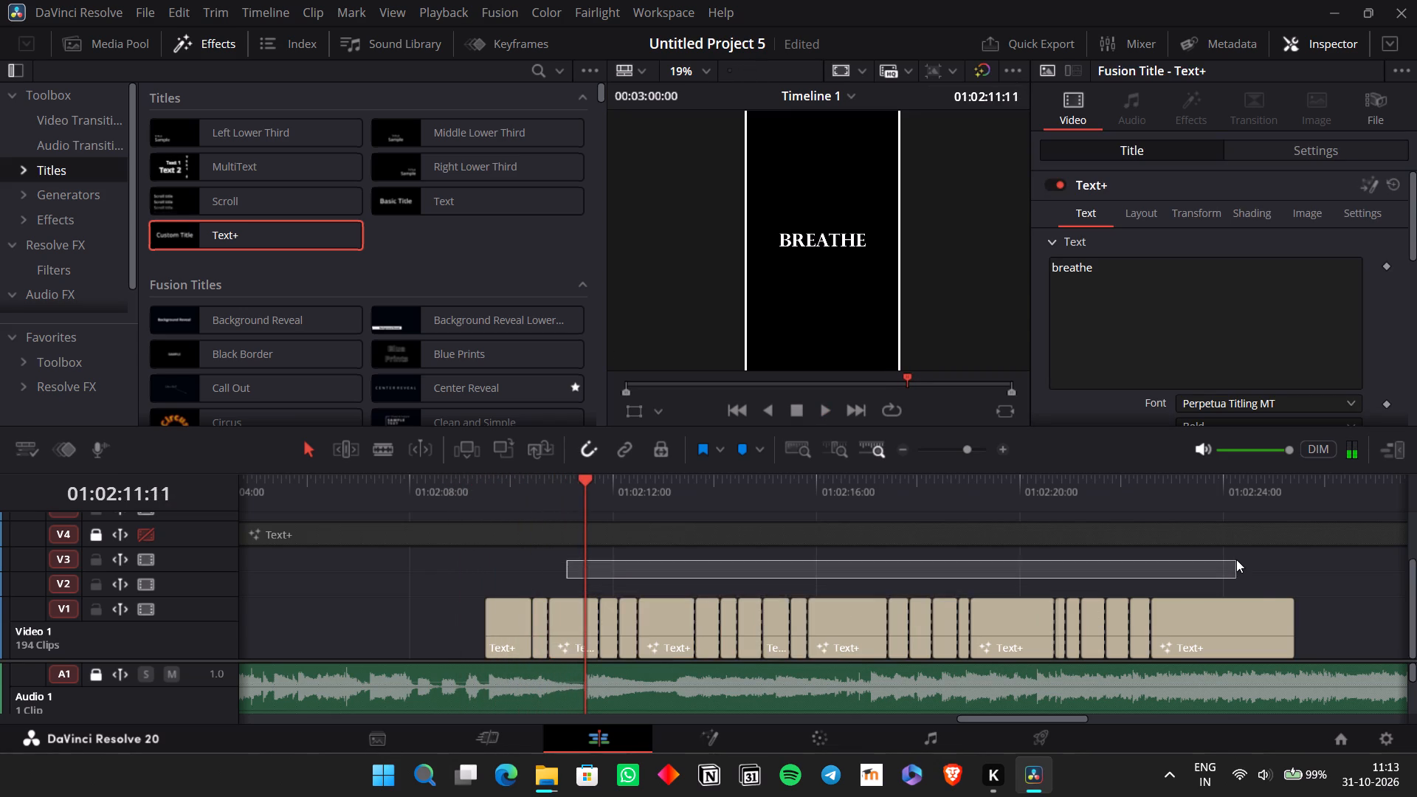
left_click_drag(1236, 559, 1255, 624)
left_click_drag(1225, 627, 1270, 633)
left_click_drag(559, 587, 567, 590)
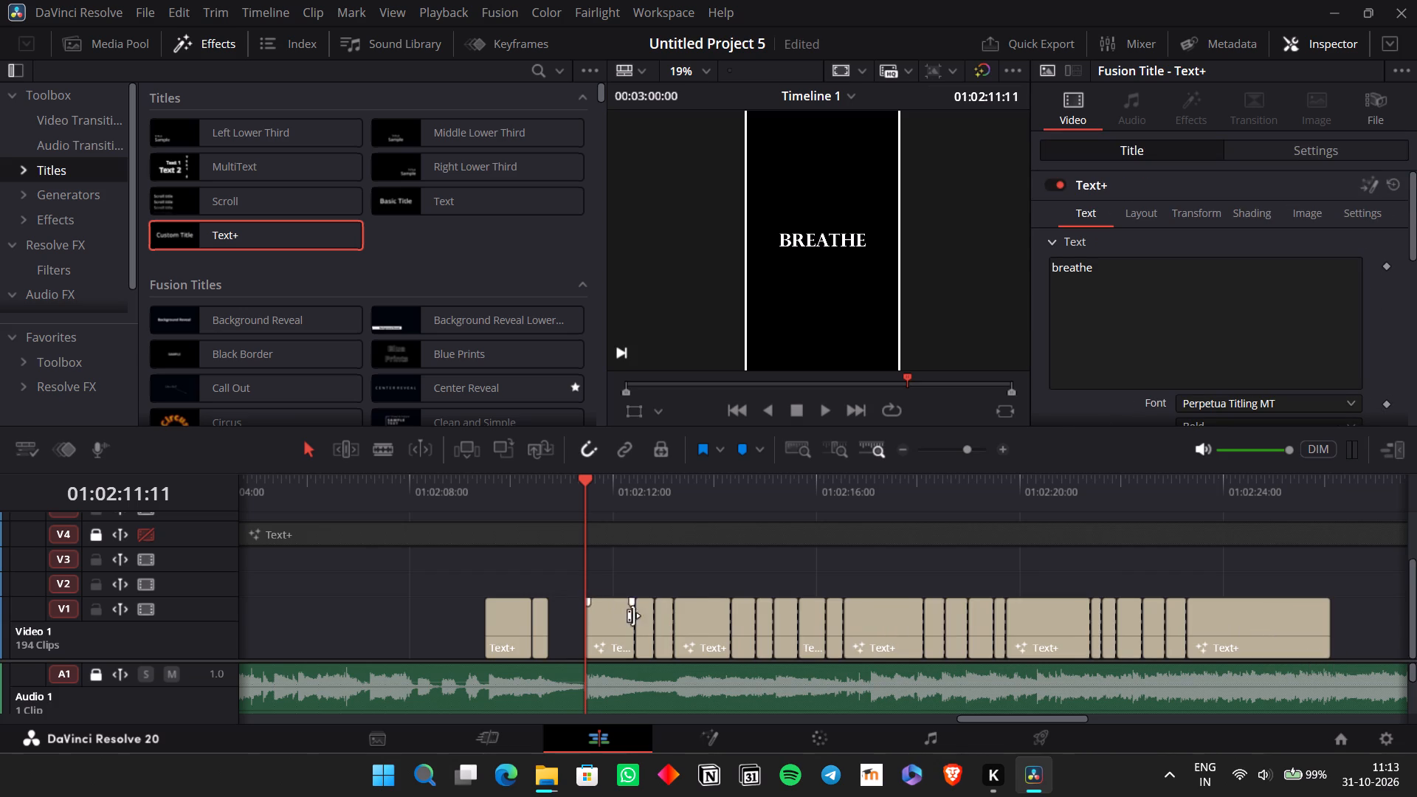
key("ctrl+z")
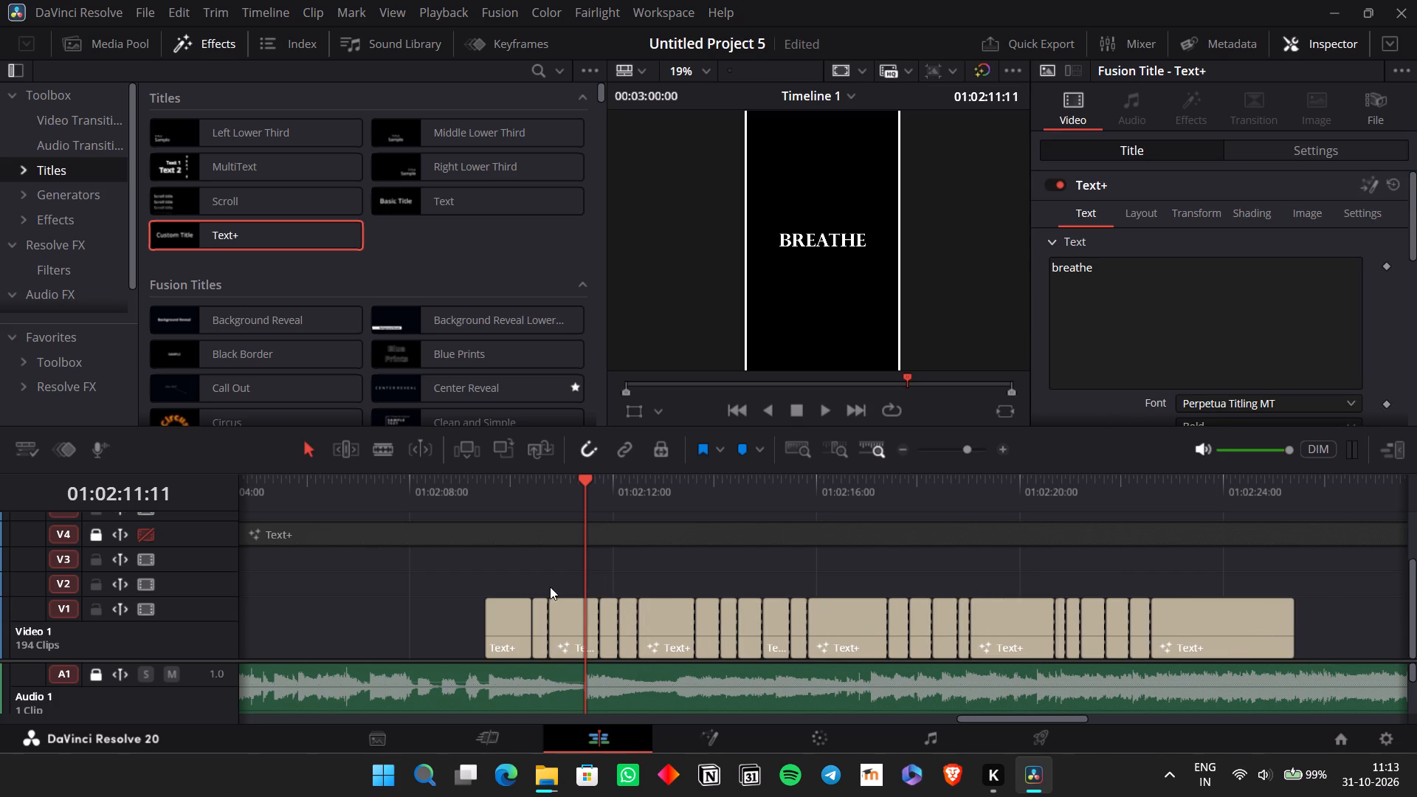
Undo the extension of "Final" and the shift of all Bridge titles from "round" onward.
key("ctrl+z")
key("ctrl+z")
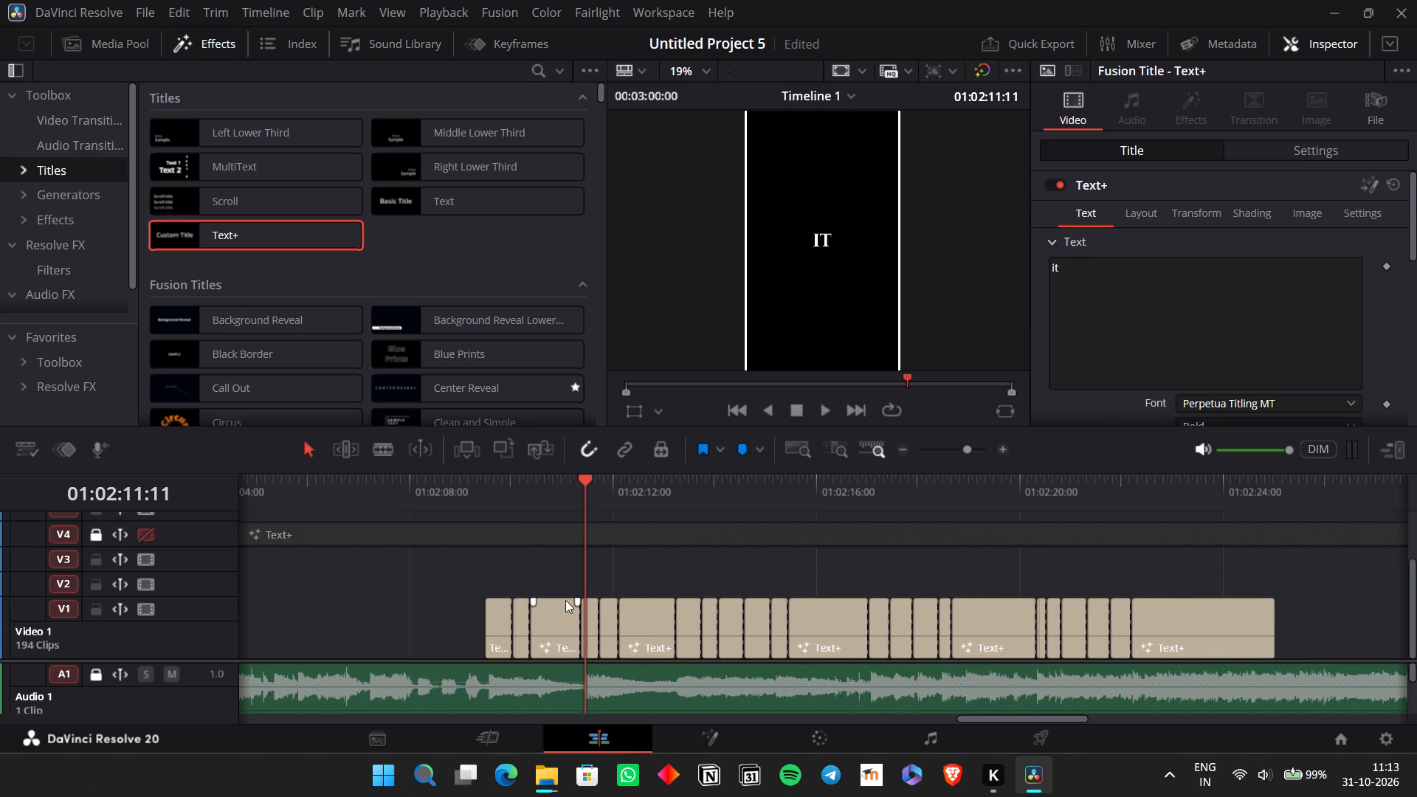
Play from before "Final" to find where "round" is sung, and move only the "round" title to start at 01:02:10:09.
left_click(484, 515)
key("space")
left_click(464, 506)
left_click(470, 487)
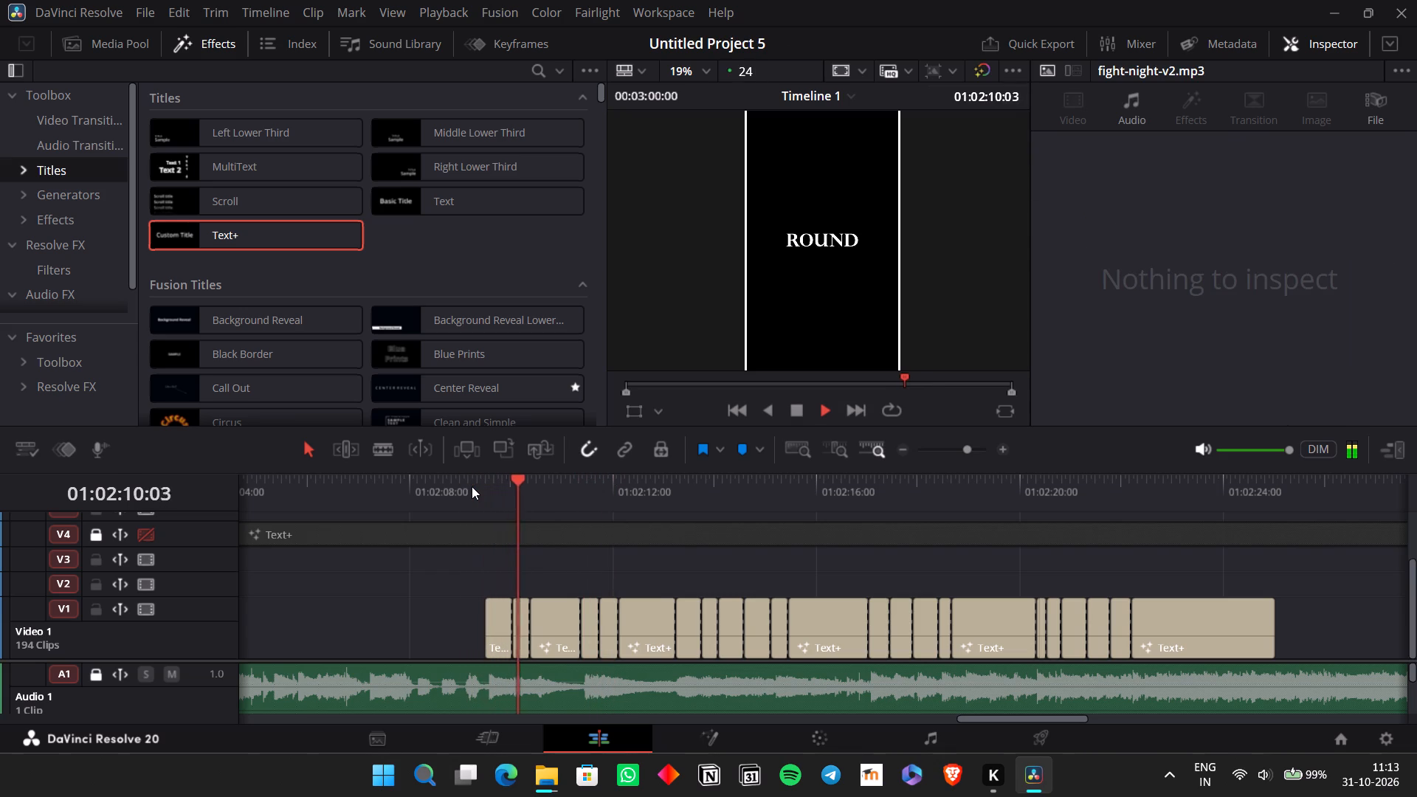
key("space")
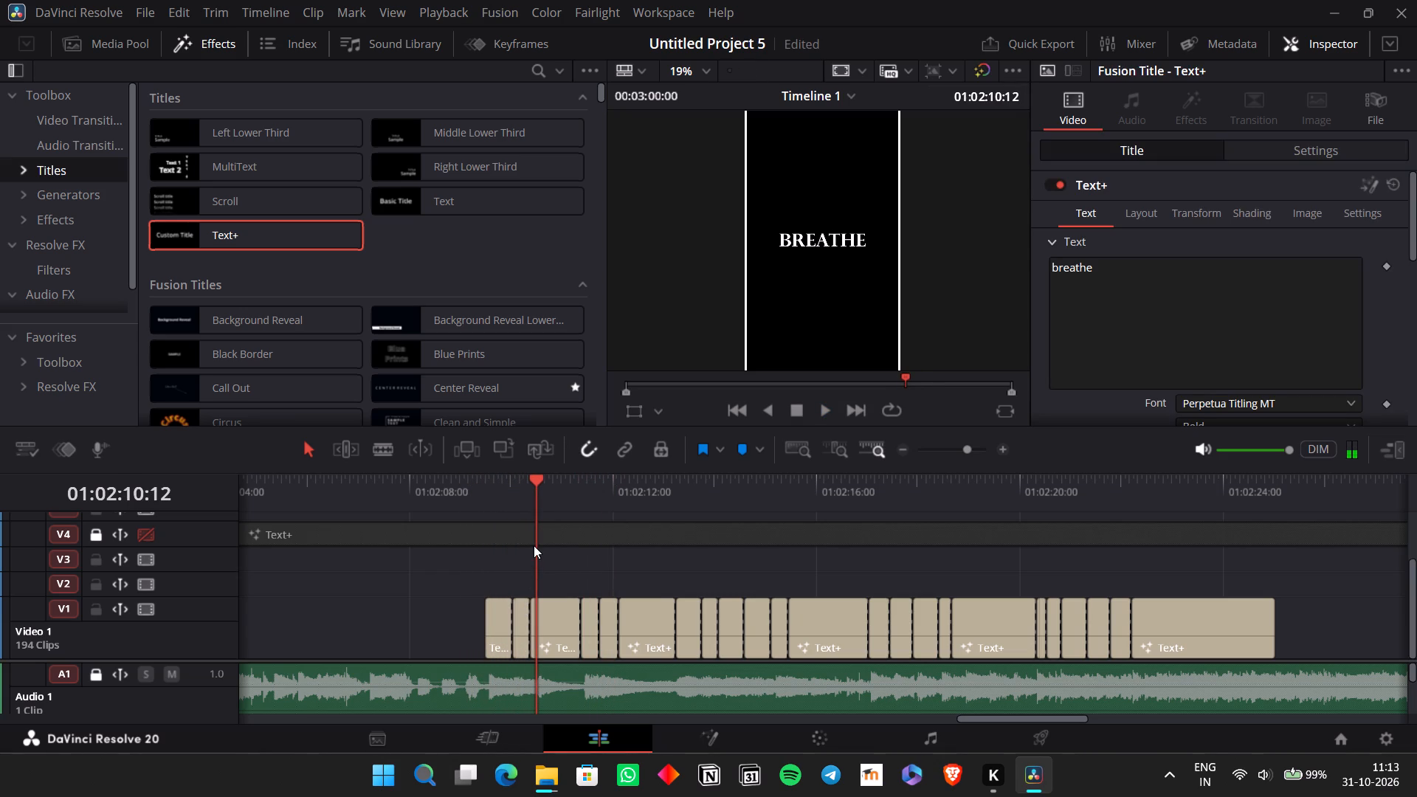
key("Left")
key("Left")
key("Left")
left_click_drag(516, 623, 540, 627)
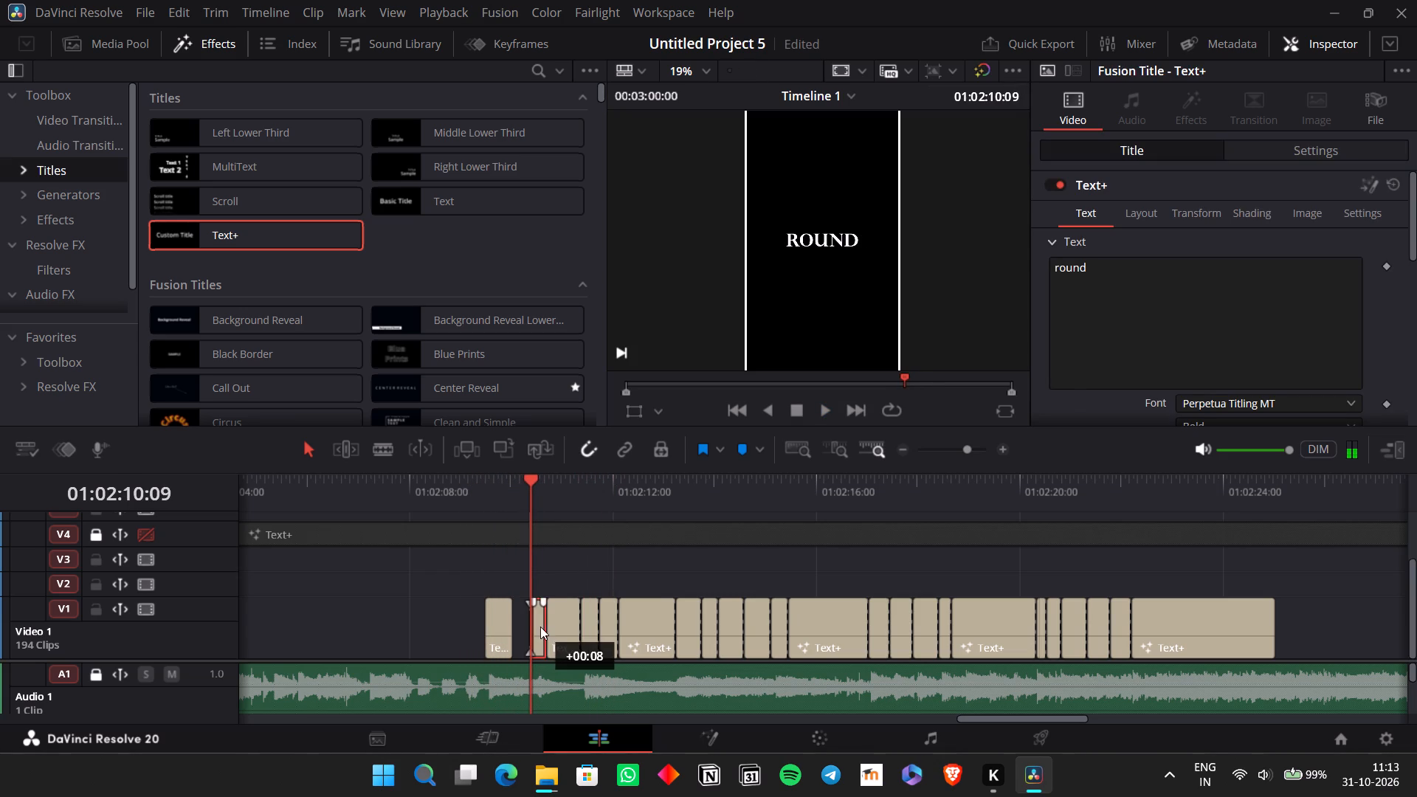
left_click_drag(540, 627, 540, 627)
Nudge the "Final" title to start at about 01:02:09:14 and extend its end to meet "round" at 01:02:10:09.
left_click(509, 623)
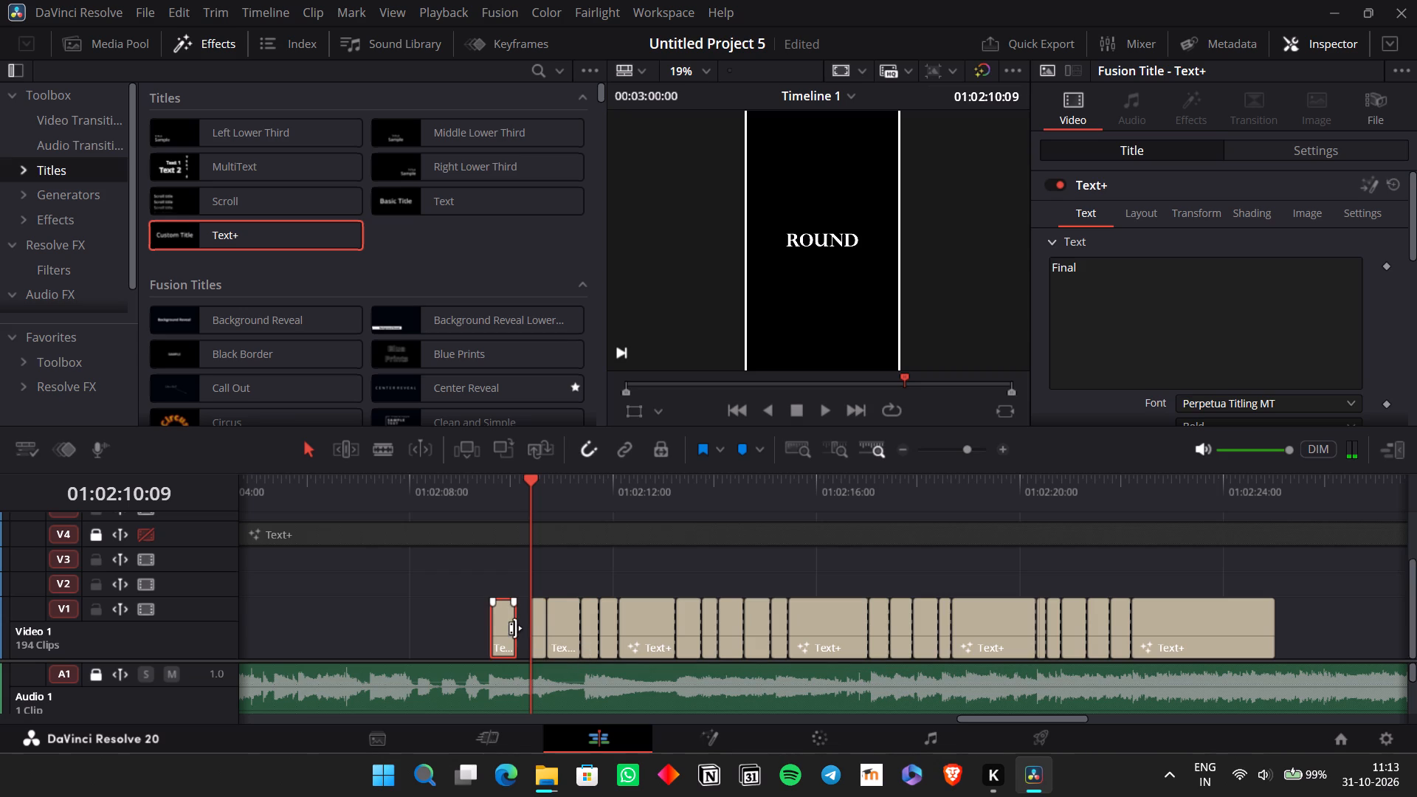
left_click(511, 627)
left_click_drag(516, 624, 529, 629)
Play the "Final round breathe" section repeatedly to check the title timing against the vocals.
left_click(478, 494)
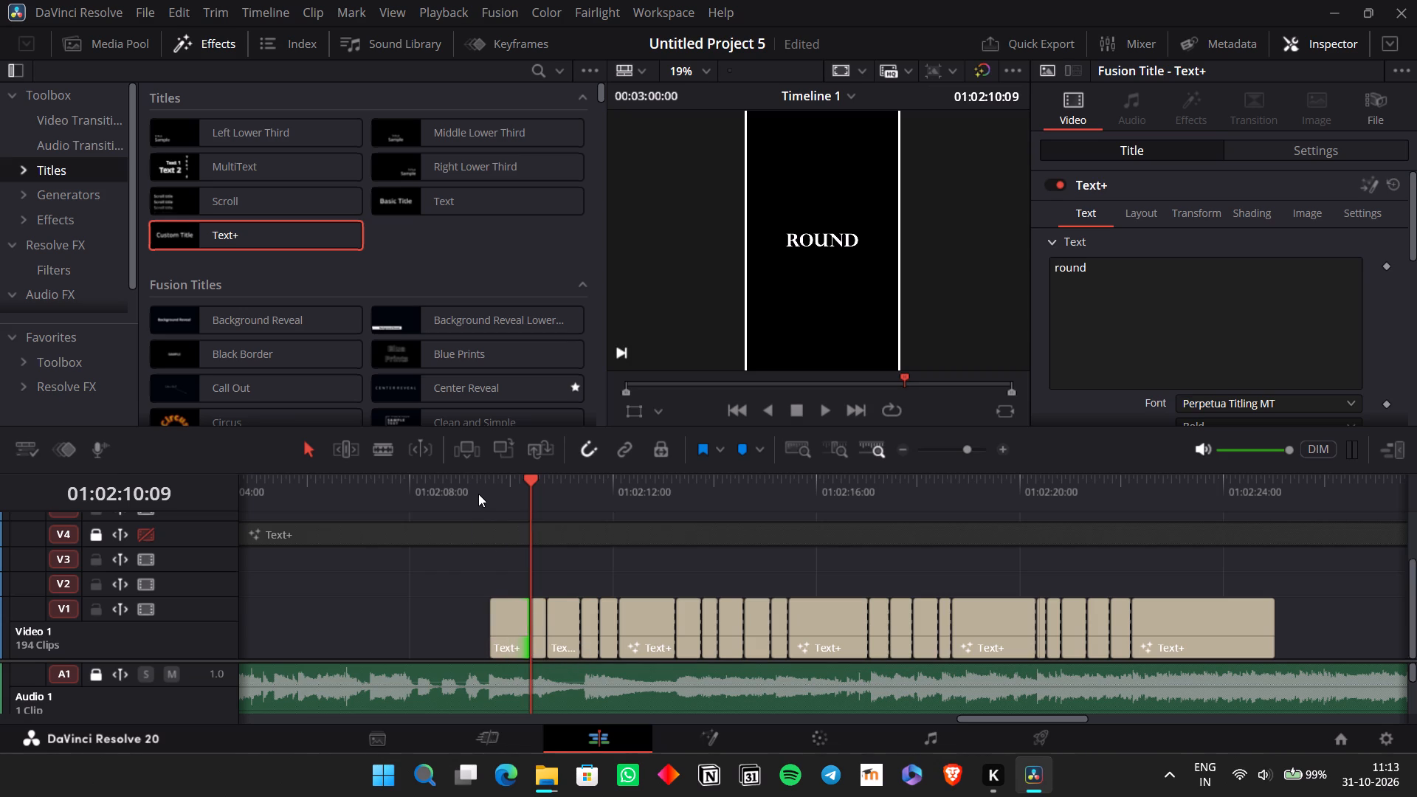
key("space")
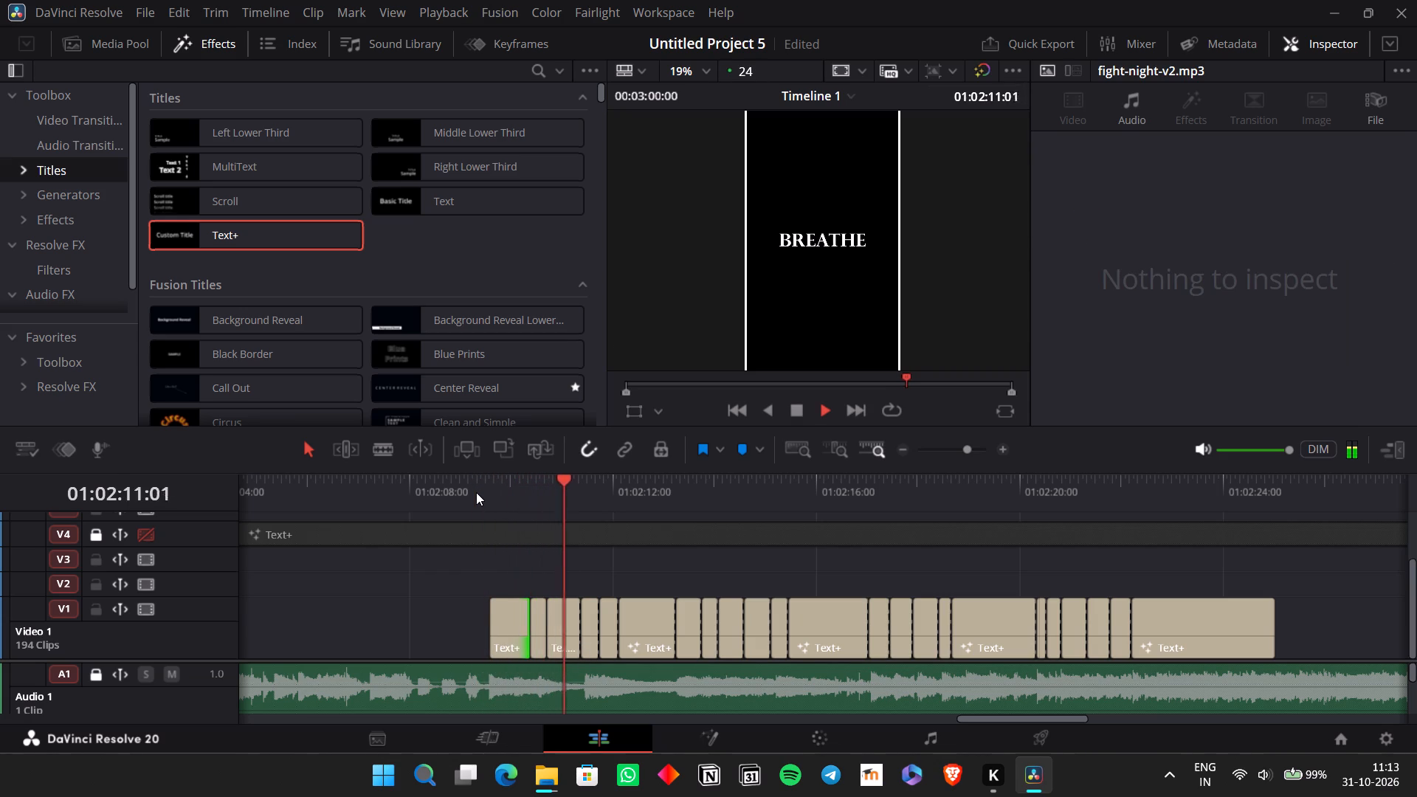
key("space")
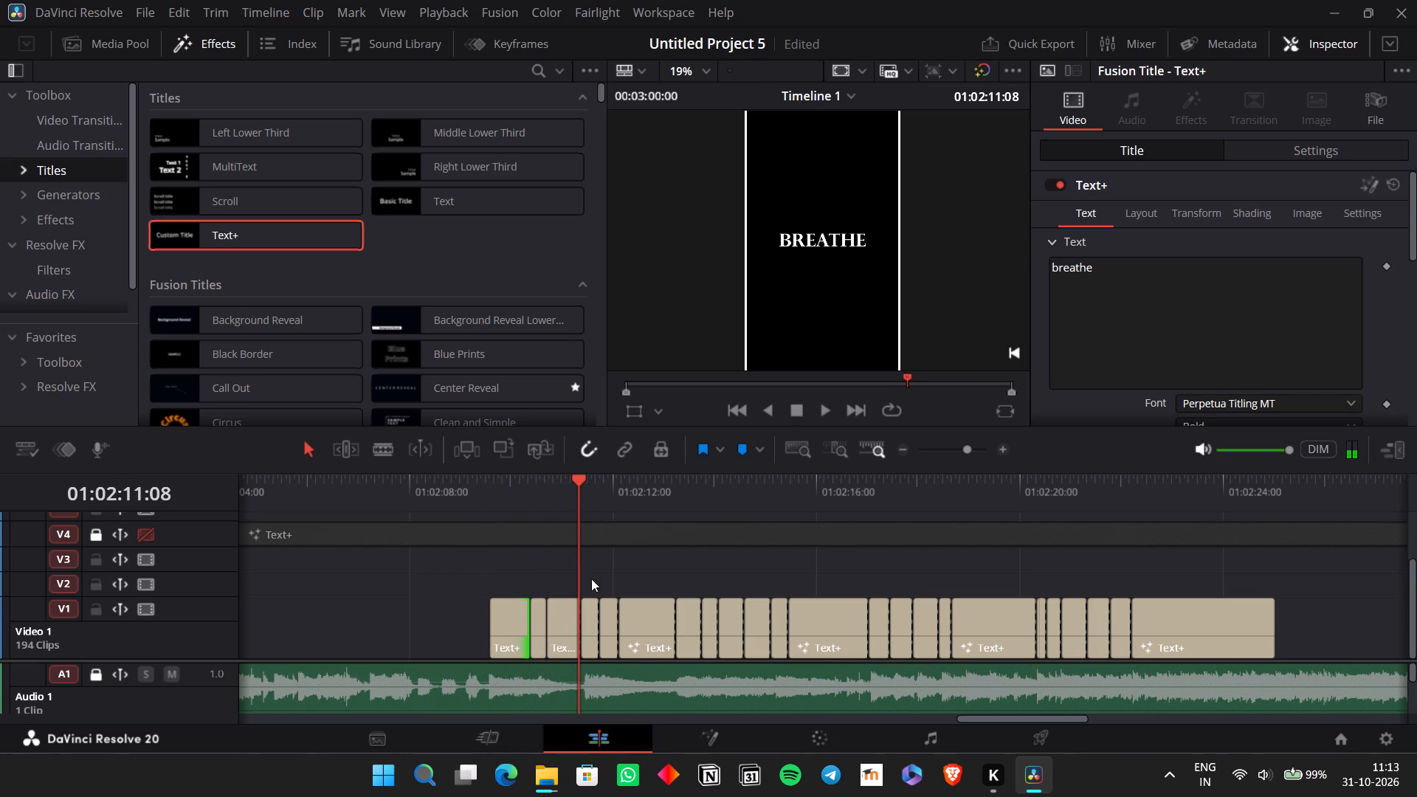
key("space")
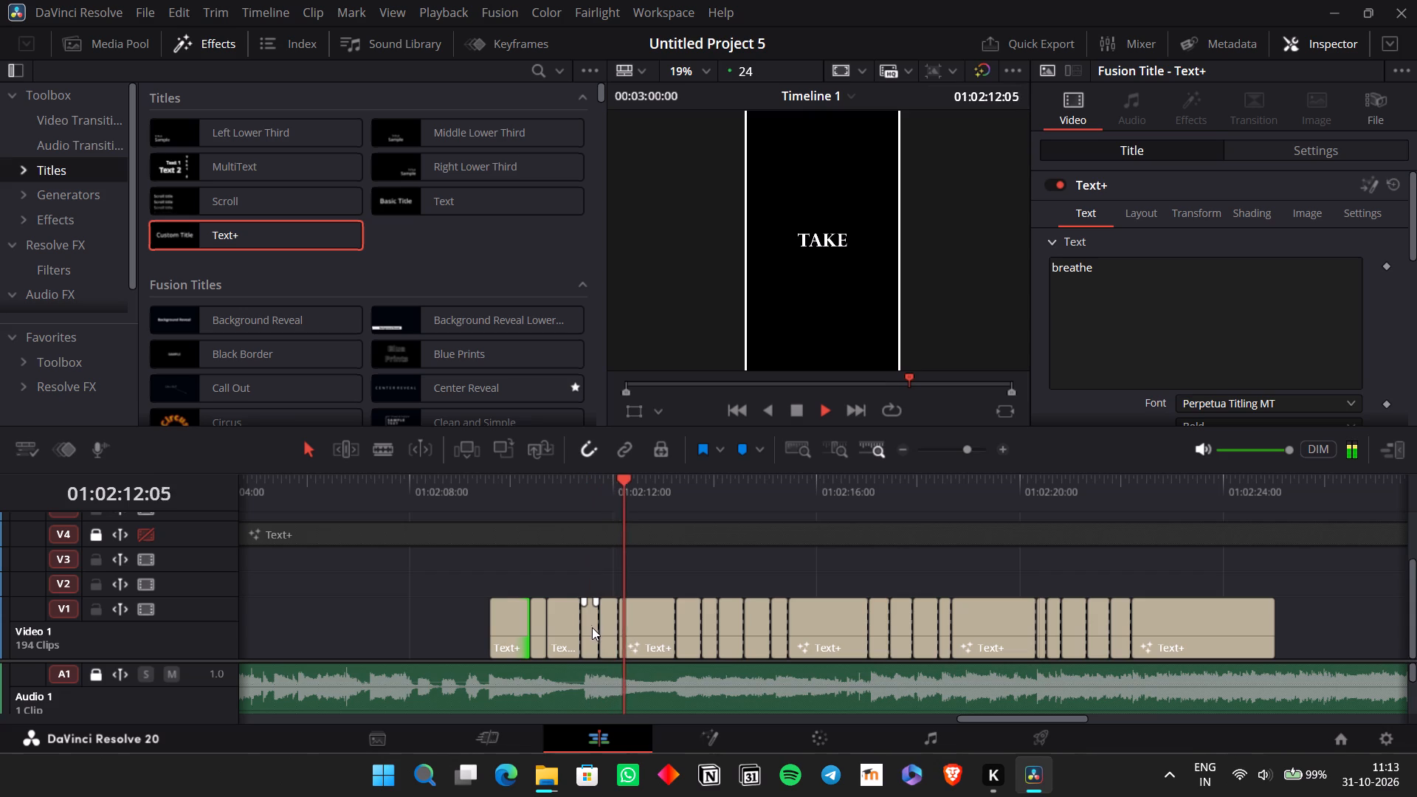
key("space")
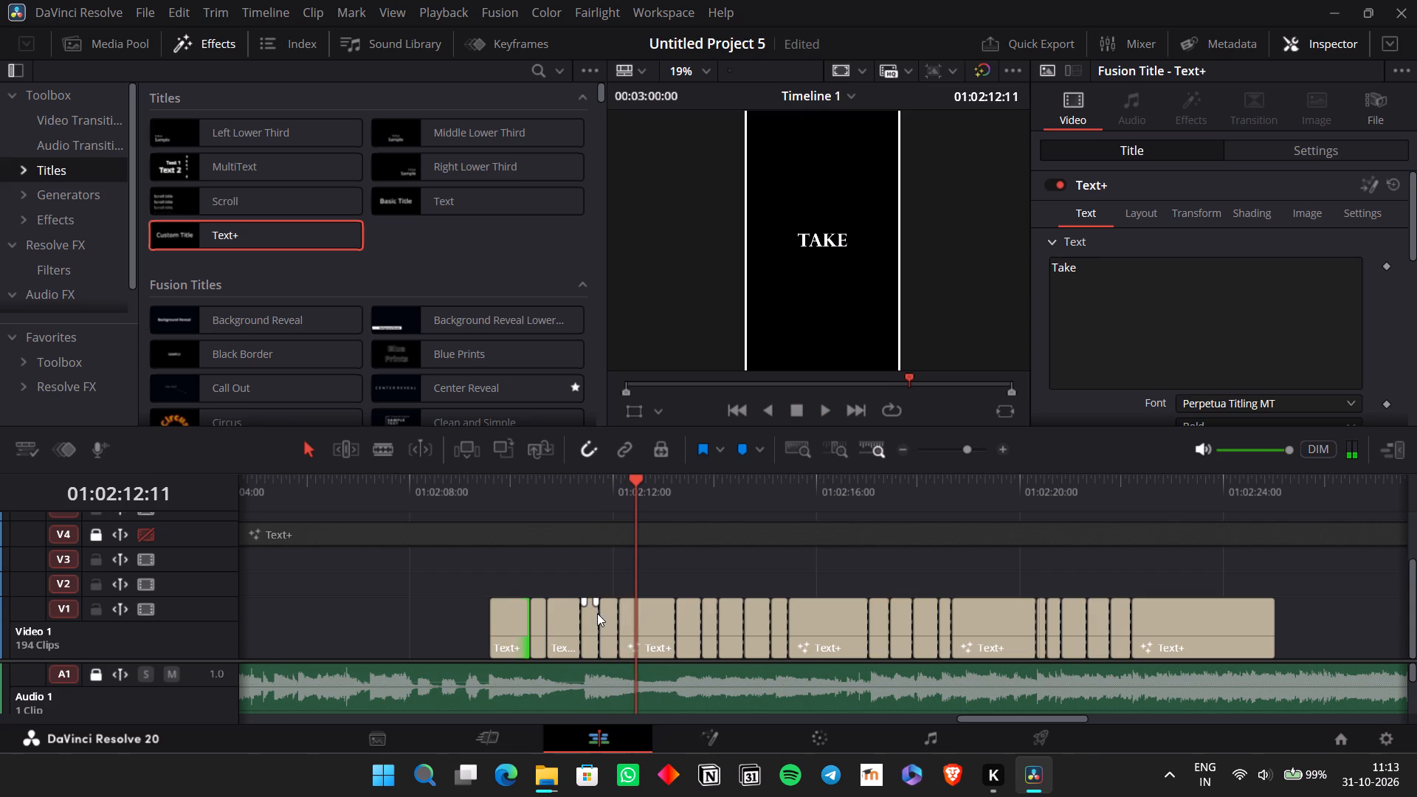
left_click(552, 510)
left_click(486, 508)
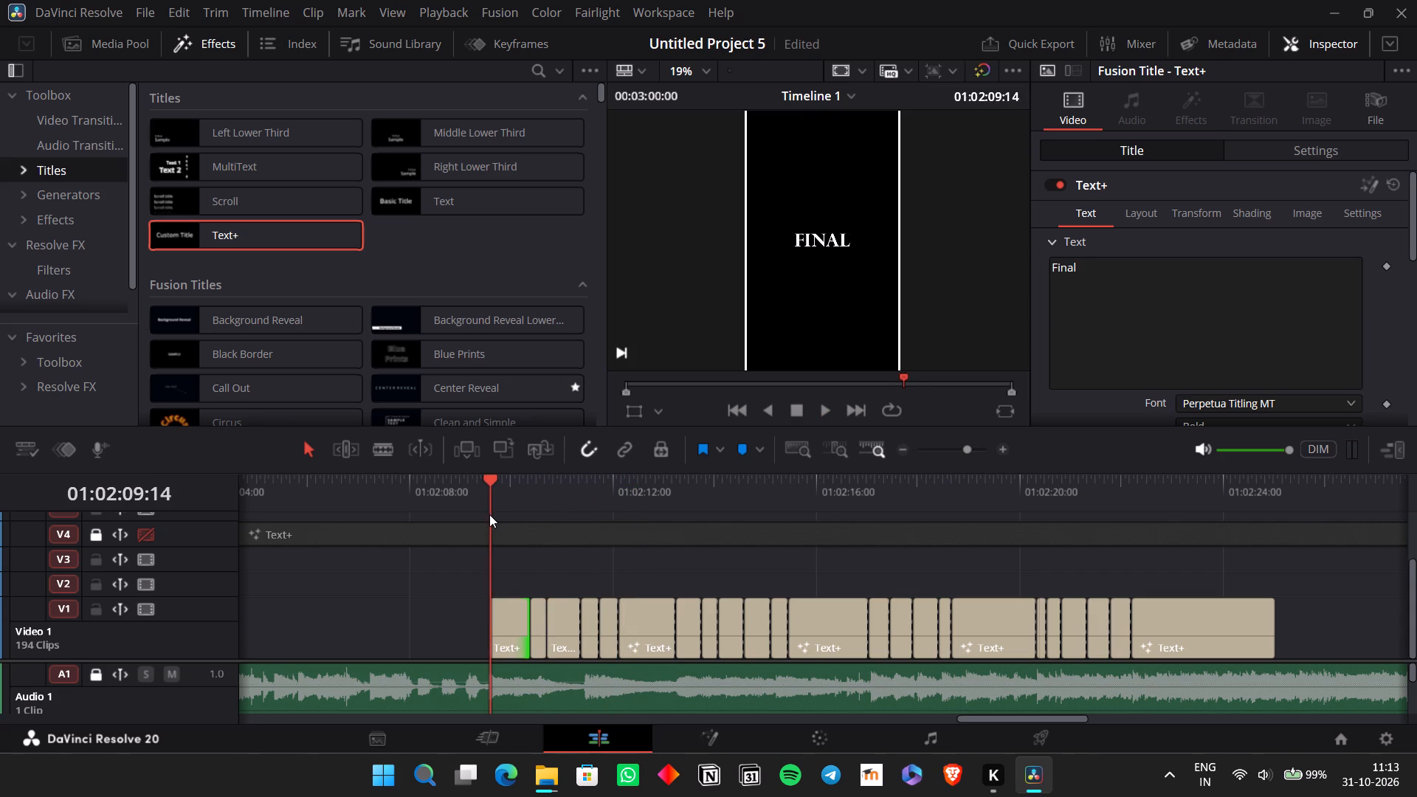
left_click(466, 488)
key("space")
key("space")
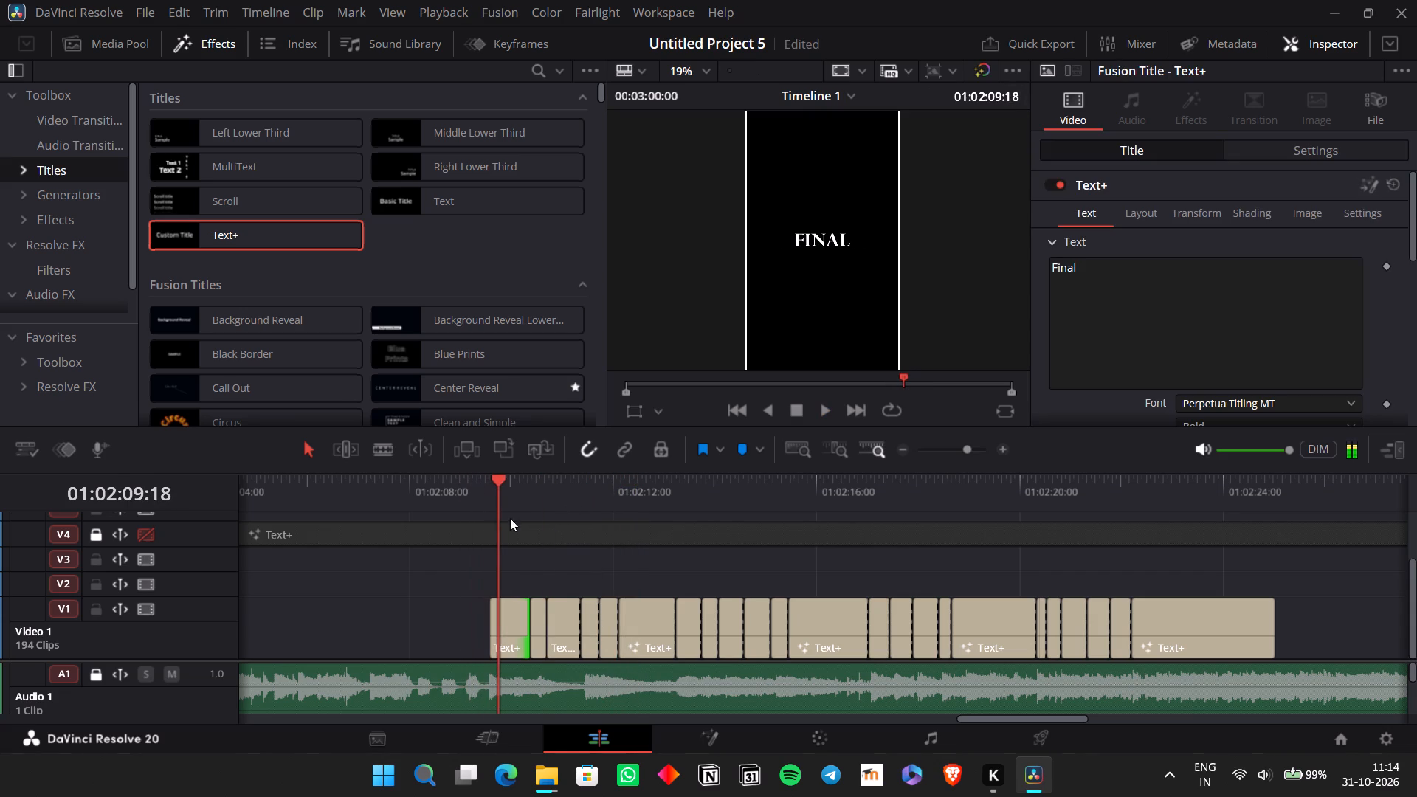
key("space")
key("space")
key("space")
key("space")
Extend the end of the "round" title over the "breathe" title, up to the start of the following "it" title.
left_click(538, 615)
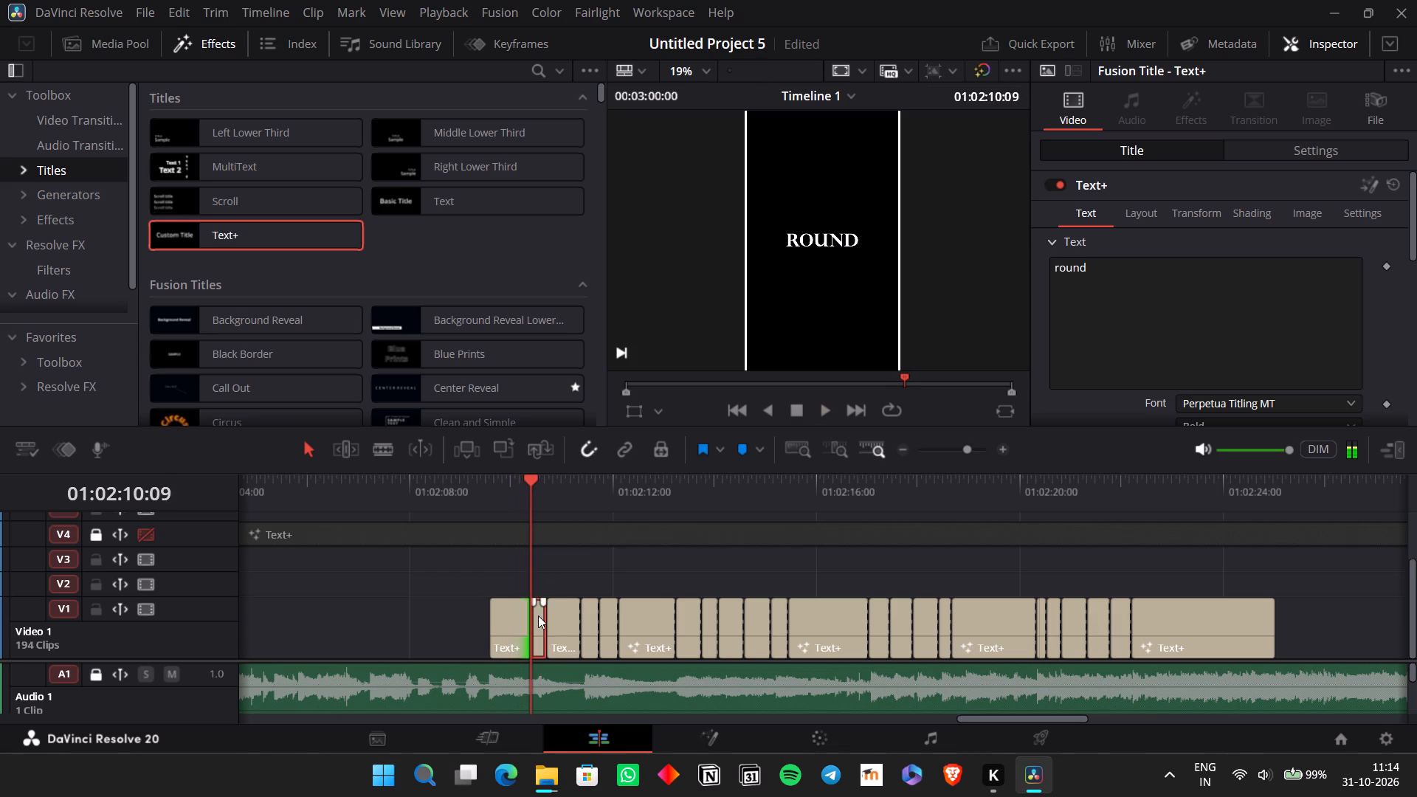
left_click_drag(548, 624, 585, 635)
Check playback after "round", and change the text of the "it" title that follows it to "breath".
key("space")
key("space")
key("space")
key("space")
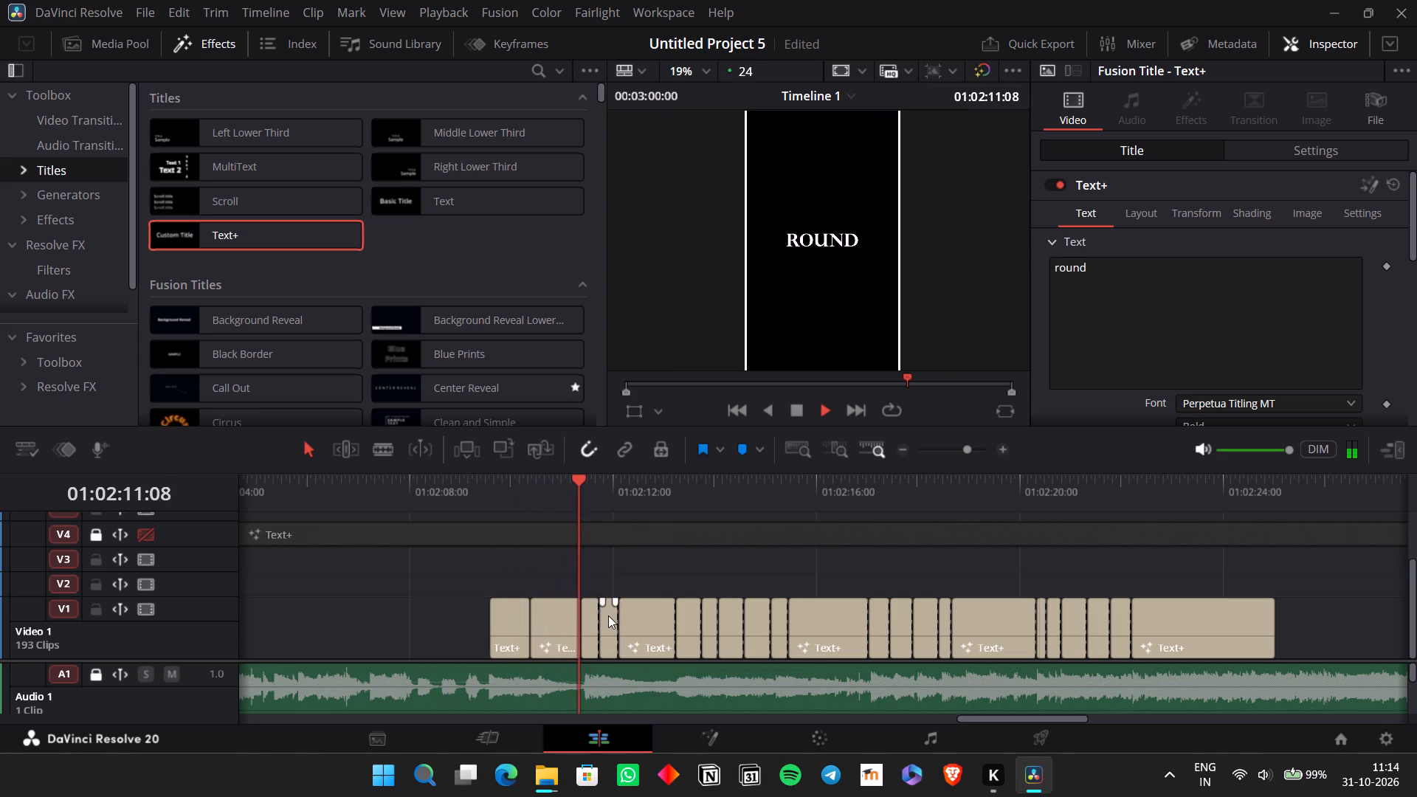
left_click(586, 624)
double_click(1181, 313)
type("breath")
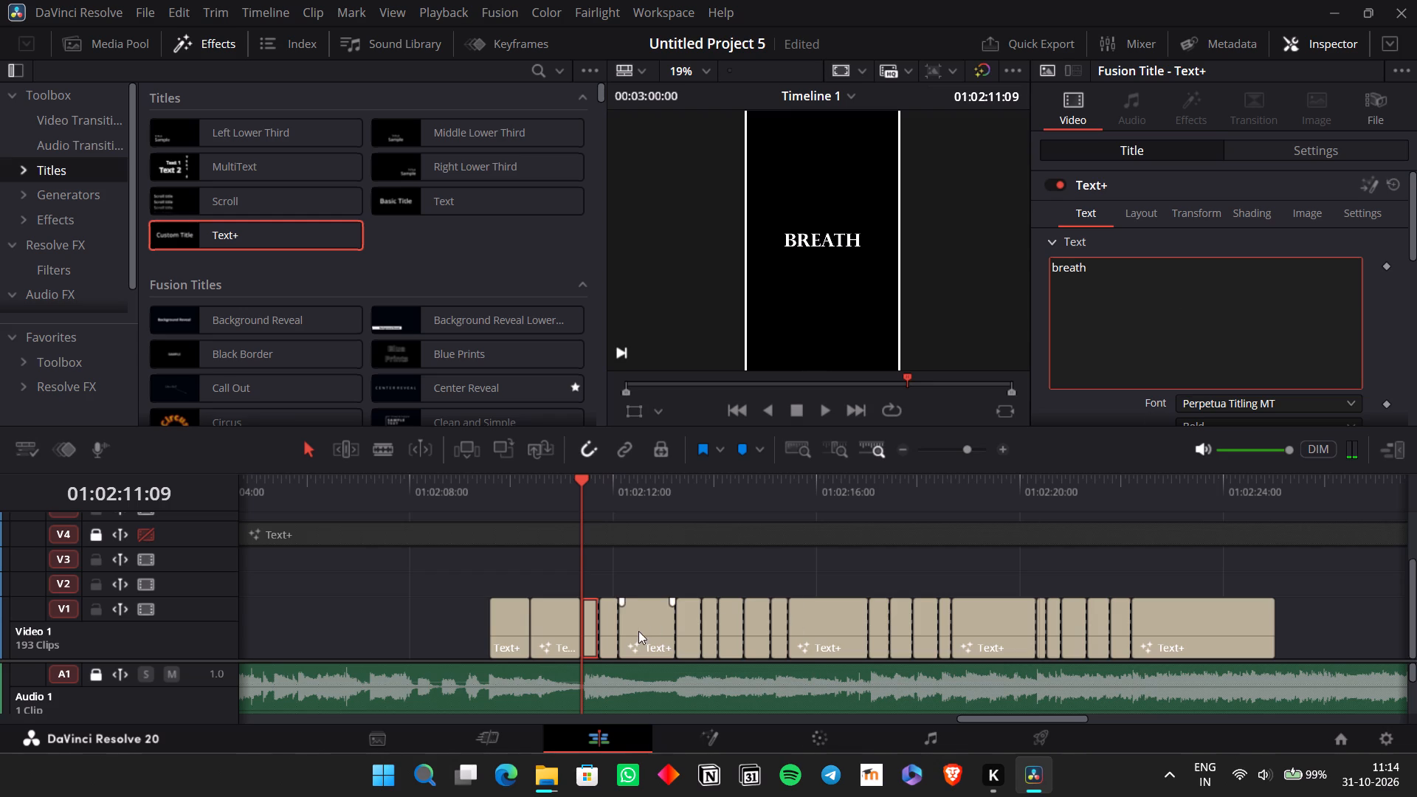
key("space")
key("BackSpace")
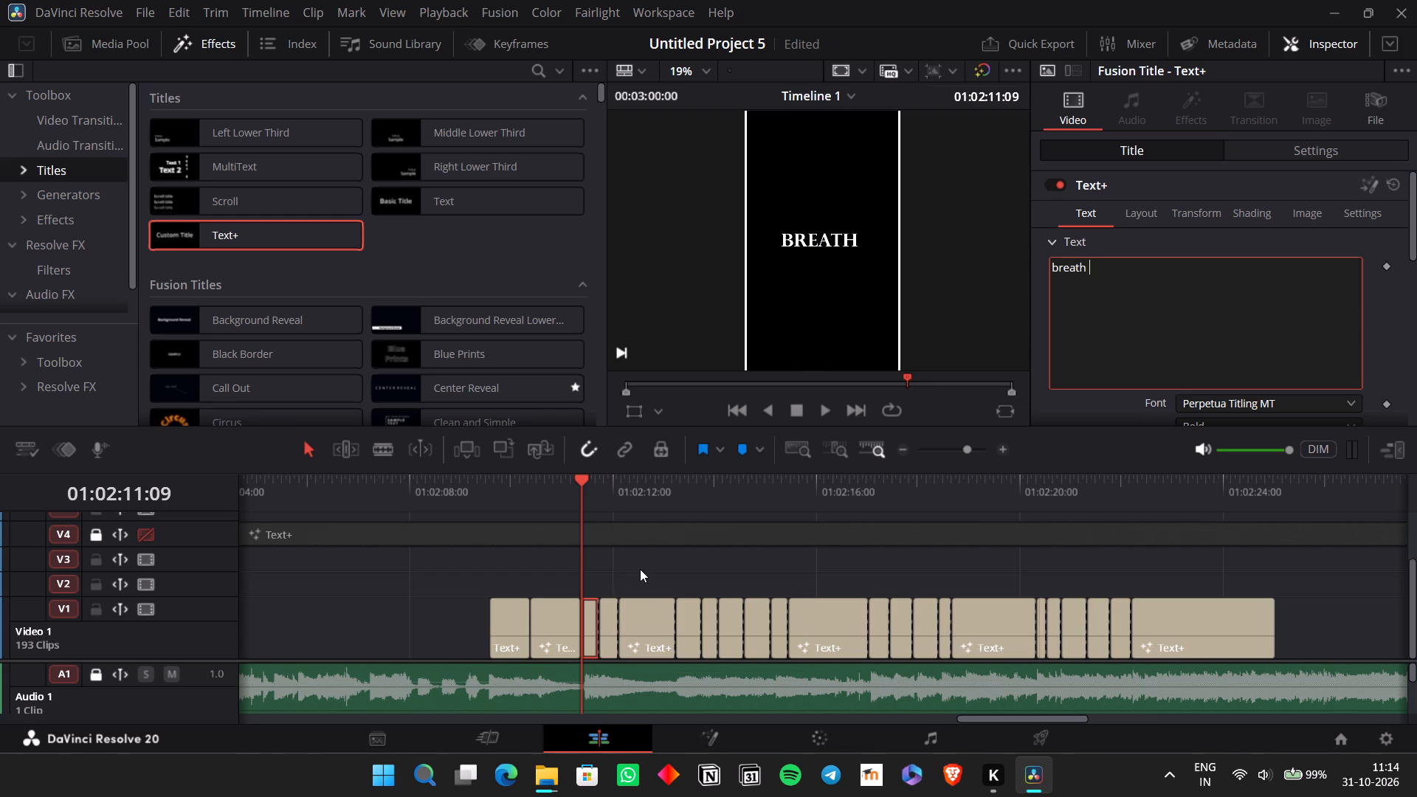
left_click(640, 569)
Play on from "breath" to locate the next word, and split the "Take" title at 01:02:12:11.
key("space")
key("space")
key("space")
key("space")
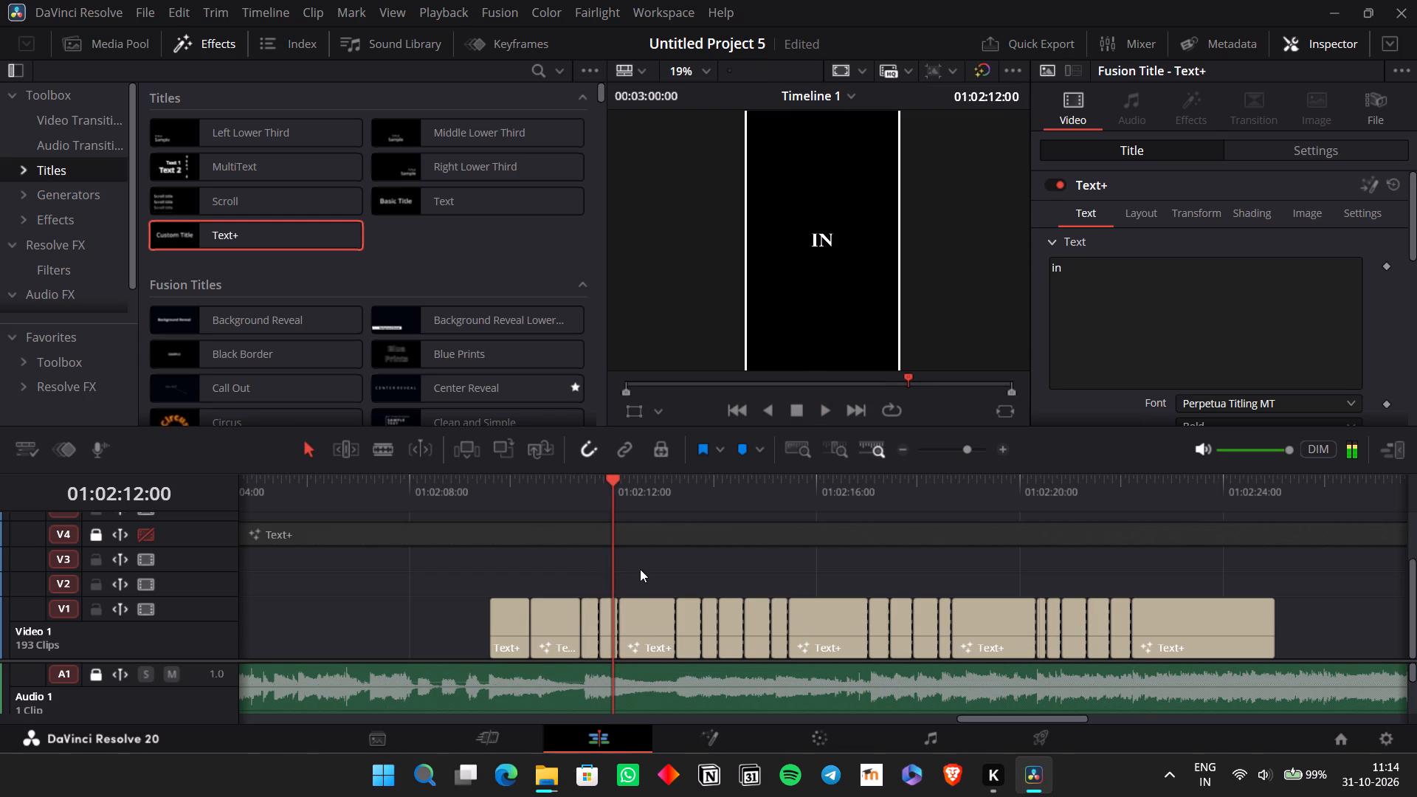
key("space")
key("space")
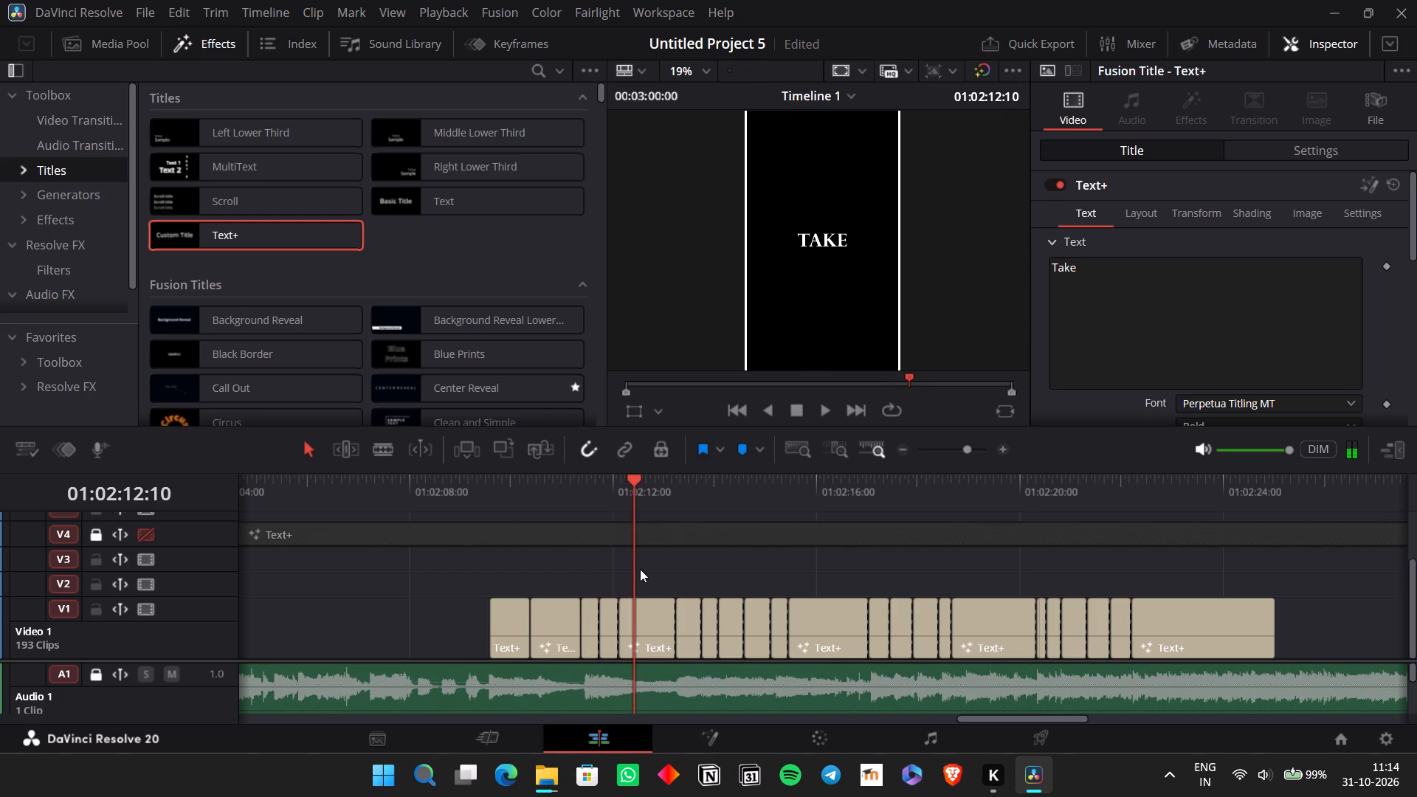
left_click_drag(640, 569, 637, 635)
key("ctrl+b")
Change the text of the "in" title right after "breath" to "it".
left_click(611, 624)
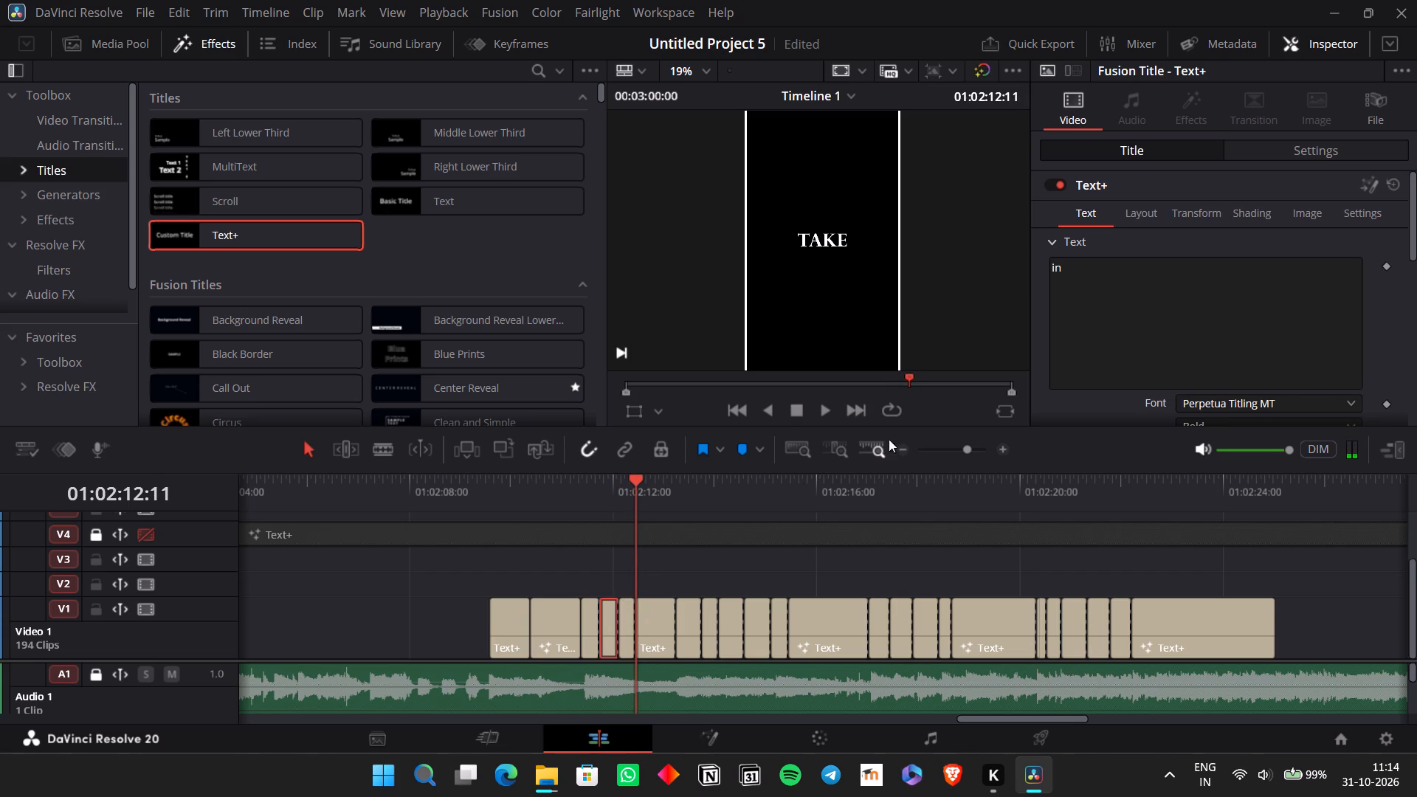
double_click(1128, 344)
type("it")
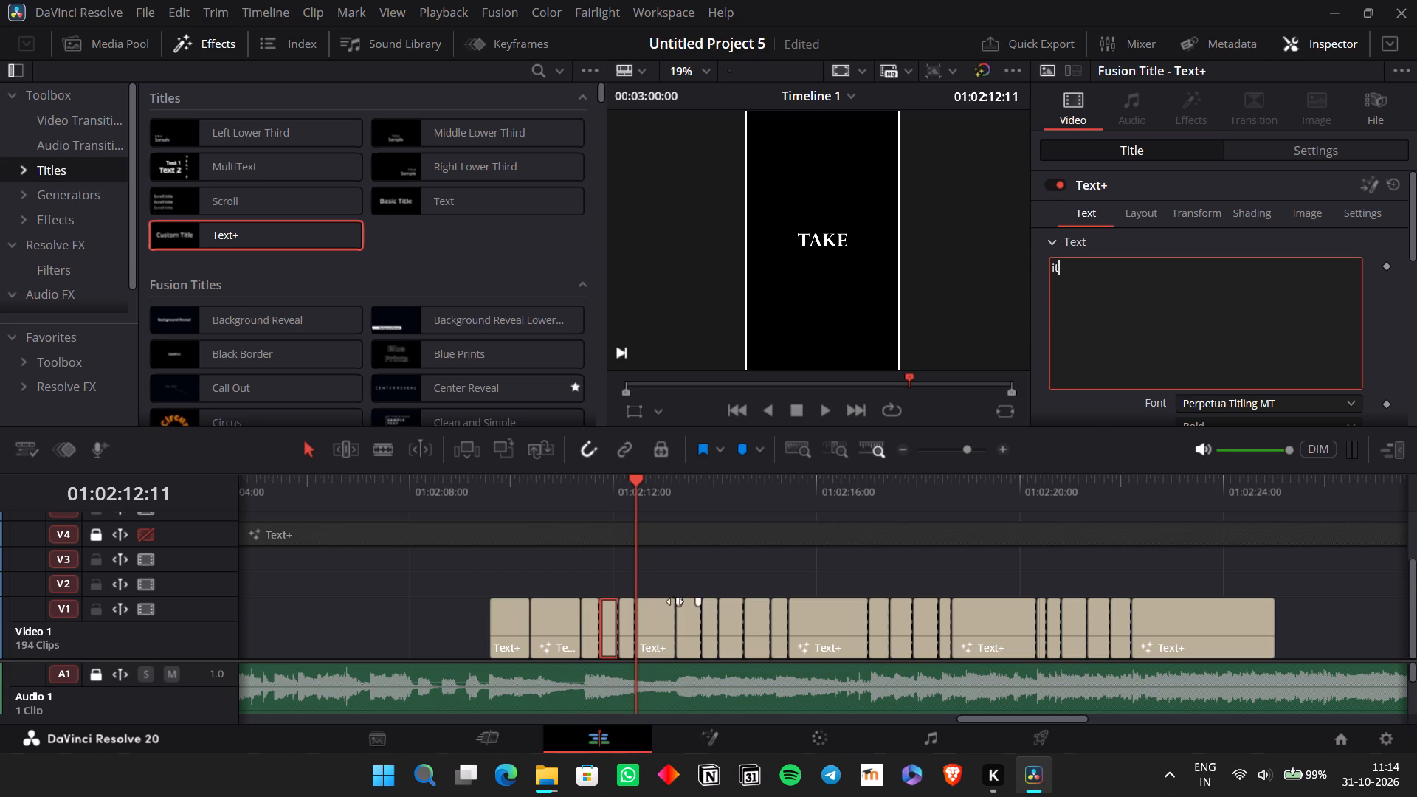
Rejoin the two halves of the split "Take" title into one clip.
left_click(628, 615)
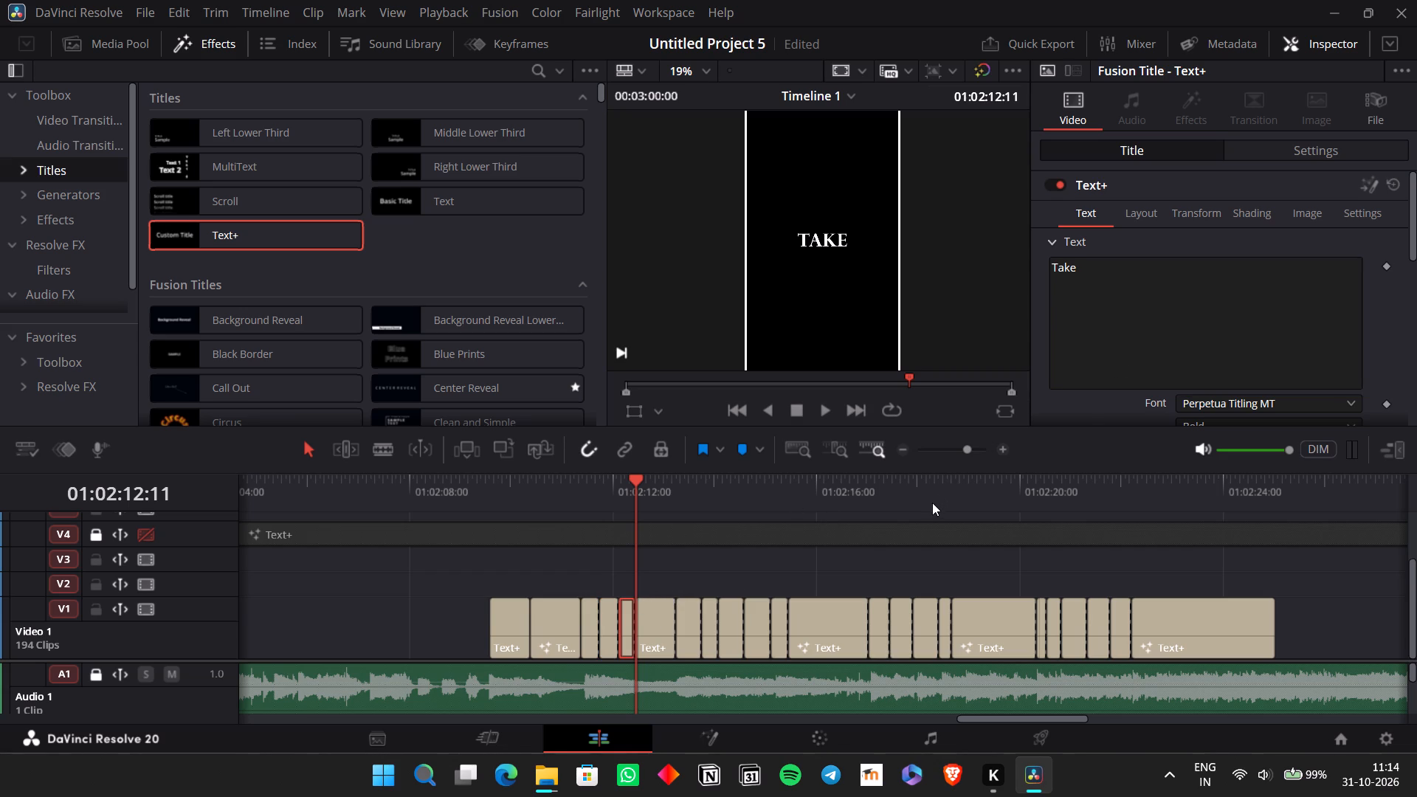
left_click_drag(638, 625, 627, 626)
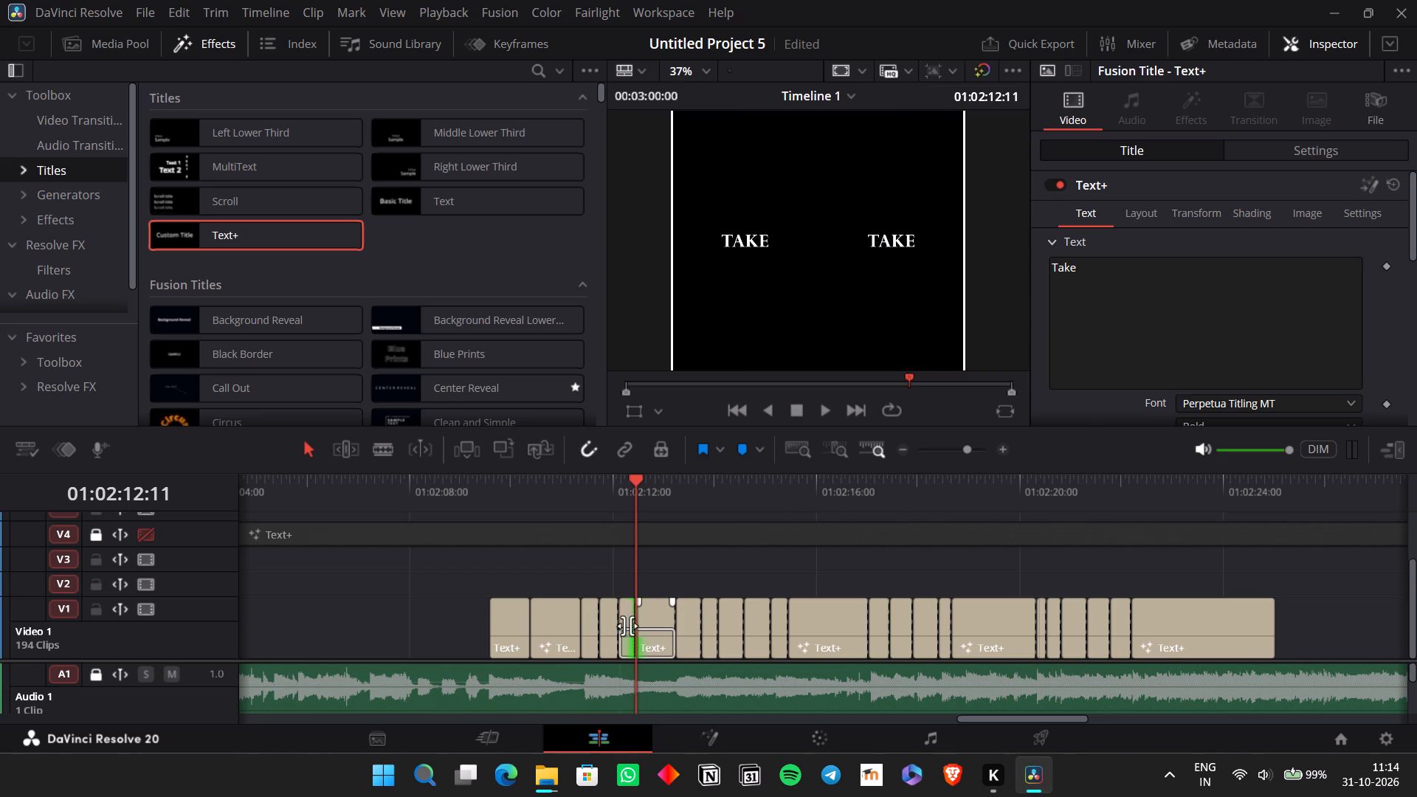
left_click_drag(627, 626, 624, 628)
Replace the text of the rejoined "Take" title with "in", checking its timing in playback.
left_click(643, 622)
left_click_drag(1120, 362, 1114, 373)
left_click(1114, 373)
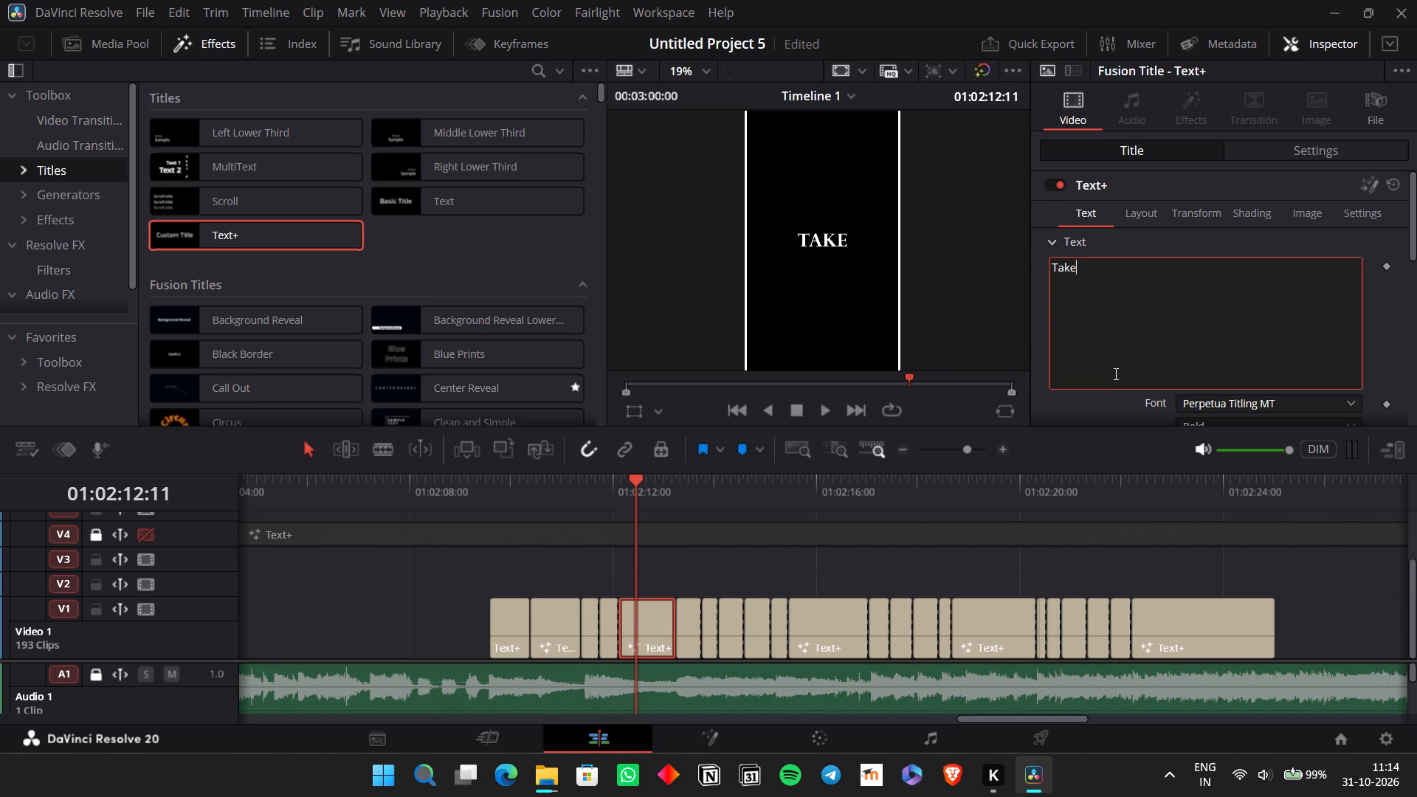
key("i")
key("n")
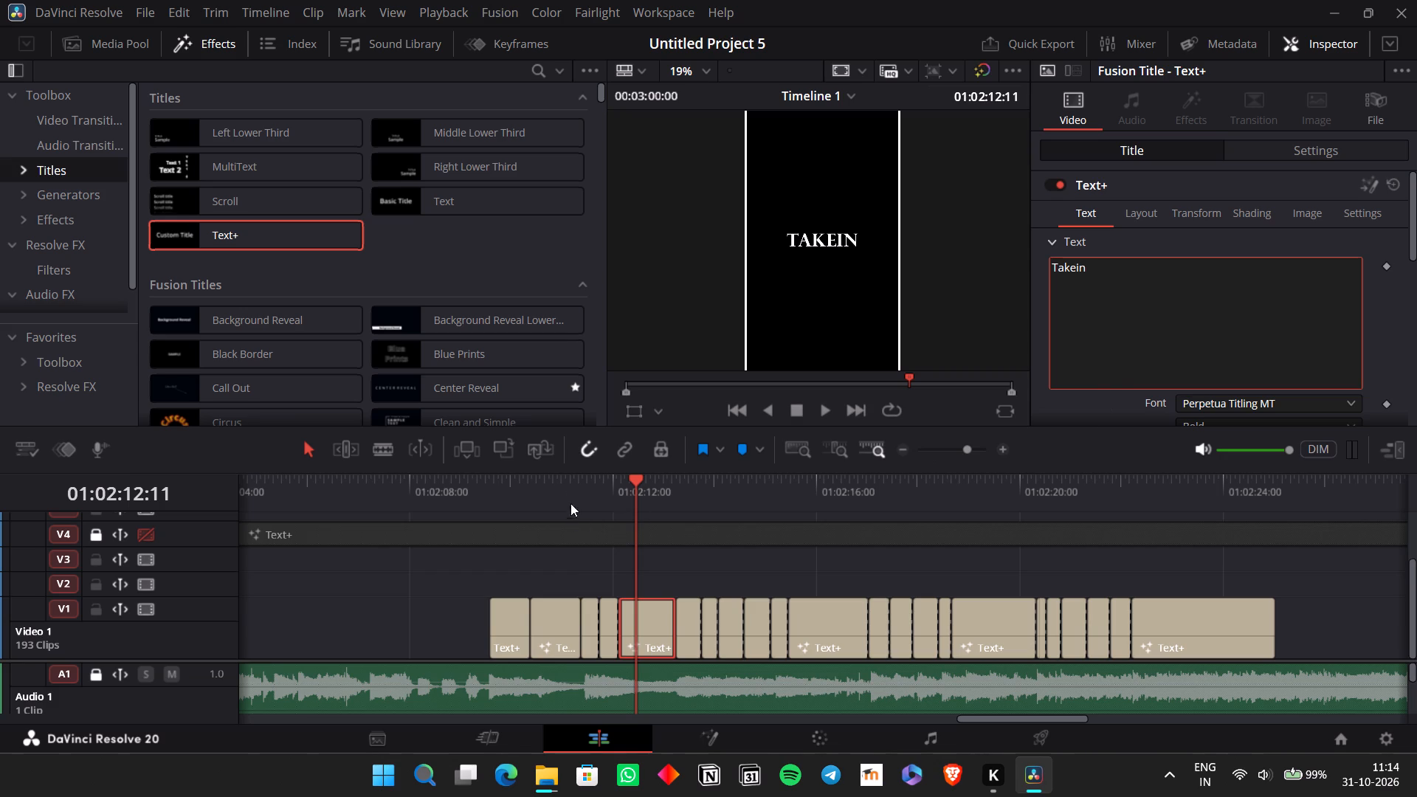
left_click(569, 490)
key("space")
key("space")
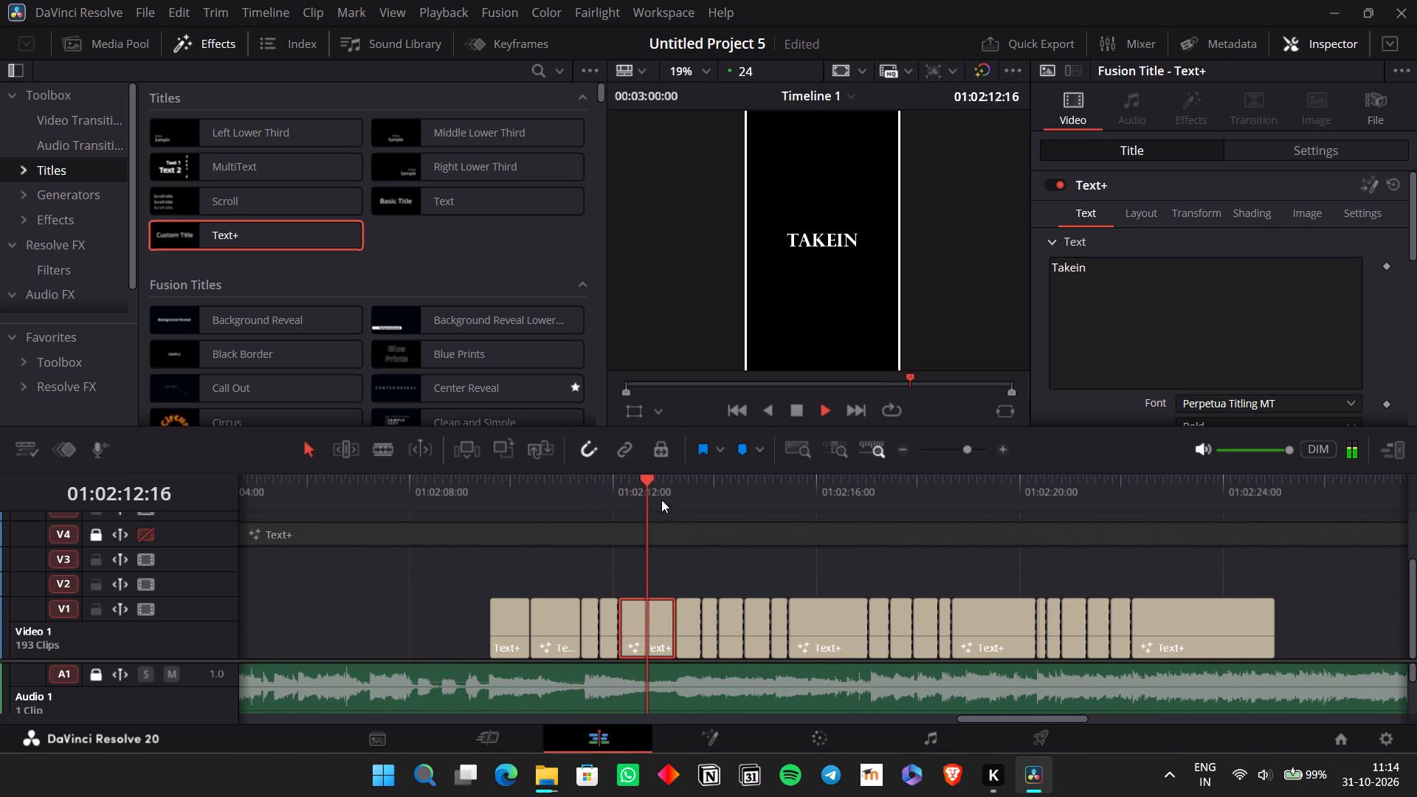
left_click_drag(1163, 278, 1019, 262)
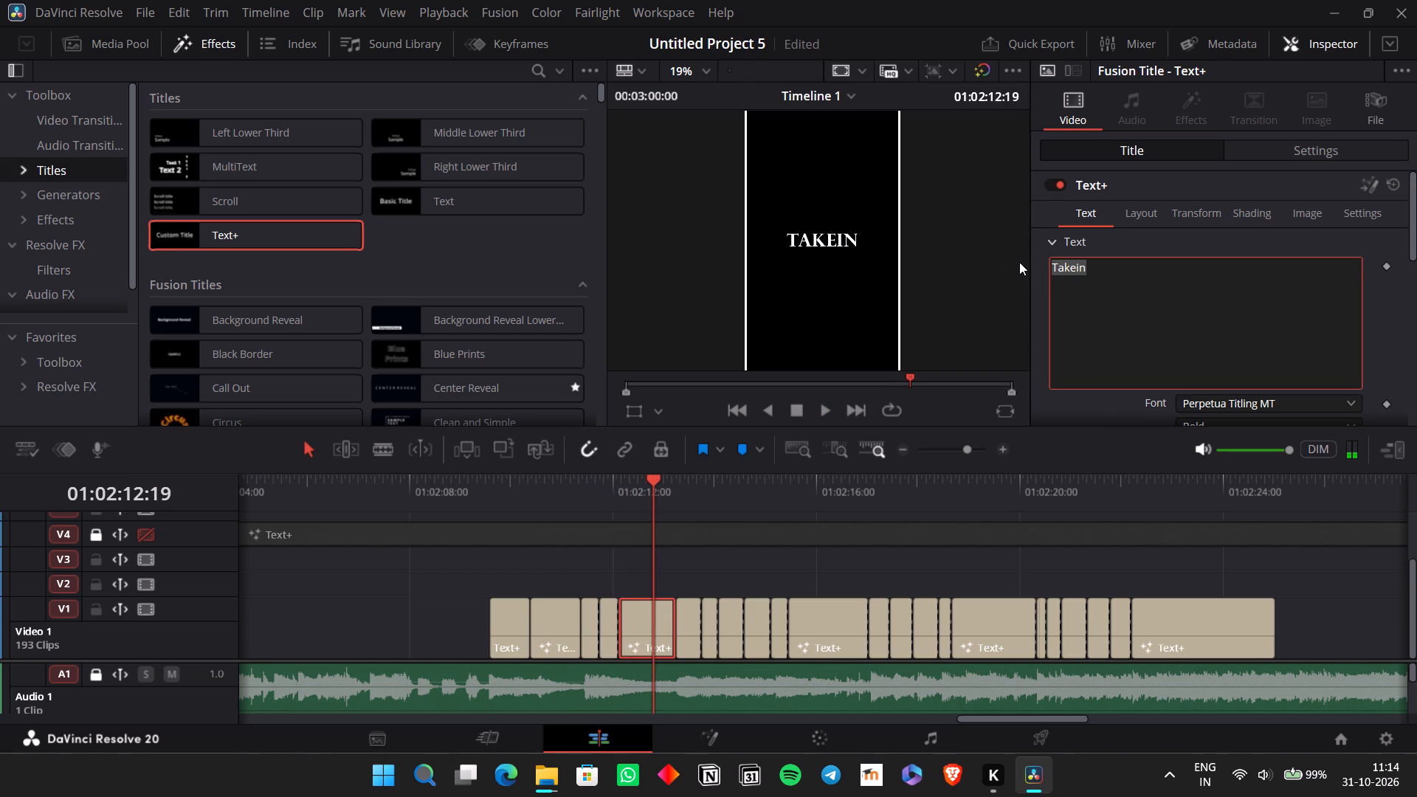
type("in")
left_click(639, 643)
Play on from "in" to locate the next word, and change the text of the "a" title before "hit" to "take".
key("space")
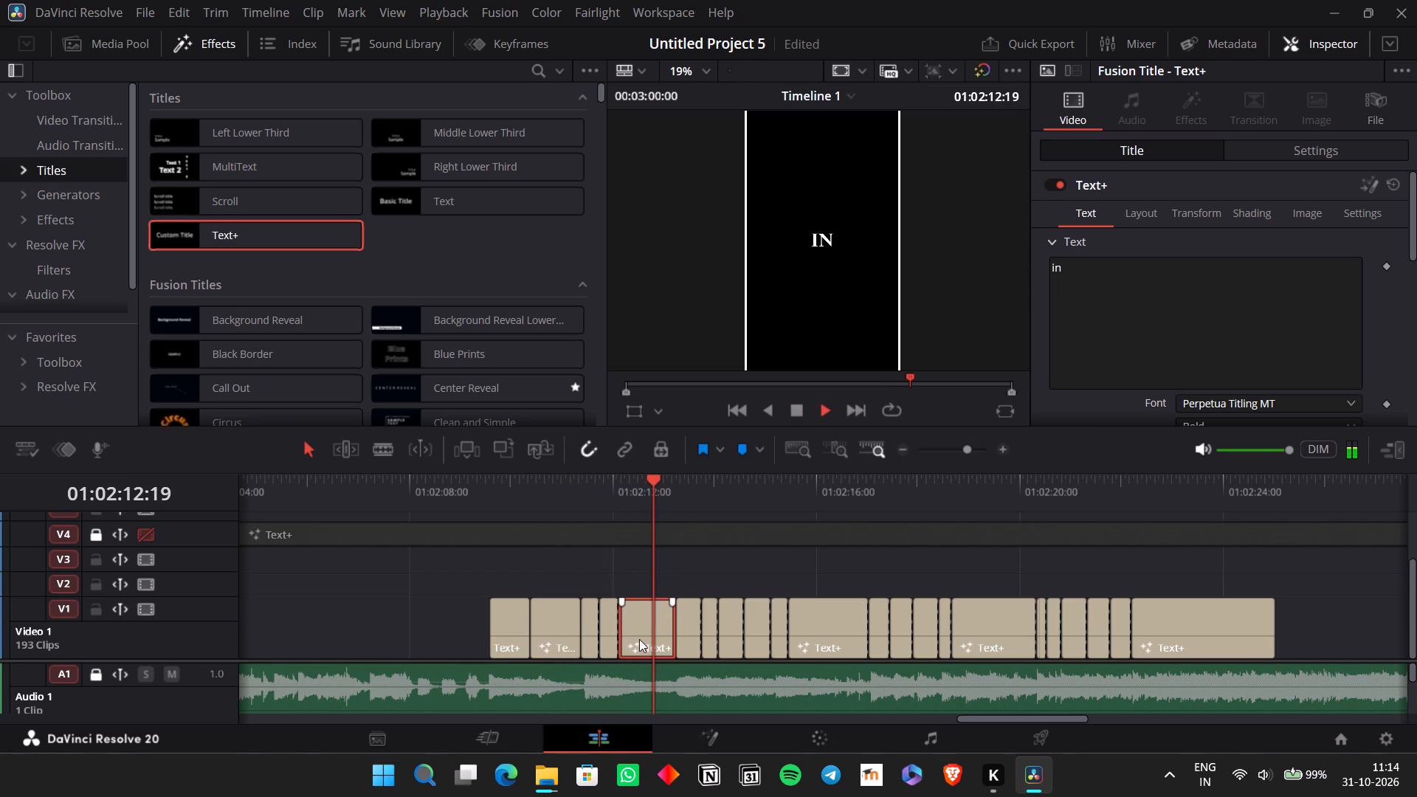
key("space")
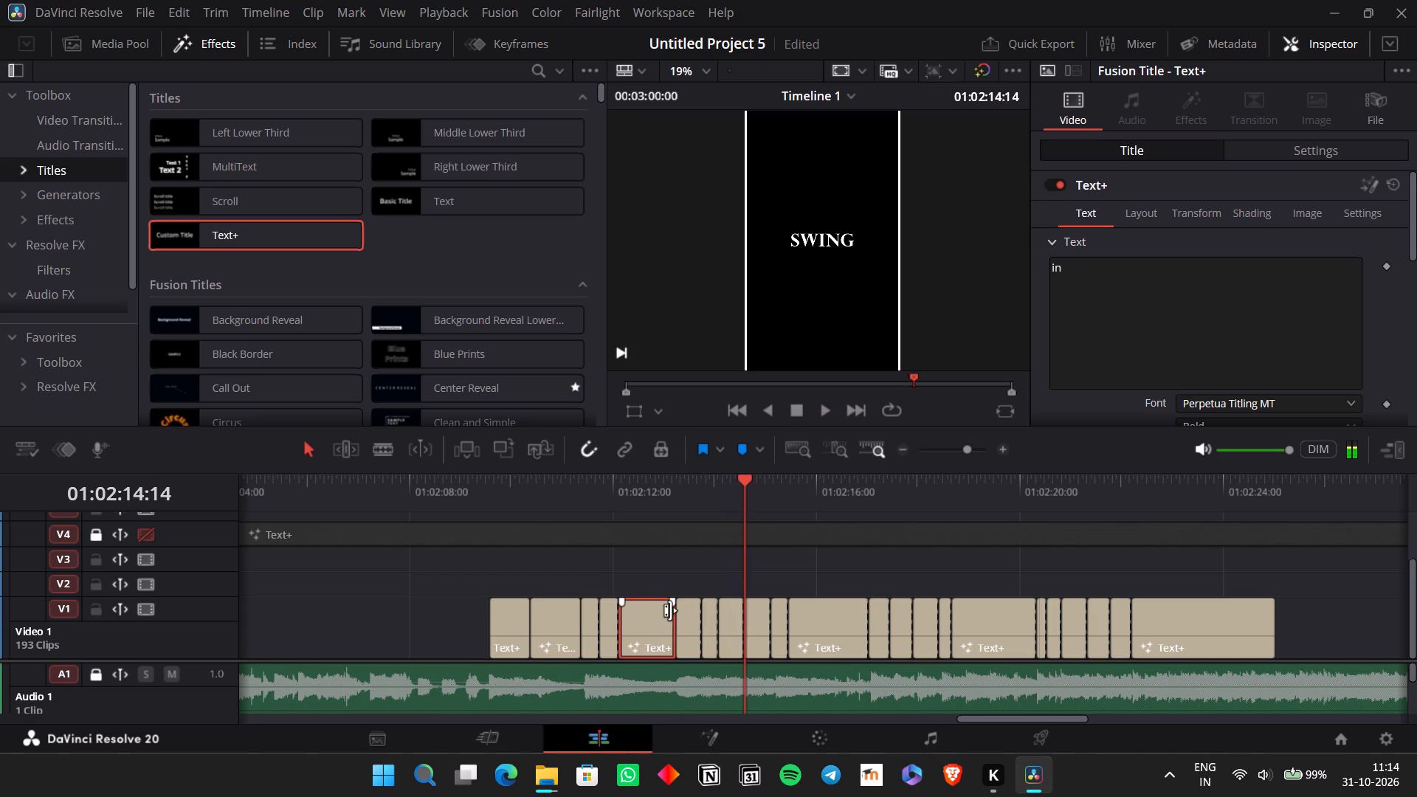
left_click(680, 494)
key("space")
key("space")
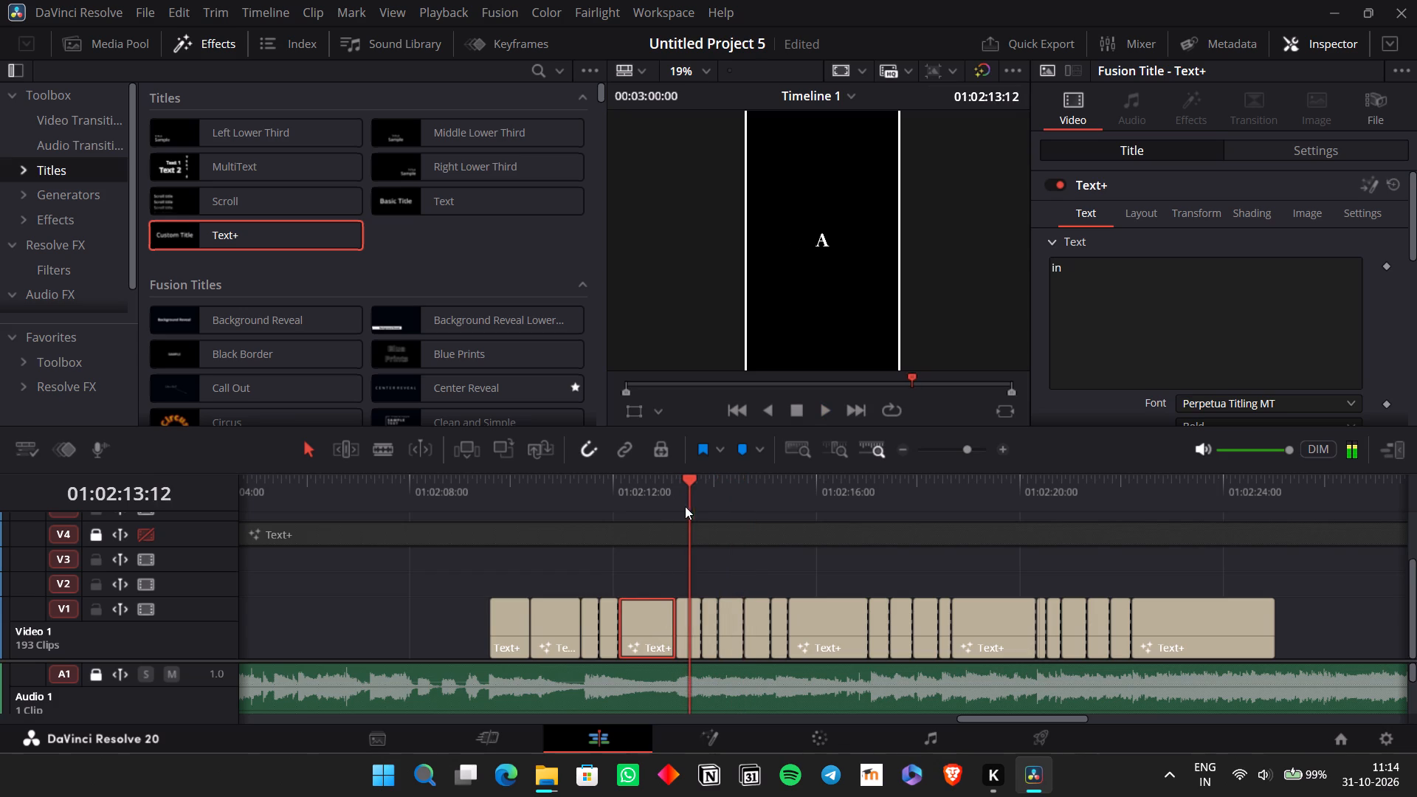
key("space")
key("space")
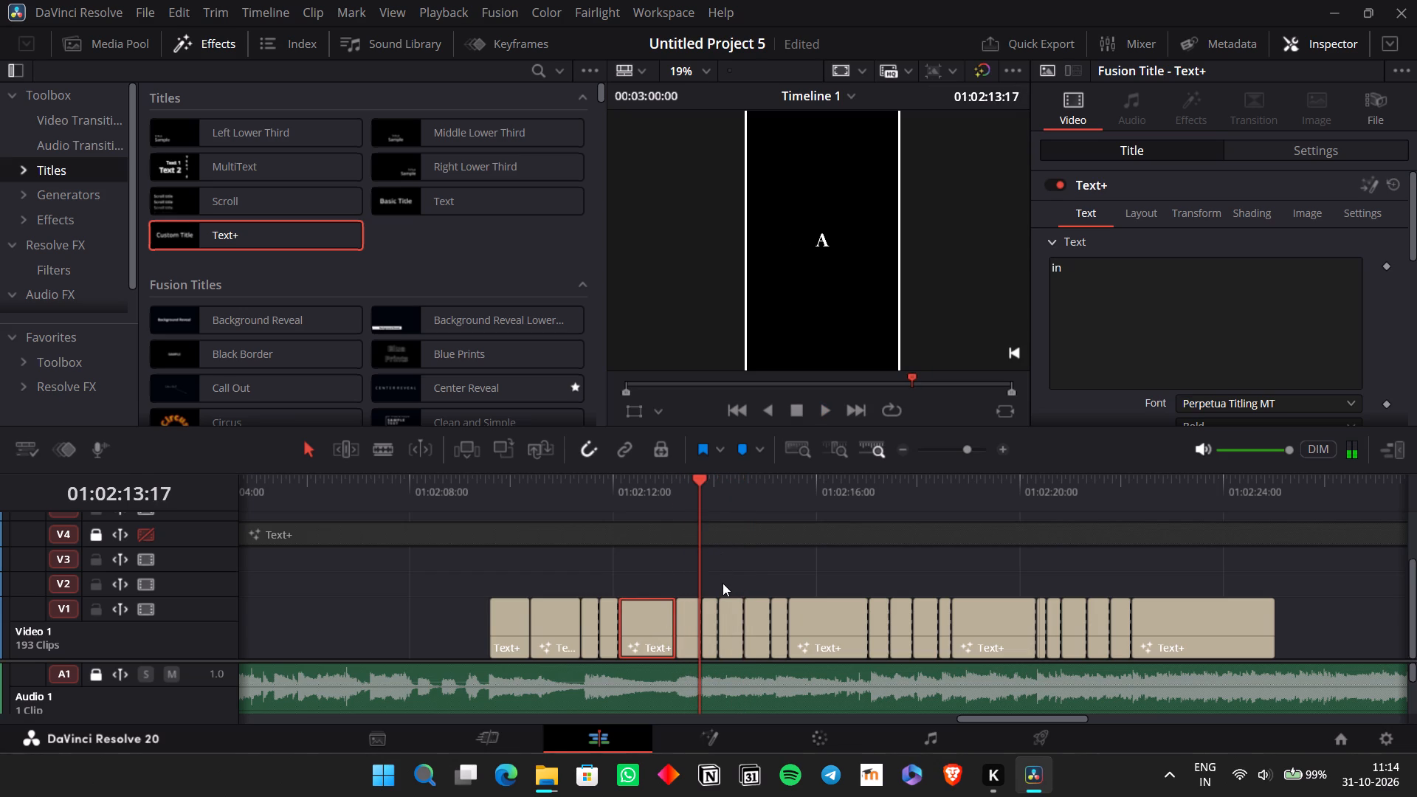
left_click(713, 622)
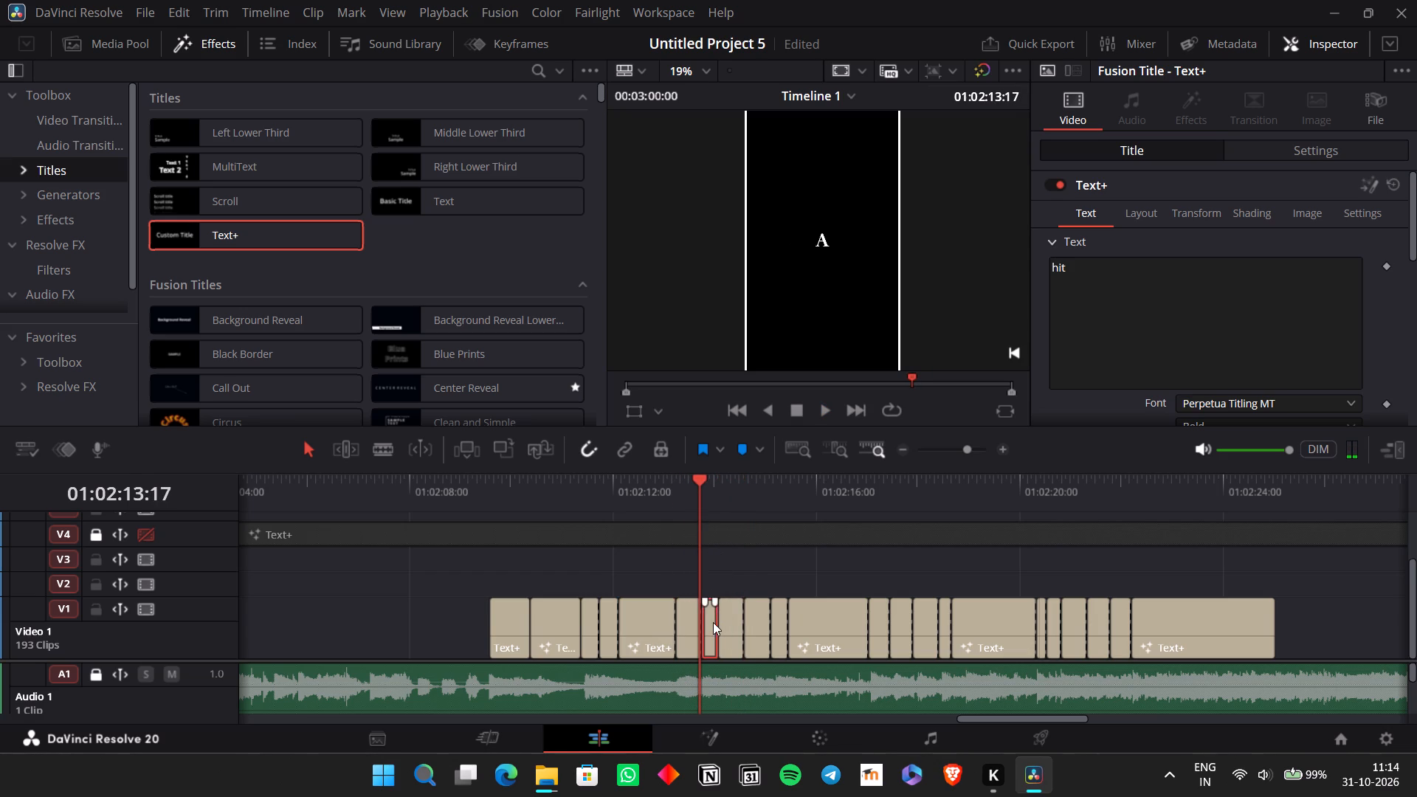
left_click(678, 633)
double_click(1123, 339)
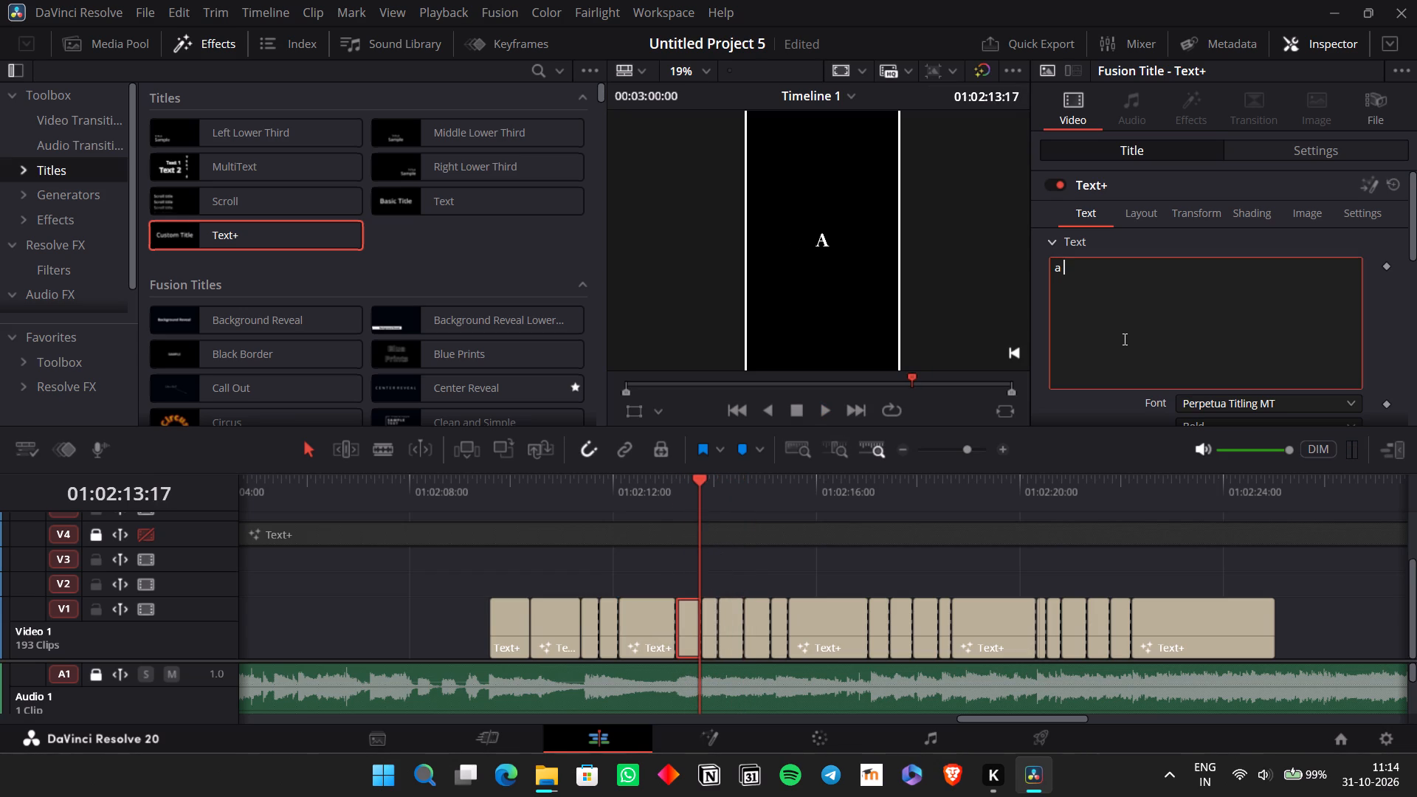
key("r")
key("BackSpace")
key("BackSpace")
key("BackSpace")
key("BackSpace")
key("BackSpace")
key("BackSpace")
key("BackSpace")
key("BackSpace")
key("BackSpace")
key("BackSpace")
key("BackSpace")
key("BackSpace")
key("BackSpace")
key("BackSpace")
type("take")
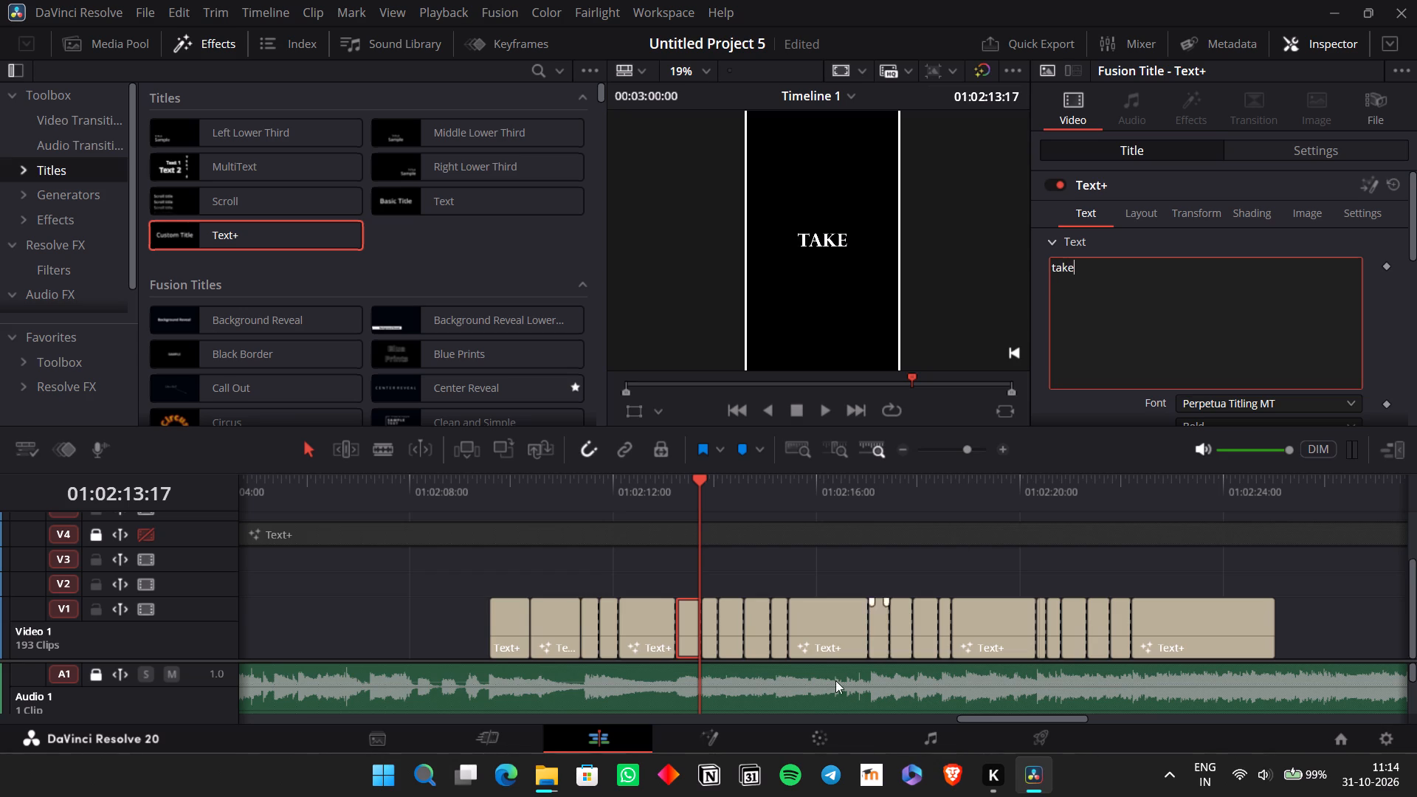
Change the text of the "hit" title right after "take" to "a".
left_click(708, 632)
double_click(1086, 356)
key("a")
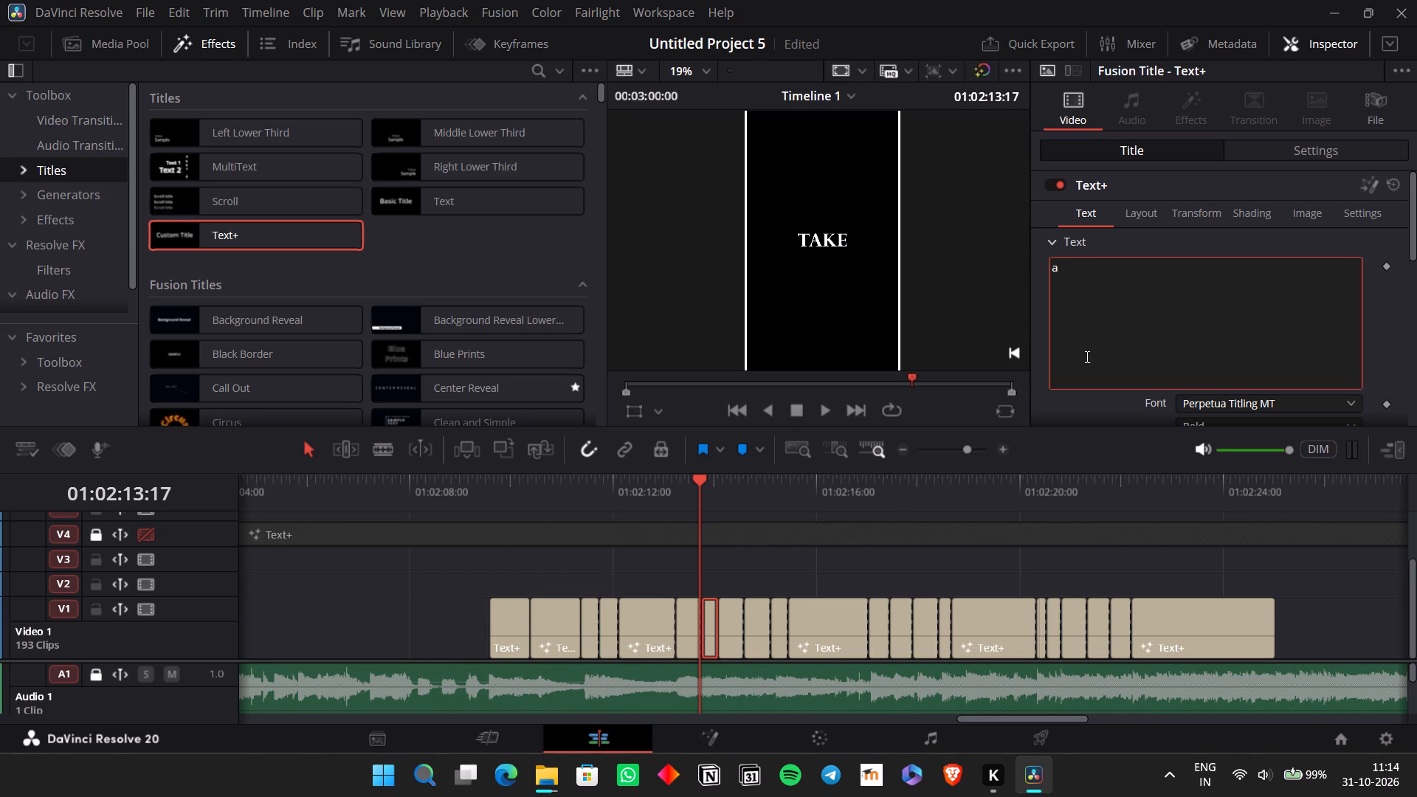
Replace the text of the "and" title following "a" with "hit".
left_click(733, 647)
double_click(1086, 352)
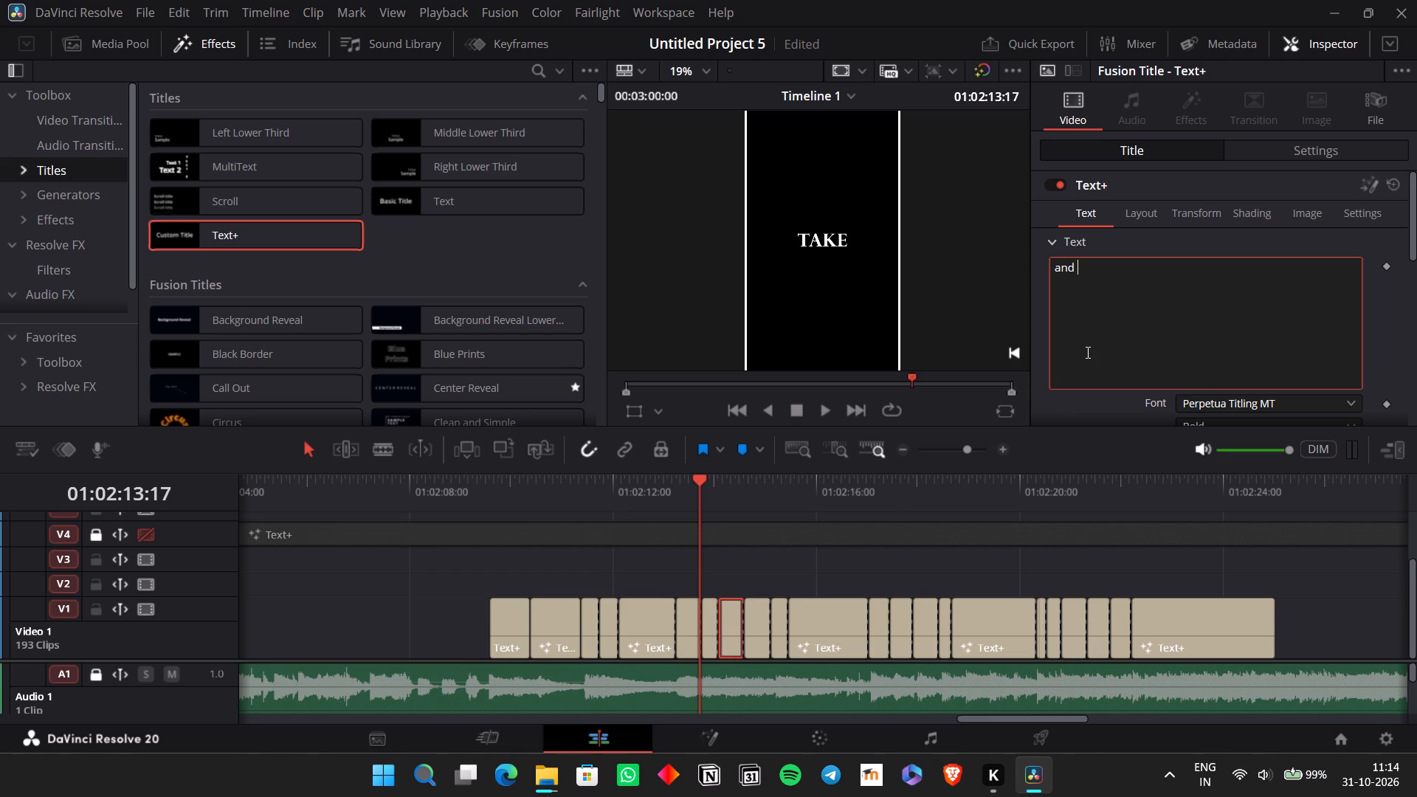
double_click(1086, 352)
key("ctrl+a")
type("git")
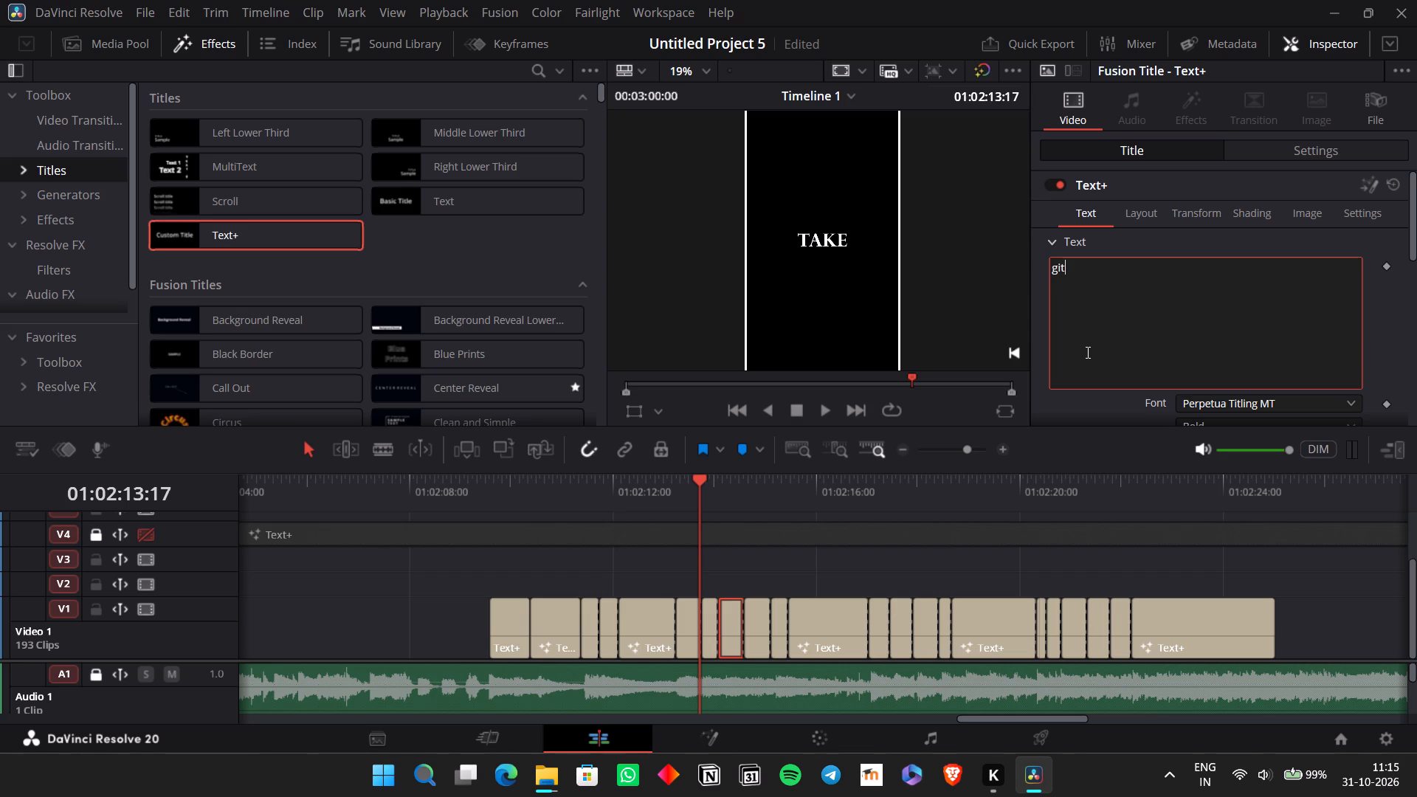
key("BackSpace")
key("Delete")
key("BackSpace")
key("BackSpace")
key("BackSpace")
type("hit")
Play through "take a hit" to check the timing, and change the following "swing" title to "and".
left_click(756, 626)
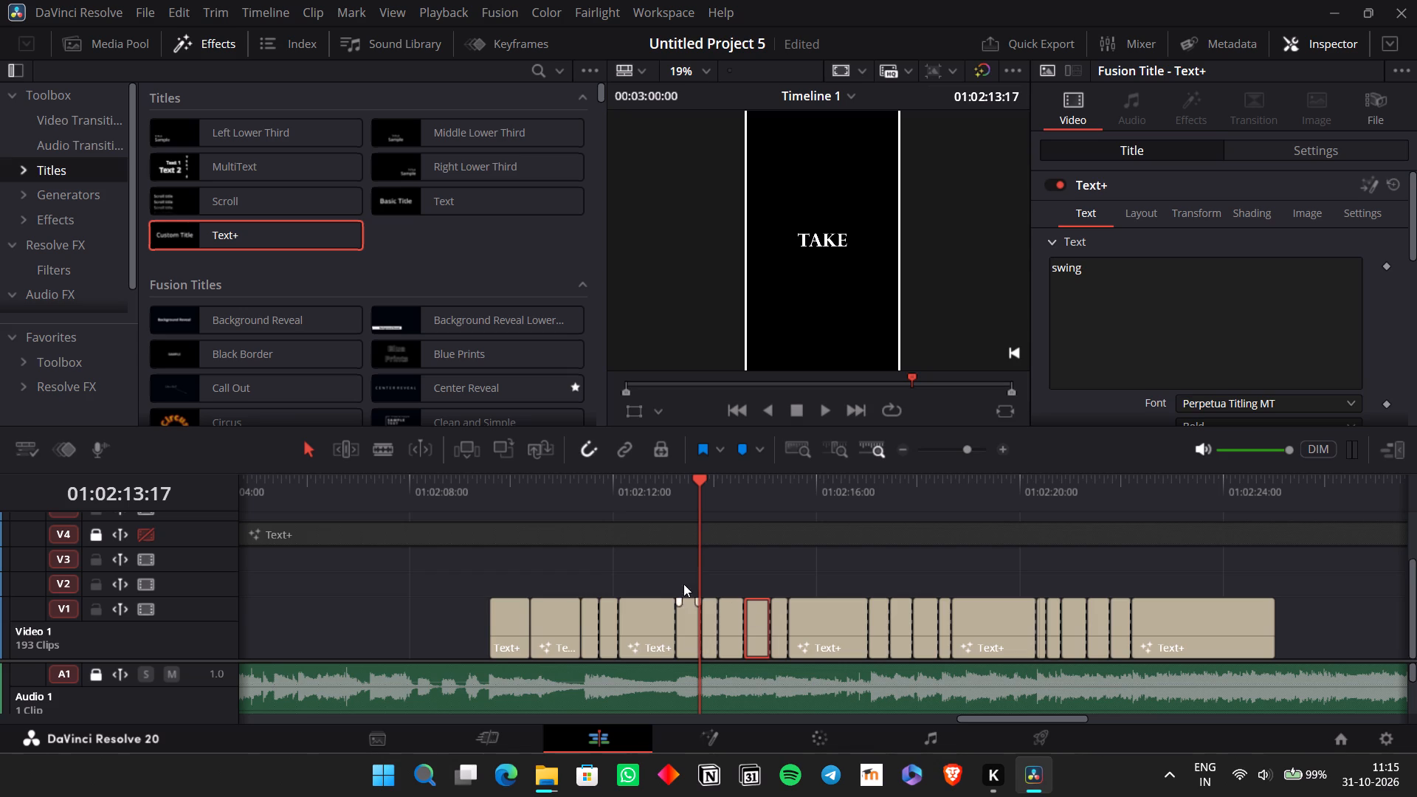
left_click(670, 494)
key("space")
key("space")
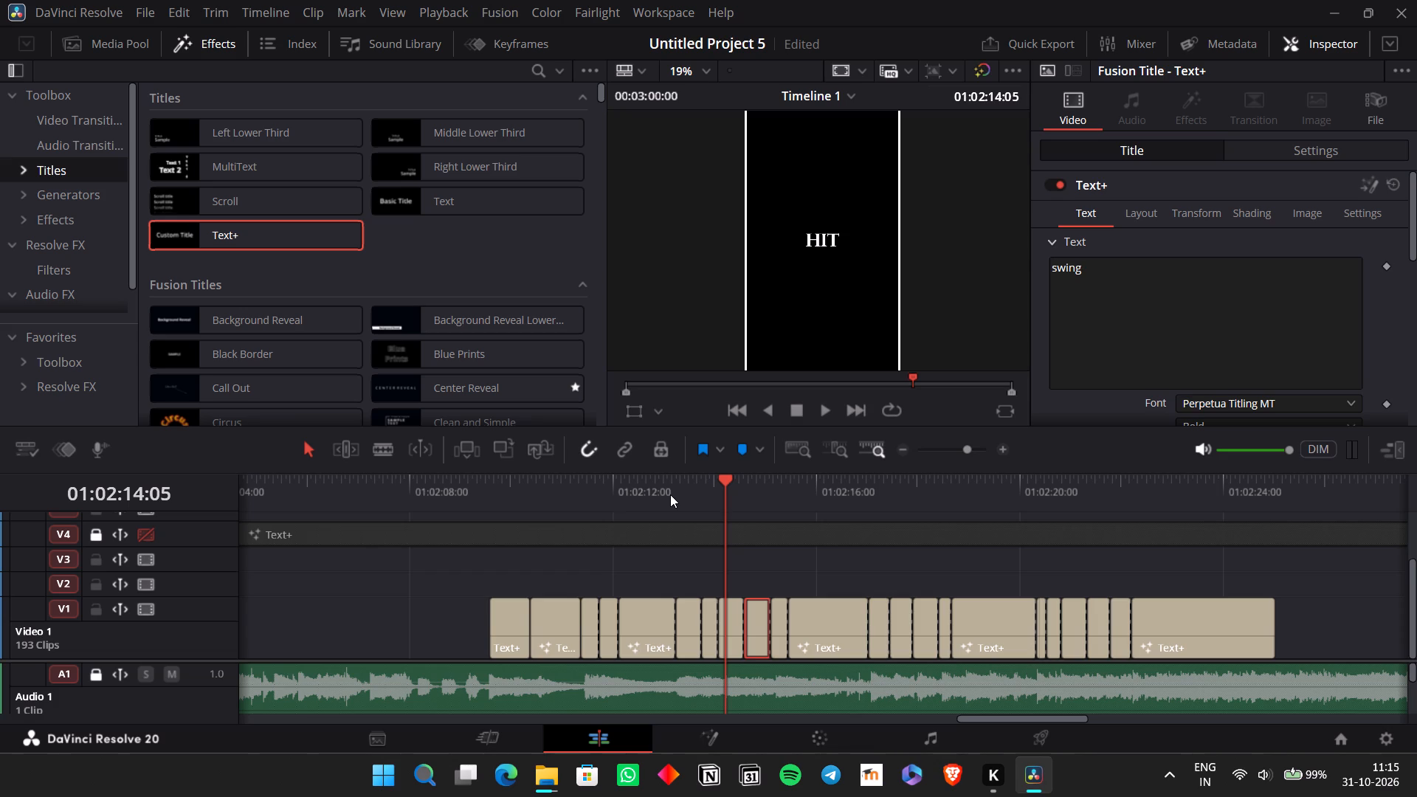
key("space")
key("space")
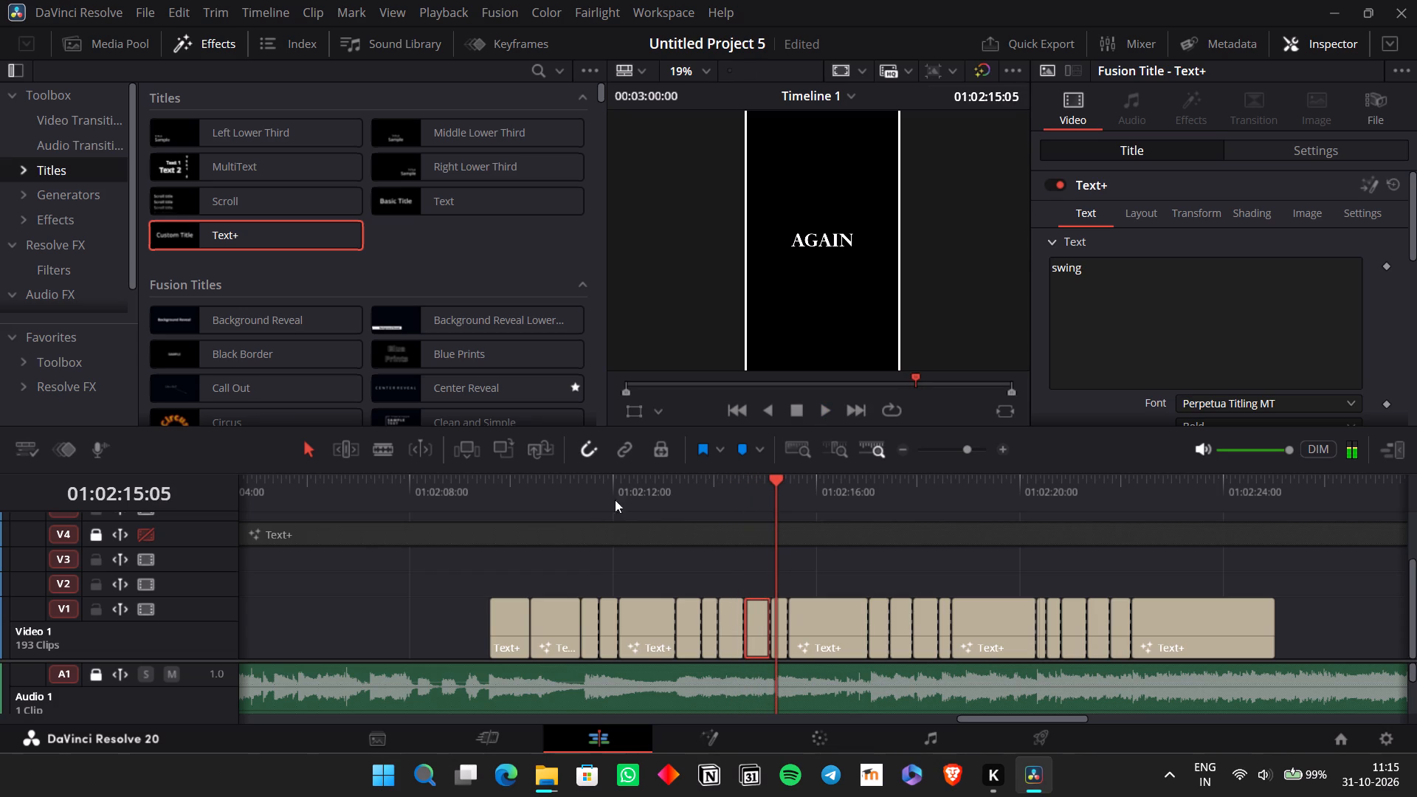
left_click(723, 490)
key("space")
key("space")
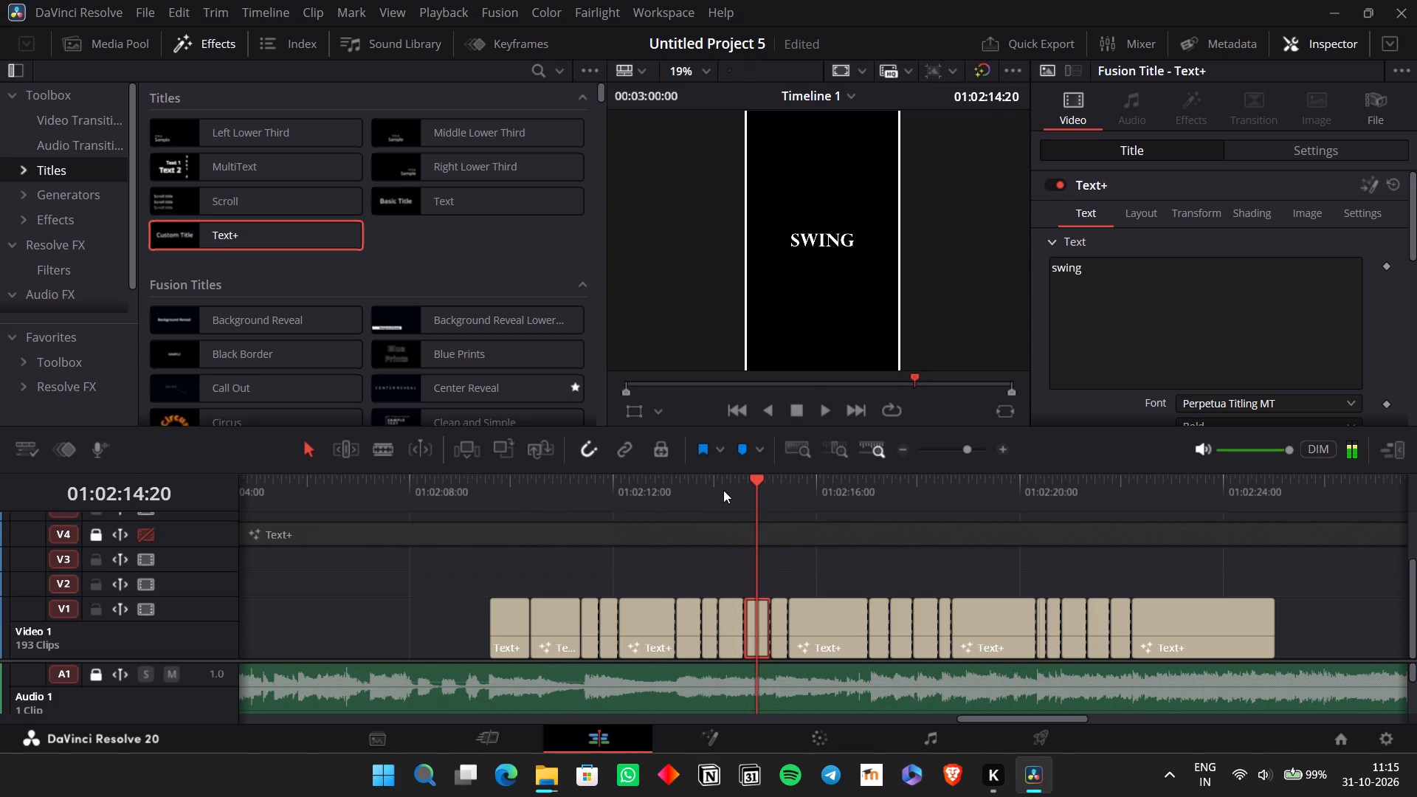
double_click(1075, 354)
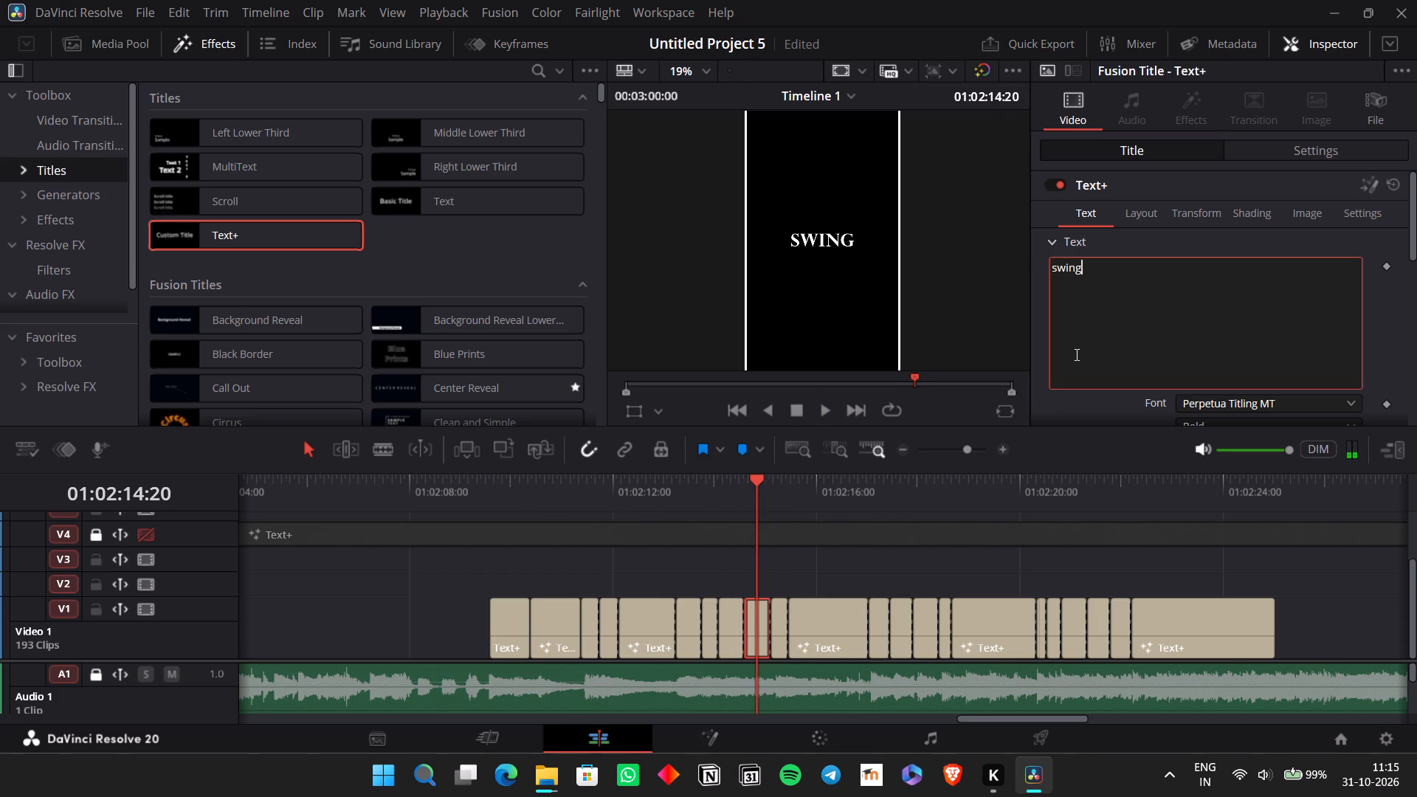
type("and")
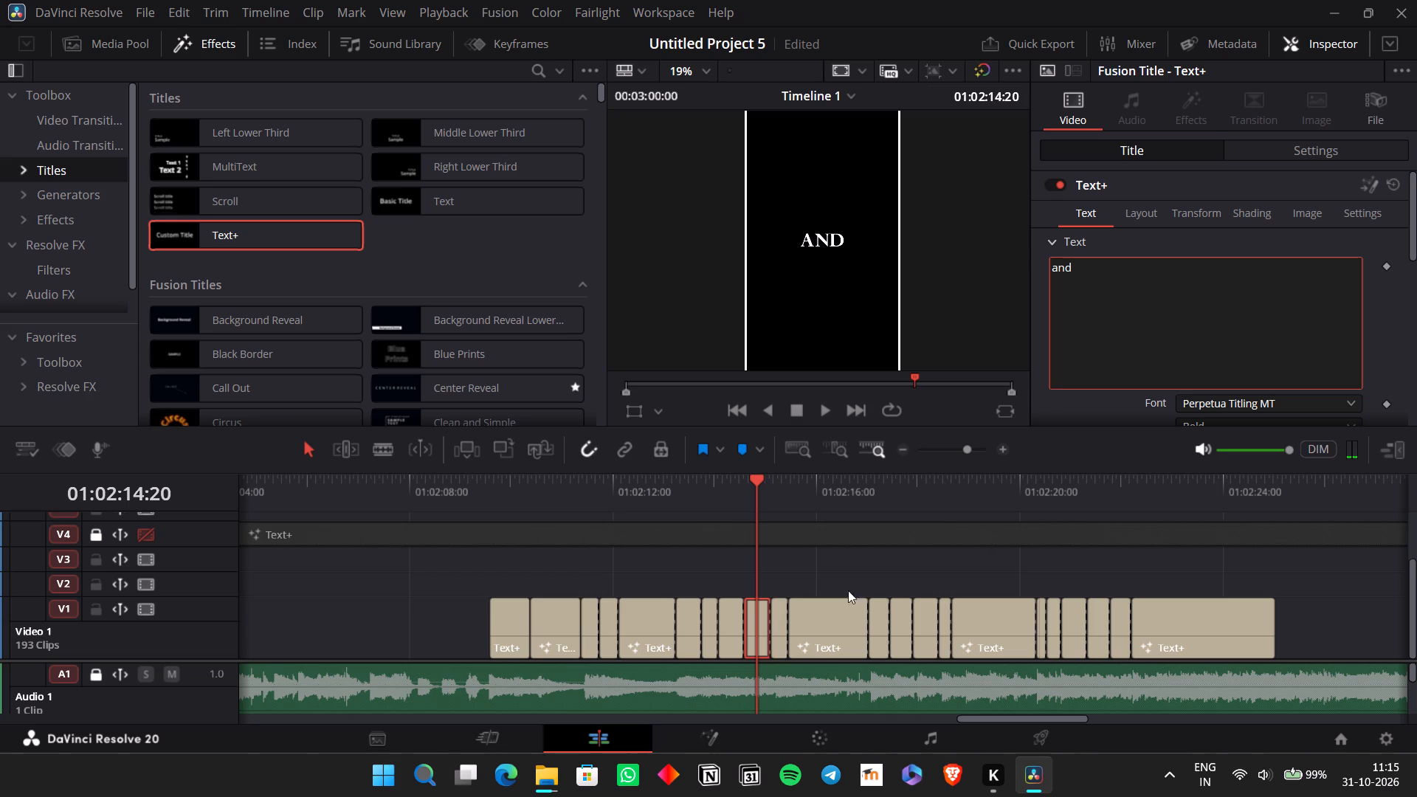
Replace the text of the short "again" title right after "and" with "swing".
left_click(770, 629)
left_click(784, 629)
double_click(1113, 317)
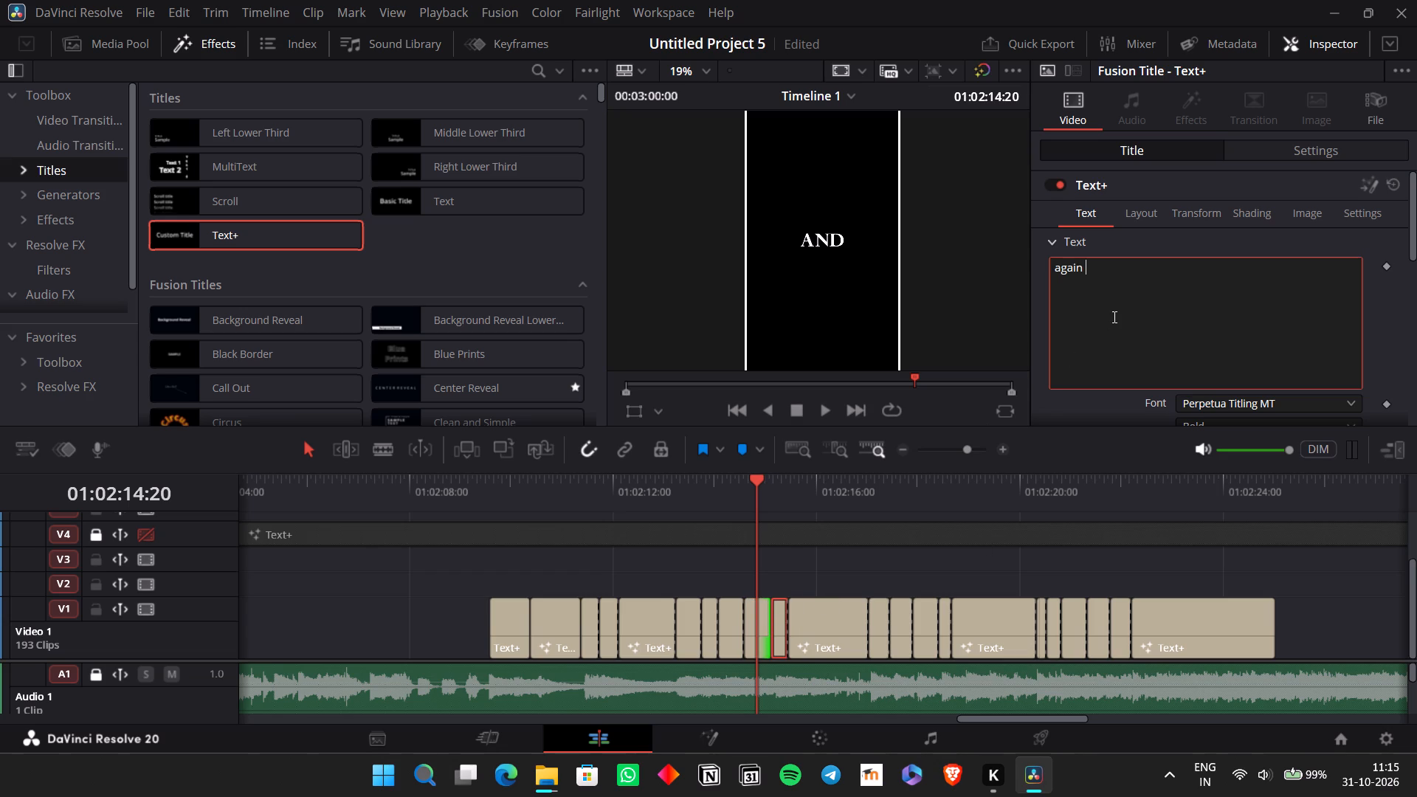
type("swing")
key("ctrl+a")
type("si")
key("BackSpace")
type("wing")
Change the long "No" title after "swing" to "again" and check its timing in playback.
left_click(841, 618)
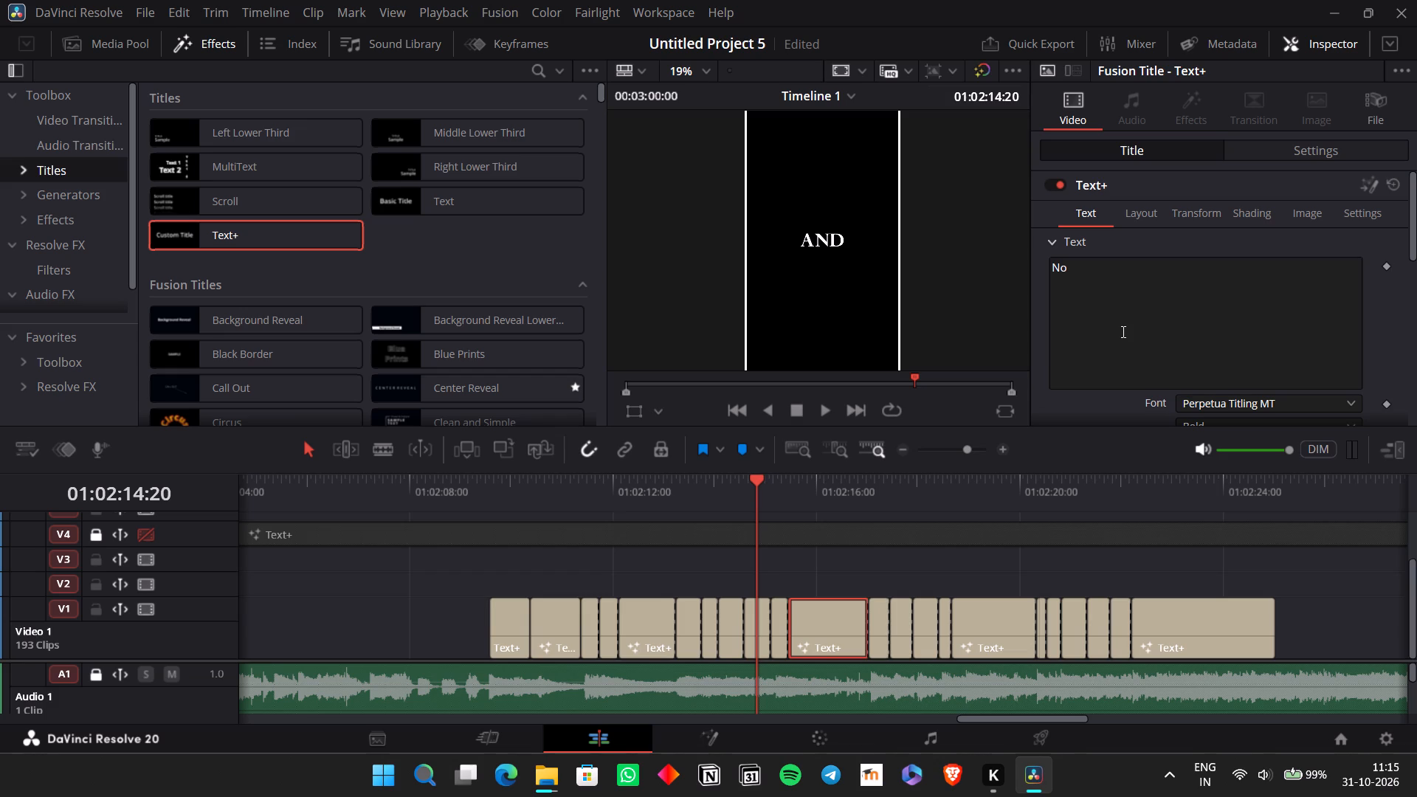
double_click(1122, 331)
type("again")
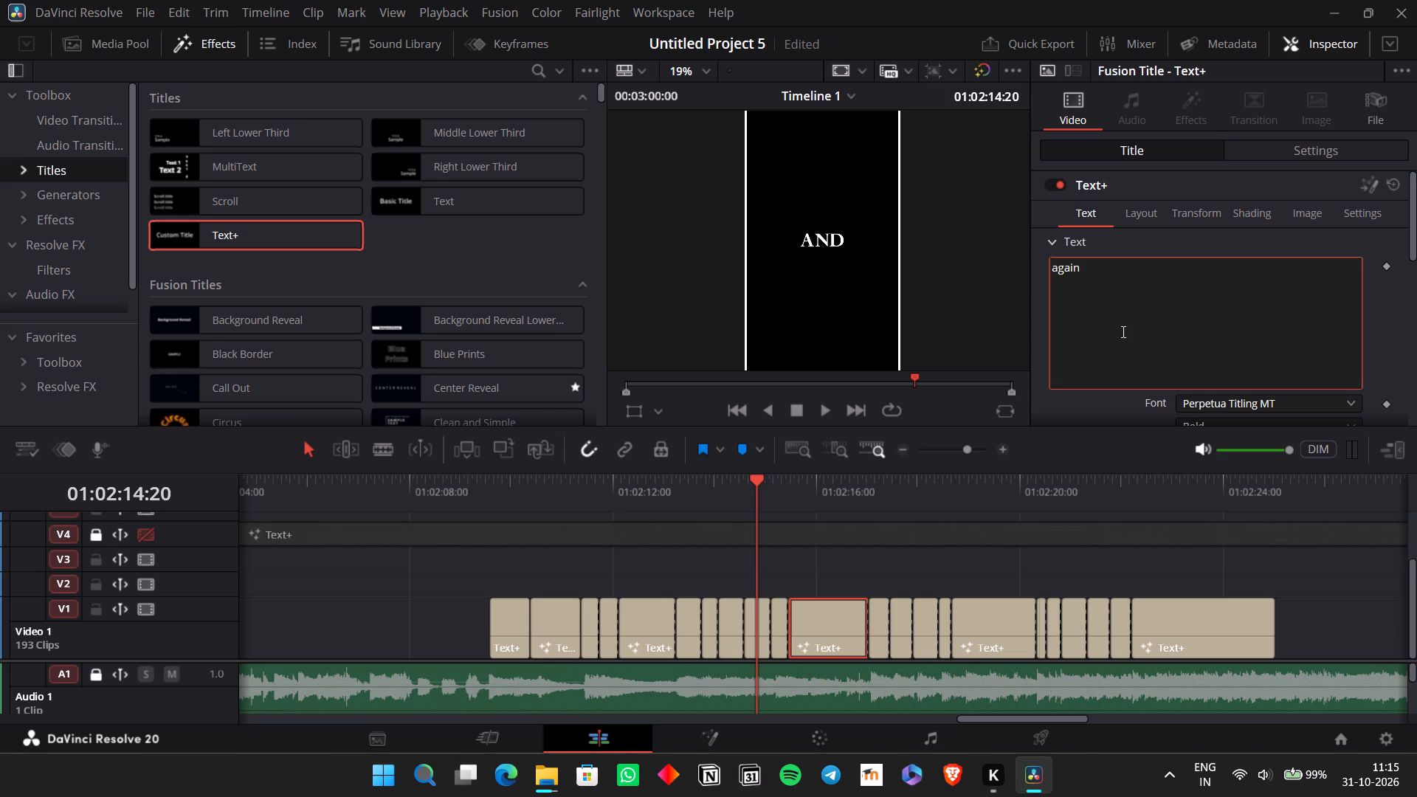
left_click(758, 480)
left_click(750, 480)
key("space")
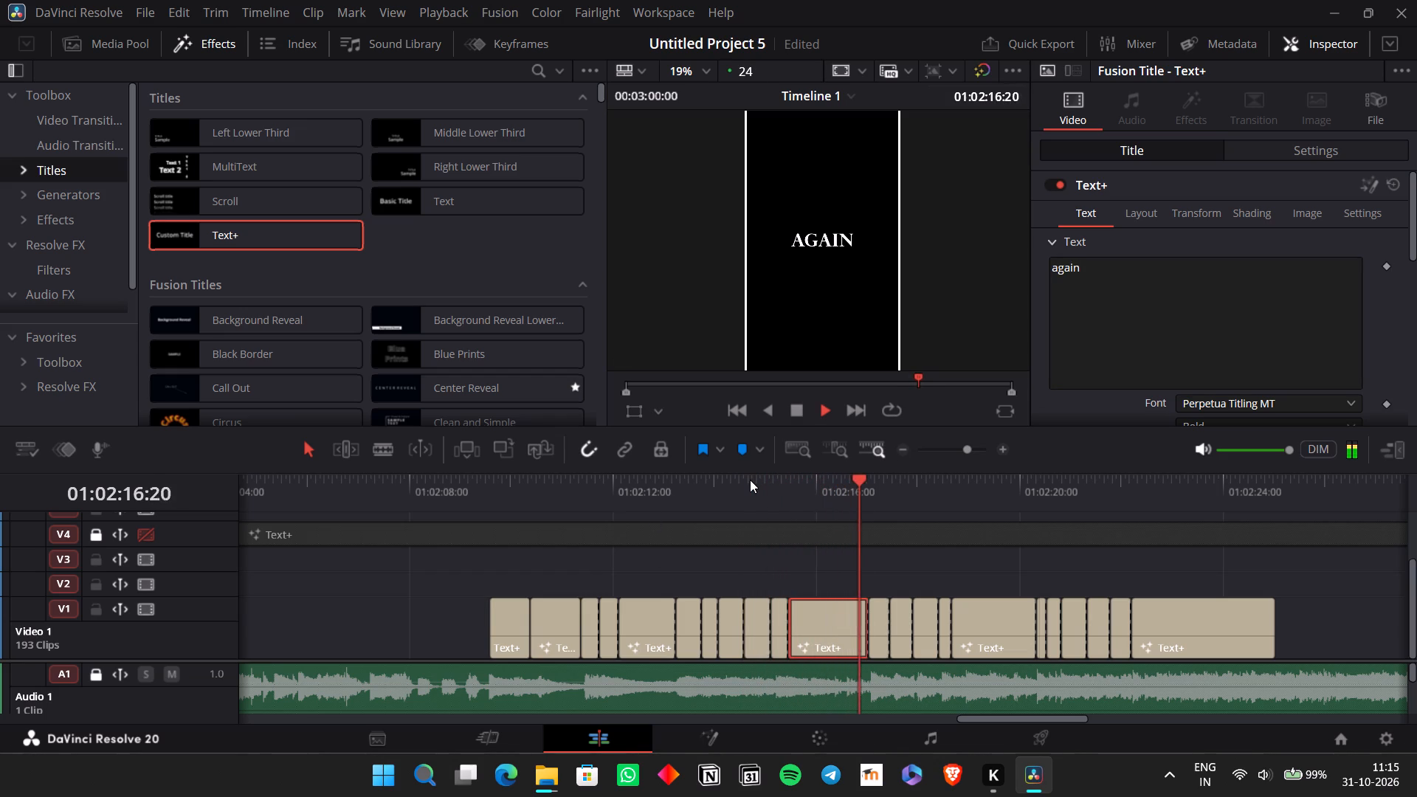
key("space")
Replace the text of the "one's" title right after "again" with "no".
left_click(875, 628)
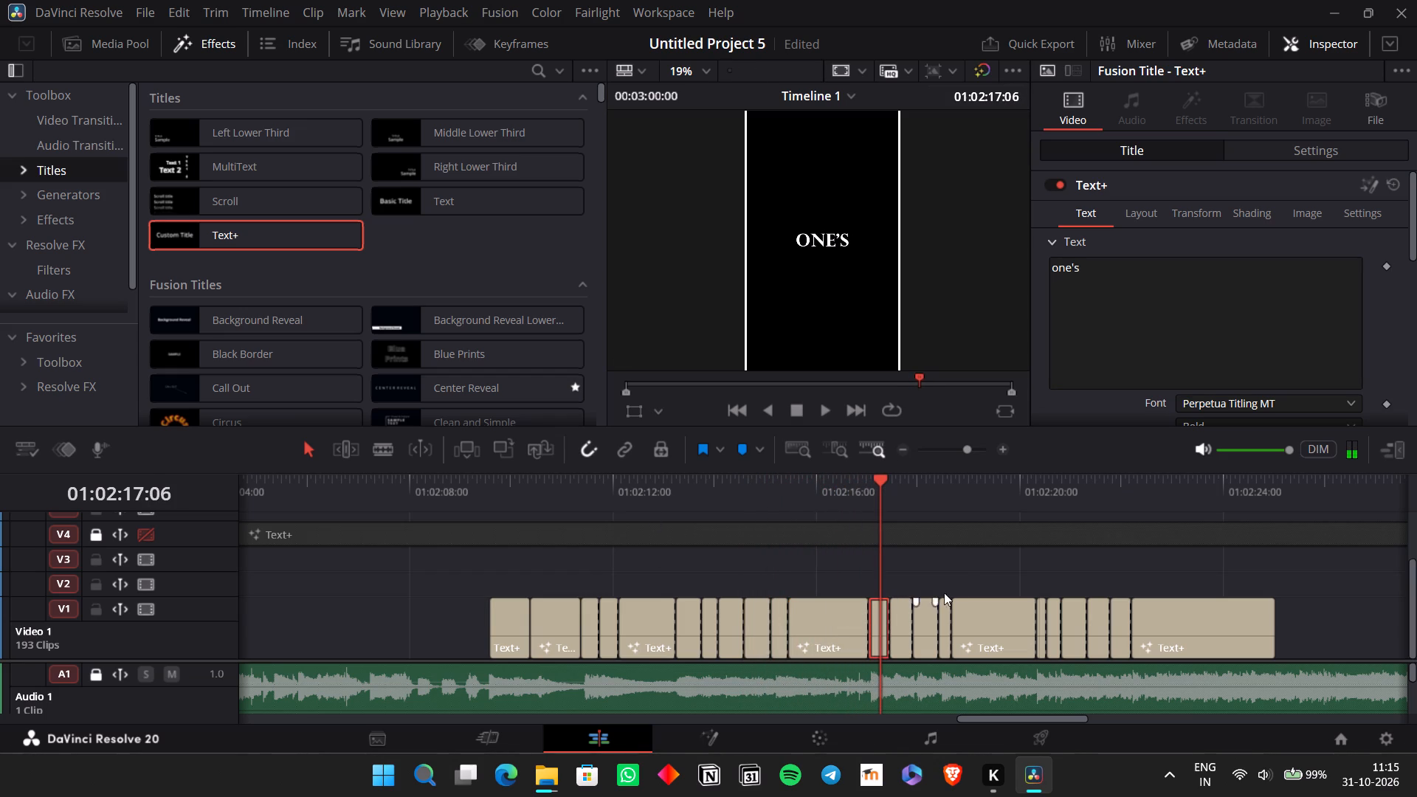
double_click(1066, 339)
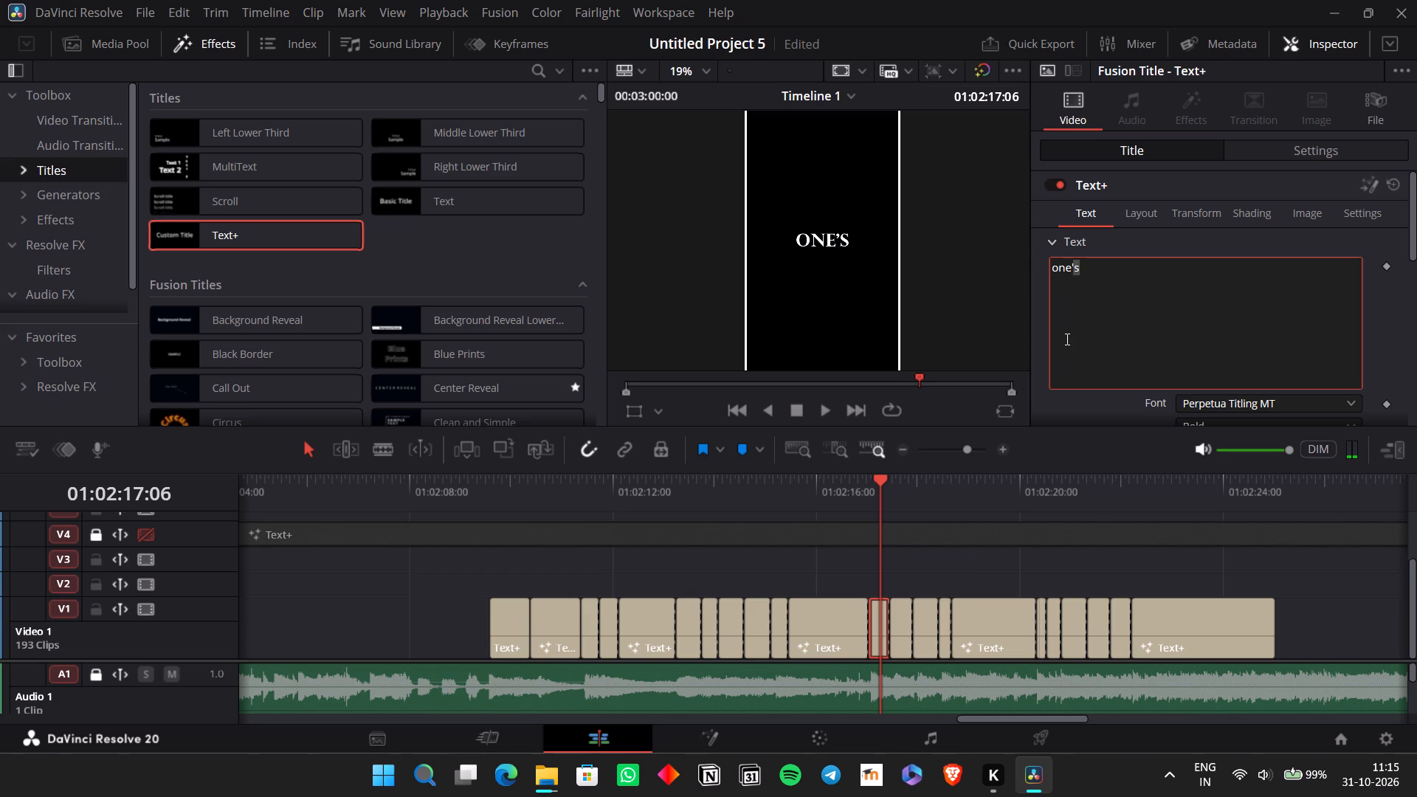
key("ctrl+a")
type("no")
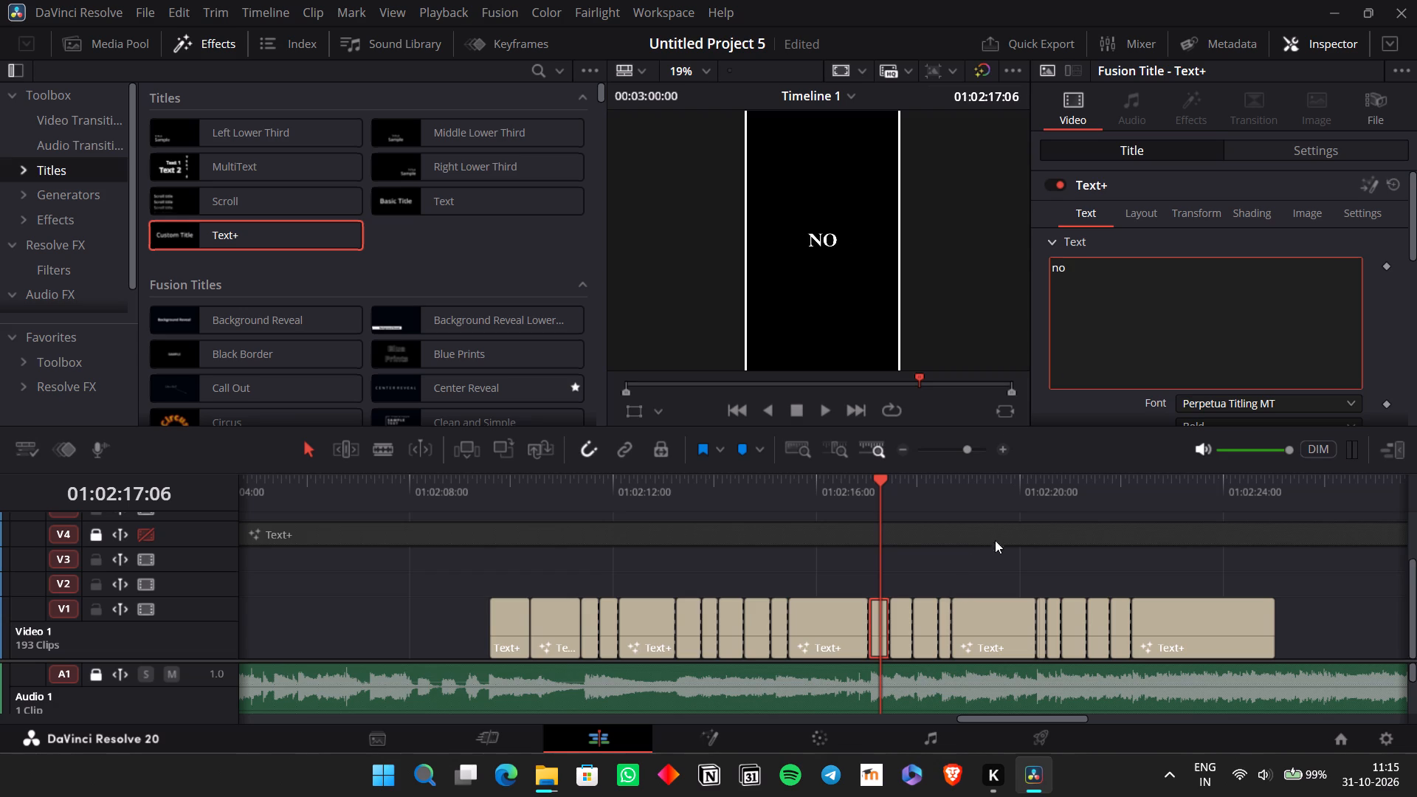
Change the text of the "counting" title right after "no" to "one's".
left_click(892, 640)
double_click(1138, 331)
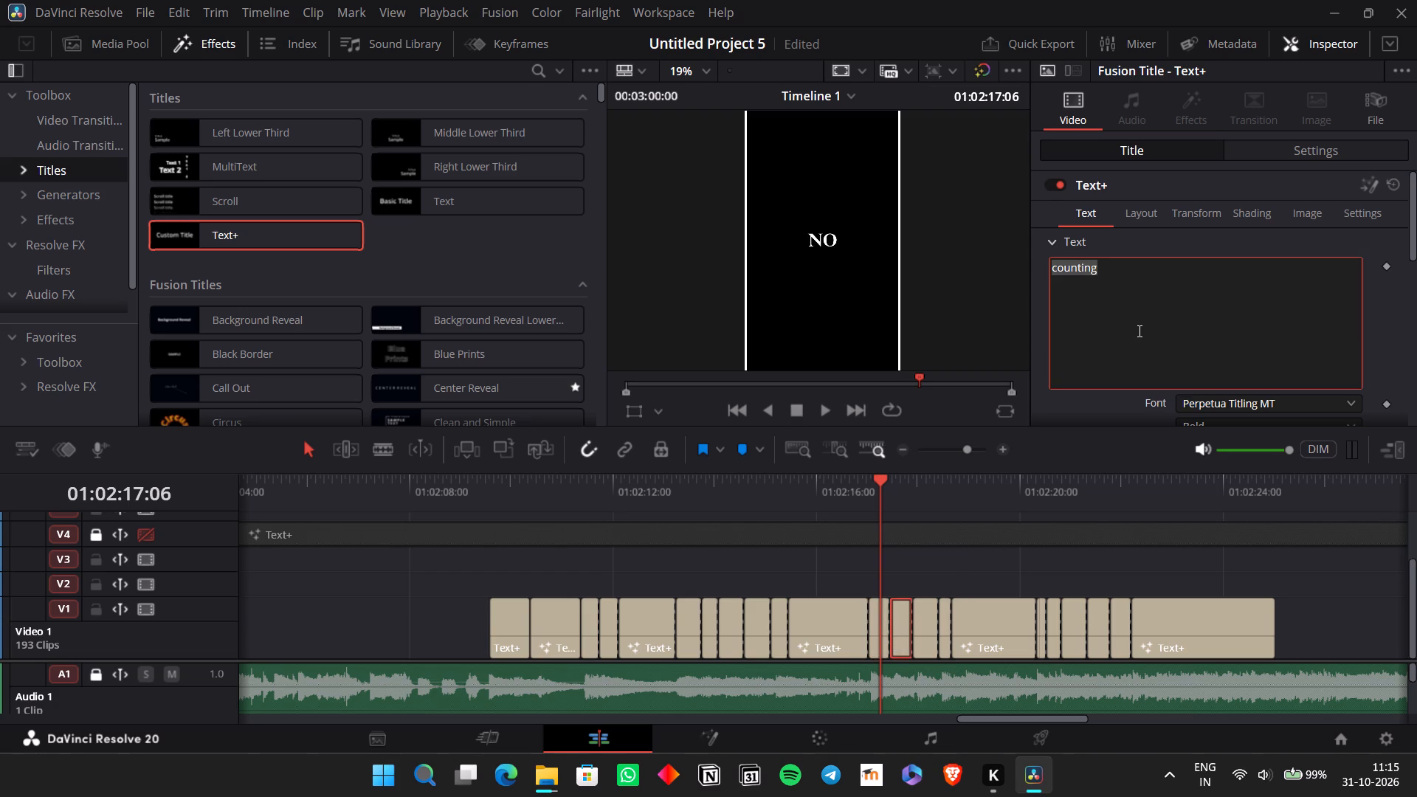
type("one's")
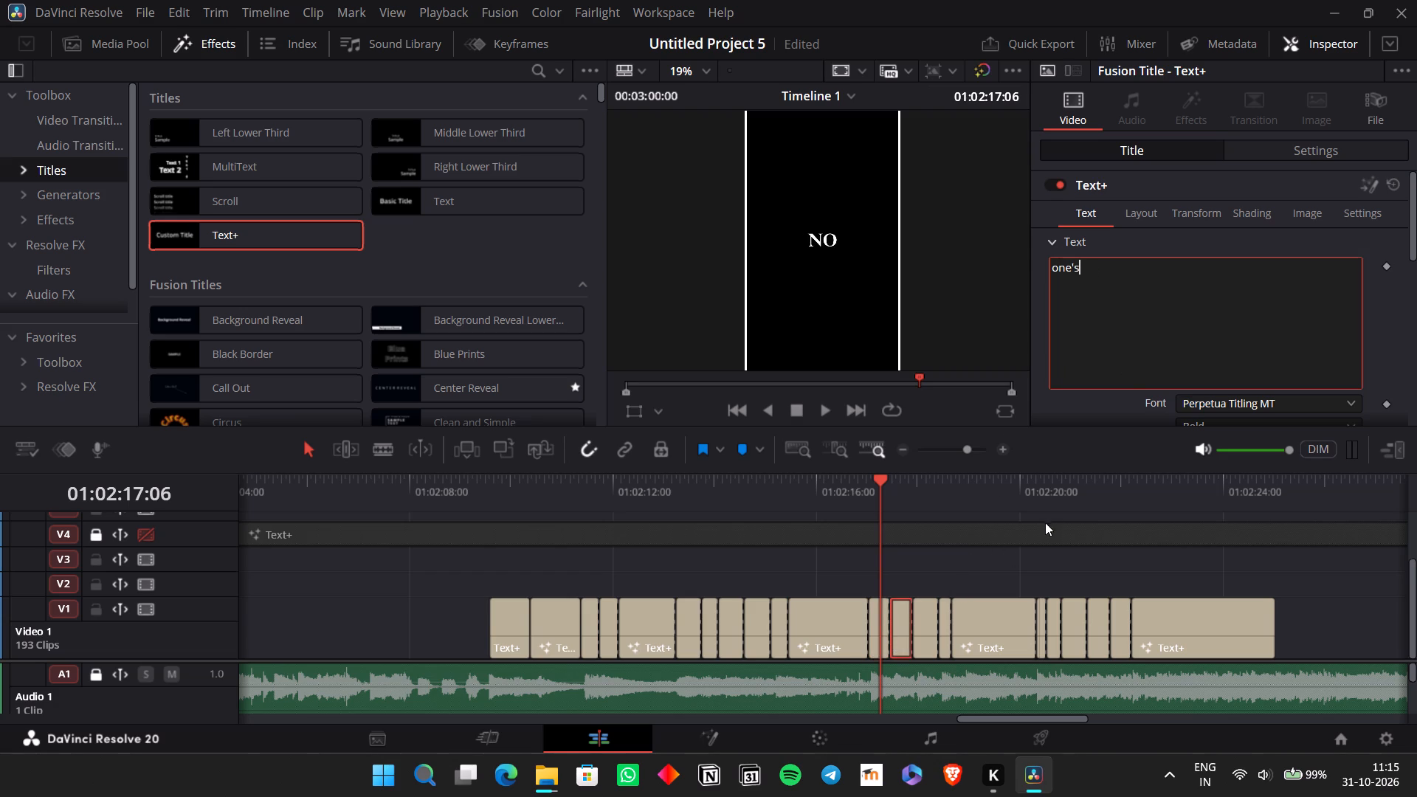
Change the text of the "me" title right after "one's" to "counting".
left_click(925, 618)
double_click(1120, 341)
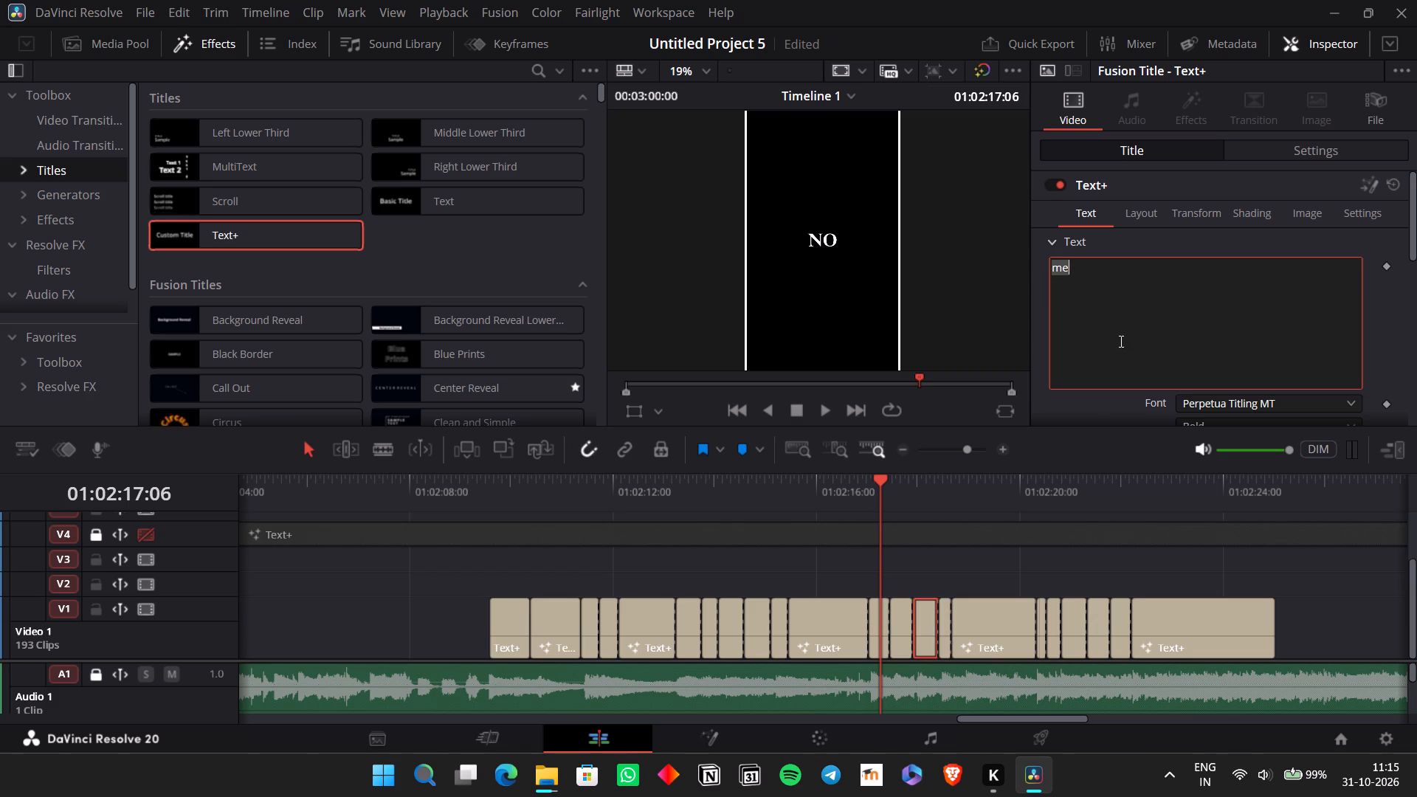
type("co")
type("unting")
Set the short title just before "alive" to "me" and play back the "no one's counting me" line.
left_click(944, 644)
double_click(1164, 300)
type("me")
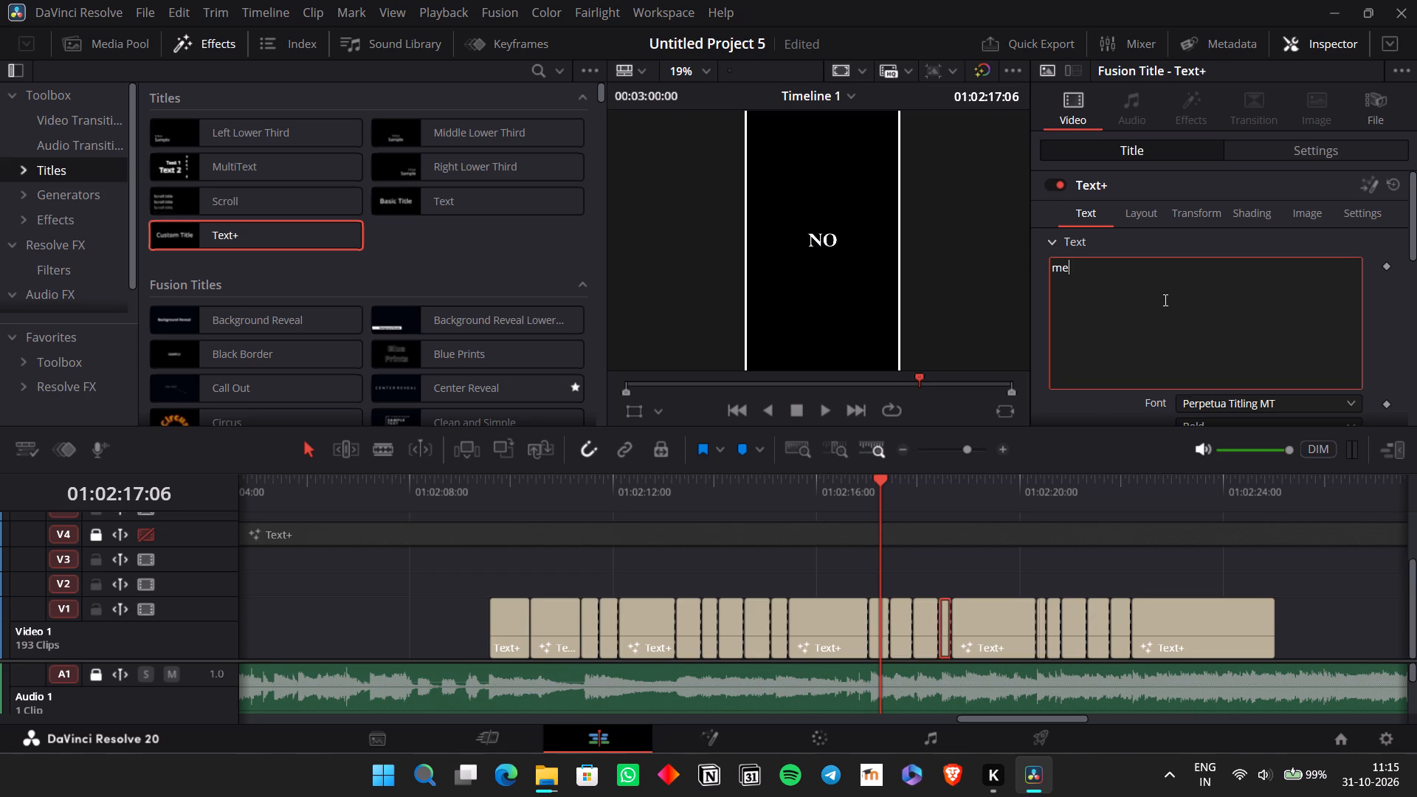
left_click(859, 488)
key("space")
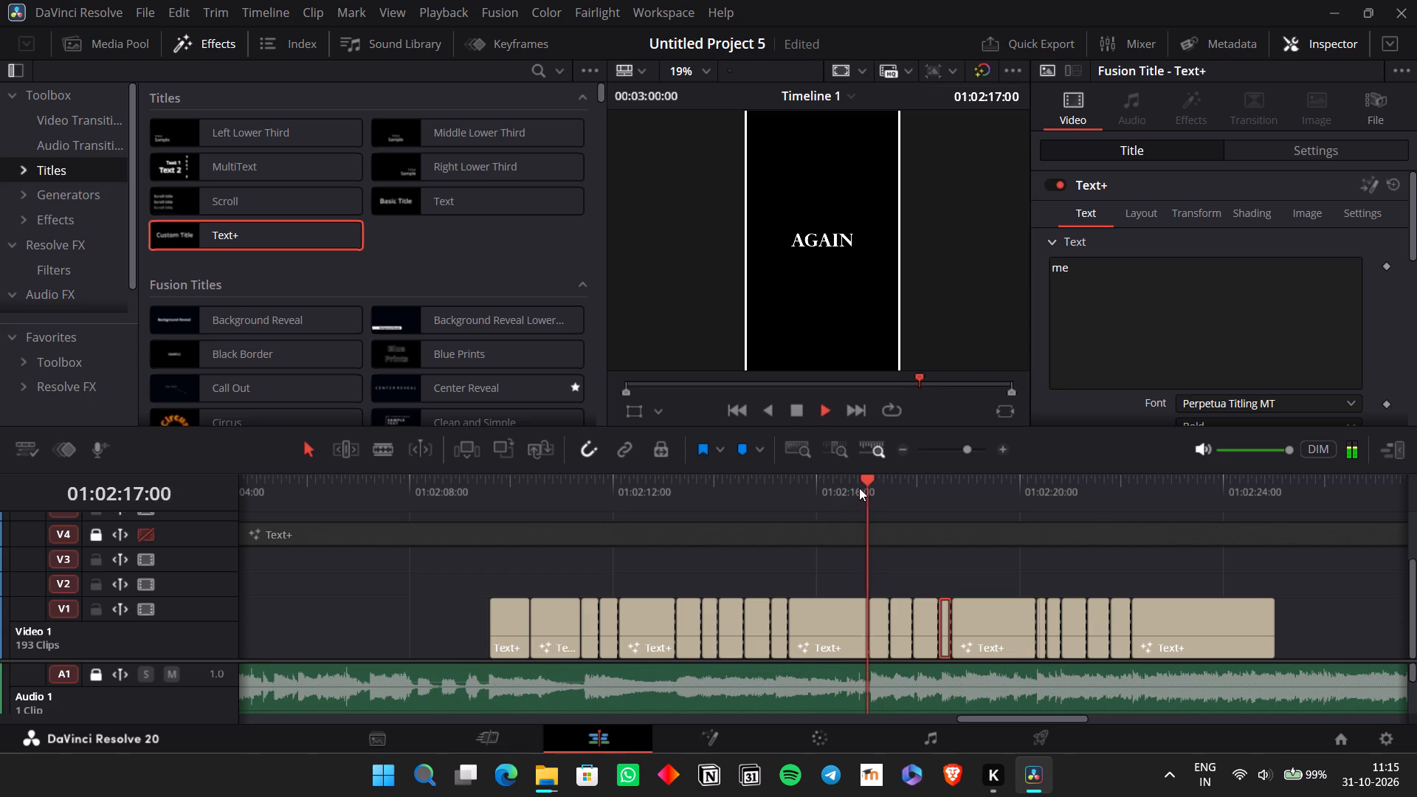
key("space")
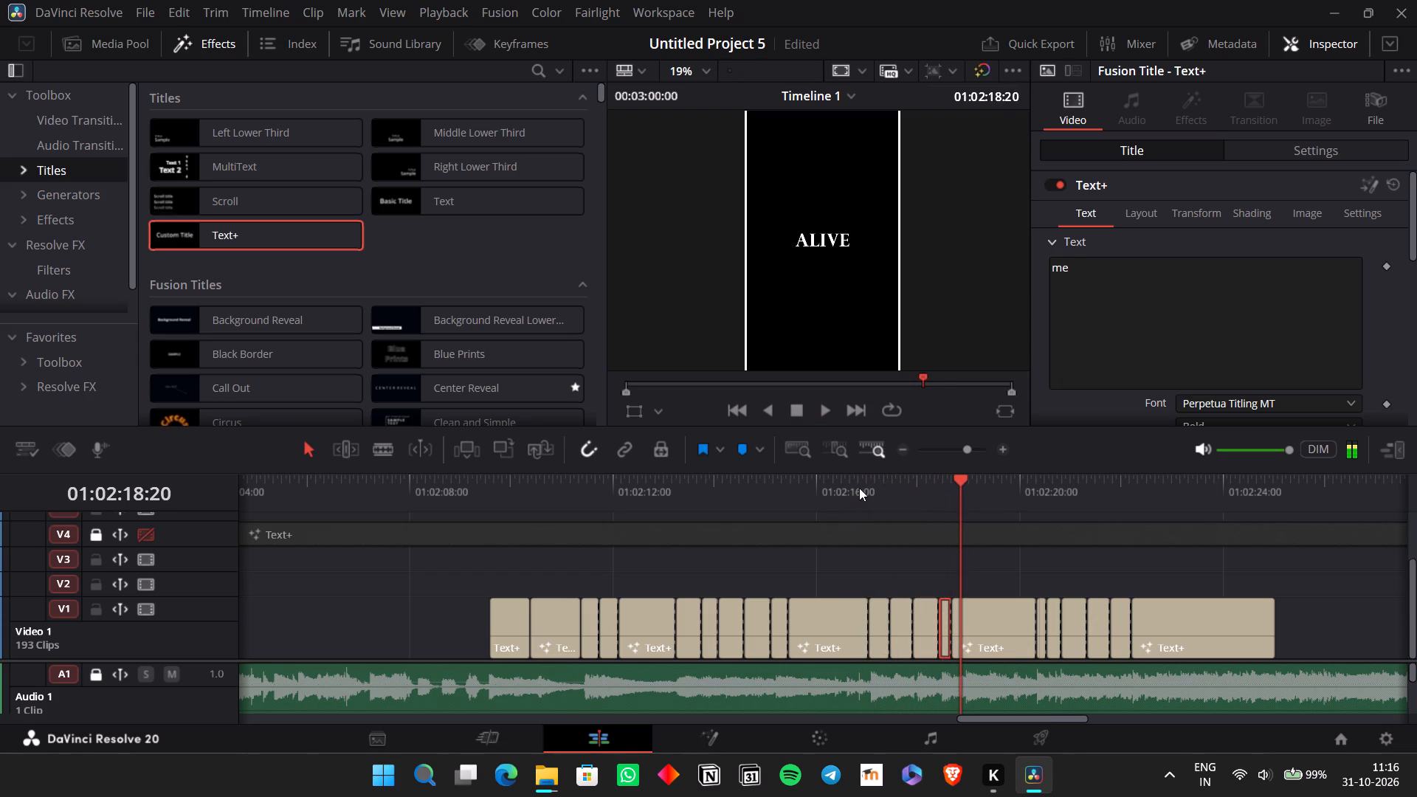
Copy the word "counting" from the Bridge in the V4 full-lyrics title and paste it over the "counting" title's text.
left_click(1014, 525)
scroll(1092, 353, "down", 7)
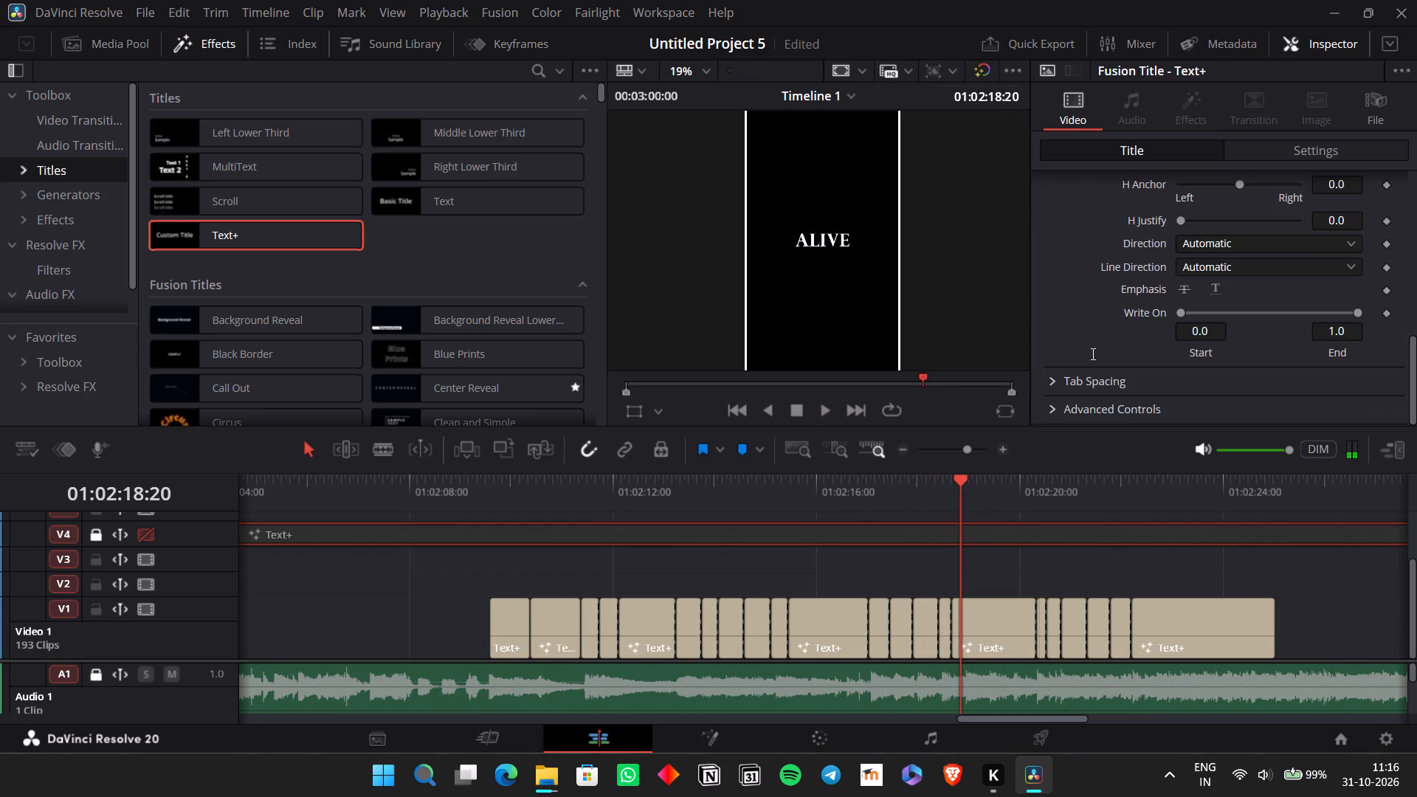
scroll(1092, 353, "up", 3)
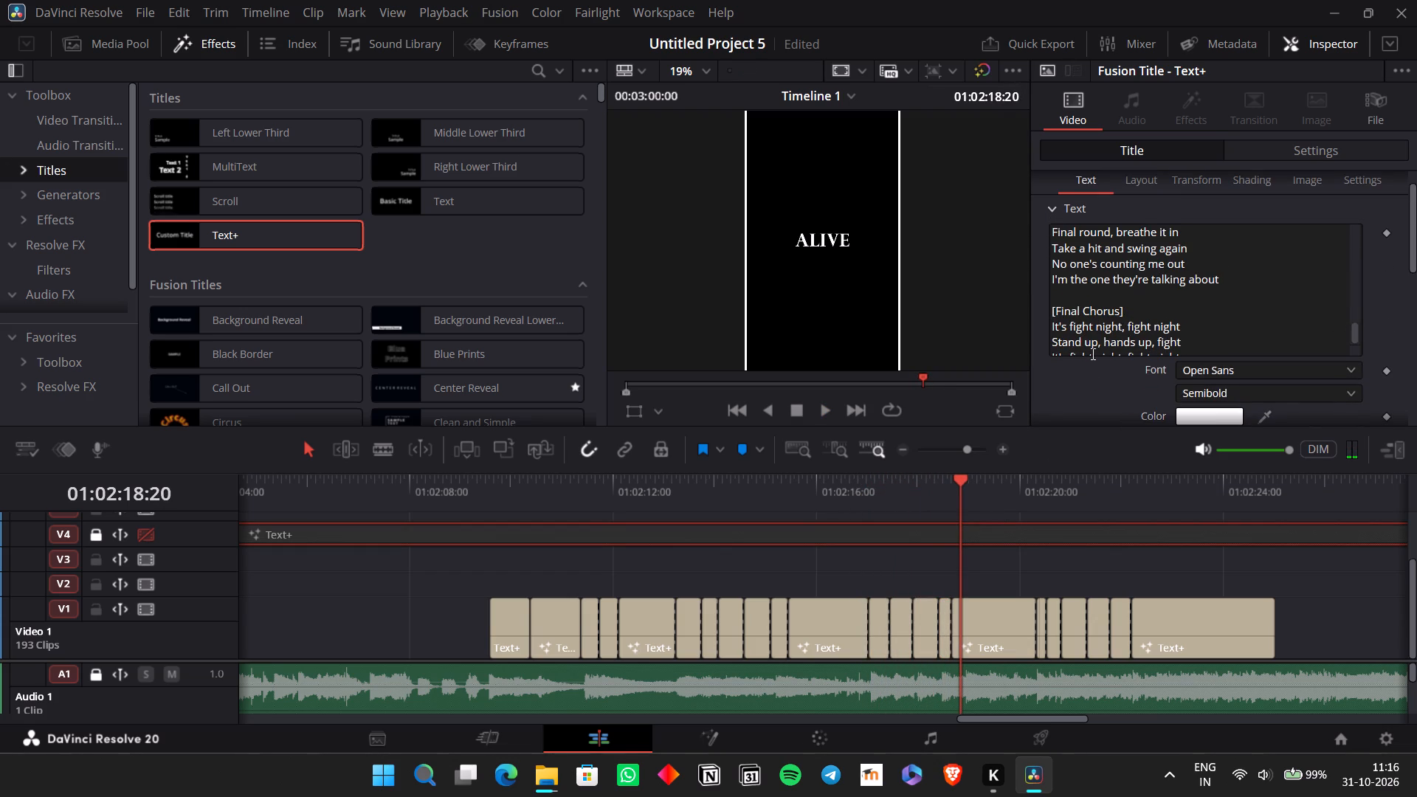
double_click(1118, 285)
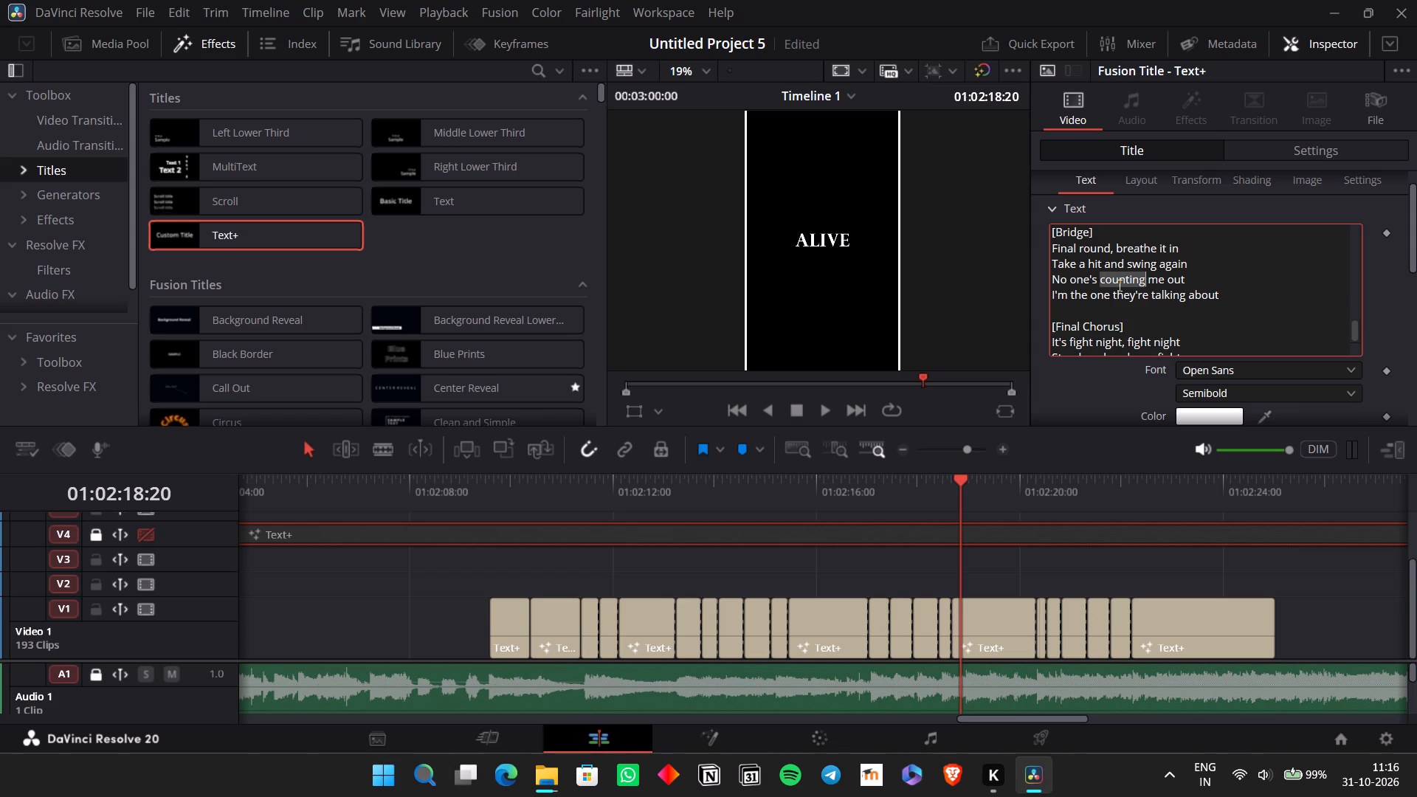
key("ctrl+c")
left_click(922, 623)
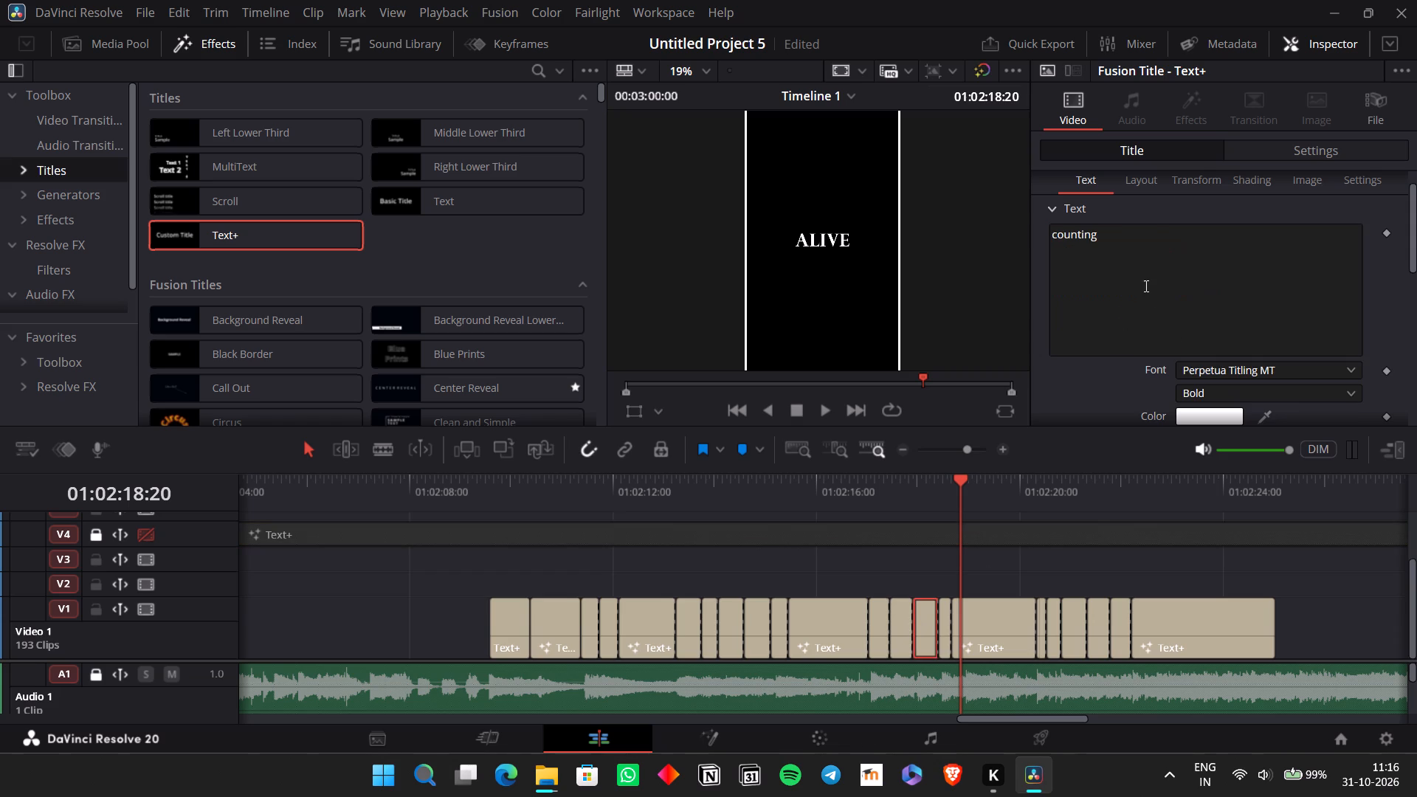
left_click(1142, 284)
key("ctrl+a")
key("ctrl+v")
Change the text of the "alive" title right after "me" to "out", checking the Bridge line in the V4 lyrics.
left_click(980, 617)
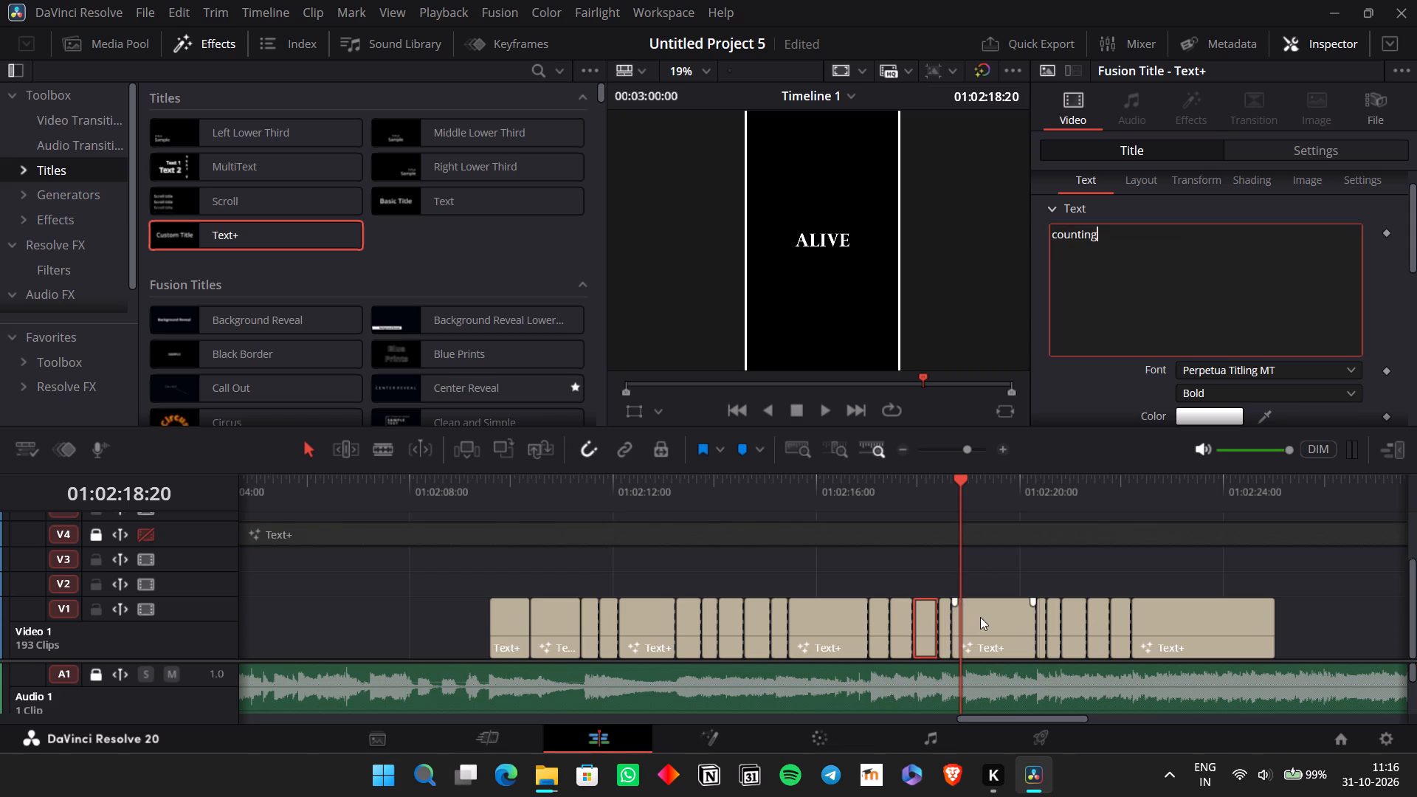
left_click(943, 488)
key("space")
key("space")
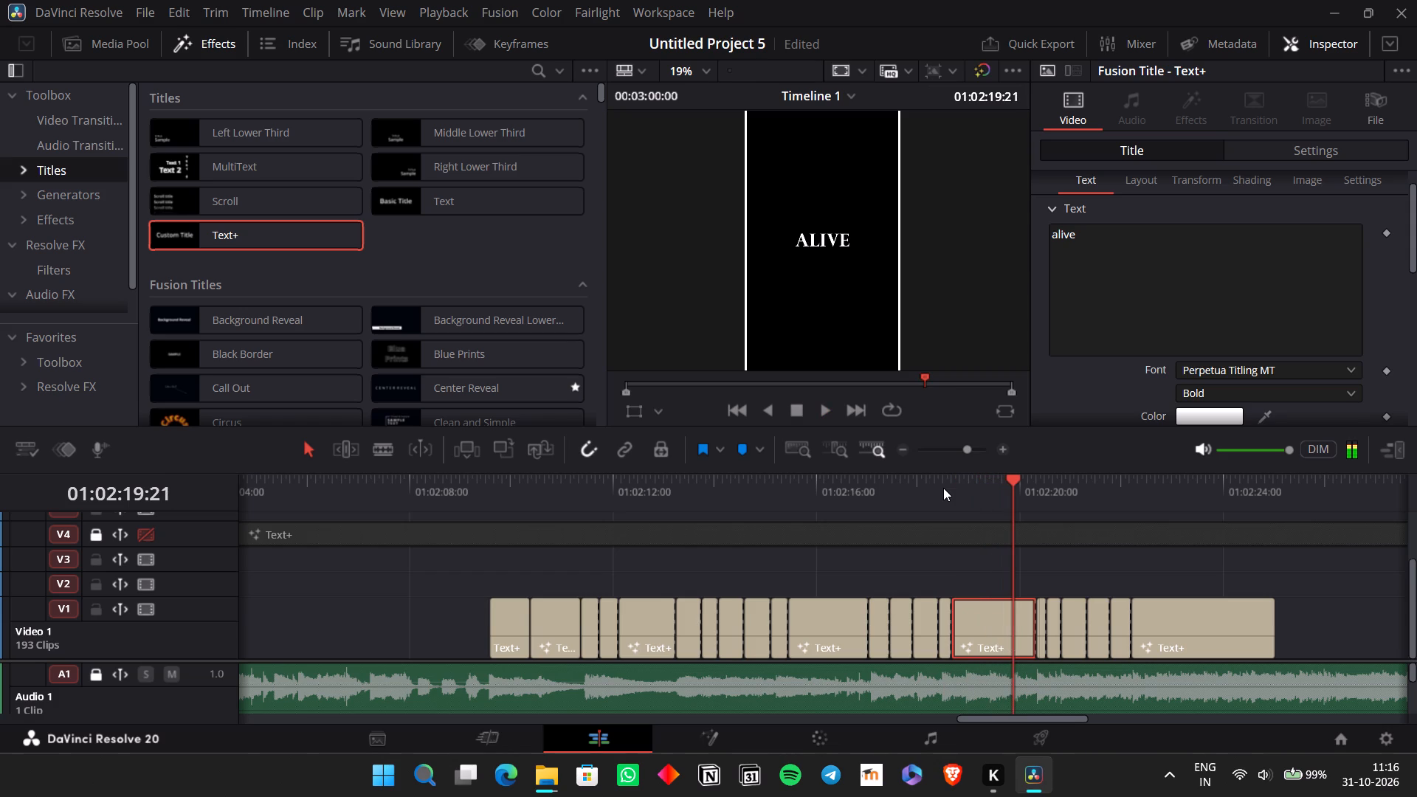
left_click(948, 522)
scroll(1098, 277, "down", 7)
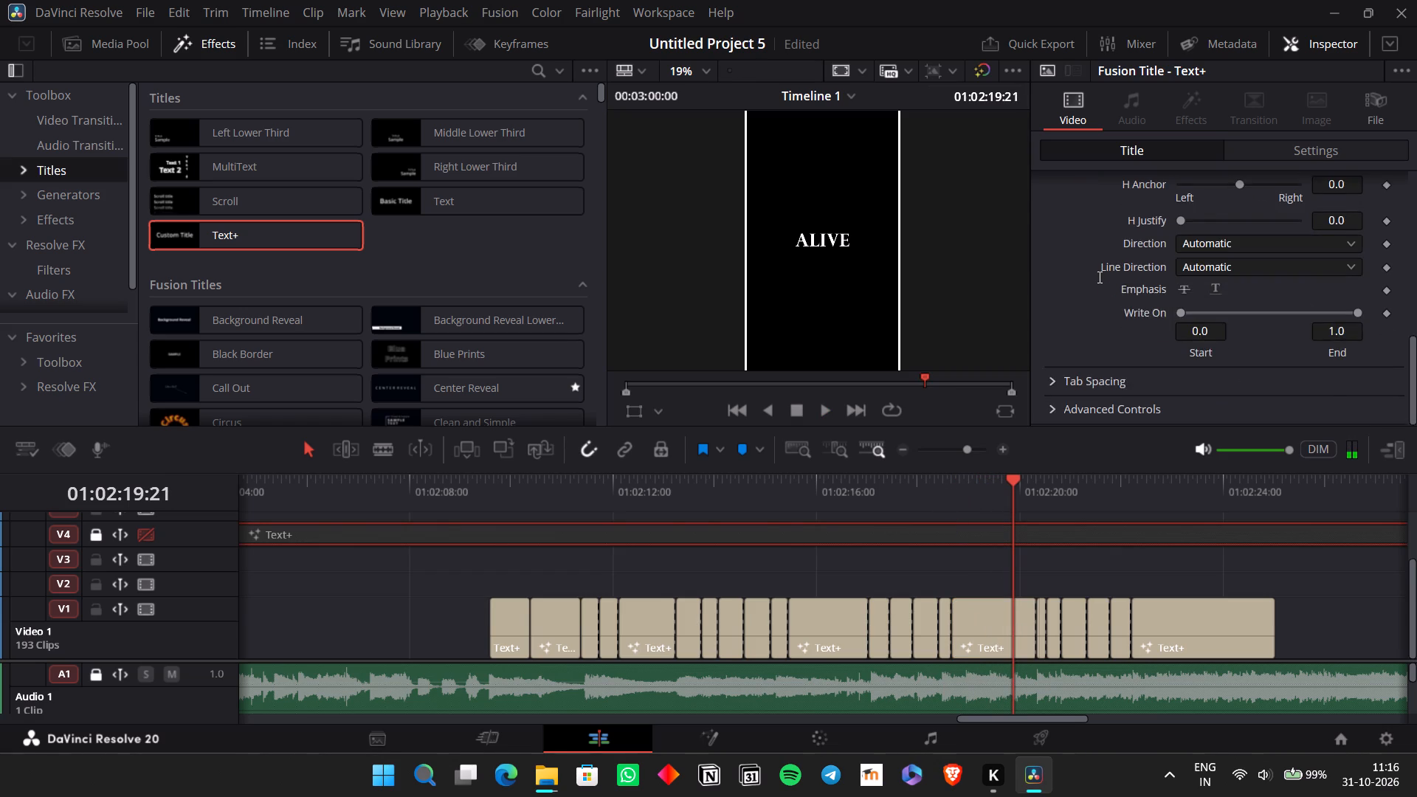
scroll(1098, 277, "up", 3)
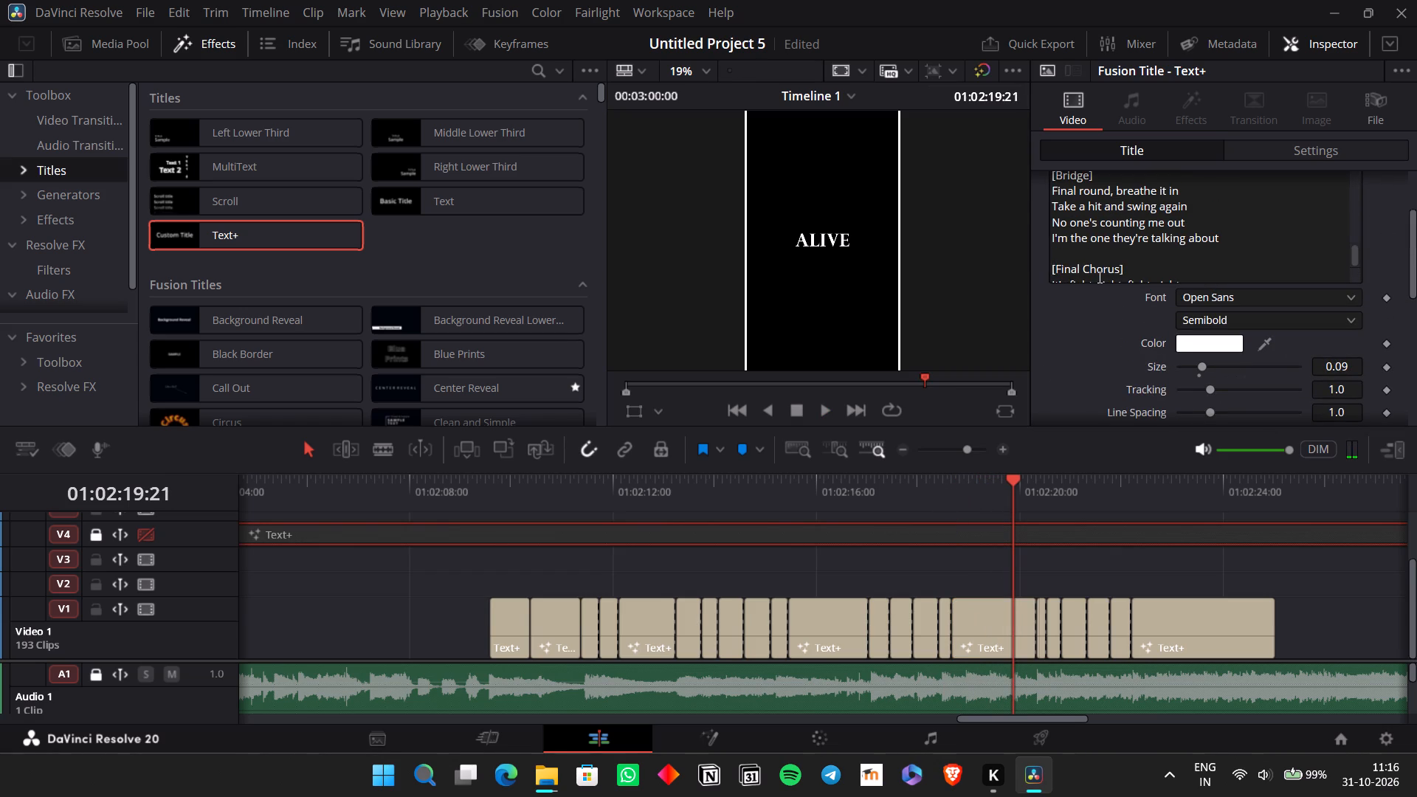
left_click(1002, 616)
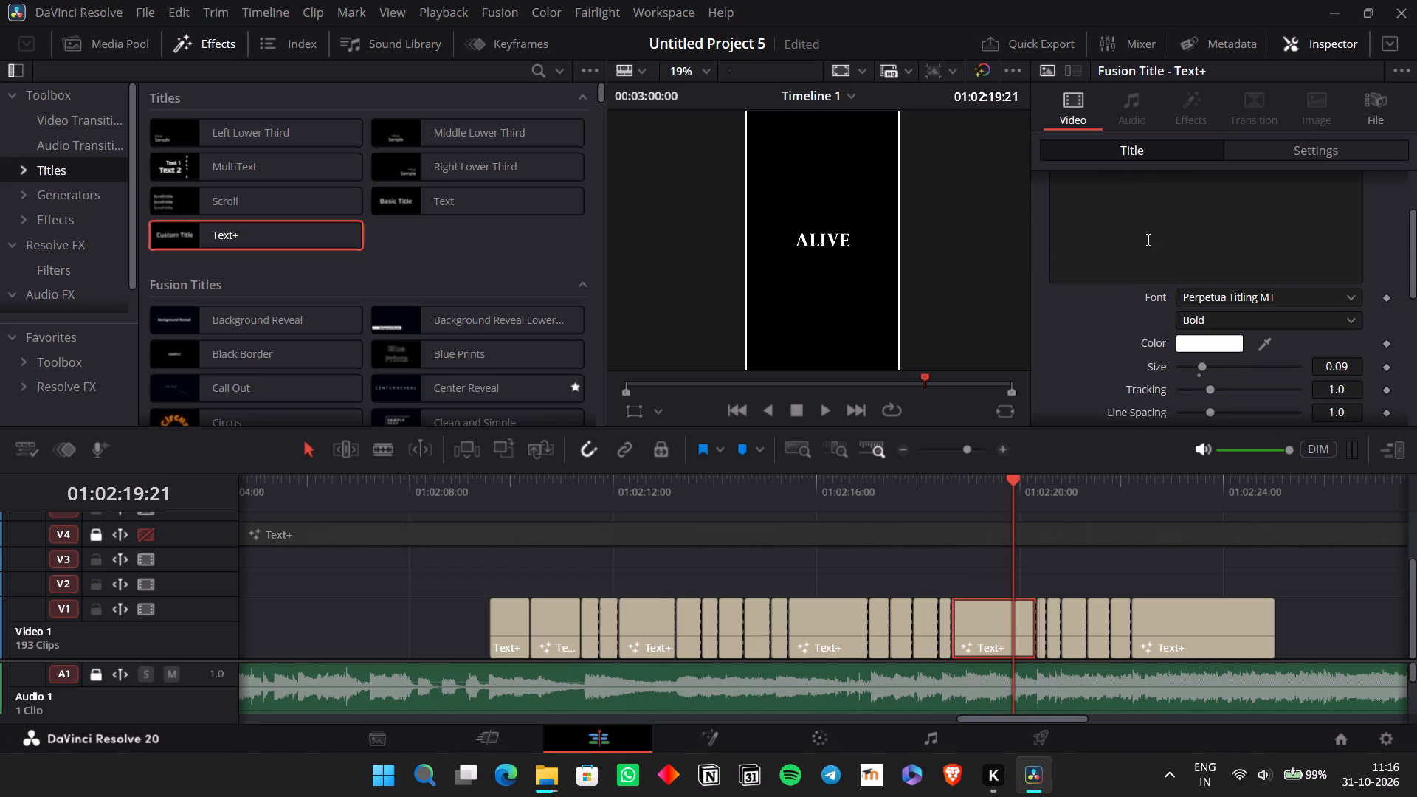
scroll(1147, 239, "up", 1)
double_click(1147, 239)
type("out")
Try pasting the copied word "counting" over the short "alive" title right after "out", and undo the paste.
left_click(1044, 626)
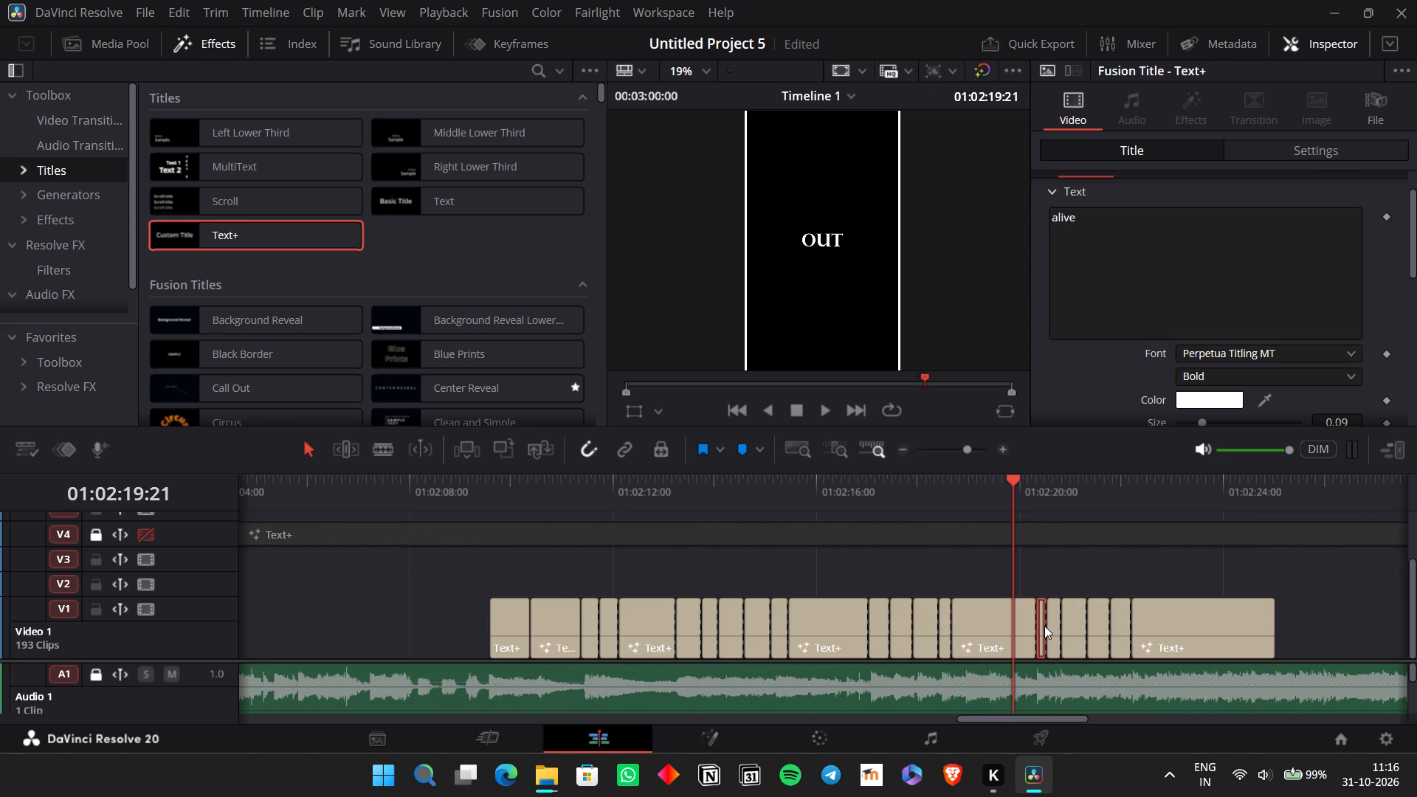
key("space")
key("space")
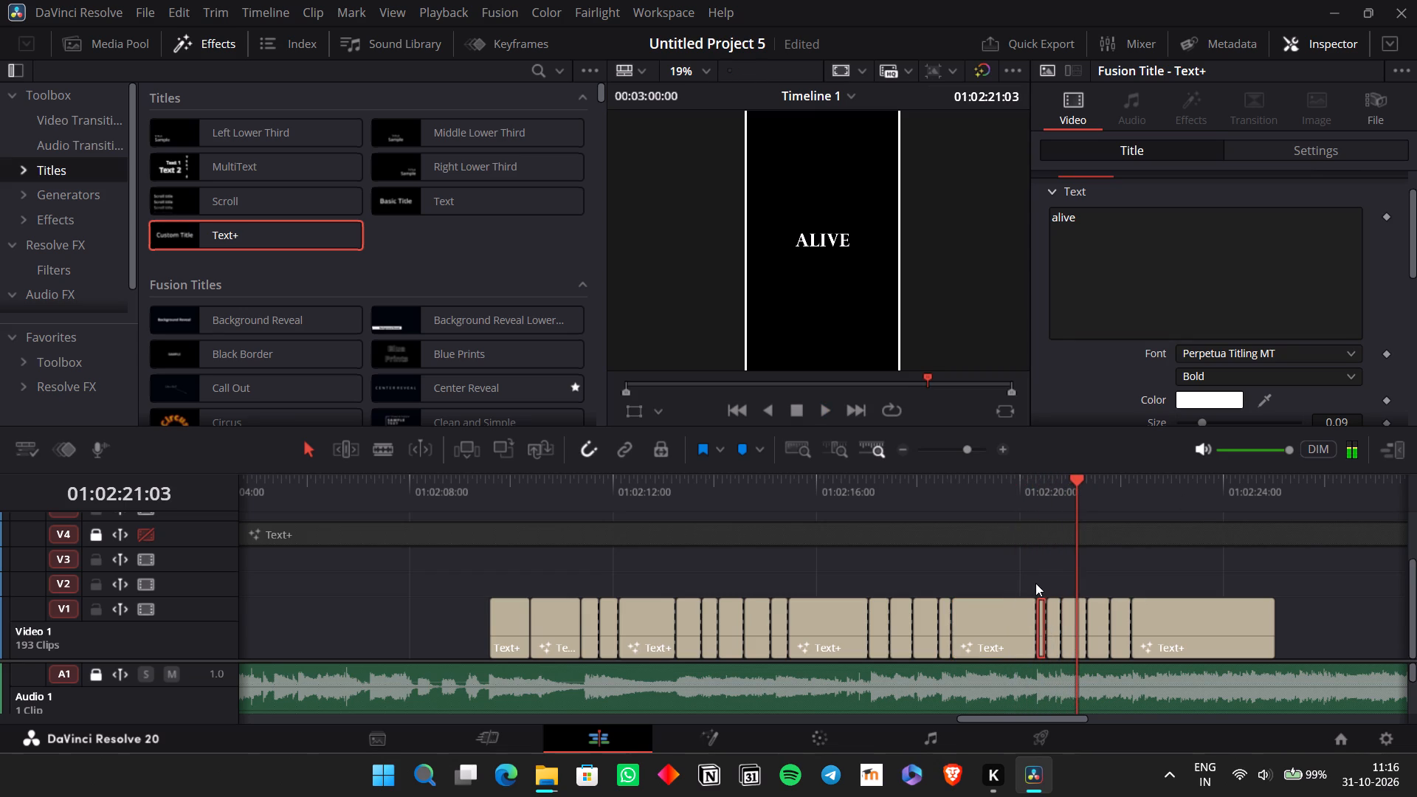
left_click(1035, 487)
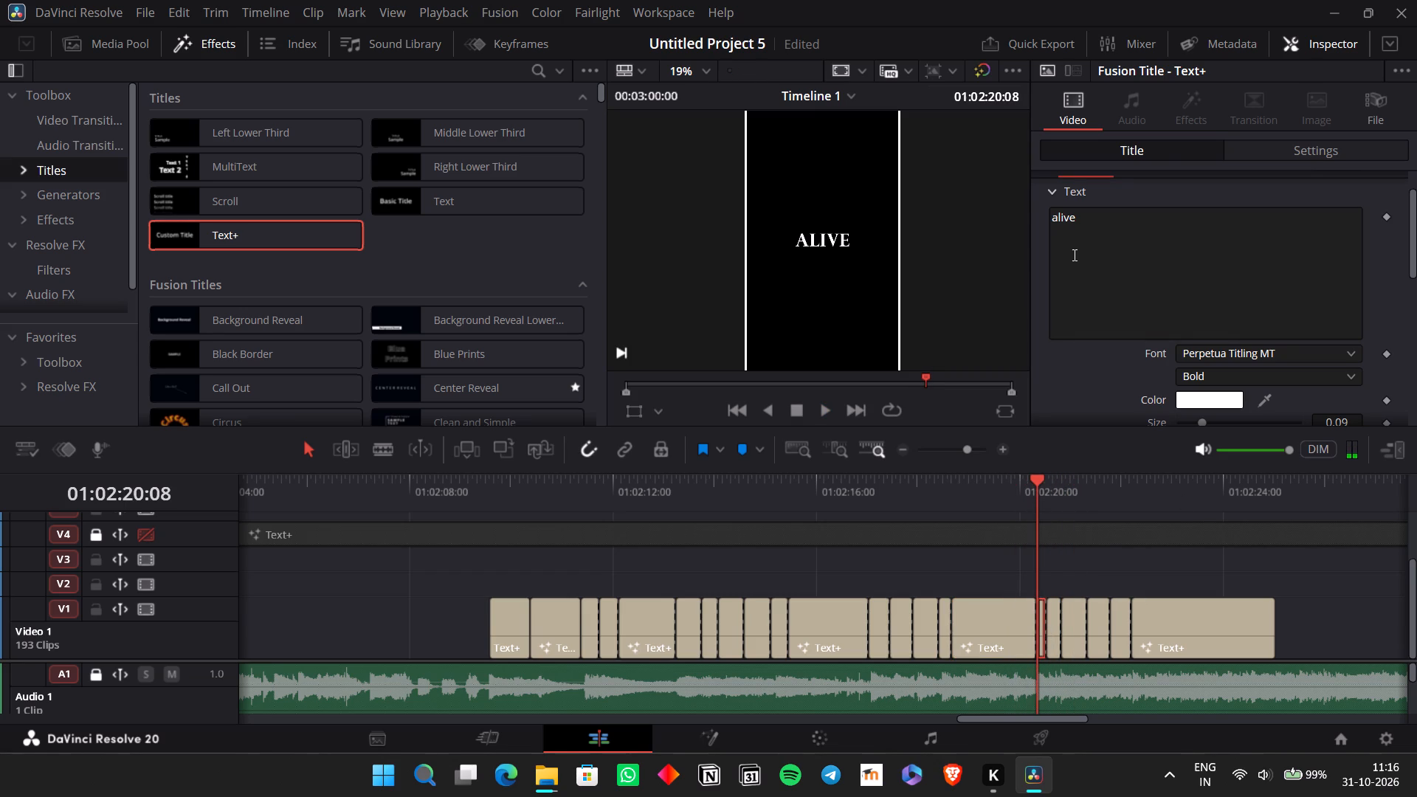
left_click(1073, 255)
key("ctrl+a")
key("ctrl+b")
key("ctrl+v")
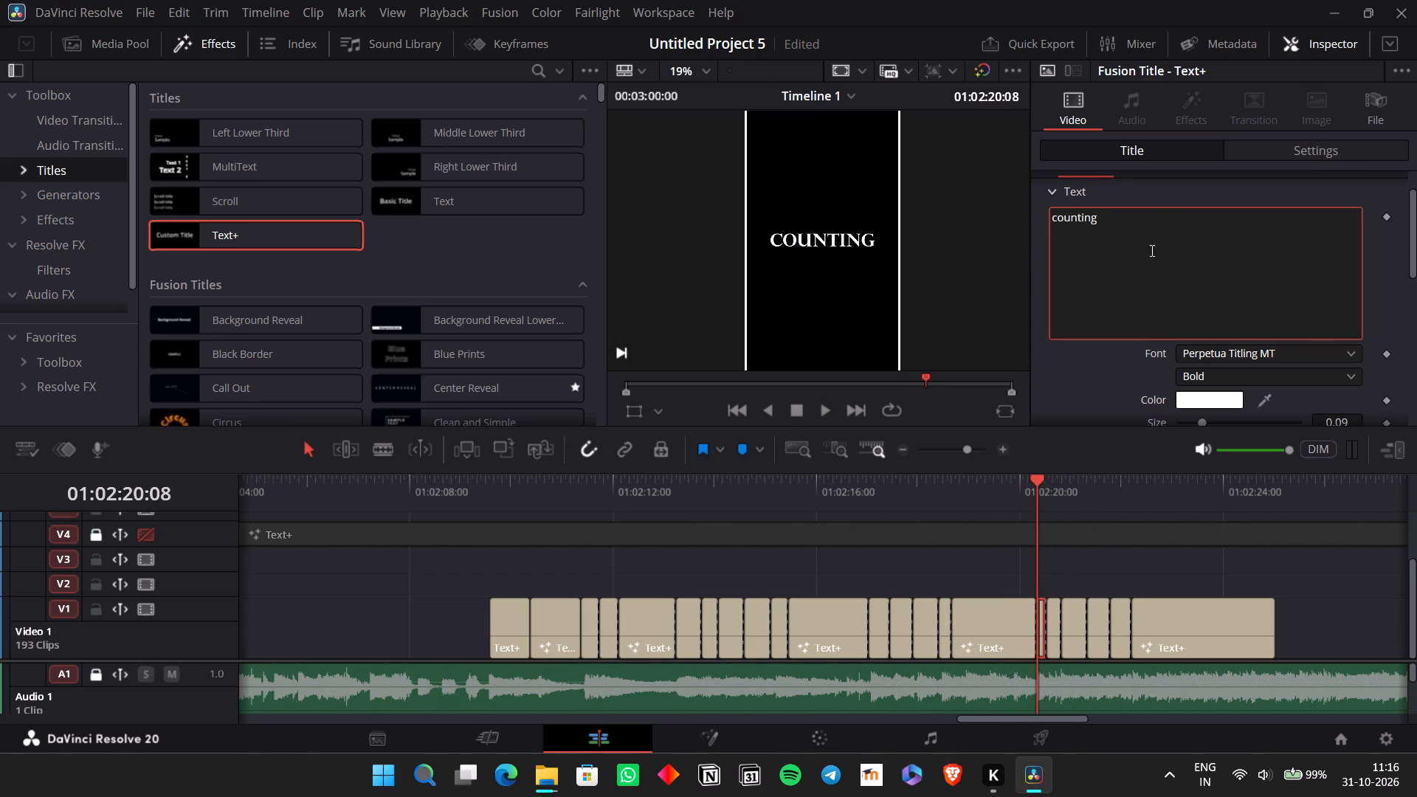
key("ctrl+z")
Copy the Bridge line "I'm the one they're talking about" from the V4 full-lyrics title.
left_click(1085, 524)
scroll(1167, 259, "down", 4)
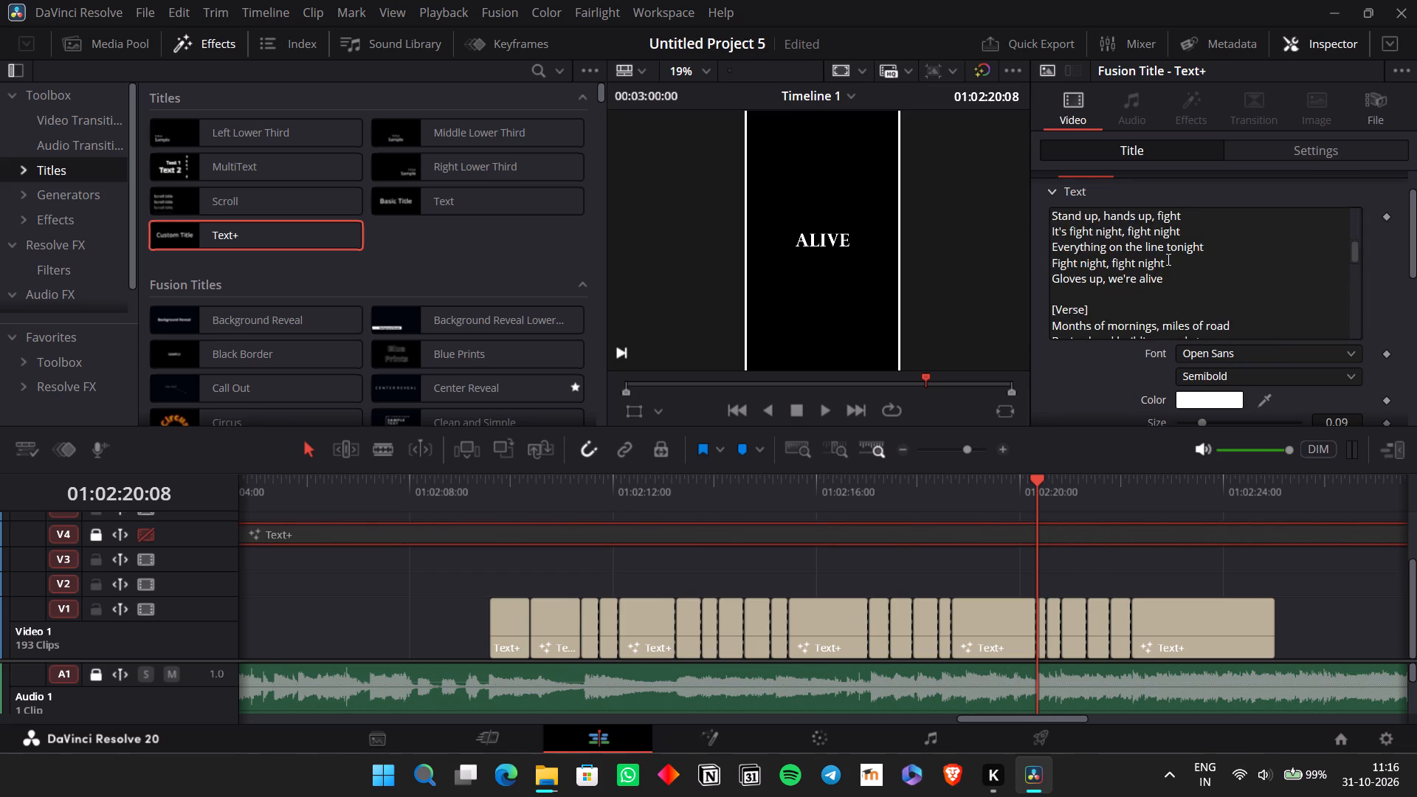
scroll(1167, 259, "down", 5)
scroll(1168, 260, "up", 2)
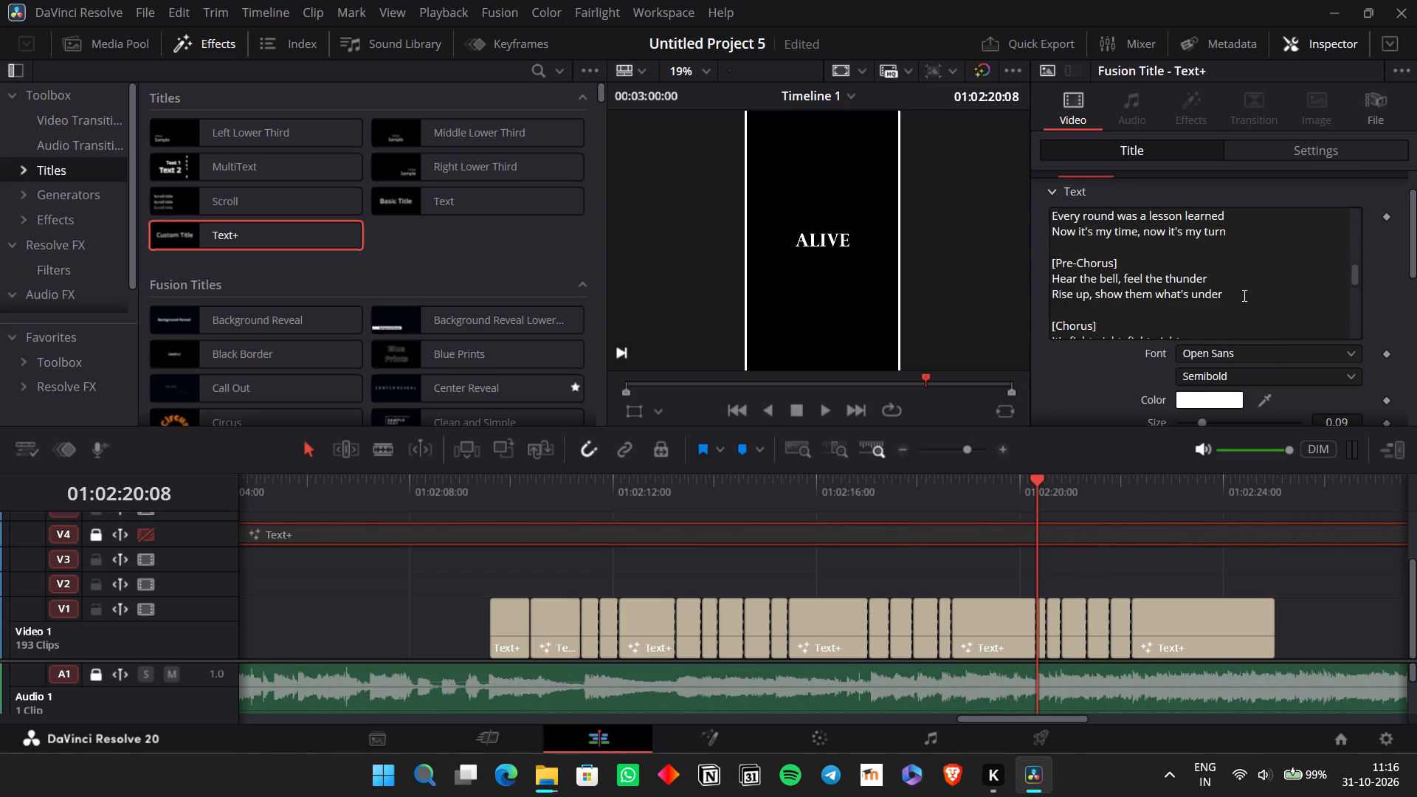
scroll(1243, 295, "down", 6)
left_click_drag(1260, 244, 993, 210)
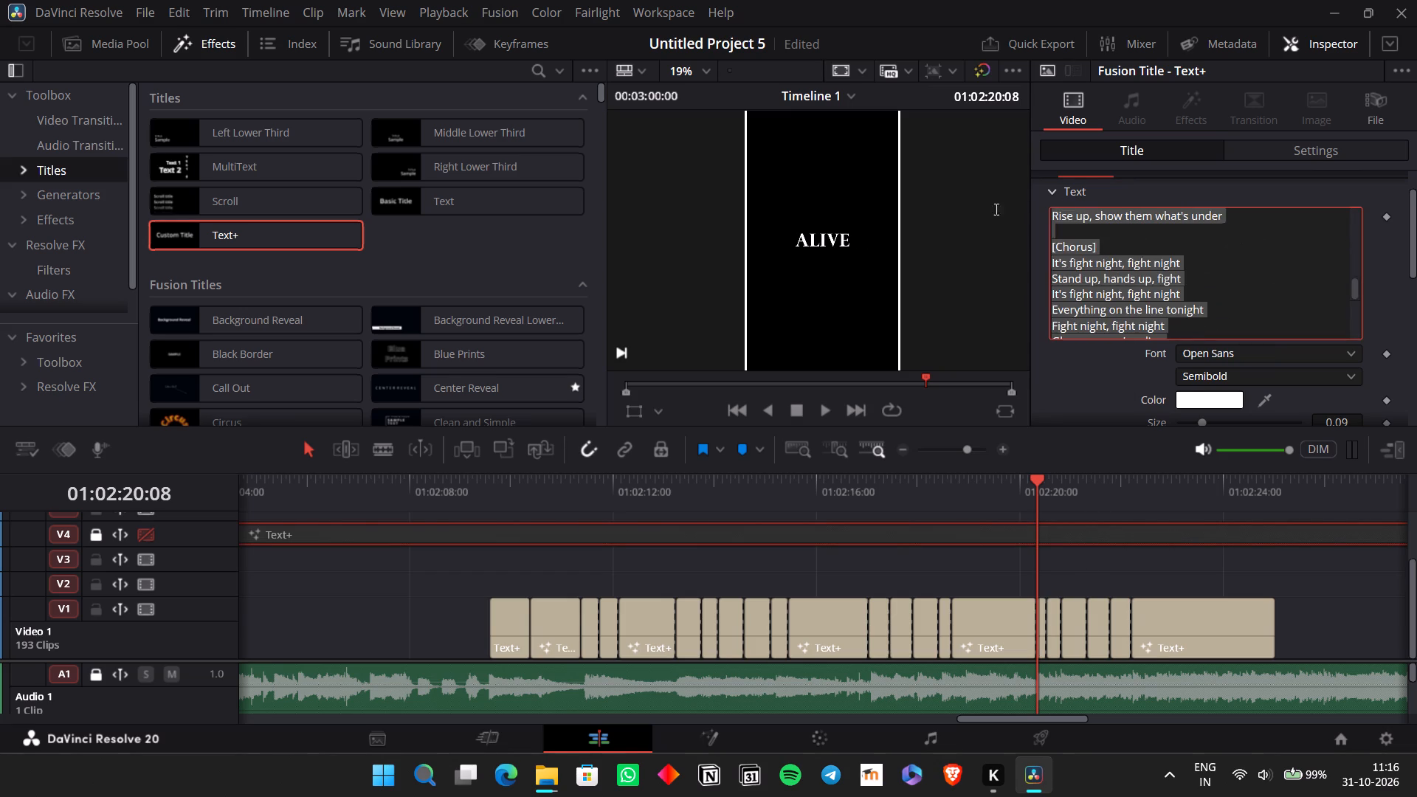
left_click_drag(993, 210, 1058, 266)
scroll(1049, 328, "down", 3)
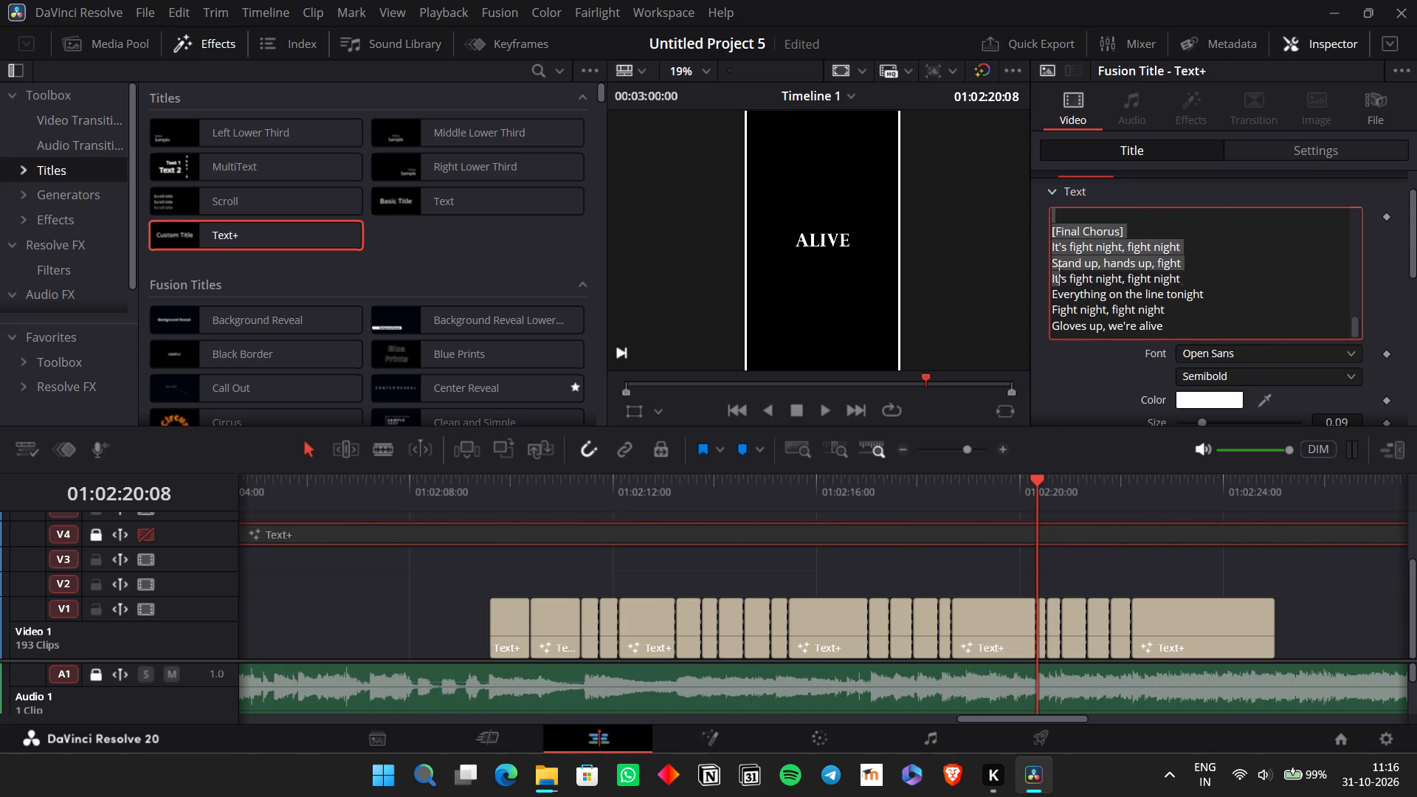
left_click_drag(1058, 266, 1109, 215)
scroll(1097, 277, "up", 2)
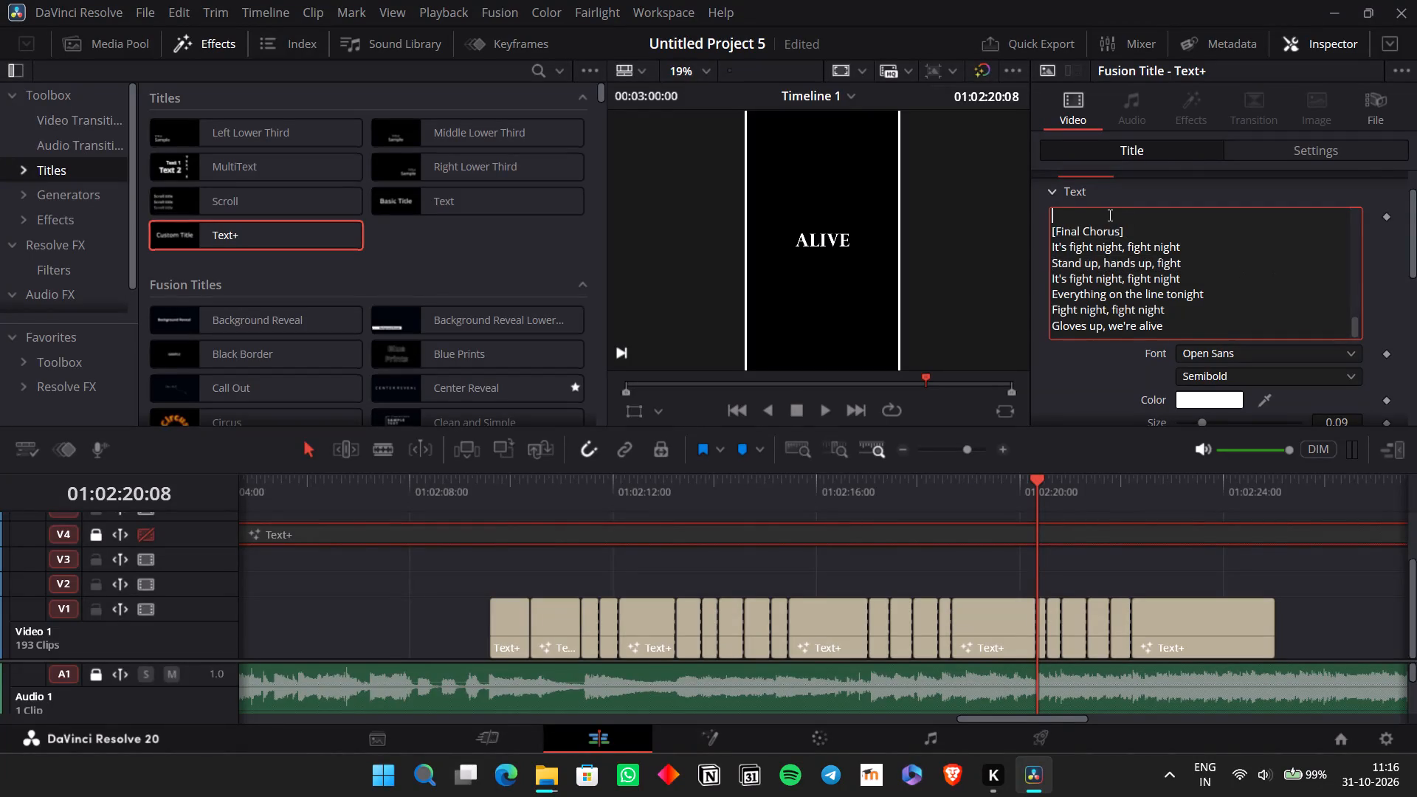
left_click_drag(1109, 215, 1104, 260)
scroll(1101, 249, "up", 1)
left_click_drag(1245, 247, 1021, 232)
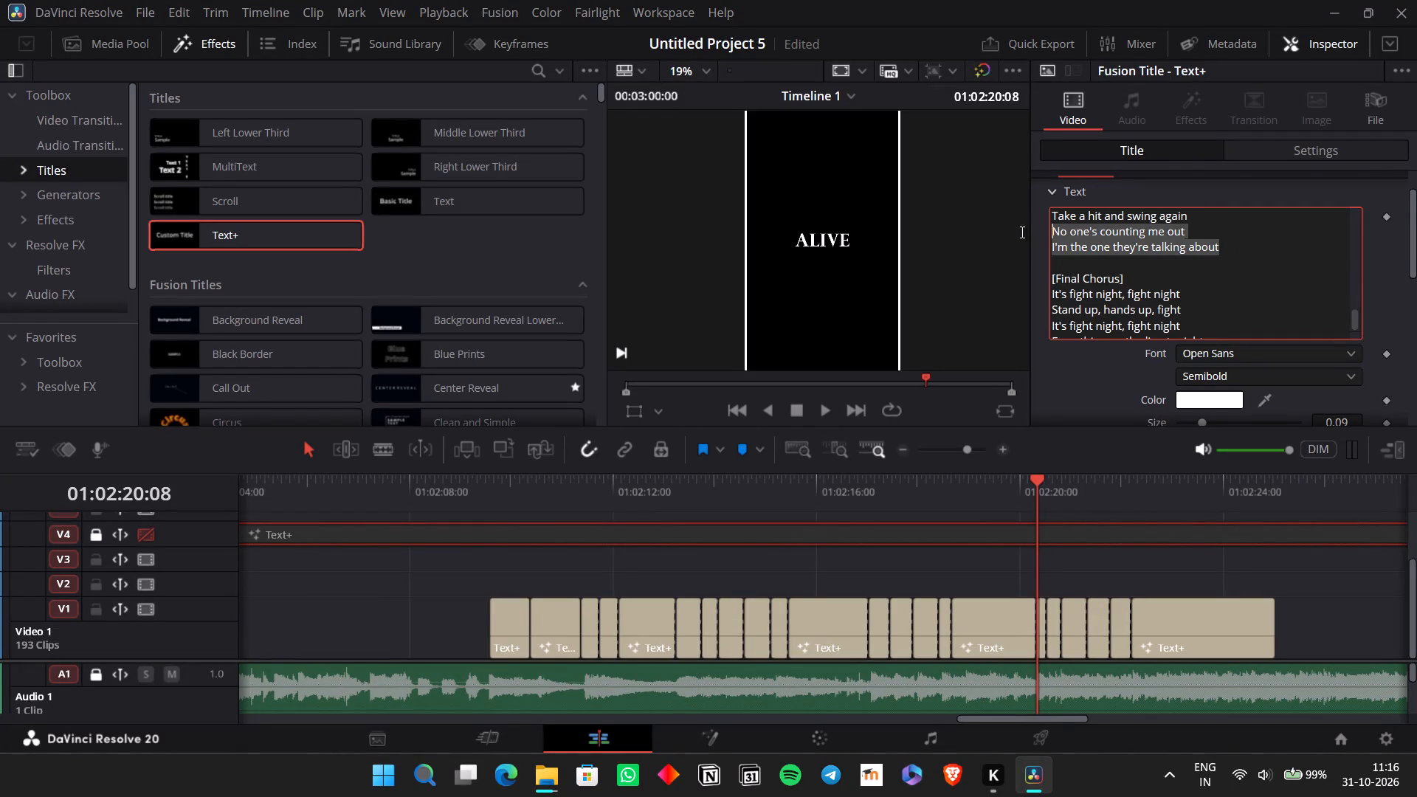
left_click_drag(1021, 232, 1030, 250)
key("ctrl+c")
Paste the line over the short title right after "out" and cut everything after "I'm".
left_click(1041, 617)
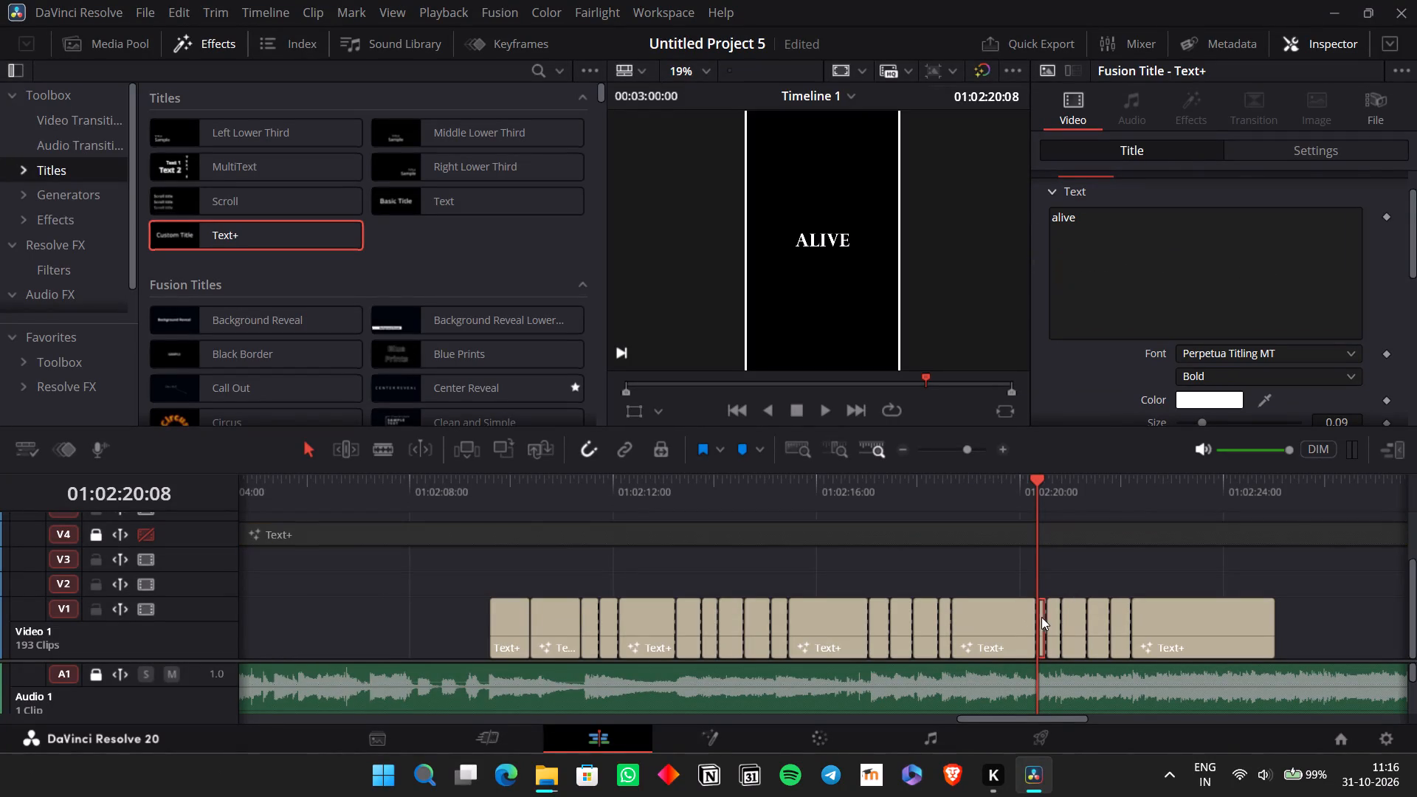
left_click(1131, 300)
key("ctrl+a")
key("ctrl+v")
left_click_drag(1268, 221, 1049, 206)
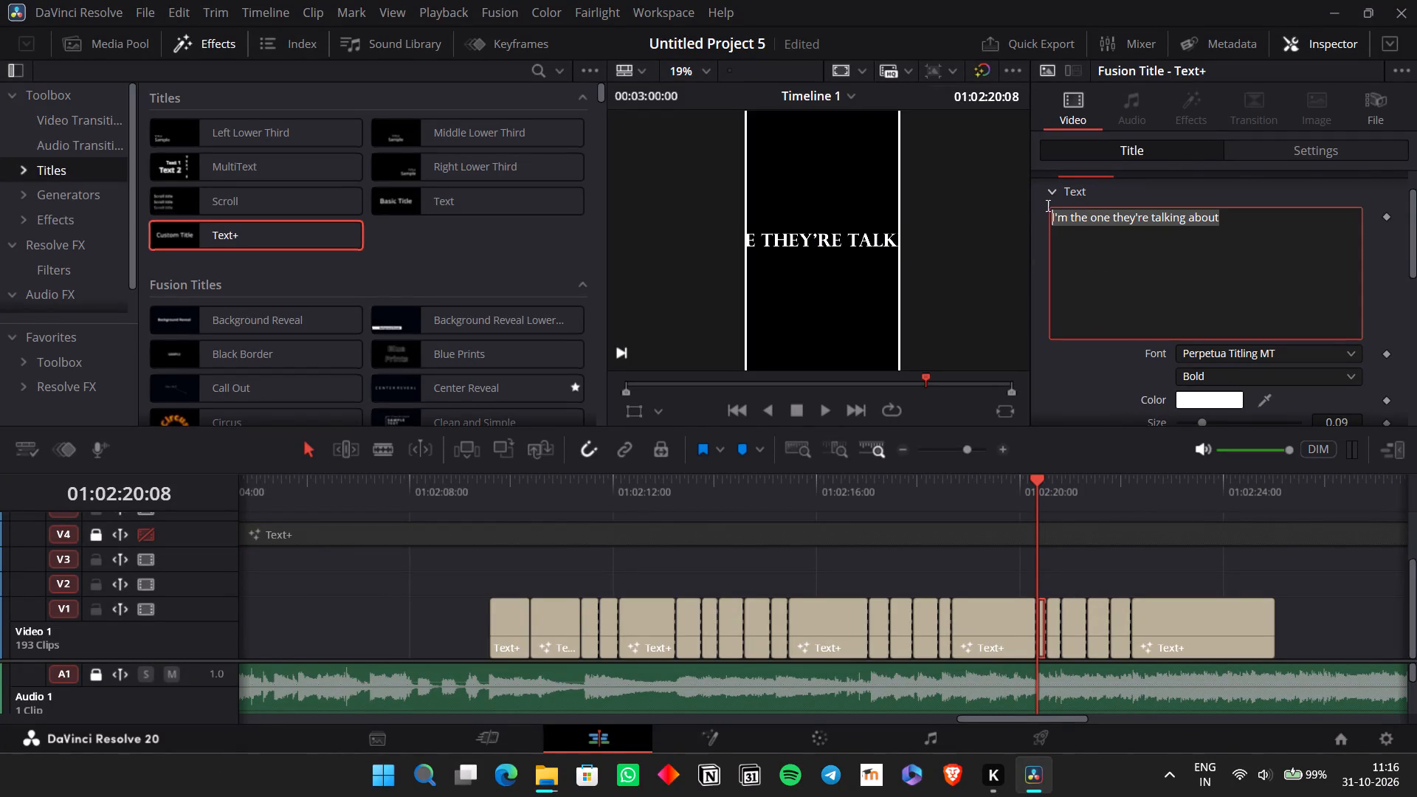
left_click_drag(1049, 206, 1066, 218)
key("ctrl+x")
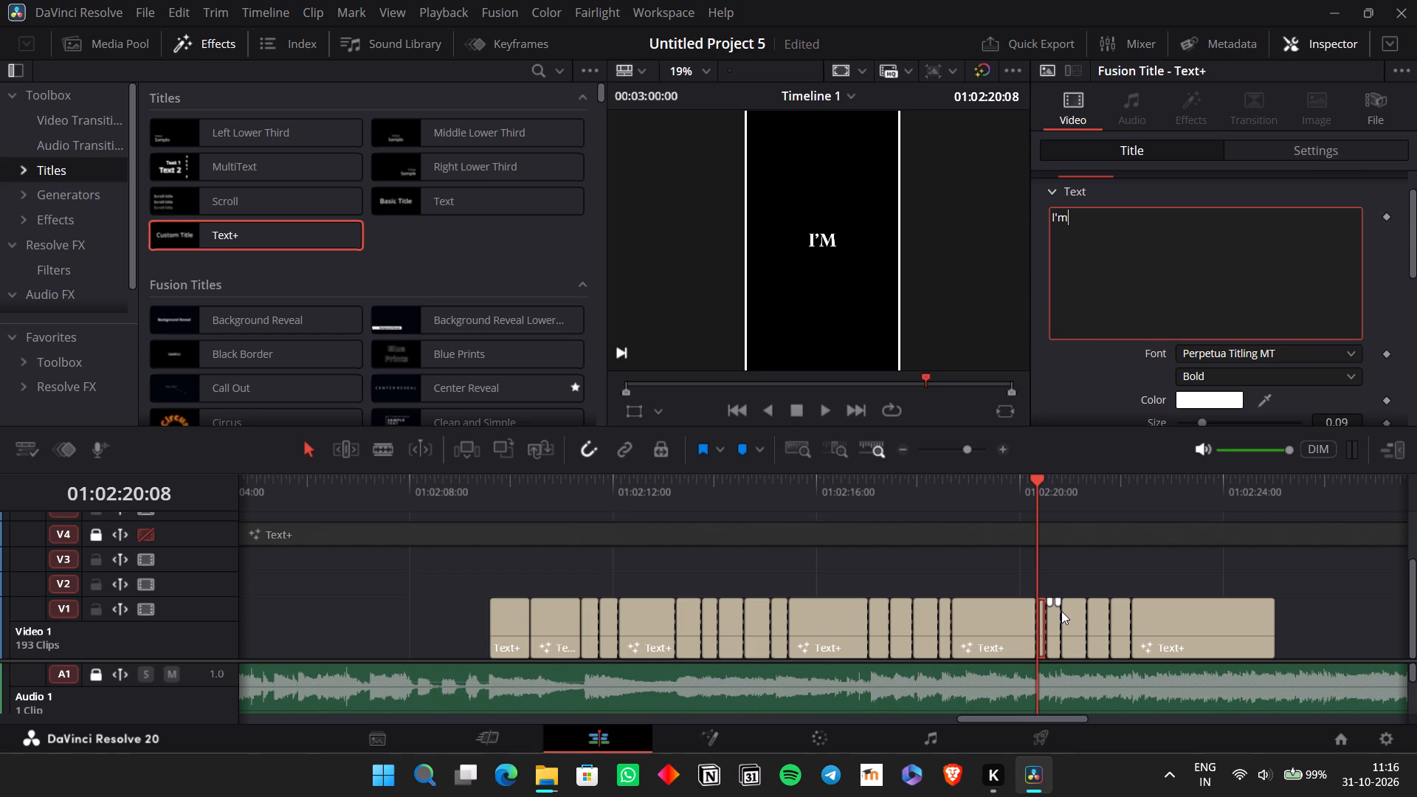
Paste the cut text over the title right after "I'm" and cut everything after "the".
left_click(1052, 618)
left_click(1092, 353)
left_click(1094, 325, "ctrl")
key("ctrl+a")
key("ctrl+v")
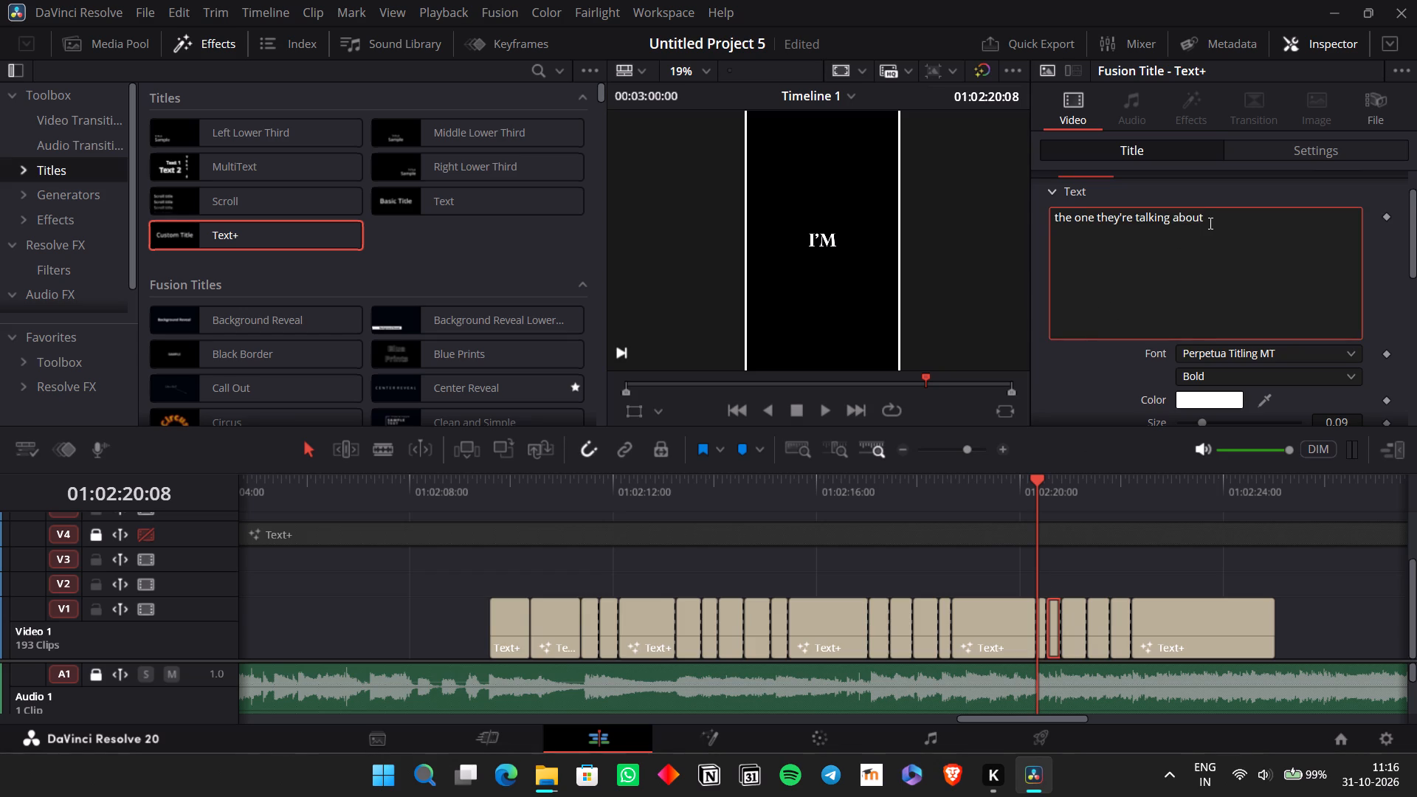
left_click_drag(1211, 220, 1075, 218)
key("ctrl+c")
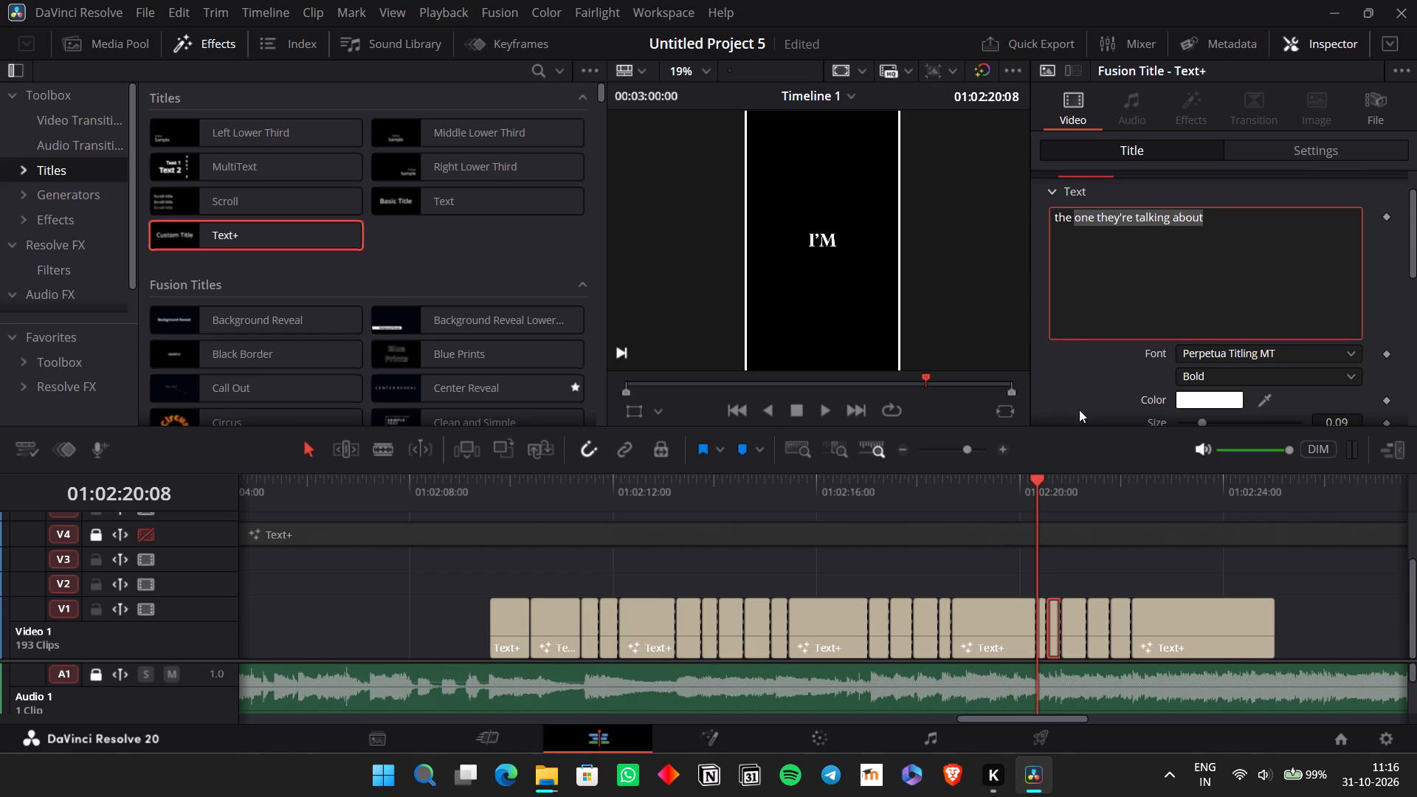
key("ctrl+x")
Paste the remaining words over the title right after "the" and cut everything after "one".
left_click(1069, 627)
left_click(1171, 271)
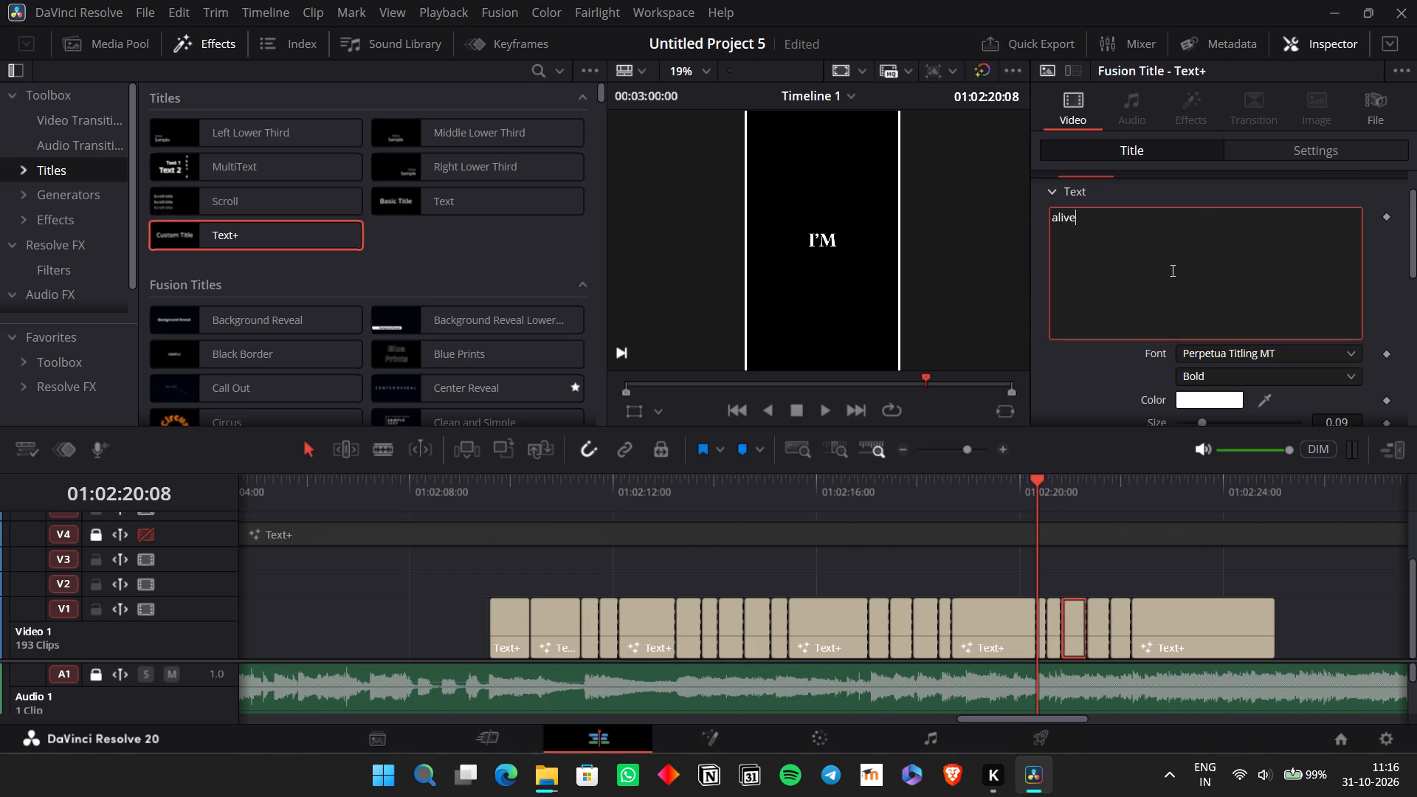
key("ctrl+a")
key("ctrl+v")
left_click_drag(1185, 212, 1072, 223)
key("ctrl+x")
Paste the remaining words over the title right after "one" and cut "talking about", leaving "they're".
left_click(1092, 613)
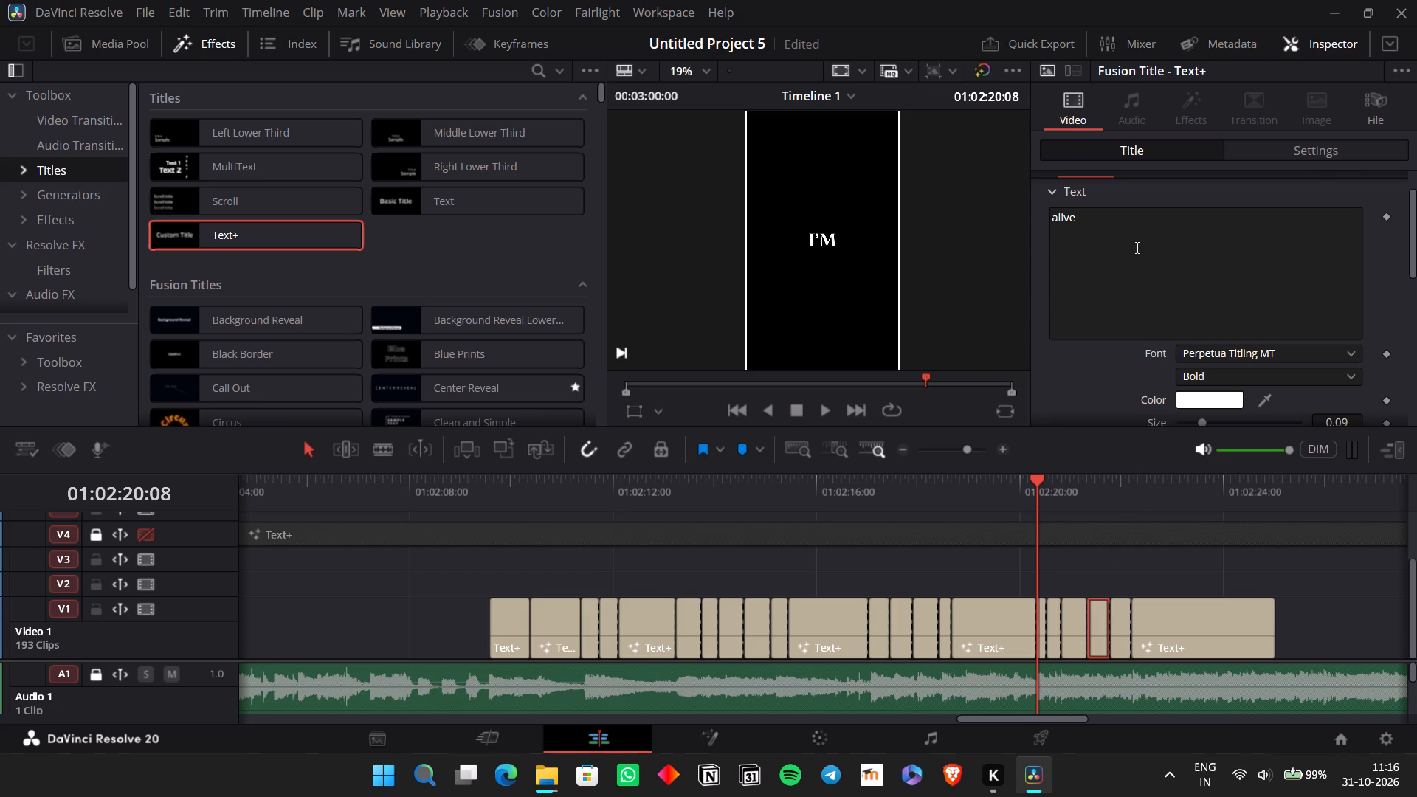
left_click(1136, 242)
key("ctrl+a")
key("ctrl+v")
left_click_drag(1183, 215, 1095, 227)
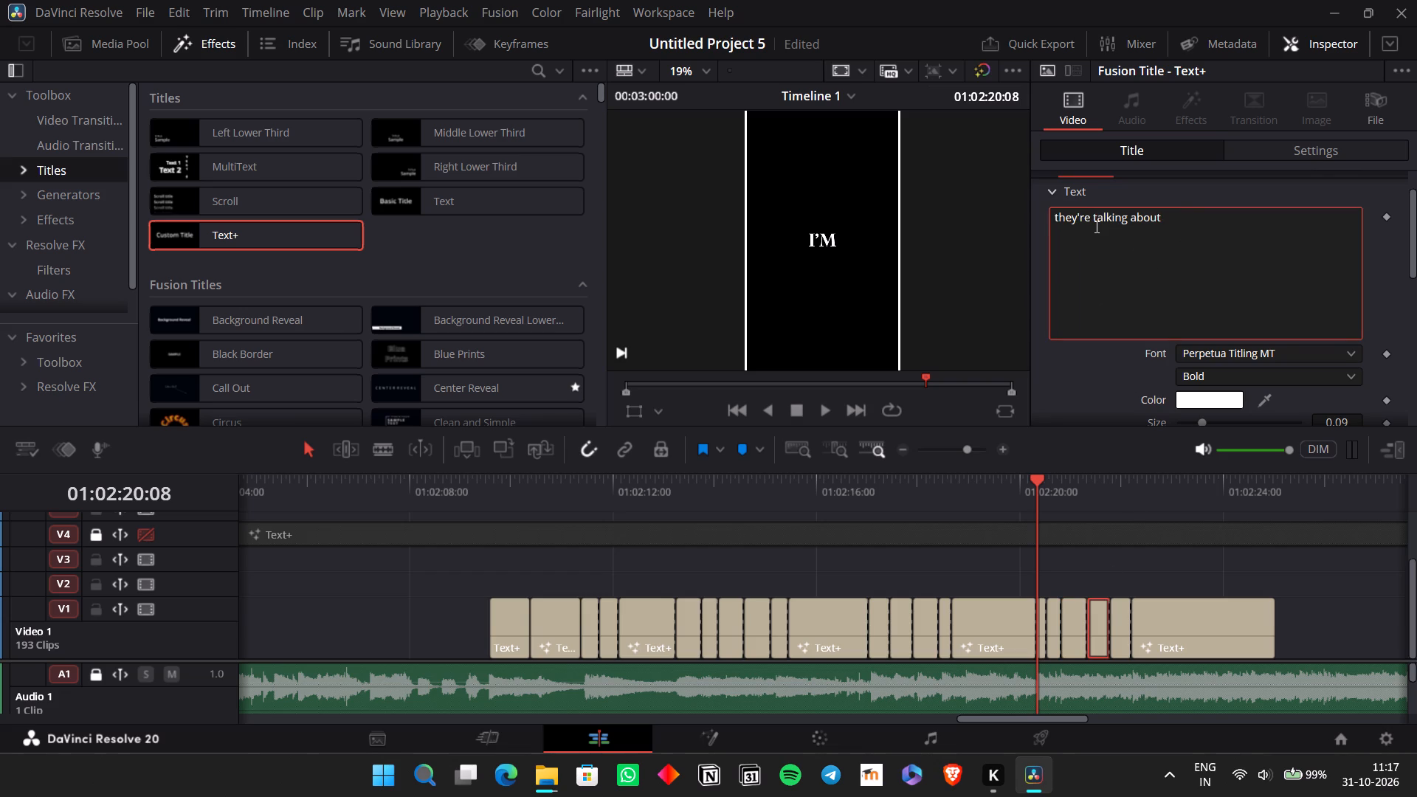
left_click_drag(1095, 227, 1094, 218)
key("ctrl+x")
Paste "talking about" over the title right after "they're" and cut "about", leaving "talking".
left_click(1118, 624)
left_click(1178, 283)
key("ctrl+a")
key("ctrl+v")
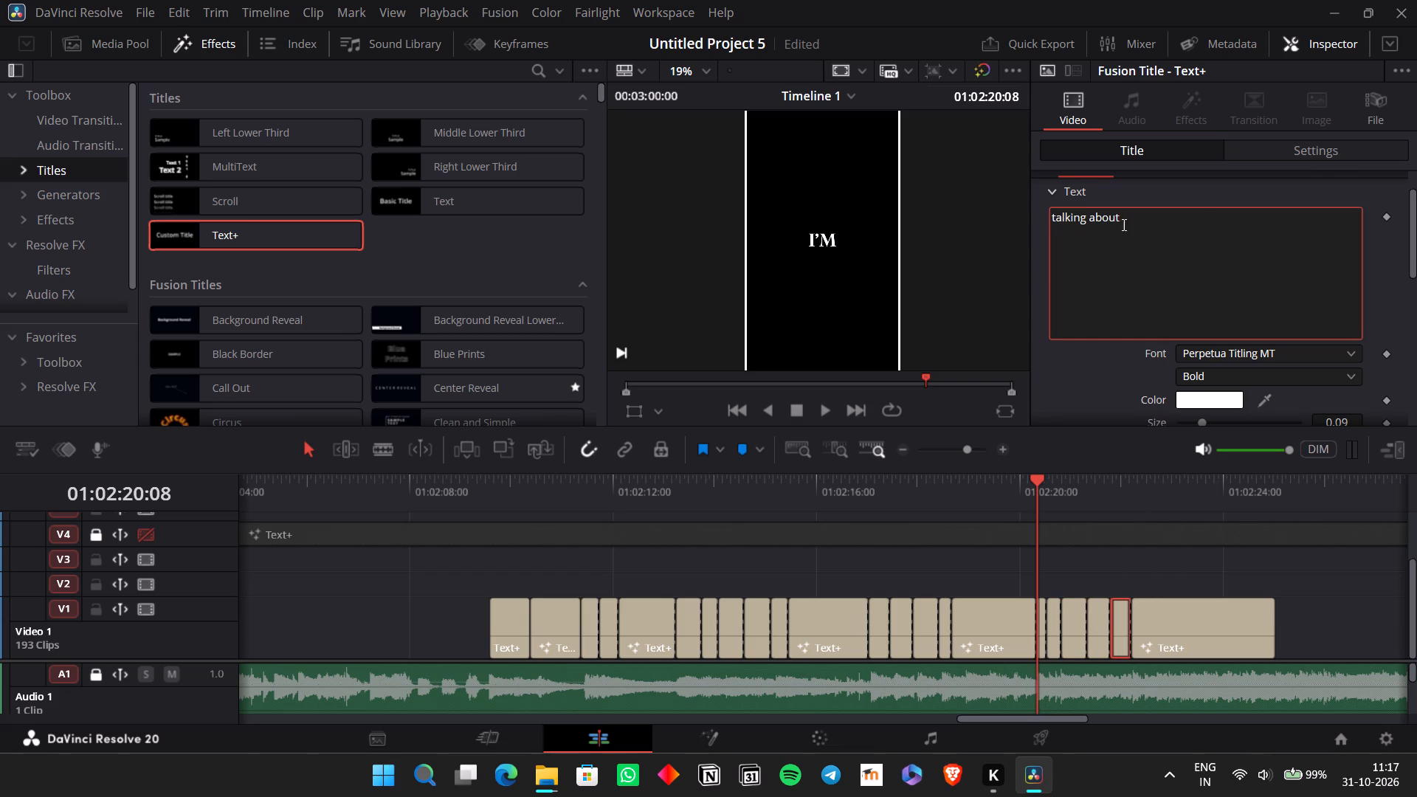
double_click(1105, 221)
key("ctrl+x")
key("BackSpace")
Paste "about" over the text of the last long V1 title and play back the "I'm the one they're talking about" line.
left_click(1201, 613)
left_click(1088, 346)
left_click(1089, 323)
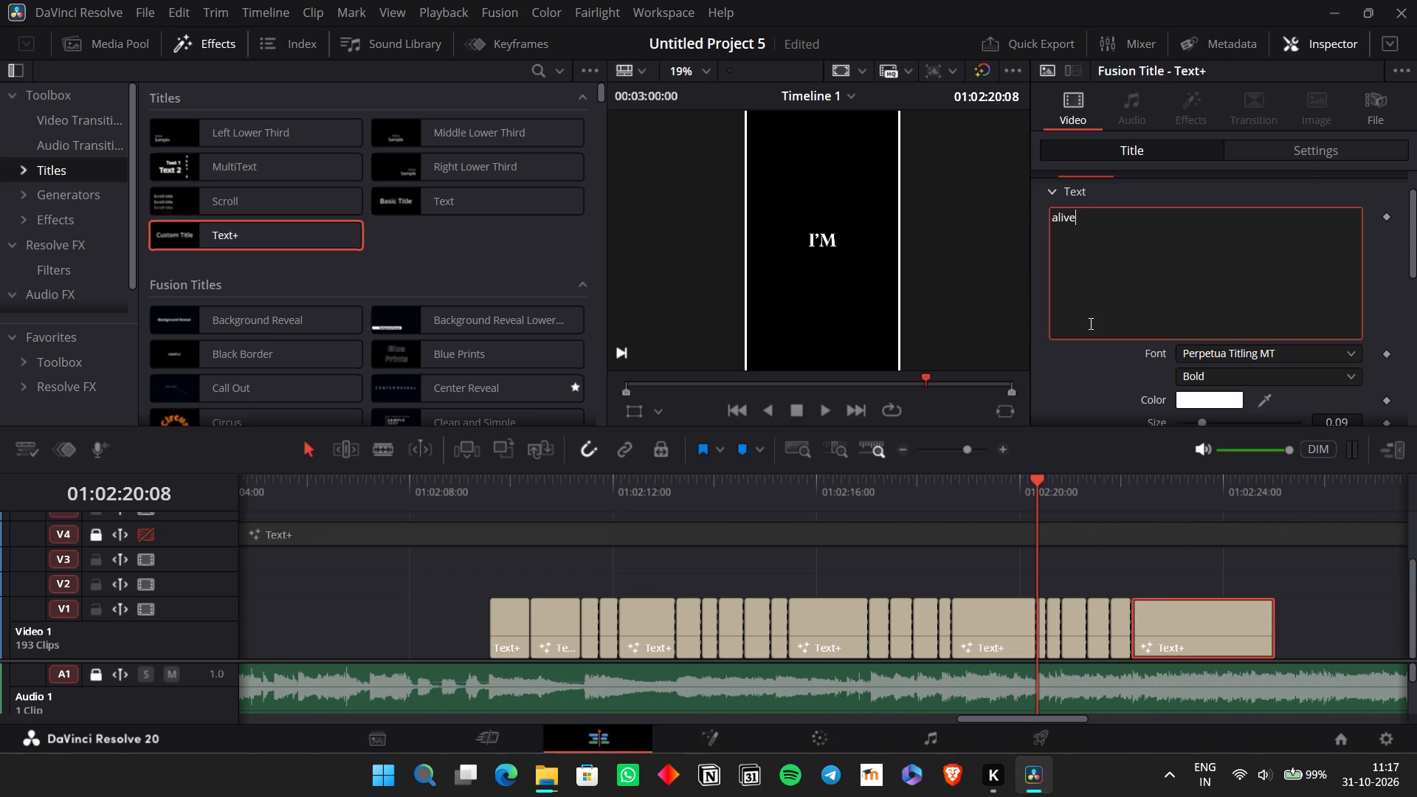
key("ctrl+a")
key("ctrl+v")
left_click(1022, 475)
key("space")
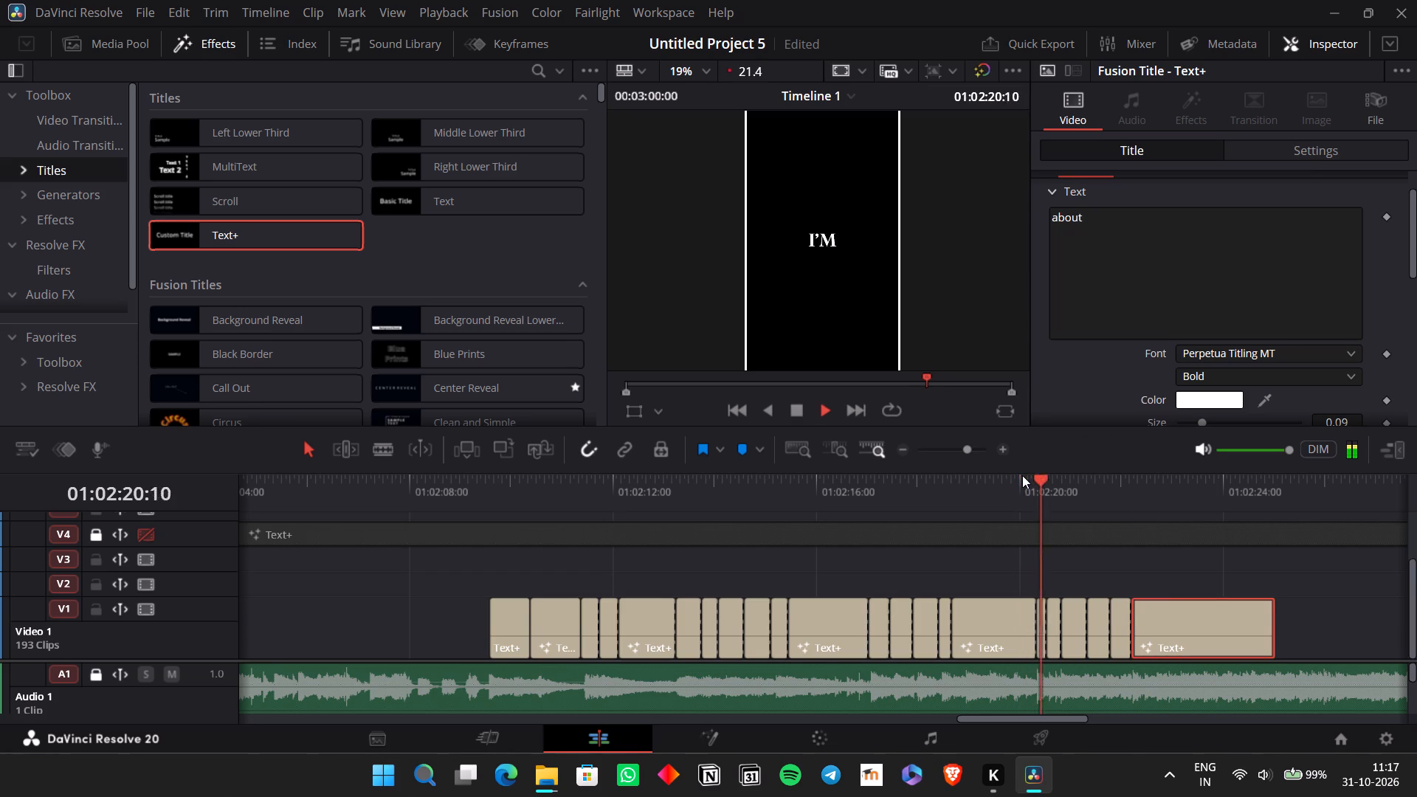
Trim the start of the "they're" title to 01:02:21:12, extend the "one" title to meet it, and play back the line.
scroll(1038, 521, "left", 1)
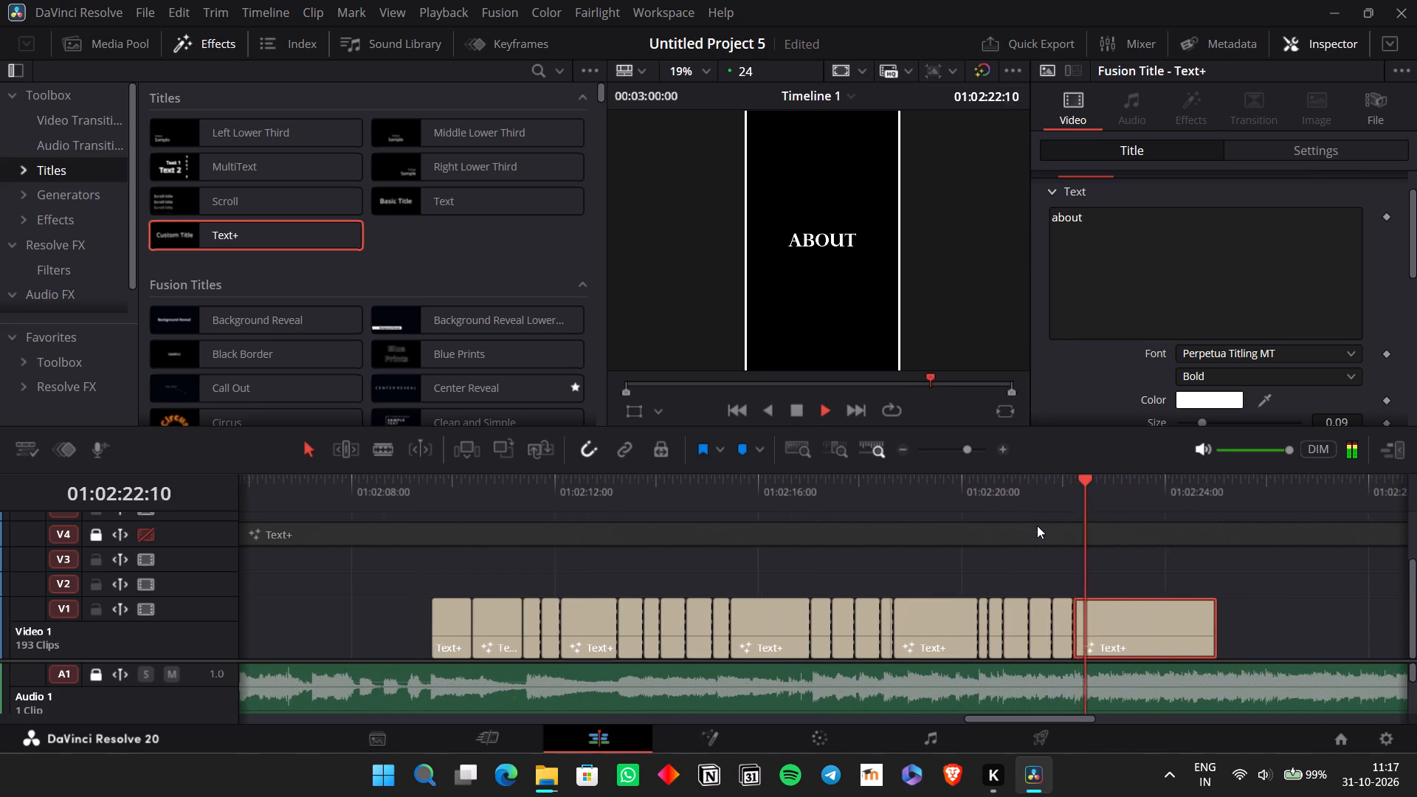
scroll(1037, 525, "left", 1)
left_click(965, 493)
key("space")
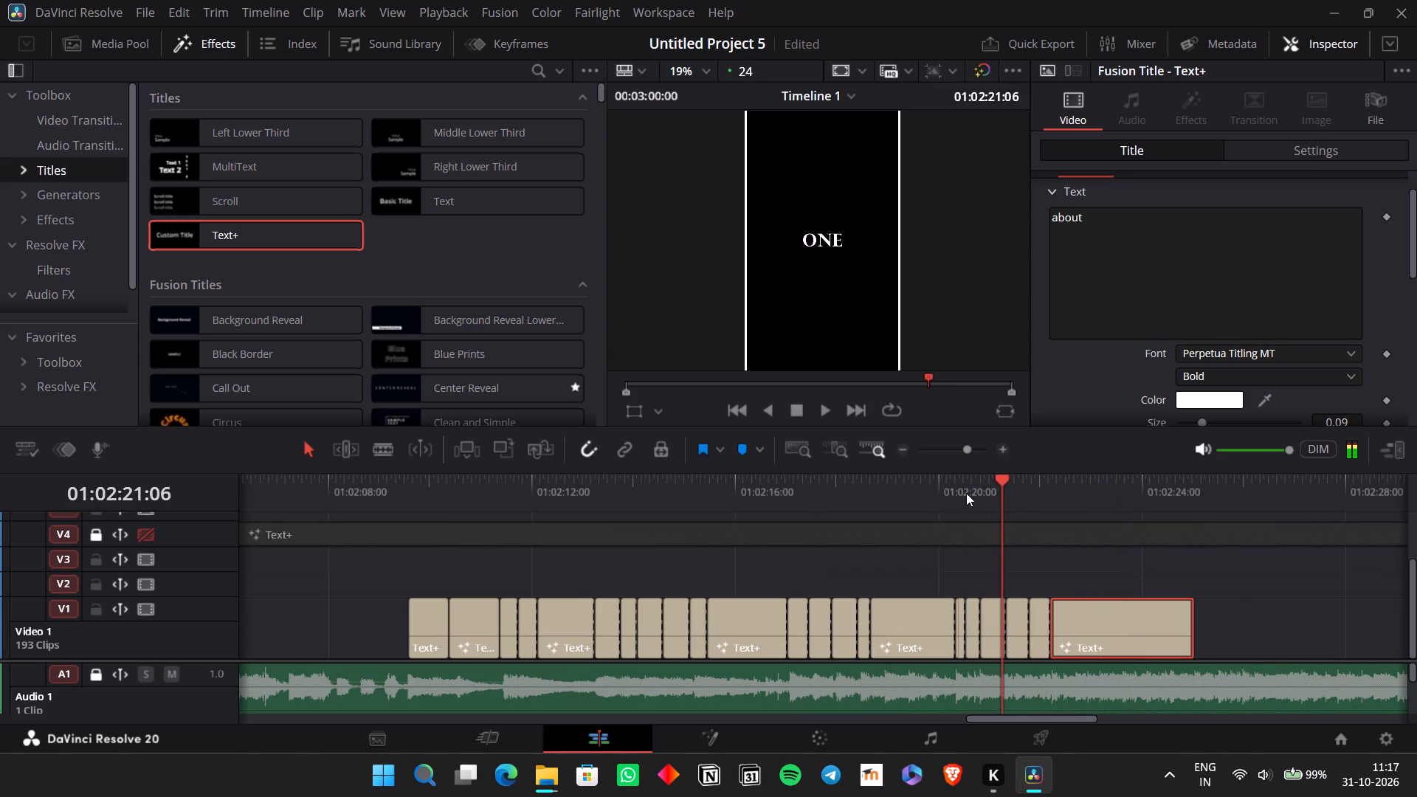
key("space")
key("space")
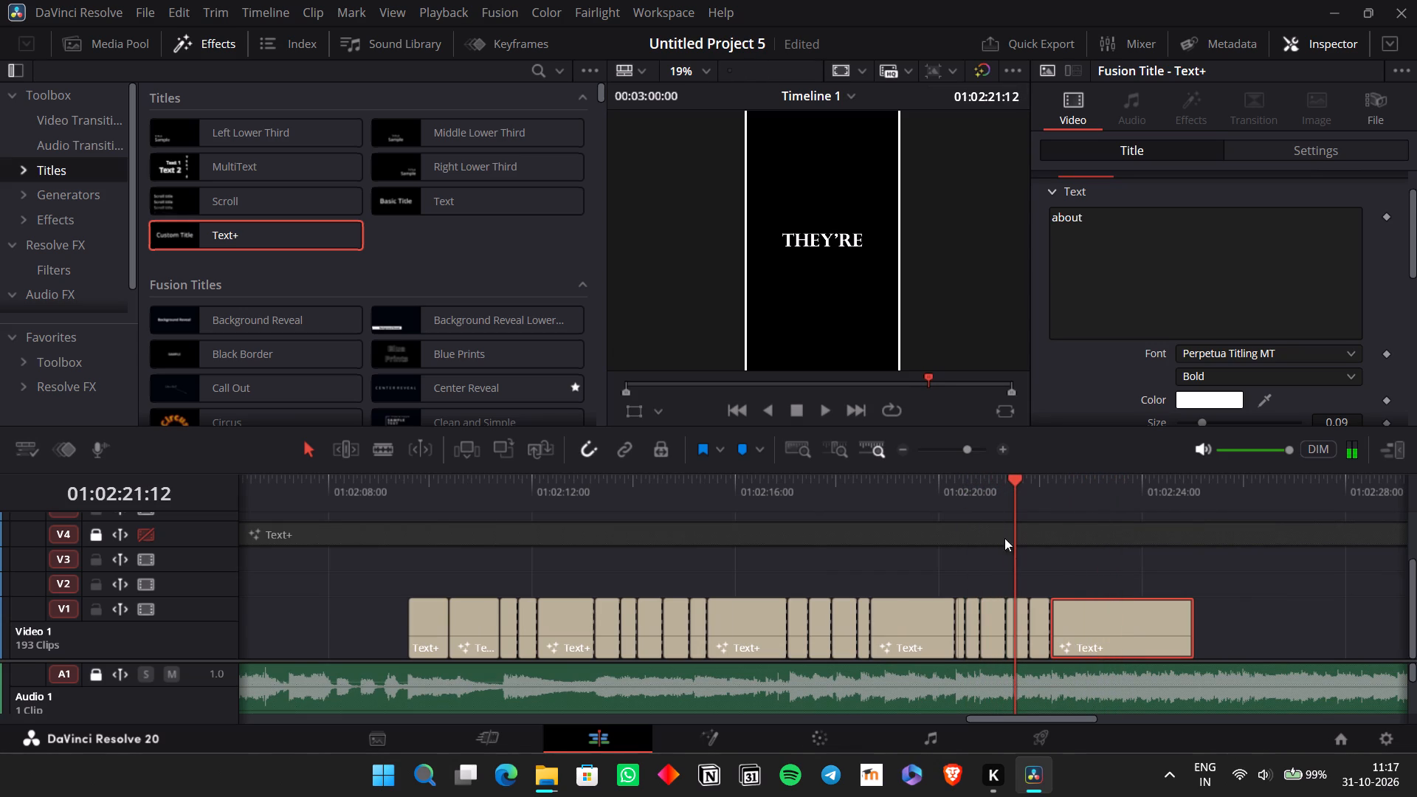
left_click(1008, 627)
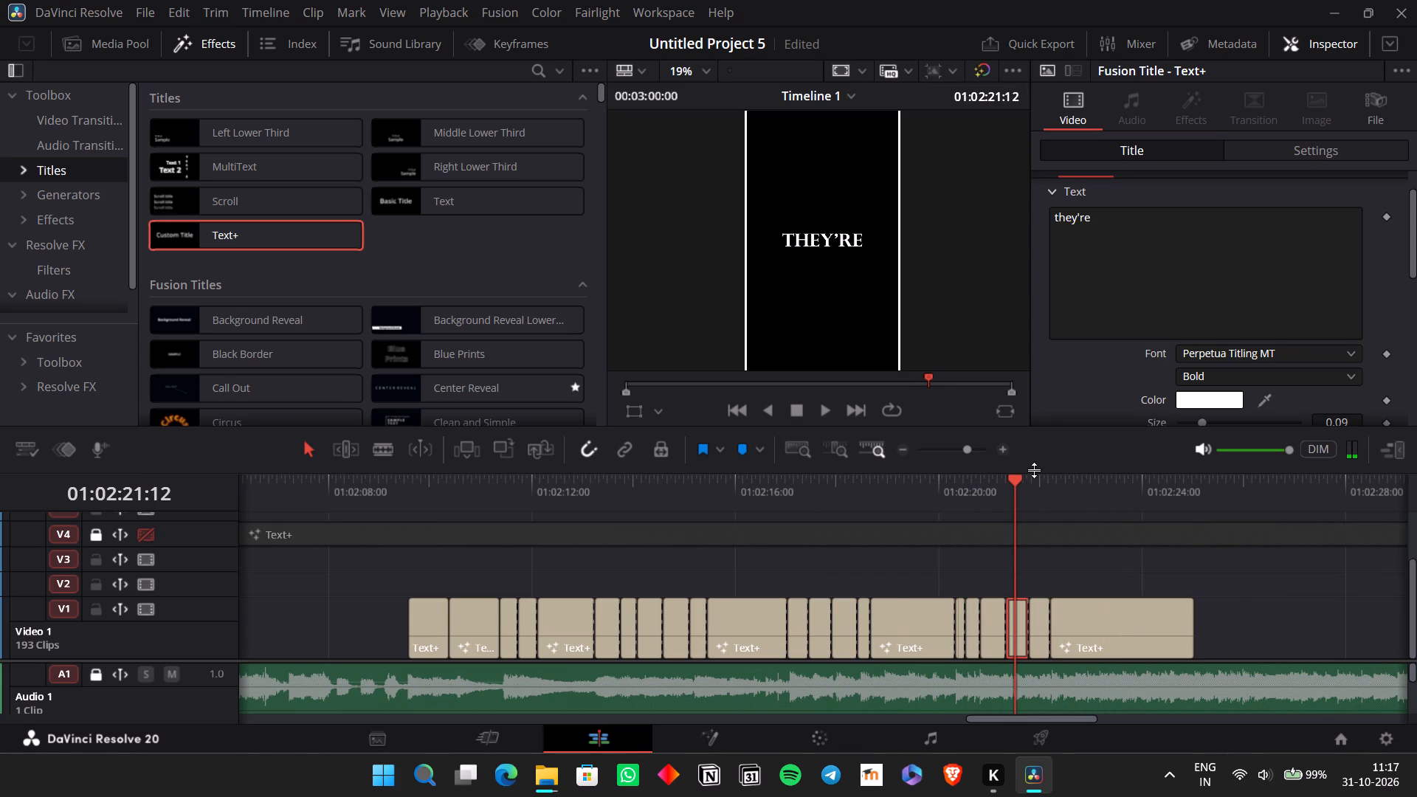
left_click(1004, 453)
left_click_drag(938, 630, 957, 633)
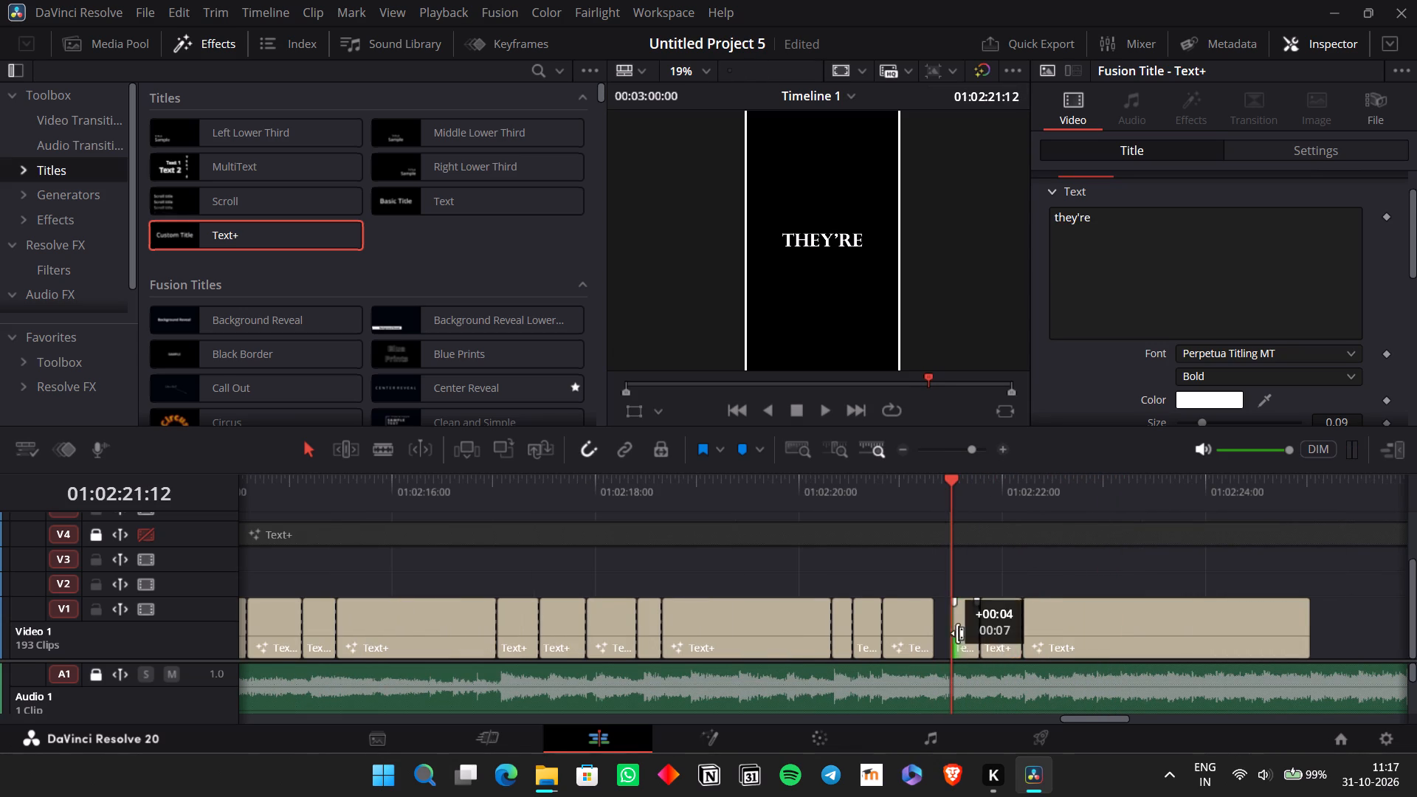
left_click_drag(957, 633, 961, 635)
left_click_drag(932, 627, 946, 632)
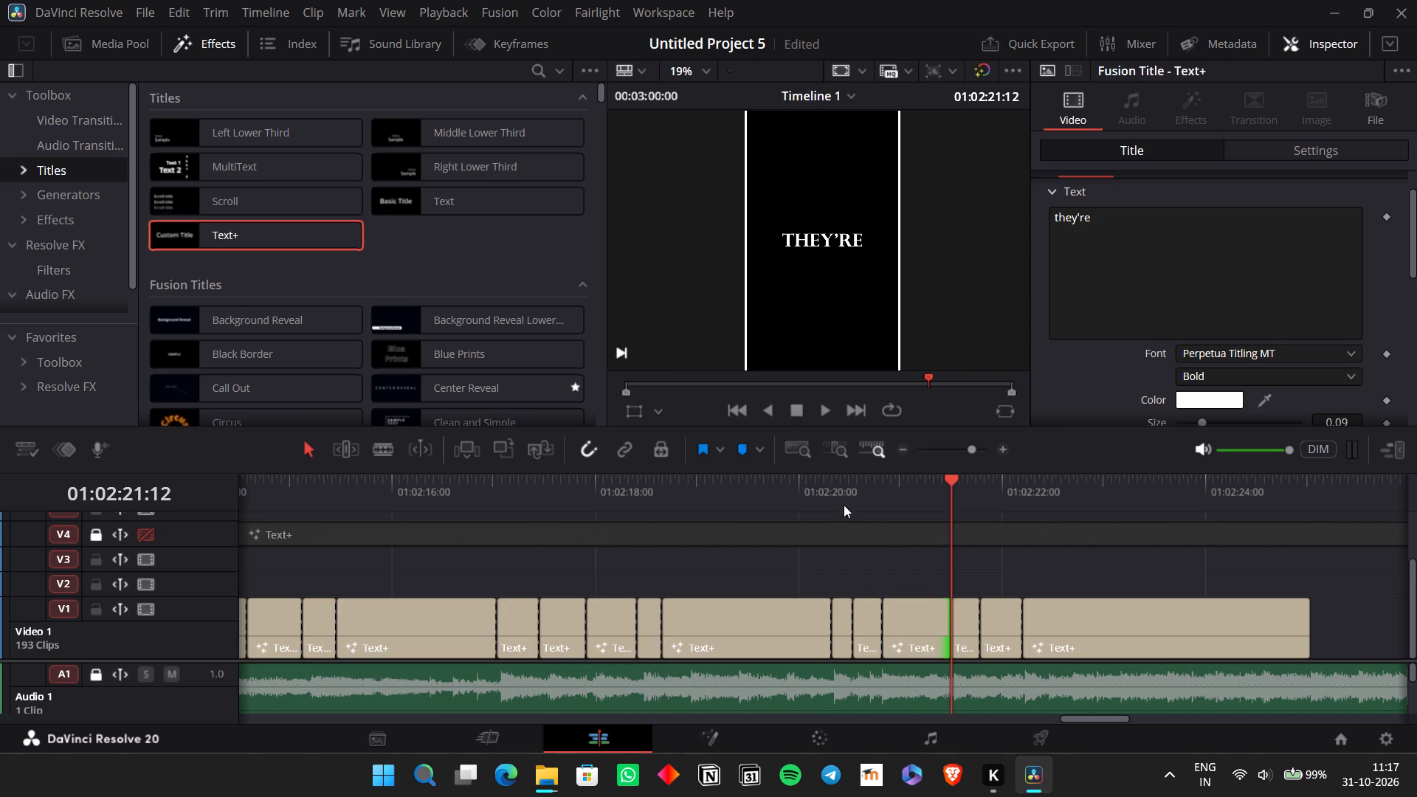
left_click(810, 500)
key("space")
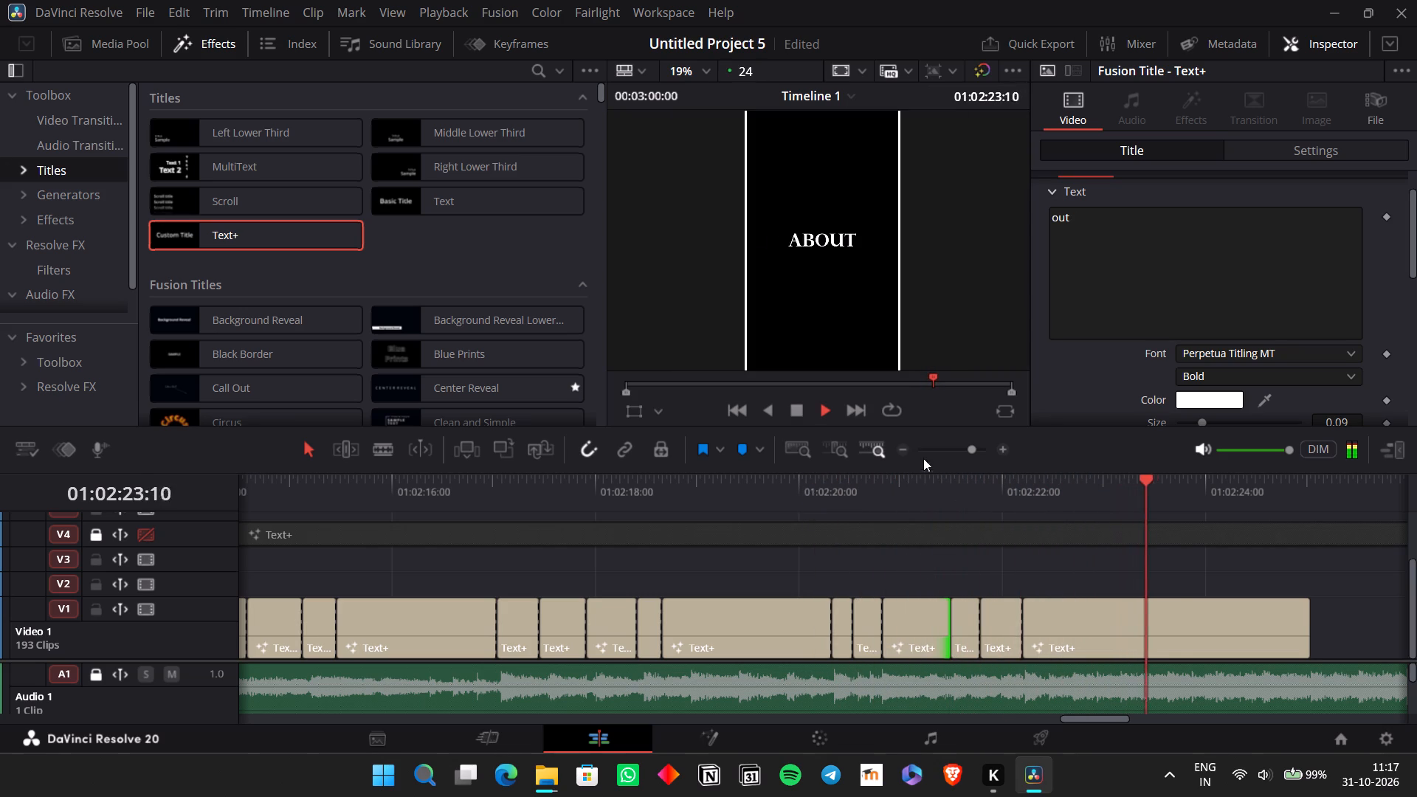
Listen to the audio in the empty V1 gap after the "about" title, from around 01:02:27.
left_click(894, 448)
triple_click(903, 447)
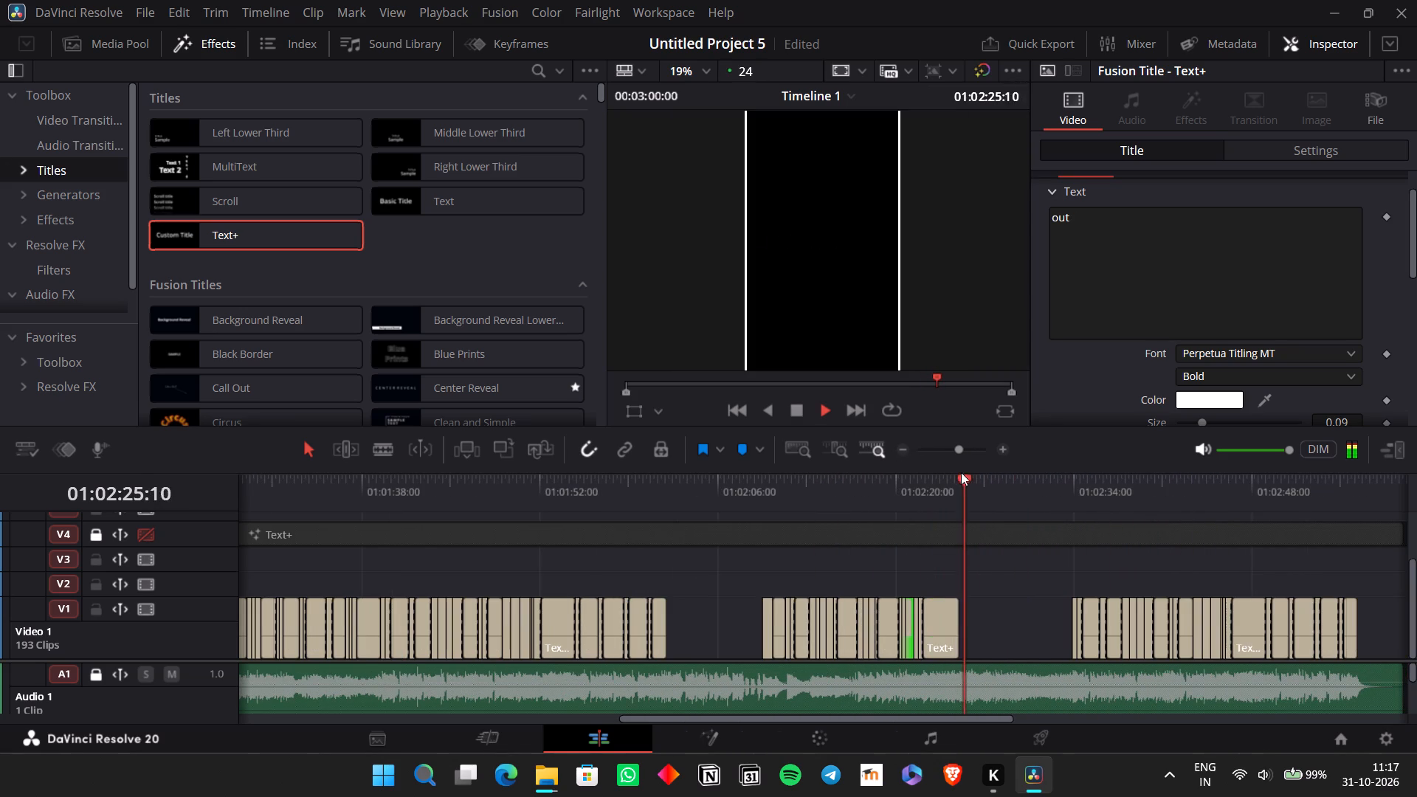
left_click(1007, 449)
scroll(1024, 584, "left", 1)
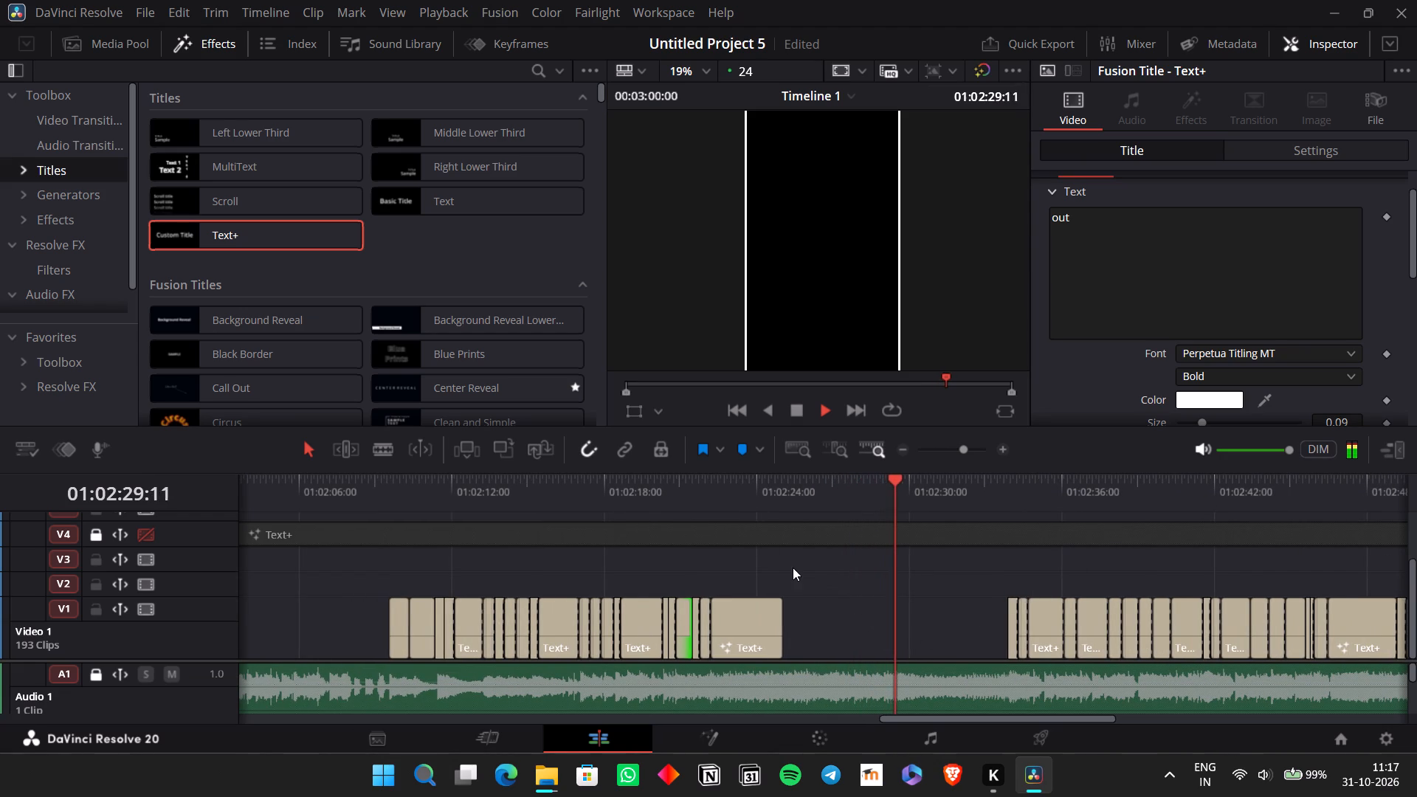
key("space")
left_click(838, 486)
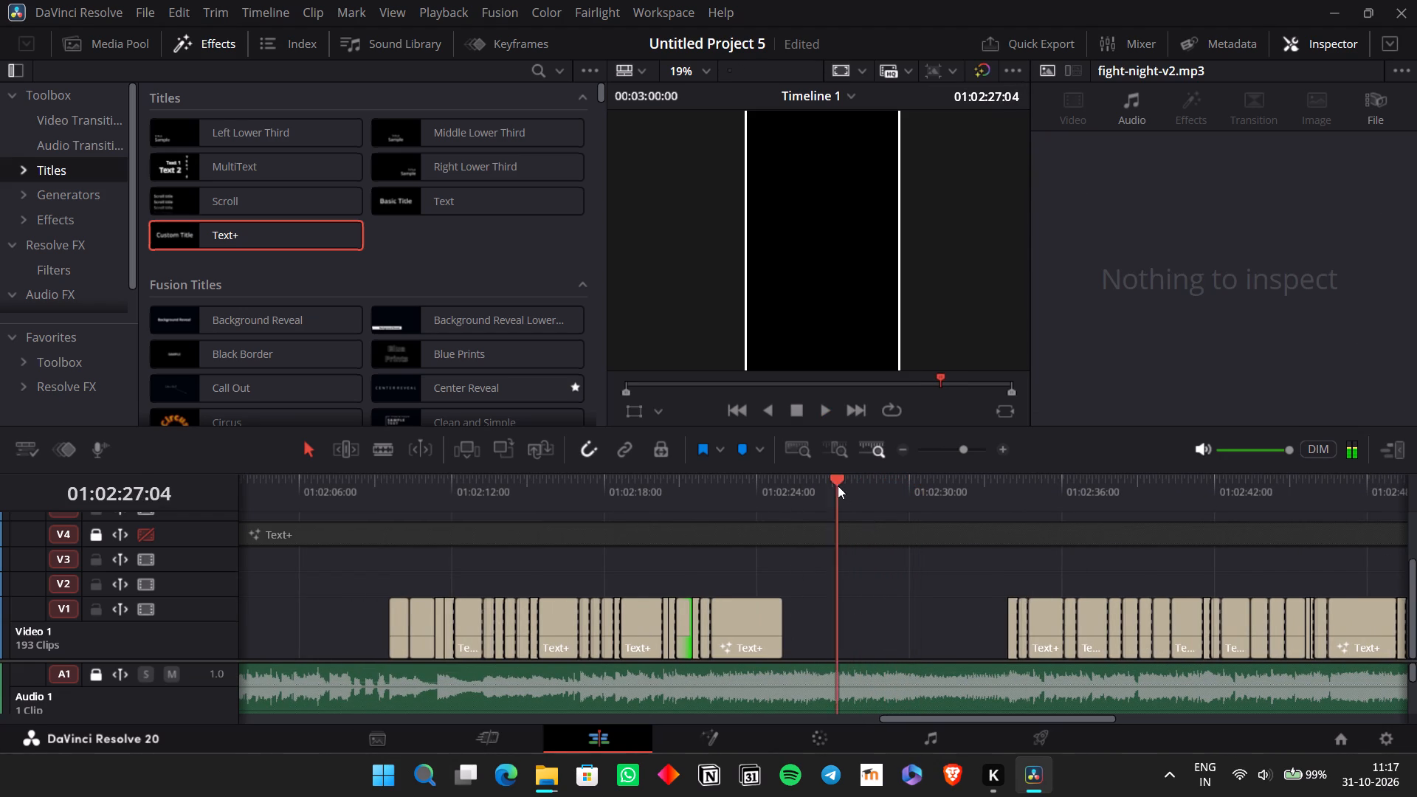
key("space")
key("space")
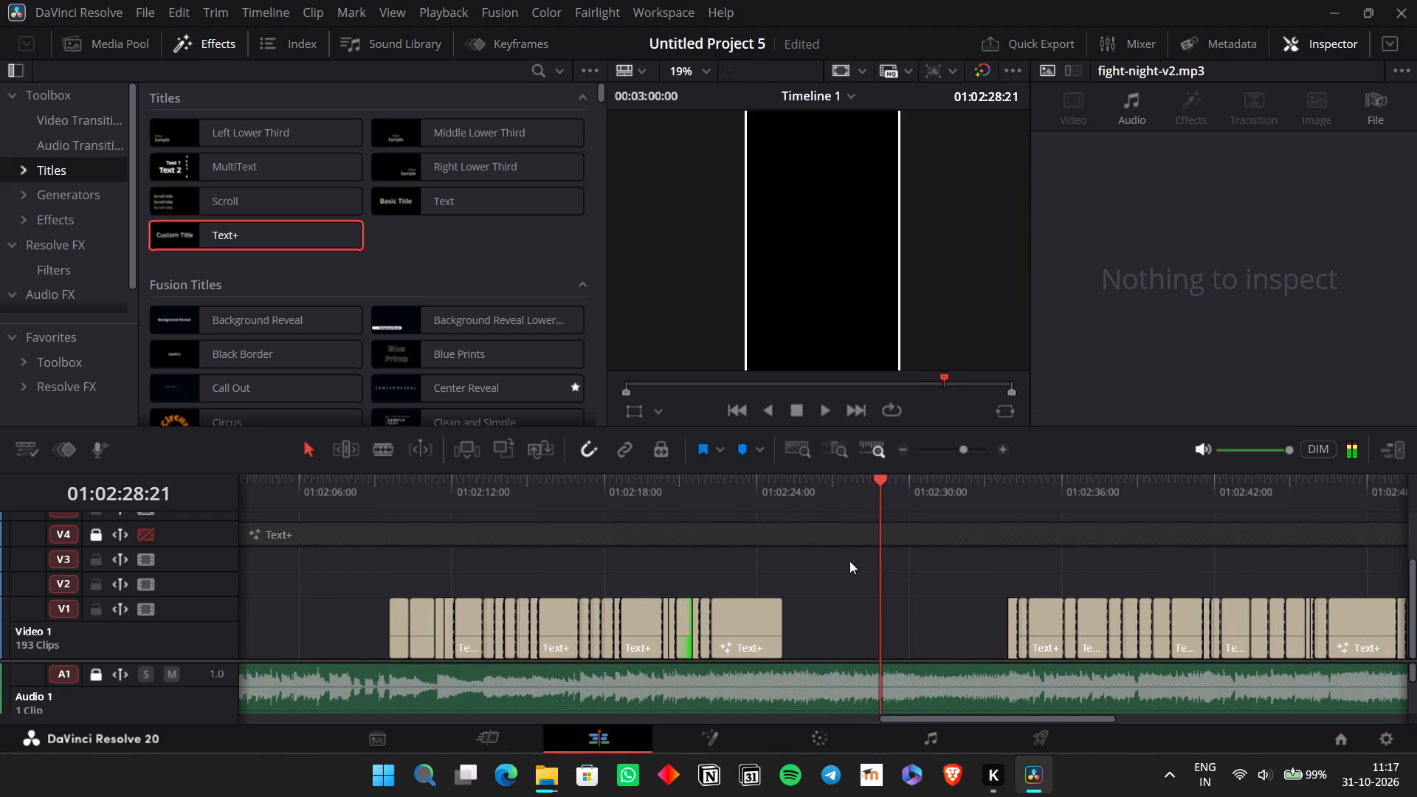
left_click(829, 500)
key("space")
key("space")
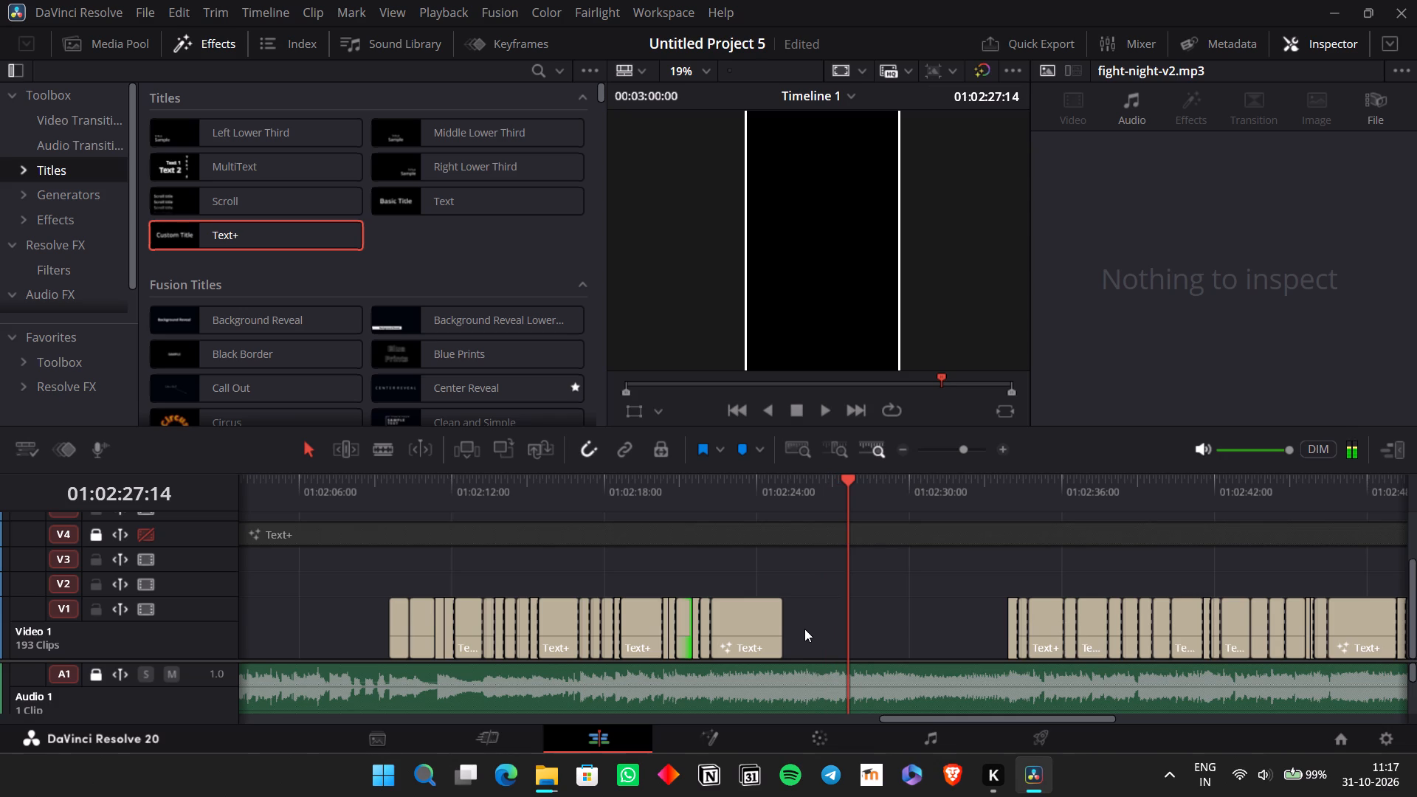
Save the project with the retimed Bridge titles.
key("ctrl+s")
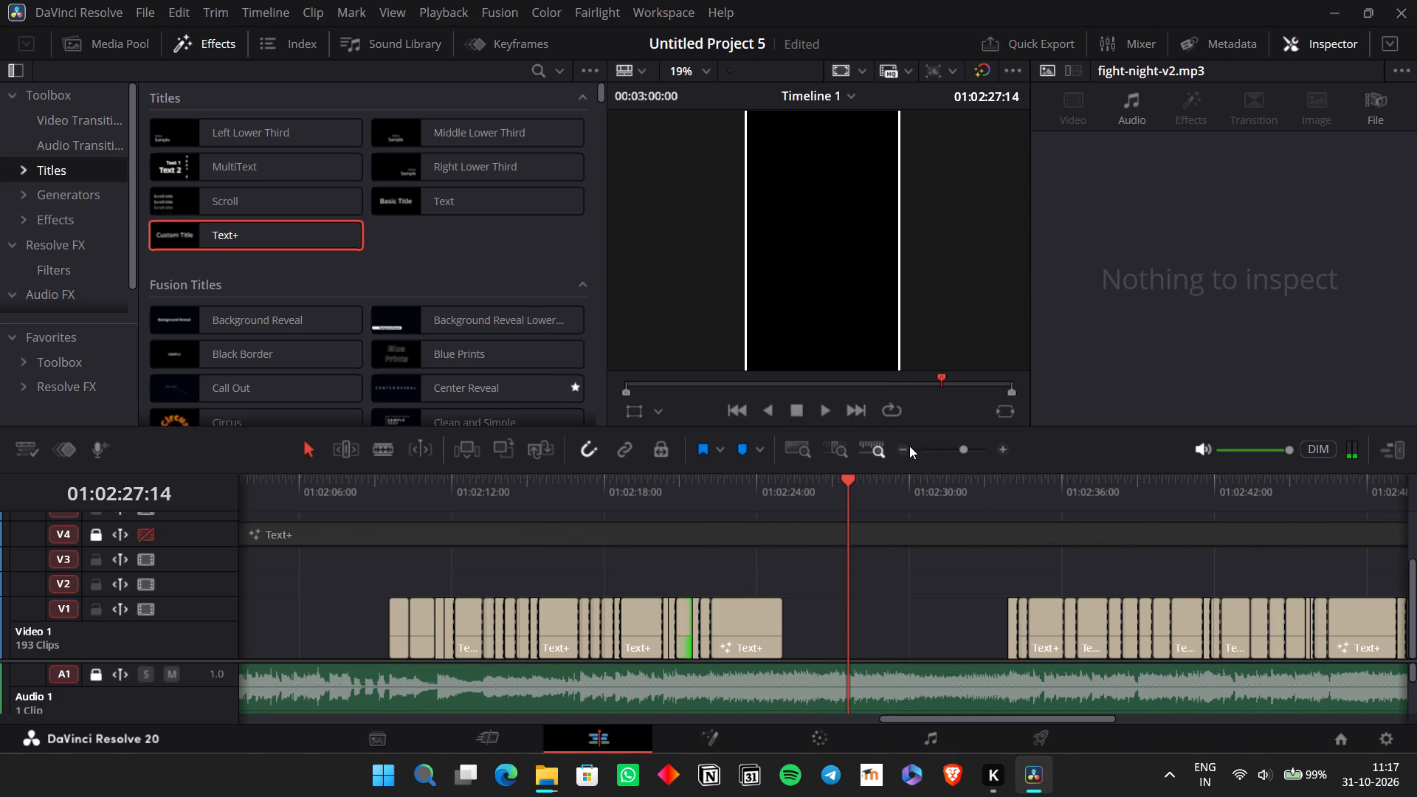
Close DaVinci Resolve after a last overview of the whole timeline.
left_click(903, 449)
scroll(938, 576, "right", 4)
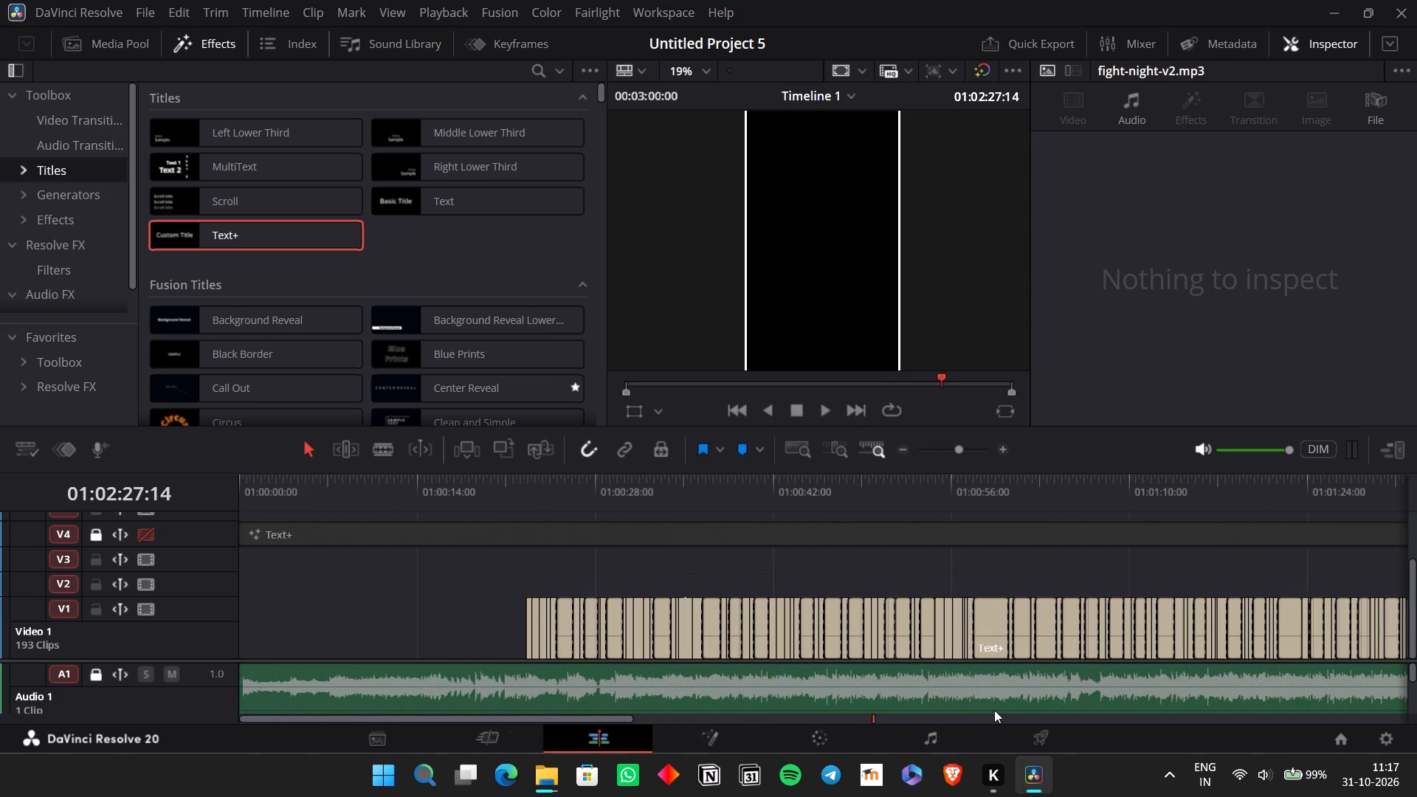
left_click(1407, 9)
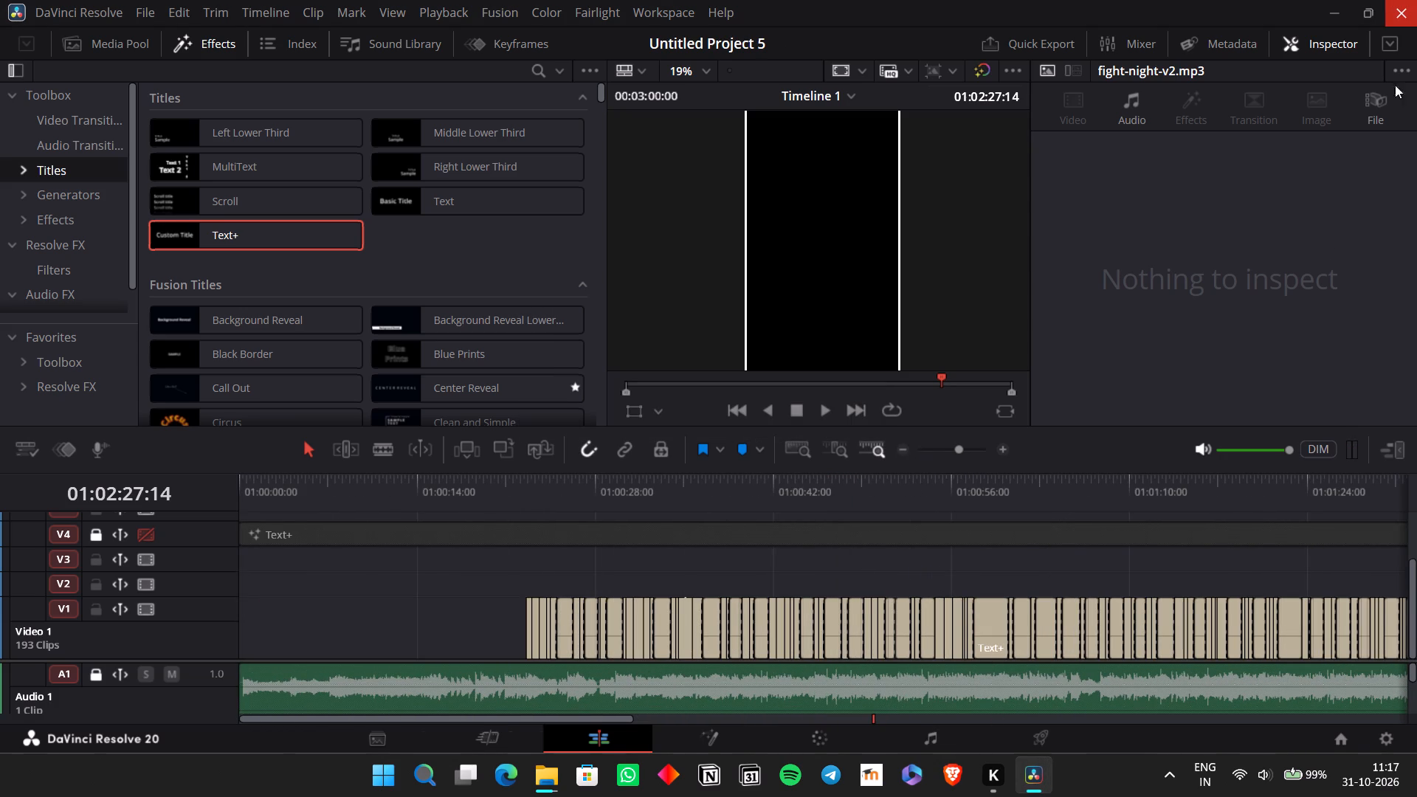